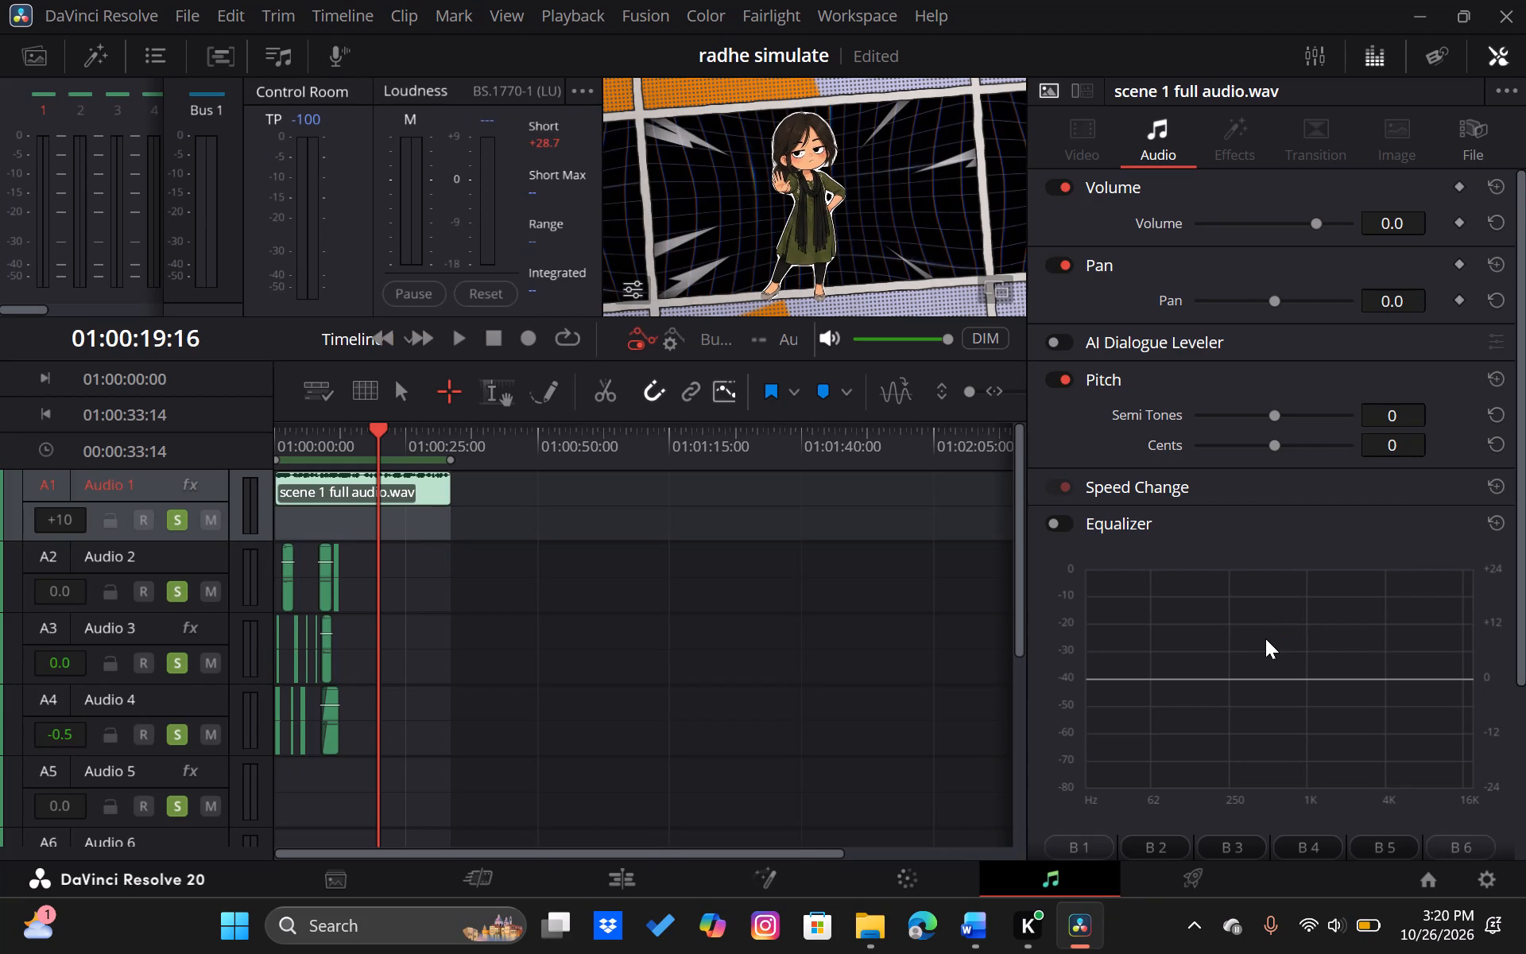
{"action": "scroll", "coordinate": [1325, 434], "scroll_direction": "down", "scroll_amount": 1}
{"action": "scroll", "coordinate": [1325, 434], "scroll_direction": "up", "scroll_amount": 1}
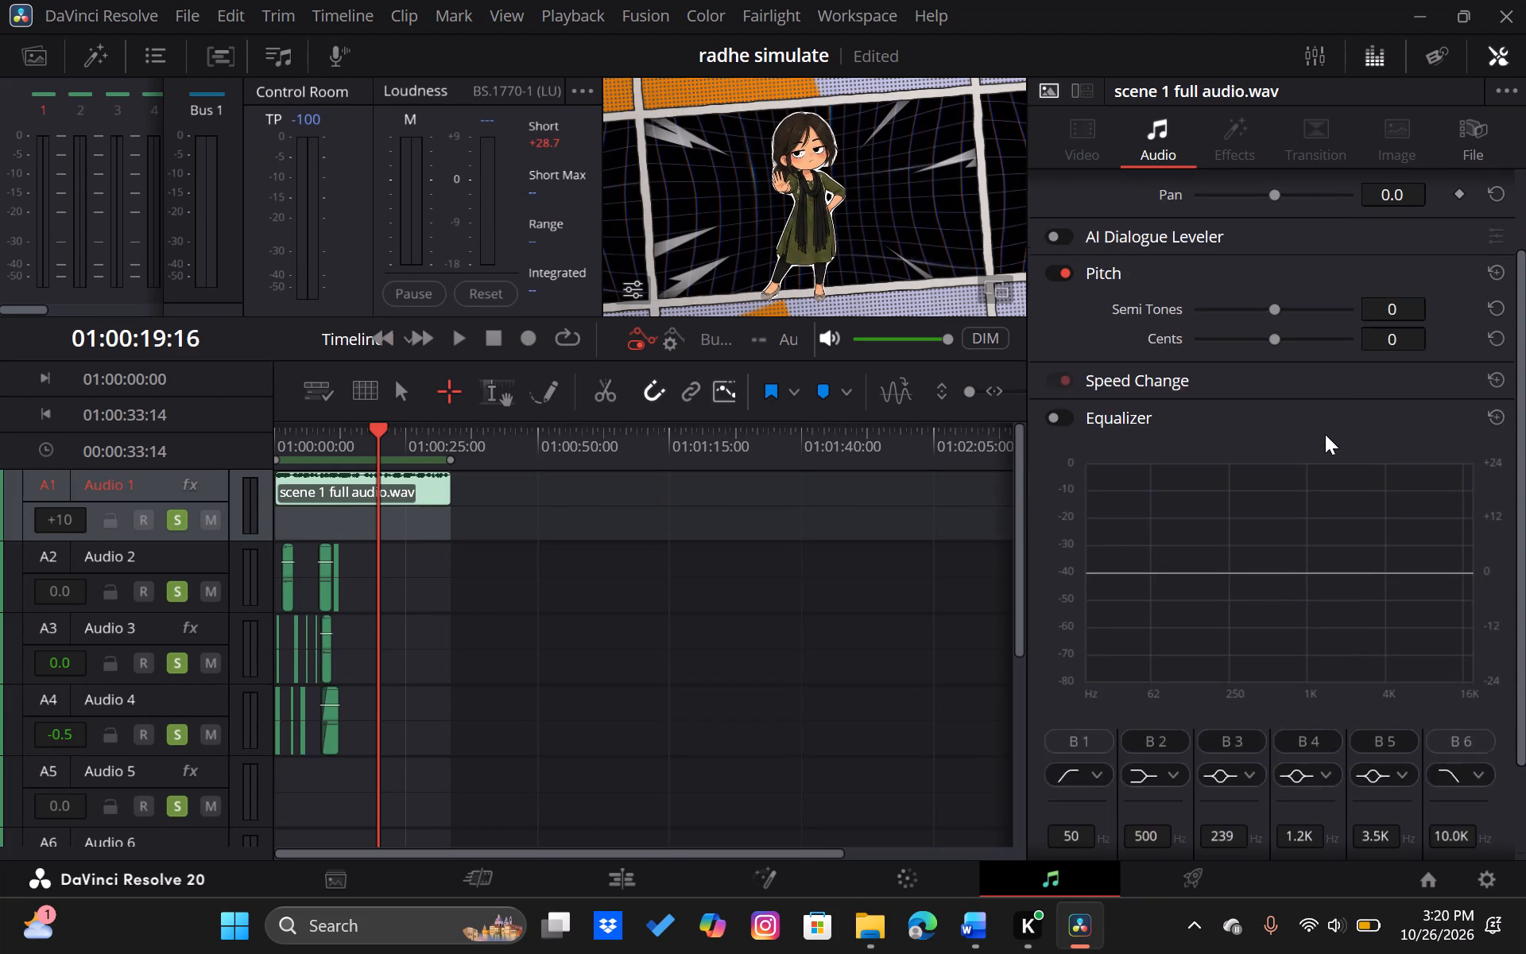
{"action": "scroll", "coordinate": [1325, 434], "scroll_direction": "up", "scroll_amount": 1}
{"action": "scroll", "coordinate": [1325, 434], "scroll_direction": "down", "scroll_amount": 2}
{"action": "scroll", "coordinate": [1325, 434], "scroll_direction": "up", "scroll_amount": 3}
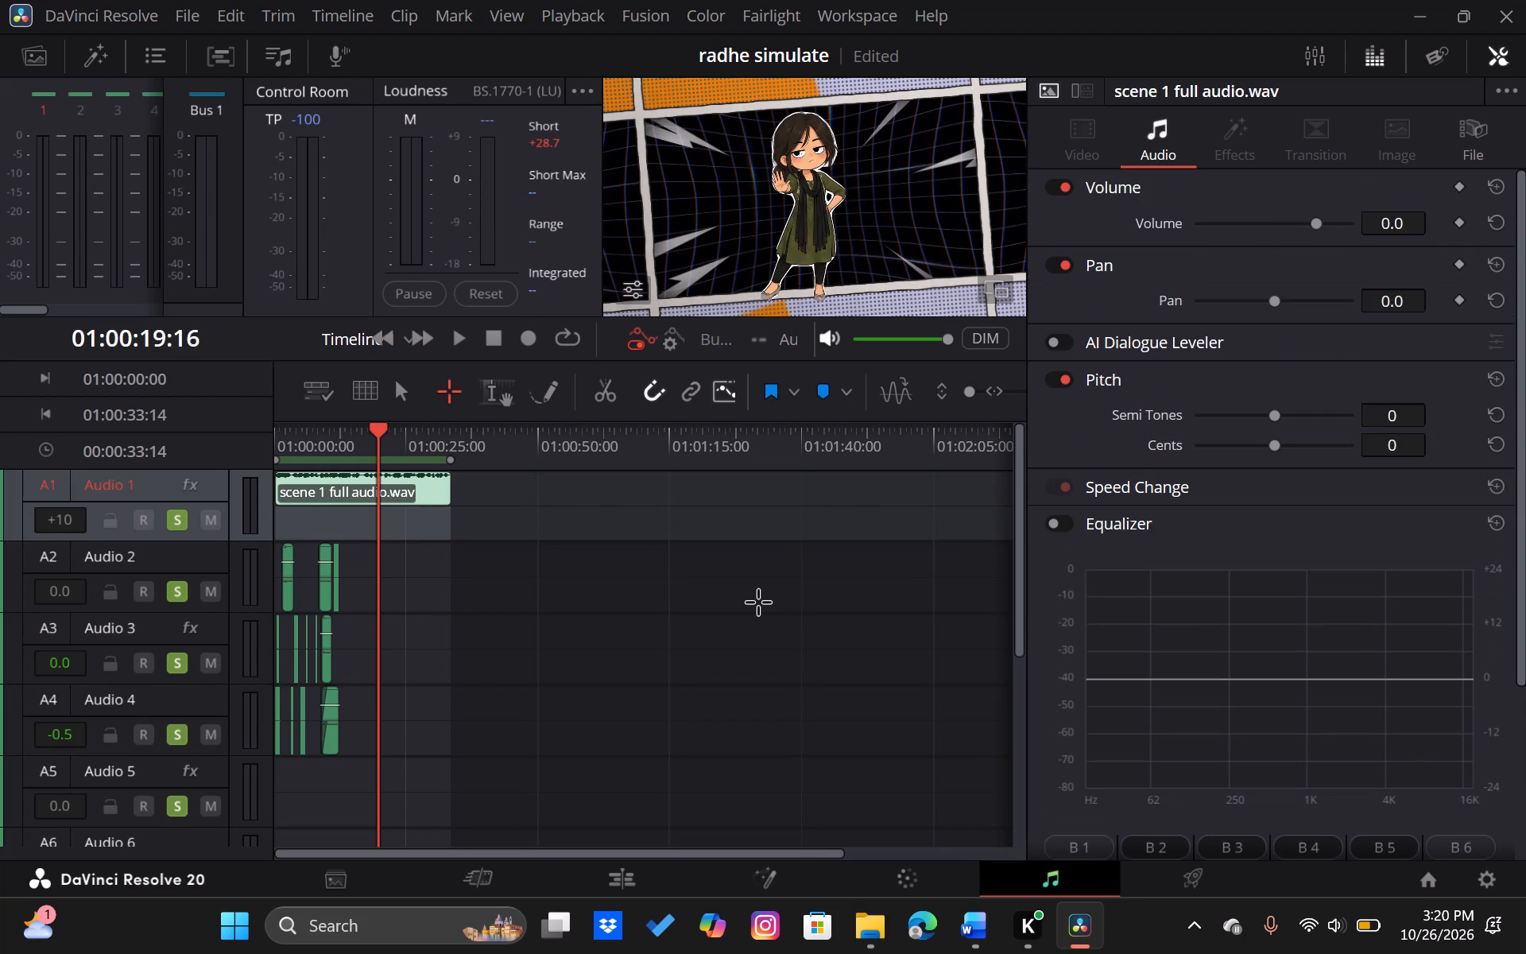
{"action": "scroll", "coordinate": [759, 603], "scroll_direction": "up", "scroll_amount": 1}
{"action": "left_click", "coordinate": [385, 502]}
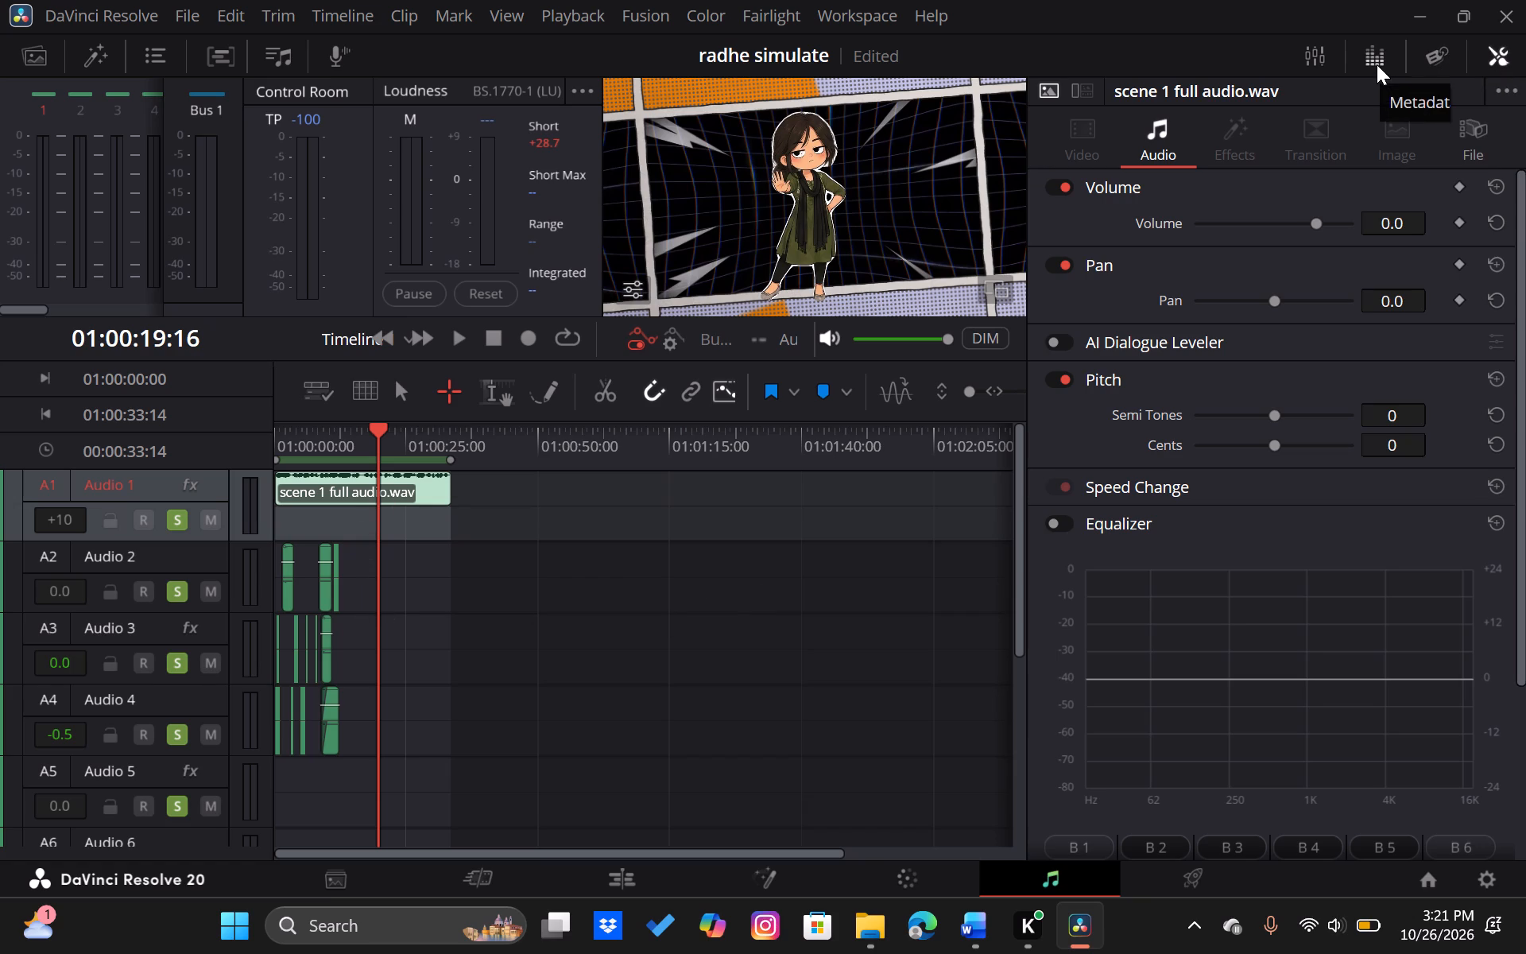
Show the Fairlight mixer in place of the Inspector and widen it to reveal the channel strips for Audio 1 through Audio 7.
{"action": "left_click", "coordinate": [1303, 56]}
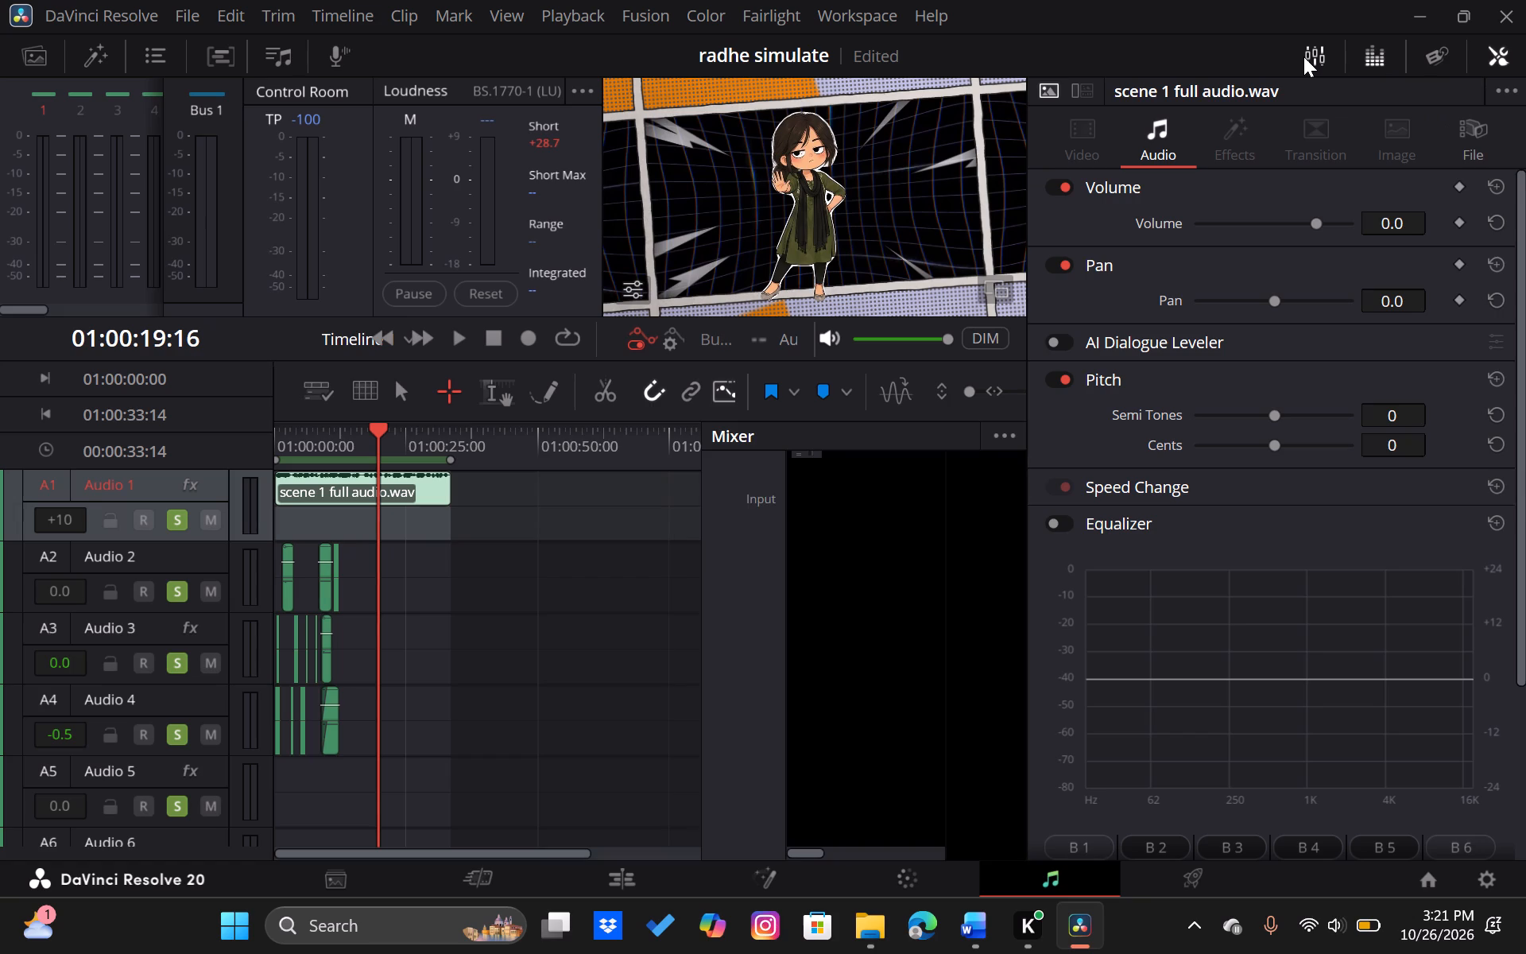
{"action": "left_click", "coordinate": [1520, 60]}
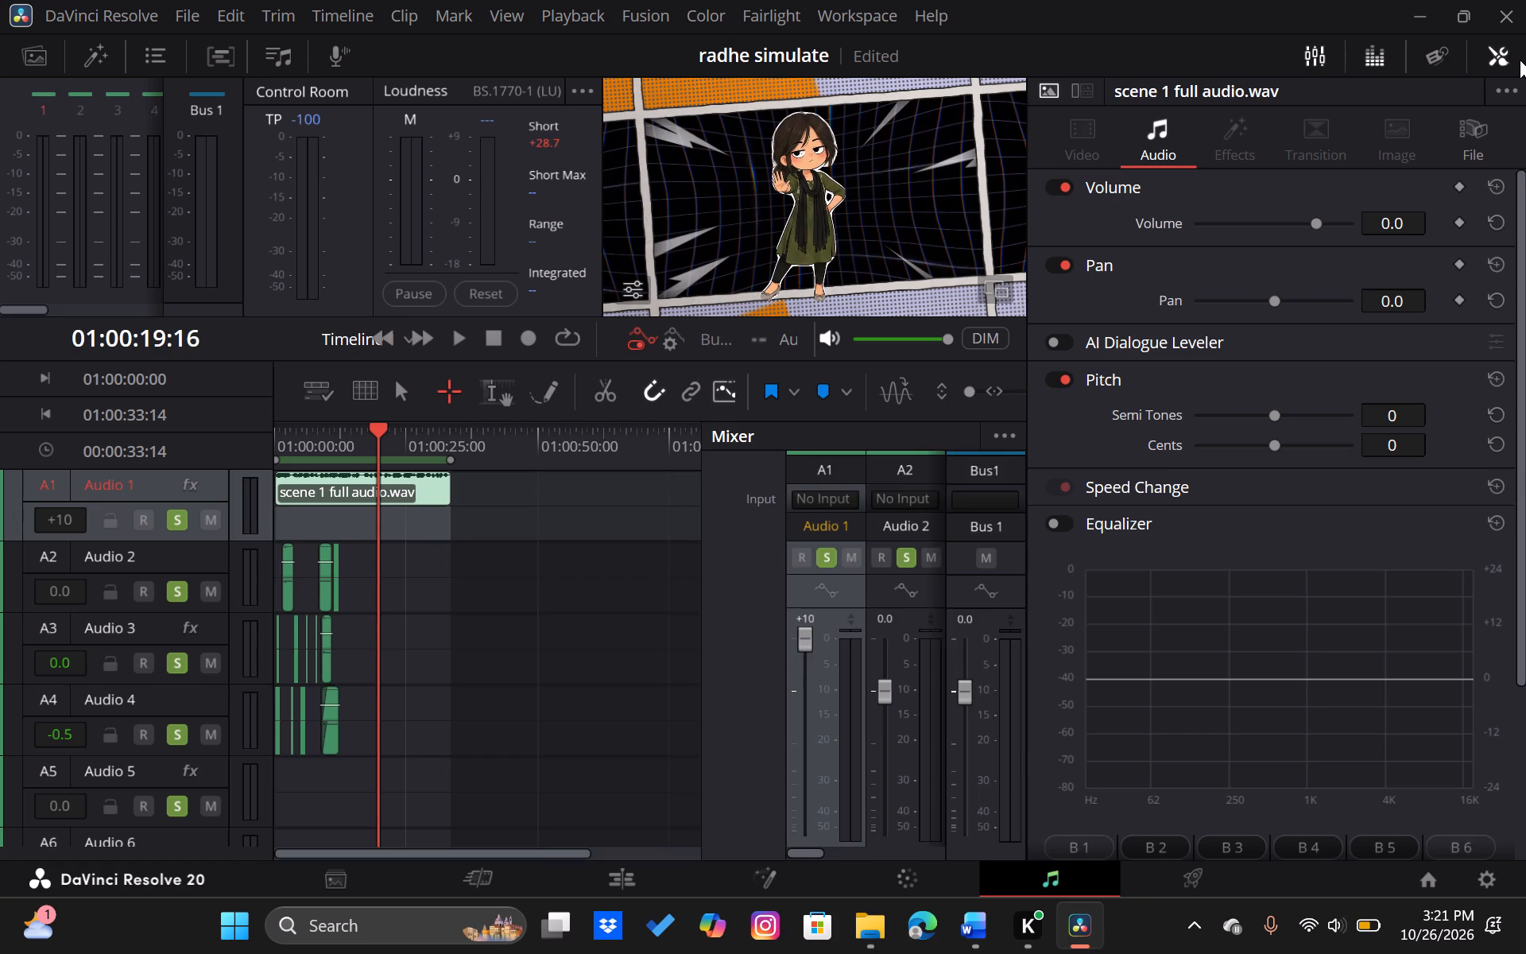
{"action": "left_click", "coordinate": [1495, 58]}
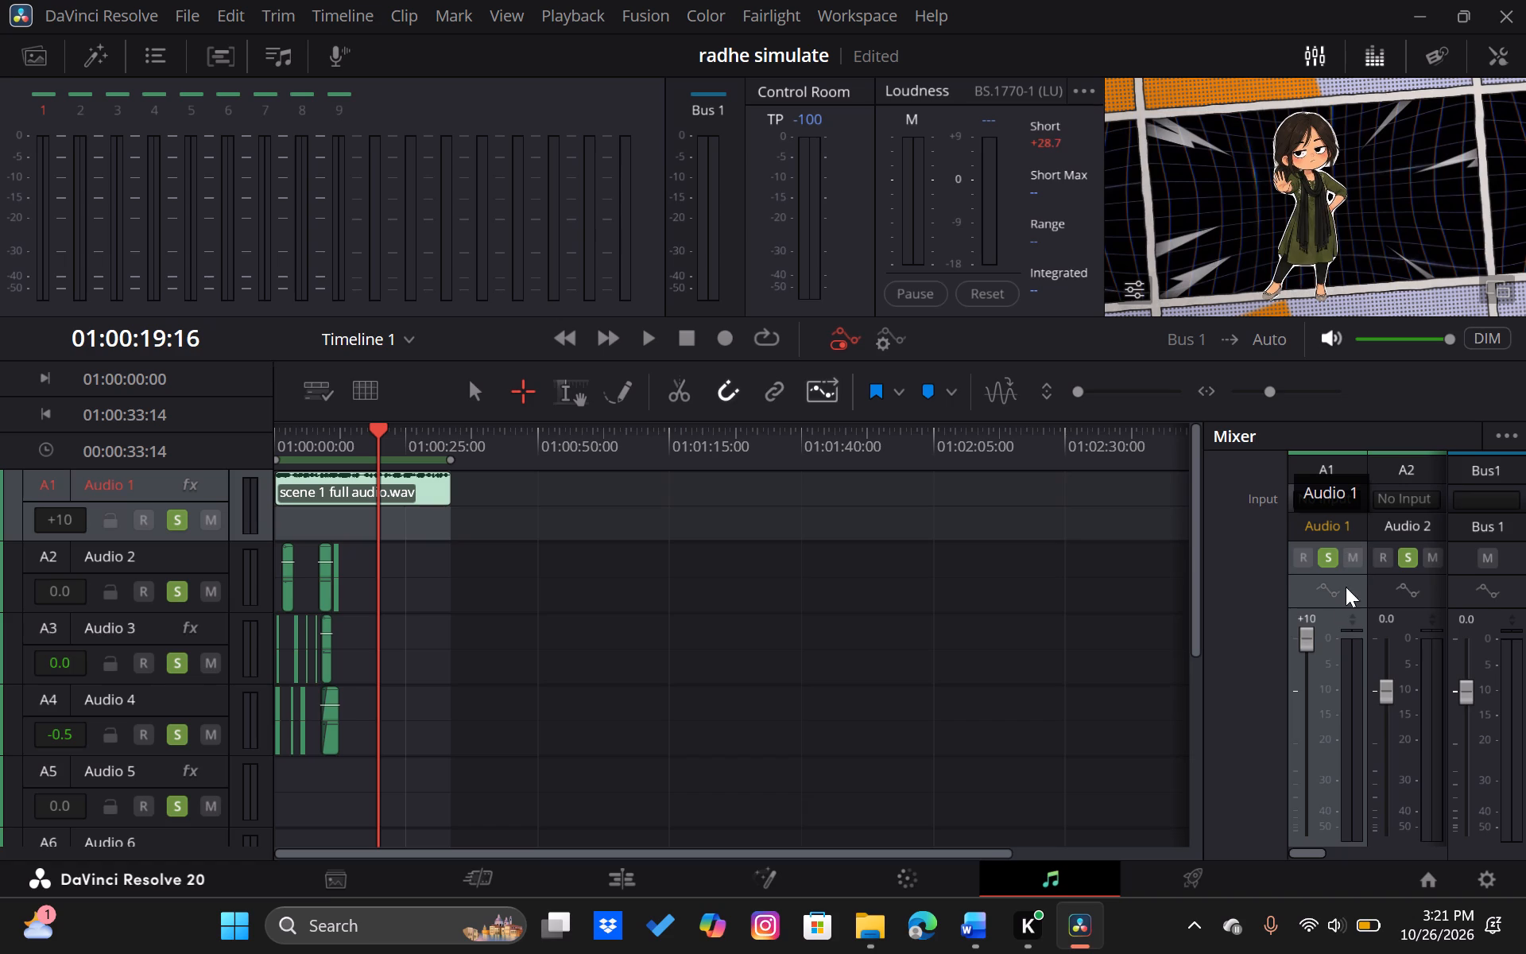
{"action": "scroll", "coordinate": [1327, 649], "scroll_direction": "down", "scroll_amount": 1}
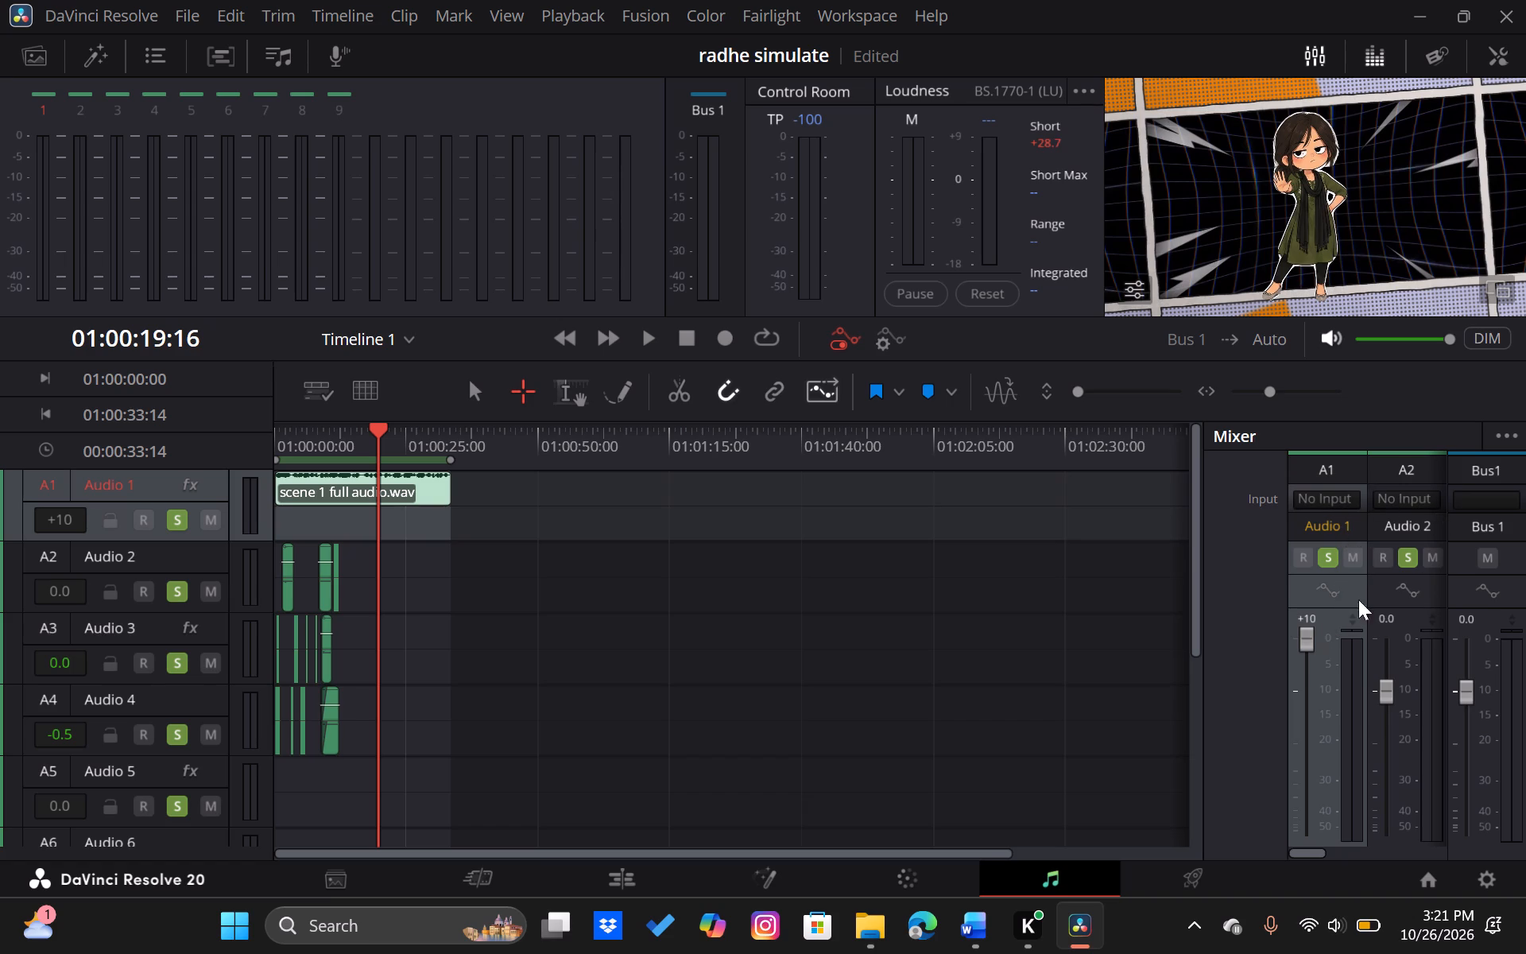
{"action": "scroll", "coordinate": [1337, 626], "scroll_direction": "down", "scroll_amount": 1}
{"action": "left_click_drag", "start_coordinate": [1202, 685], "coordinate": [1100, 705]}
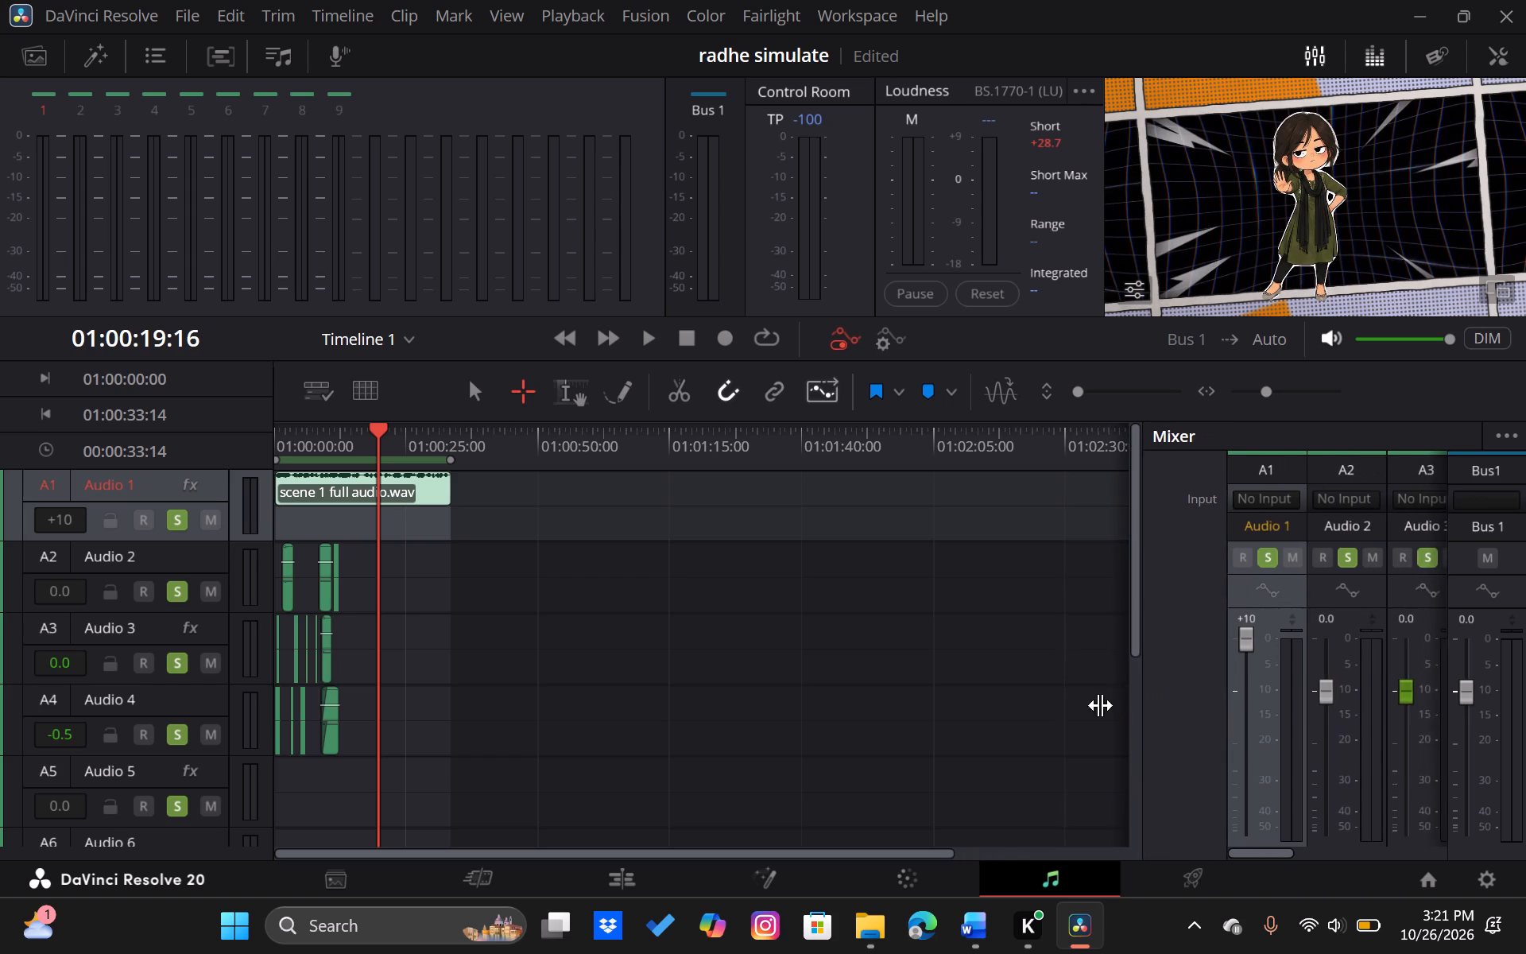
{"action": "left_click_drag", "start_coordinate": [1100, 705], "coordinate": [772, 701]}
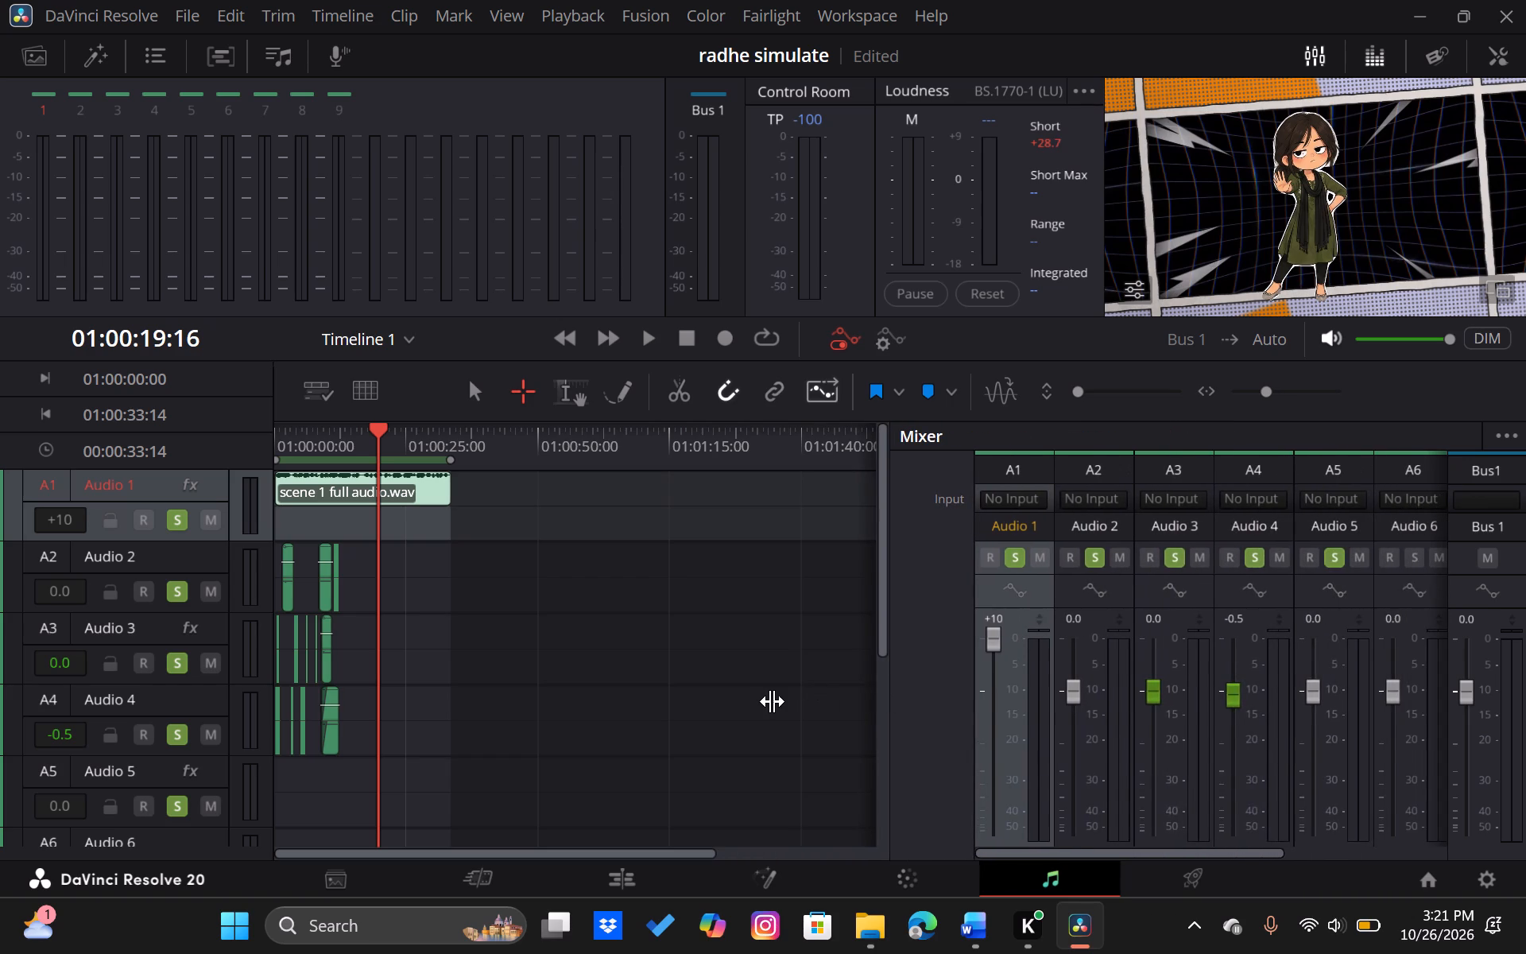
{"action": "left_click_drag", "start_coordinate": [772, 701], "coordinate": [768, 702]}
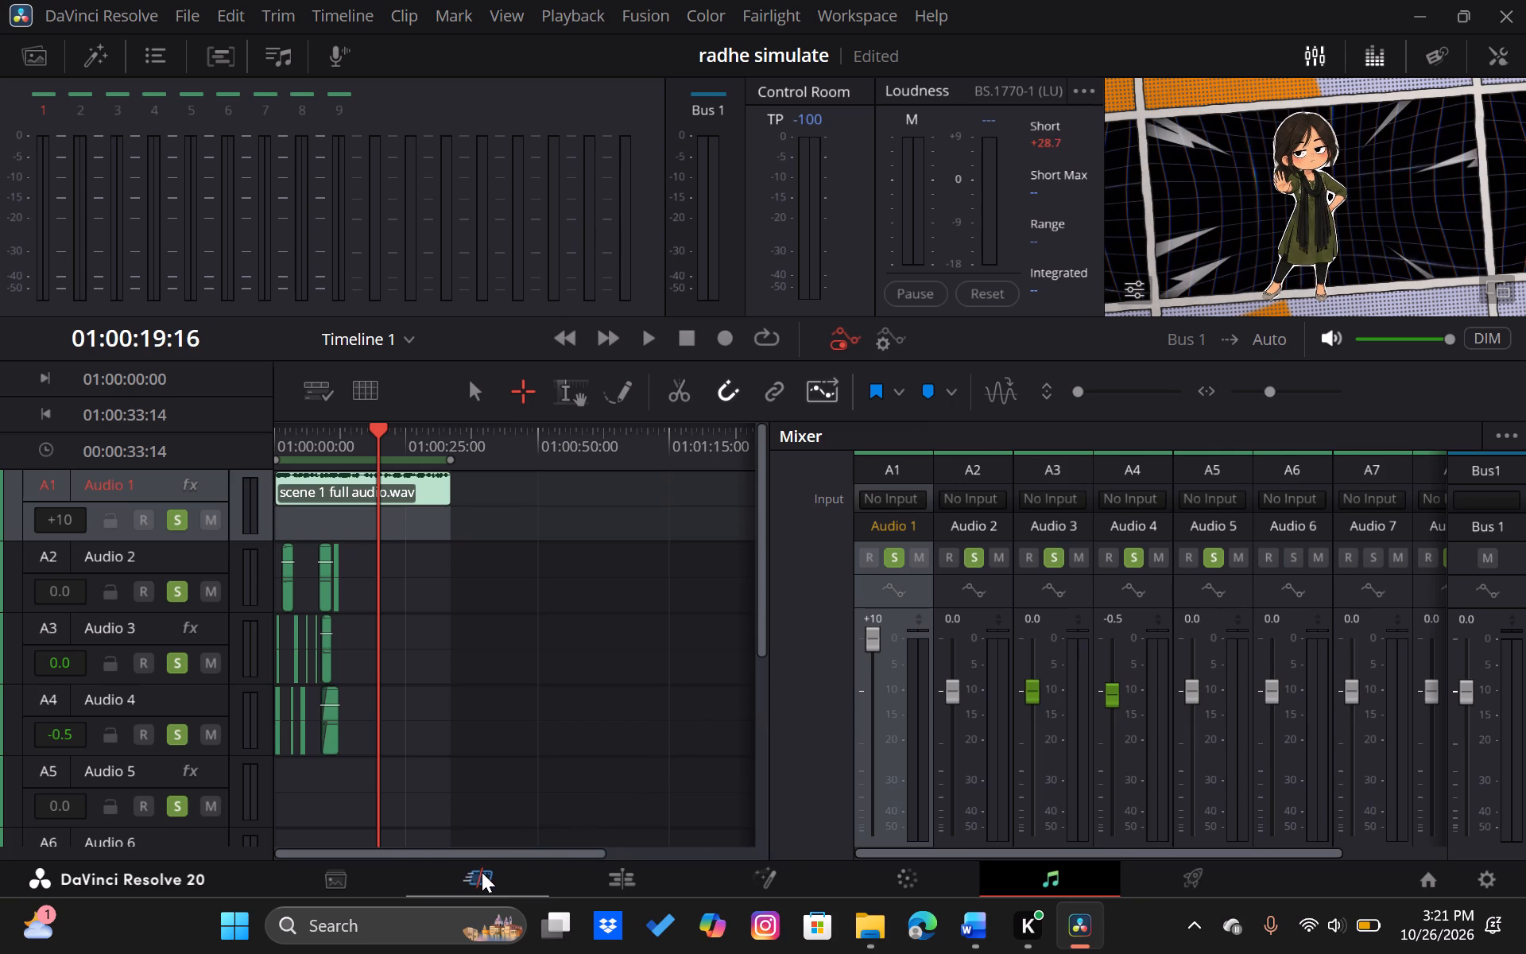
Switch to the Edit page and open the Inspector for the scene 1 full audio.wav clip on track A1.
{"action": "left_click", "coordinate": [590, 878]}
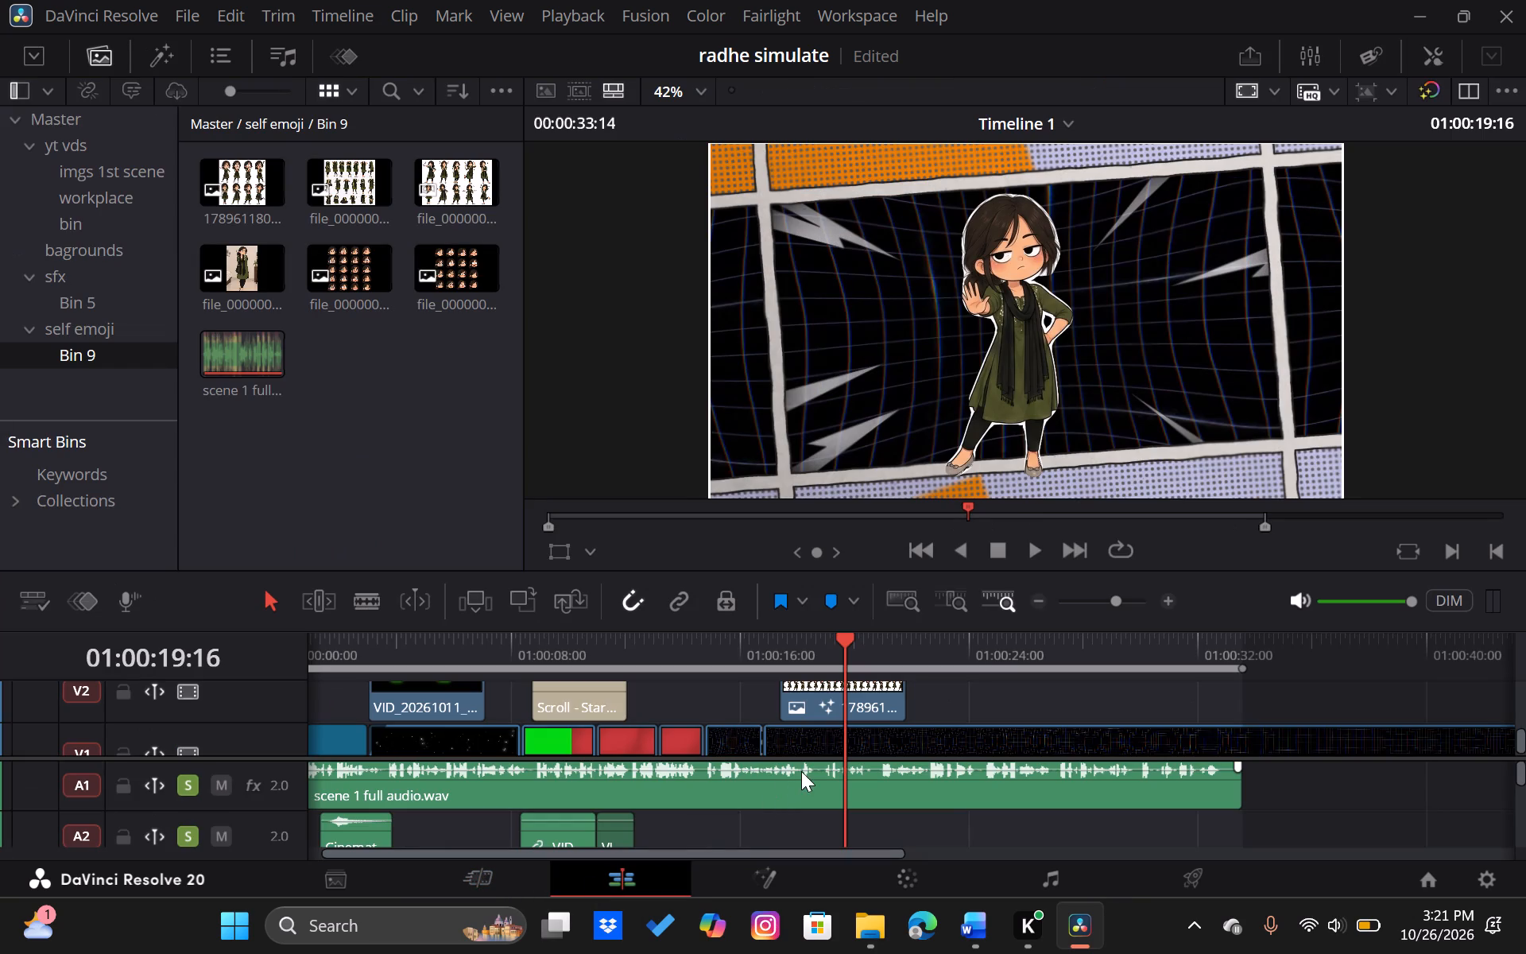
{"action": "left_click", "coordinate": [797, 772]}
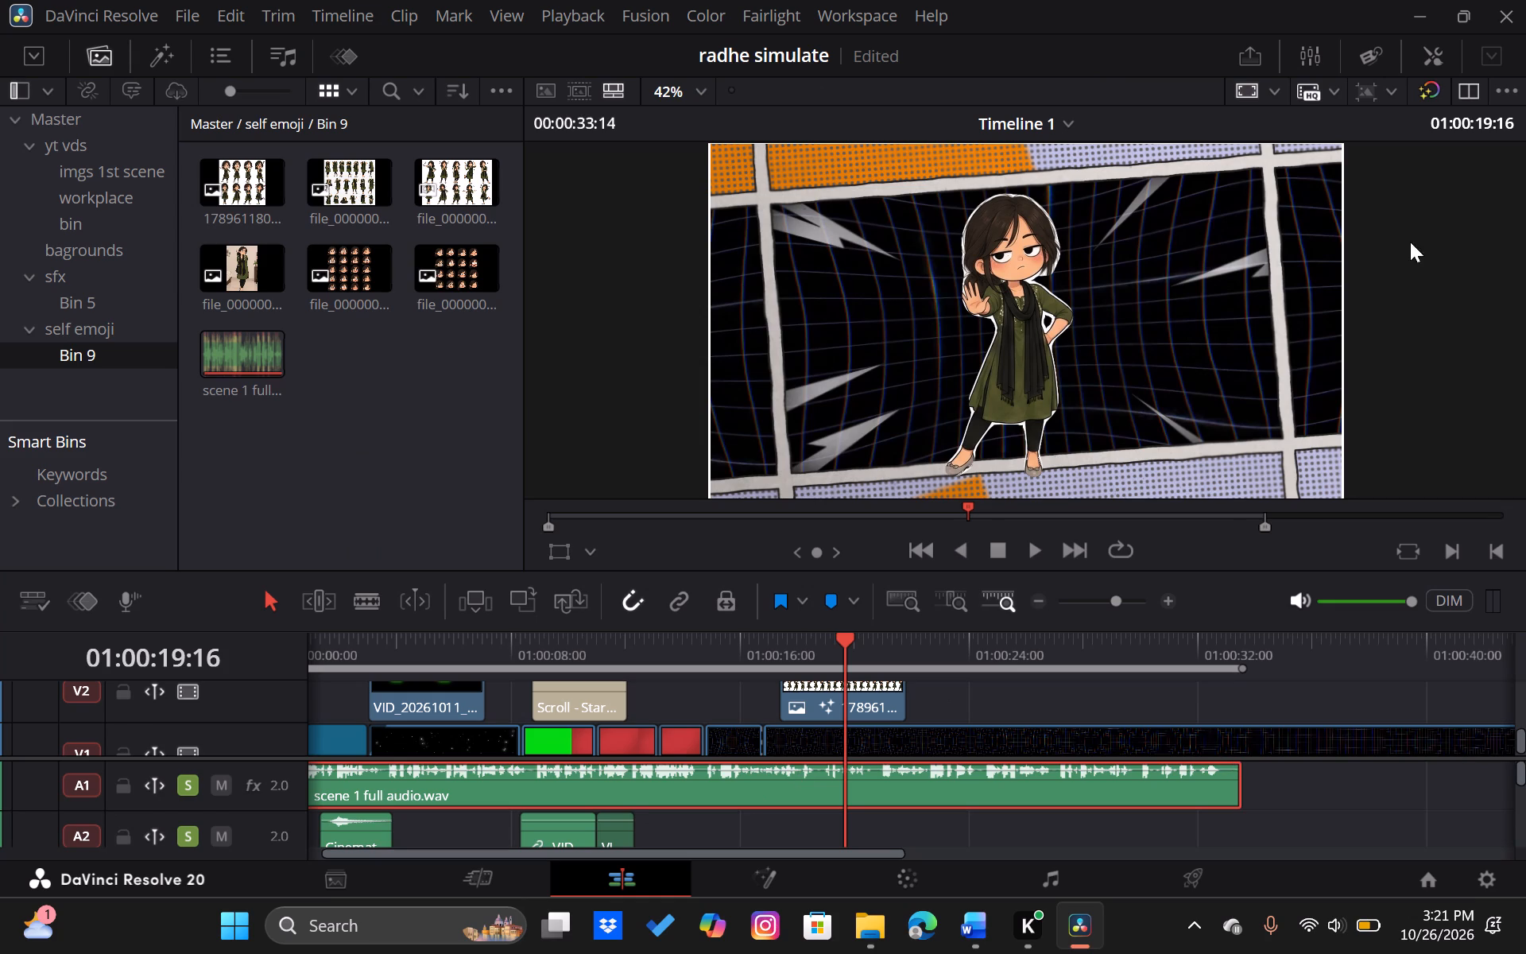
{"action": "left_click", "coordinate": [1431, 57]}
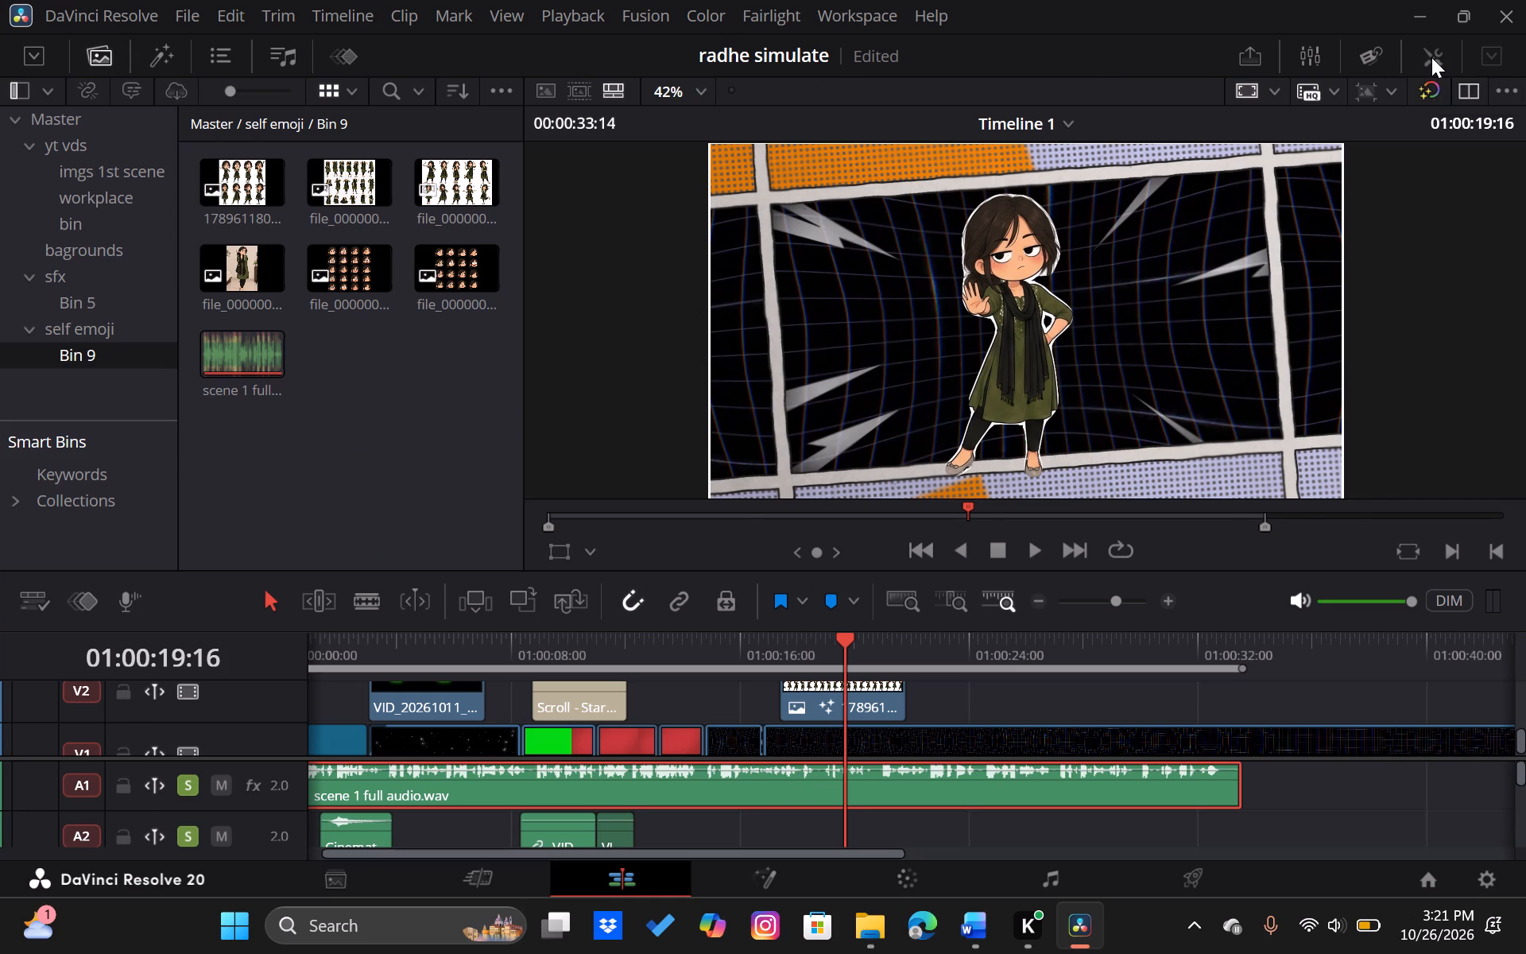
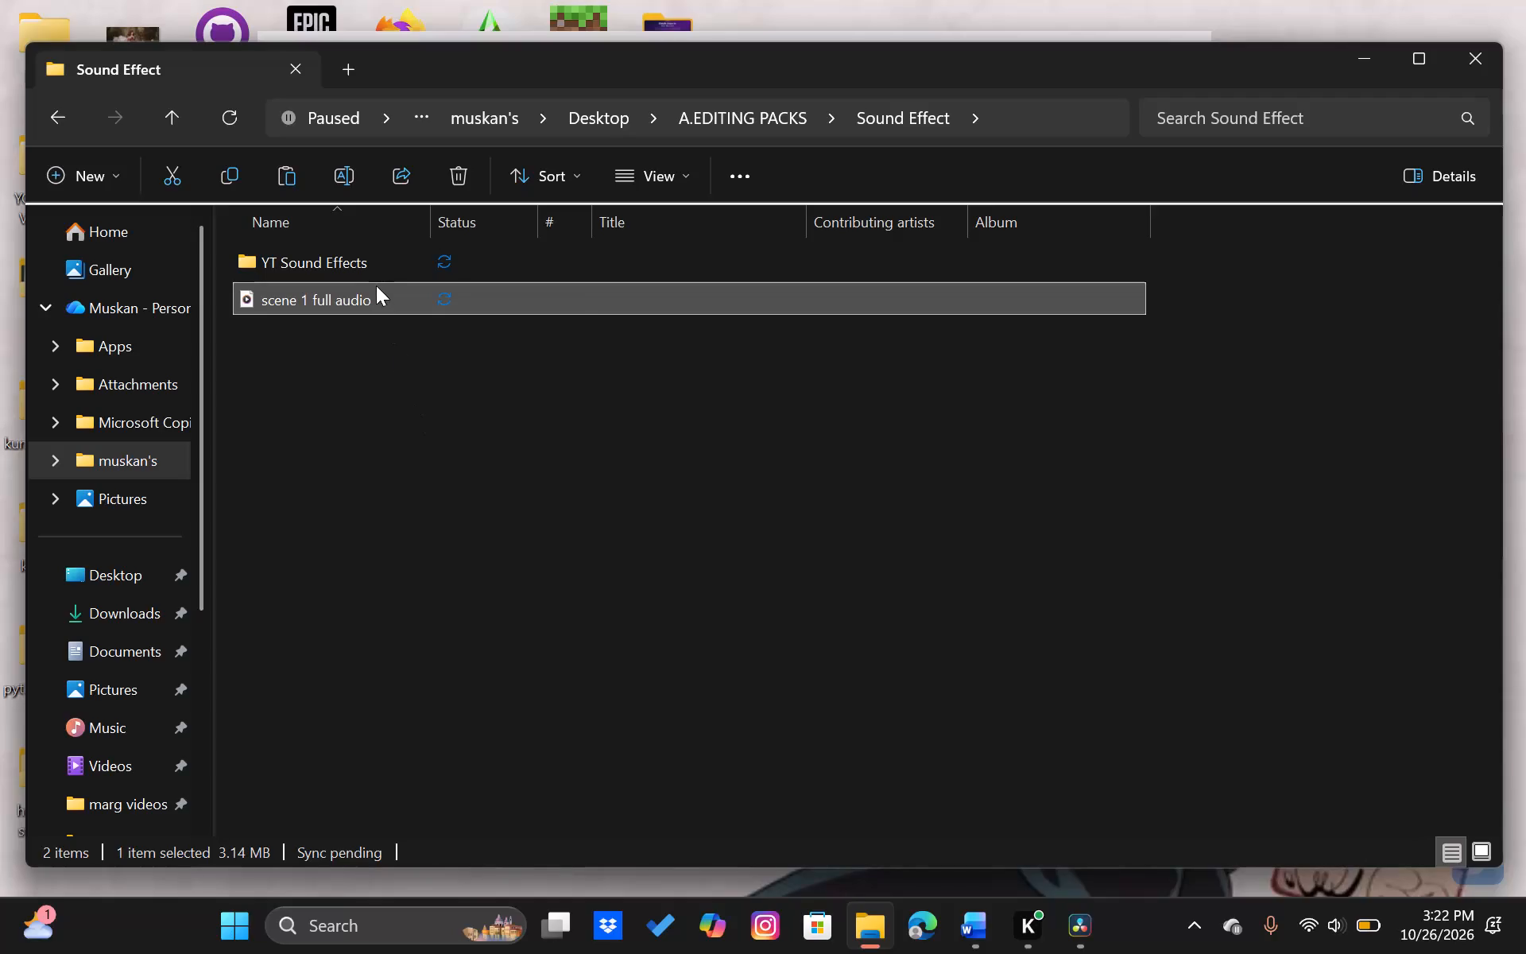
Switch from File Explorer to DaVinci Resolve and open the Fairlight page of the radhe simulate project.
{"action": "right_click", "coordinate": [376, 285]}
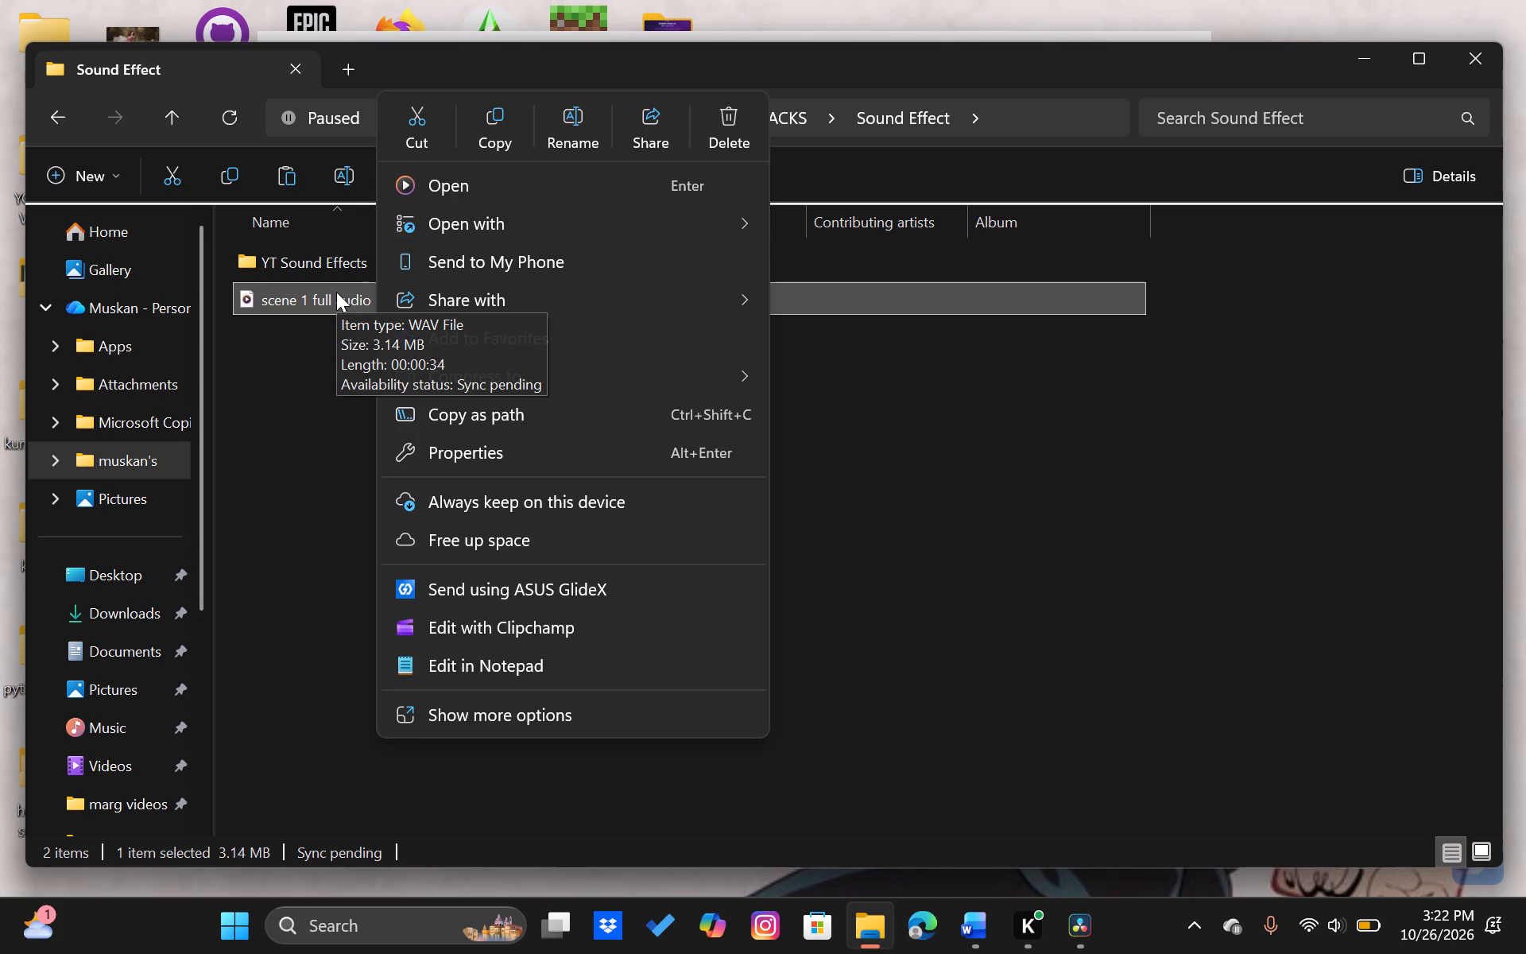
{"action": "left_click", "coordinate": [1079, 929]}
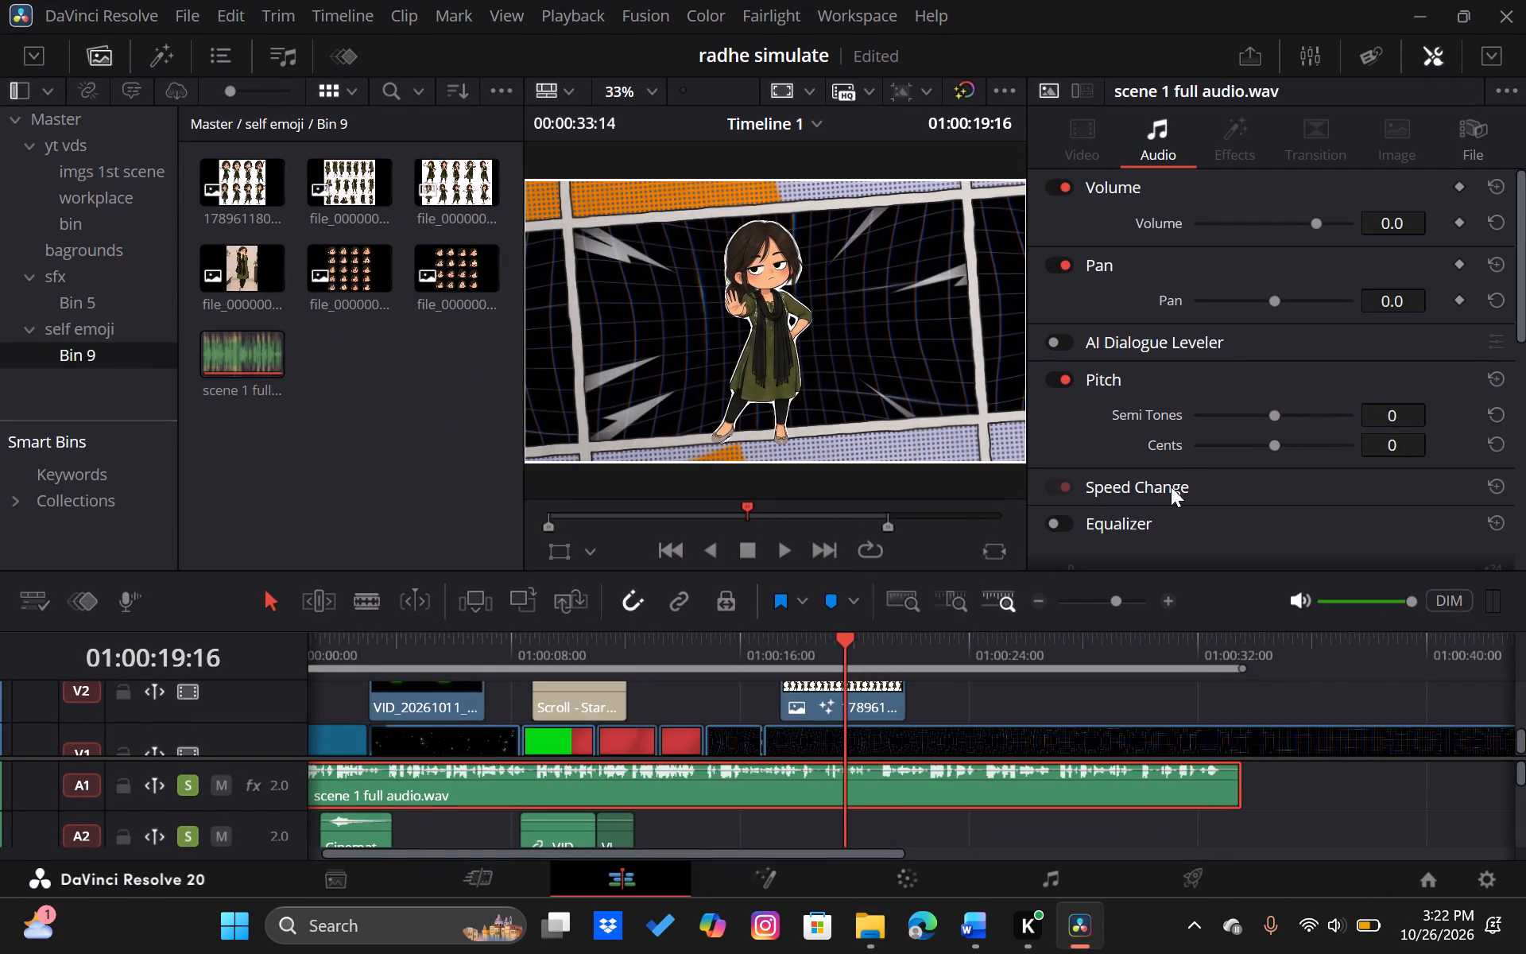
{"action": "left_click", "coordinate": [1062, 861]}
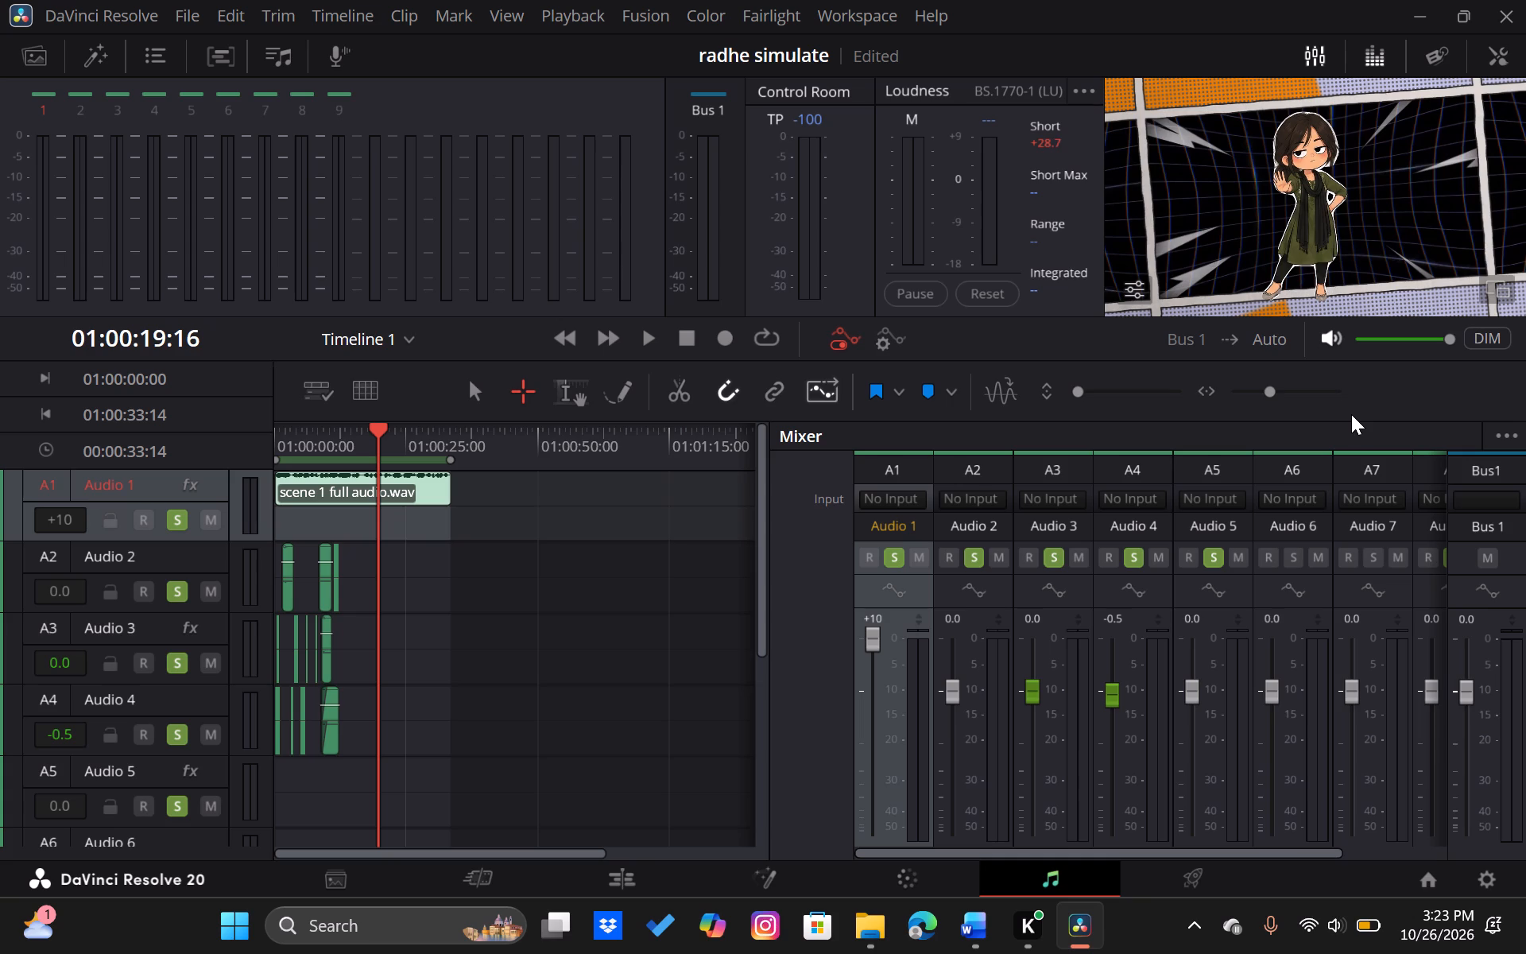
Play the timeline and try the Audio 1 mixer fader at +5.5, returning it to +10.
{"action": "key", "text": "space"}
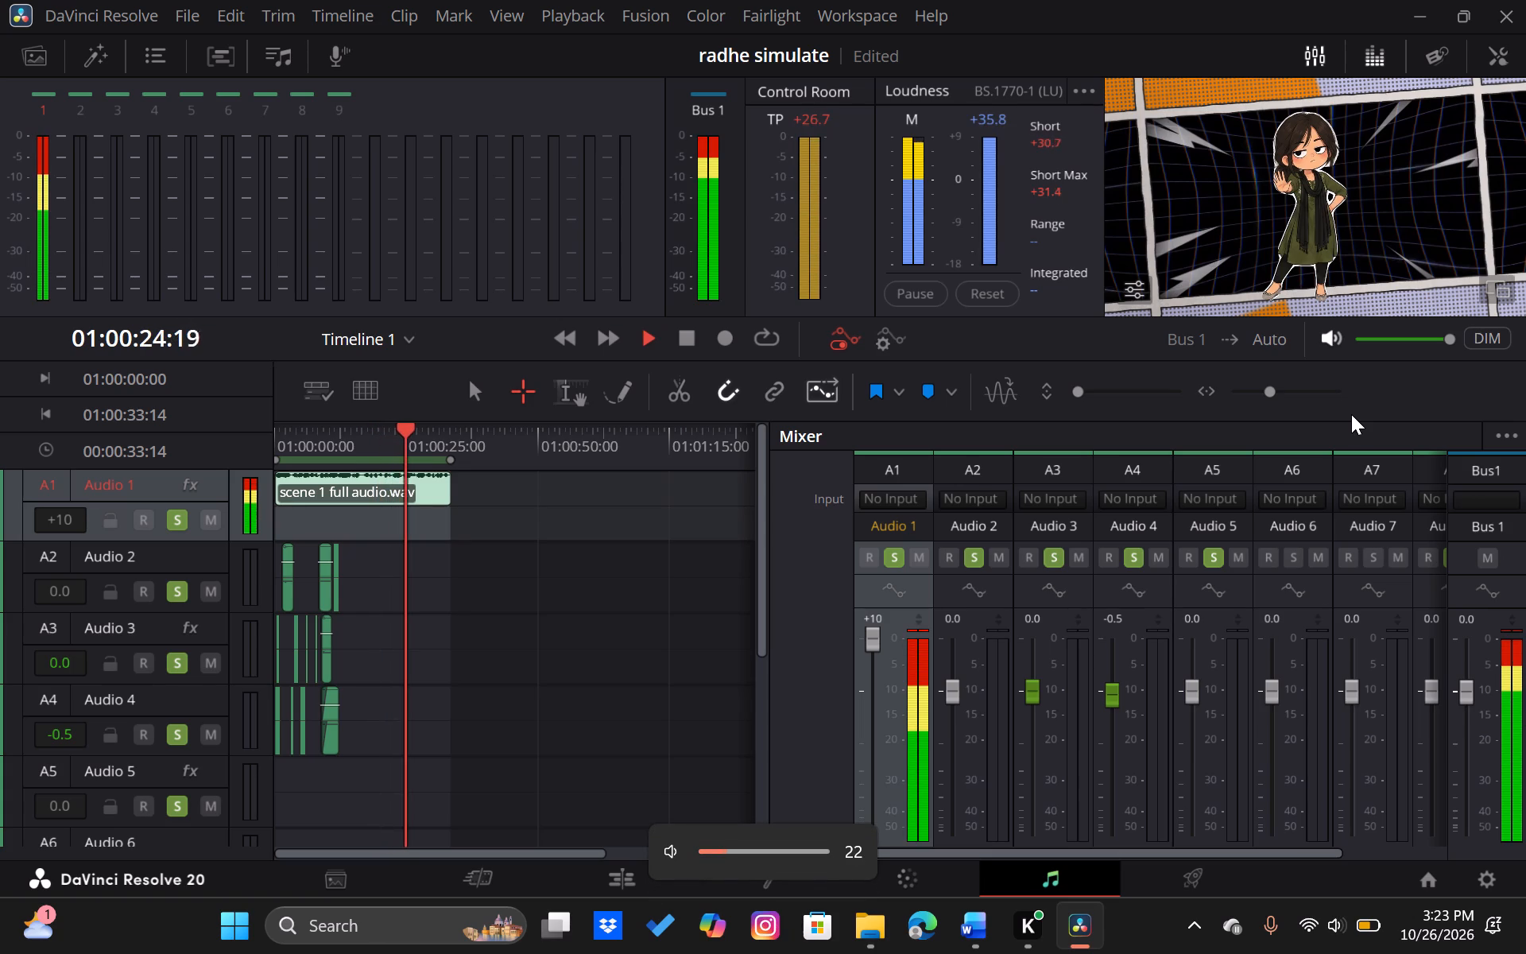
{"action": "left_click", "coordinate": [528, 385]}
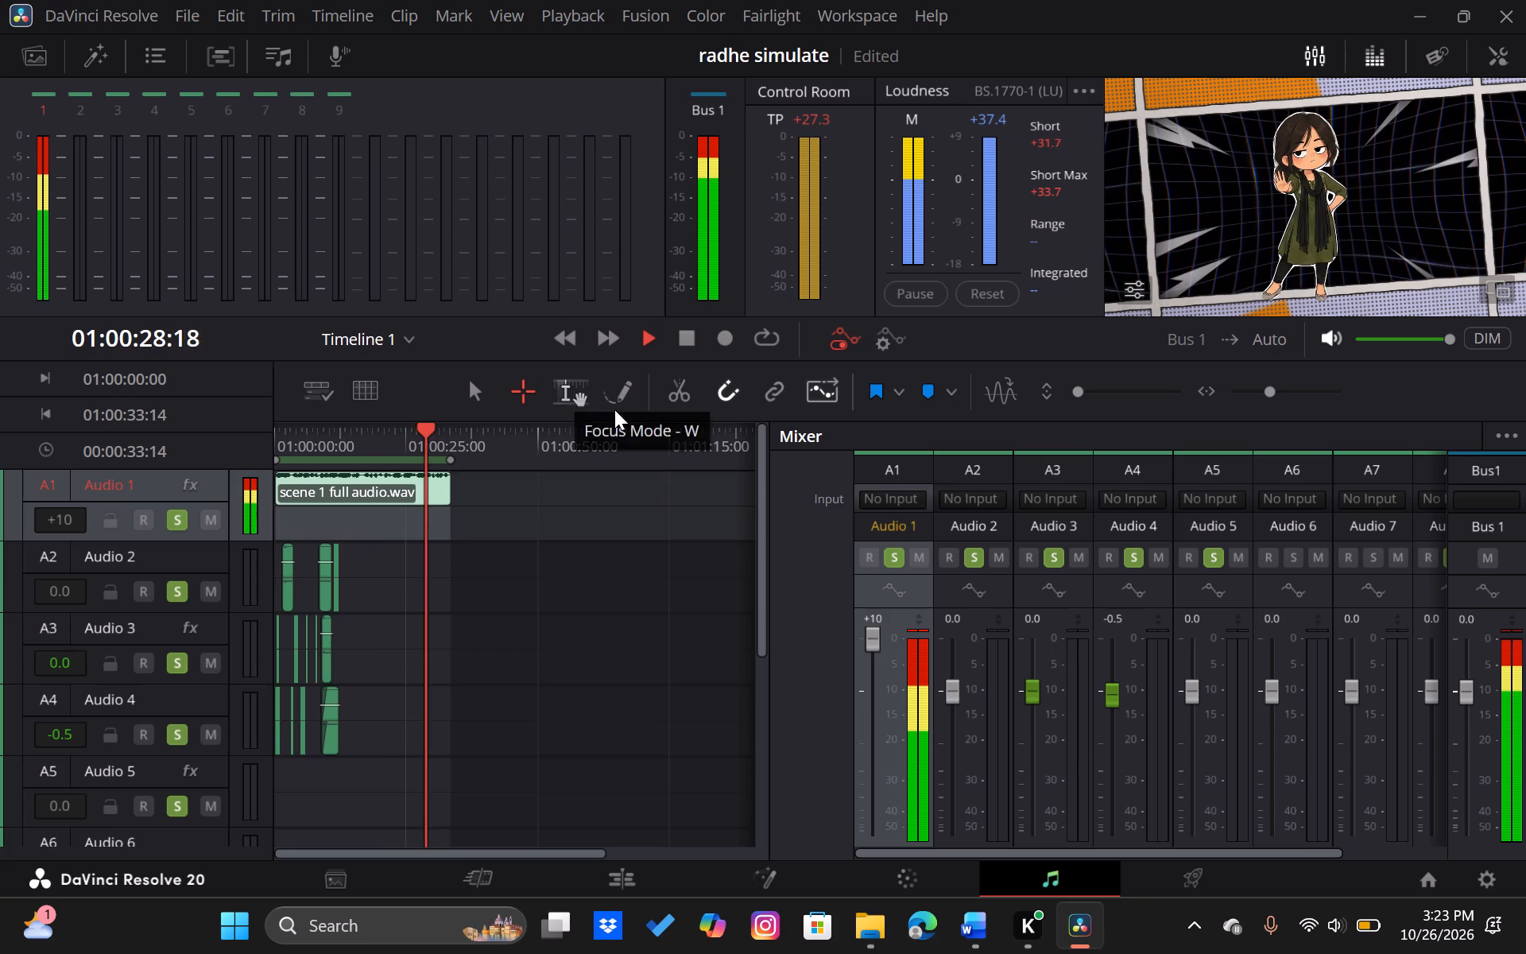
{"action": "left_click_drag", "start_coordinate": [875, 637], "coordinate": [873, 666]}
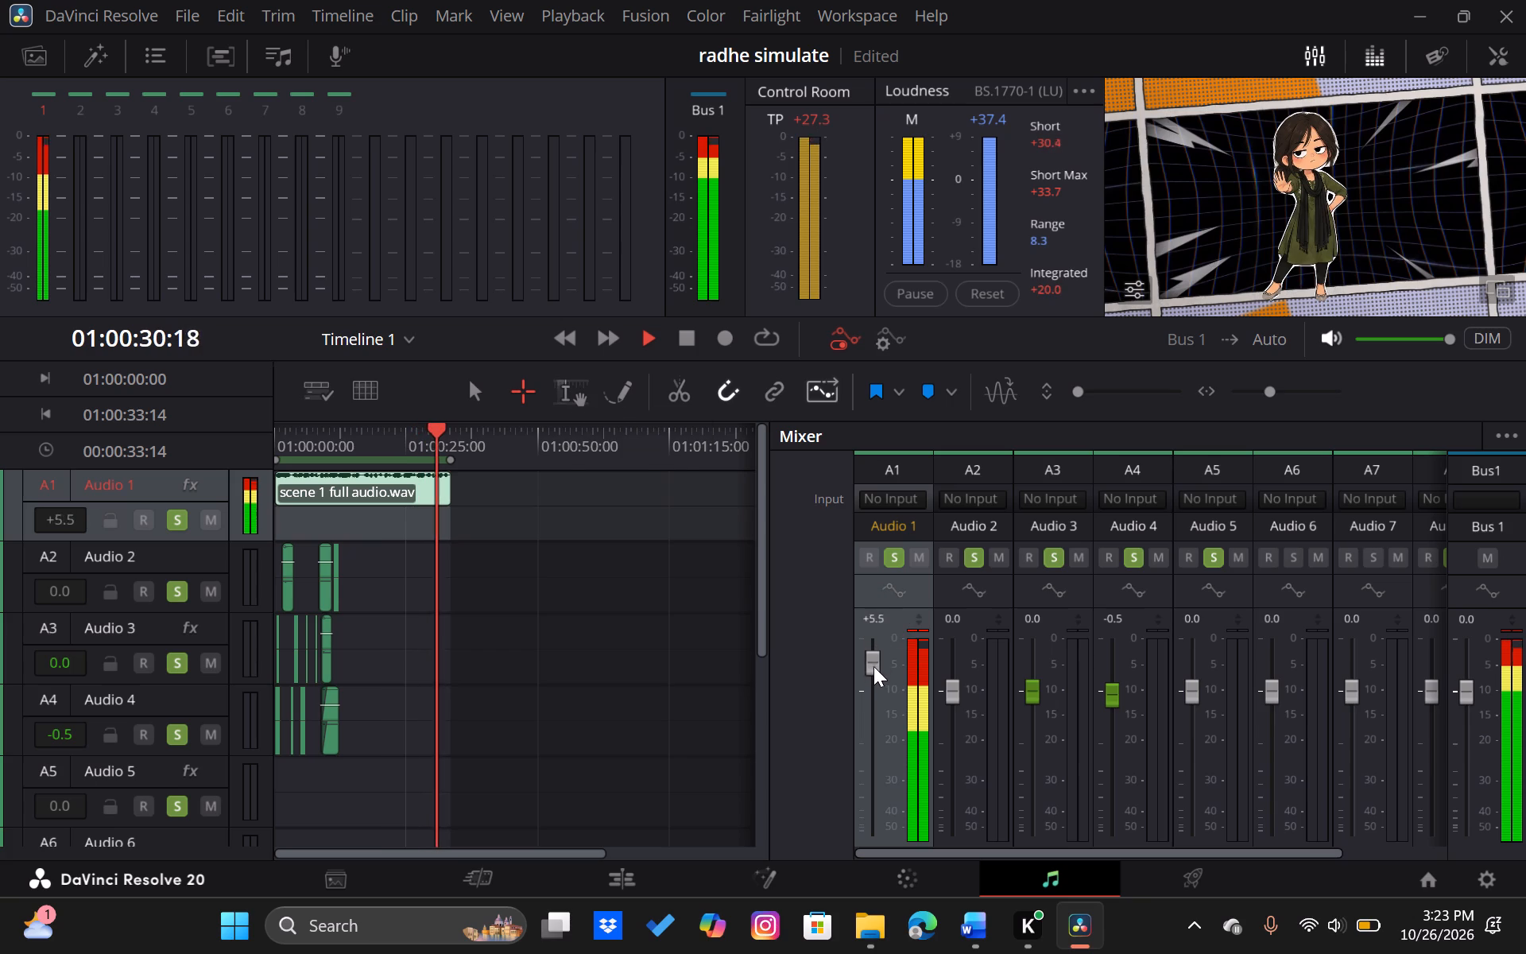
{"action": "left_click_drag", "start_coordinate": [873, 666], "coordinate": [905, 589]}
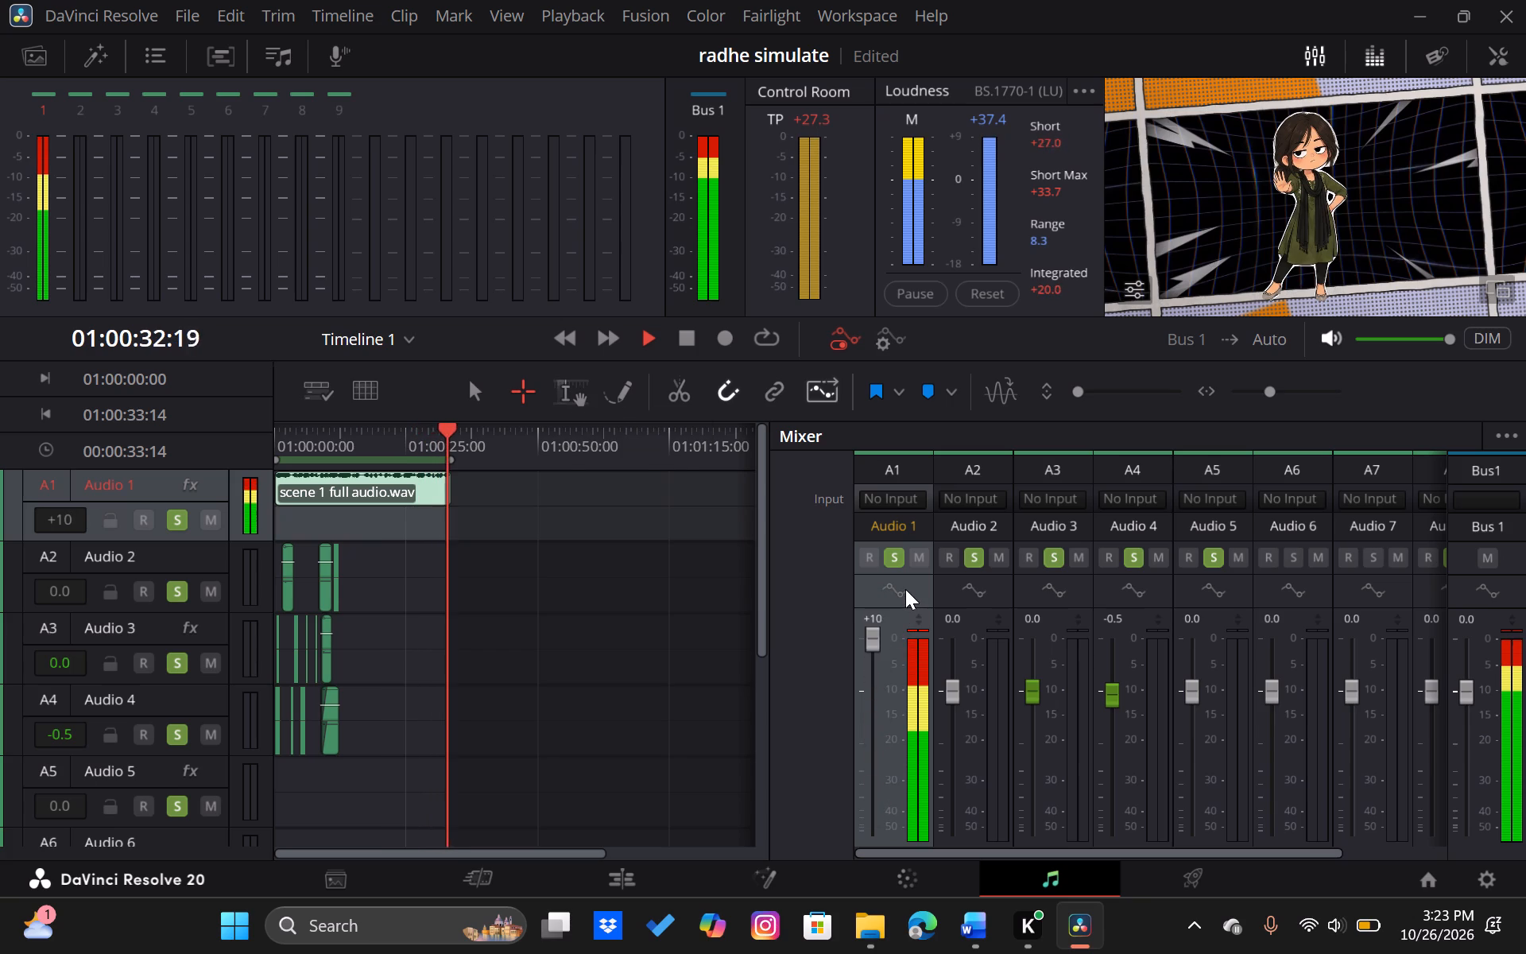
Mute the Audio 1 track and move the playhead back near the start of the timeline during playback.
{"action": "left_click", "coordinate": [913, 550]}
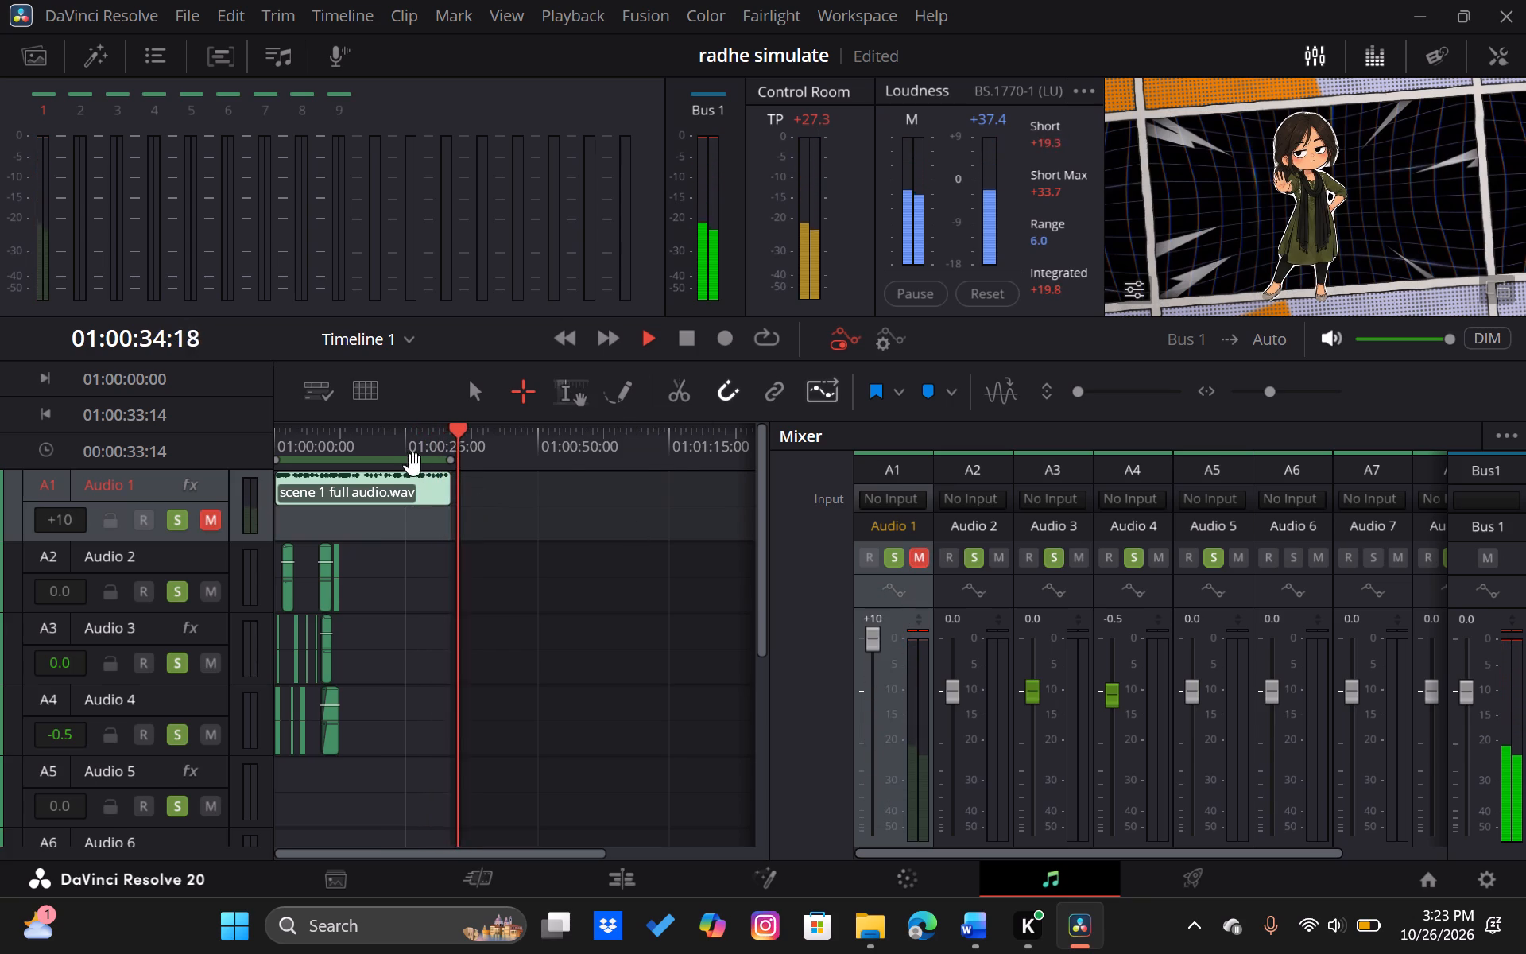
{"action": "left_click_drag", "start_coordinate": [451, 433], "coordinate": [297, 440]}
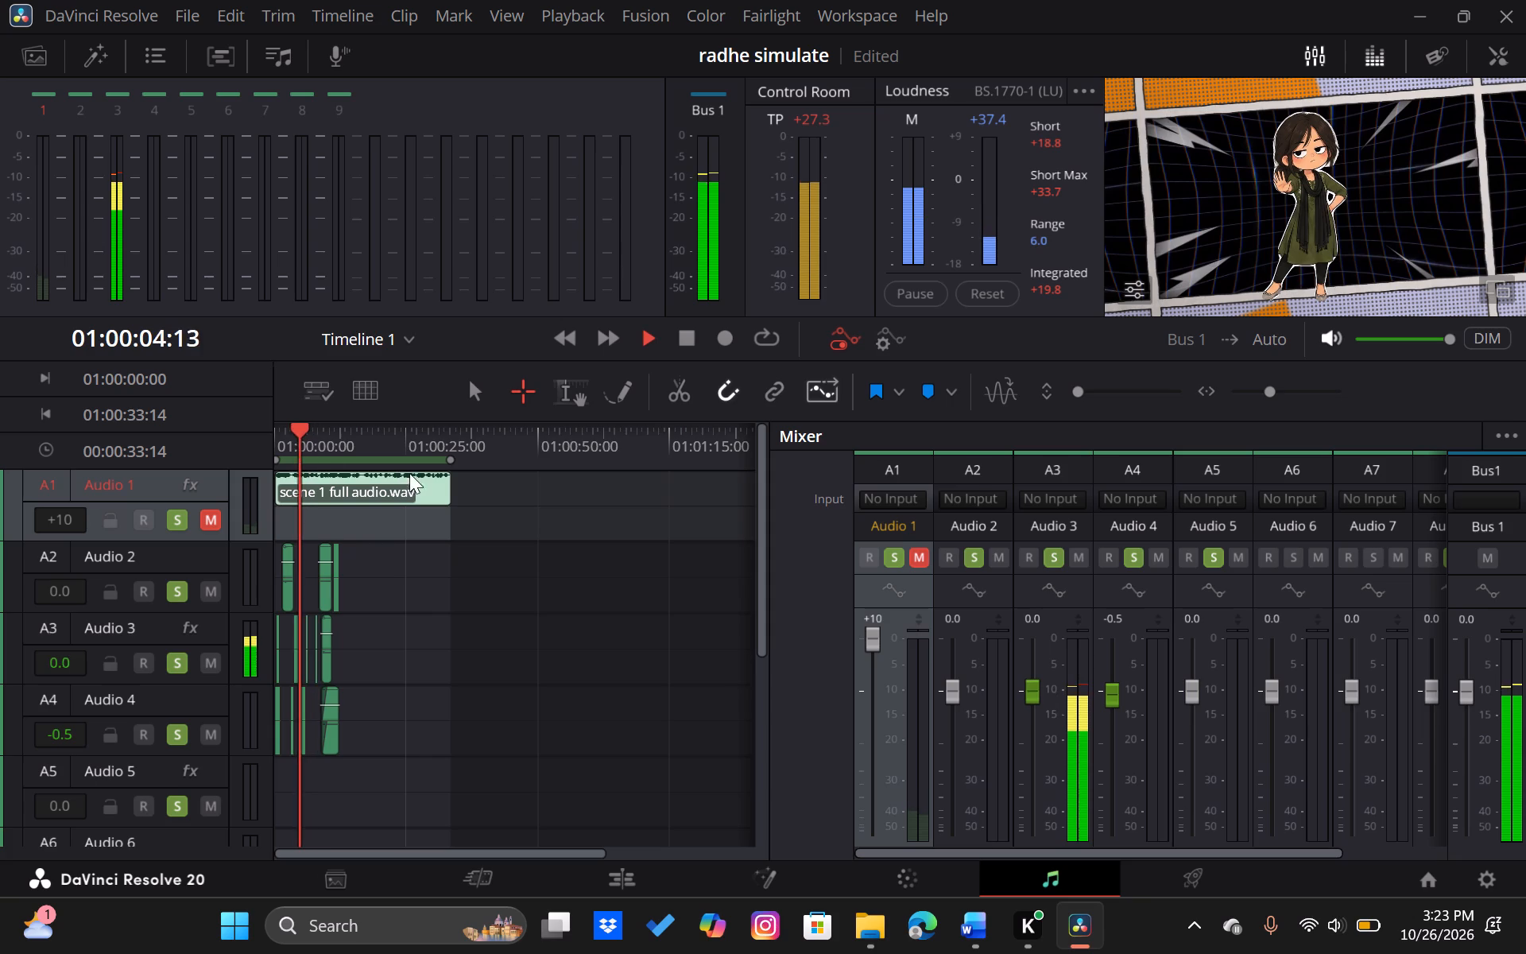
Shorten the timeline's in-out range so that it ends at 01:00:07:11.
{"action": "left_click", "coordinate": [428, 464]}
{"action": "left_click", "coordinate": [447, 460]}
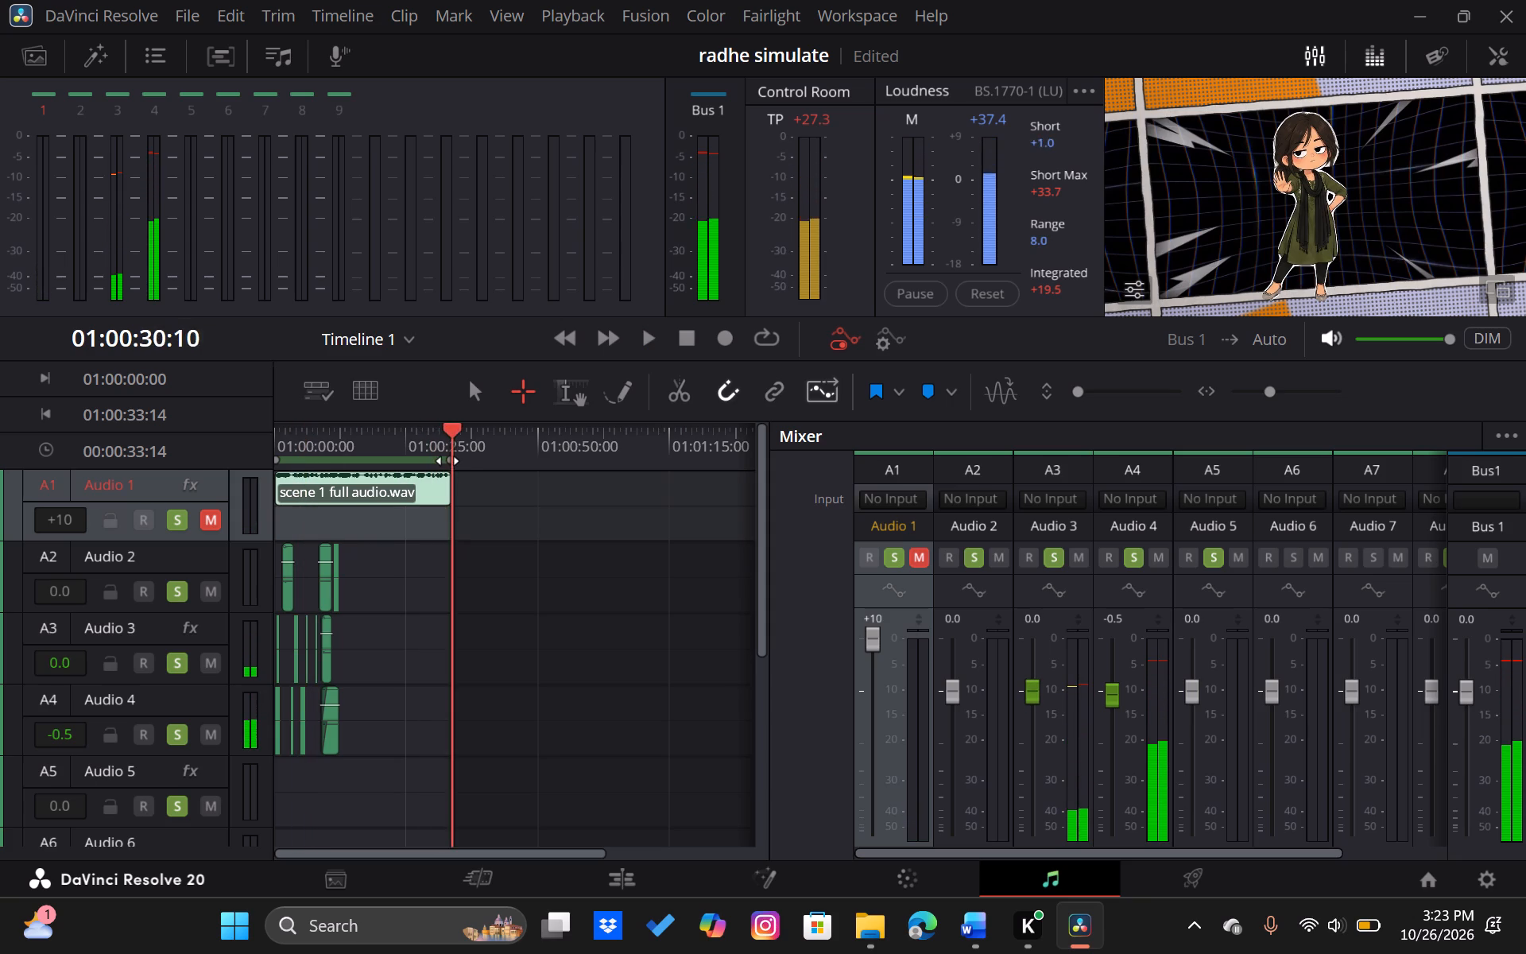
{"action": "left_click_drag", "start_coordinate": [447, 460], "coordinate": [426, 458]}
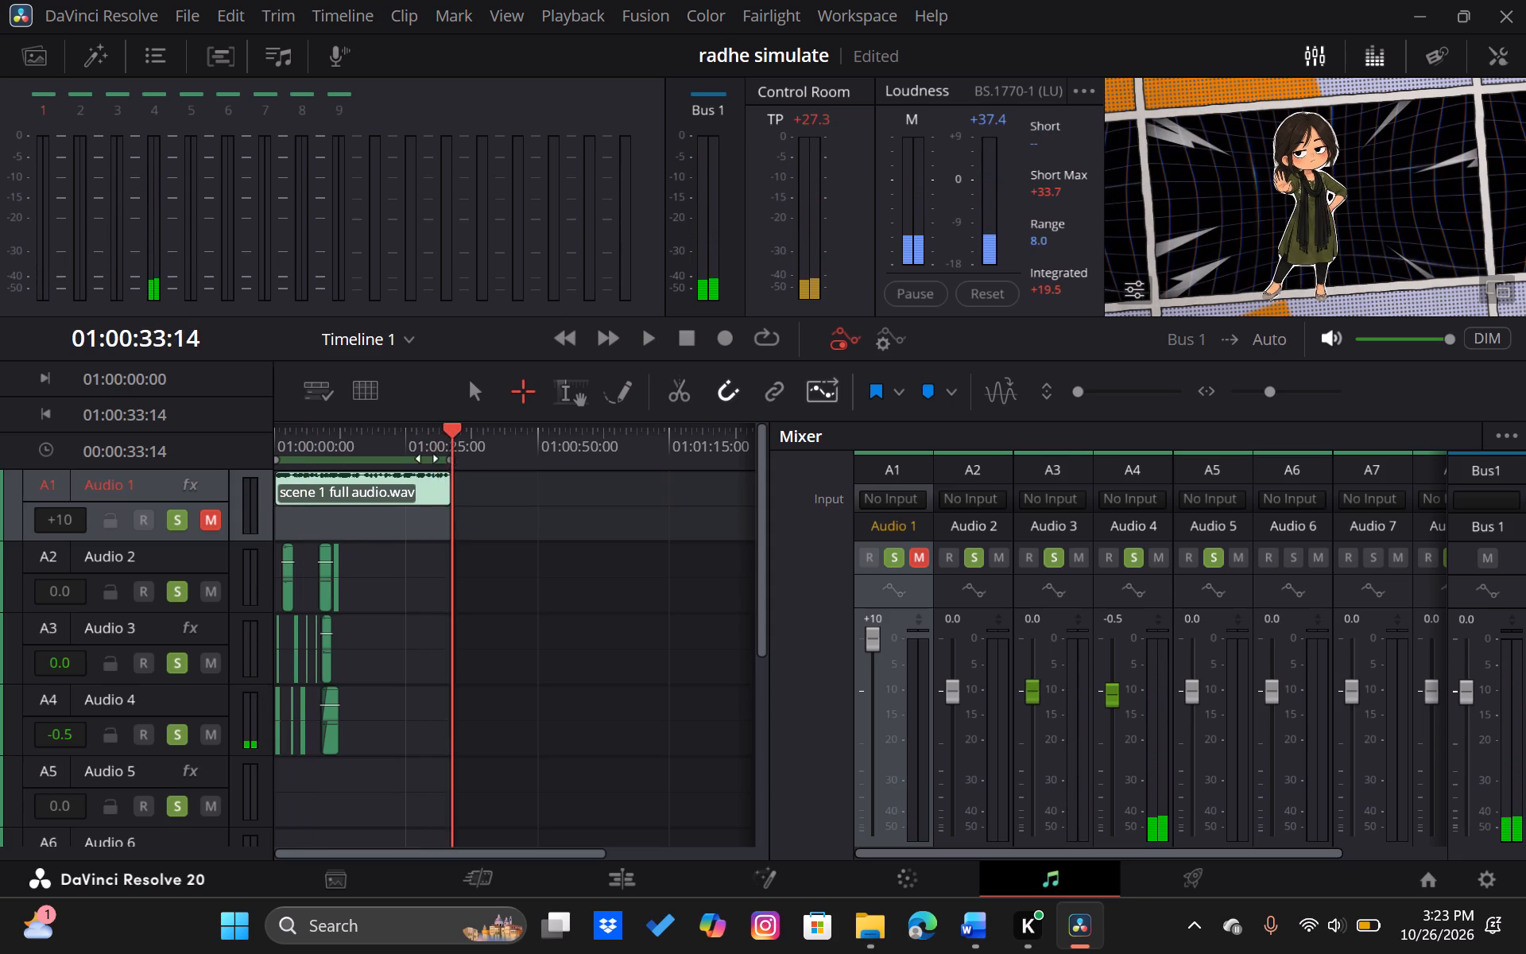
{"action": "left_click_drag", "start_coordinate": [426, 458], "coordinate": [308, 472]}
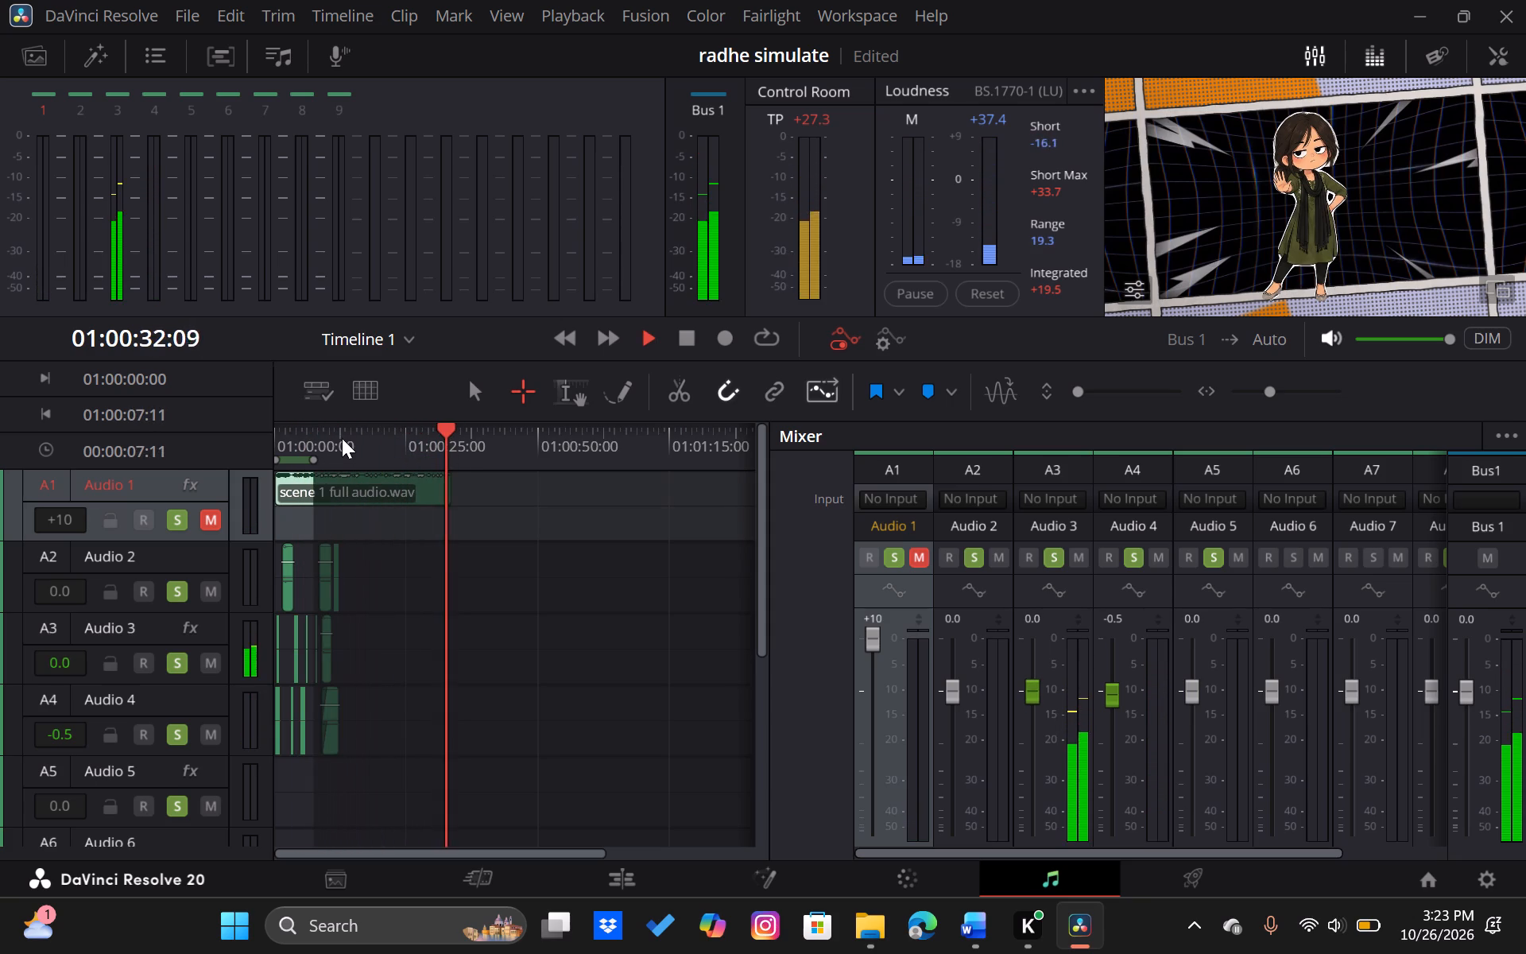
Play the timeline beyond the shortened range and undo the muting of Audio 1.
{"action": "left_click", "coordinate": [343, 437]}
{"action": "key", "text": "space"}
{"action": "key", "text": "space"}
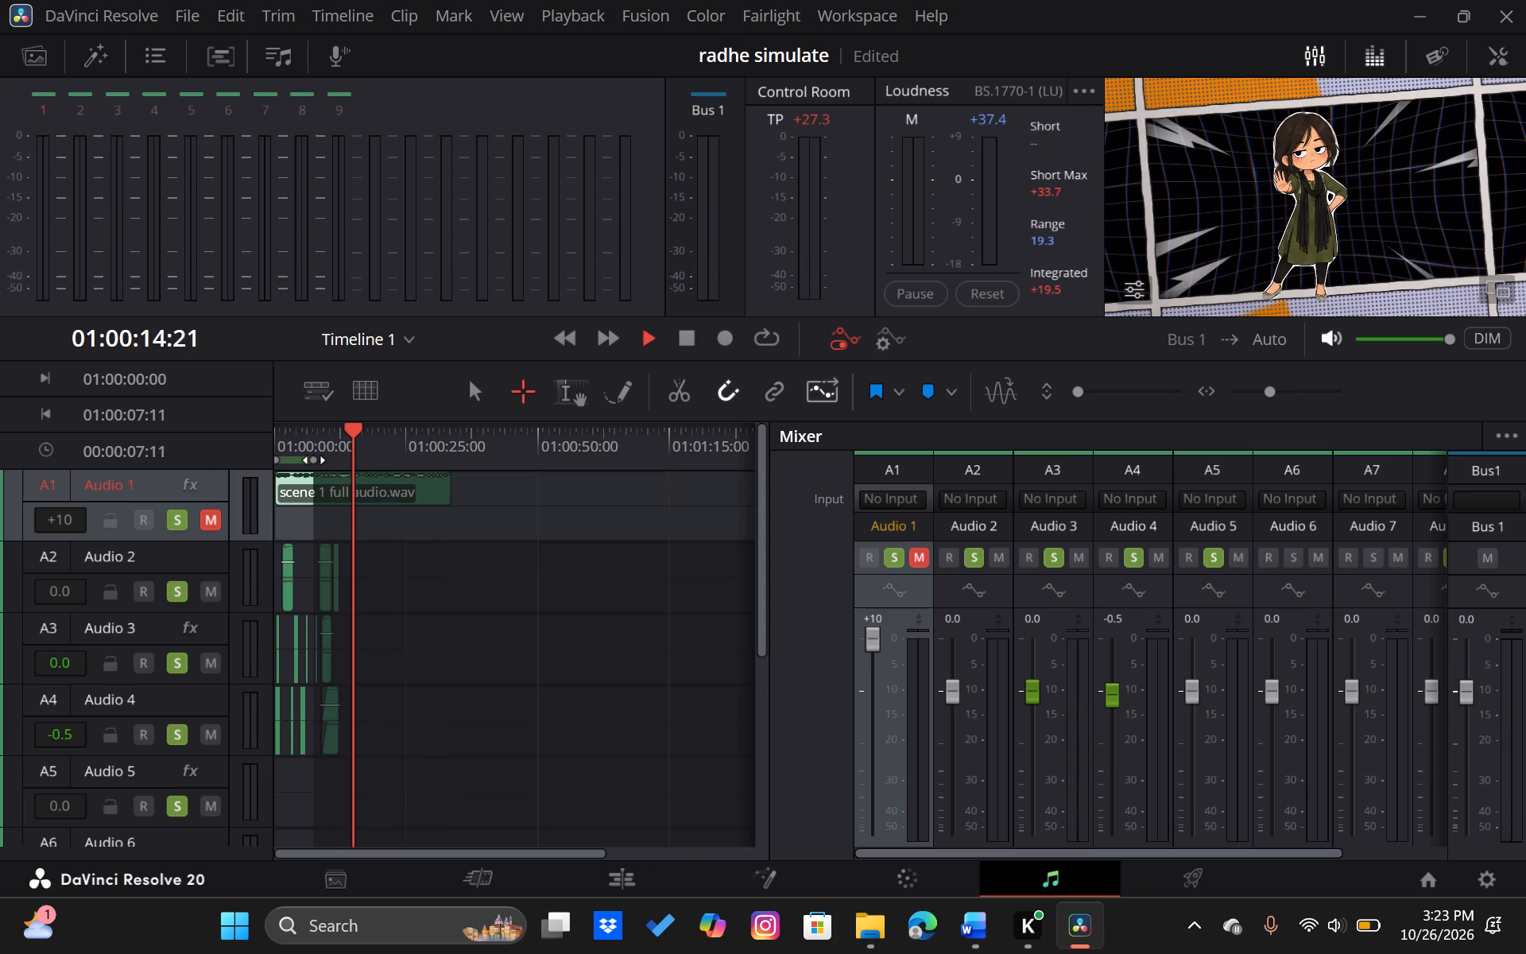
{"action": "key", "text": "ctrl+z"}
Listen to the unmuted Audio 1 track from several points, including near the start and the end of the clip.
{"action": "left_click", "coordinate": [313, 460]}
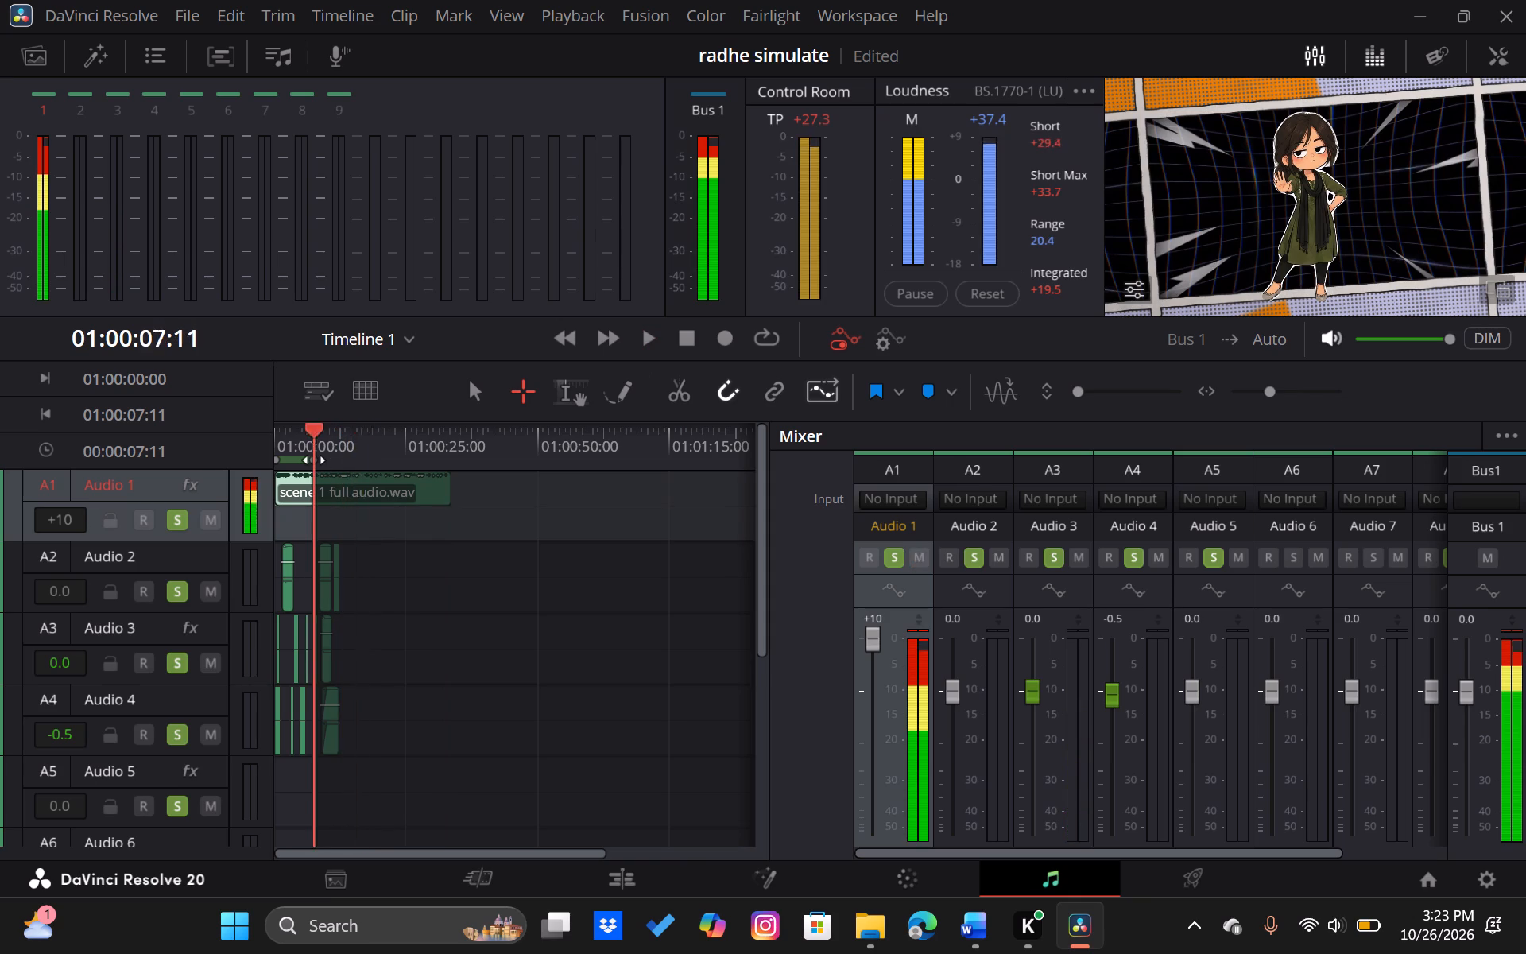
{"action": "left_click", "coordinate": [313, 460]}
{"action": "left_click", "coordinate": [459, 434]}
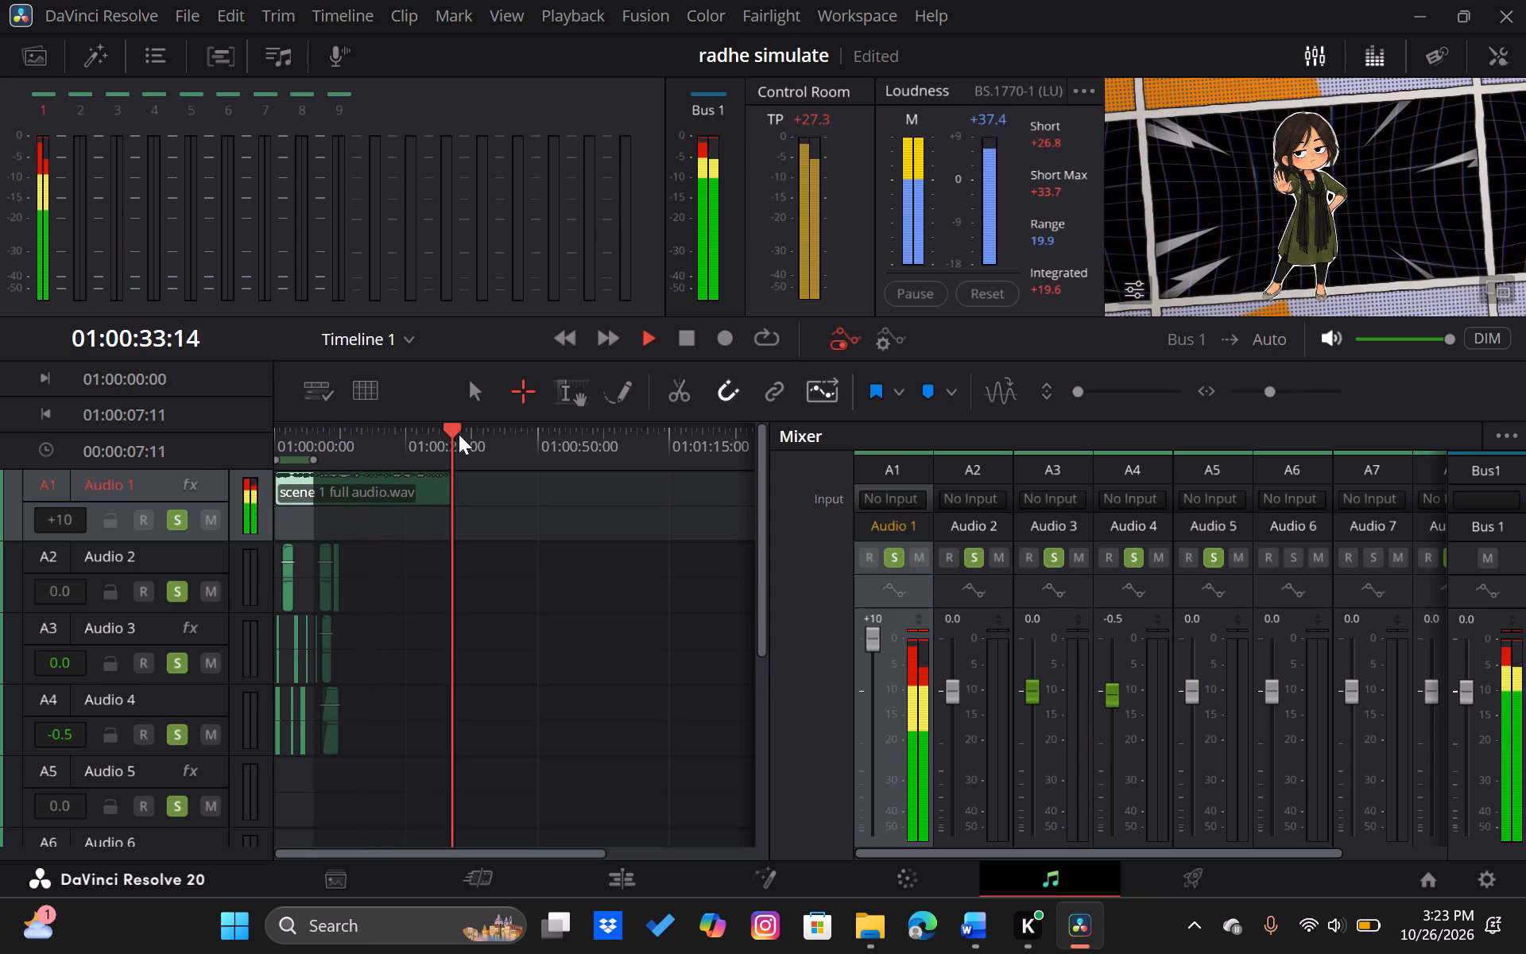
{"action": "left_click", "coordinate": [289, 436]}
{"action": "key", "text": "space"}
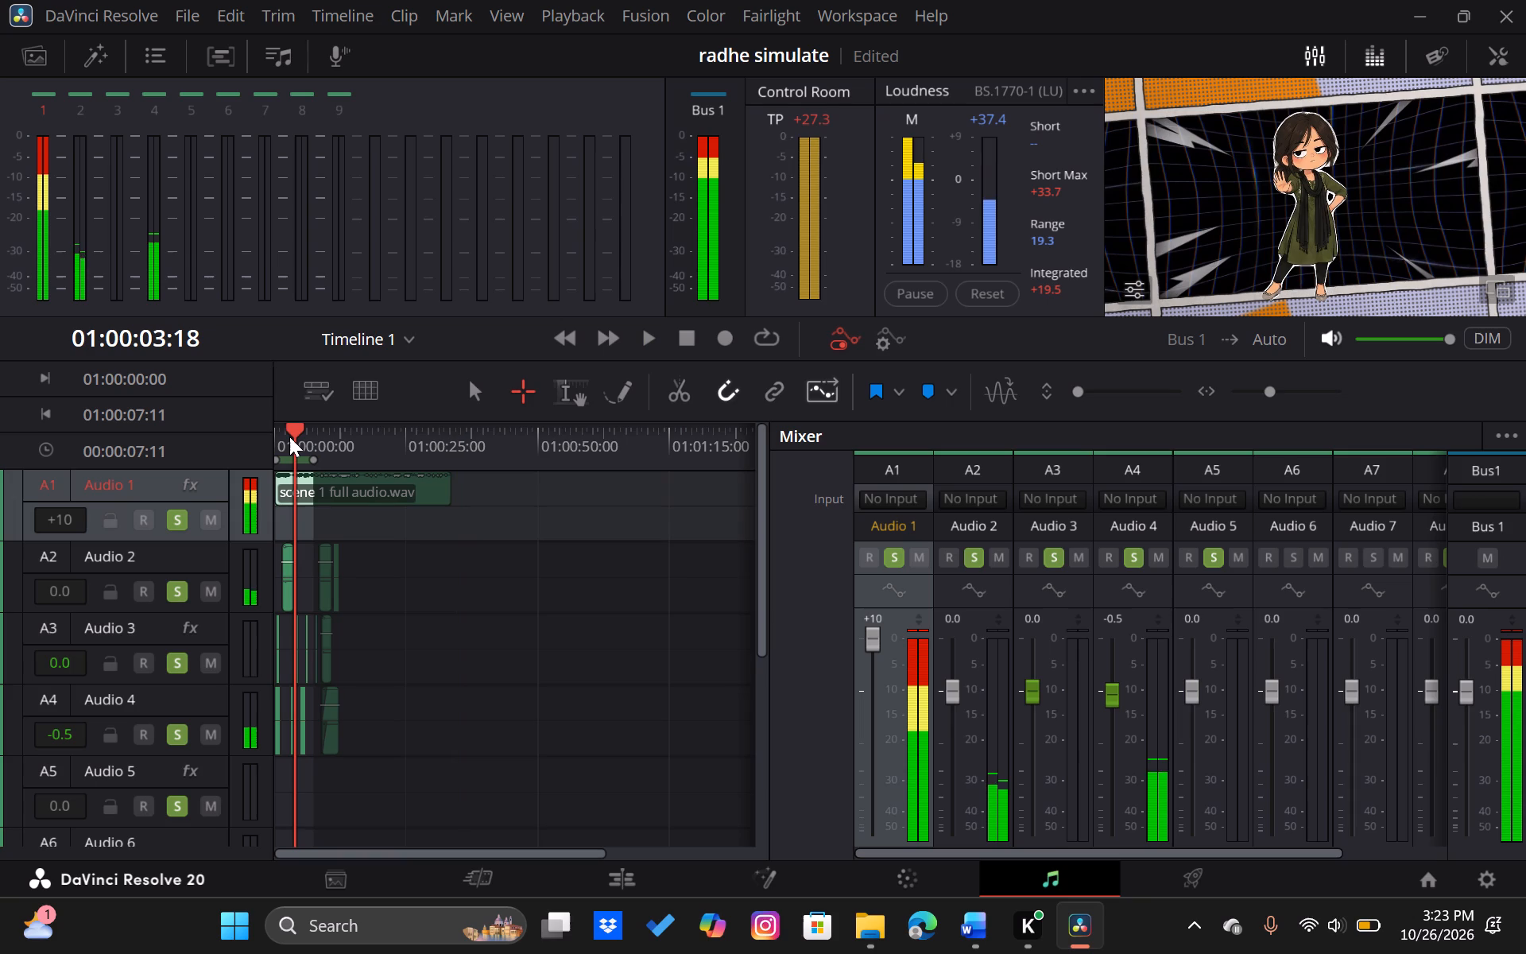
{"action": "key", "text": "space"}
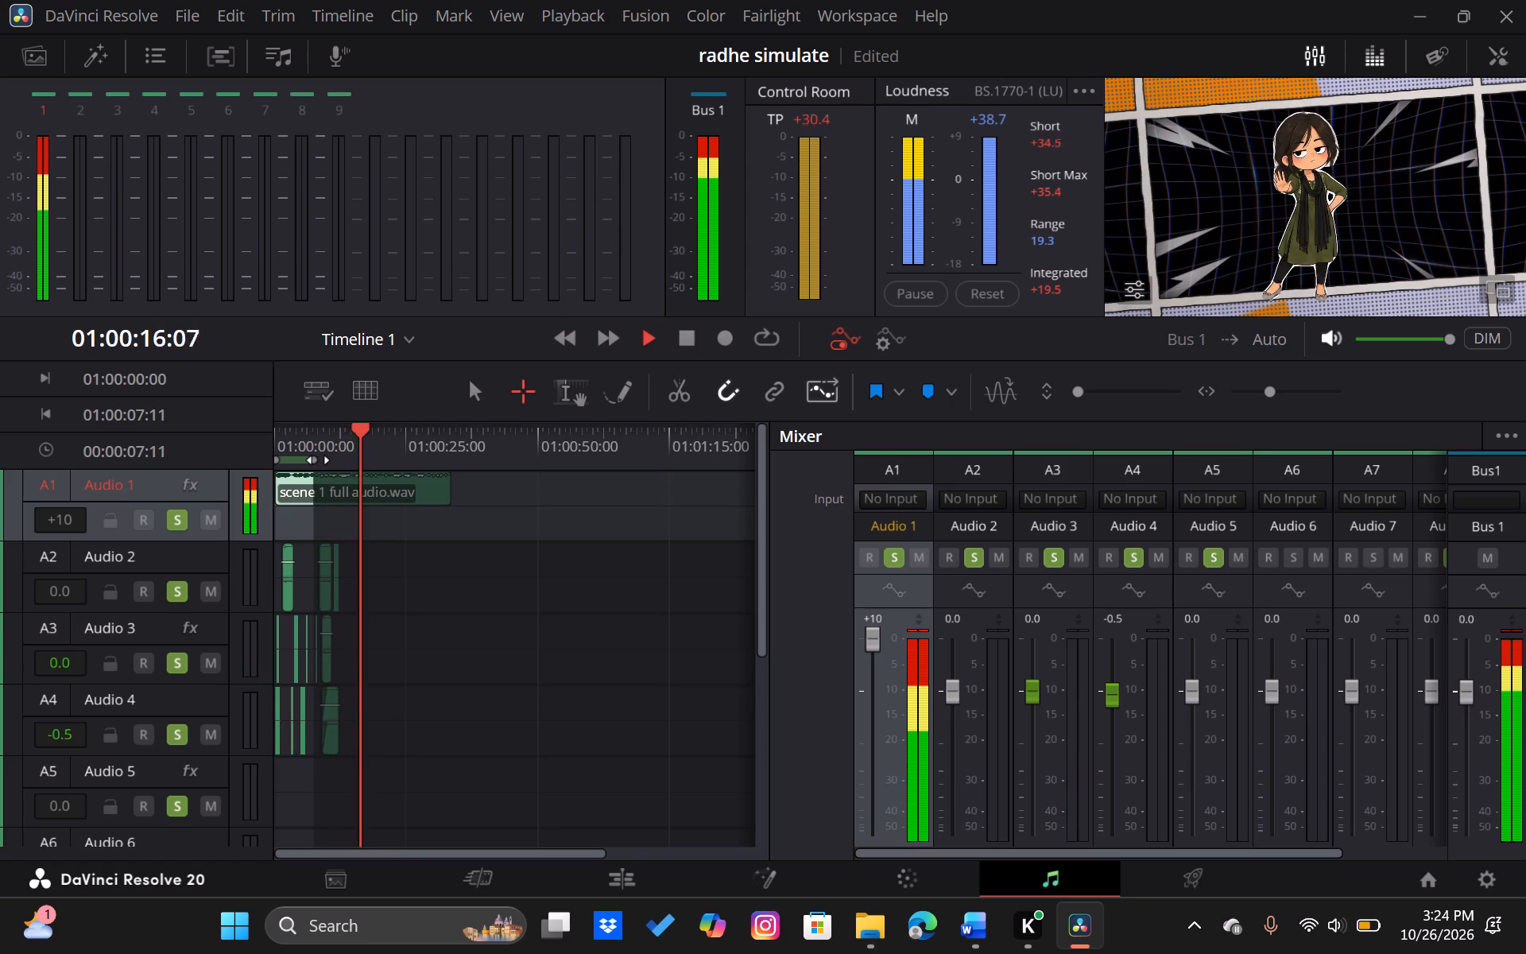
Extend the timeline's in-out range to end at 01:00:33:17, covering the whole scene 1 full audio.wav clip.
{"action": "left_click_drag", "start_coordinate": [315, 459], "coordinate": [444, 471]}
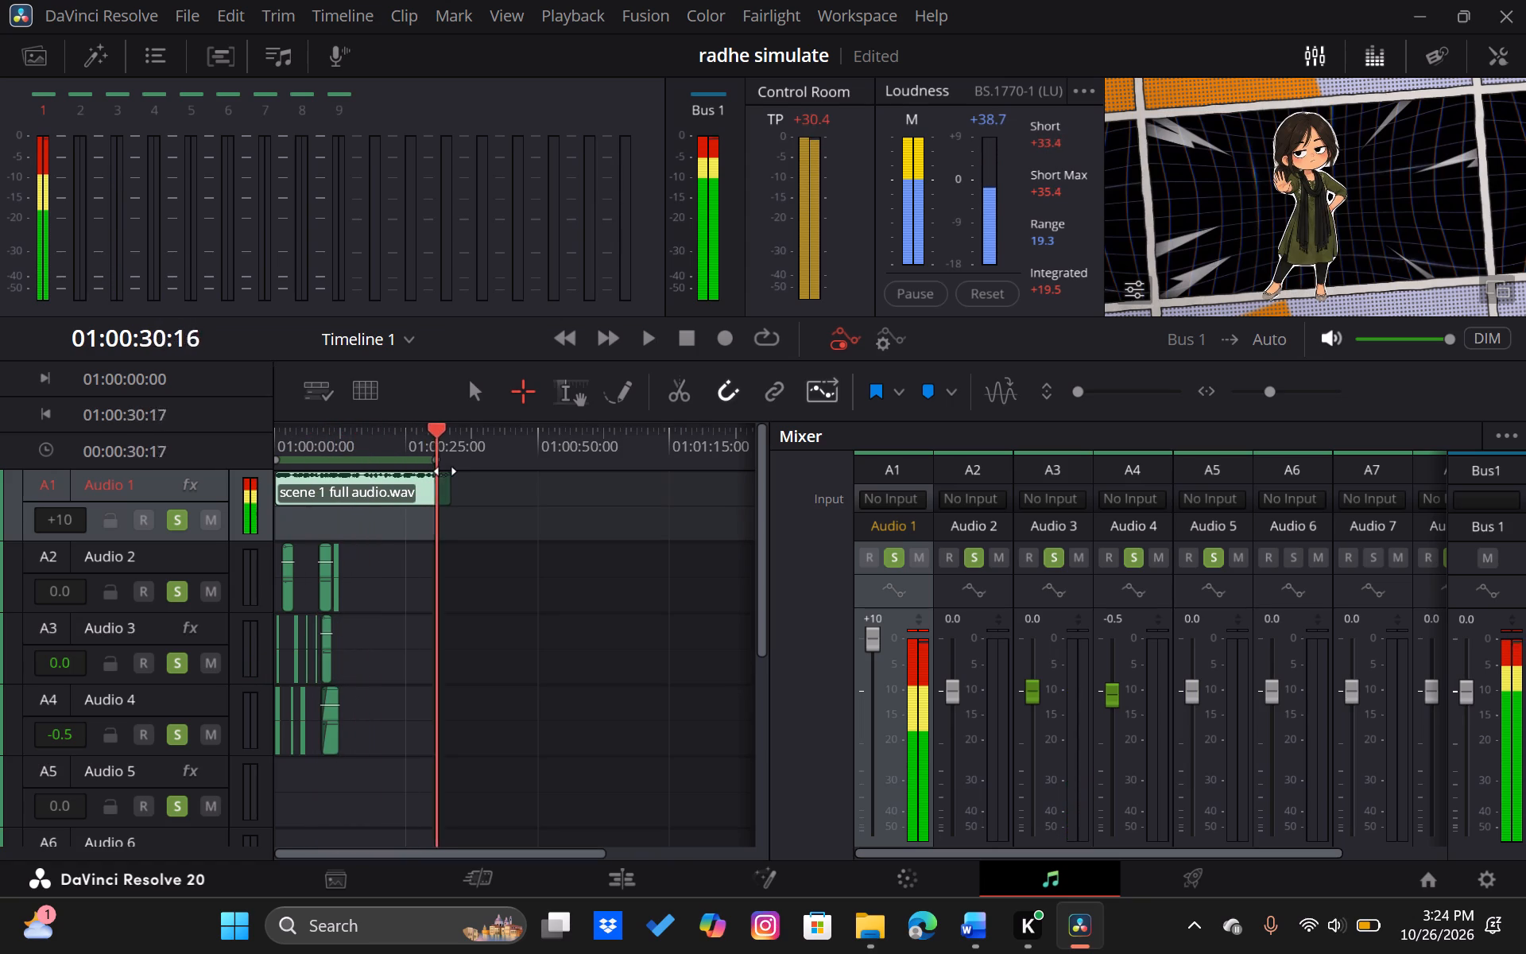
{"action": "left_click_drag", "start_coordinate": [444, 471], "coordinate": [451, 473]}
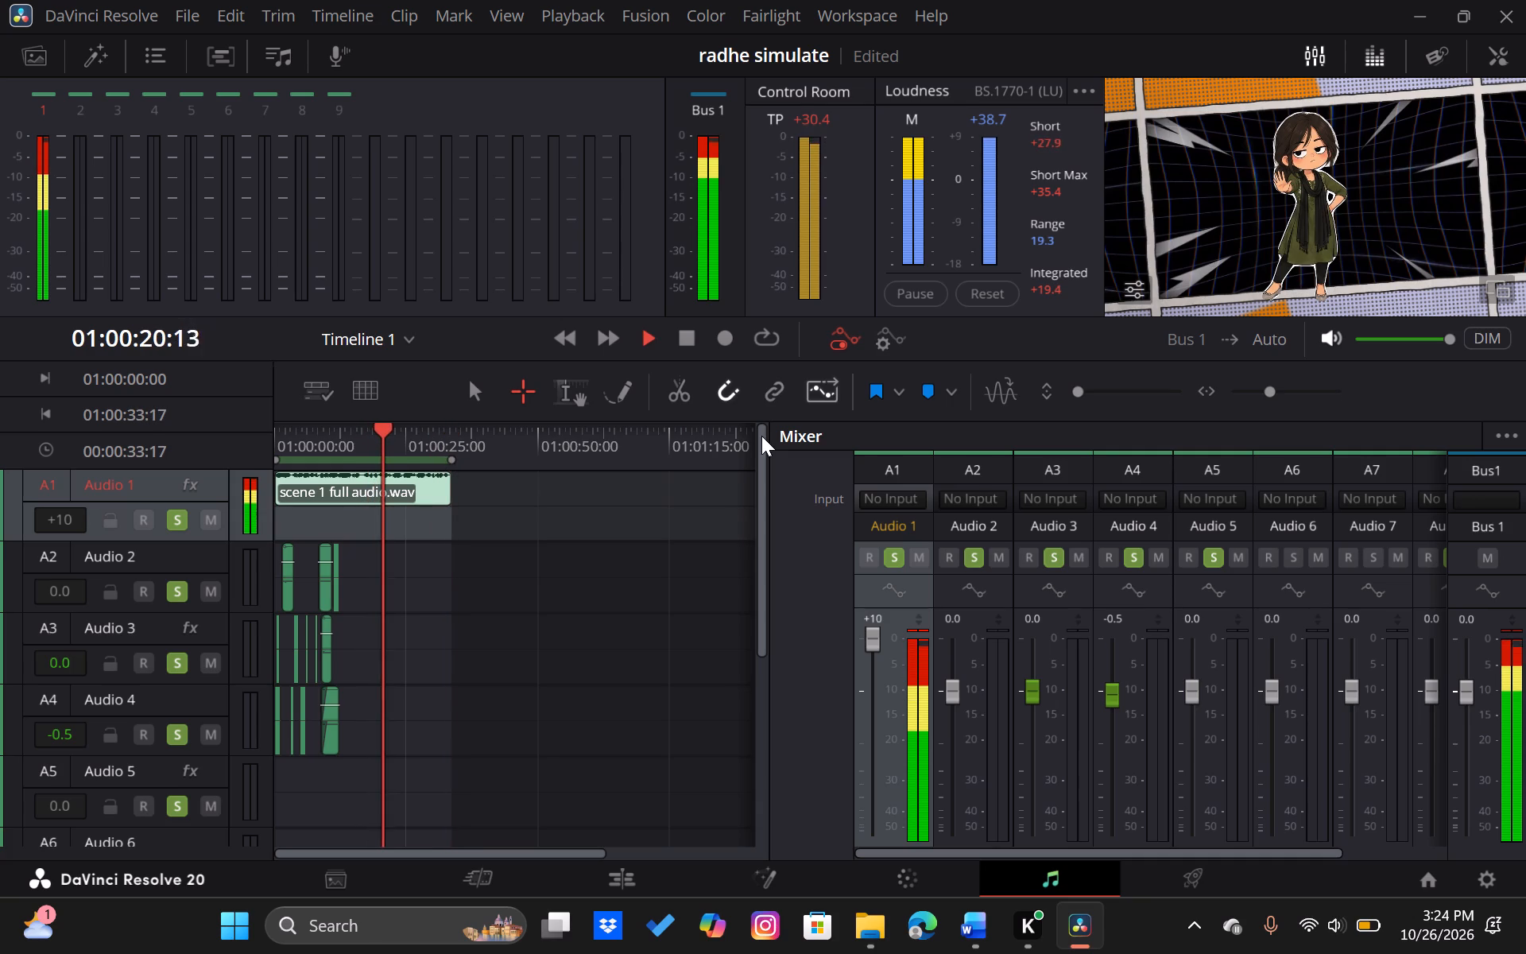
Turn off automation for the Fairlight timeline.
{"action": "left_click", "coordinate": [854, 343]}
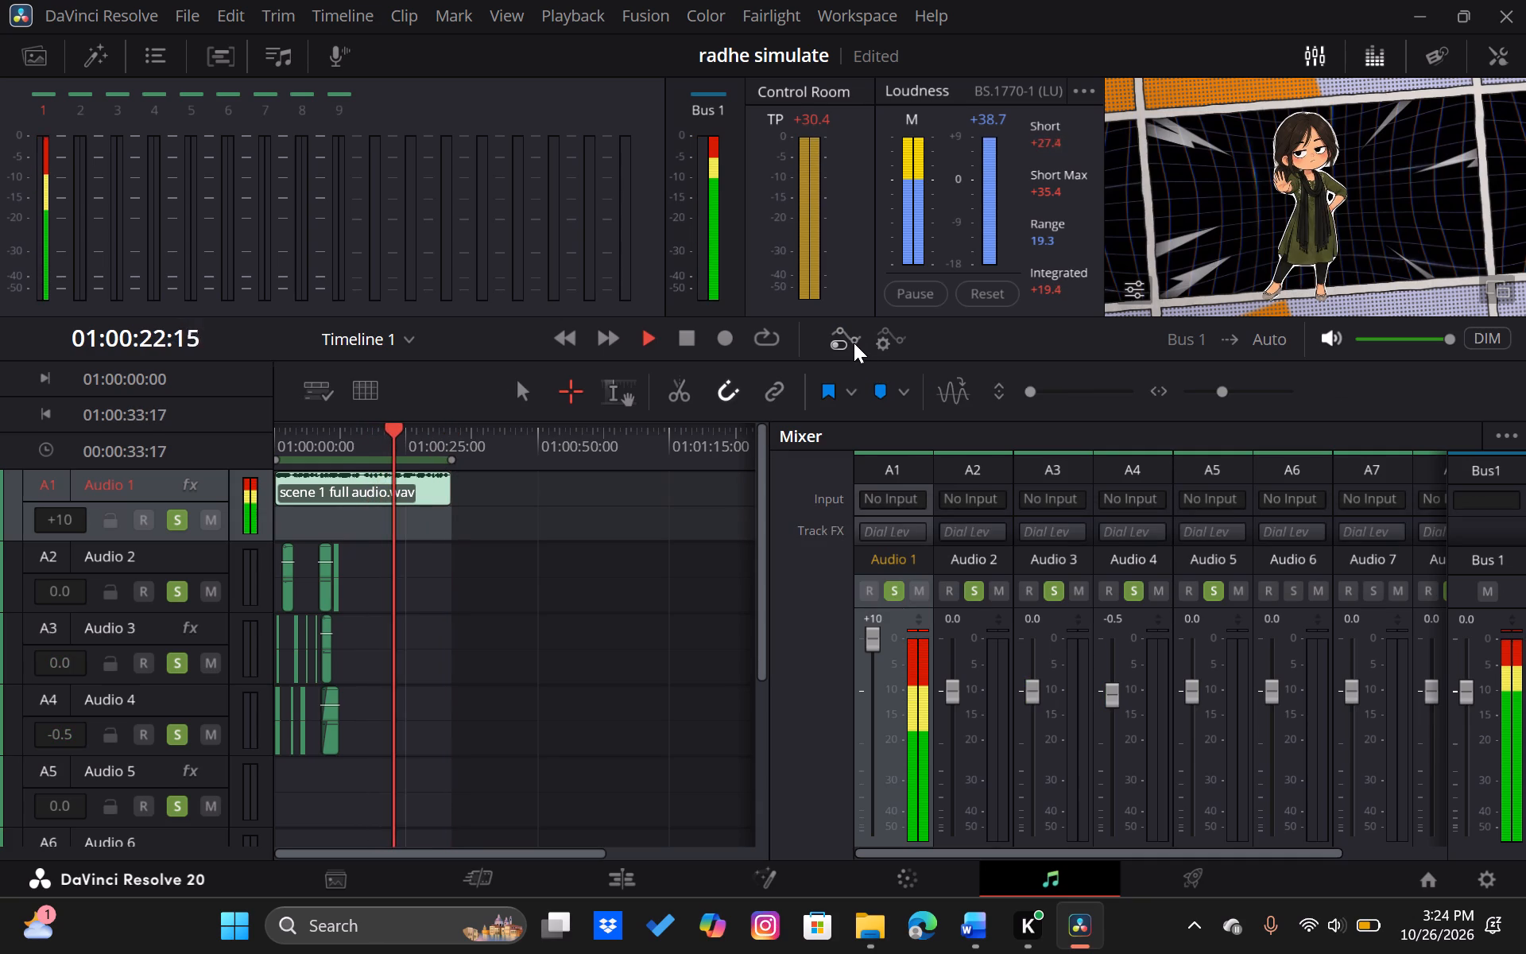
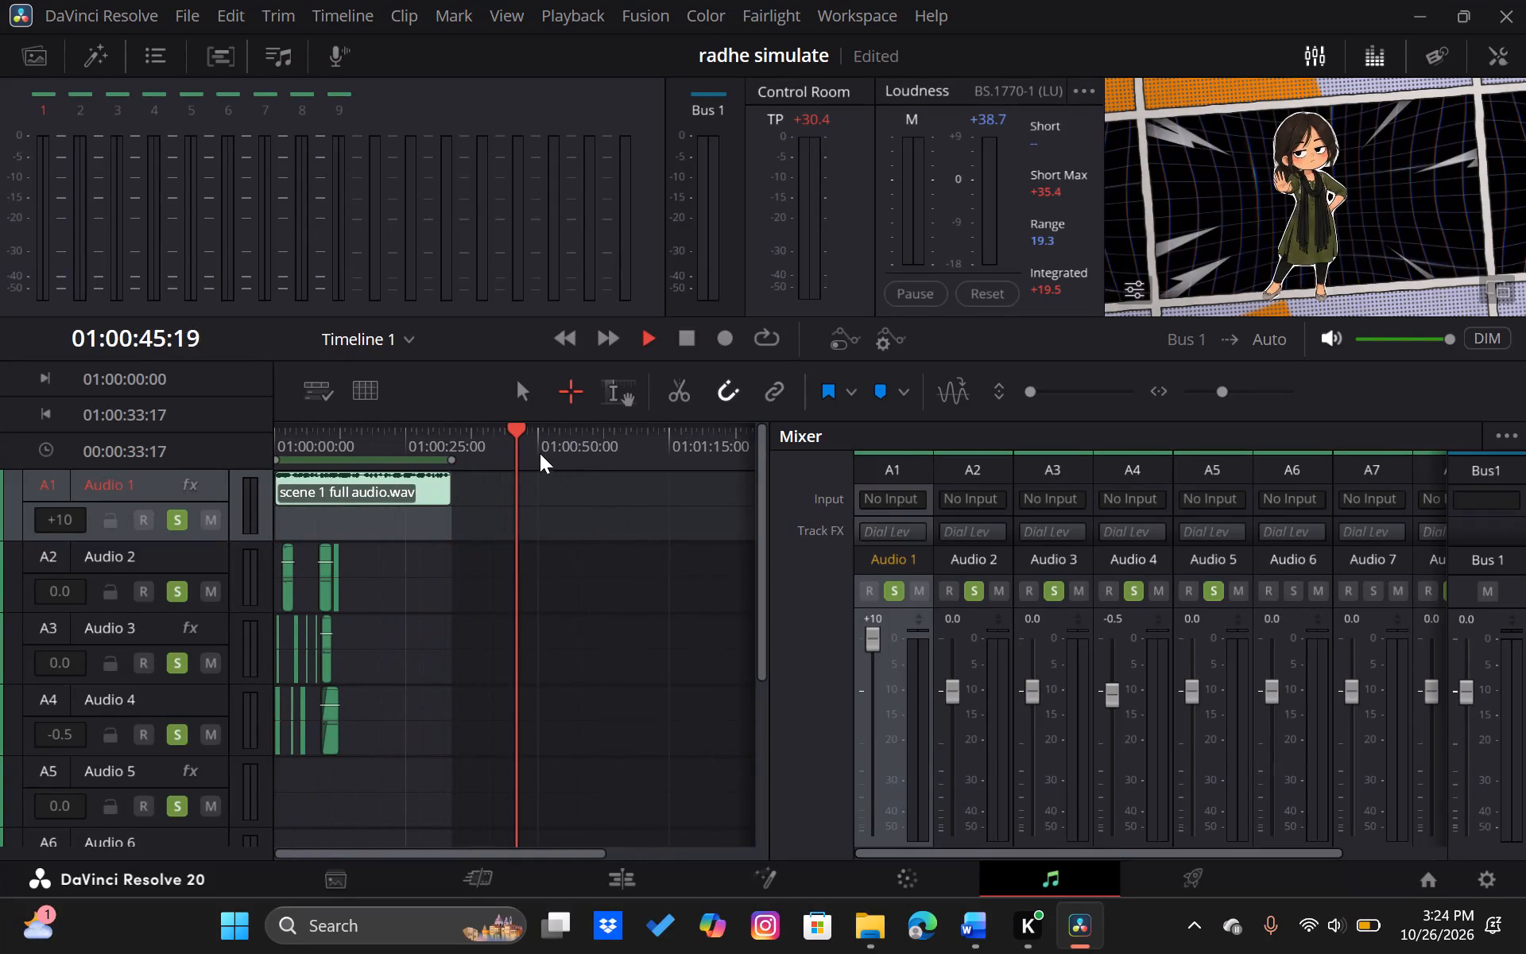
Play the timeline from near the start of the scene 1 full audio.wav clip and try to open Audio 1's track effects.
{"action": "key", "text": "space"}
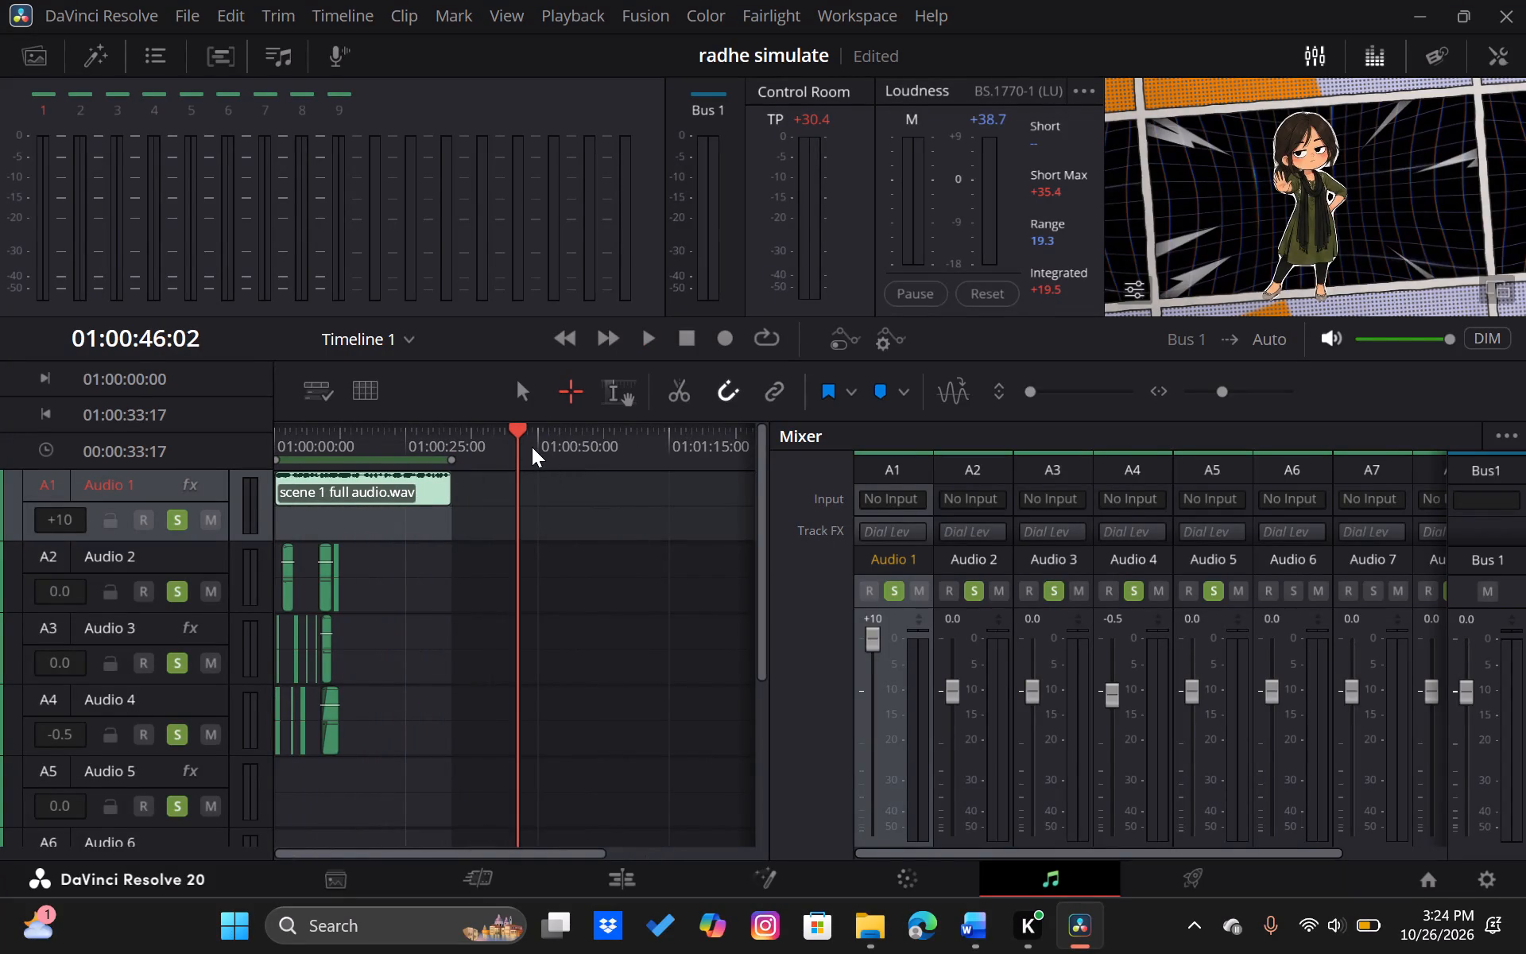
{"action": "left_click", "coordinate": [187, 483]}
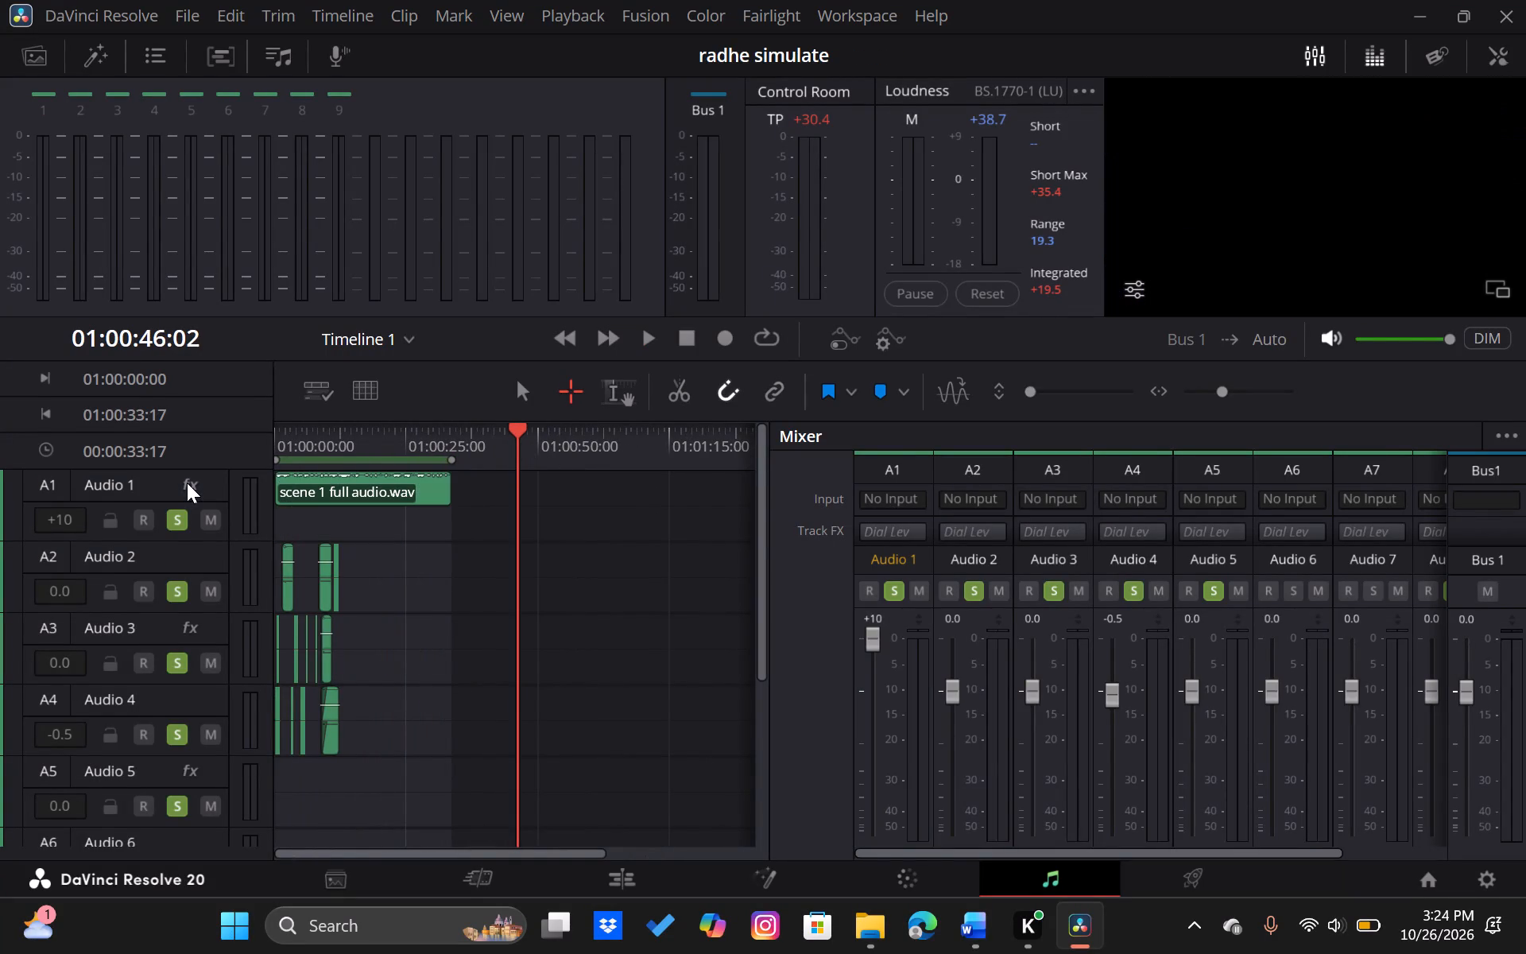
{"action": "left_click", "coordinate": [187, 483]}
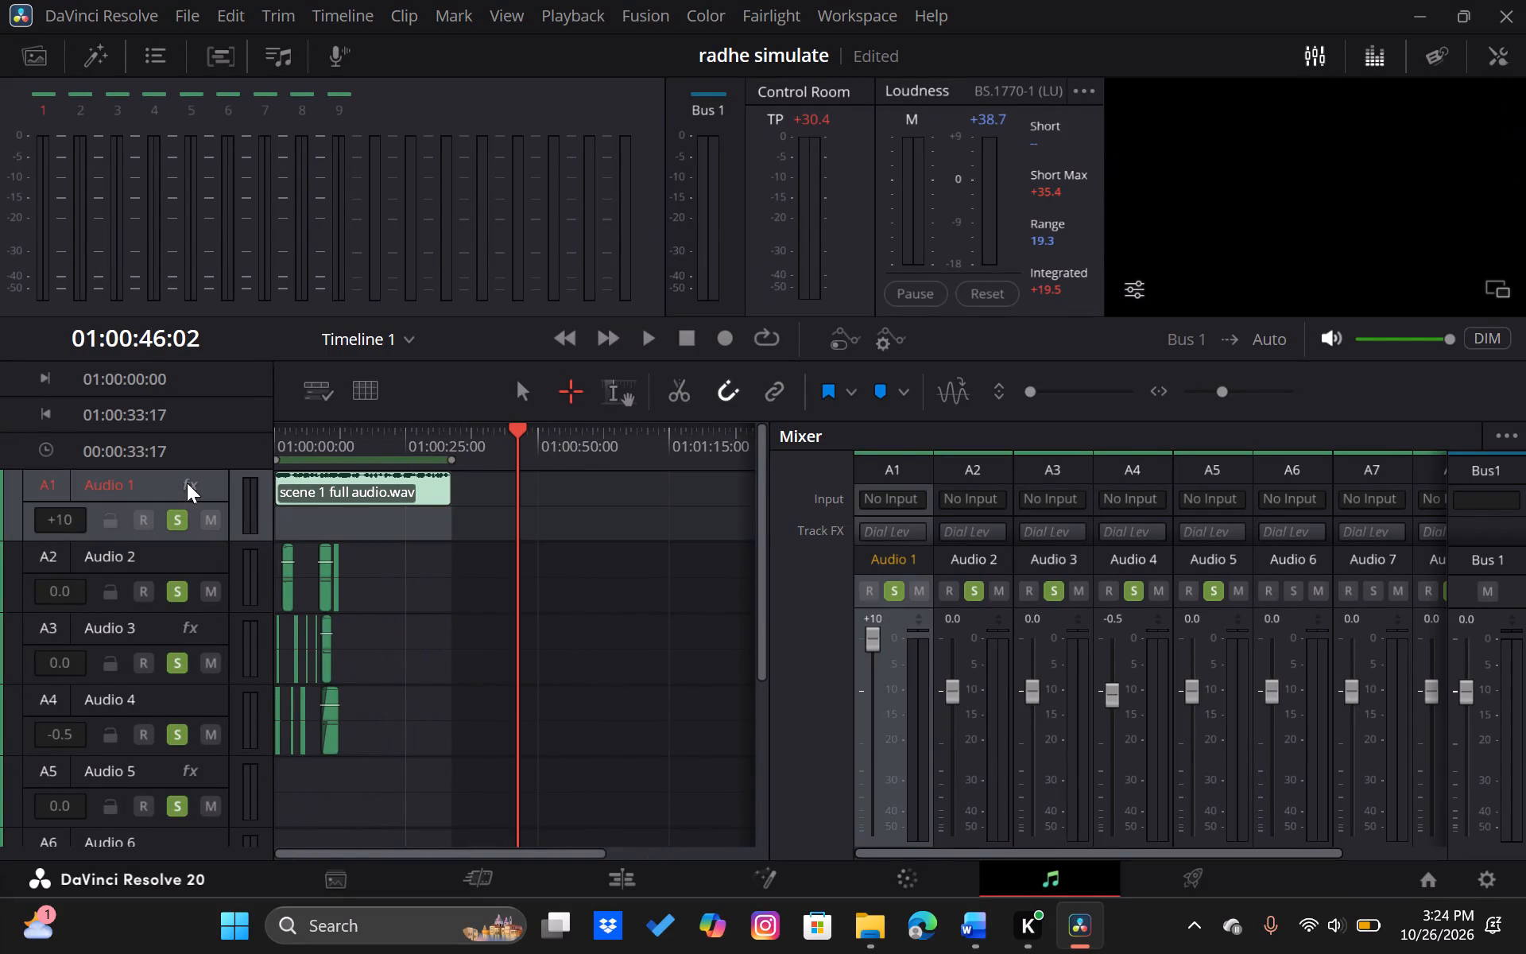
{"action": "left_click", "coordinate": [187, 483]}
{"action": "left_click", "coordinate": [304, 432]}
{"action": "key", "text": "space"}
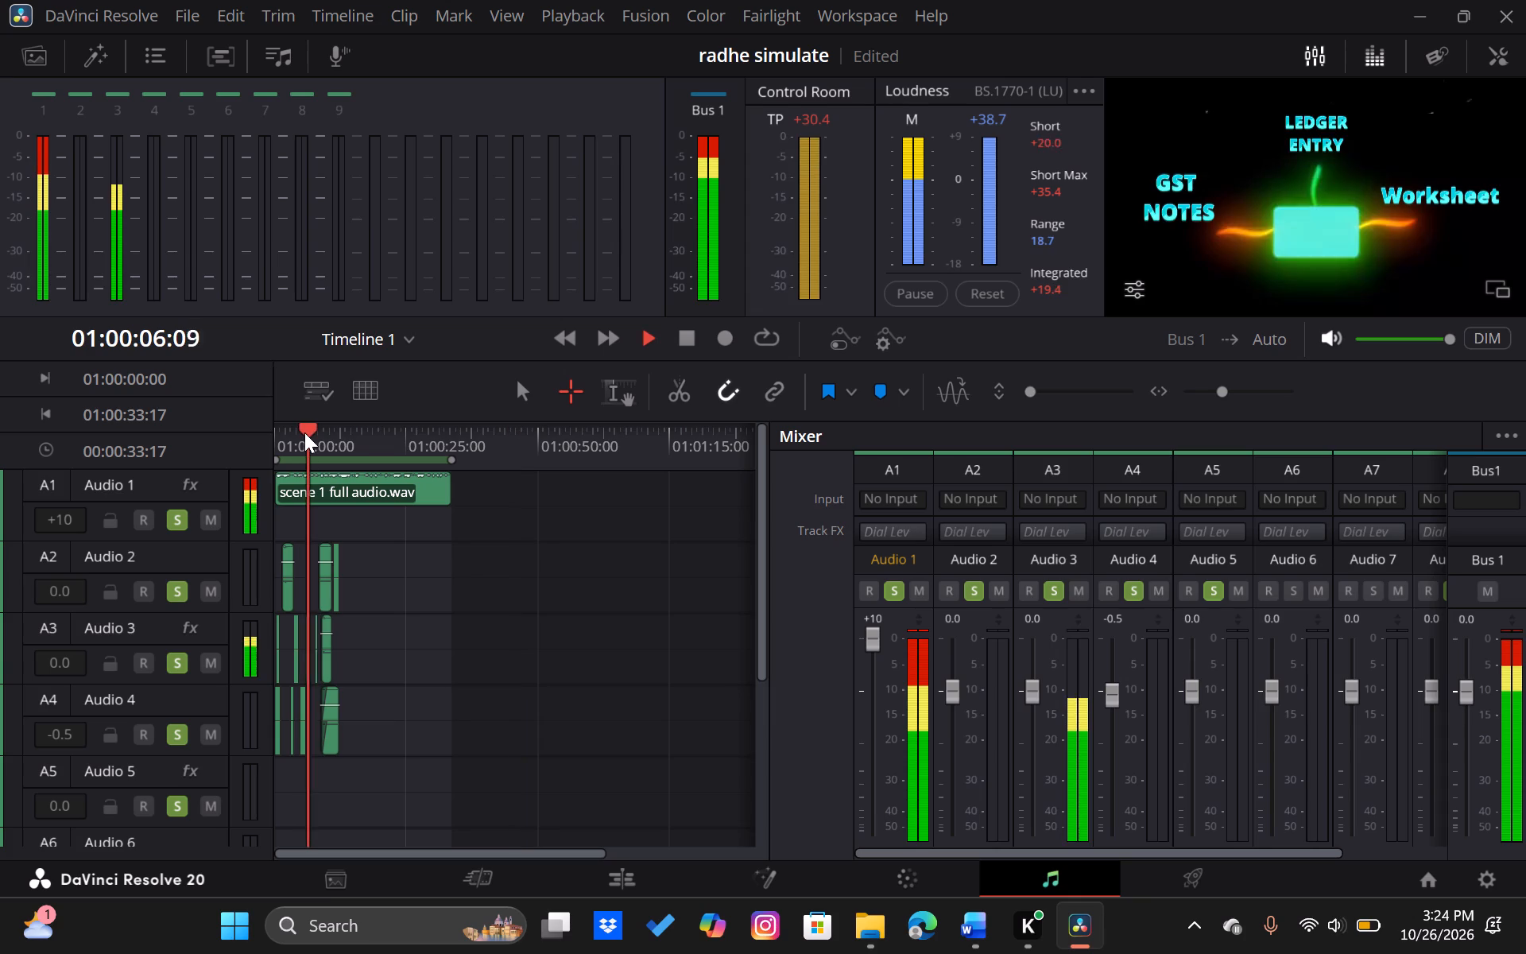
{"action": "left_click", "coordinate": [184, 483]}
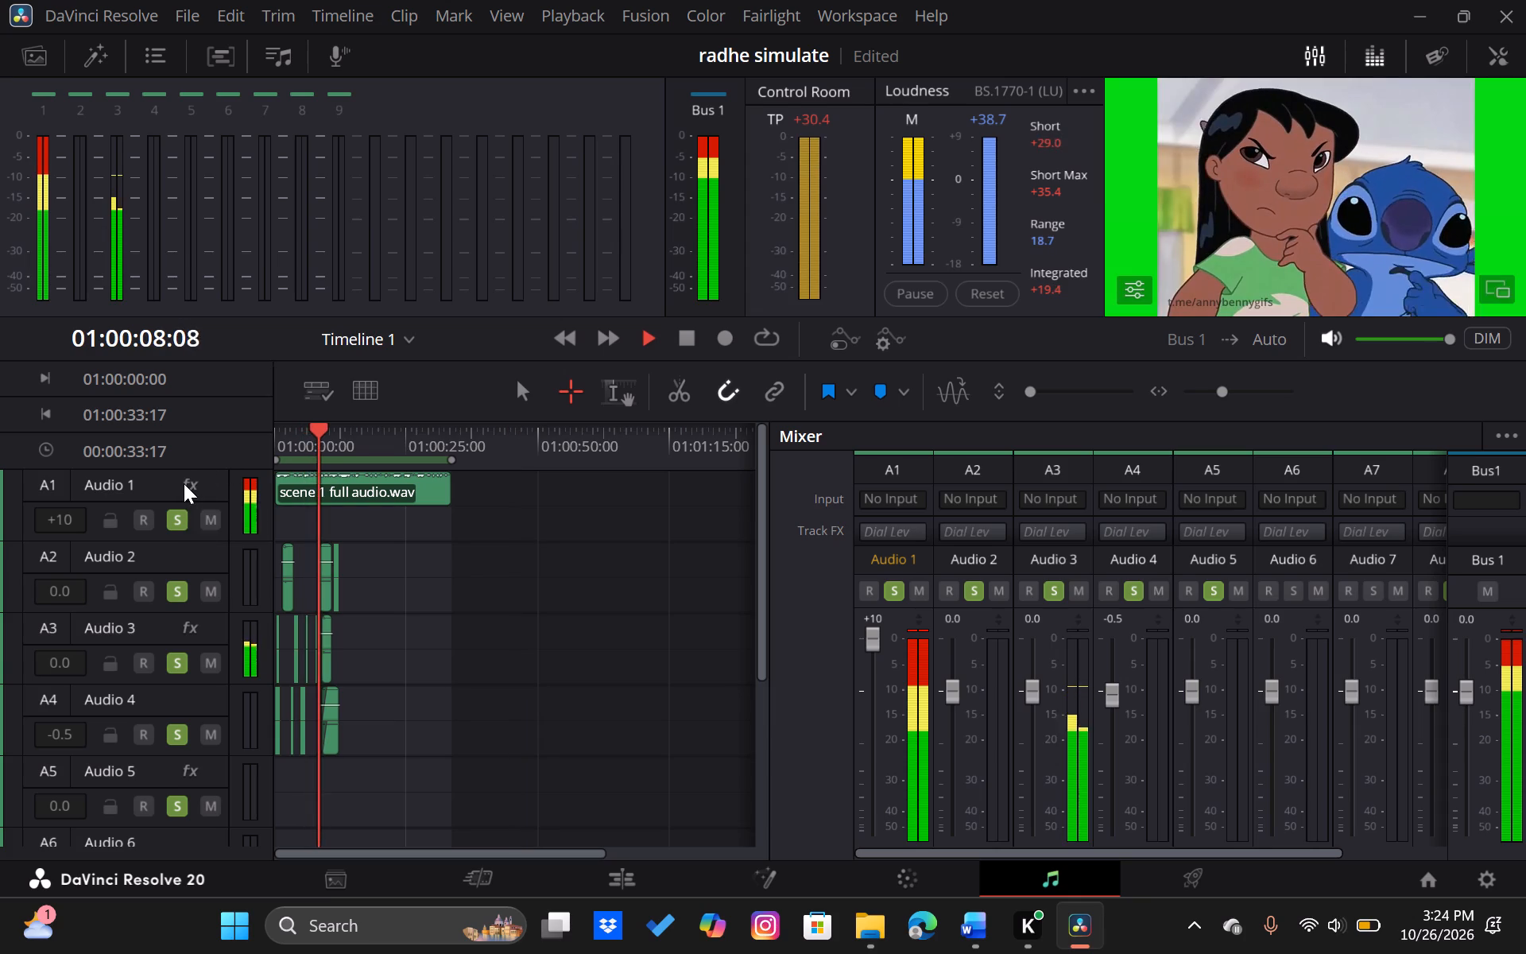
{"action": "left_click", "coordinate": [184, 483]}
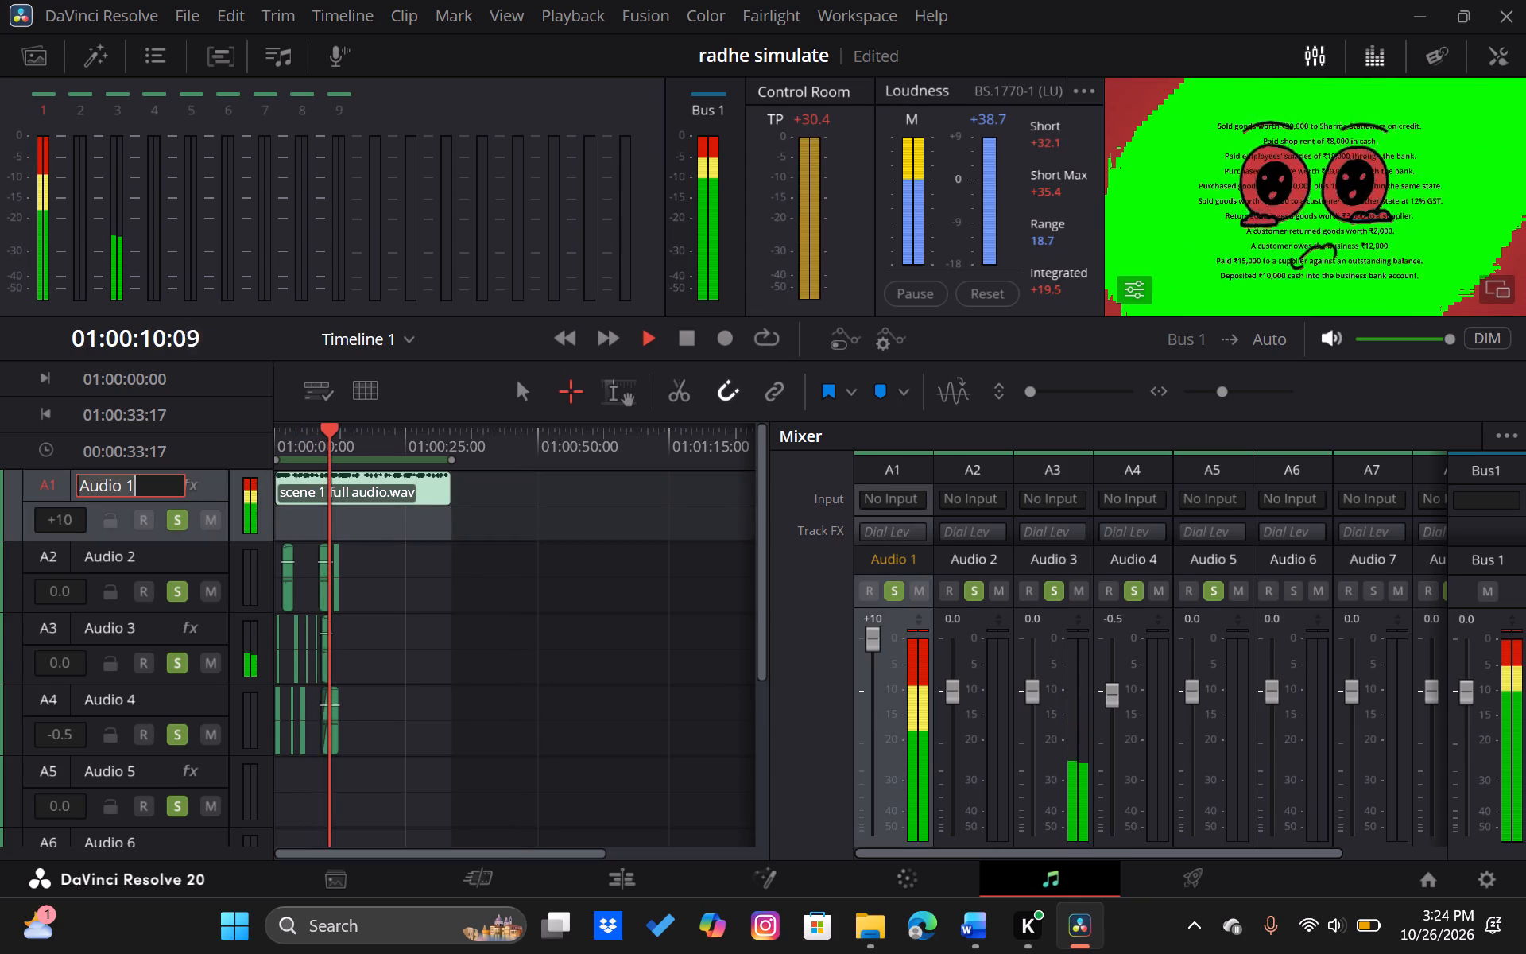
{"action": "left_click", "coordinate": [218, 469]}
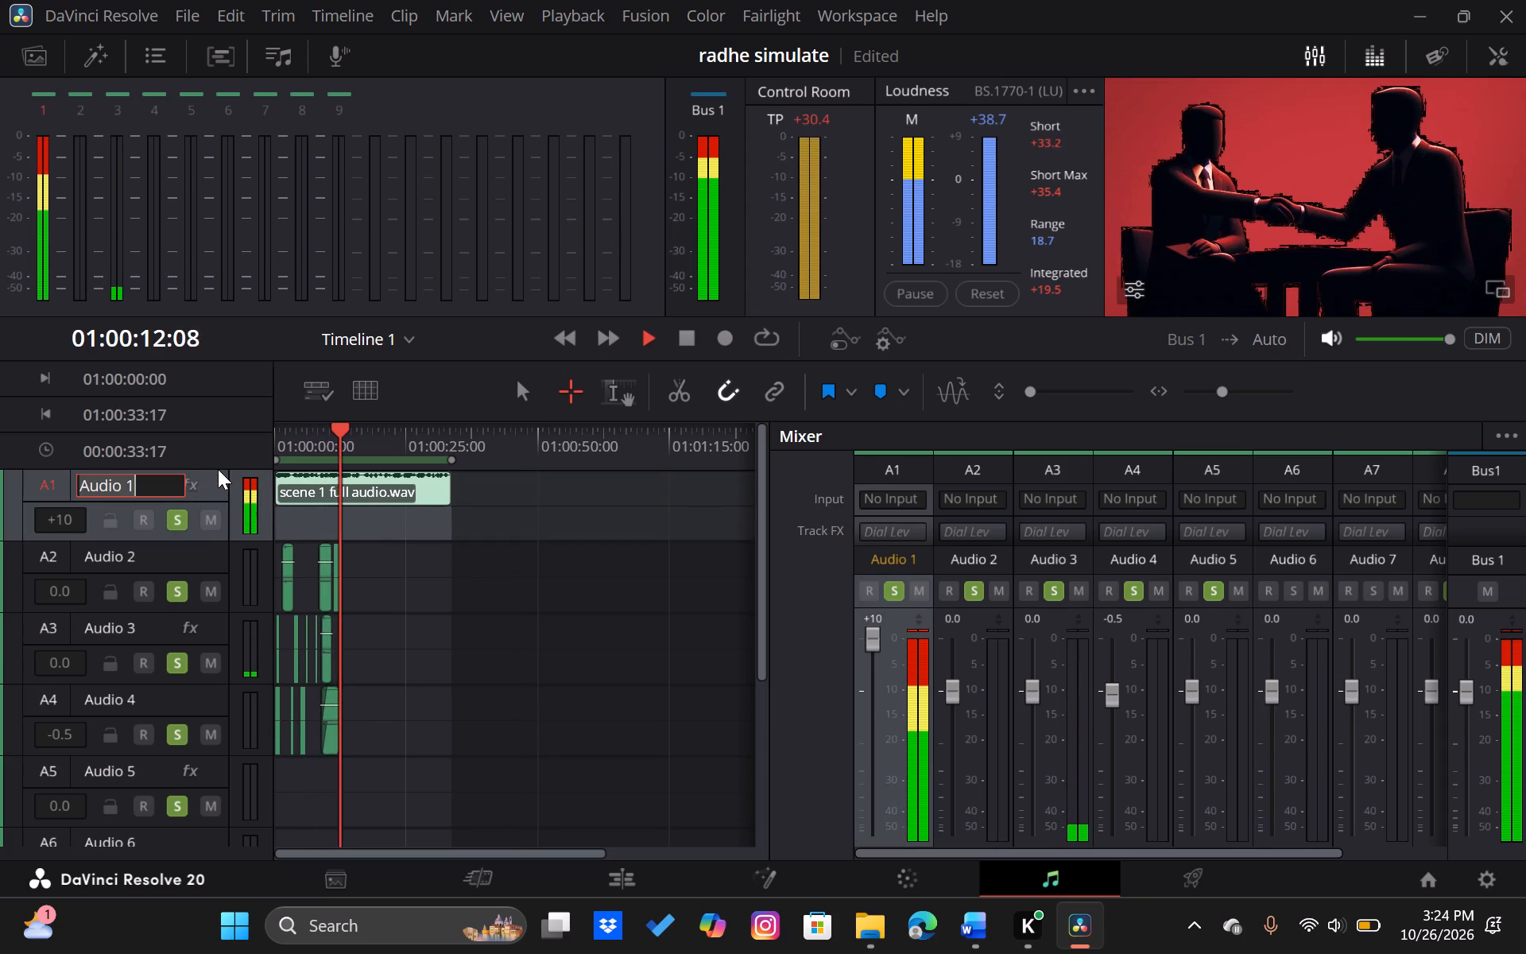
Check the track options of Audio 1 for effects access, leave them without choosing anything, and stop playback.
{"action": "left_click", "coordinate": [195, 484]}
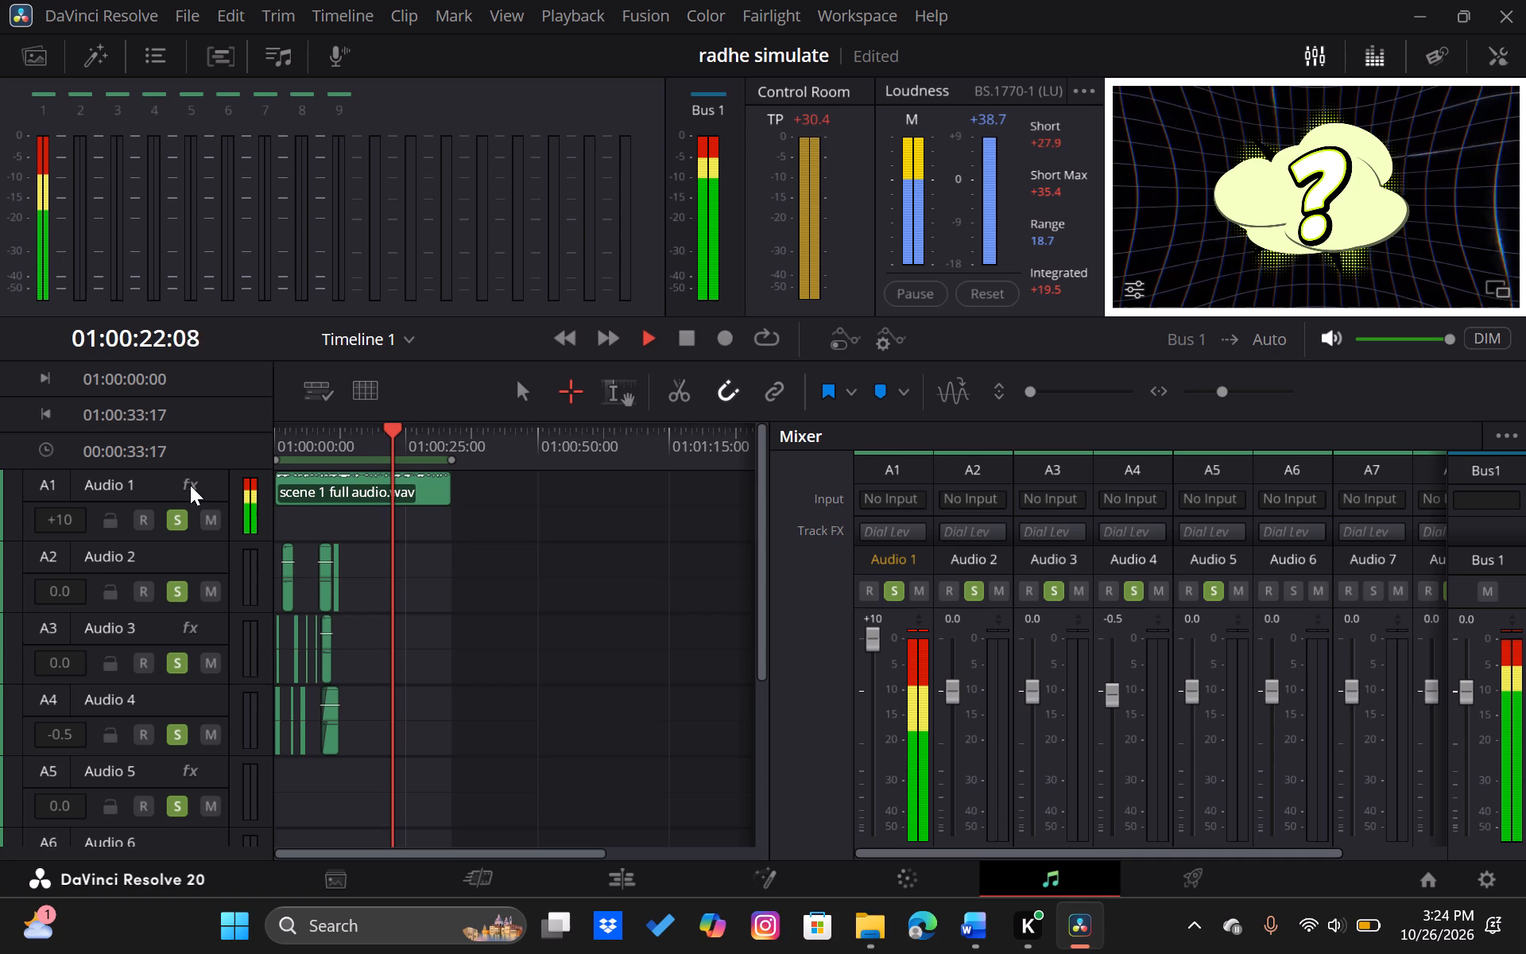
{"action": "left_click", "coordinate": [190, 485]}
{"action": "right_click", "coordinate": [190, 485]}
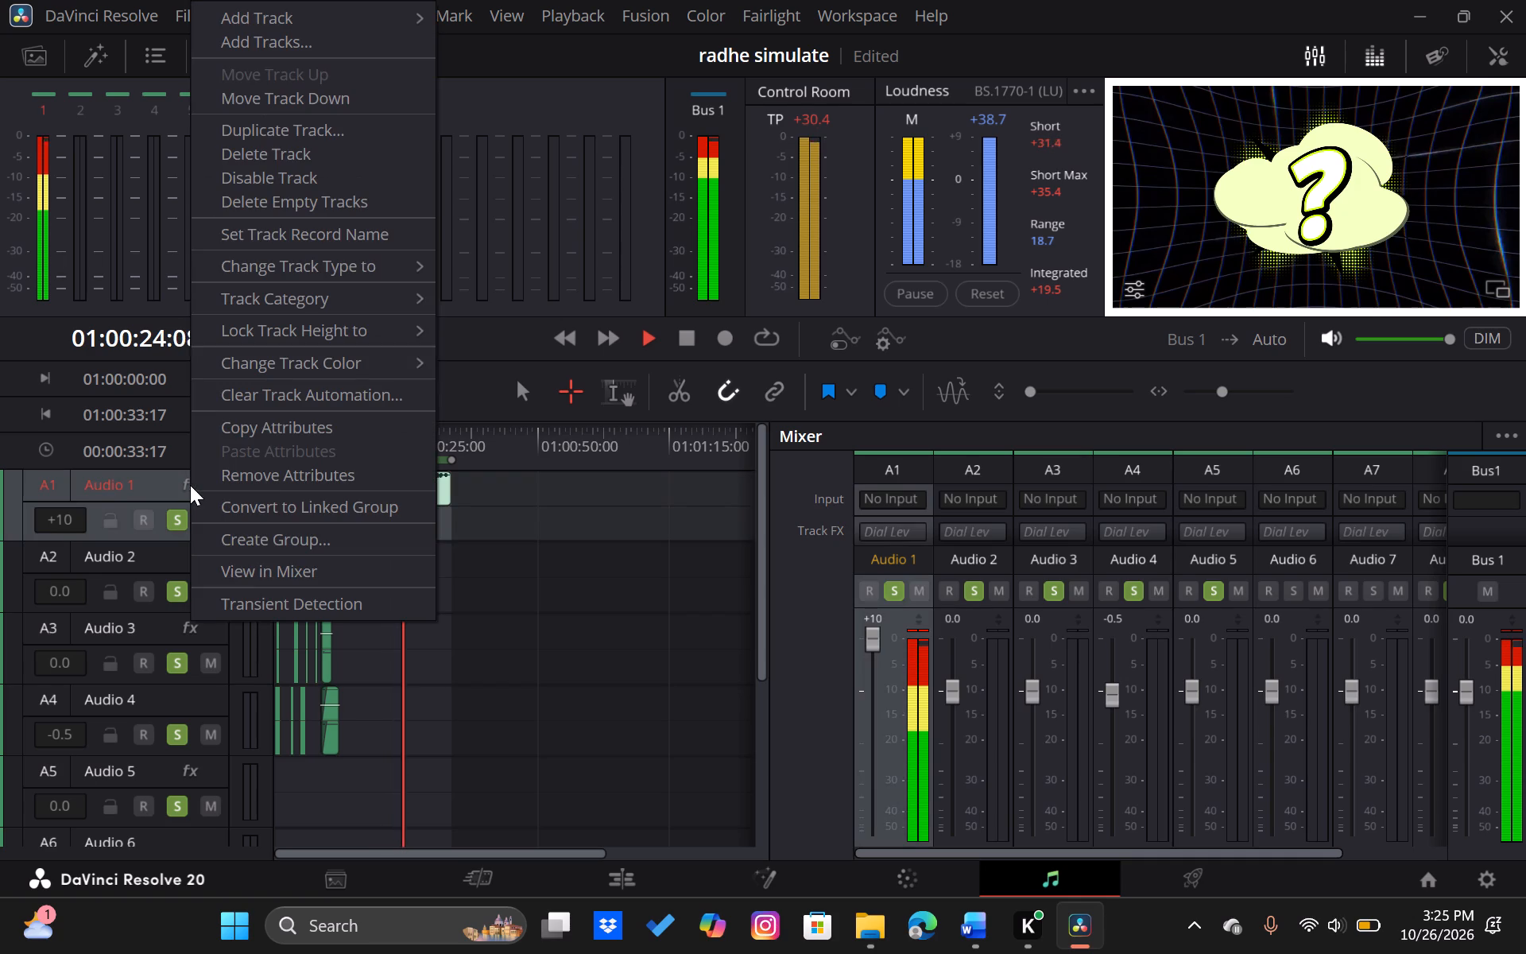
{"action": "right_click", "coordinate": [190, 485]}
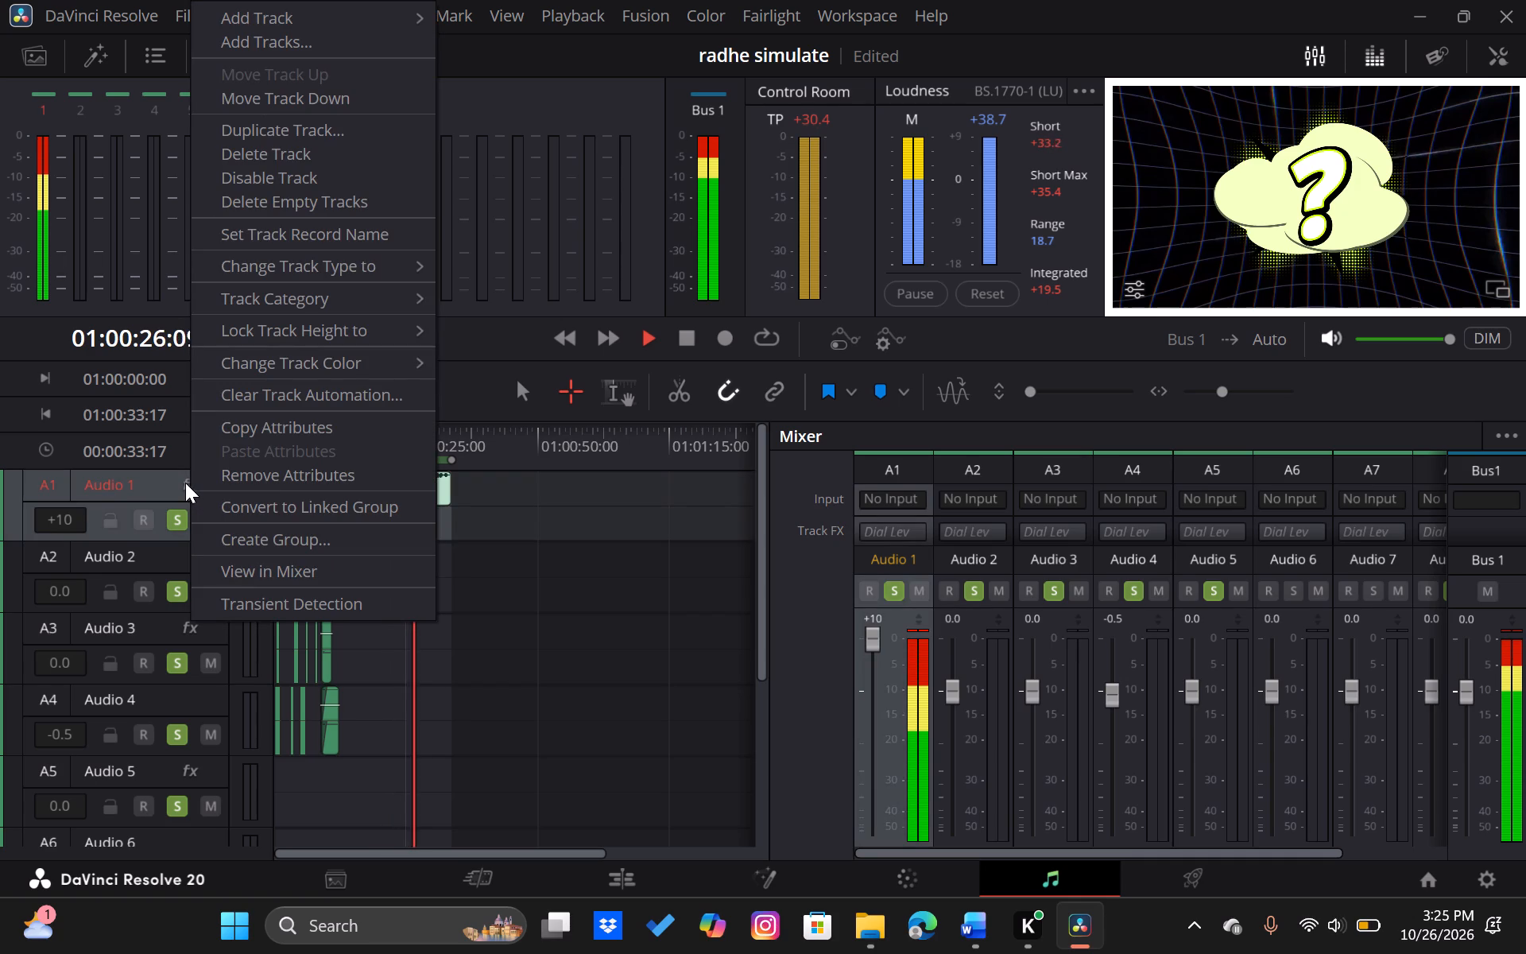
{"action": "left_click", "coordinate": [185, 483]}
{"action": "scroll", "coordinate": [391, 569], "scroll_direction": "up", "scroll_amount": 1}
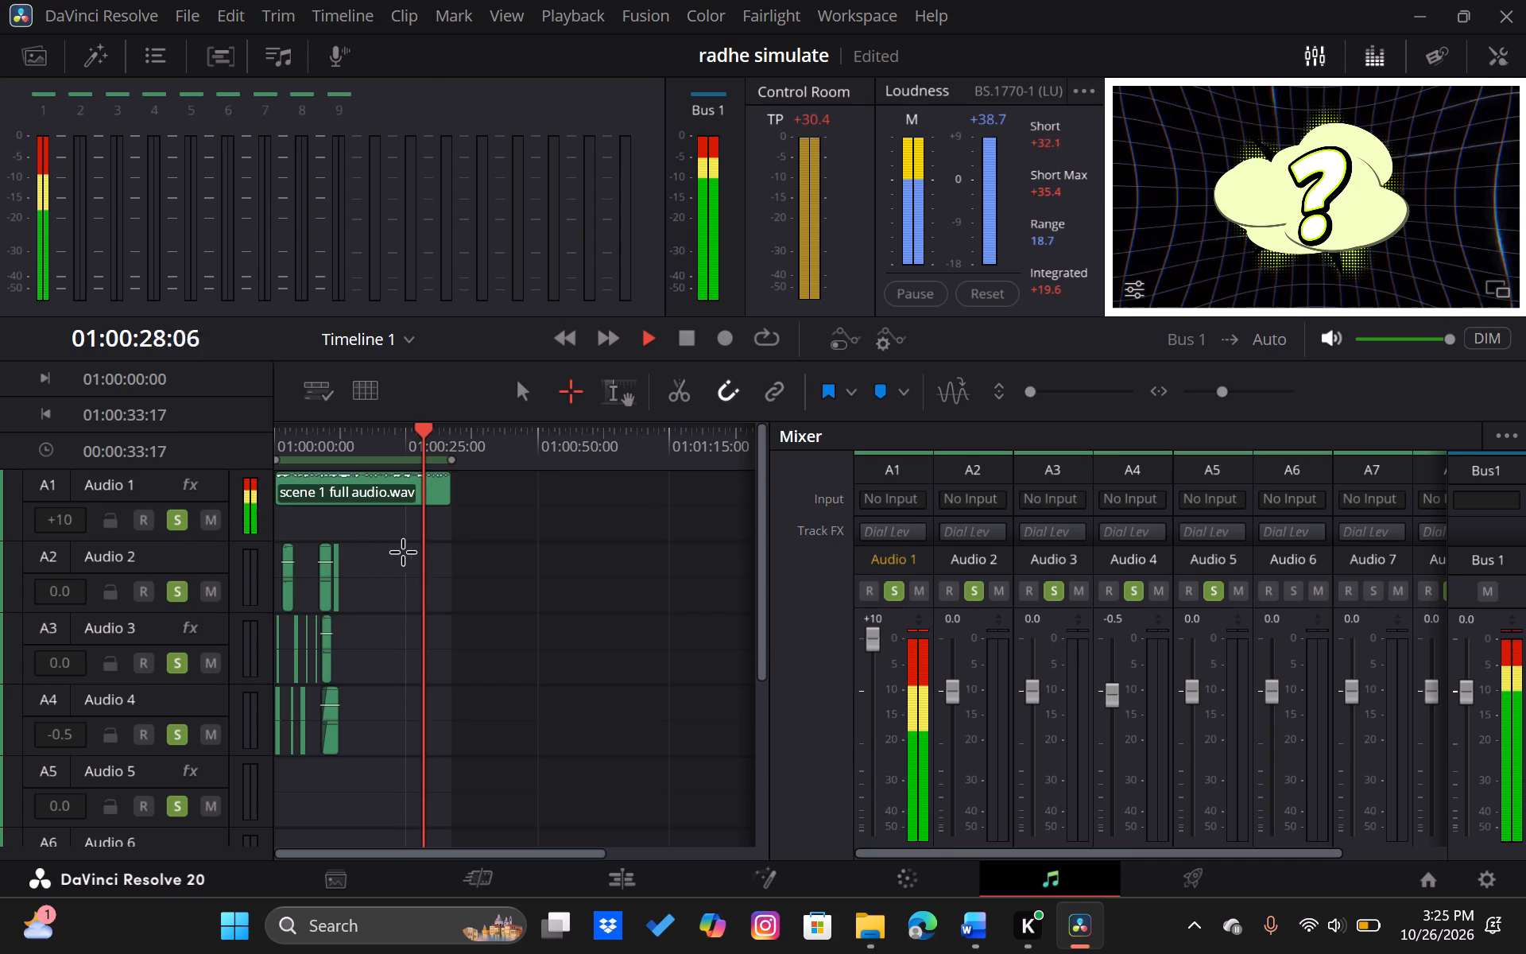
{"action": "left_click", "coordinate": [481, 631]}
{"action": "left_click", "coordinate": [493, 594]}
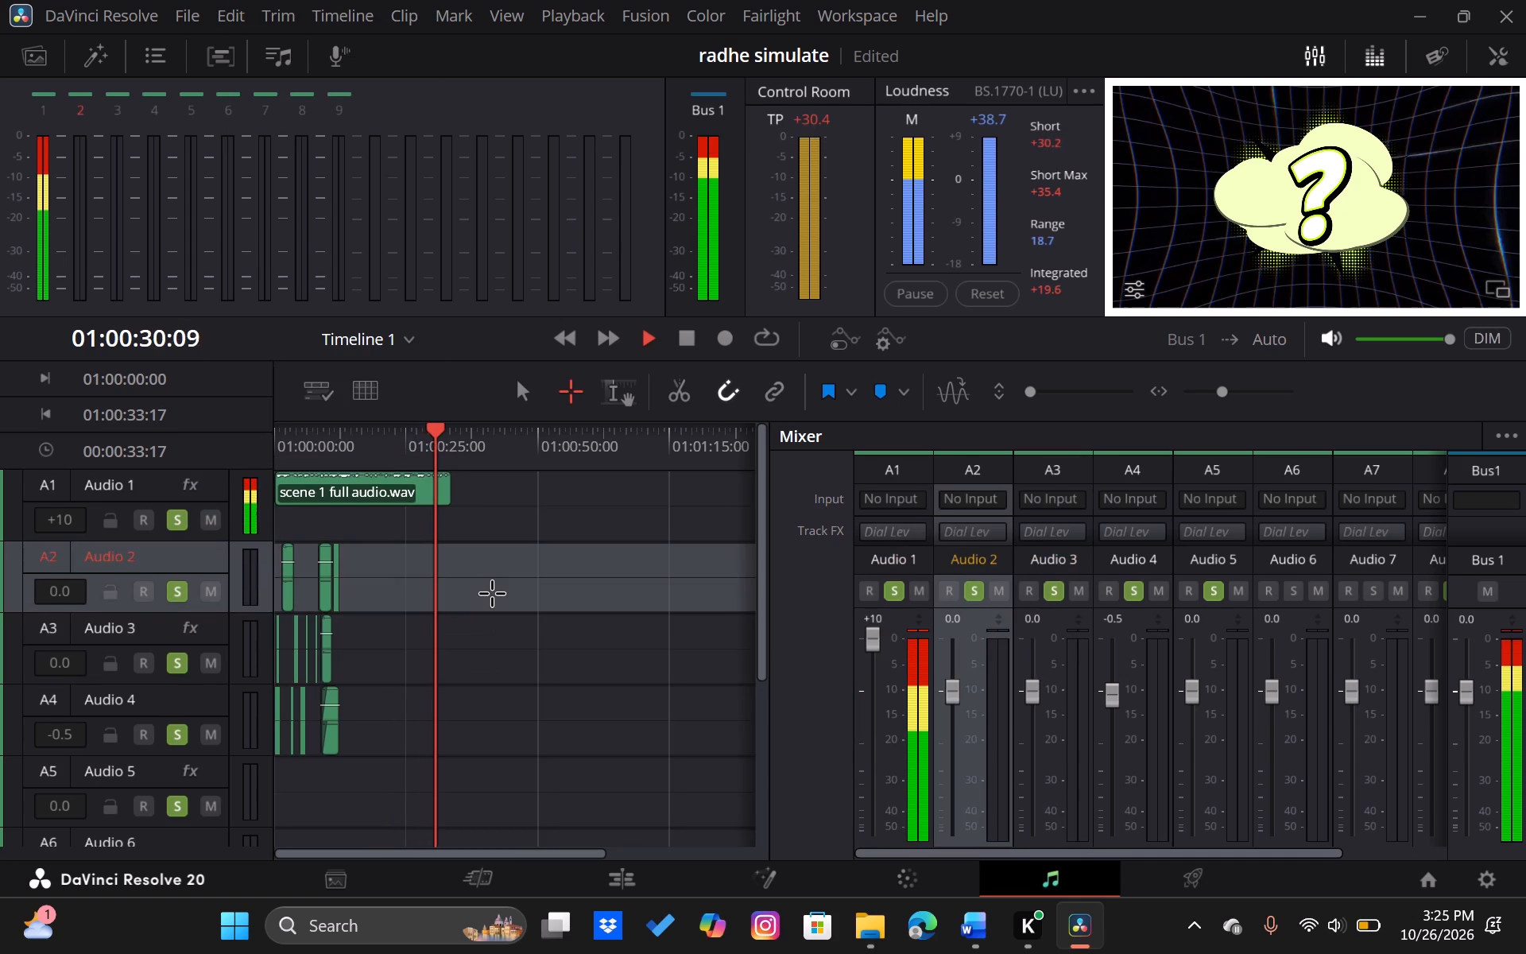
{"action": "key", "text": "space"}
Show the track index and the audio effects library beside the timeline.
{"action": "left_click", "coordinate": [161, 56]}
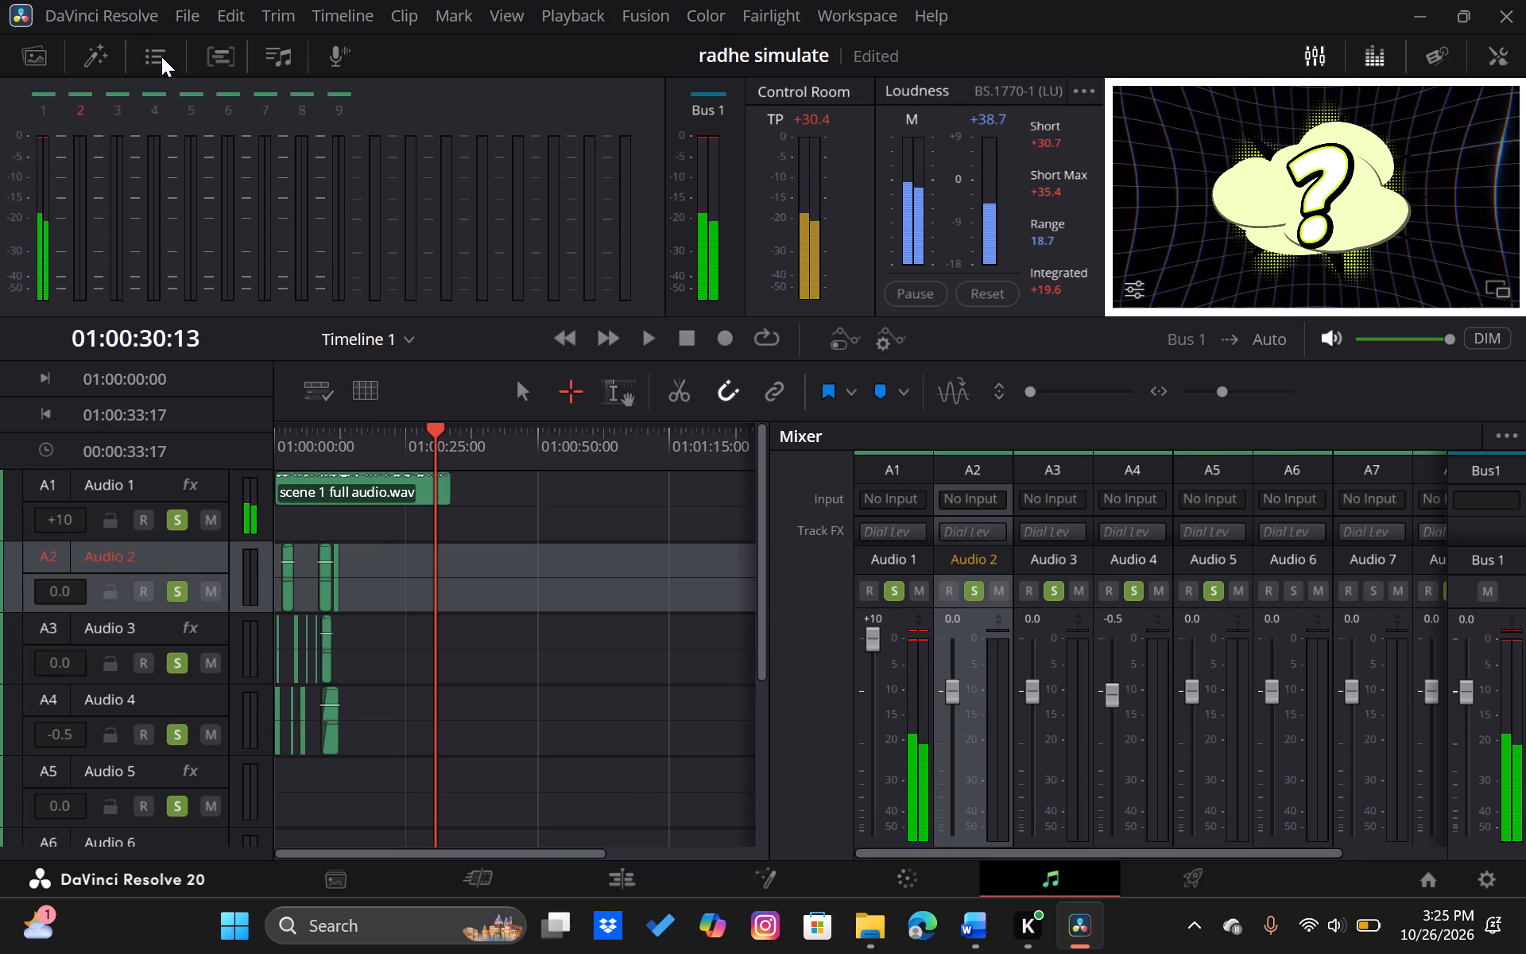
{"action": "left_click", "coordinate": [106, 55]}
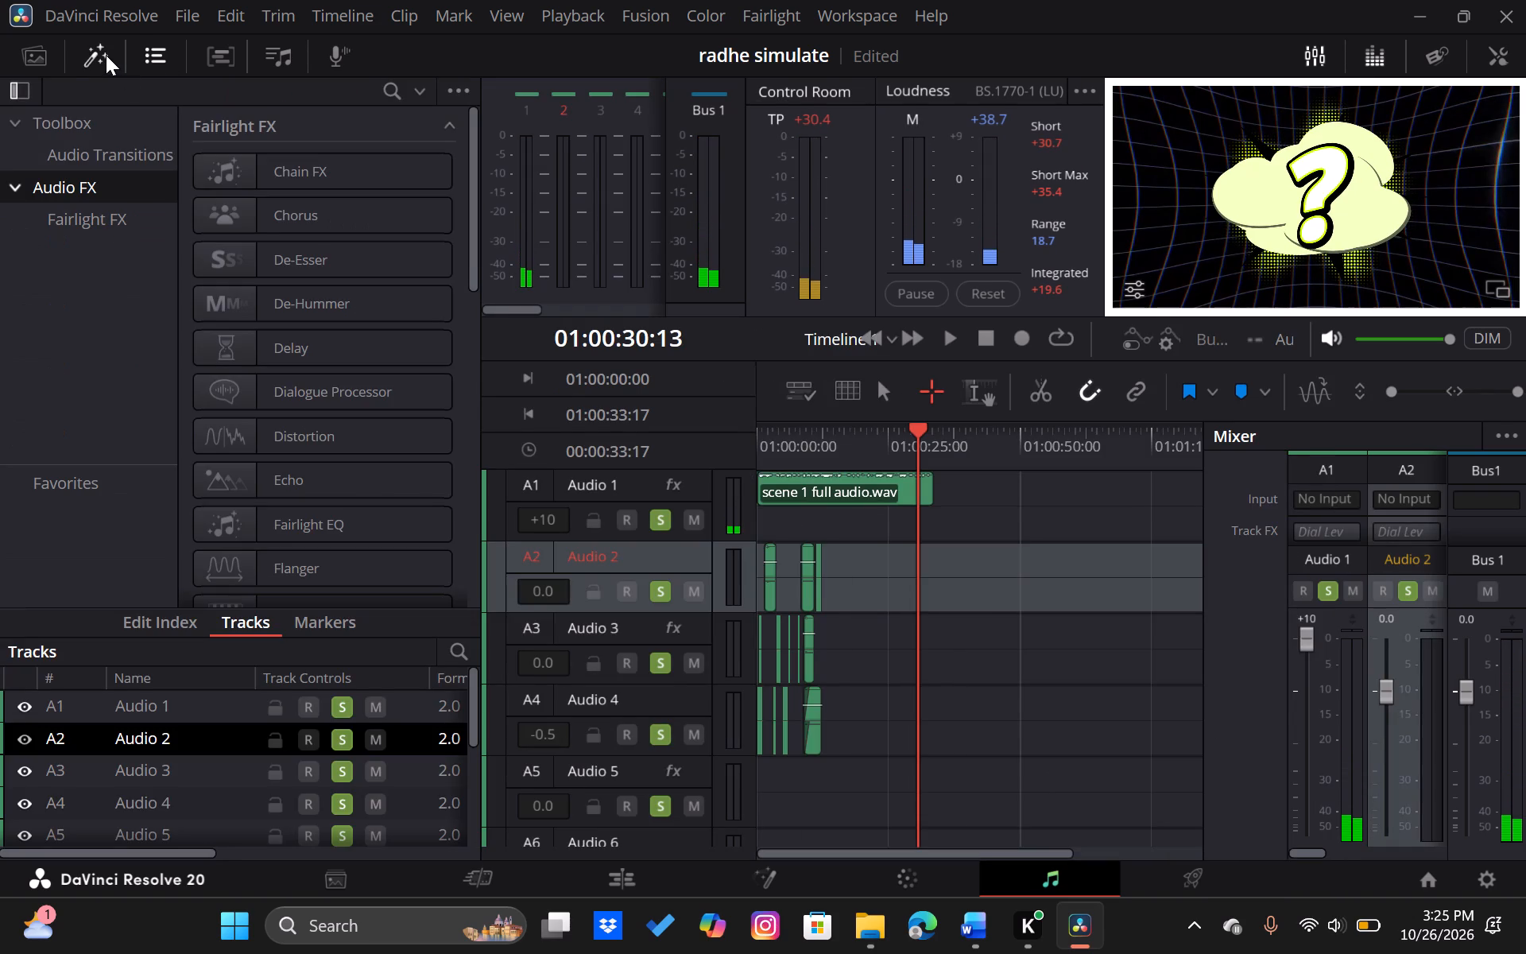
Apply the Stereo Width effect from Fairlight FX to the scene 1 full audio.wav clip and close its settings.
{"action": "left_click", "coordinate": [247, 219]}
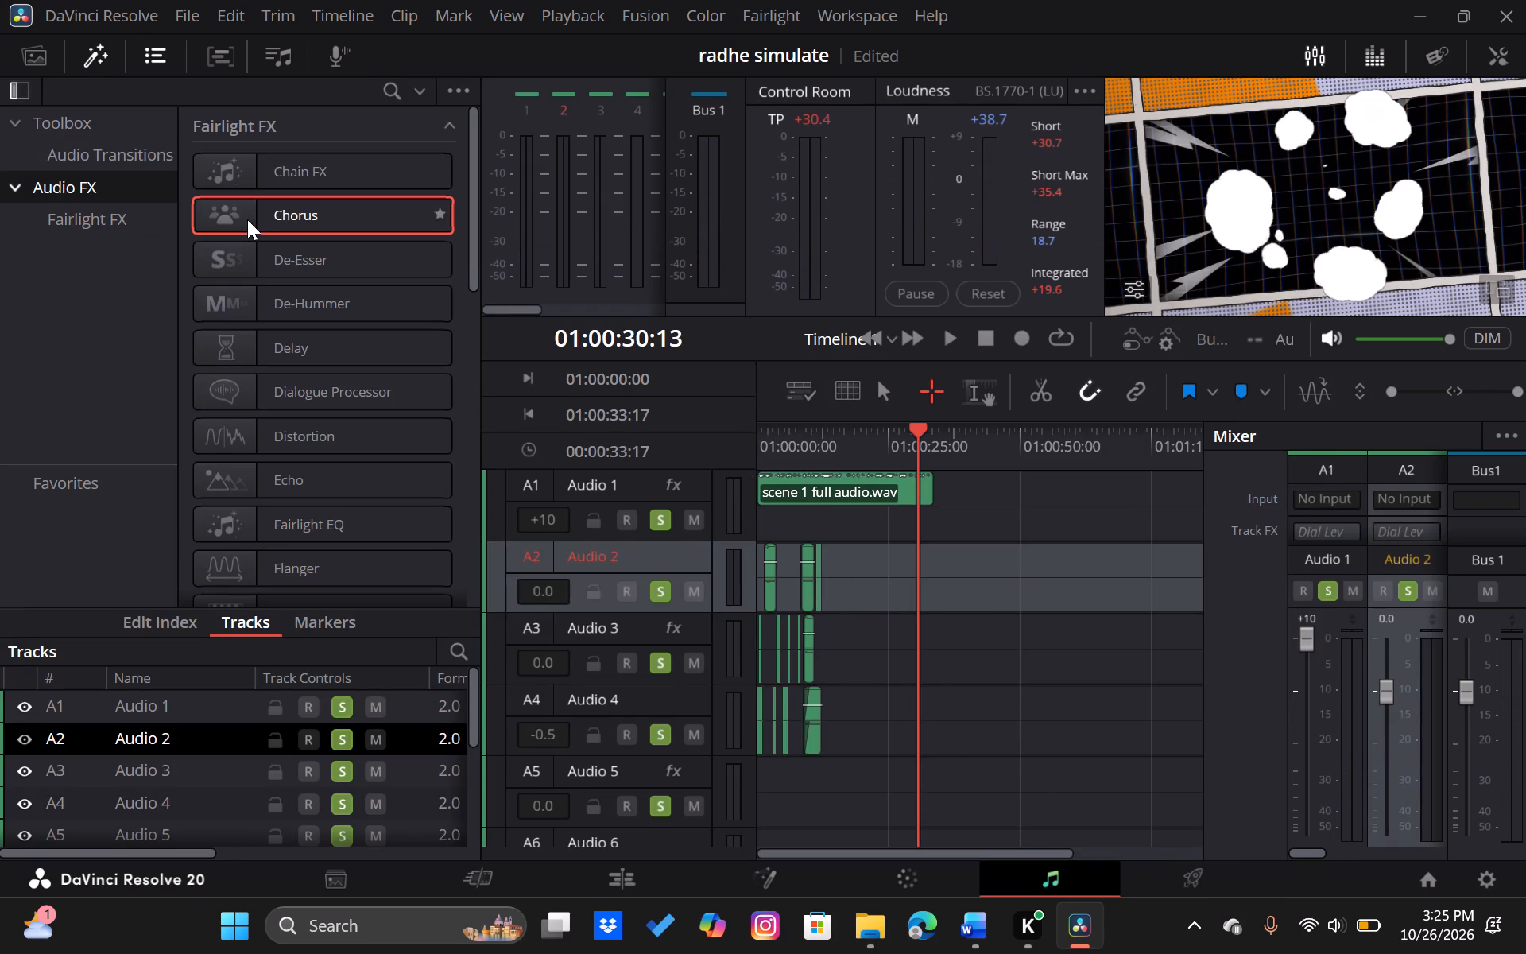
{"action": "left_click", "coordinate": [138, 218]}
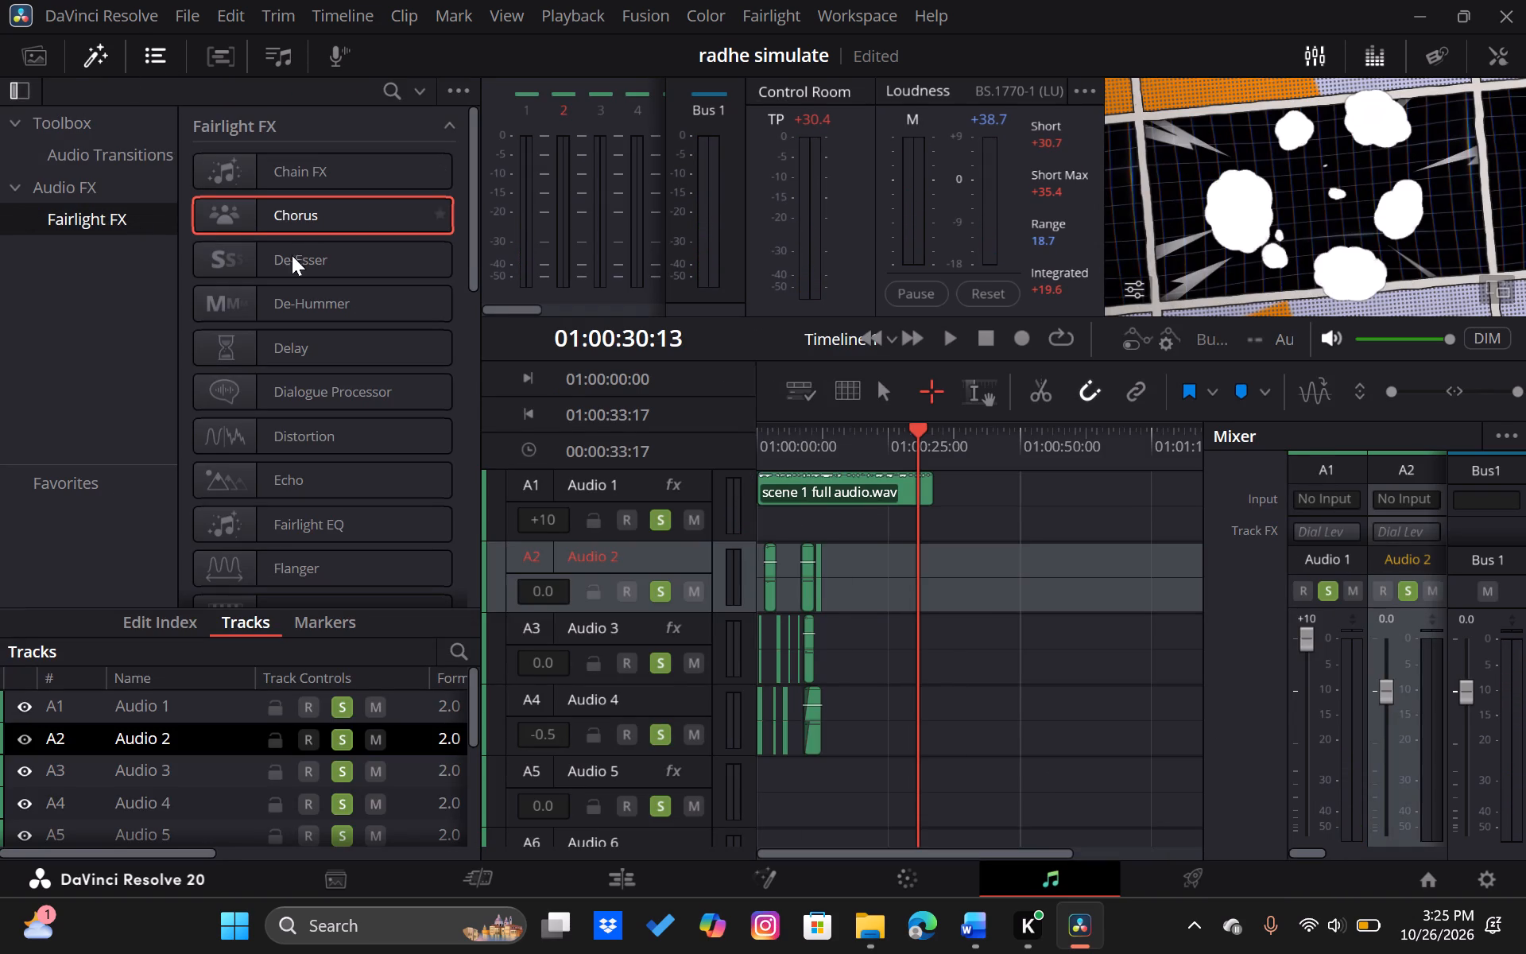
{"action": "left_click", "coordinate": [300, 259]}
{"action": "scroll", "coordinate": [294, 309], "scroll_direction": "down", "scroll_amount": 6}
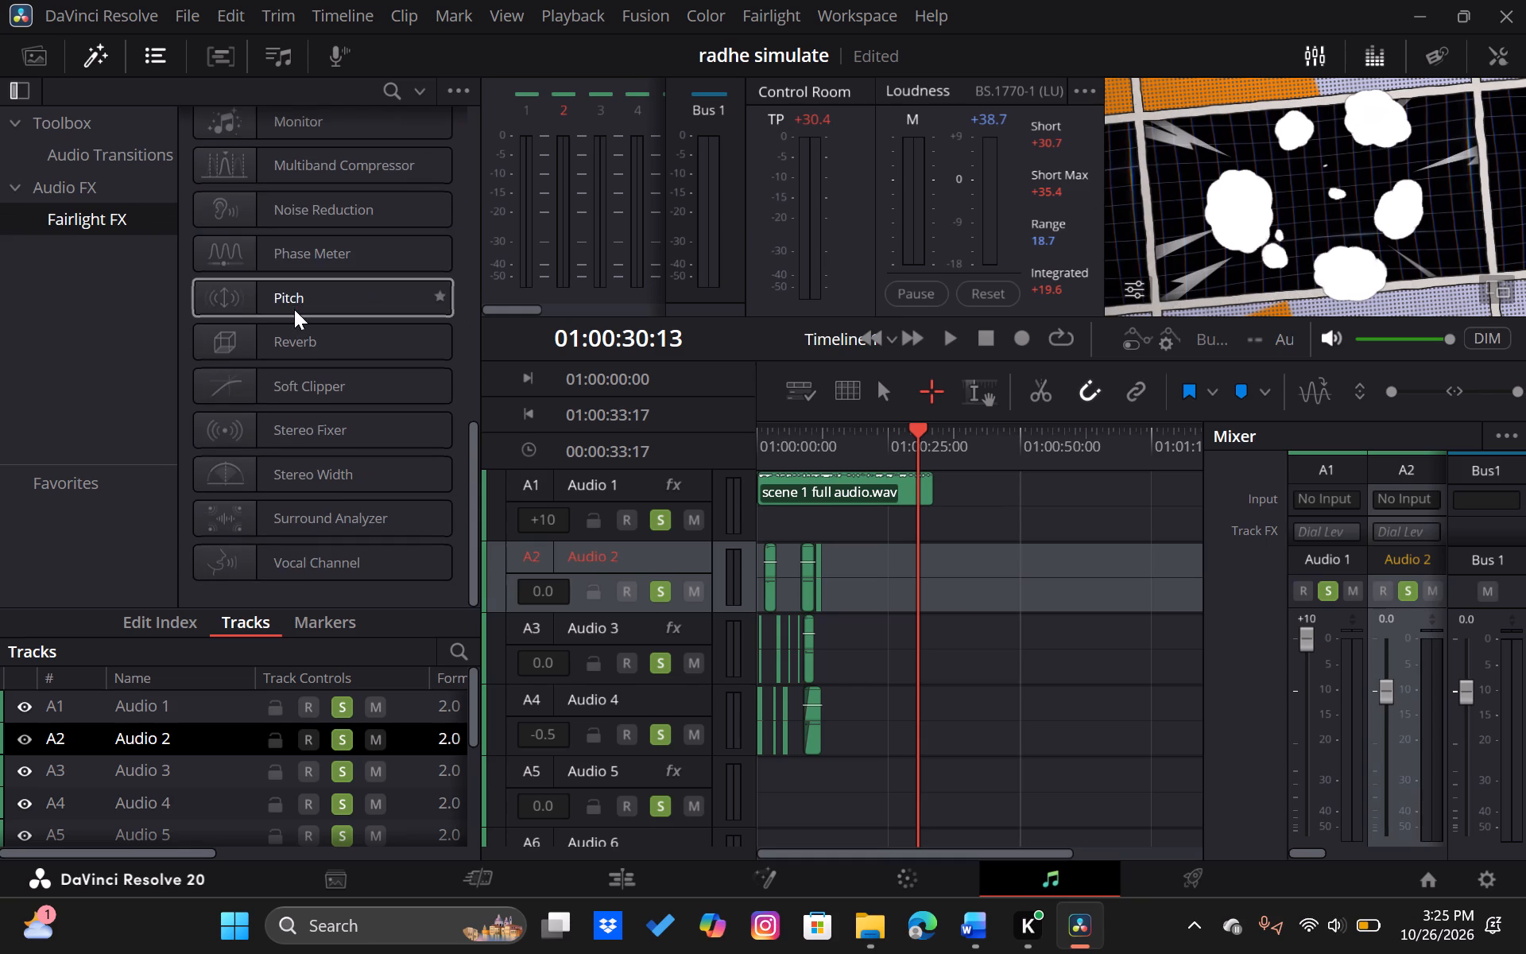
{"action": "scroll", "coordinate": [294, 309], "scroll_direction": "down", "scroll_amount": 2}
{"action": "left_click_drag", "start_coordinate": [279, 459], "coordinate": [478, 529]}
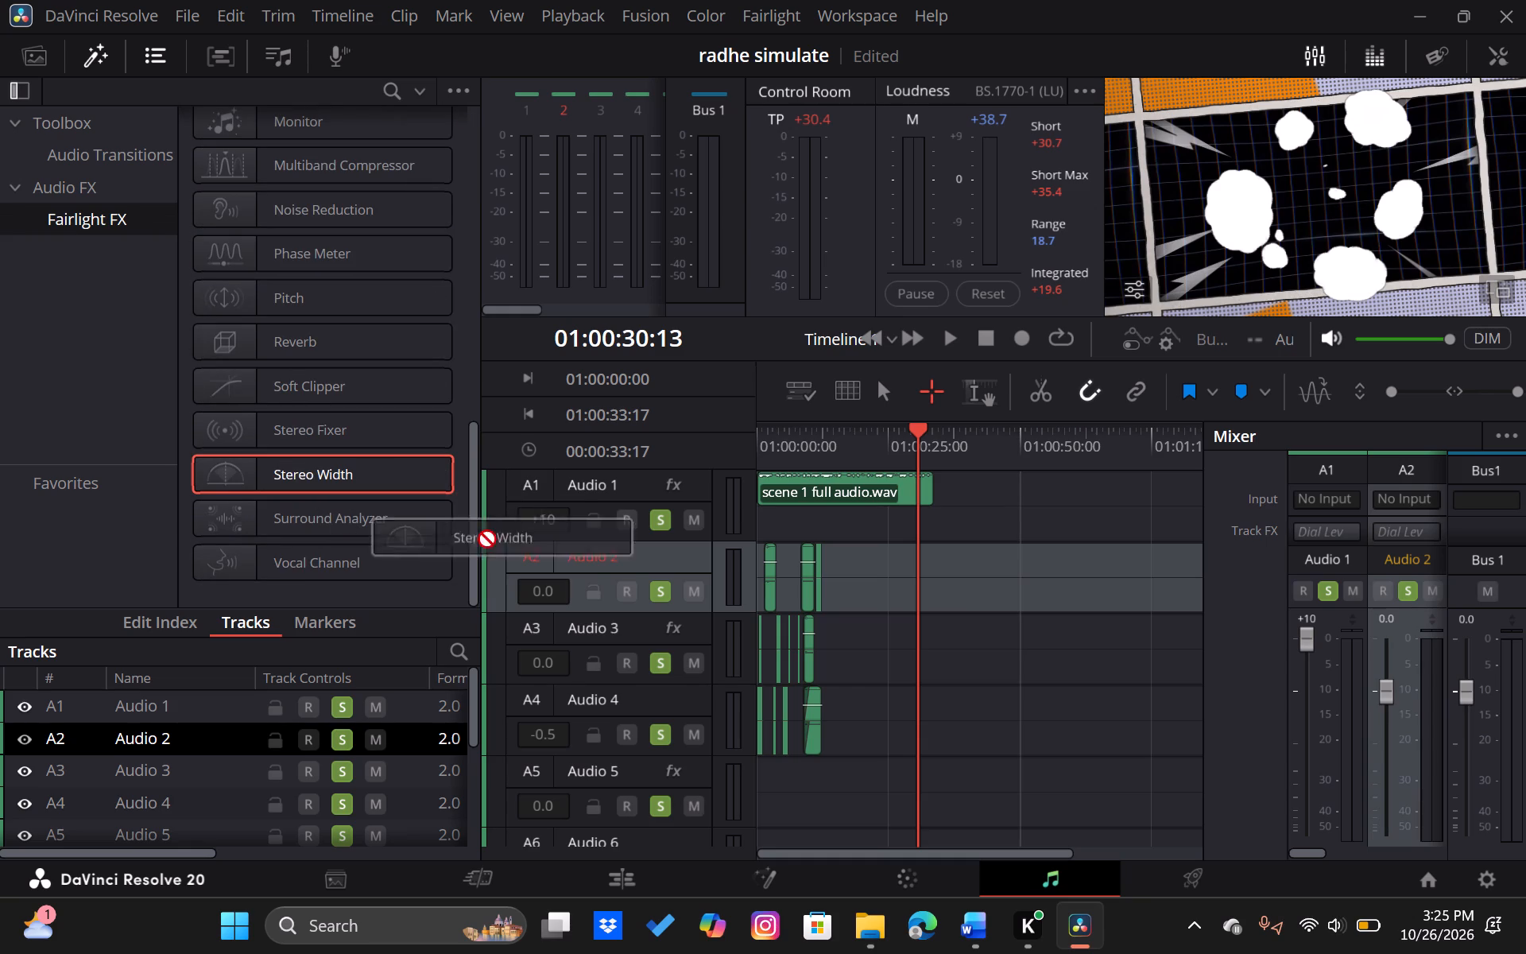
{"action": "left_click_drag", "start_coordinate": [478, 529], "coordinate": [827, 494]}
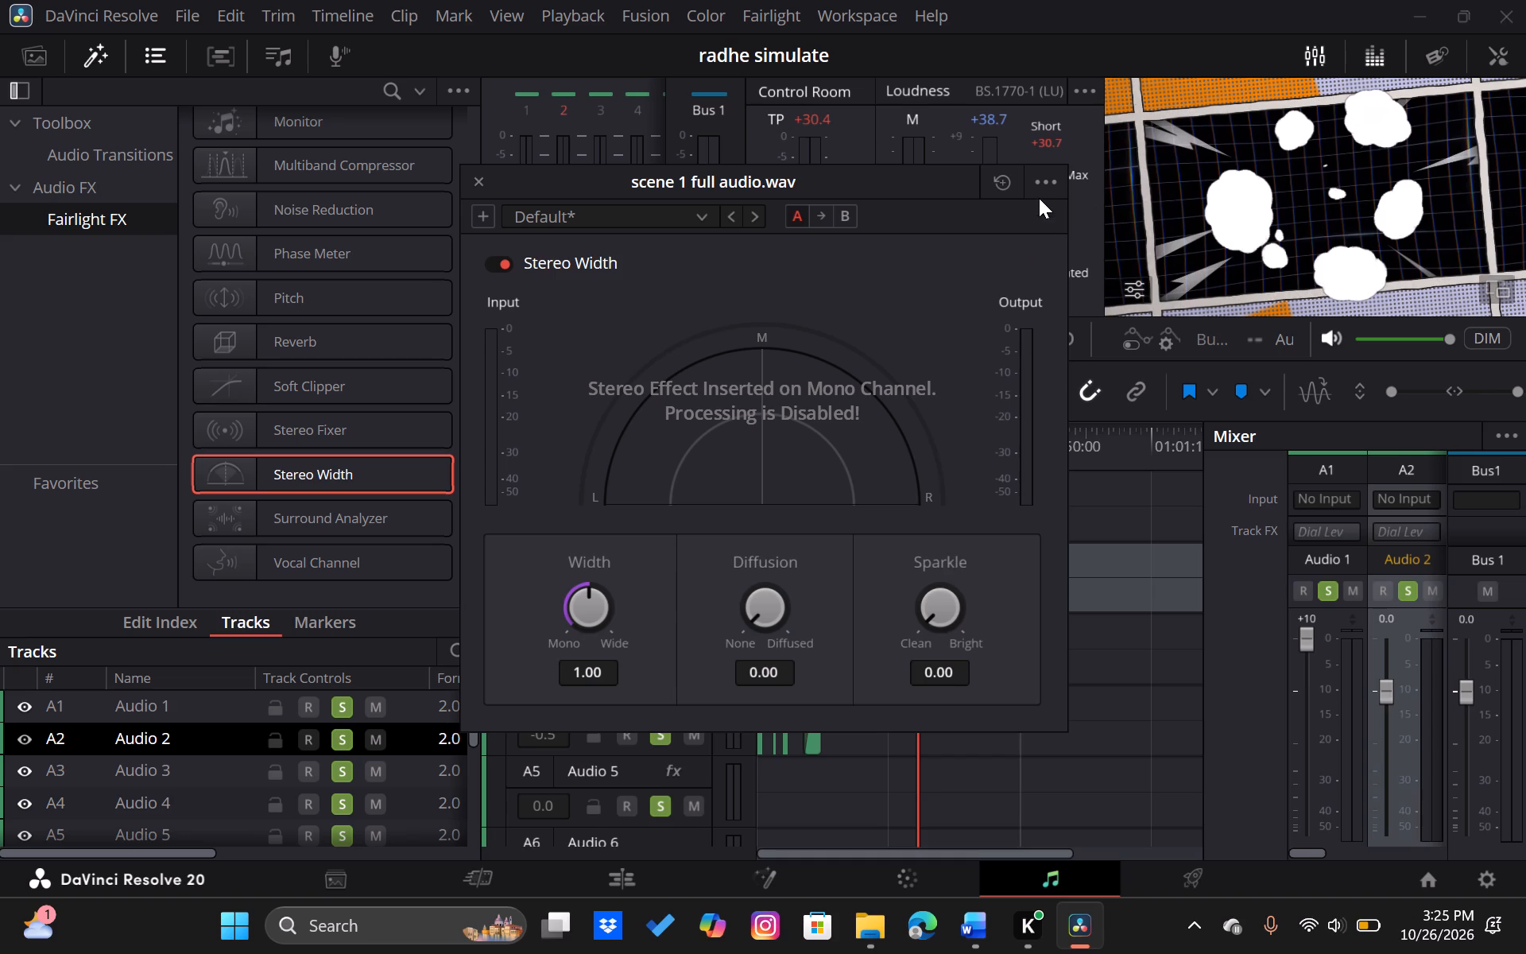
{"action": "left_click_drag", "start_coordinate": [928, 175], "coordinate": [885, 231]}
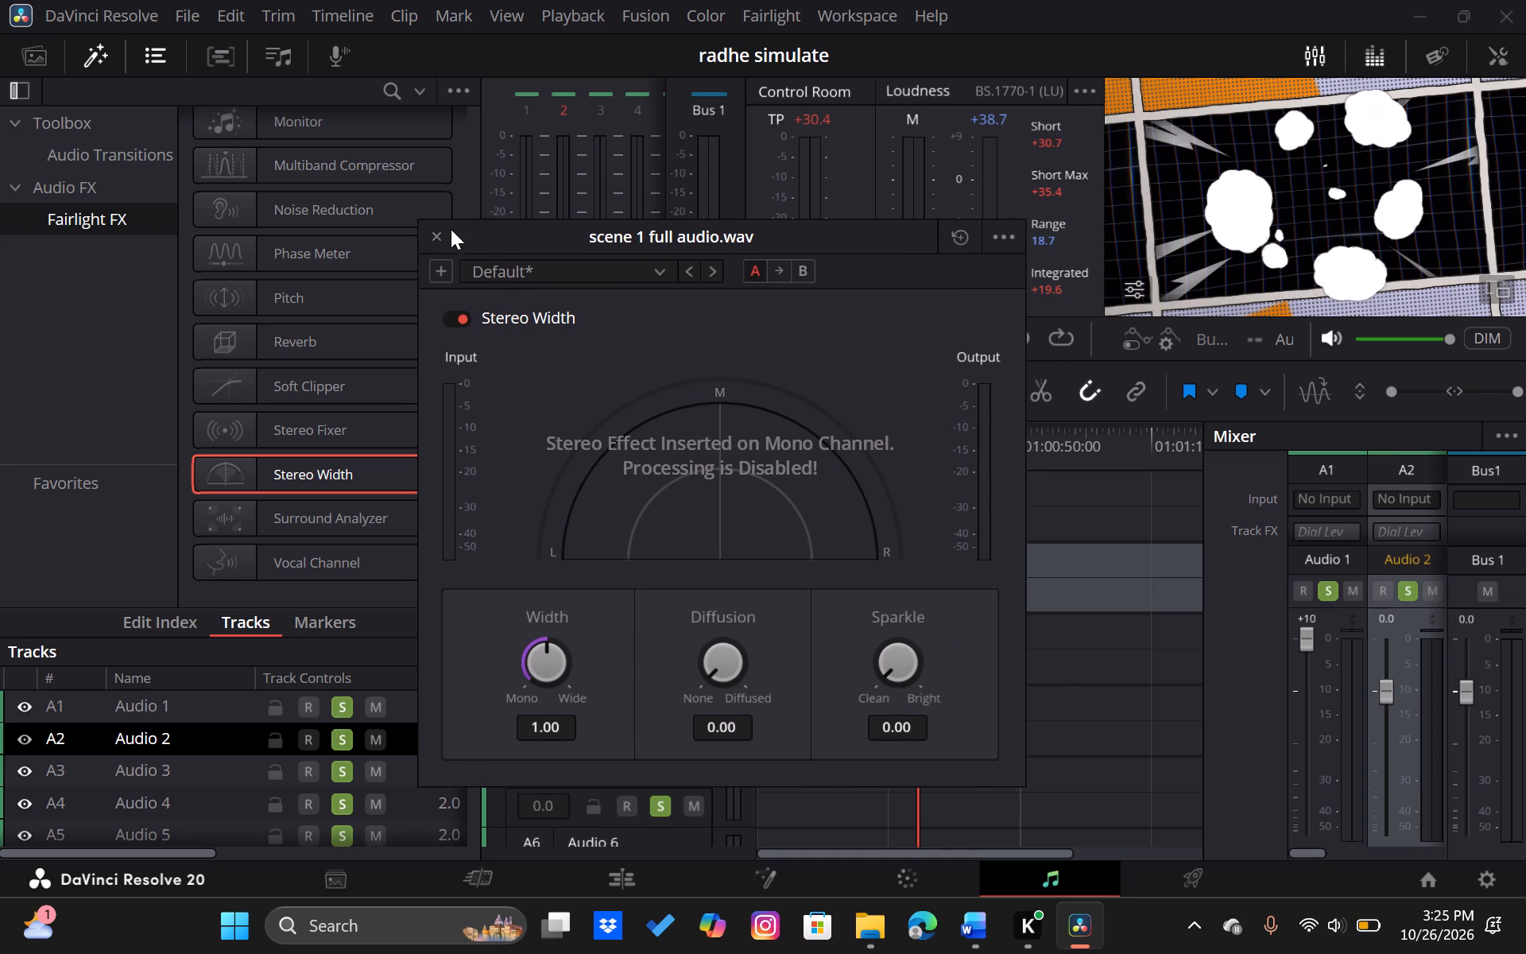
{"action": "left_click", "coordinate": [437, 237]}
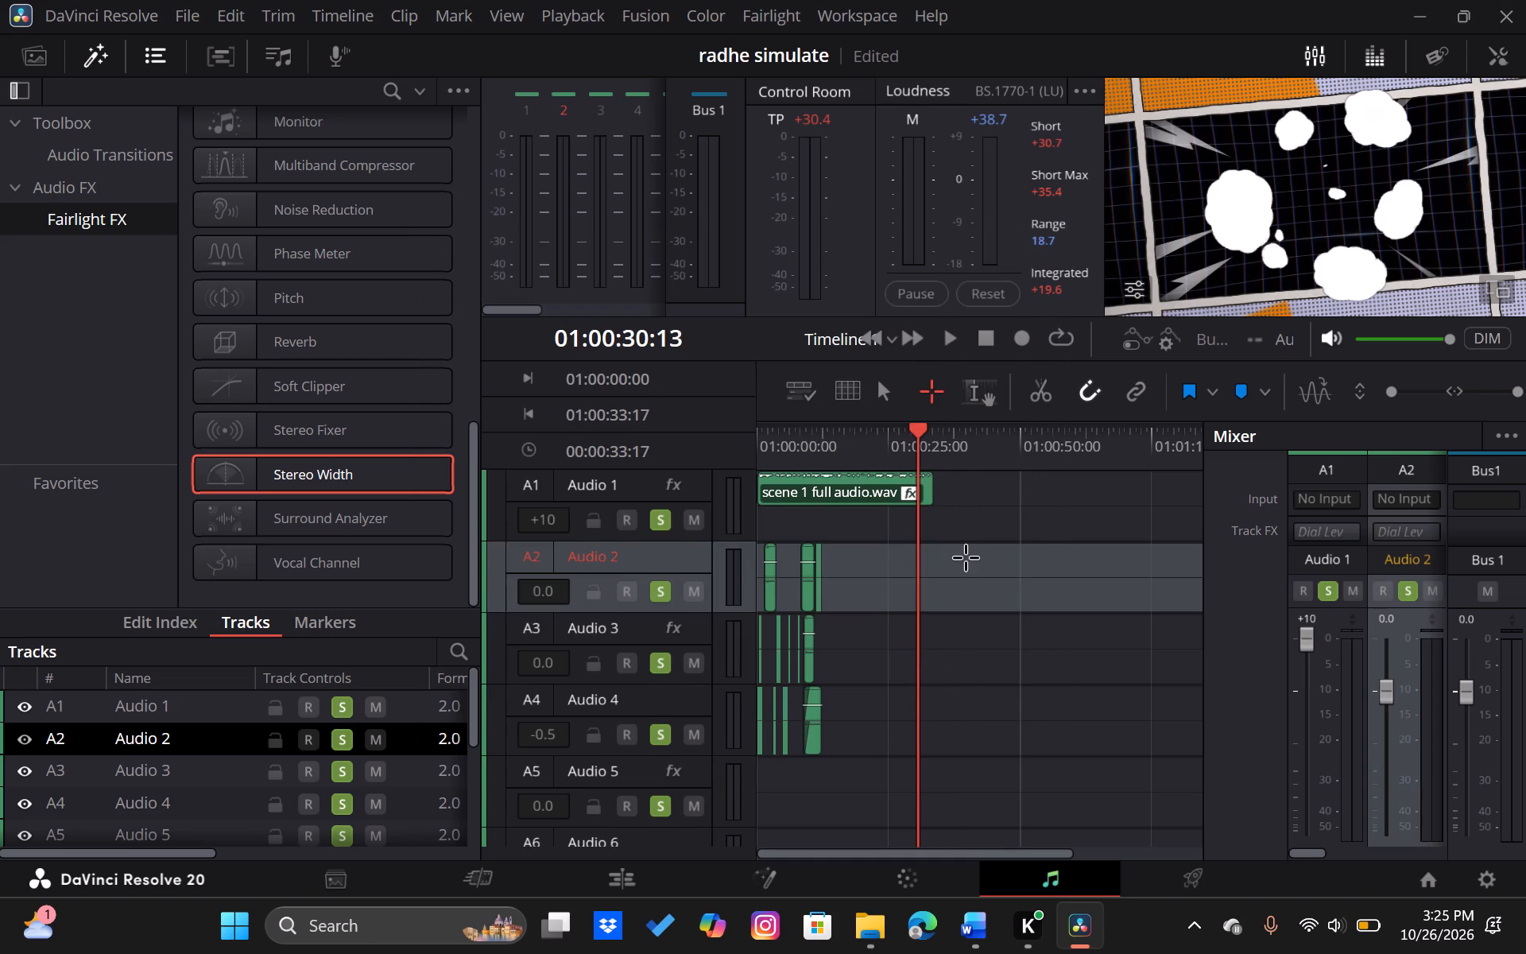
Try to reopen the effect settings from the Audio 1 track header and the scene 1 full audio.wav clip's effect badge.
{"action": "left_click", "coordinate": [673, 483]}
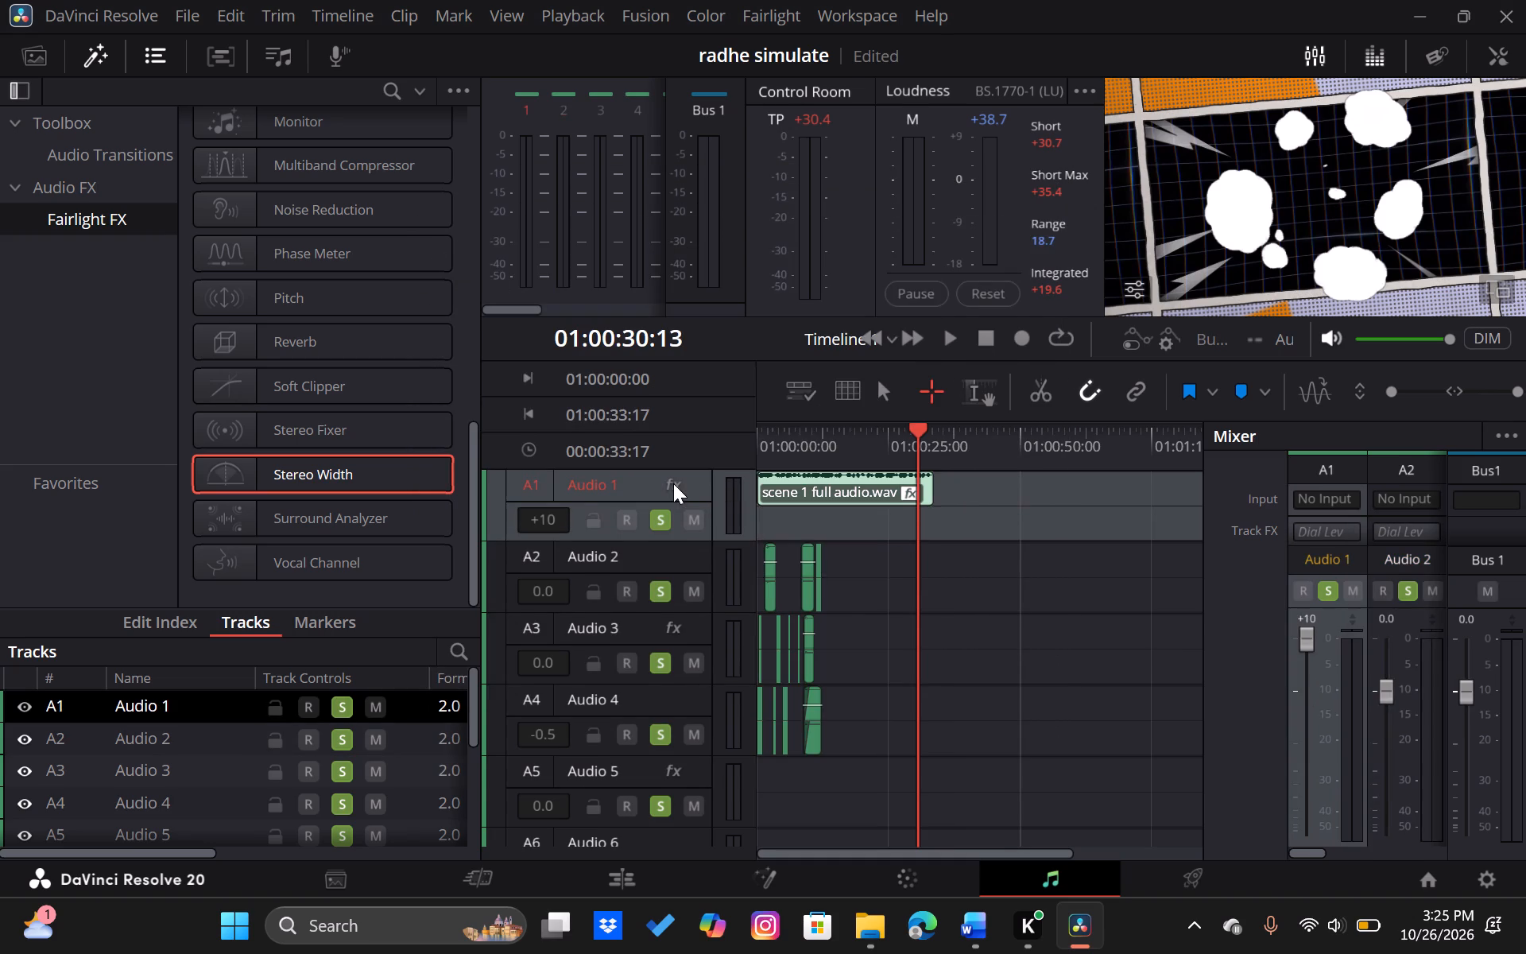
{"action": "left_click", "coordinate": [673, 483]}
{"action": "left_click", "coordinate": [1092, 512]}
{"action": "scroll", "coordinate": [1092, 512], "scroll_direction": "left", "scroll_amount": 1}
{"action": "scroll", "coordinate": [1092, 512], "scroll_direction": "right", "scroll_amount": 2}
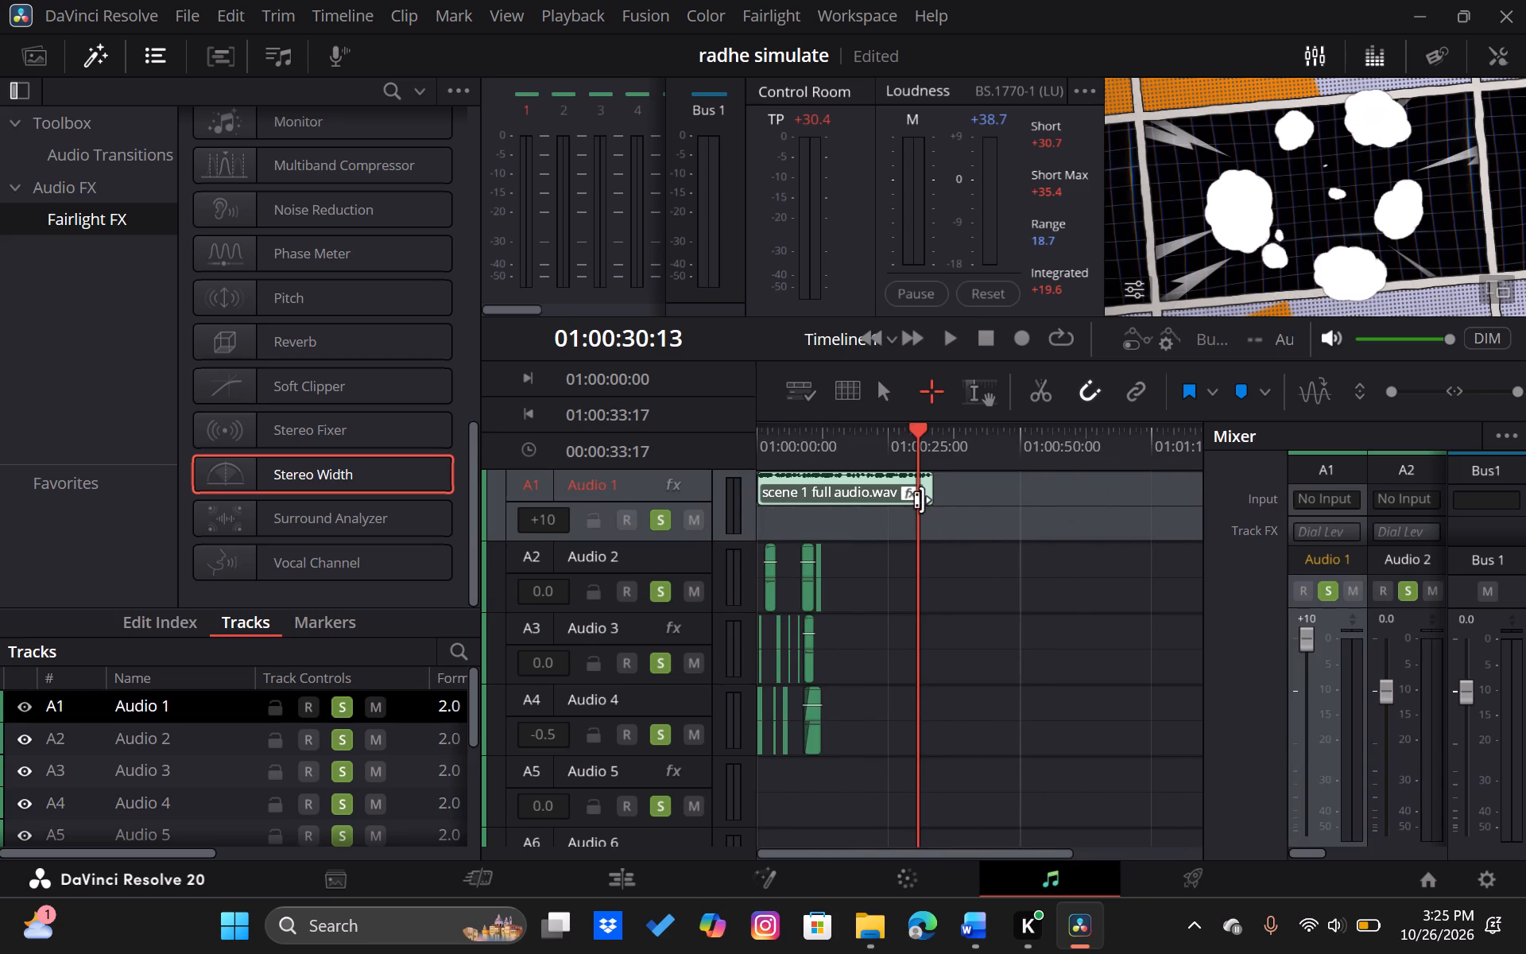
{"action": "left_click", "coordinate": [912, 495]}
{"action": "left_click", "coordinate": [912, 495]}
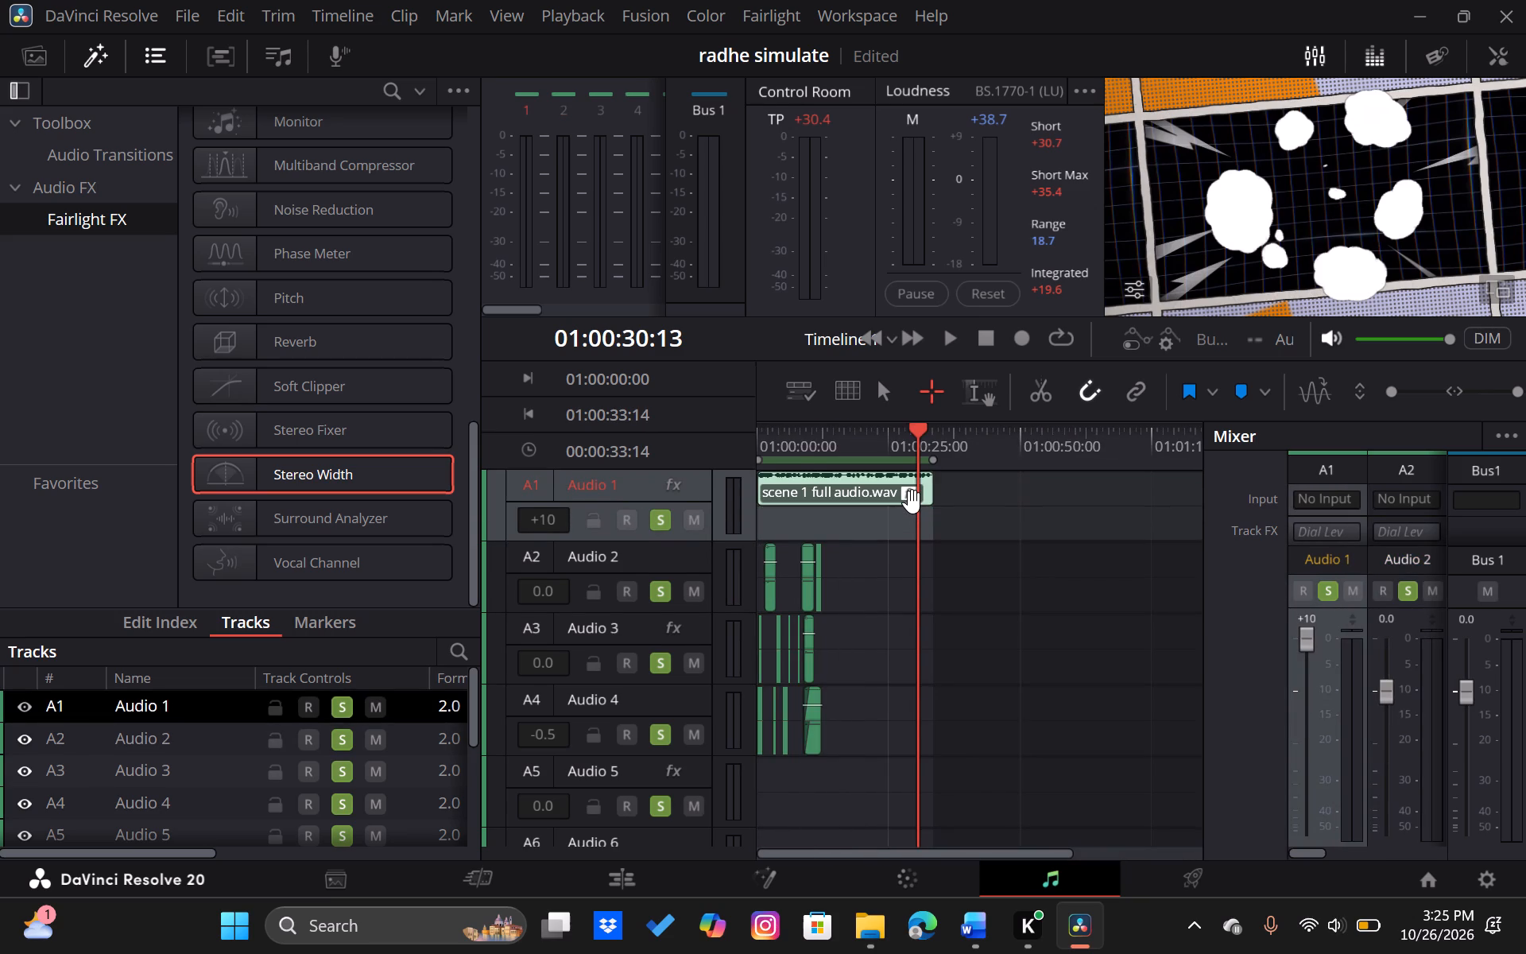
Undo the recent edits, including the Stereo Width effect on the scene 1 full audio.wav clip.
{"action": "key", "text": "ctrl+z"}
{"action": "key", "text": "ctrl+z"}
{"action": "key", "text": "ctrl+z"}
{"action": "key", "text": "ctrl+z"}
Play a short stretch of the timeline from 01:00:19:16 to listen to the audio.
{"action": "left_click", "coordinate": [975, 542]}
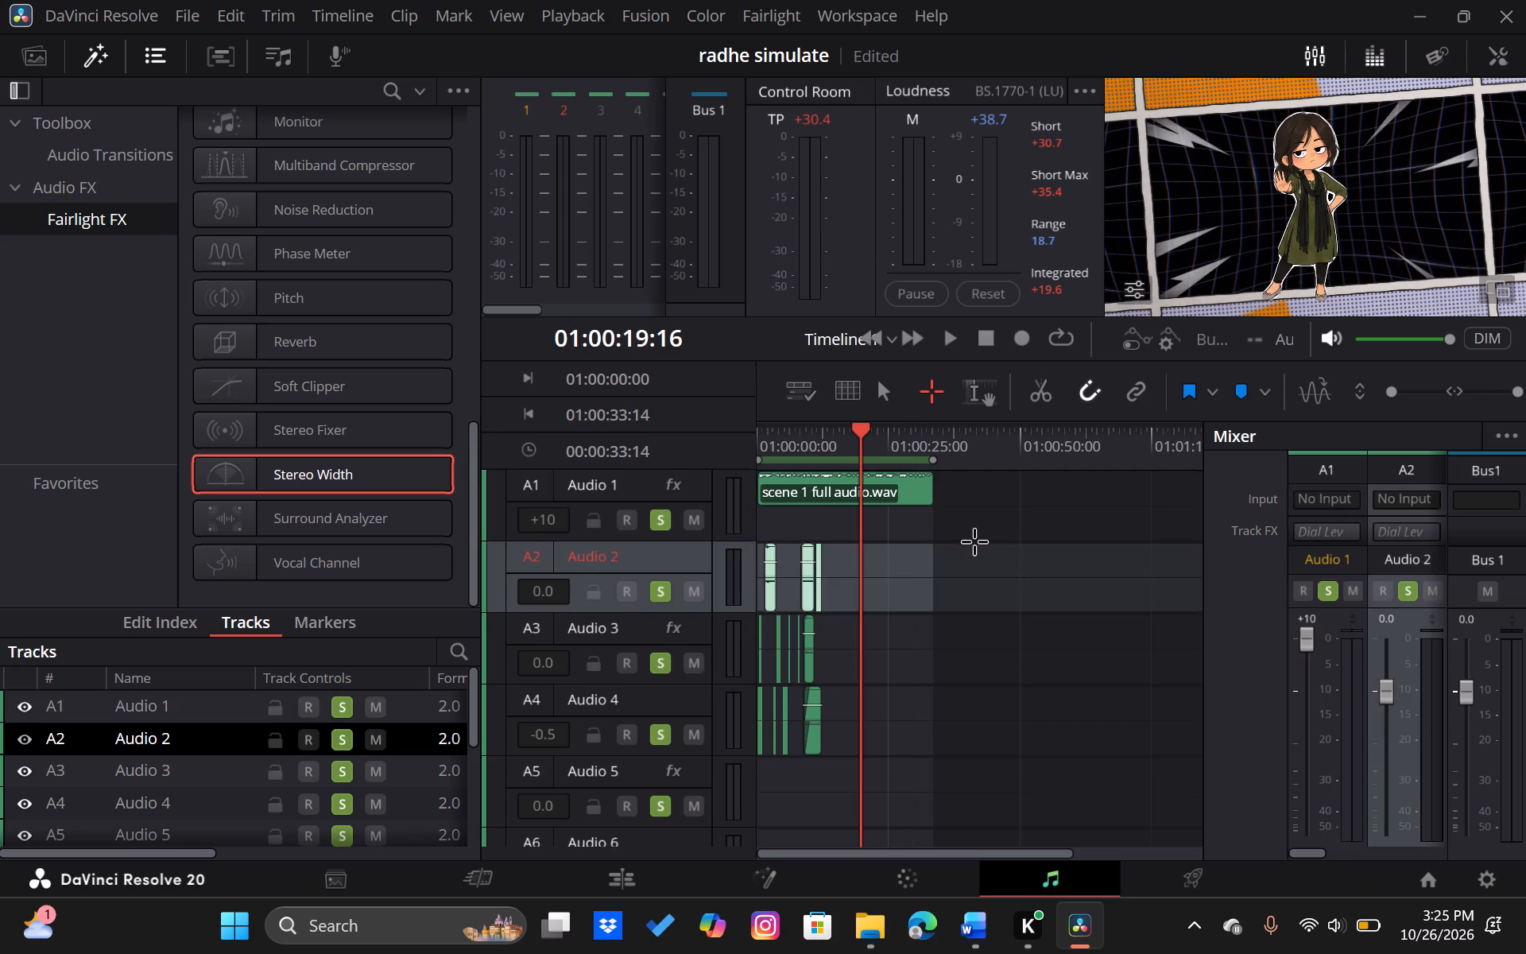
{"action": "key", "text": "space"}
{"action": "key", "text": "space"}
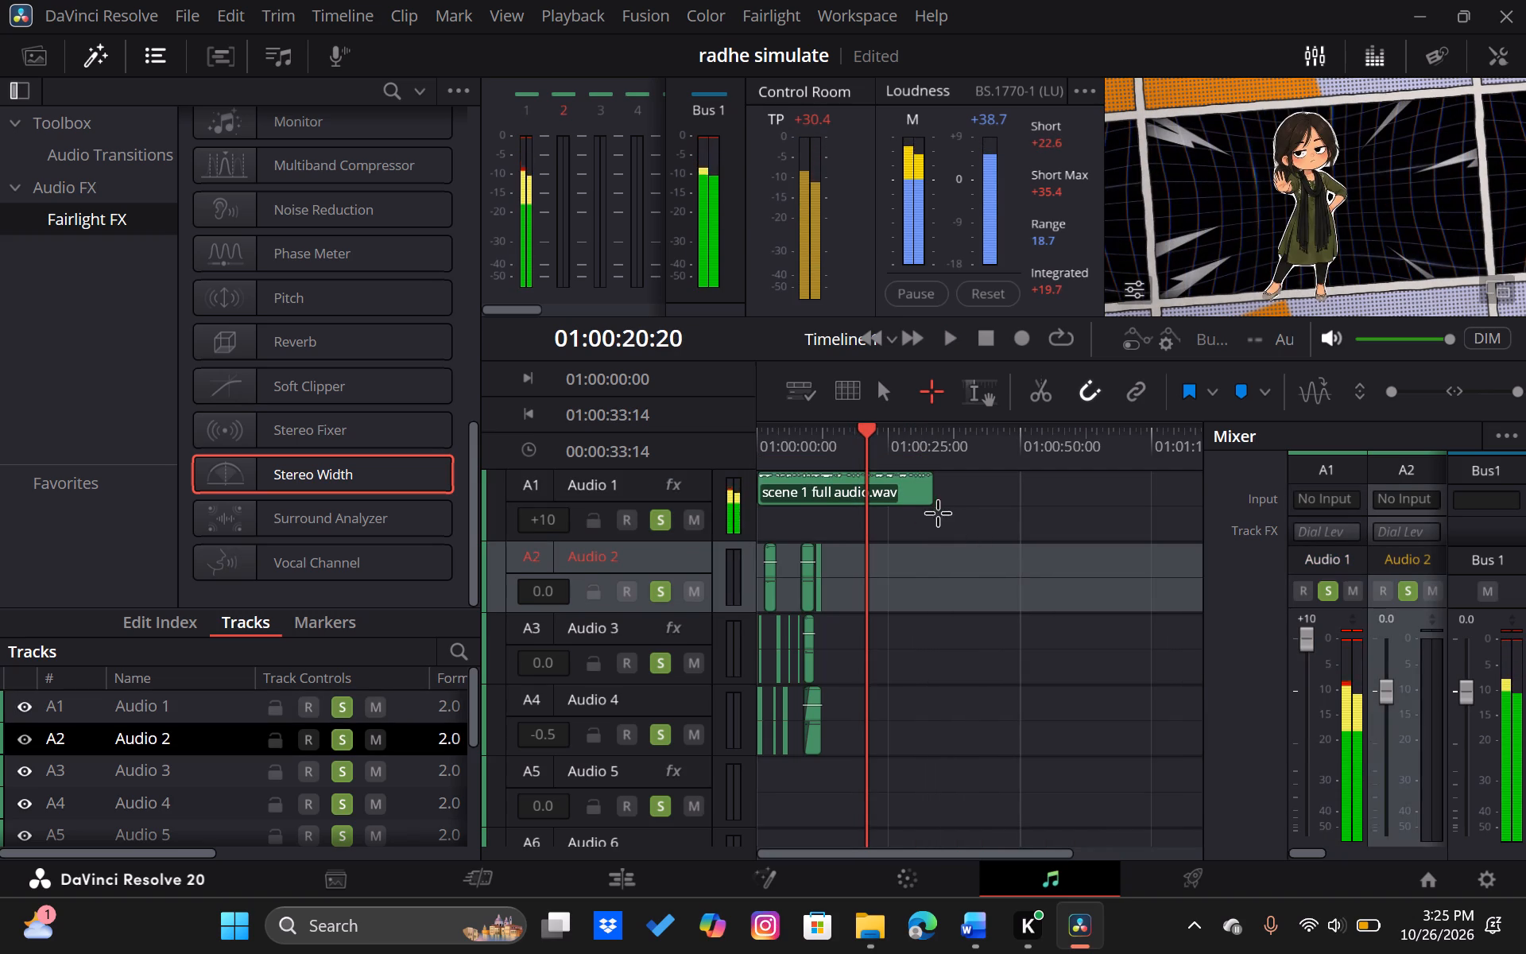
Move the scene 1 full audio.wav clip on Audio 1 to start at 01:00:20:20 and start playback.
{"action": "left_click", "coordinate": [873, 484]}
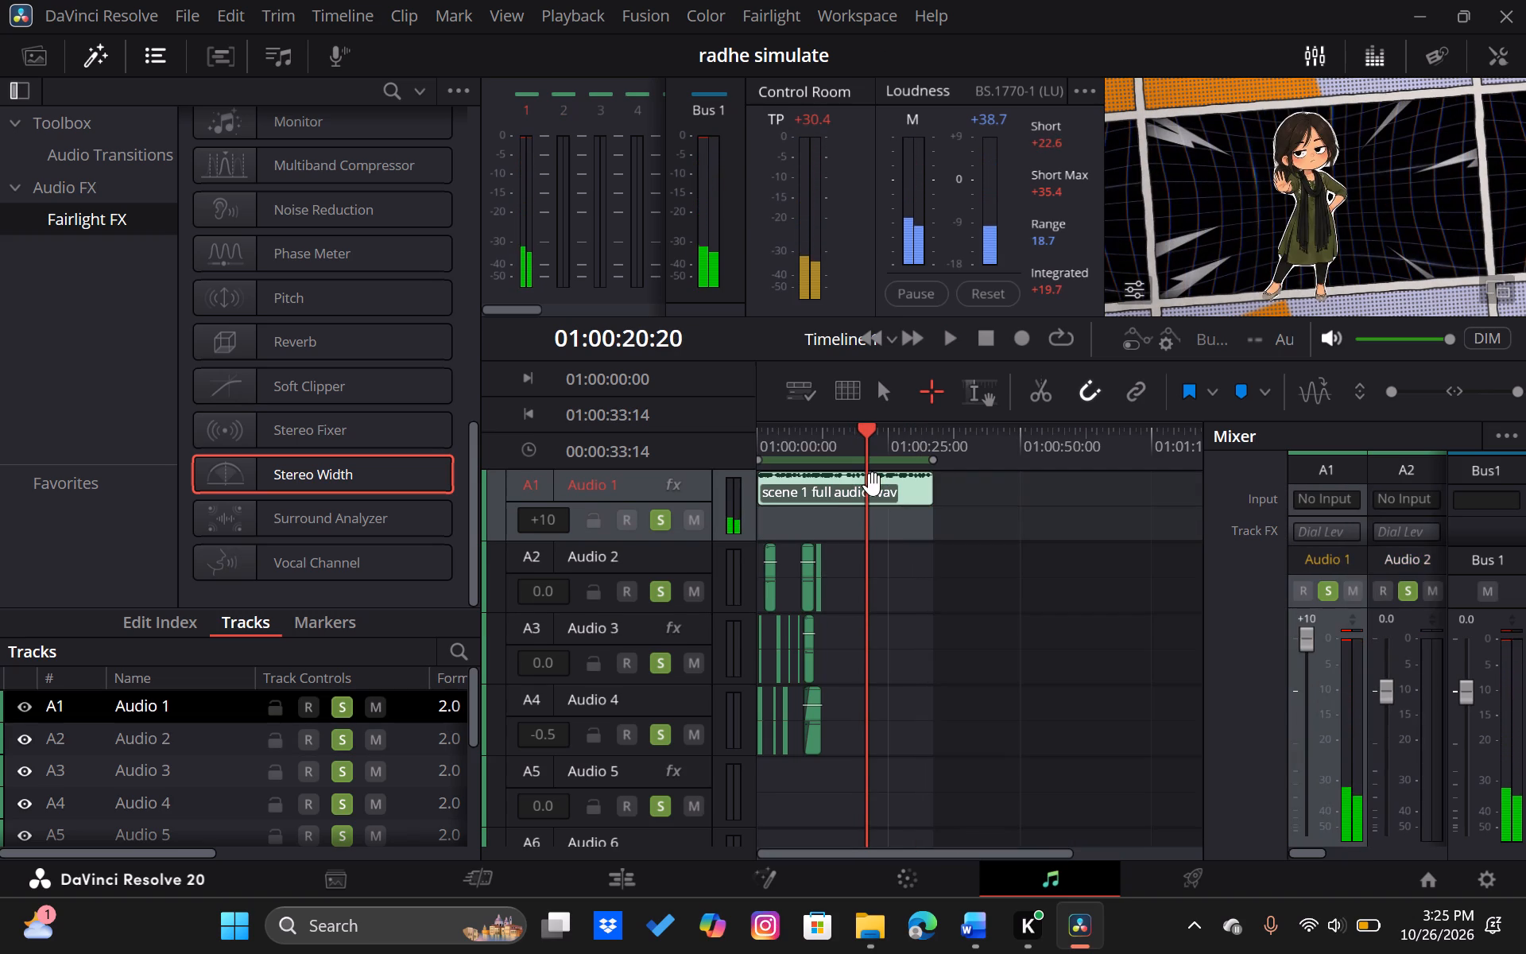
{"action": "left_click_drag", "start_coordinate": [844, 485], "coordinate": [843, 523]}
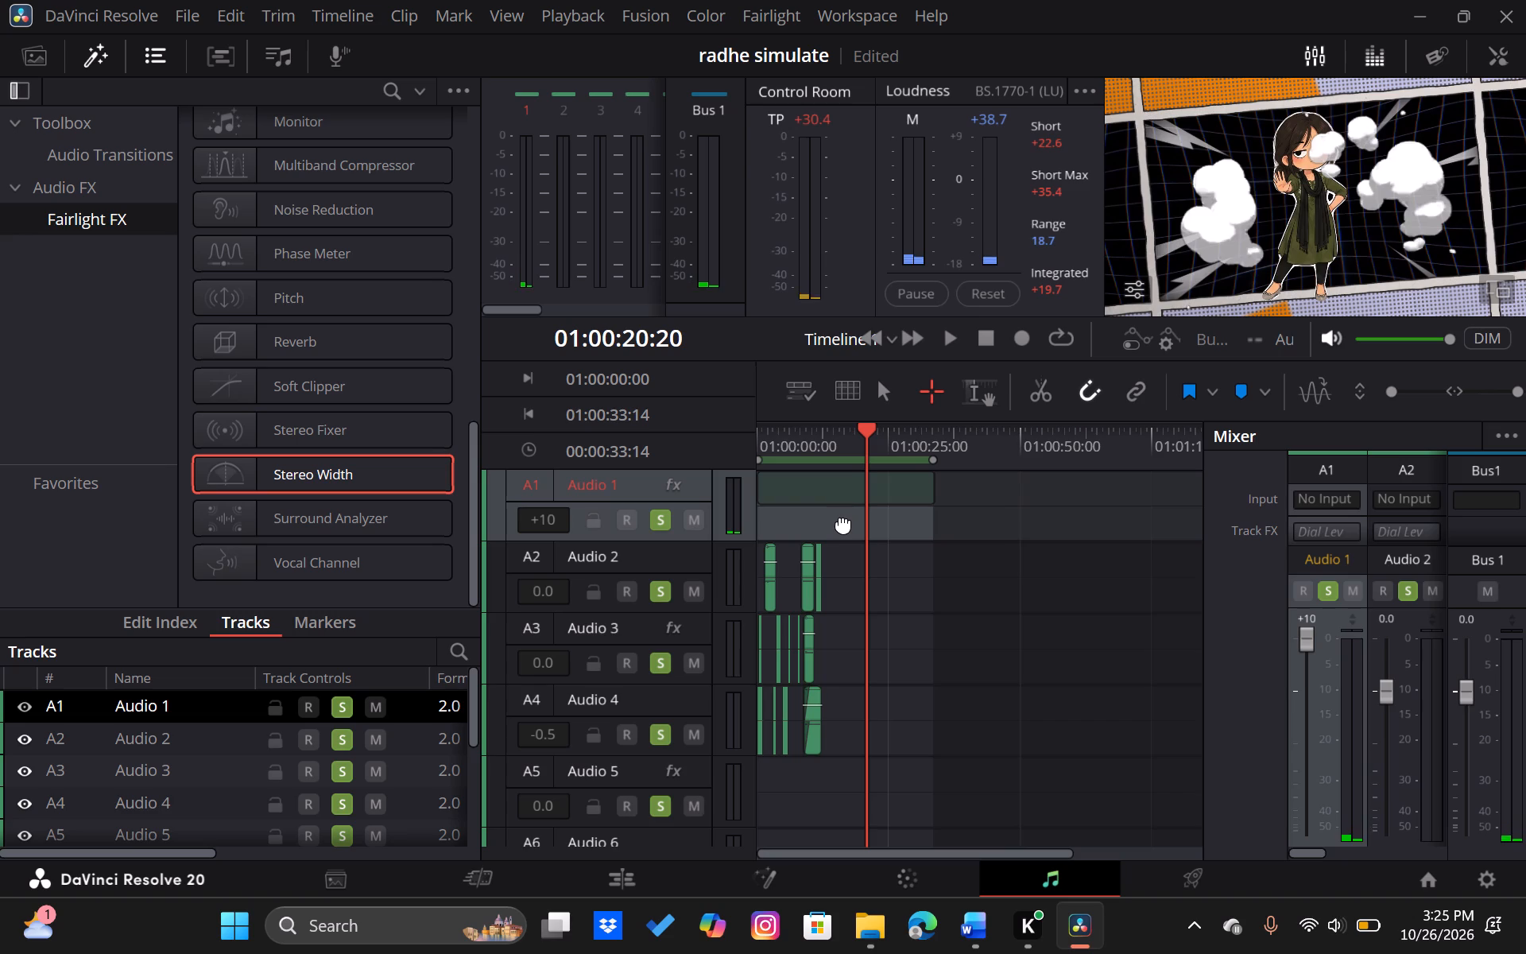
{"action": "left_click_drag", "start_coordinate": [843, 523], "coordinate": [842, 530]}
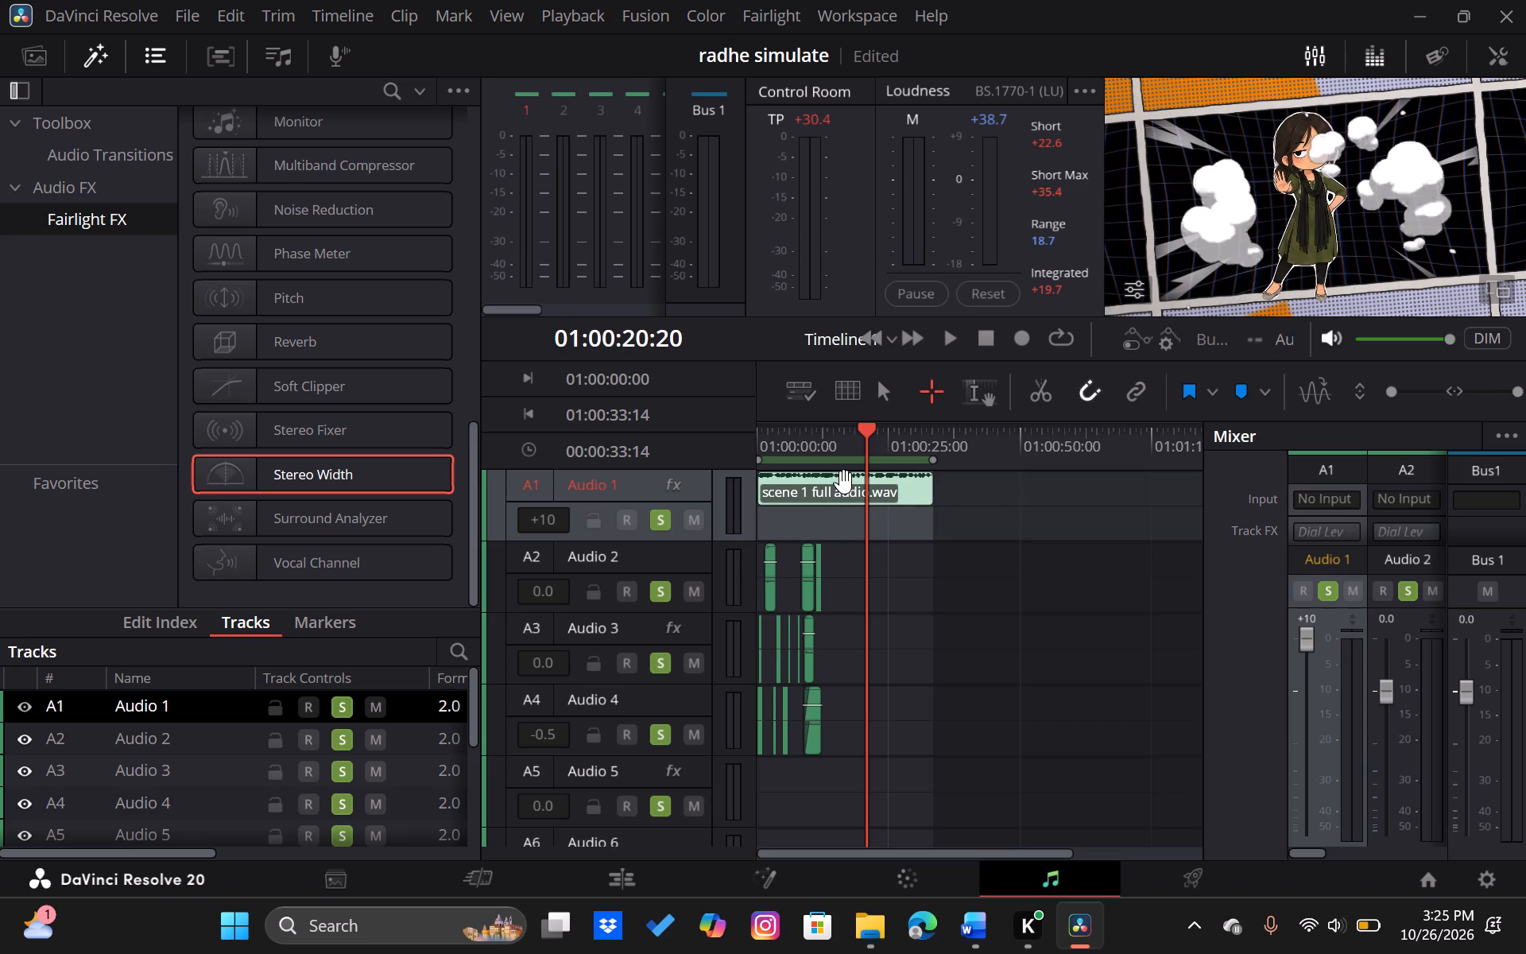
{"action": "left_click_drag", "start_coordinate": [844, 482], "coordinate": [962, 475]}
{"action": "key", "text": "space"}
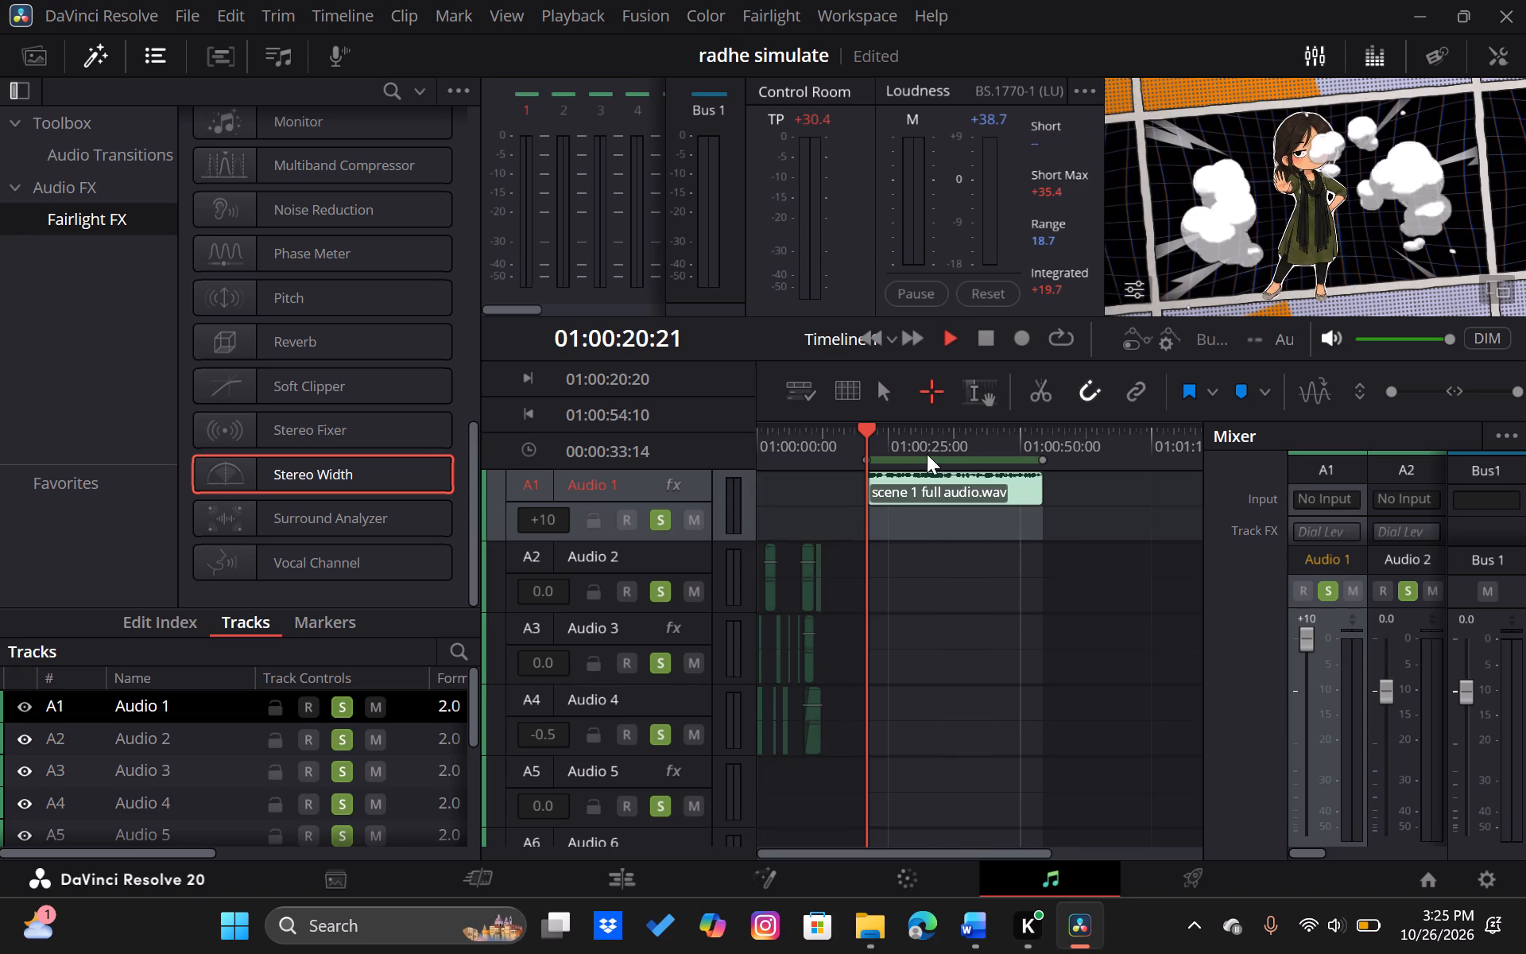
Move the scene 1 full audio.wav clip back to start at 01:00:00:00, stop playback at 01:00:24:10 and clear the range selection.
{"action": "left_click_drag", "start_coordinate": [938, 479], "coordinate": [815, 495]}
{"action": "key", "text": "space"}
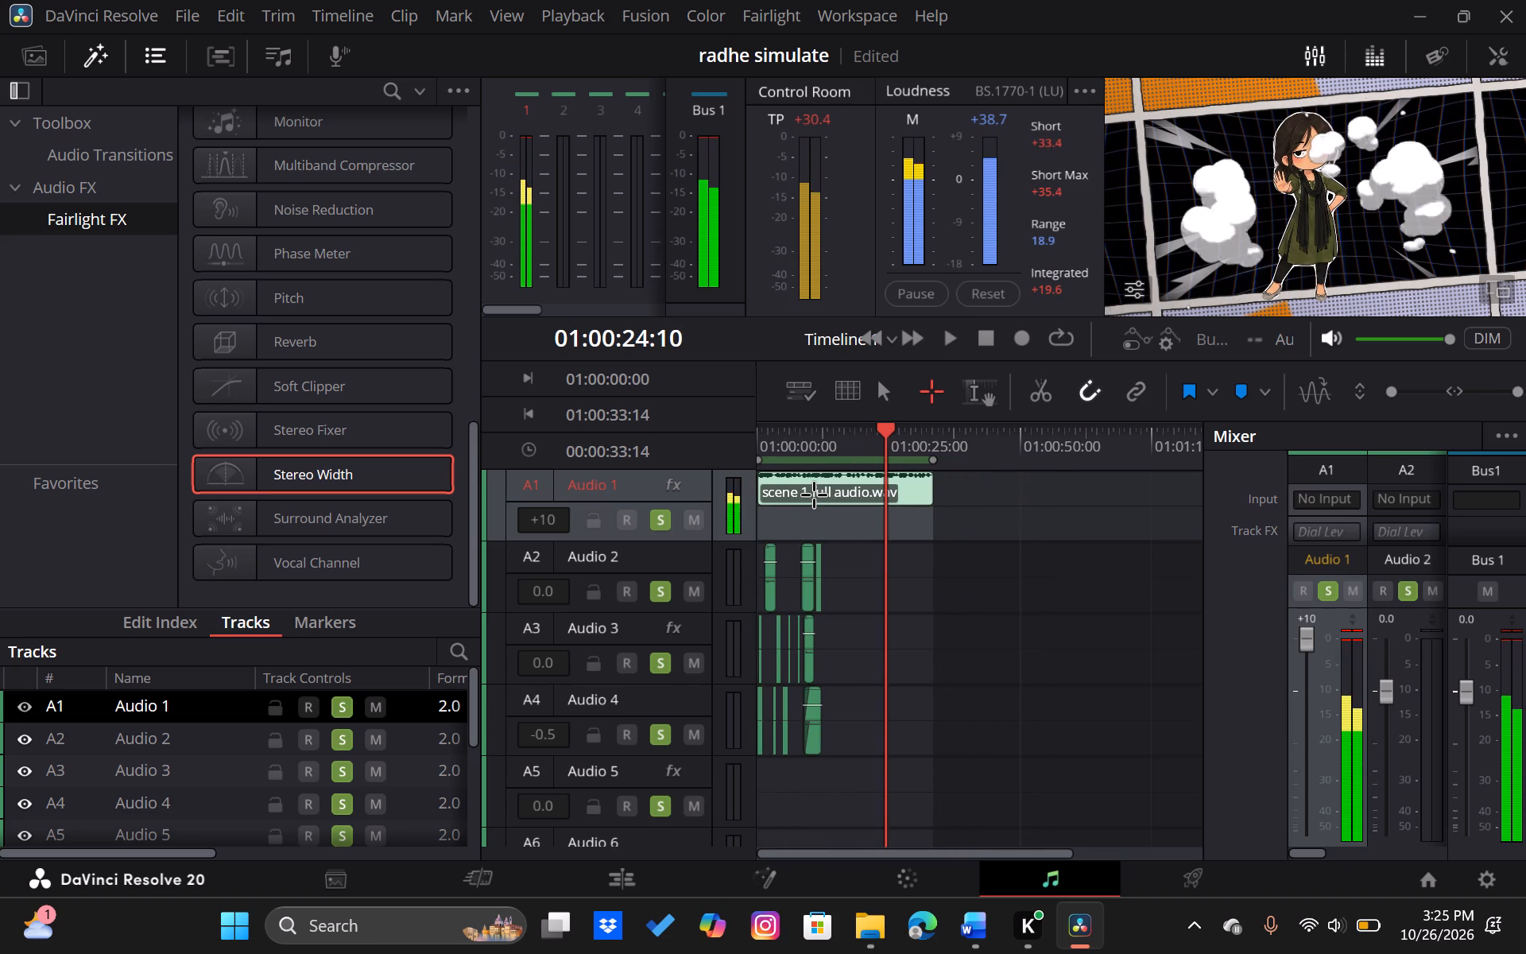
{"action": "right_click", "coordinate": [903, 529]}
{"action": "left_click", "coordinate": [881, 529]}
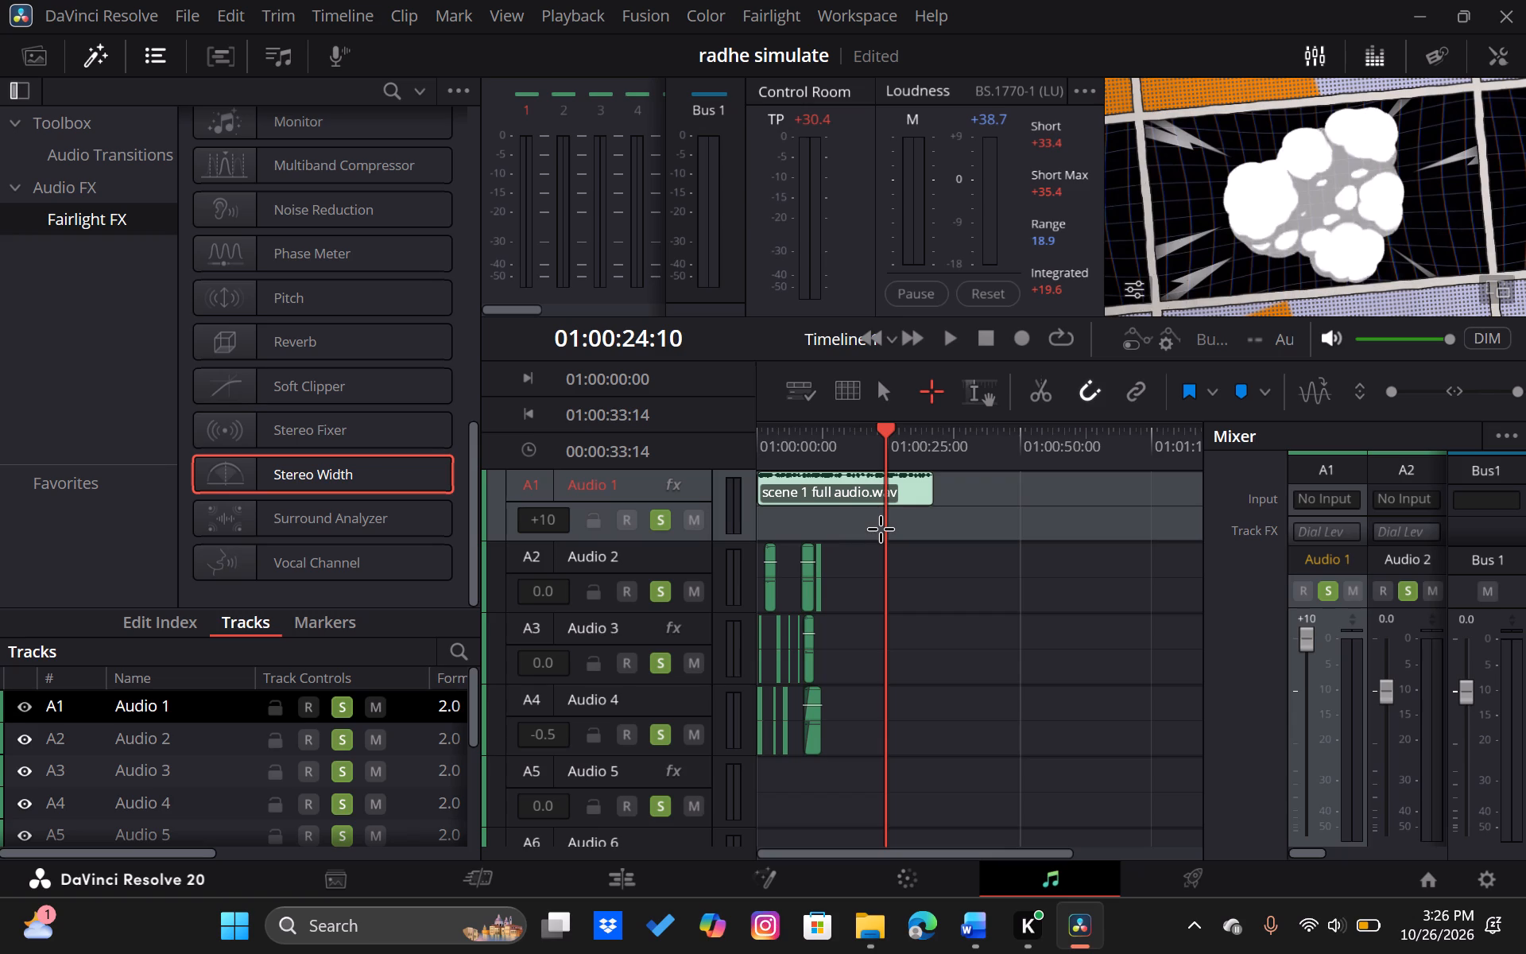
Mute the Audio 3 and Audio 4 tracks.
{"action": "left_click", "coordinate": [378, 739]}
{"action": "left_click", "coordinate": [376, 772]}
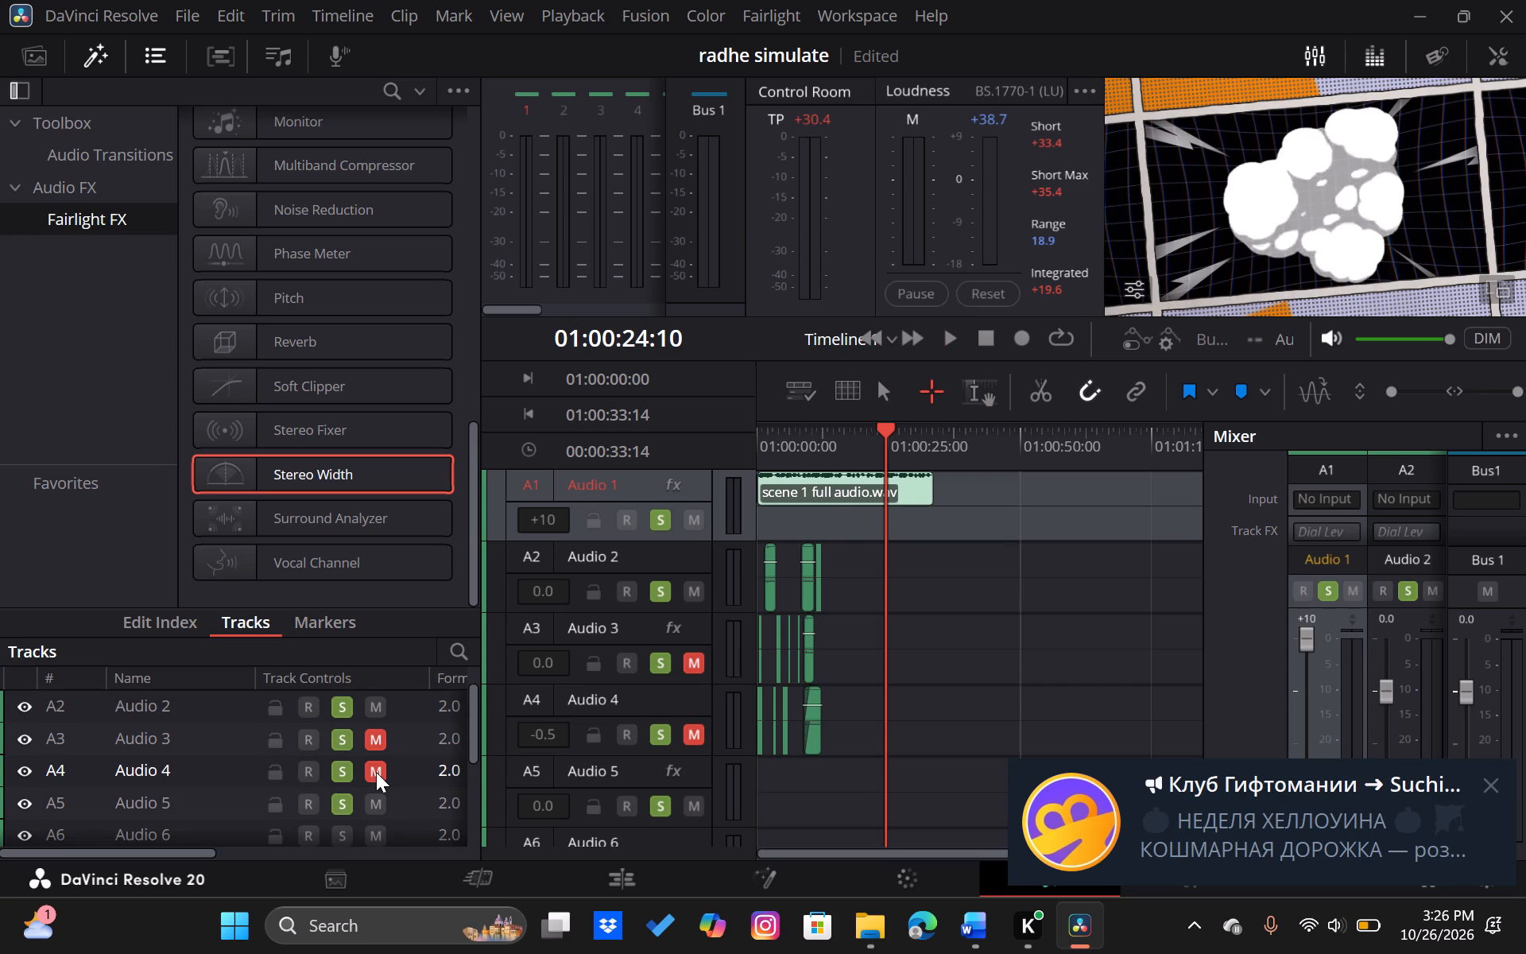
Play the timeline from near the start of the scene 1 clip and mute the Audio 2 and Audio 5 tracks.
{"action": "key", "text": "space"}
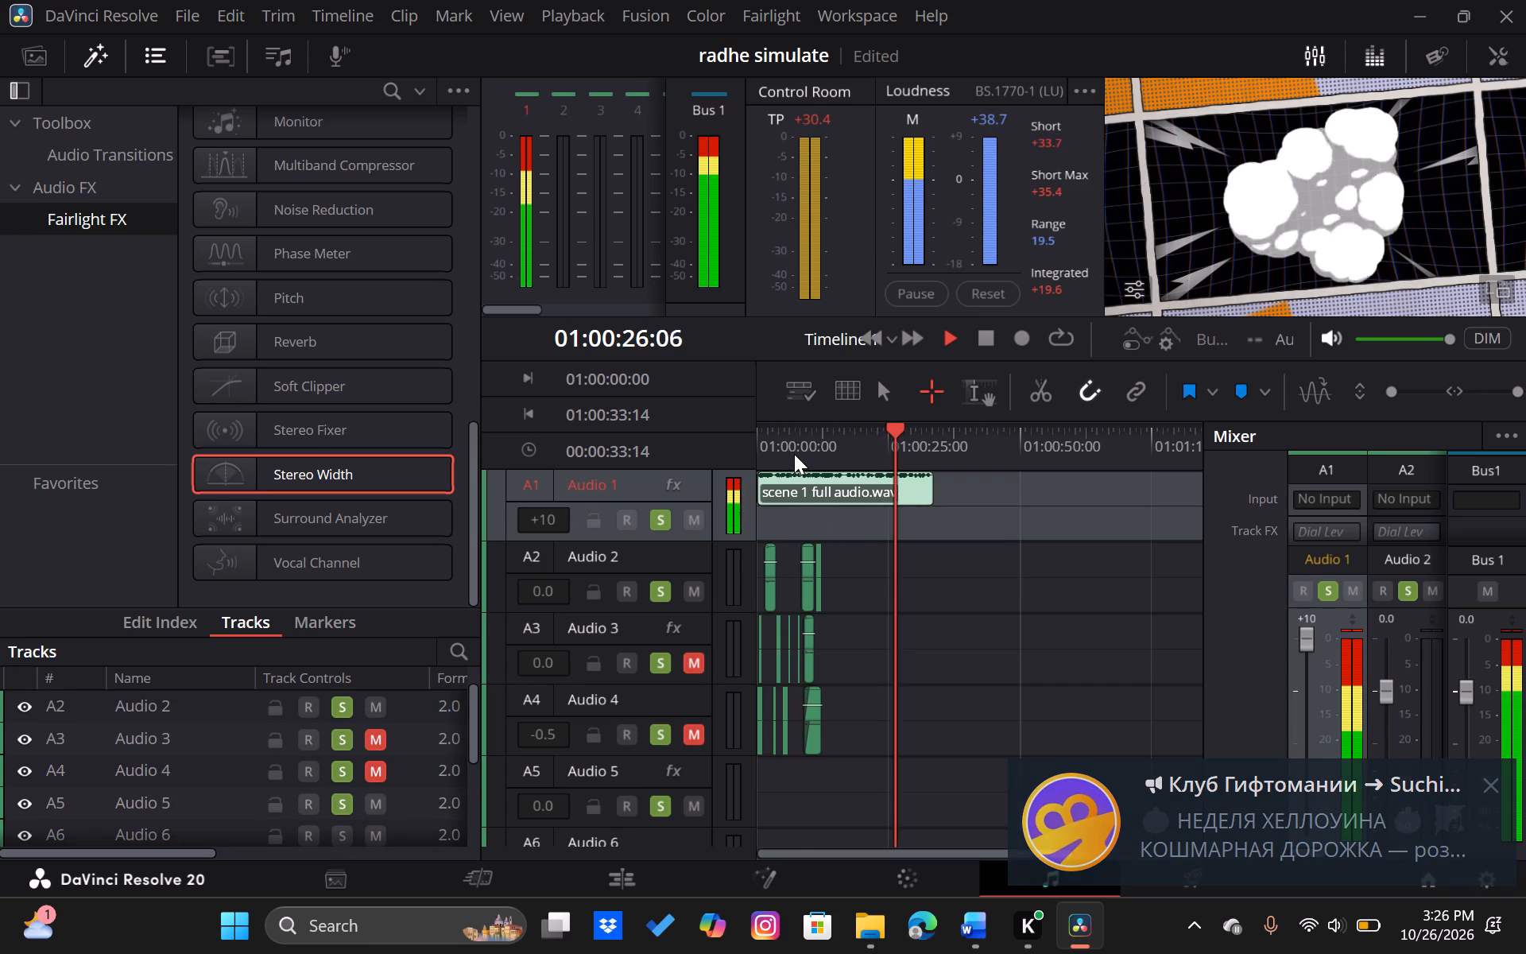
{"action": "left_click", "coordinate": [794, 454]}
{"action": "left_click", "coordinate": [690, 600]}
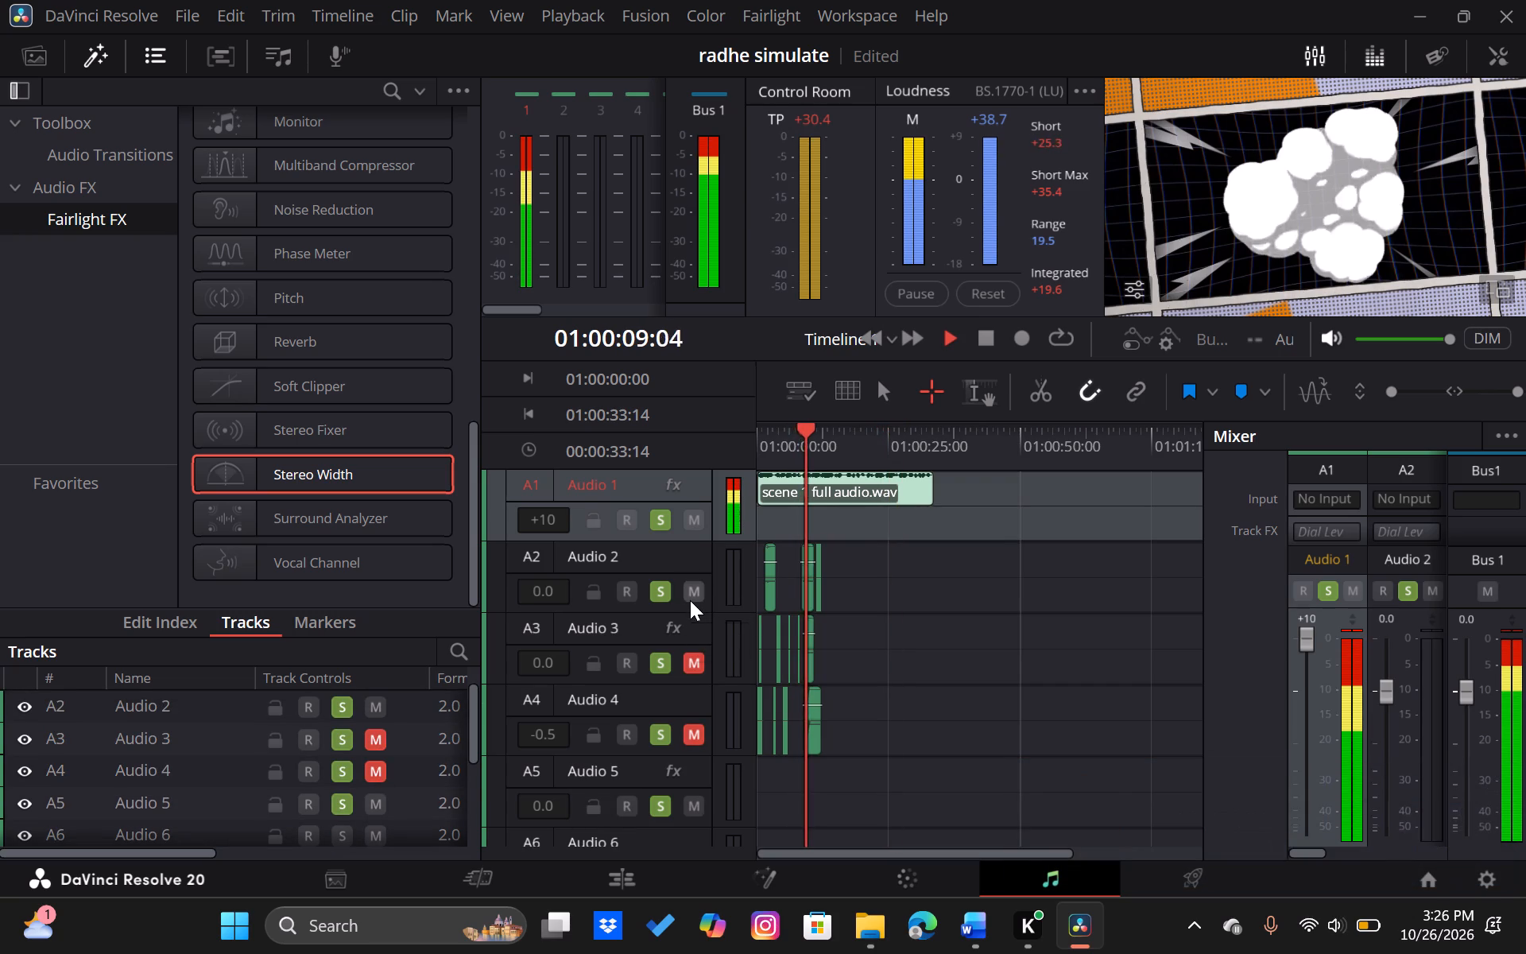
{"action": "left_click", "coordinate": [696, 805]}
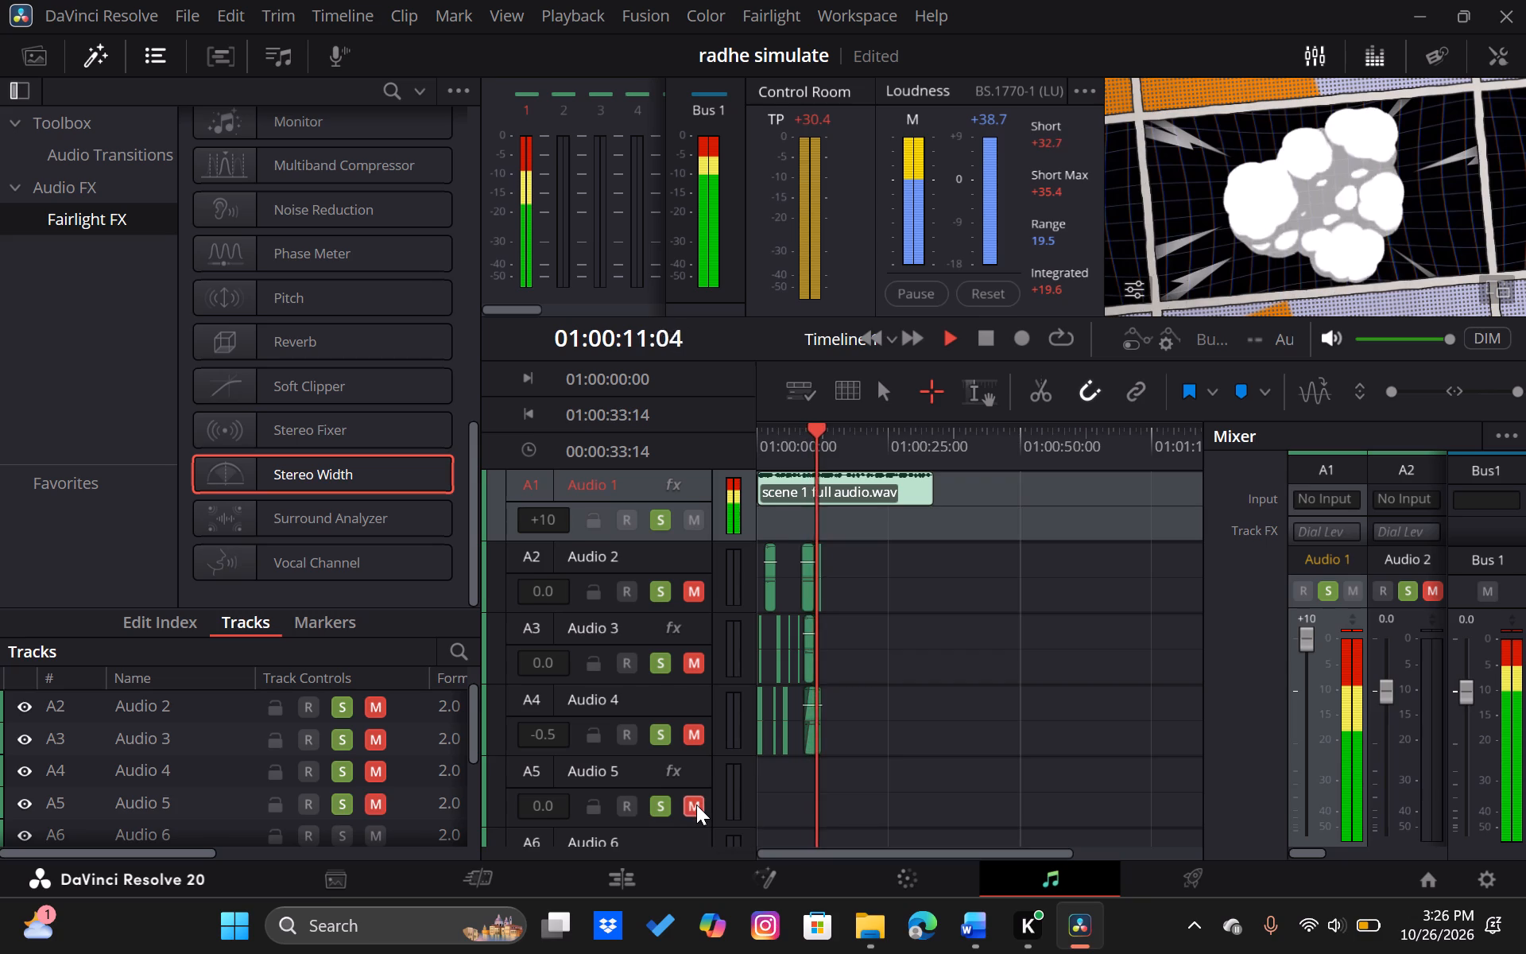
Stop playback at 01:00:13:23 and delete the Audio 9 track.
{"action": "scroll", "coordinate": [696, 805], "scroll_direction": "down", "scroll_amount": 6}
{"action": "scroll", "coordinate": [696, 805], "scroll_direction": "right", "scroll_amount": 1}
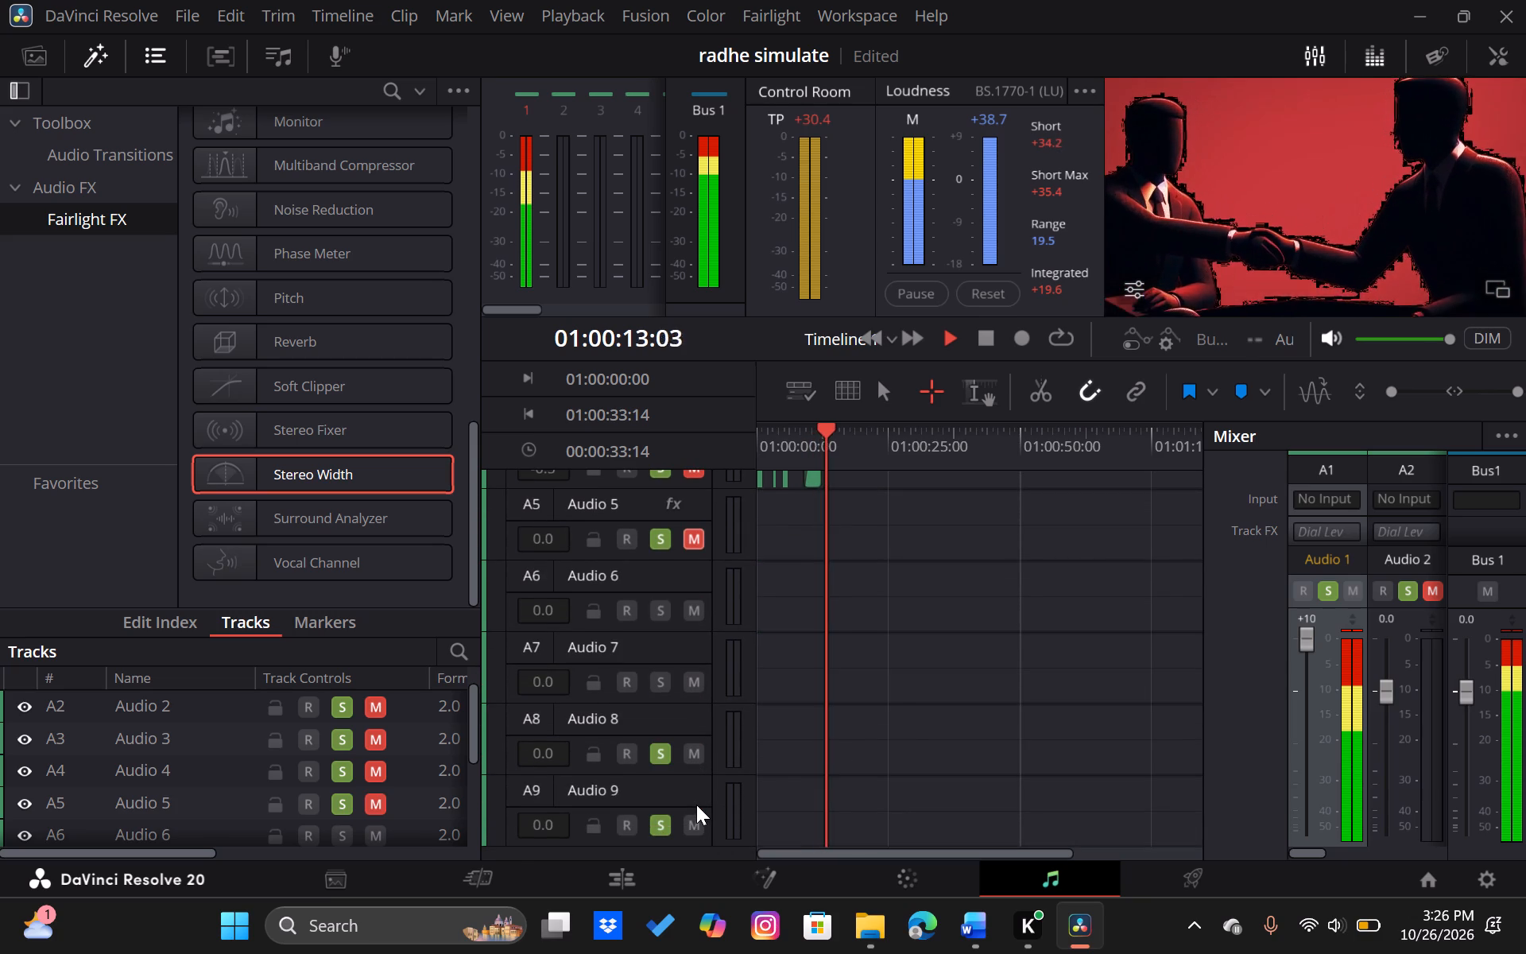
{"action": "scroll", "coordinate": [900, 723], "scroll_direction": "right", "scroll_amount": 2}
{"action": "key", "text": "space"}
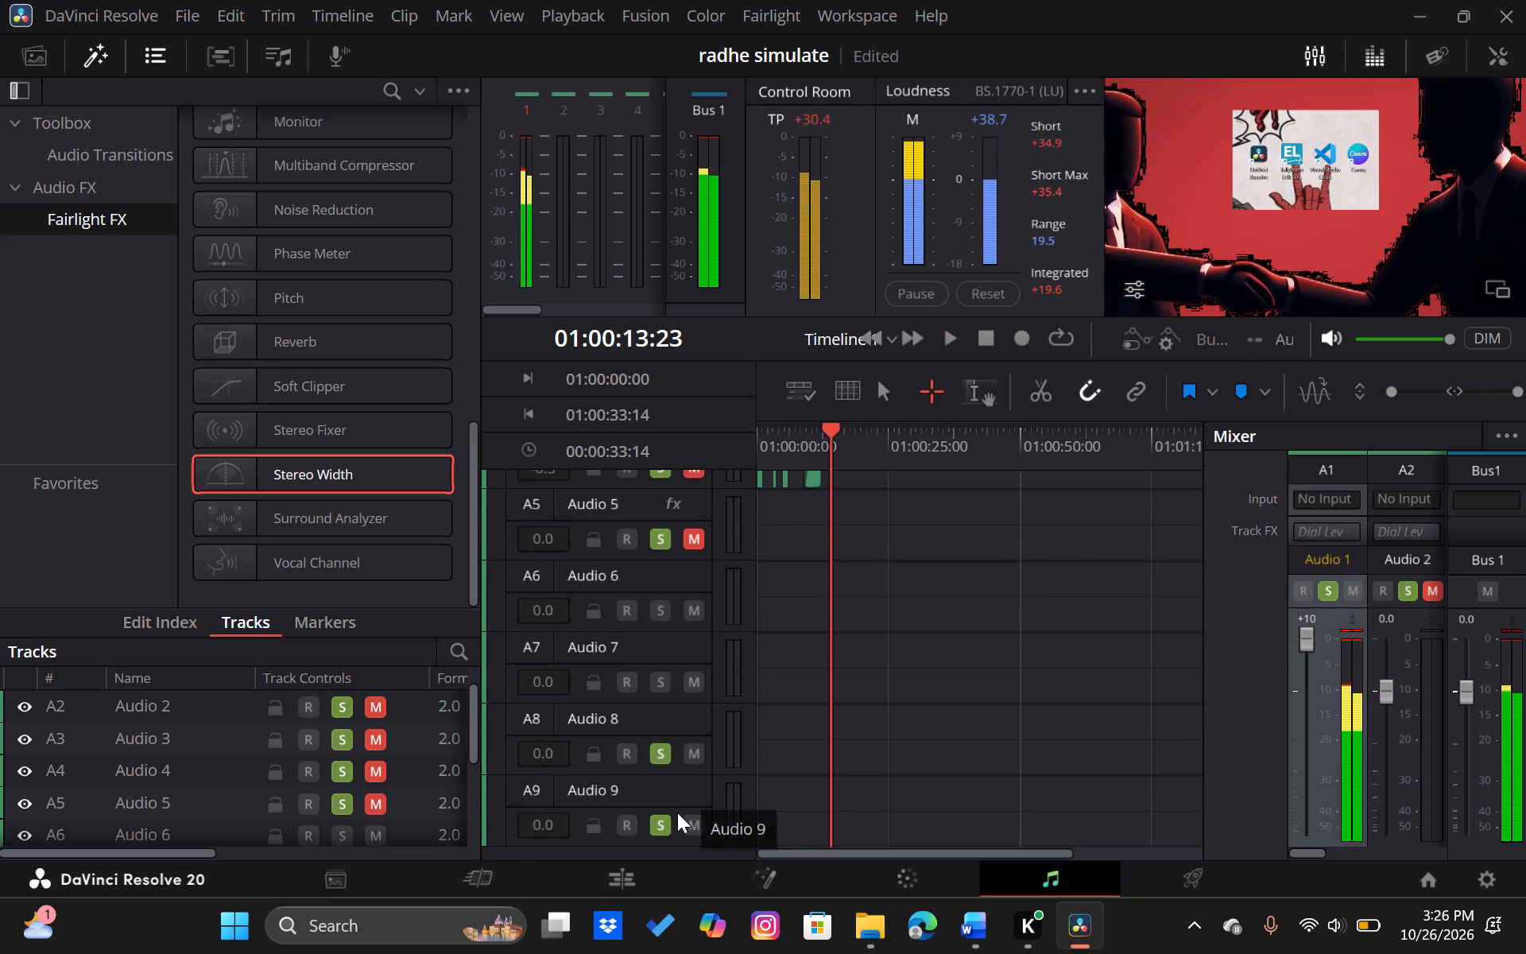
{"action": "right_click", "coordinate": [652, 785]}
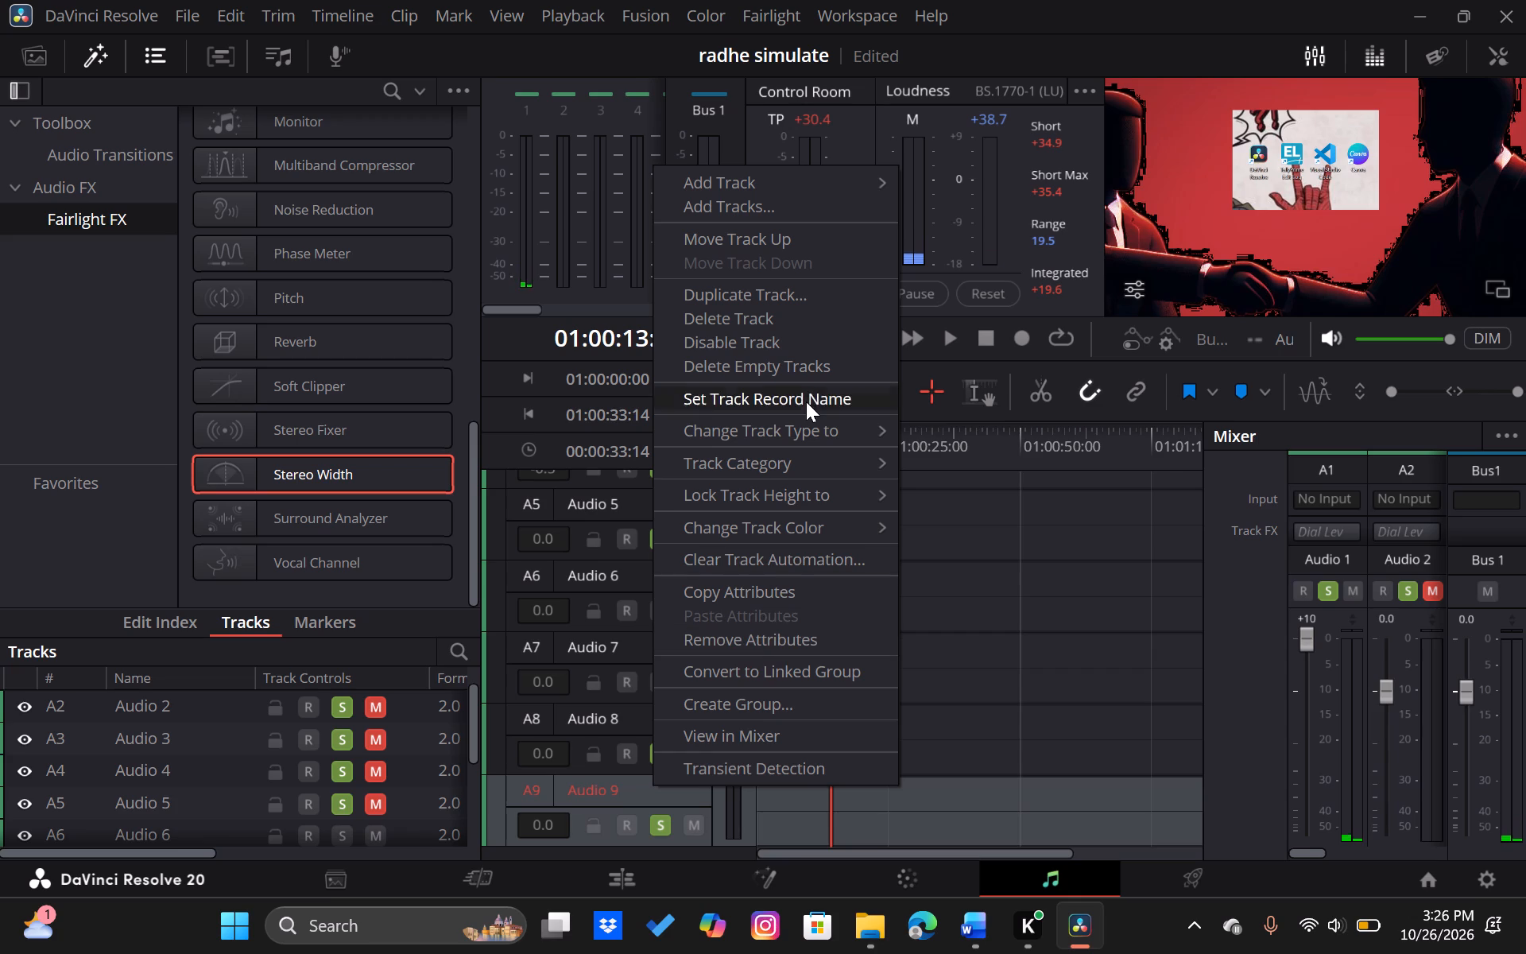
{"action": "left_click", "coordinate": [774, 322]}
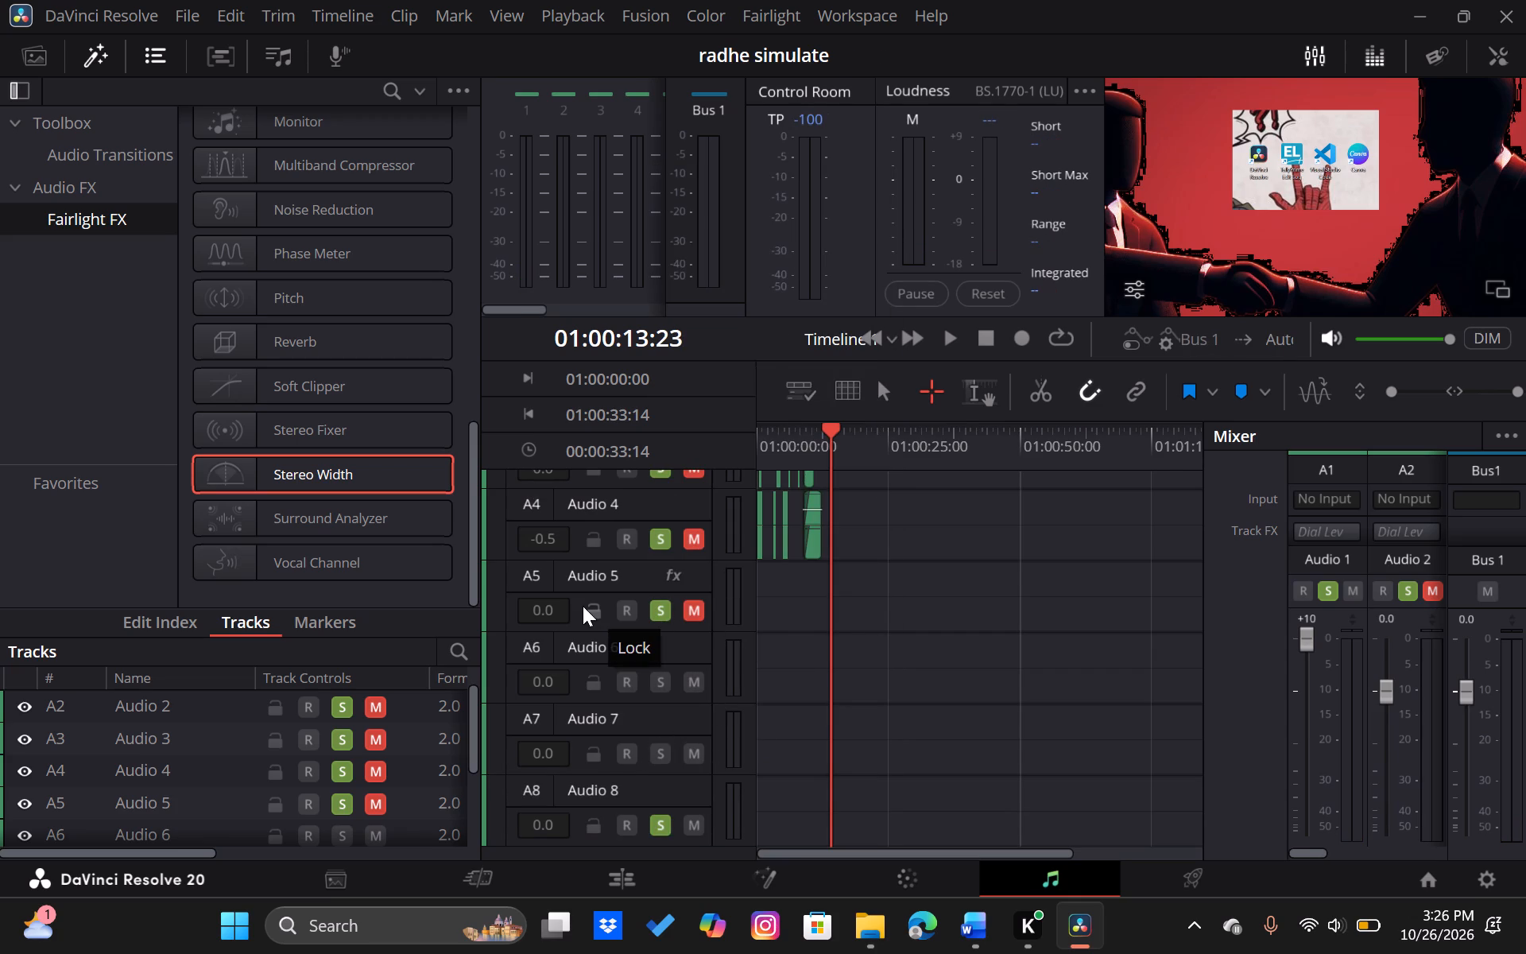
Select tracks Audio 5 through Audio 8 and remove the timeline's empty tracks.
{"action": "left_click_drag", "start_coordinate": [508, 577], "coordinate": [524, 758]}
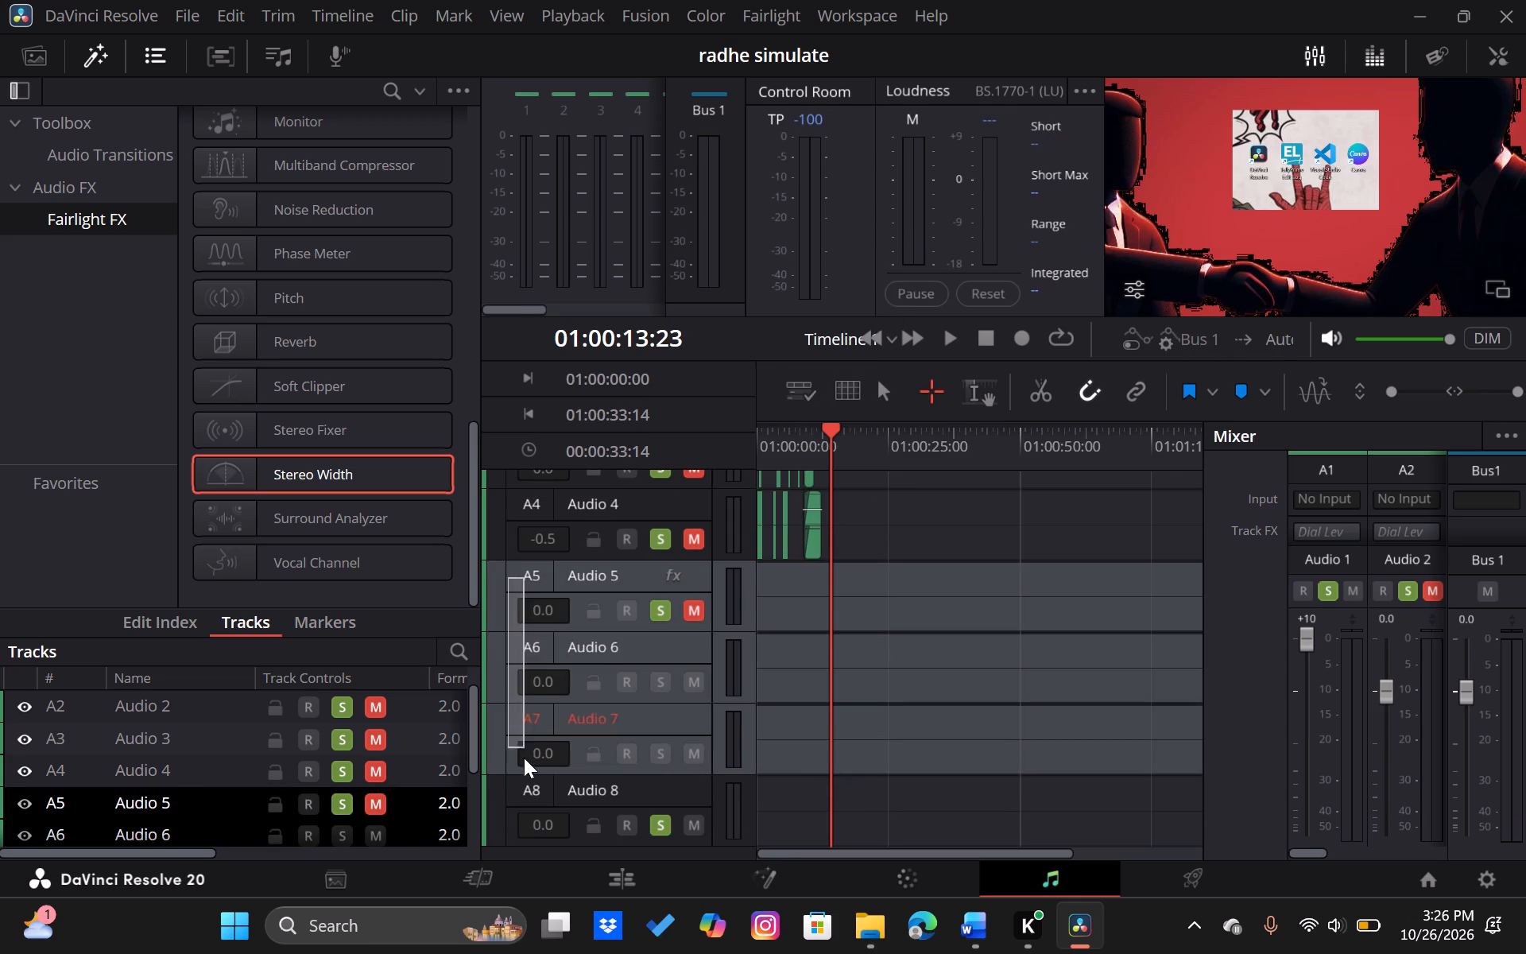
{"action": "left_click_drag", "start_coordinate": [524, 758], "coordinate": [536, 808]}
{"action": "right_click", "coordinate": [536, 808]}
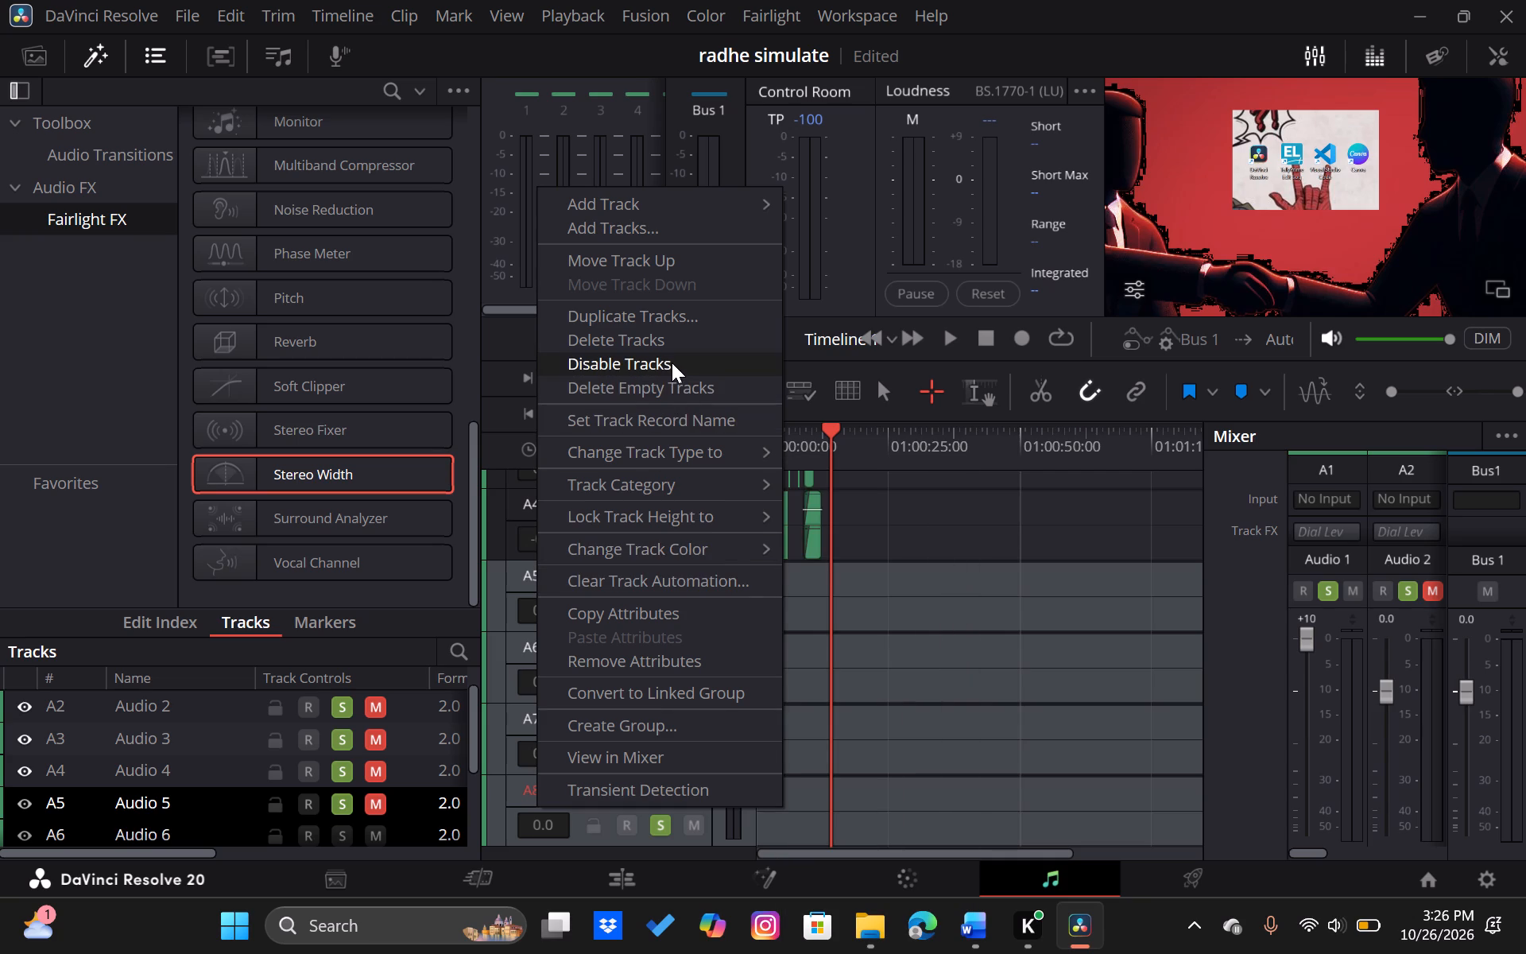
{"action": "left_click", "coordinate": [660, 383]}
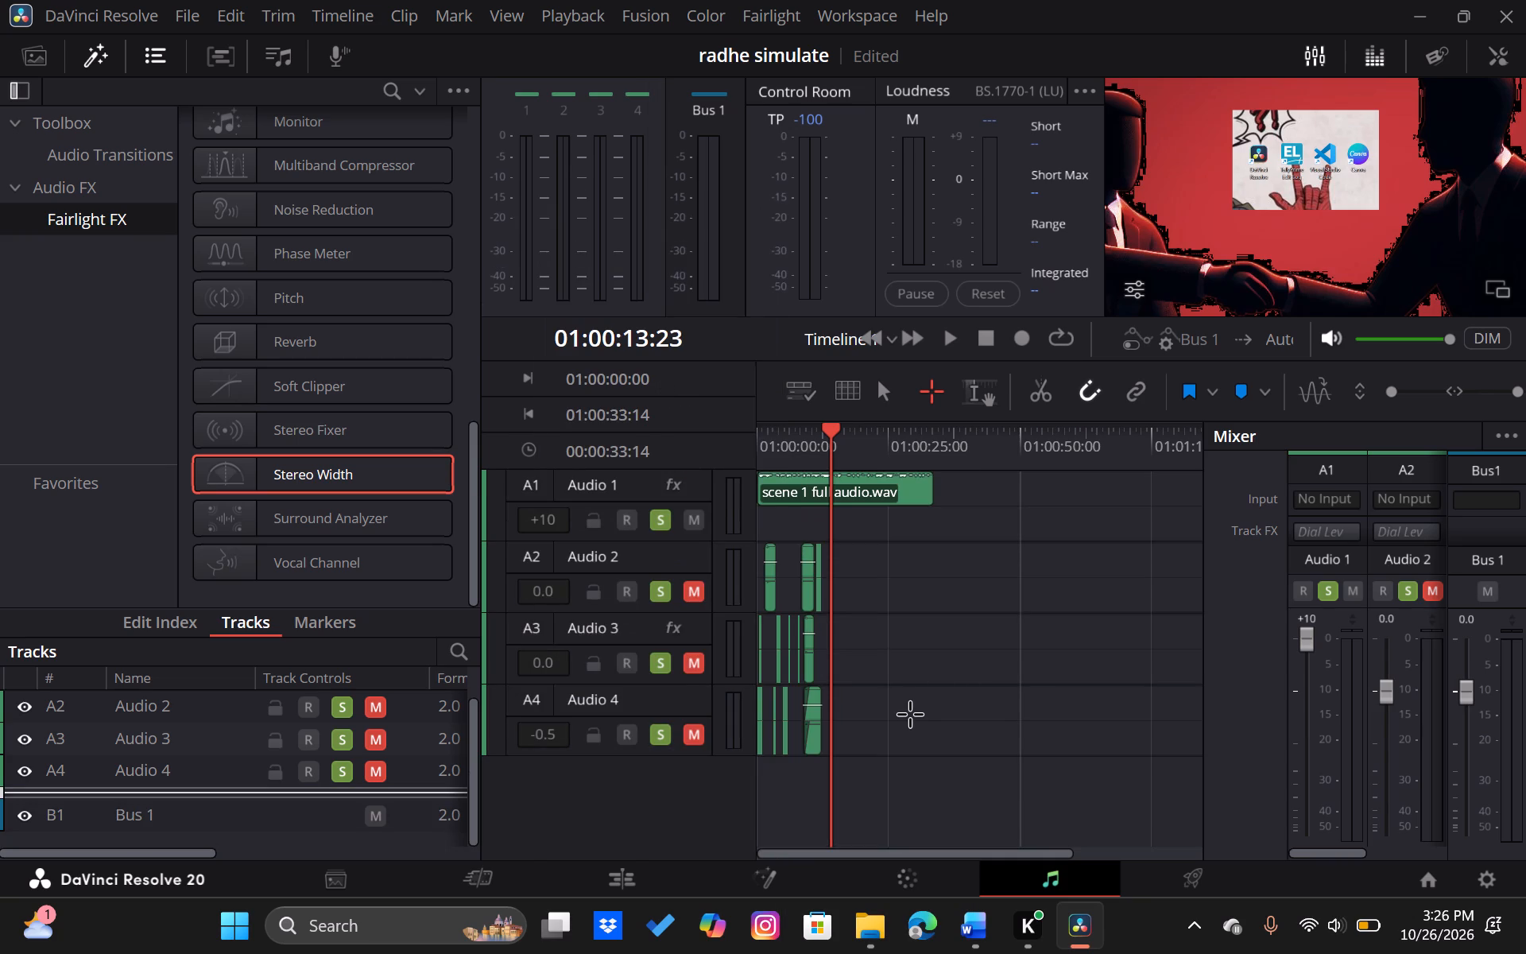
Return the playhead to the beginning of the timeline and play the scene 1 full audio.wav clip from there.
{"action": "scroll", "coordinate": [911, 715], "scroll_direction": "up", "scroll_amount": 1}
{"action": "key", "text": "space"}
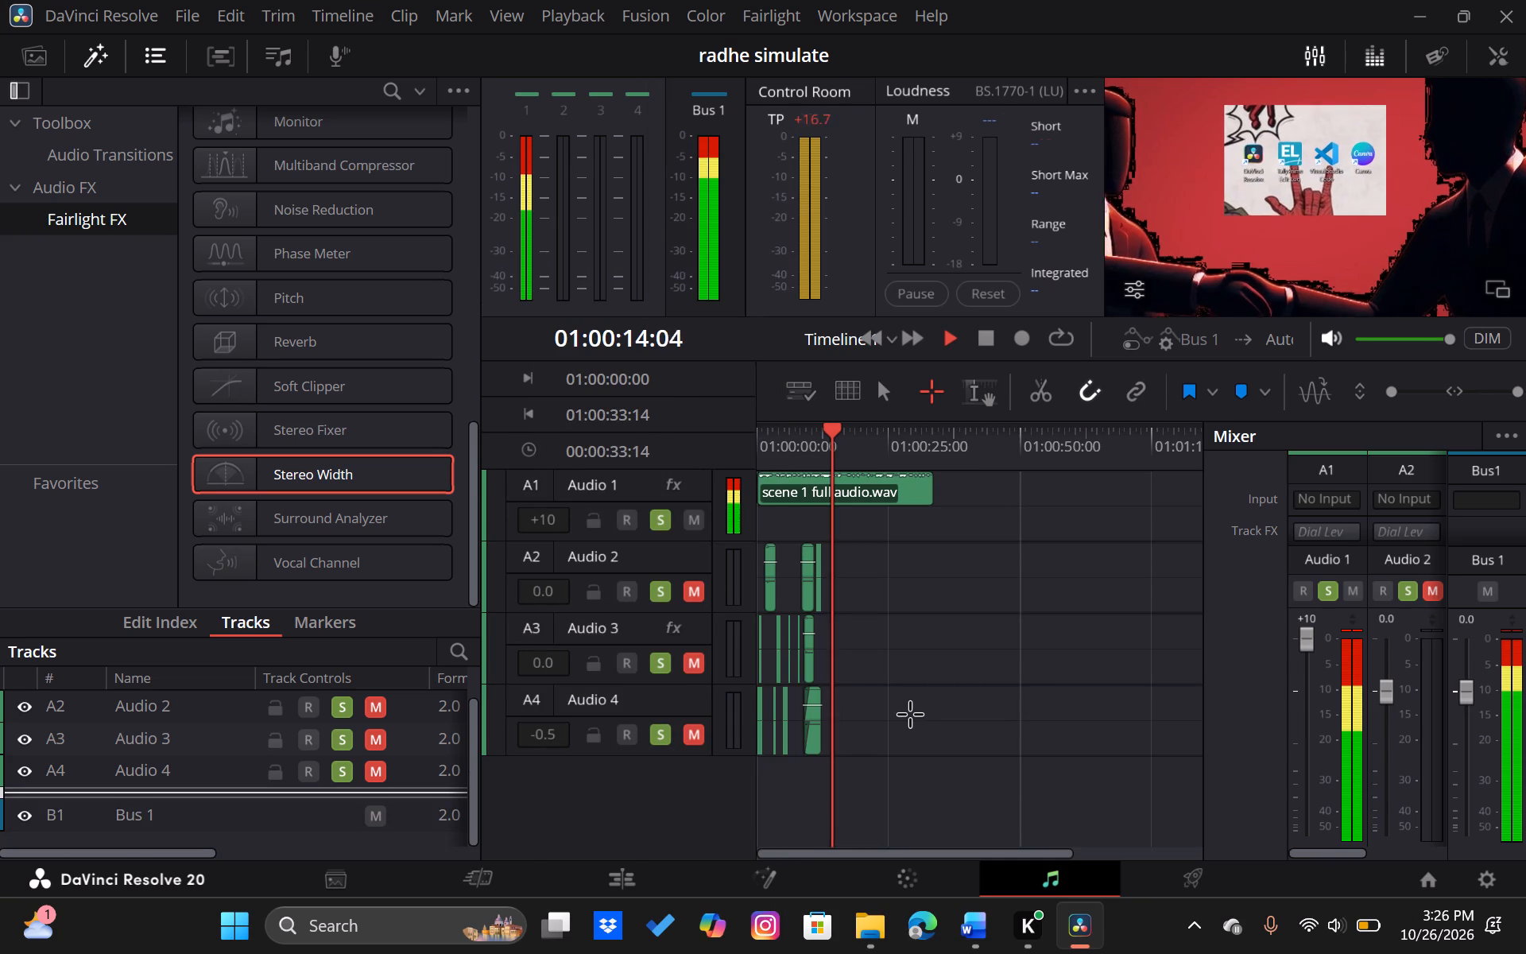
{"action": "left_click_drag", "start_coordinate": [843, 435], "coordinate": [788, 444]}
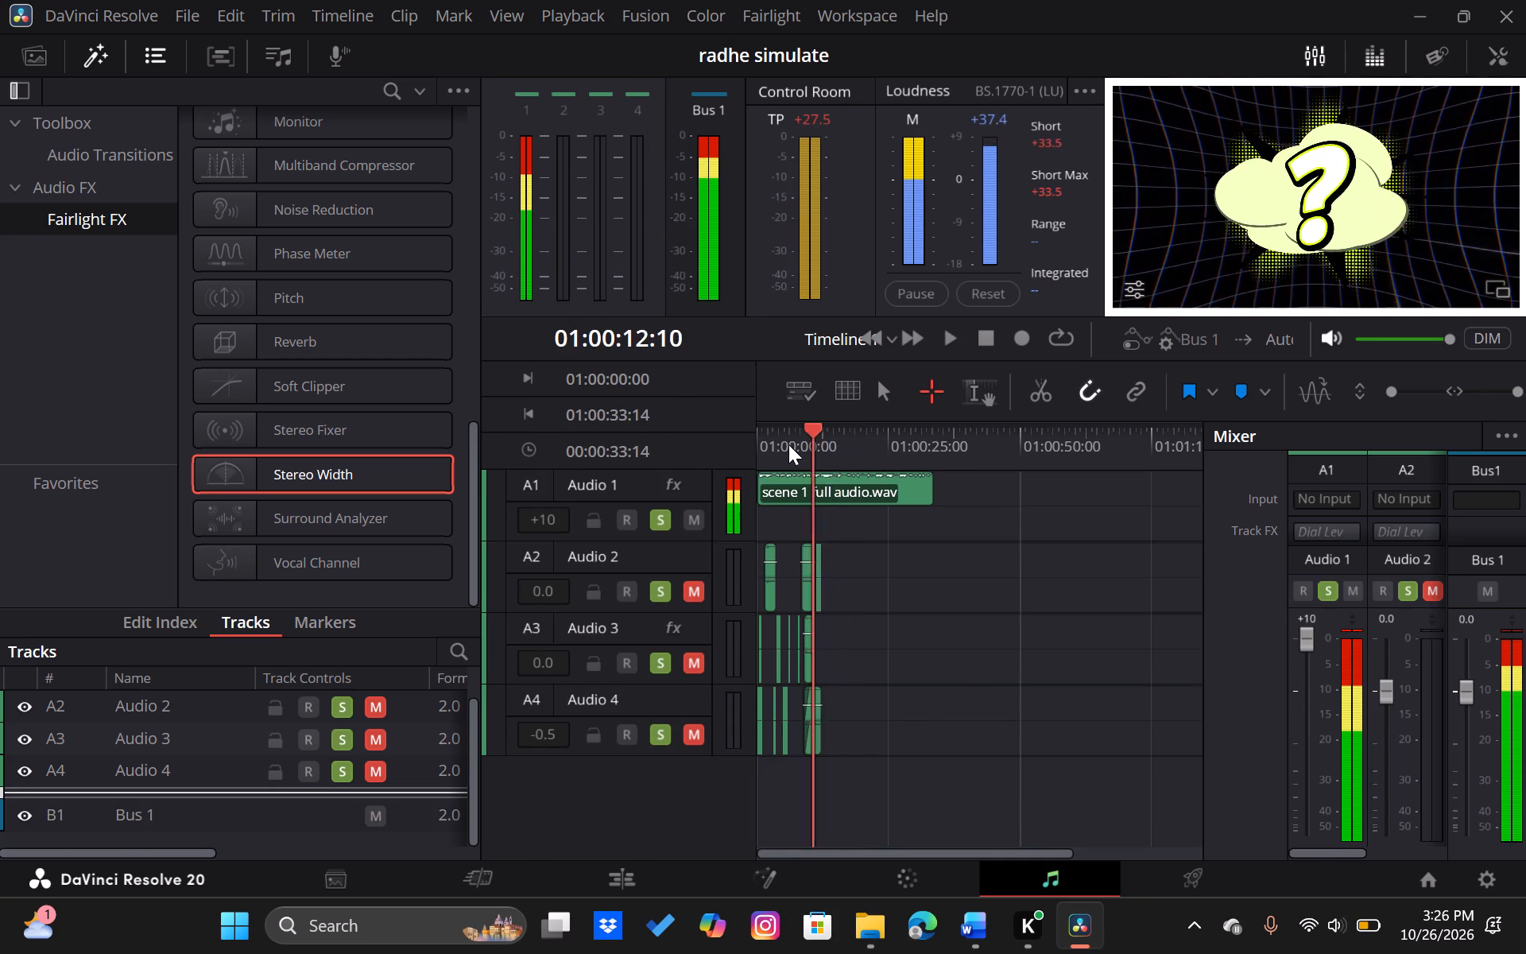
{"action": "left_click_drag", "start_coordinate": [788, 444], "coordinate": [757, 456]}
{"action": "key", "text": "space"}
{"action": "key", "text": "space"}
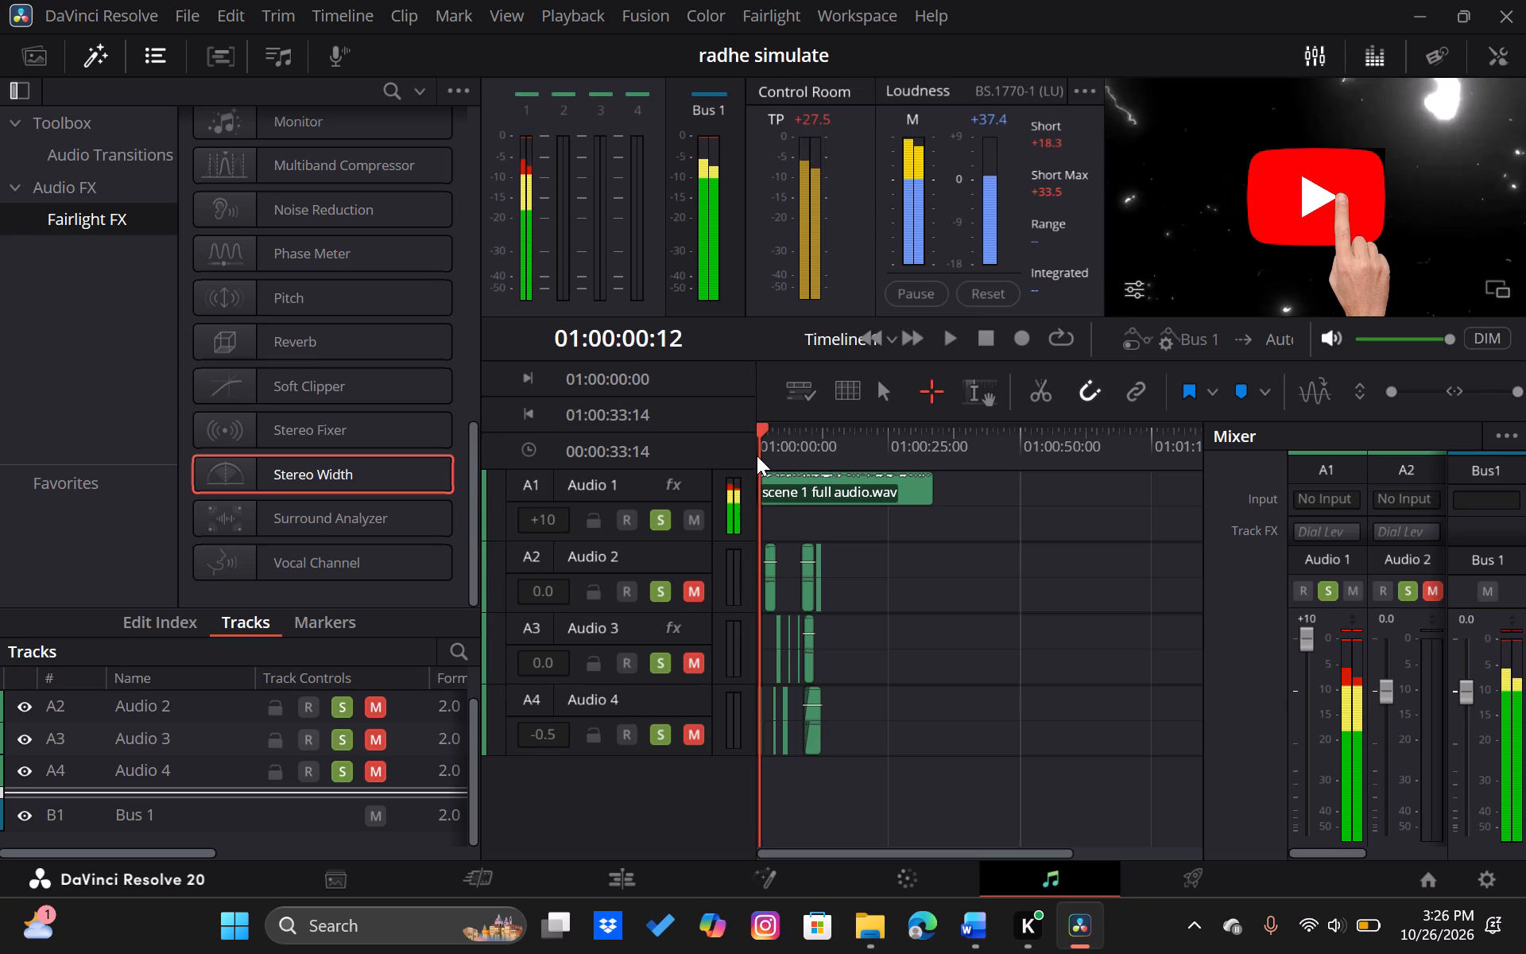
Raise the Bus 1 level in the mixer to +10 during playback.
{"action": "scroll", "coordinate": [1354, 557], "scroll_direction": "left", "scroll_amount": 1}
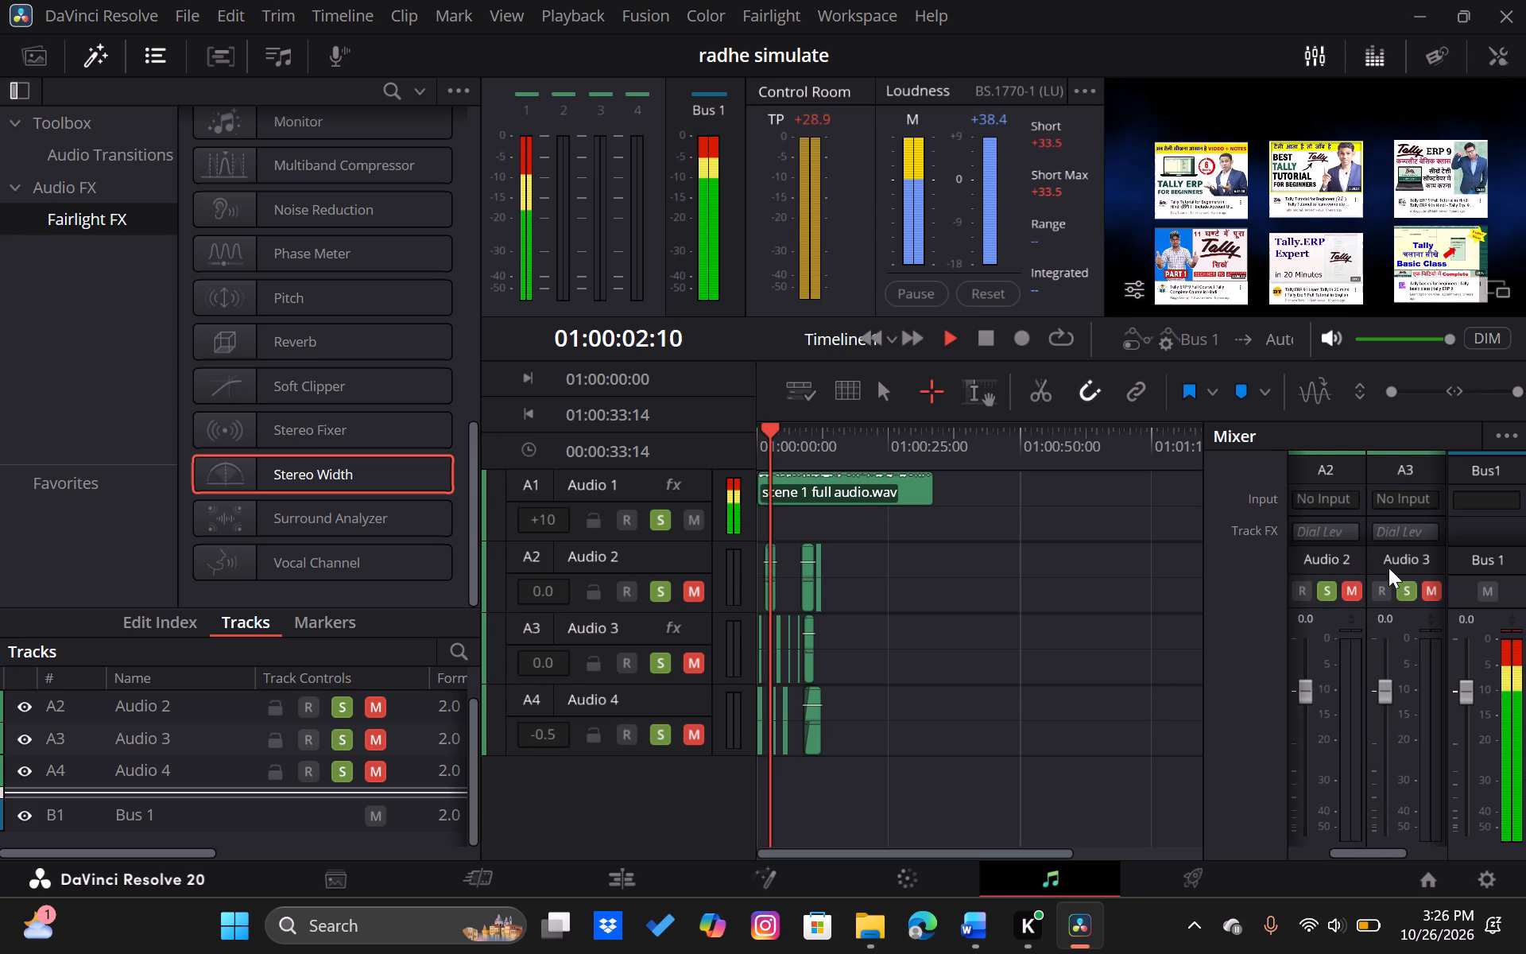
{"action": "left_click_drag", "start_coordinate": [1466, 695], "coordinate": [1466, 646]}
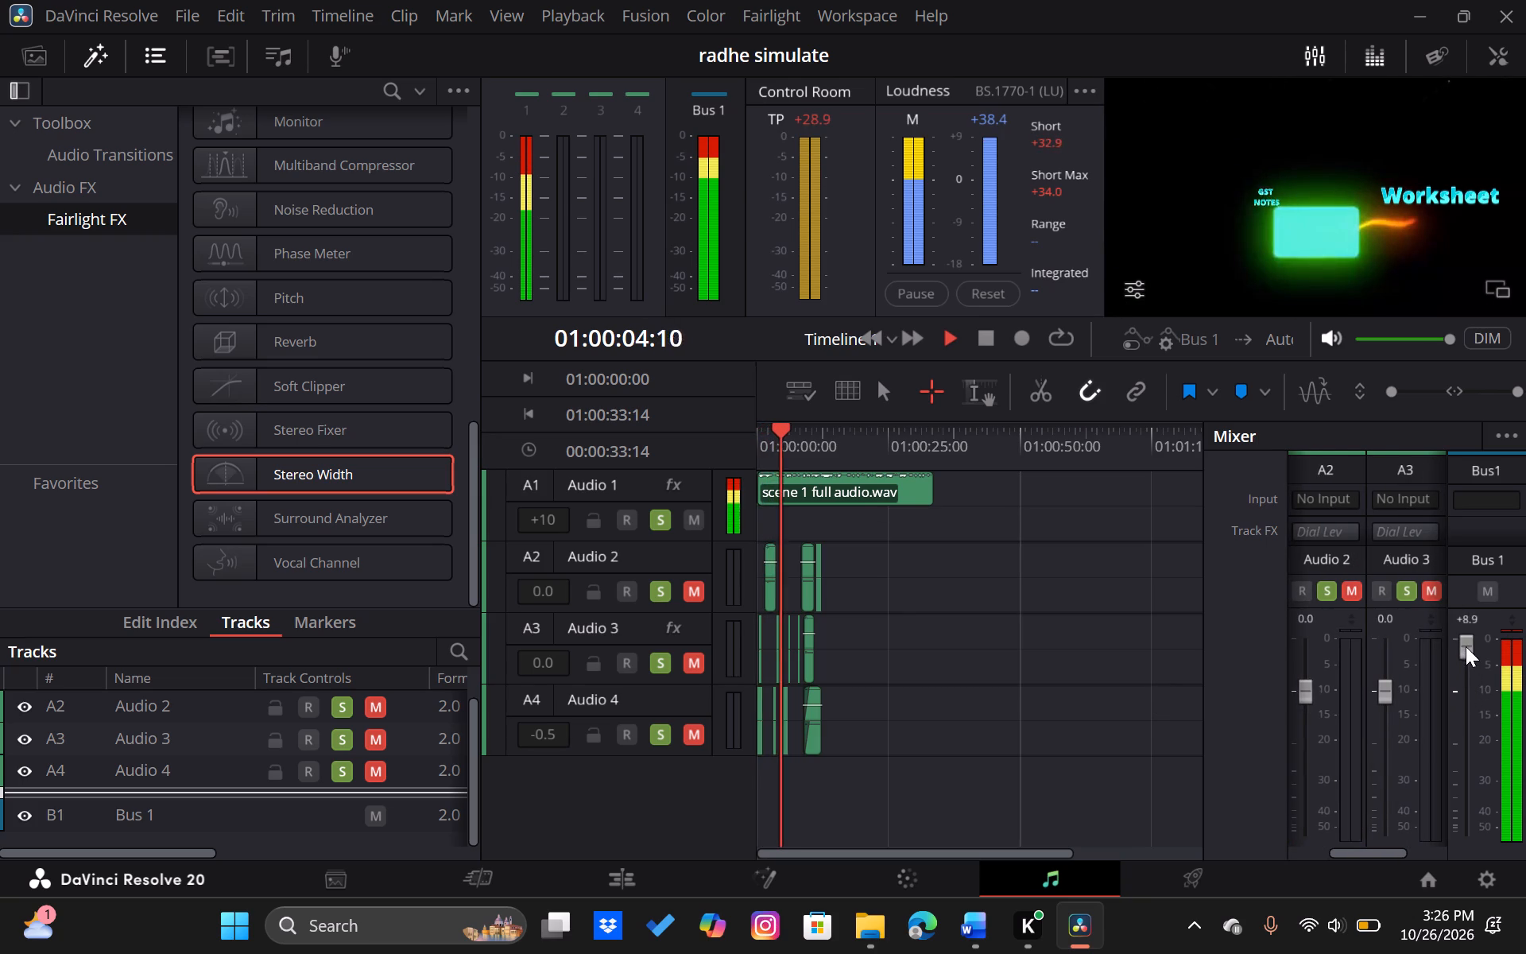
{"action": "left_click_drag", "start_coordinate": [1466, 646], "coordinate": [1467, 650]}
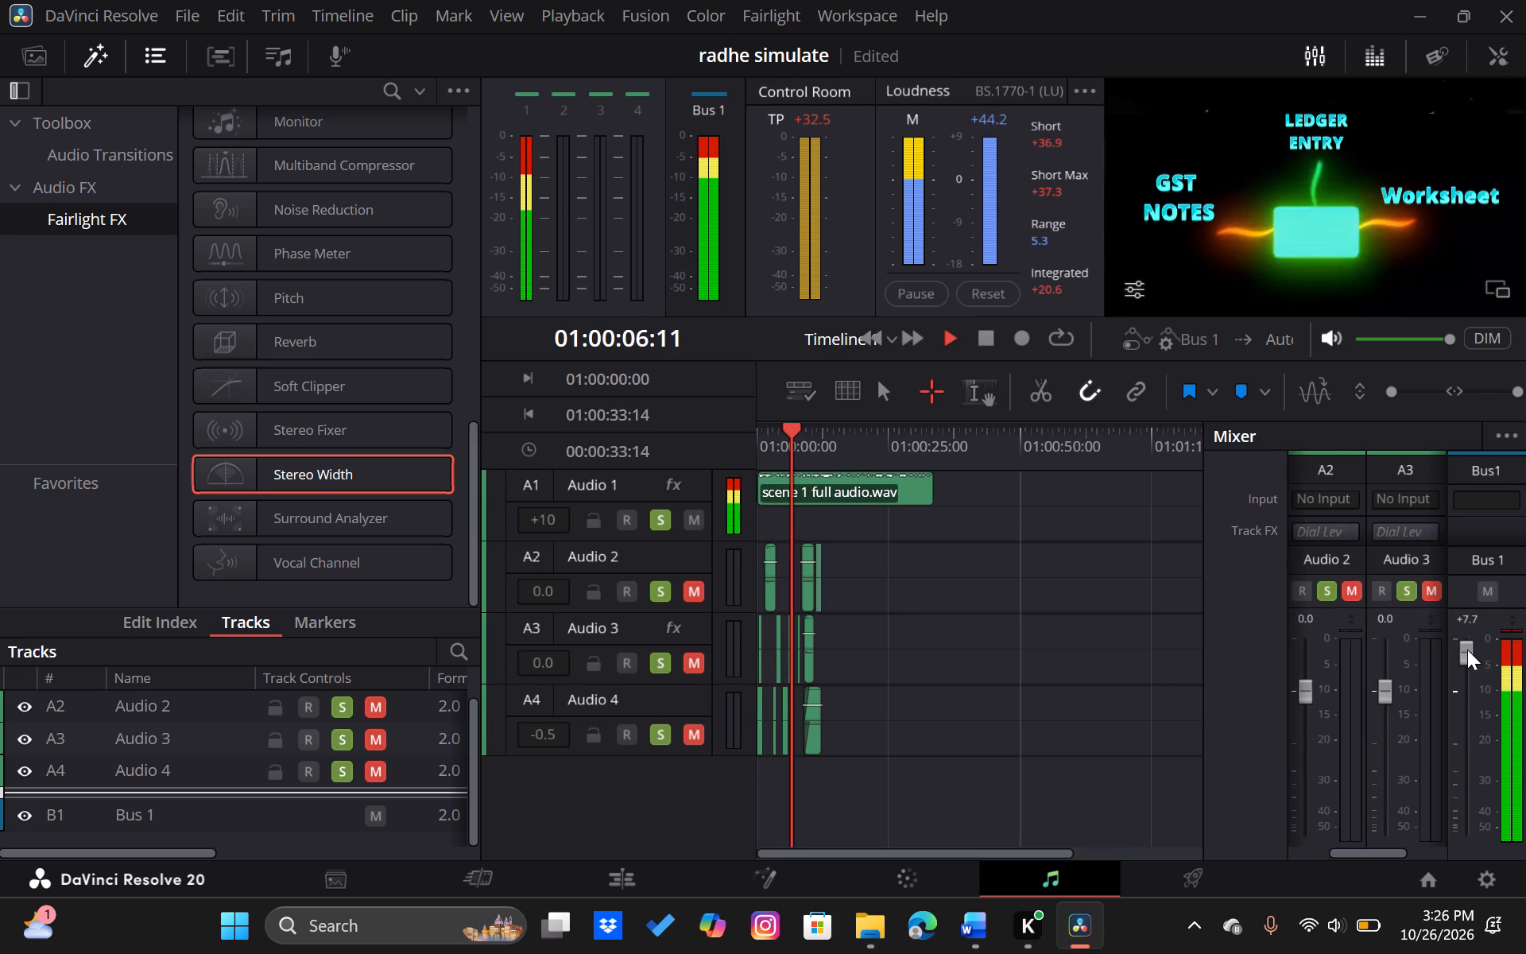
{"action": "left_click_drag", "start_coordinate": [1467, 650], "coordinate": [1467, 638]}
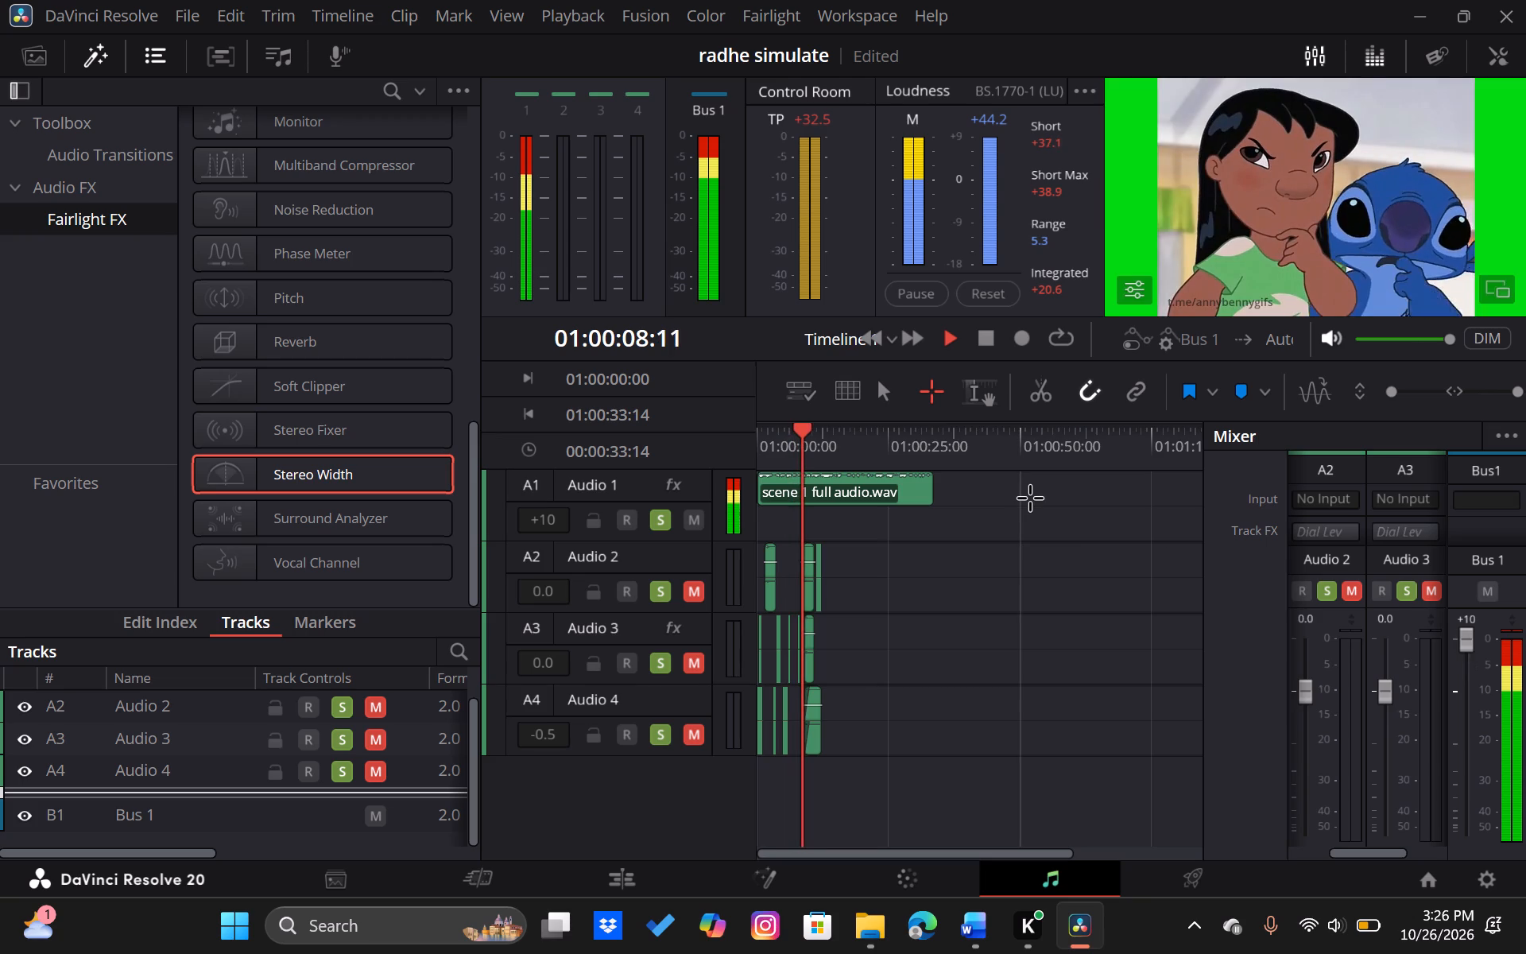
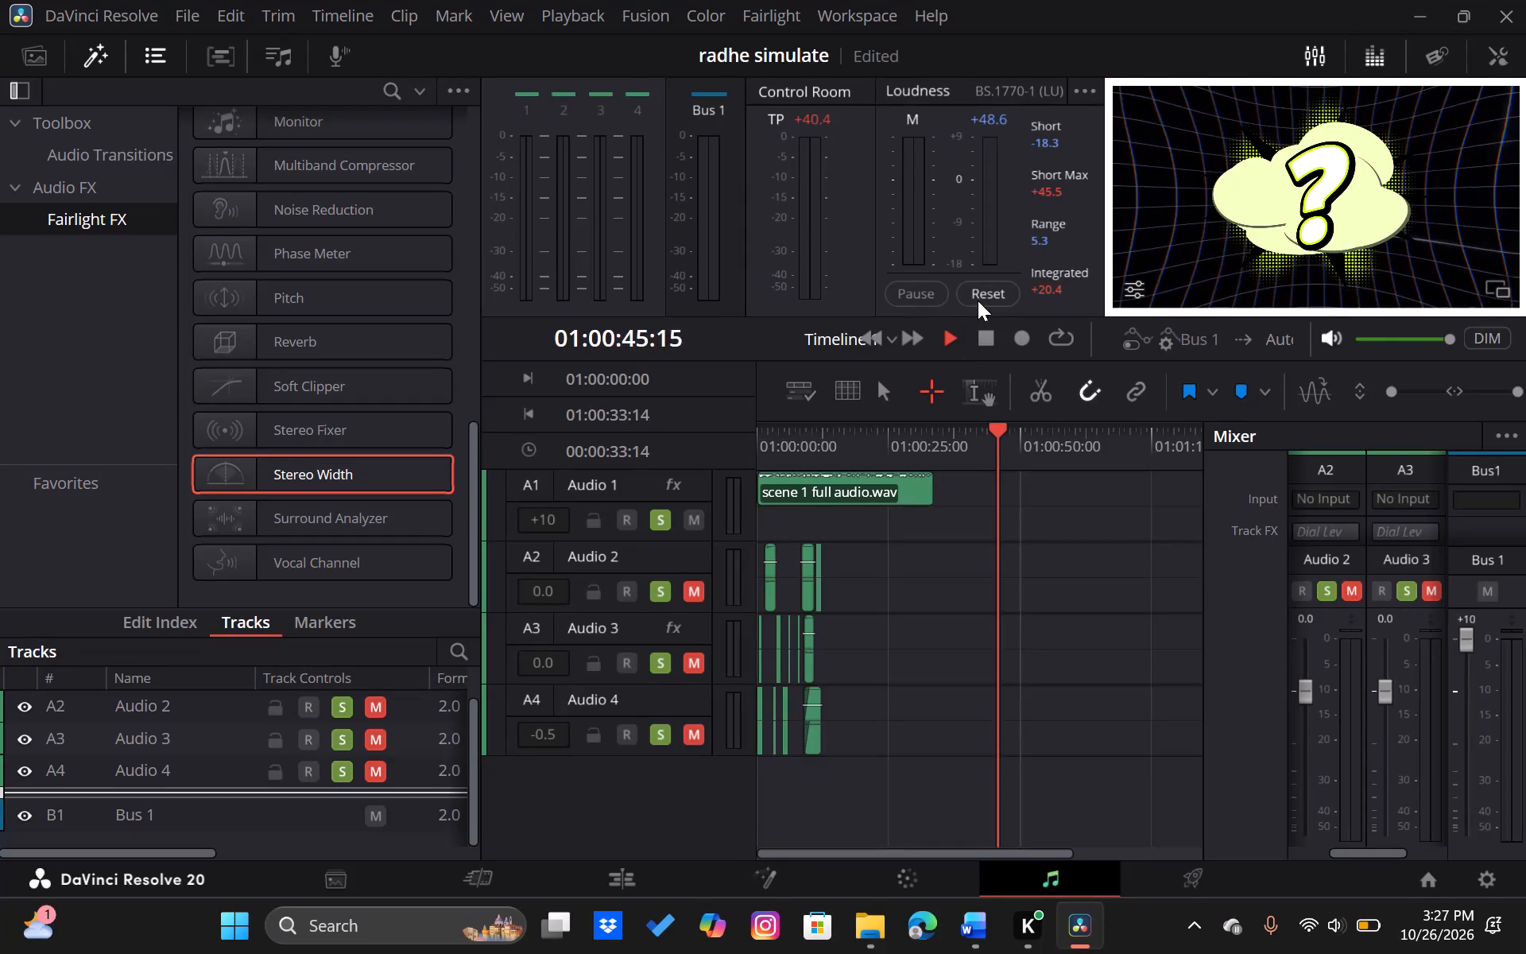
Reset the loudness readings and replay the timeline from its beginning.
{"action": "left_click", "coordinate": [986, 297]}
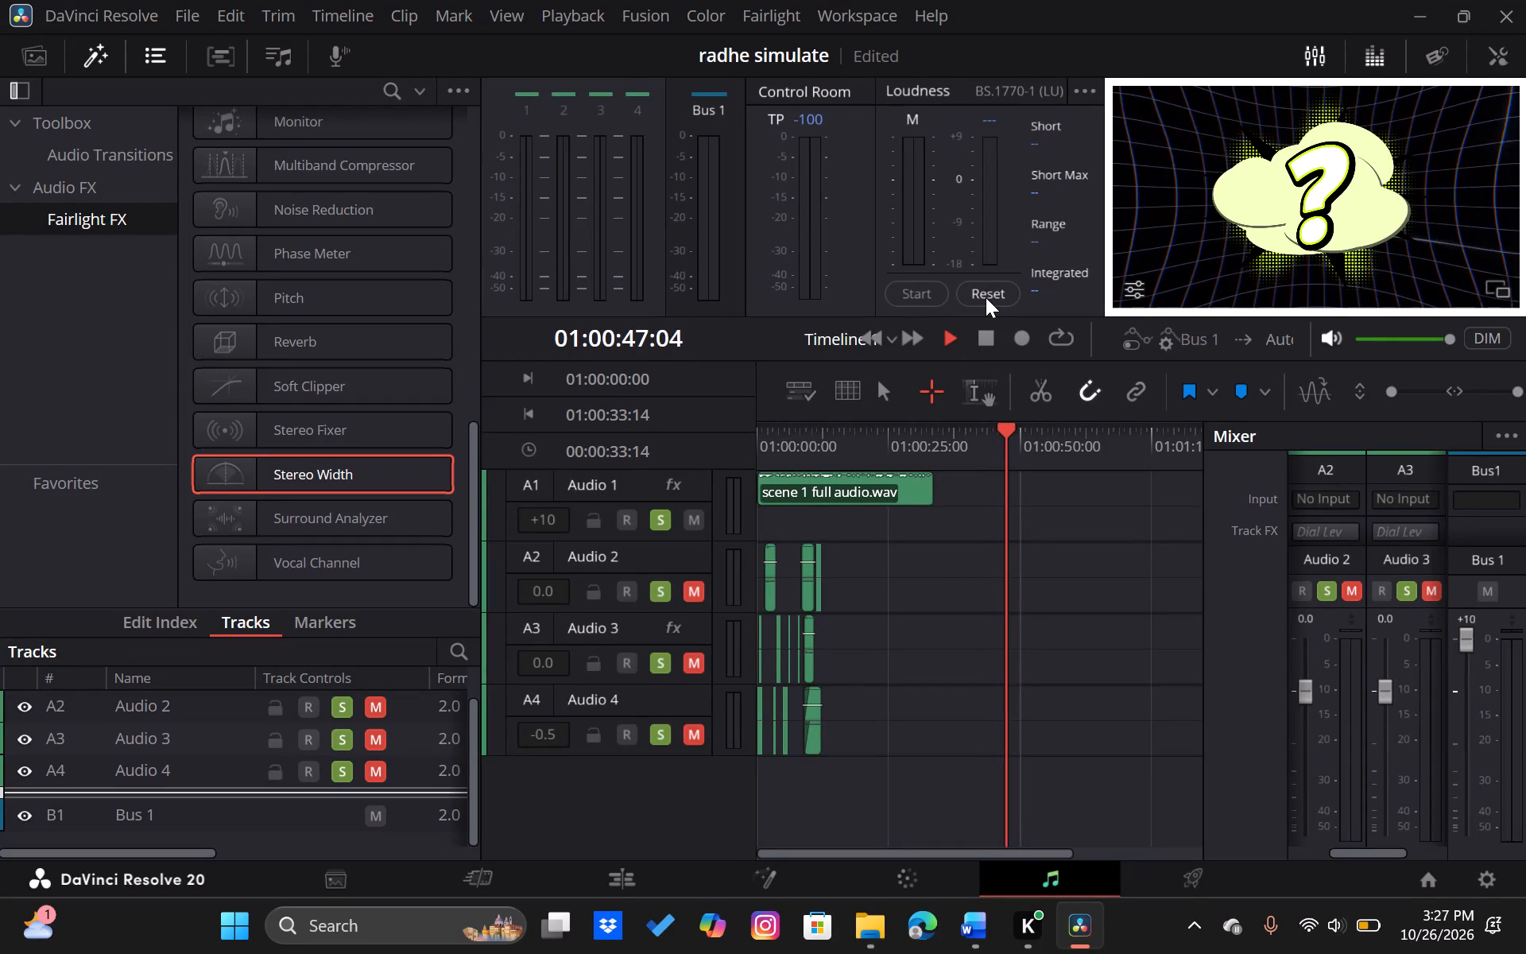
{"action": "double_click", "coordinate": [986, 297]}
{"action": "left_click_drag", "start_coordinate": [1012, 434], "coordinate": [957, 444]}
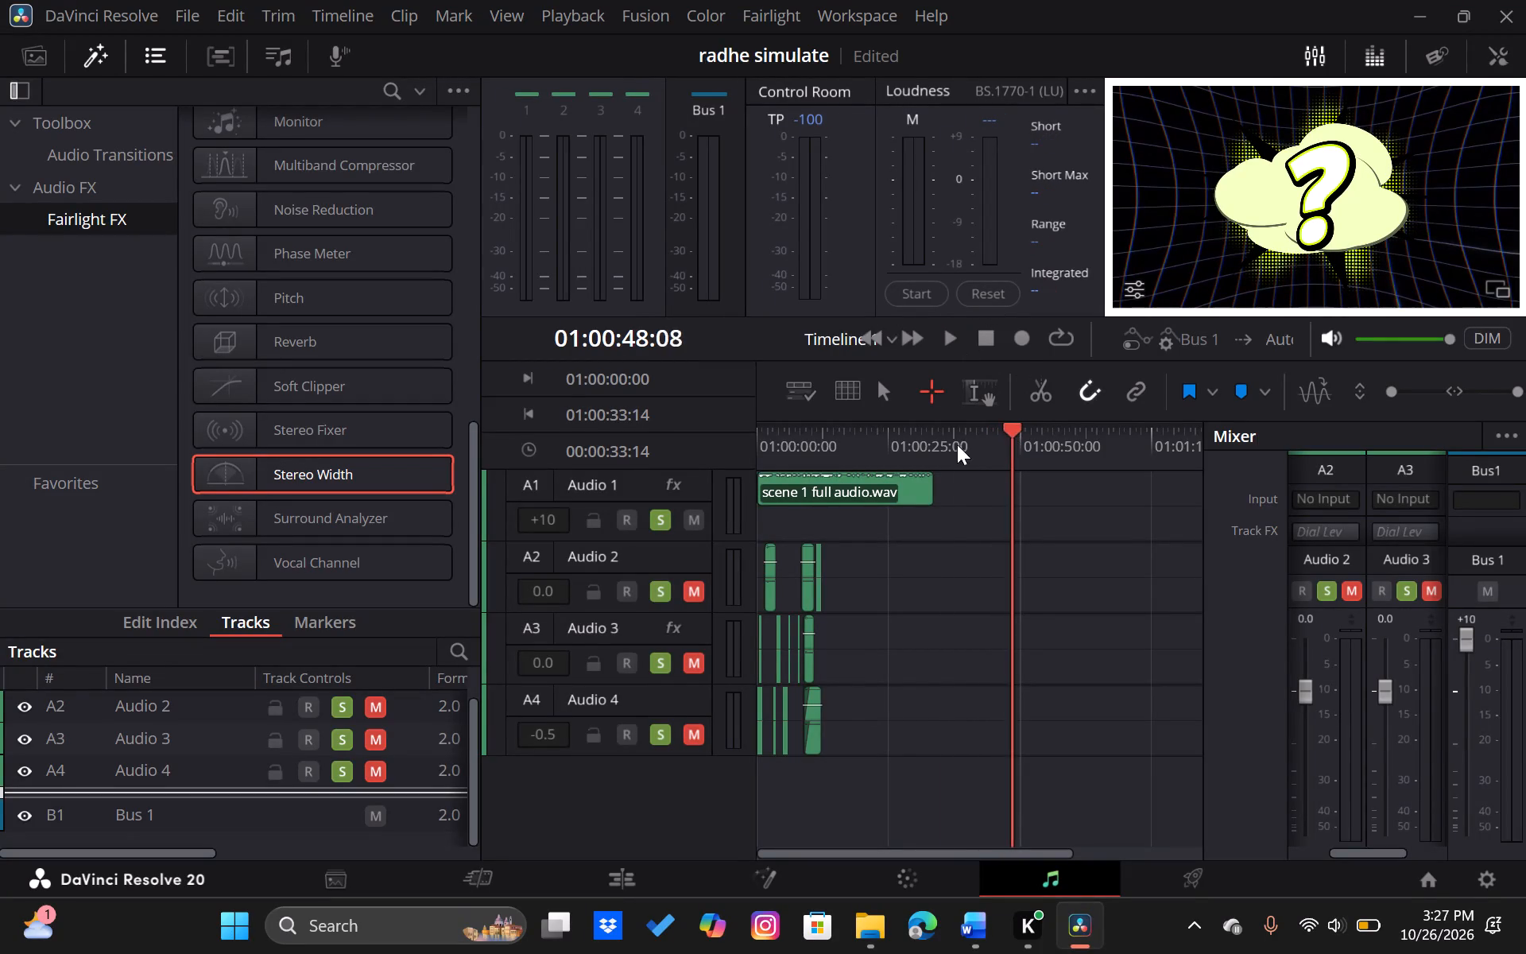
{"action": "left_click_drag", "start_coordinate": [957, 444], "coordinate": [757, 471]}
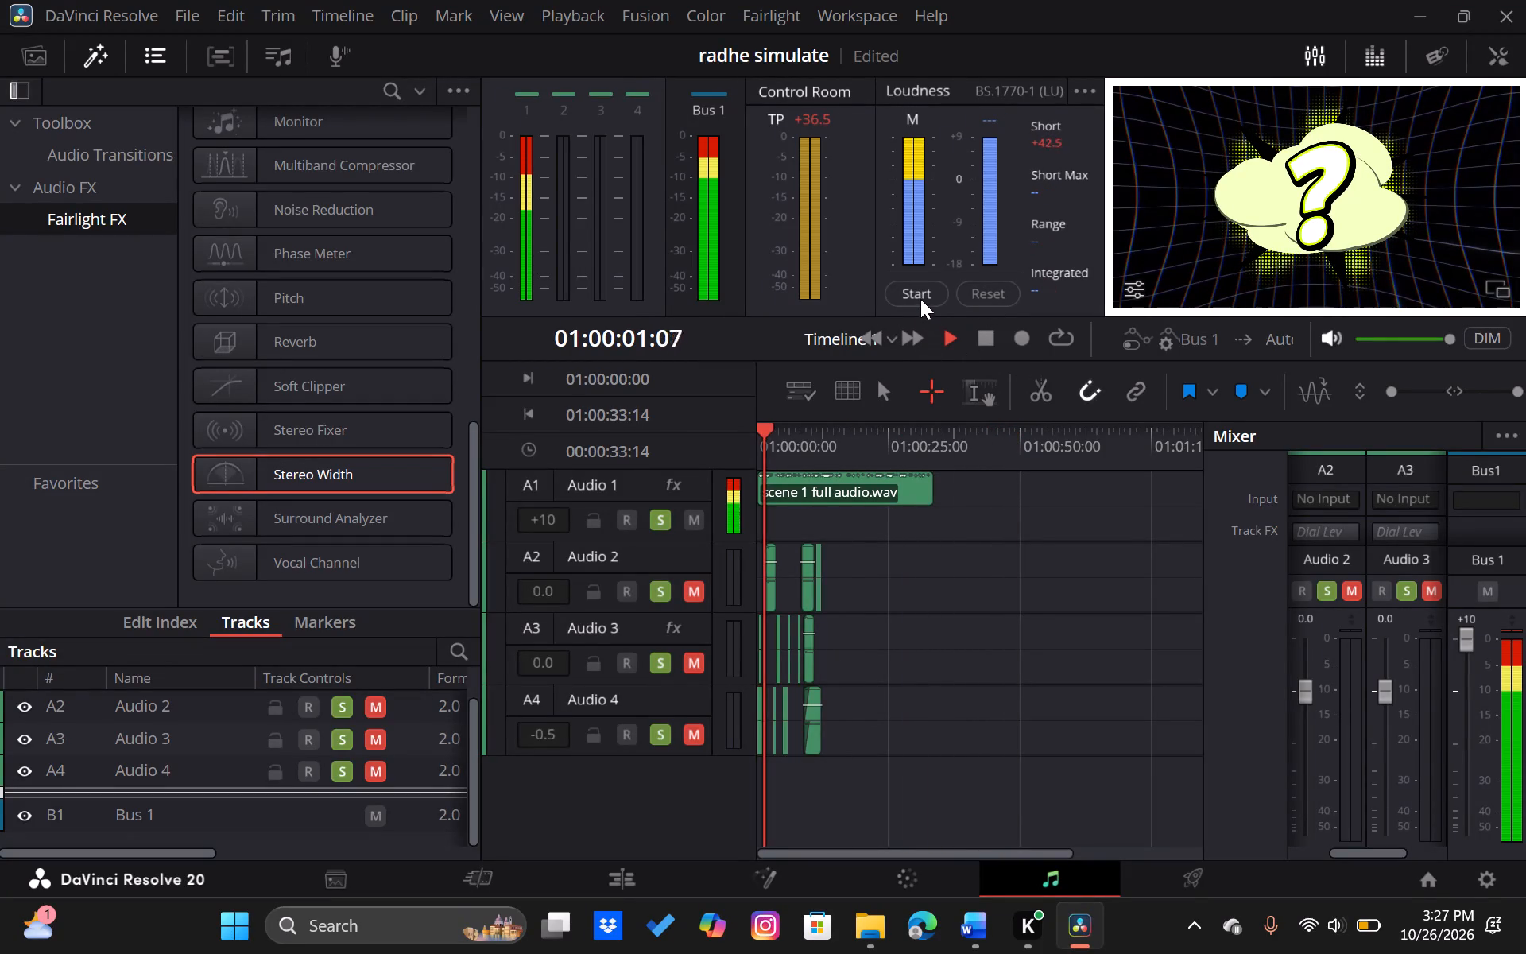
Measure loudness during playback, restarting the measurement once, stop playback at 01:00:06:02 and reset the readings.
{"action": "left_click", "coordinate": [920, 297]}
{"action": "left_click", "coordinate": [984, 288]}
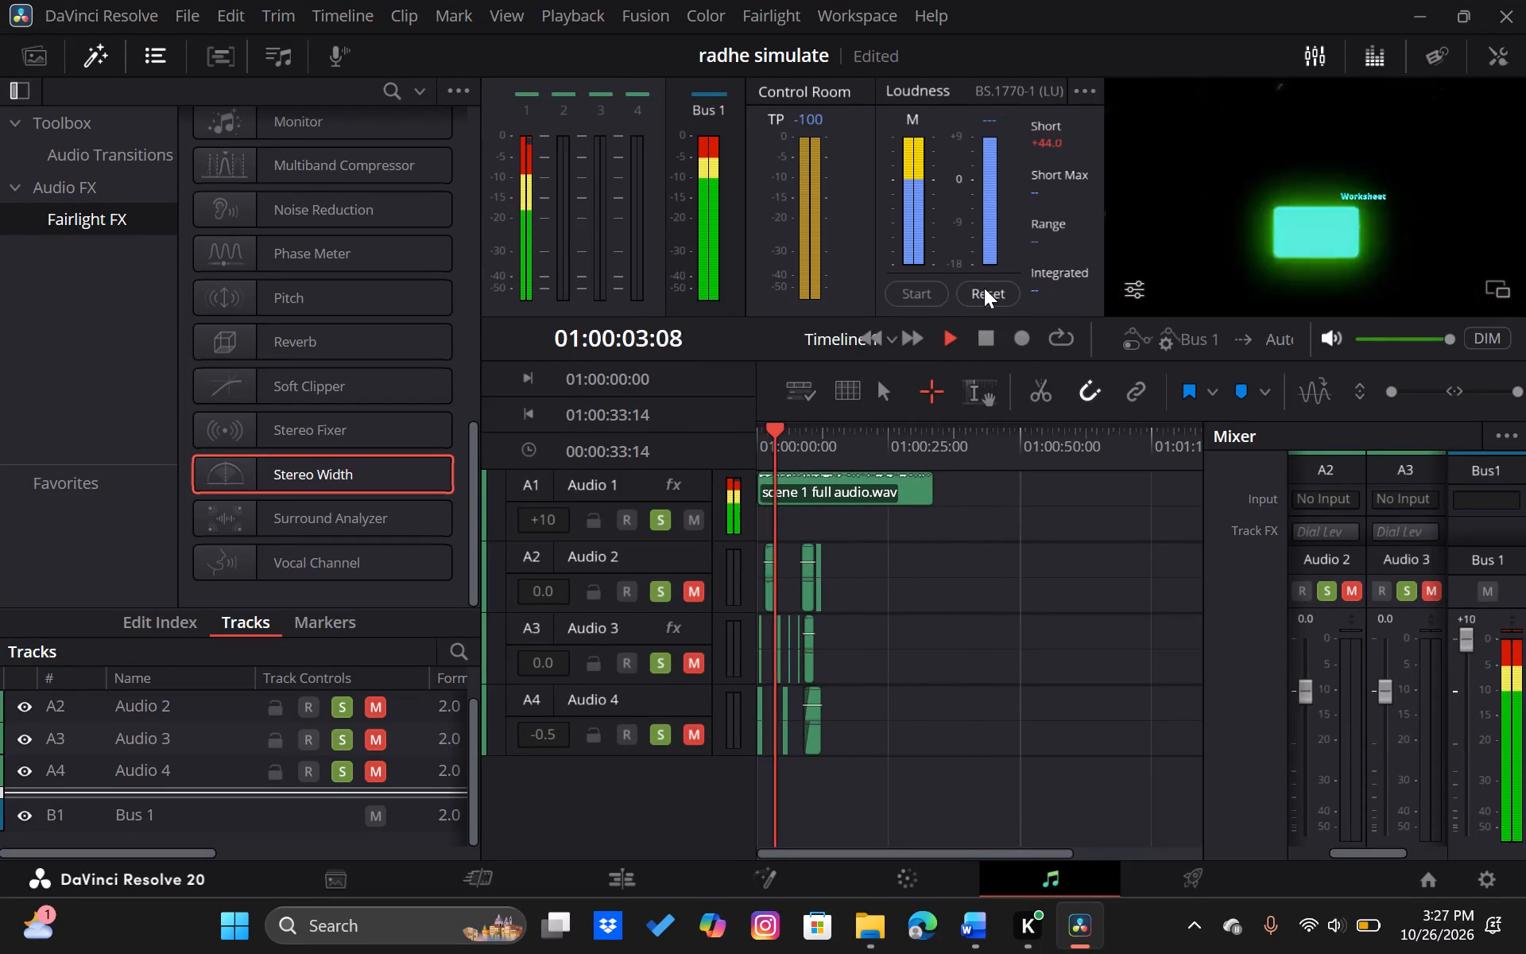
{"action": "left_click", "coordinate": [984, 288]}
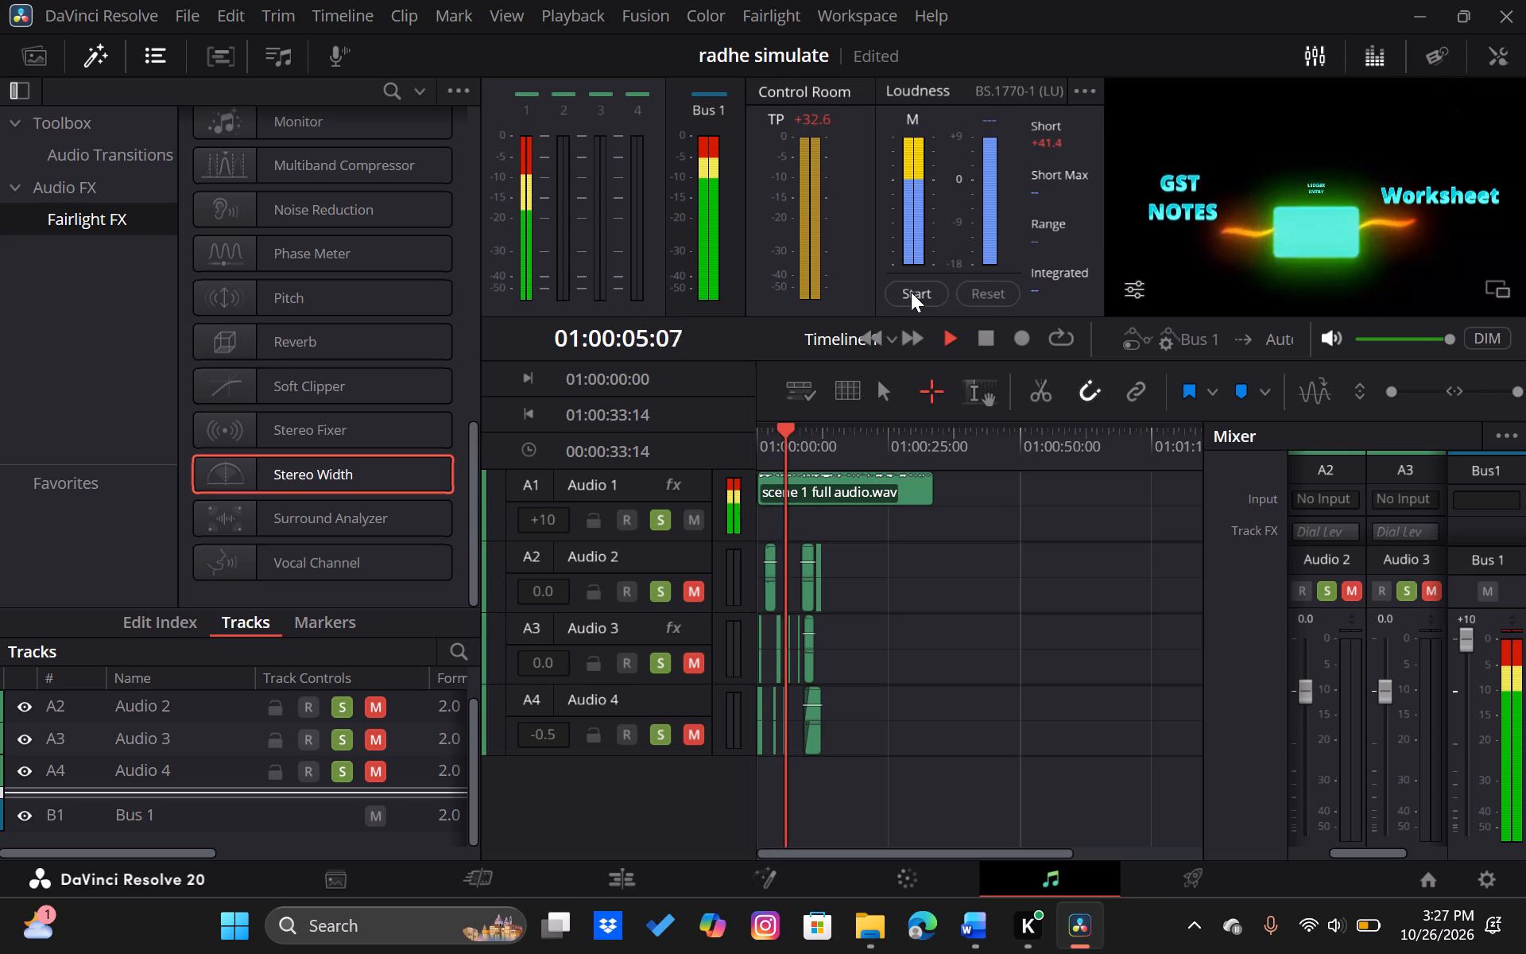
{"action": "left_click", "coordinate": [911, 292]}
{"action": "key", "text": "space"}
{"action": "left_click", "coordinate": [971, 295]}
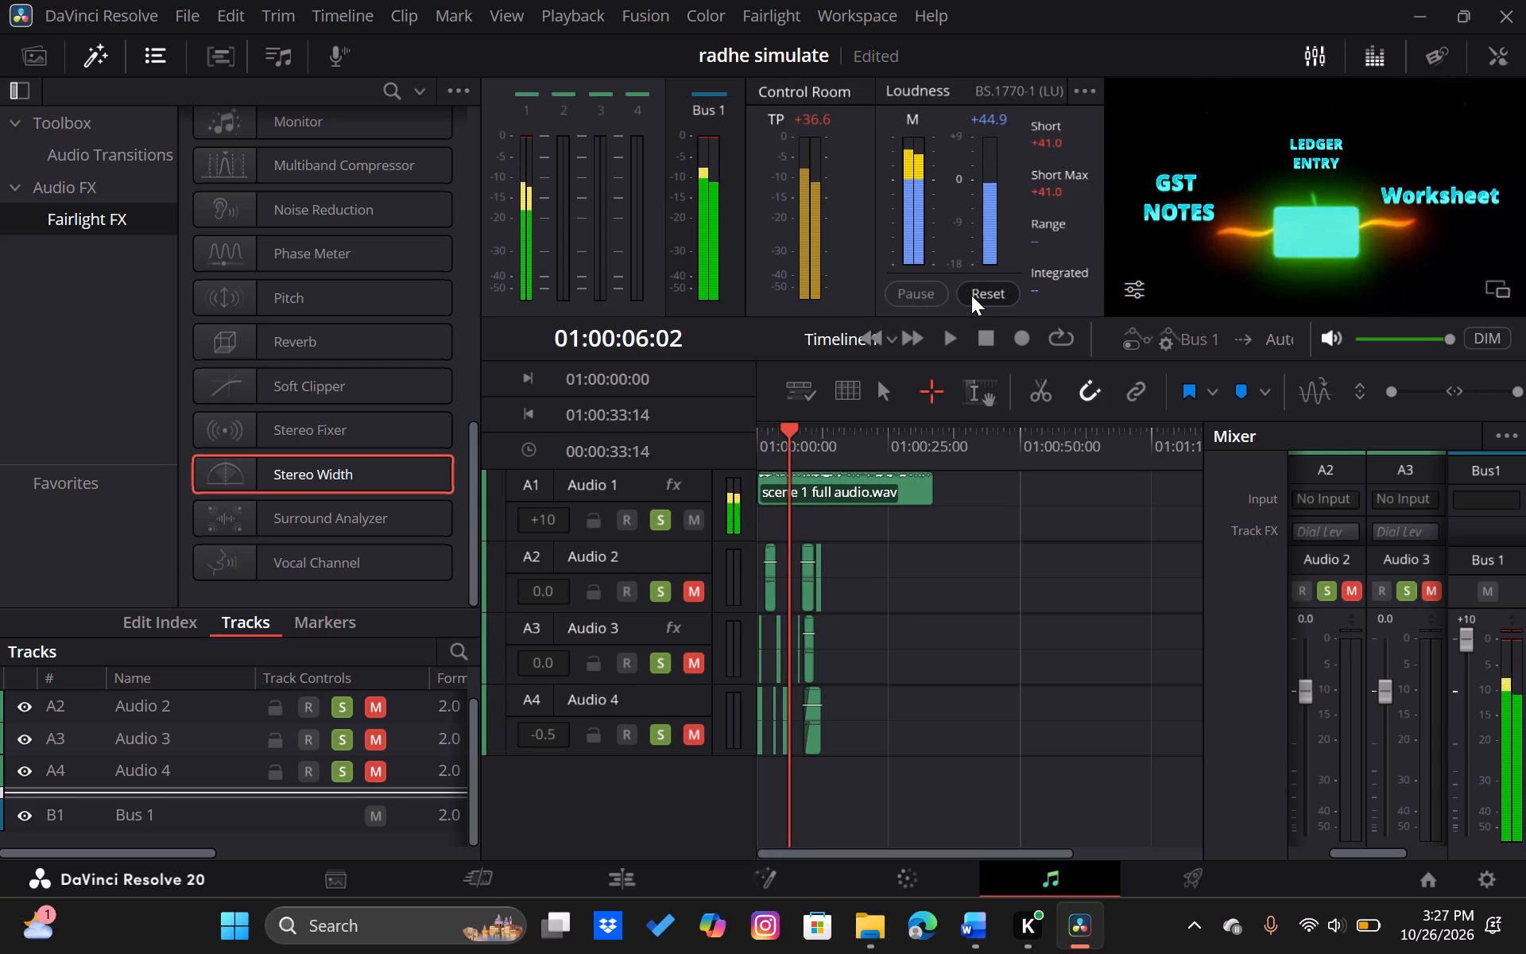
{"action": "double_click", "coordinate": [971, 295]}
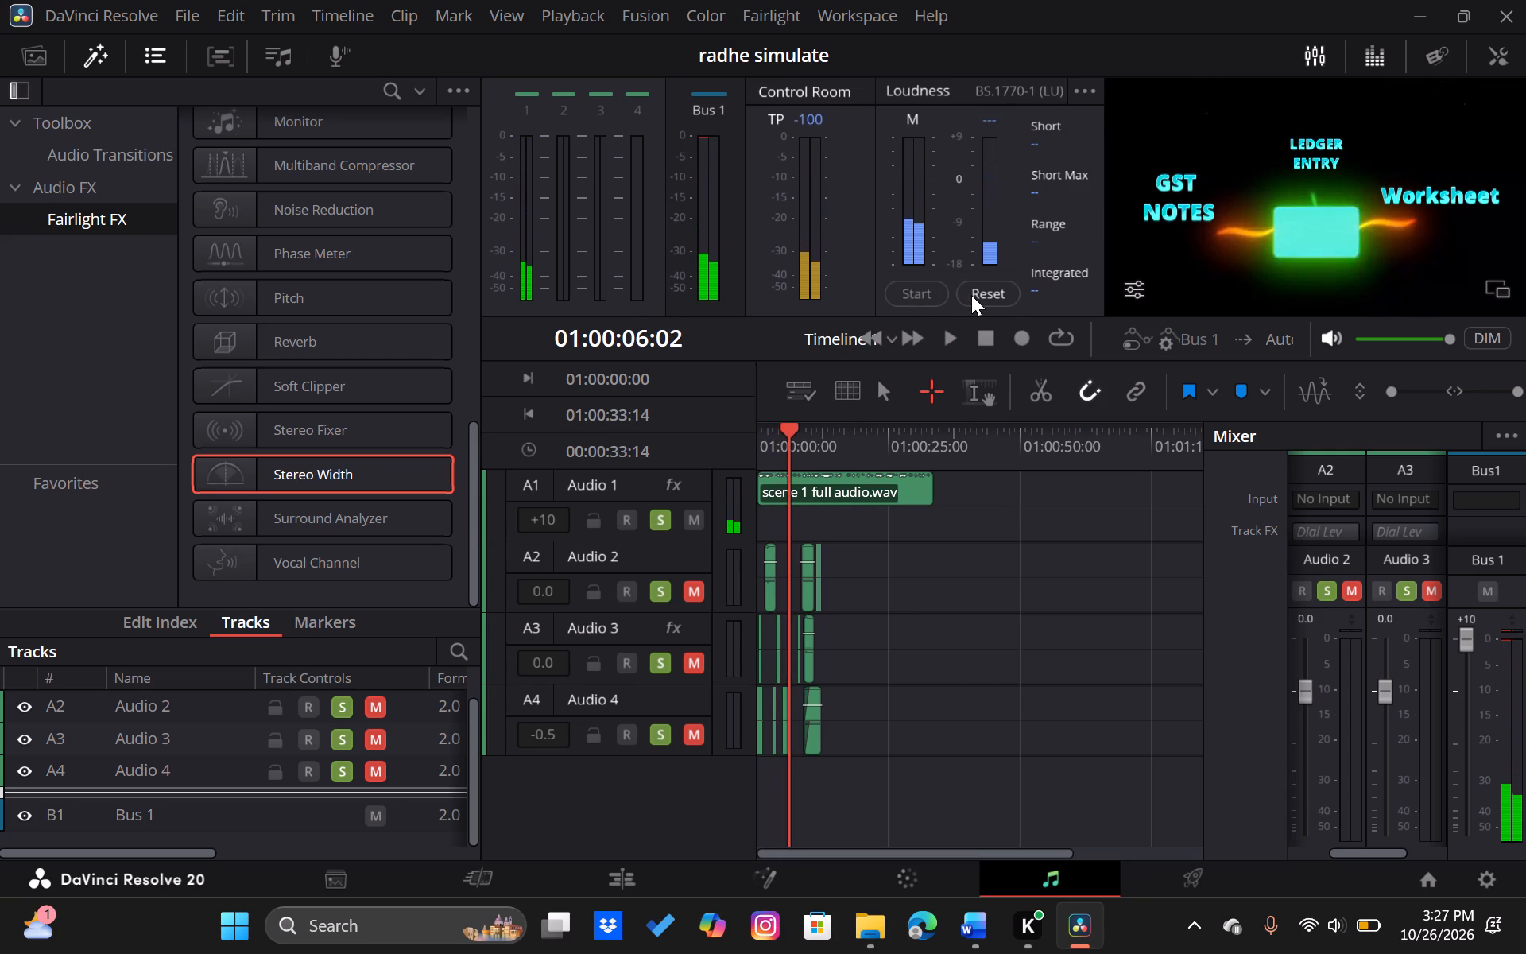
Hide the track index and the effects library to widen the timeline.
{"action": "left_click", "coordinate": [152, 58]}
{"action": "left_click", "coordinate": [152, 58]}
{"action": "left_click", "coordinate": [152, 58]}
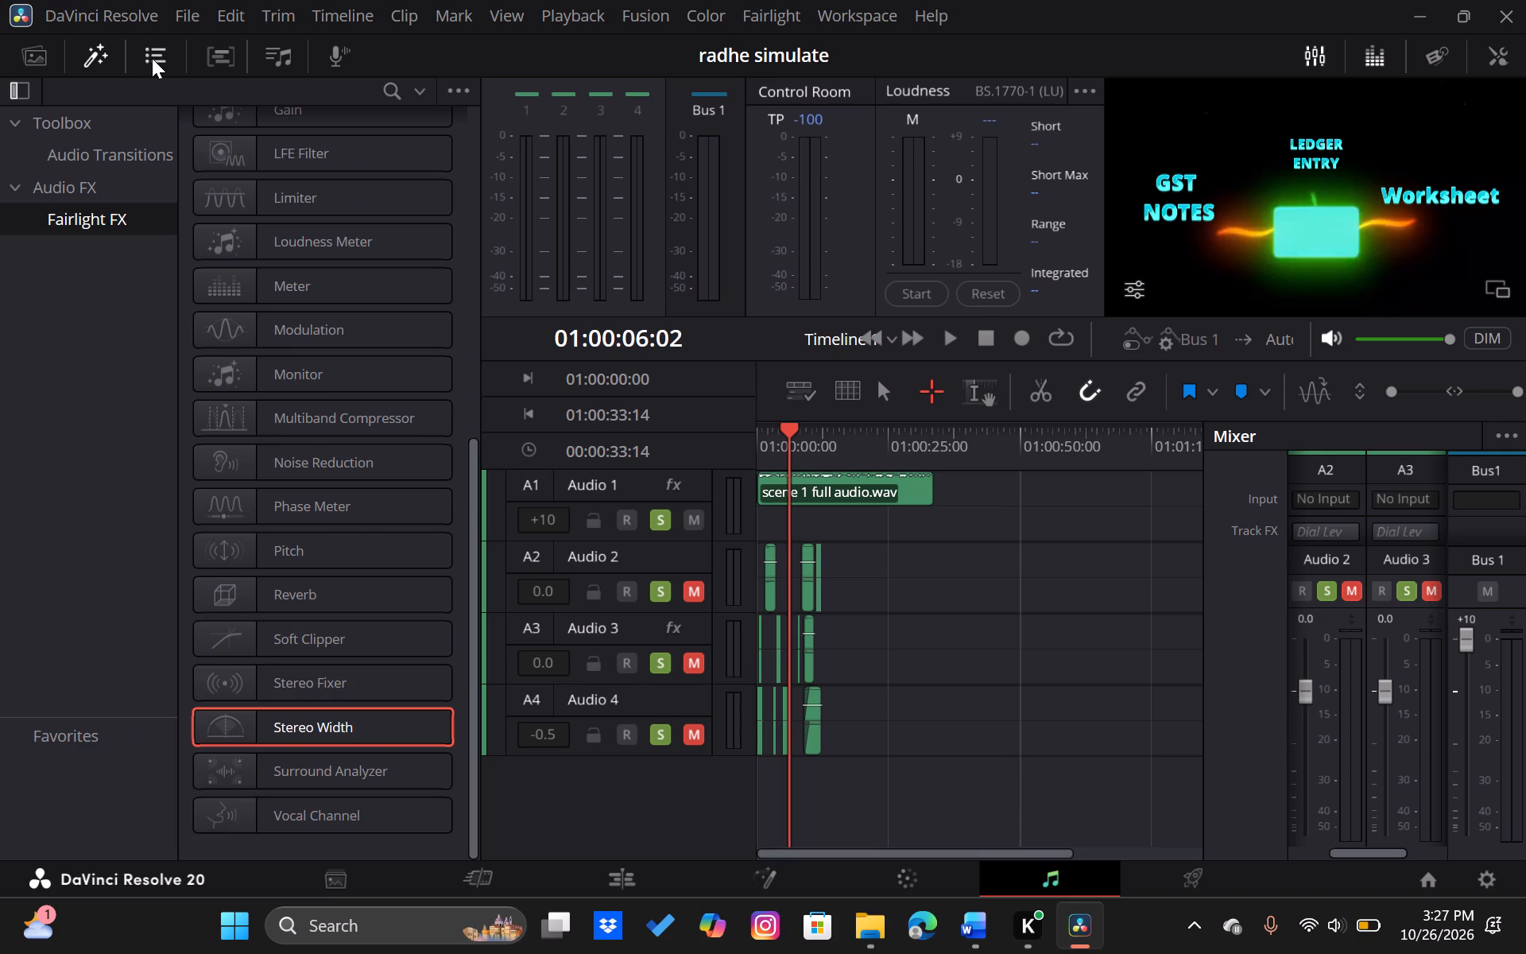
{"action": "left_click", "coordinate": [101, 54]}
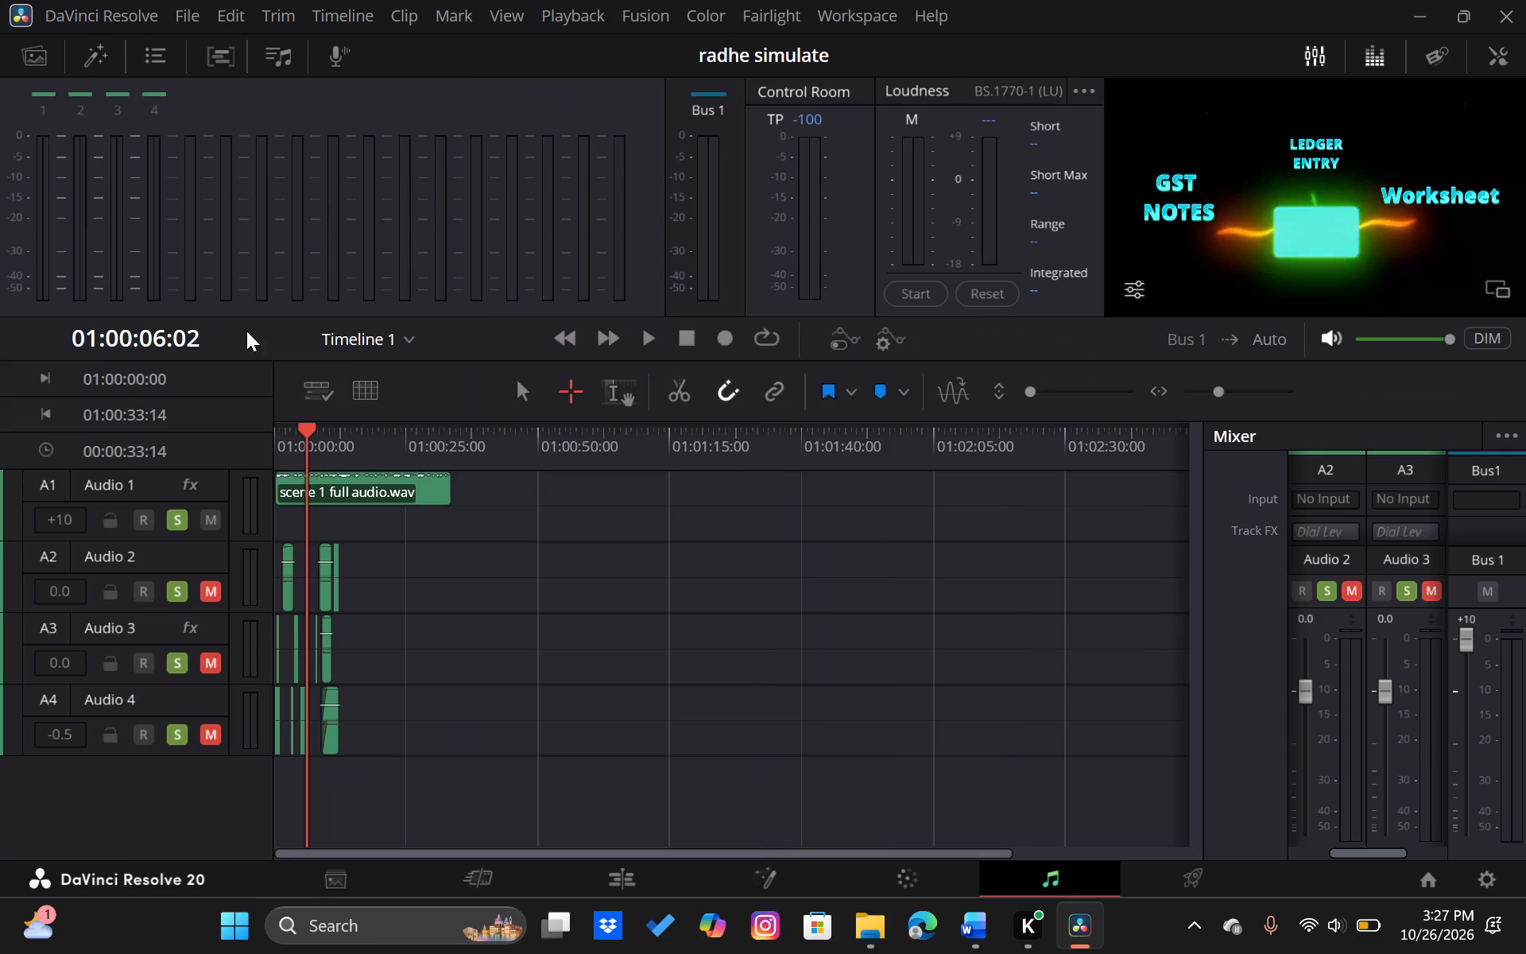
Switch the timeline from range selection to the pointer selection mode.
{"action": "scroll", "coordinate": [488, 560], "scroll_direction": "right", "scroll_amount": 1}
{"action": "scroll", "coordinate": [488, 560], "scroll_direction": "up", "scroll_amount": 2}
{"action": "left_click", "coordinate": [528, 392]}
Turn off solo on Audio 1 through Audio 4 and unmute Audio 2, Audio 3 and Audio 4, checking playback meanwhile.
{"action": "left_click", "coordinate": [179, 519]}
{"action": "scroll", "coordinate": [179, 519], "scroll_direction": "up", "scroll_amount": 2}
{"action": "key", "text": "space"}
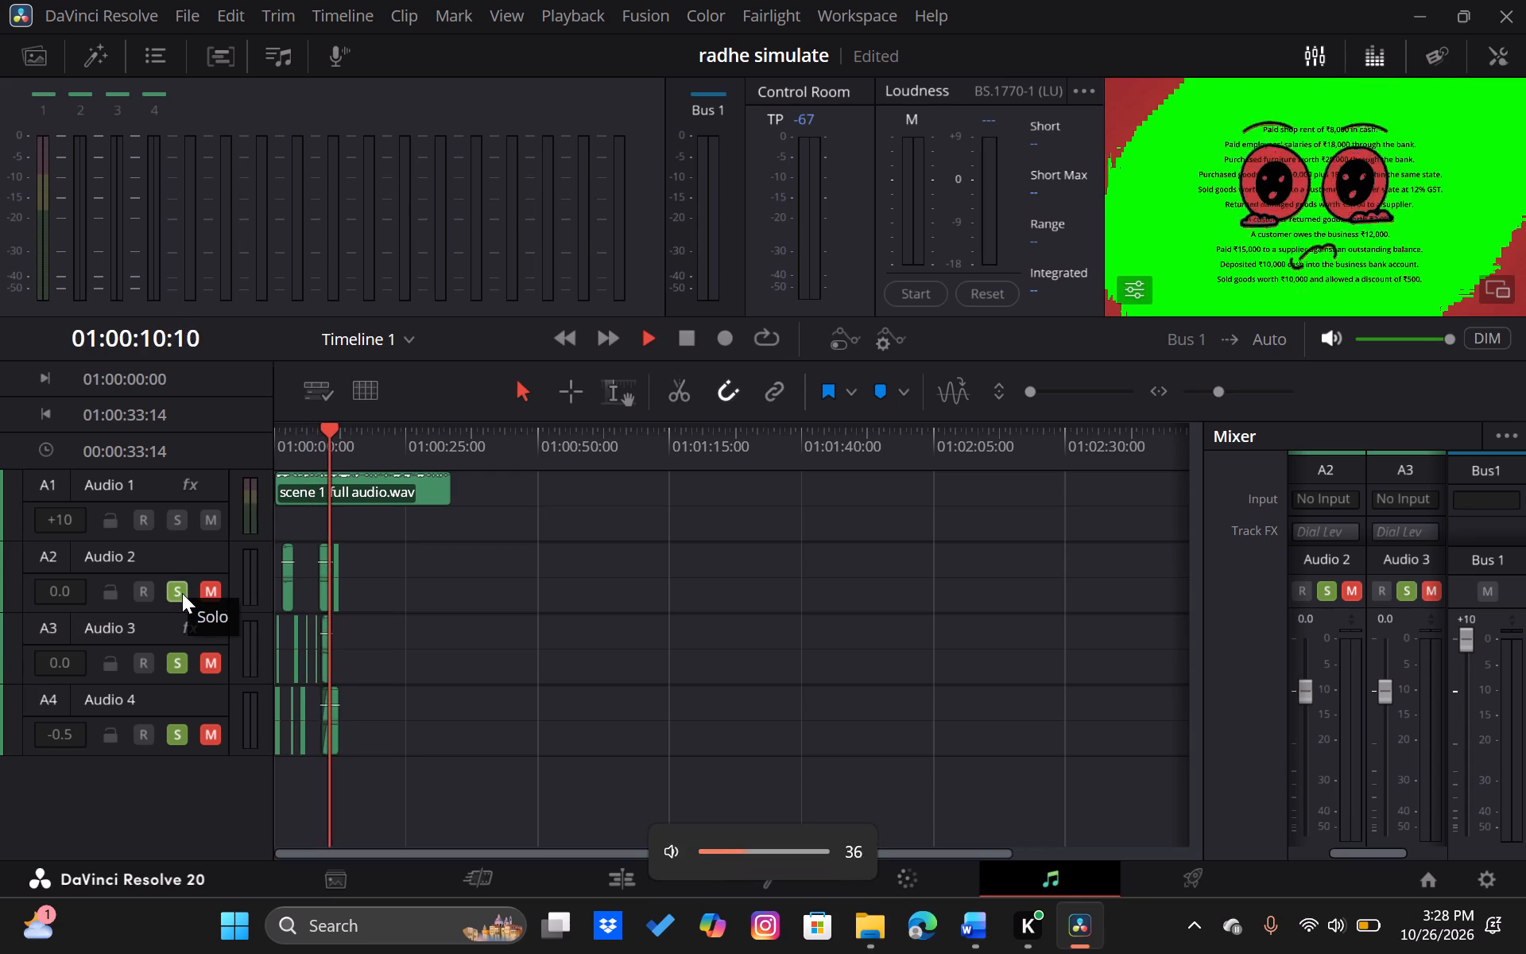
{"action": "scroll", "coordinate": [203, 638], "scroll_direction": "up", "scroll_amount": 1}
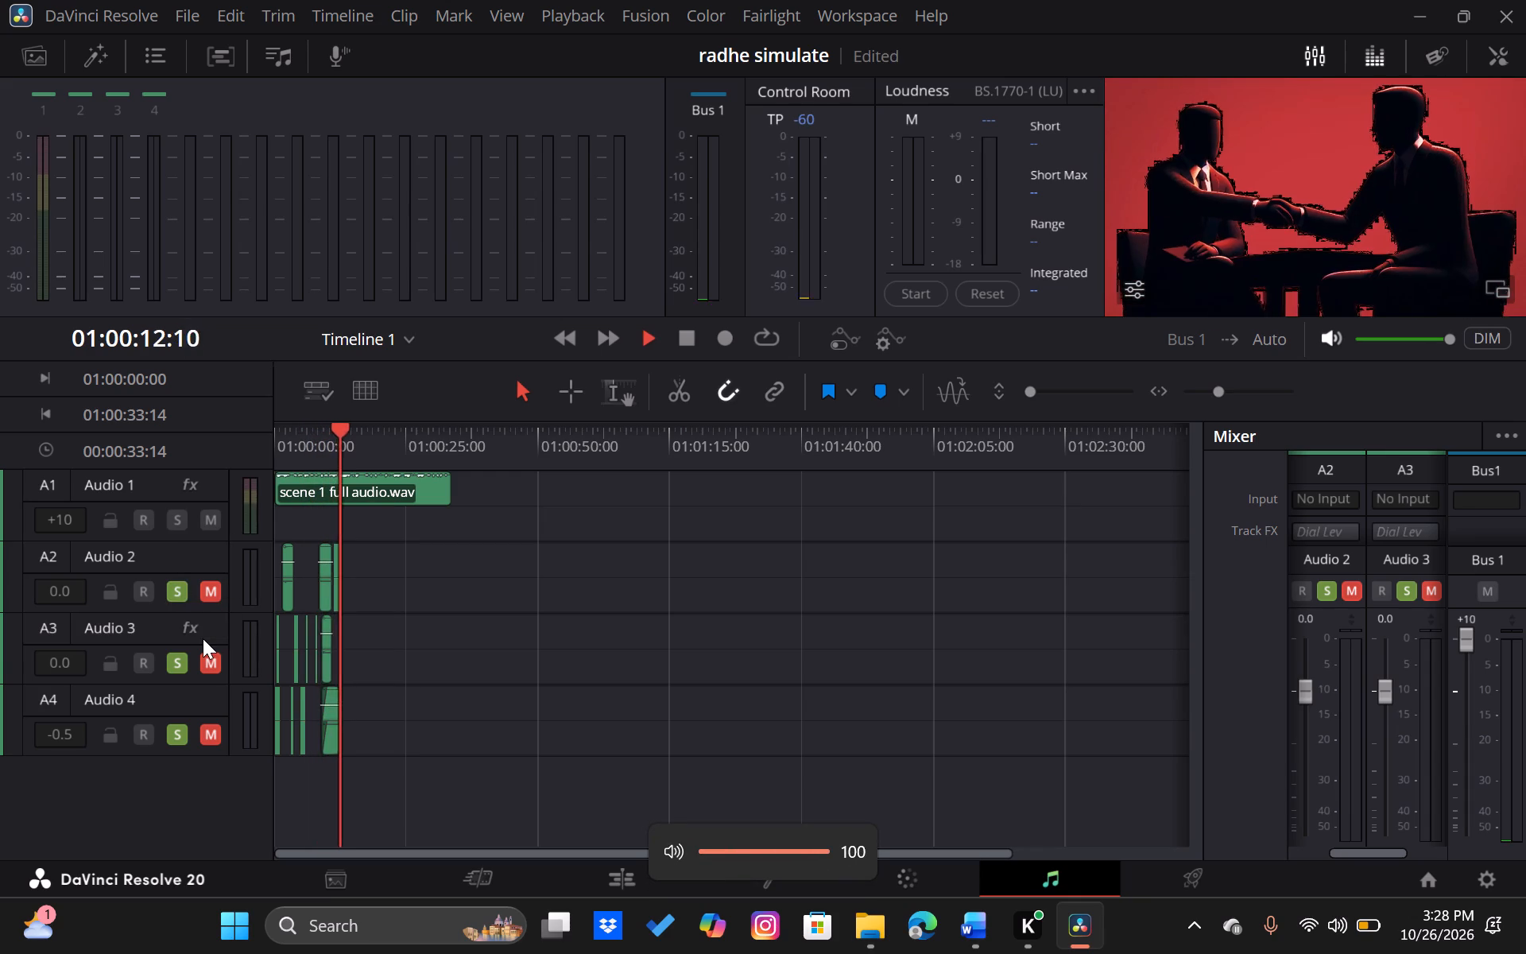
{"action": "left_click", "coordinate": [207, 592]}
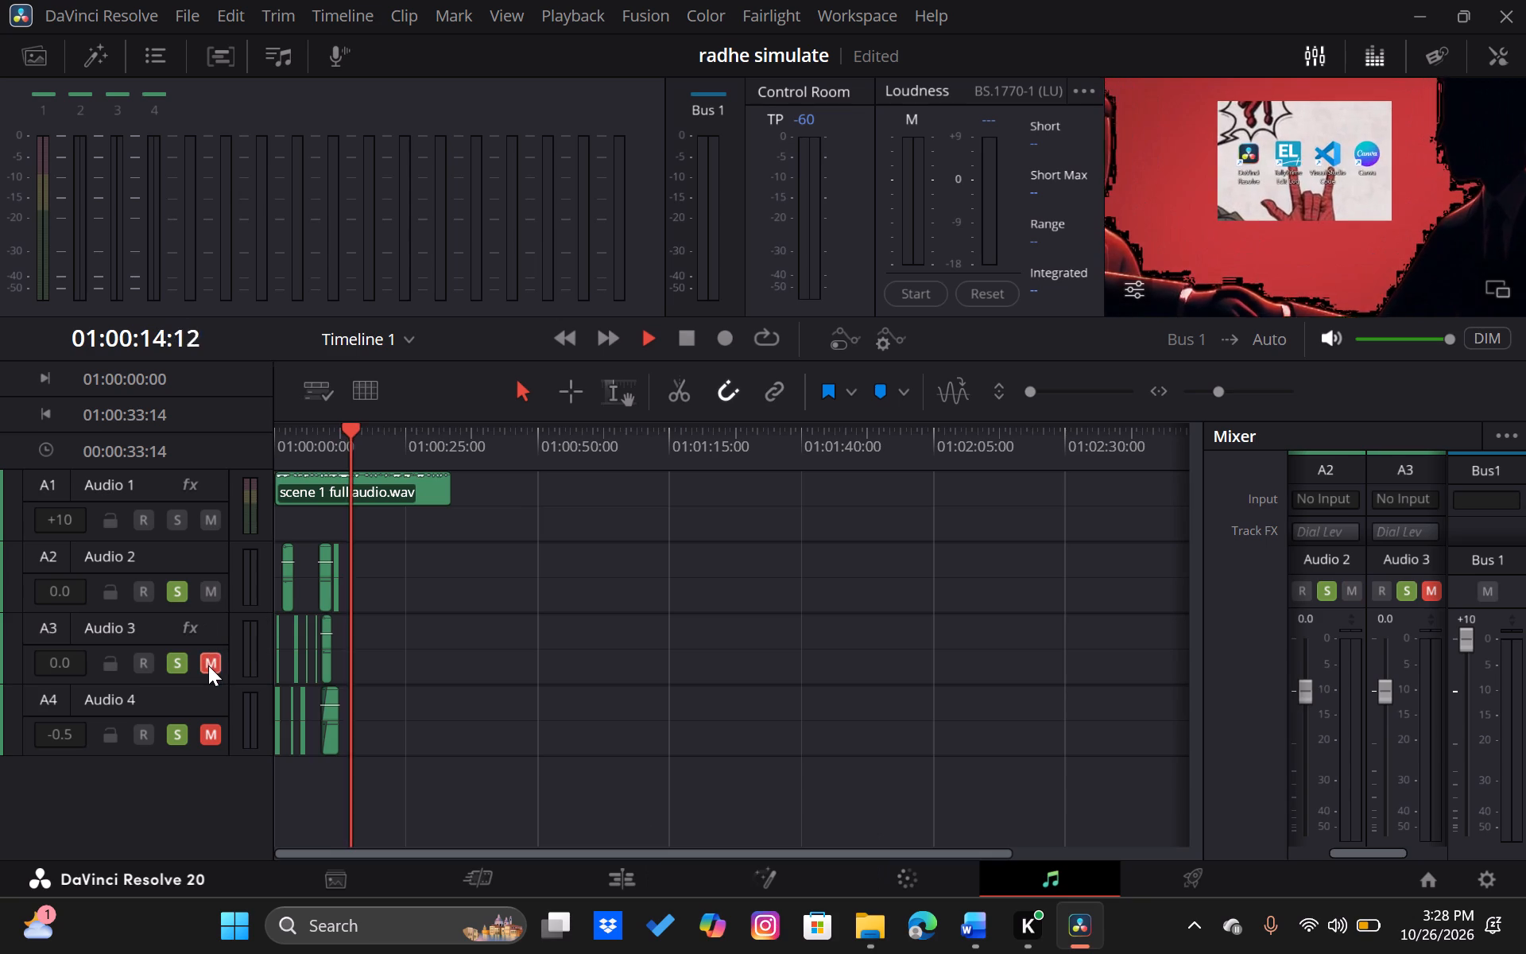
{"action": "left_click", "coordinate": [208, 665]}
{"action": "left_click", "coordinate": [175, 666]}
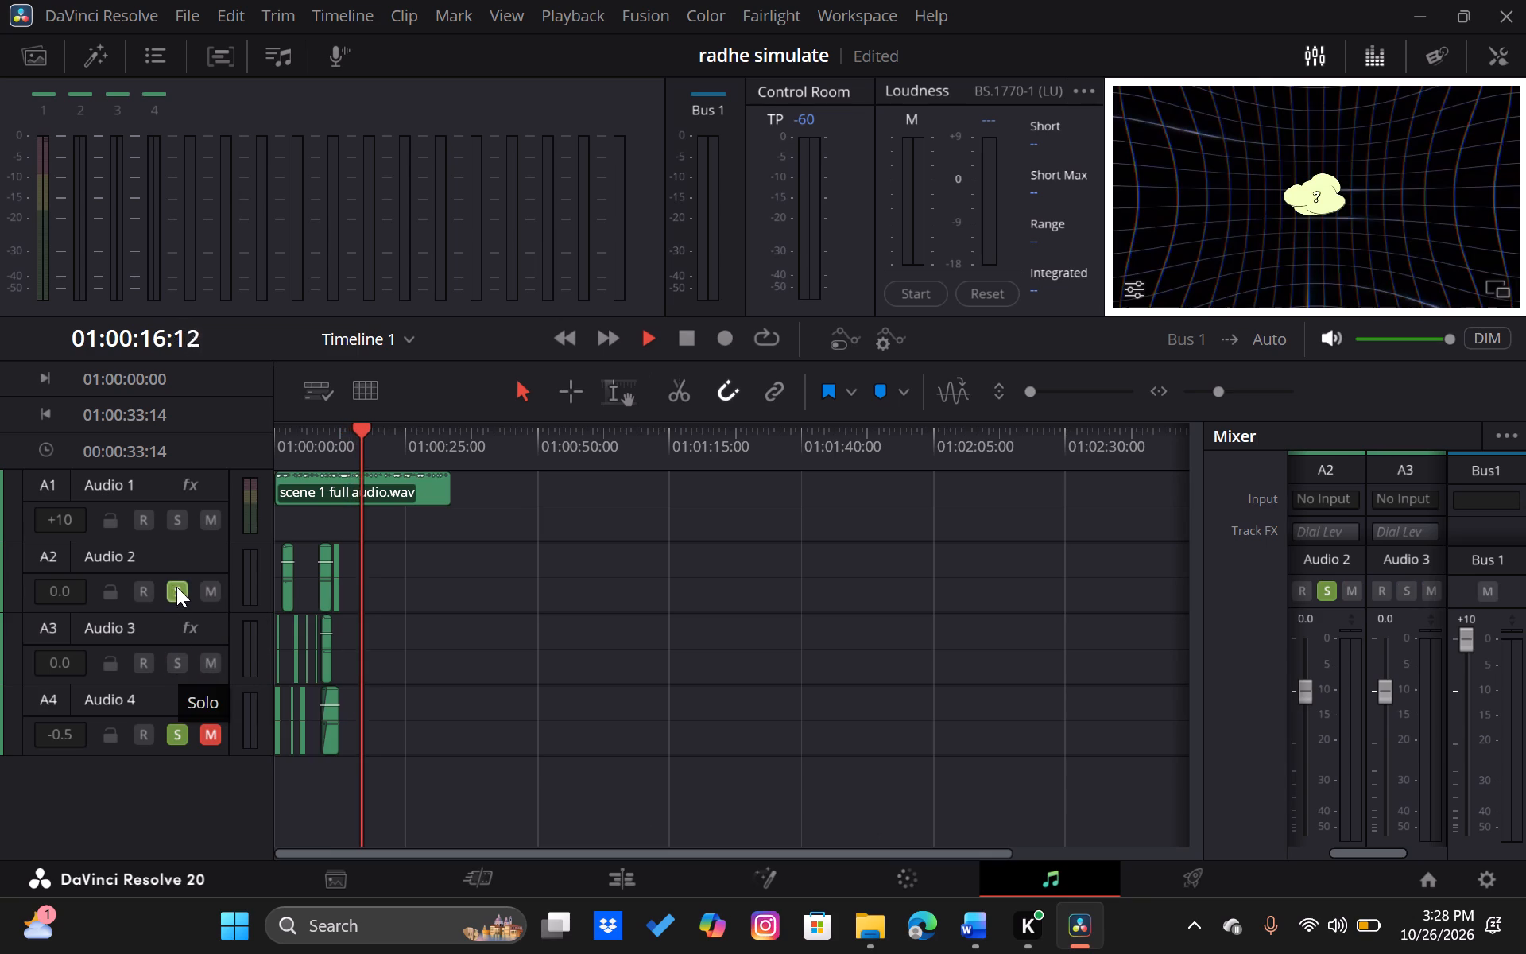
{"action": "left_click", "coordinate": [176, 587]}
{"action": "left_click", "coordinate": [175, 735]}
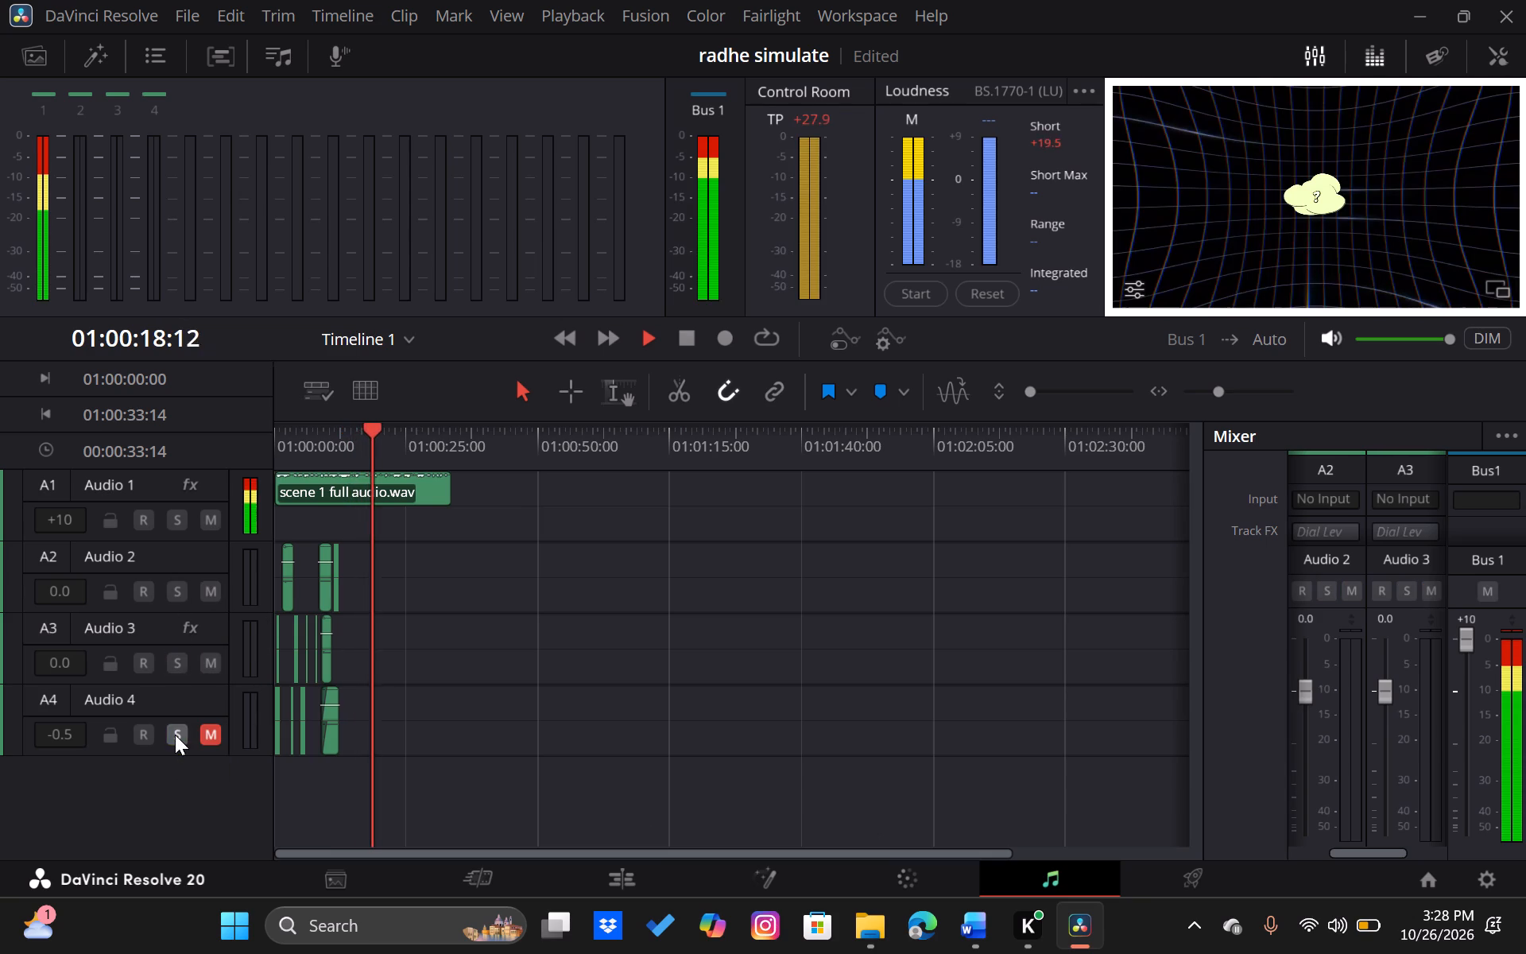
{"action": "key", "text": "space"}
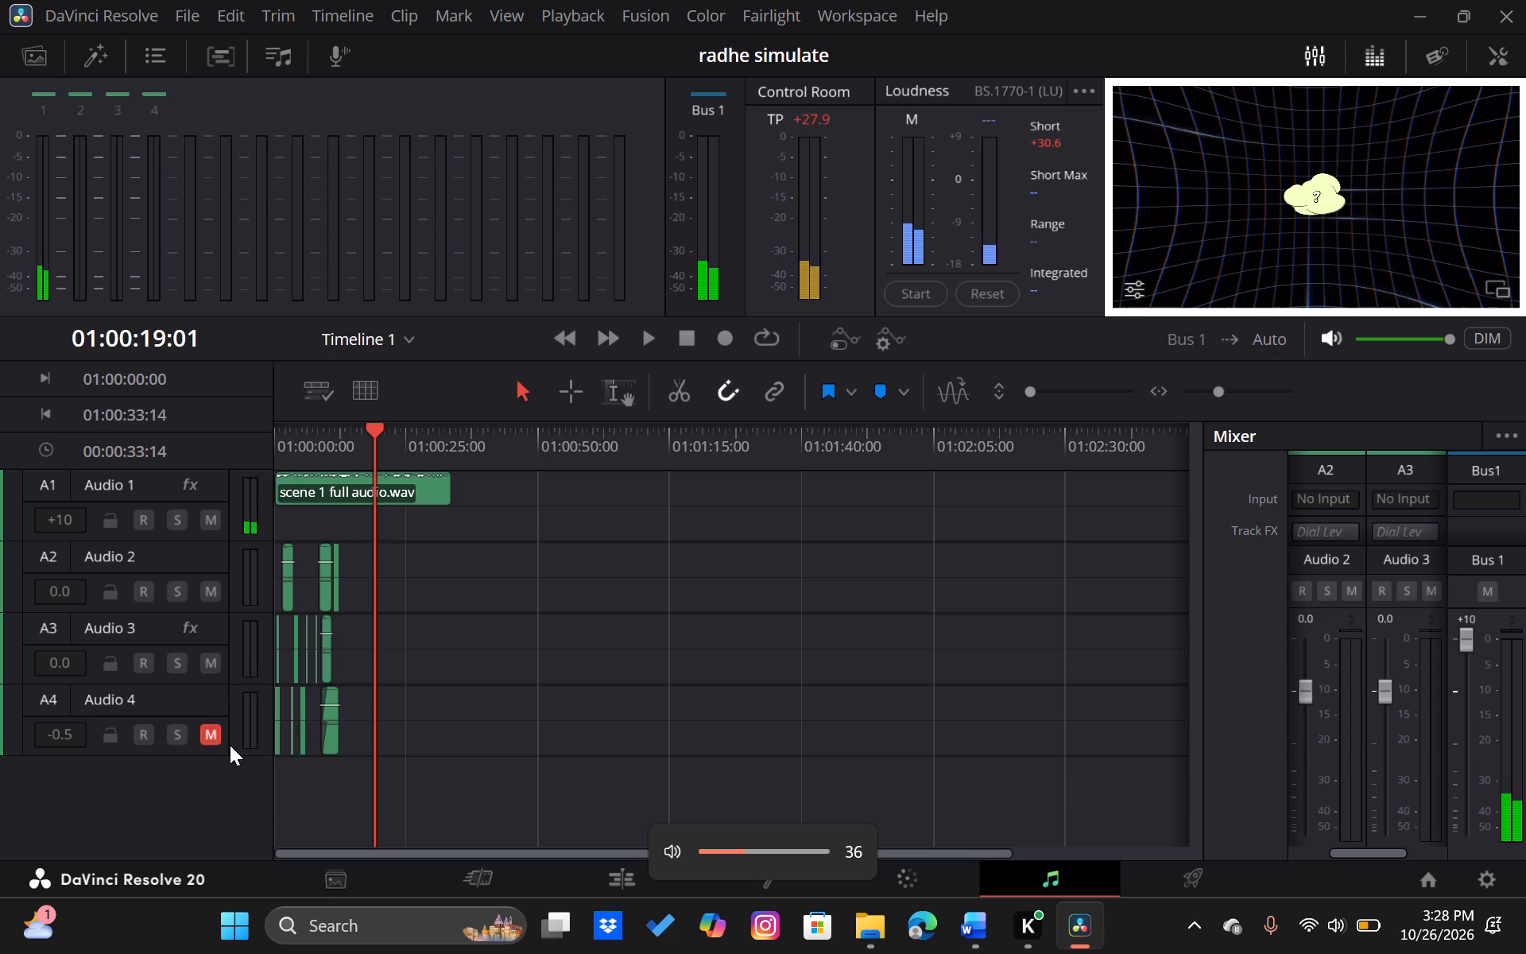
{"action": "left_click", "coordinate": [208, 729]}
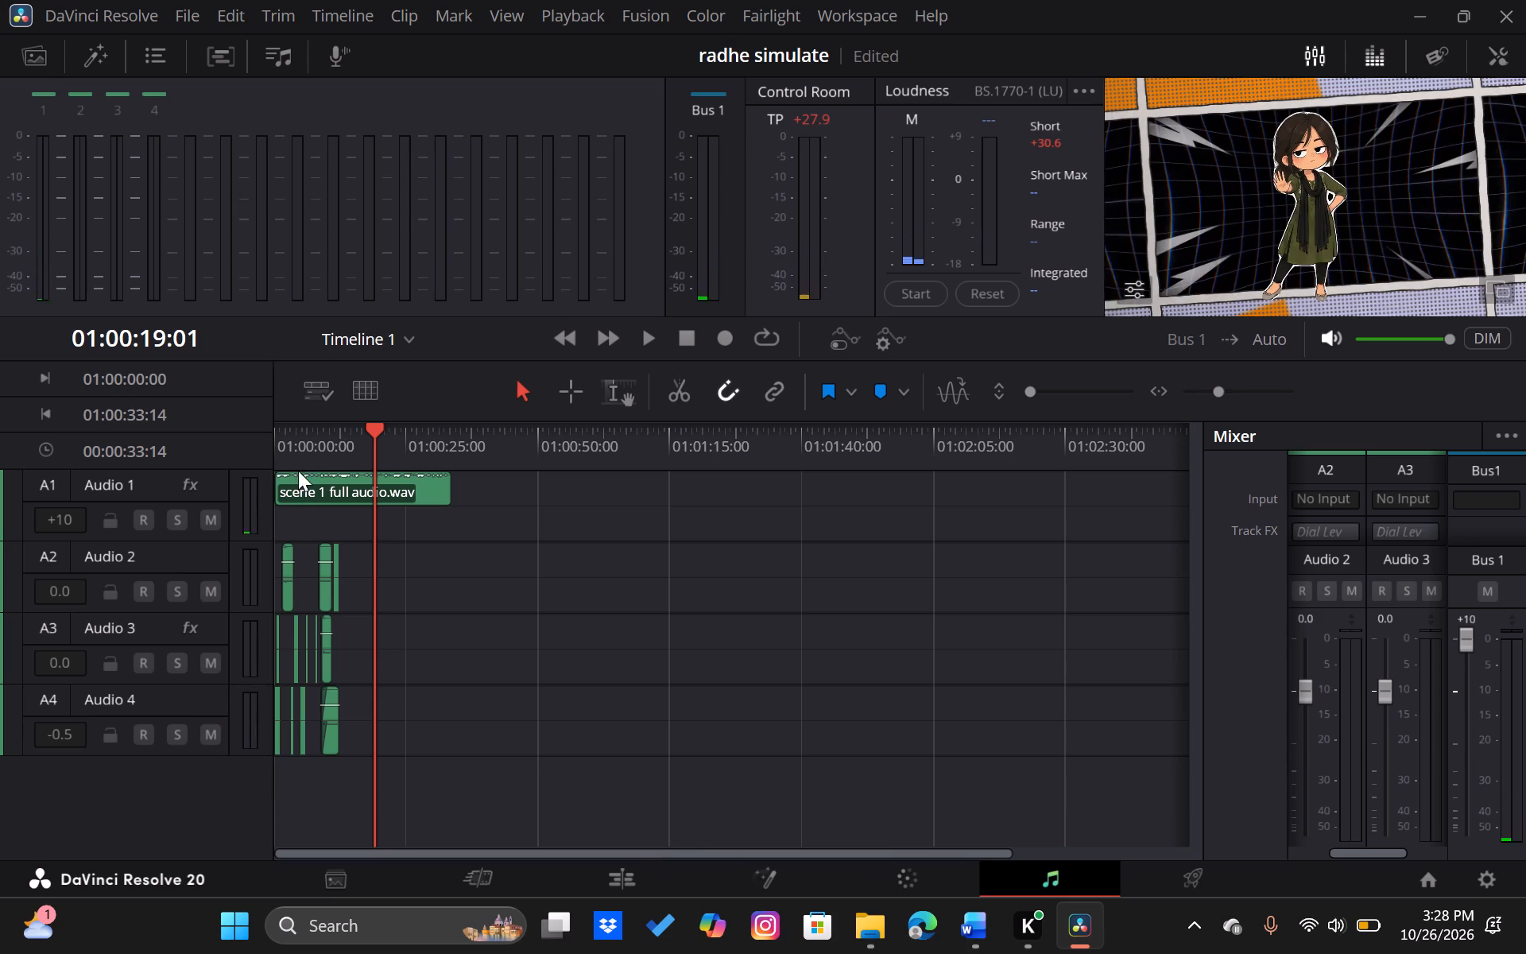
Replay the timeline from near its start and briefly solo Audio 1 to hear it alone.
{"action": "left_click", "coordinate": [292, 444]}
{"action": "key", "text": "space"}
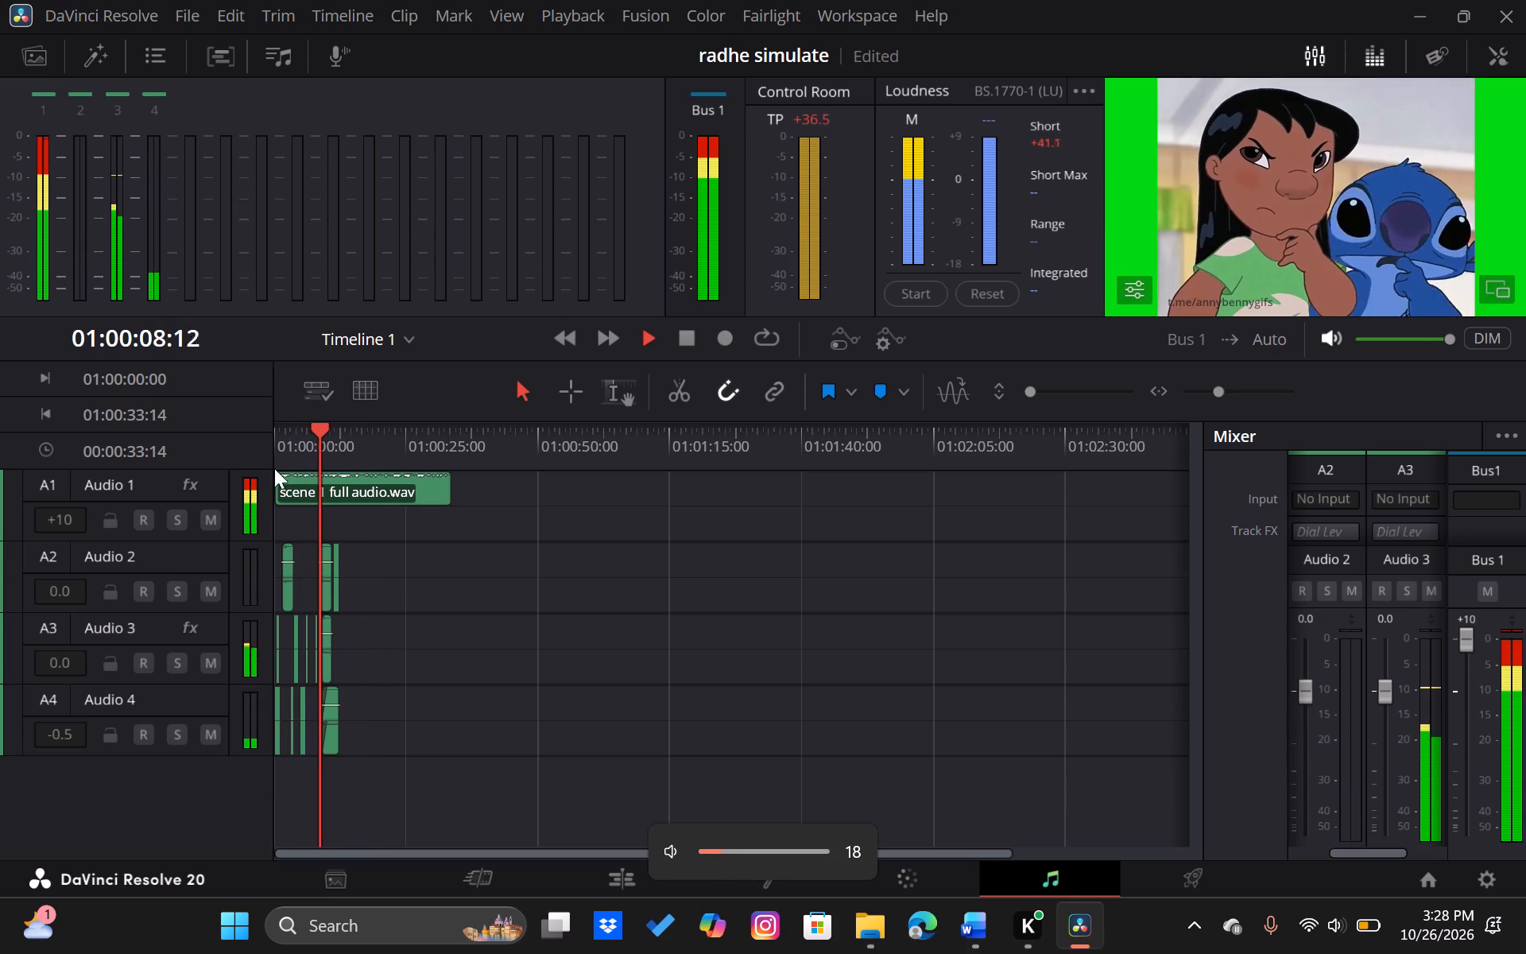
{"action": "left_click", "coordinate": [174, 514]}
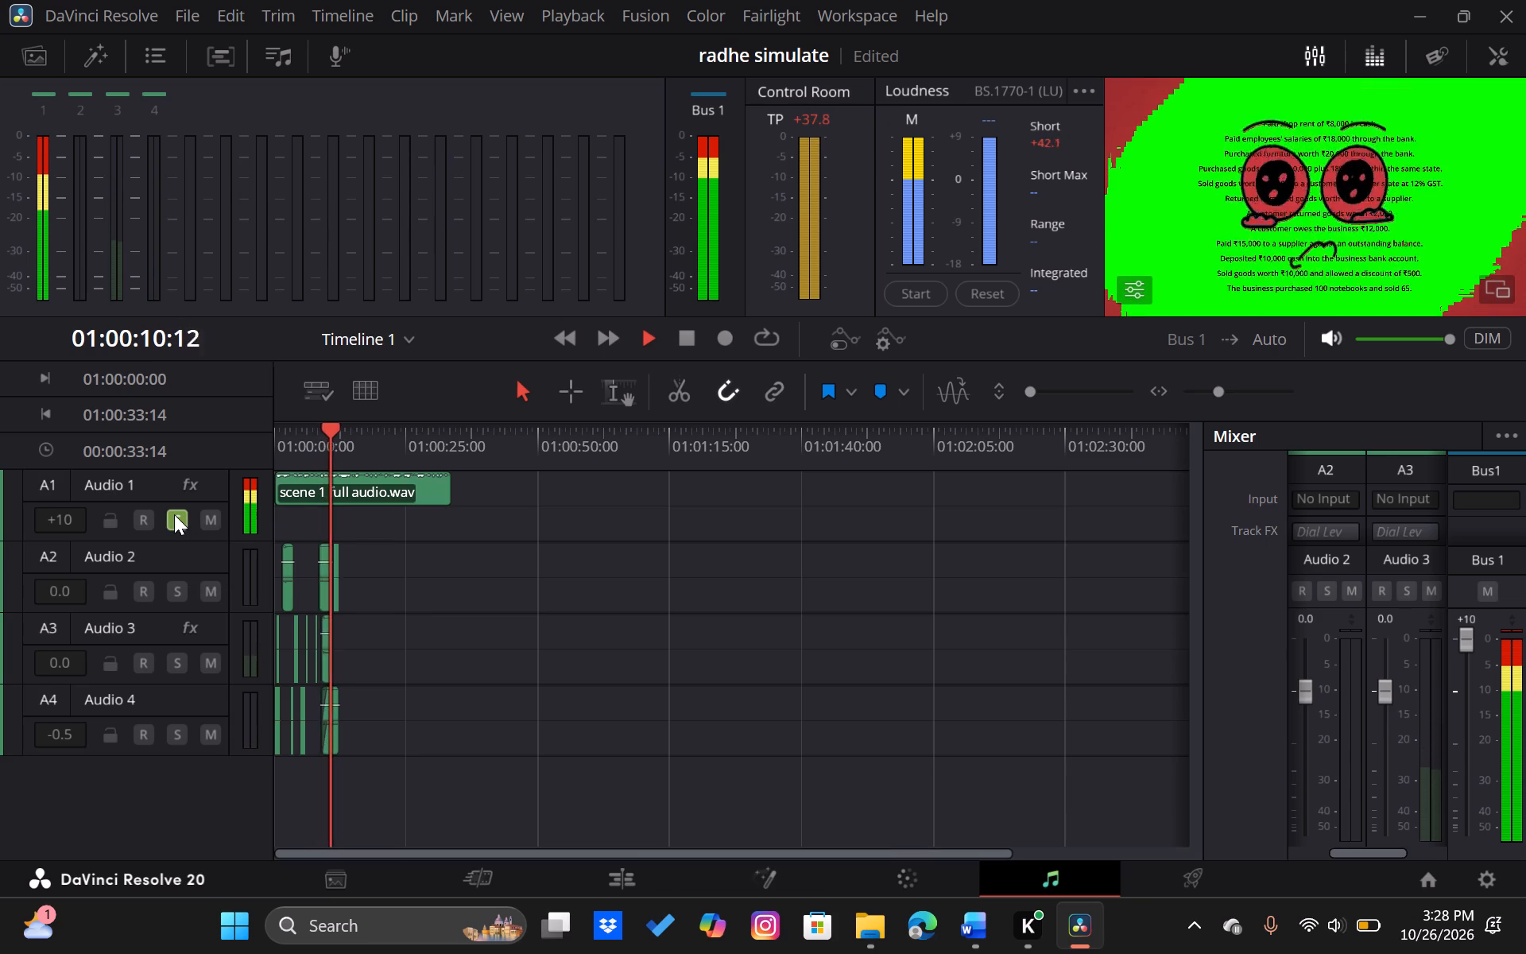
{"action": "left_click", "coordinate": [174, 514]}
Solo Audio 2 and Audio 3 in turn, muting Audio 2 and replaying from about 5 seconds to check Audio 3.
{"action": "left_click", "coordinate": [174, 589]}
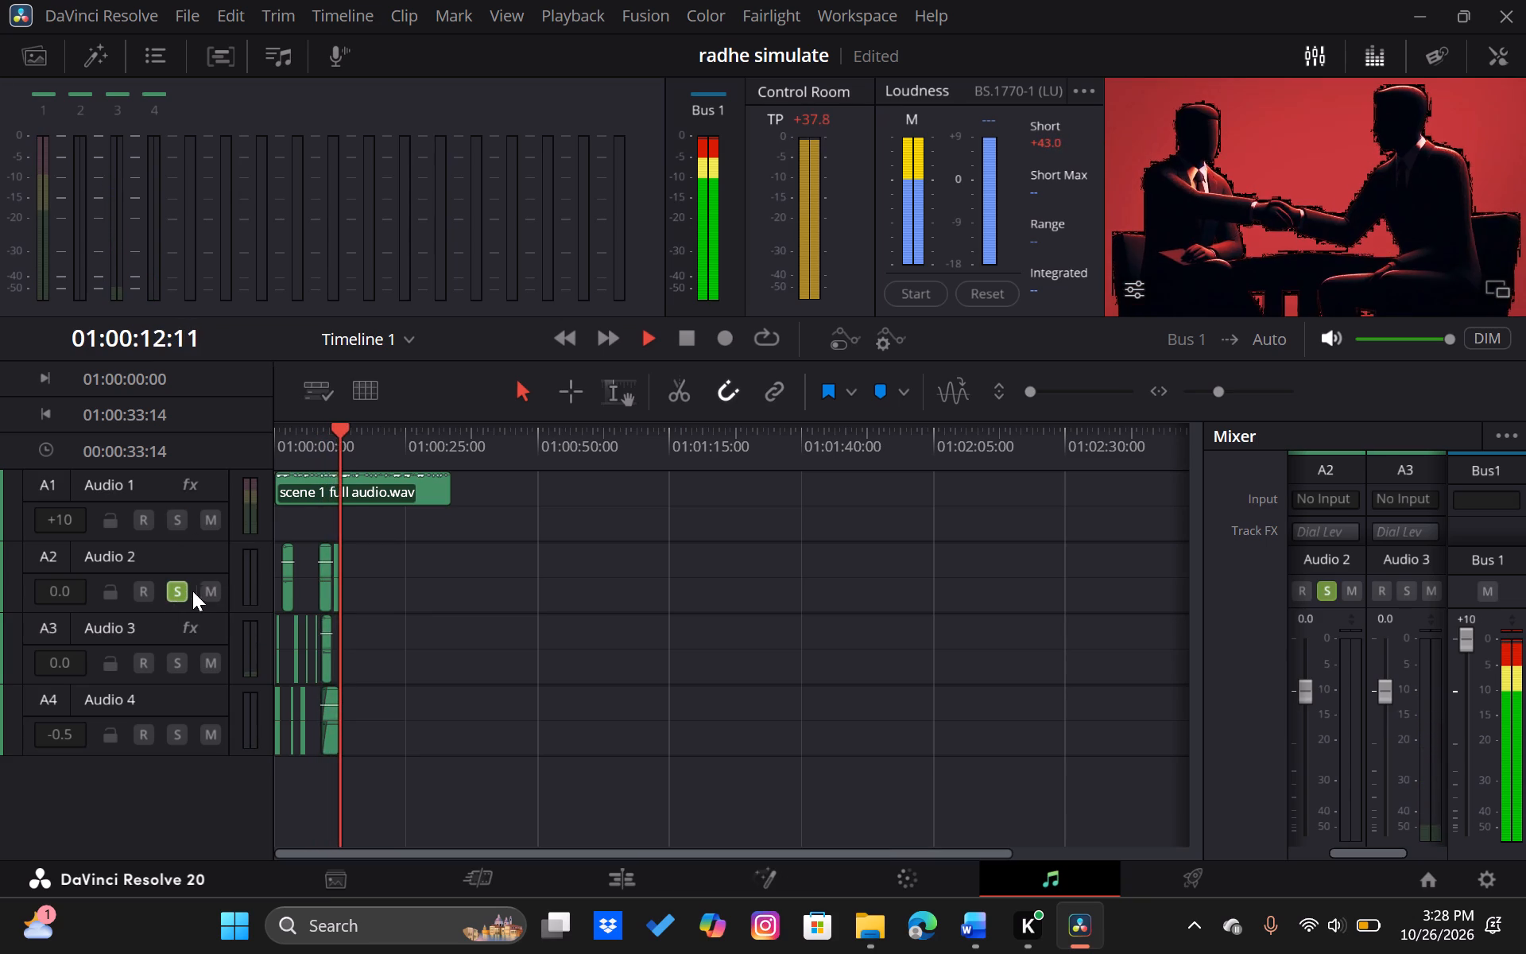
{"action": "left_click", "coordinate": [209, 592]}
{"action": "left_click", "coordinate": [178, 594]}
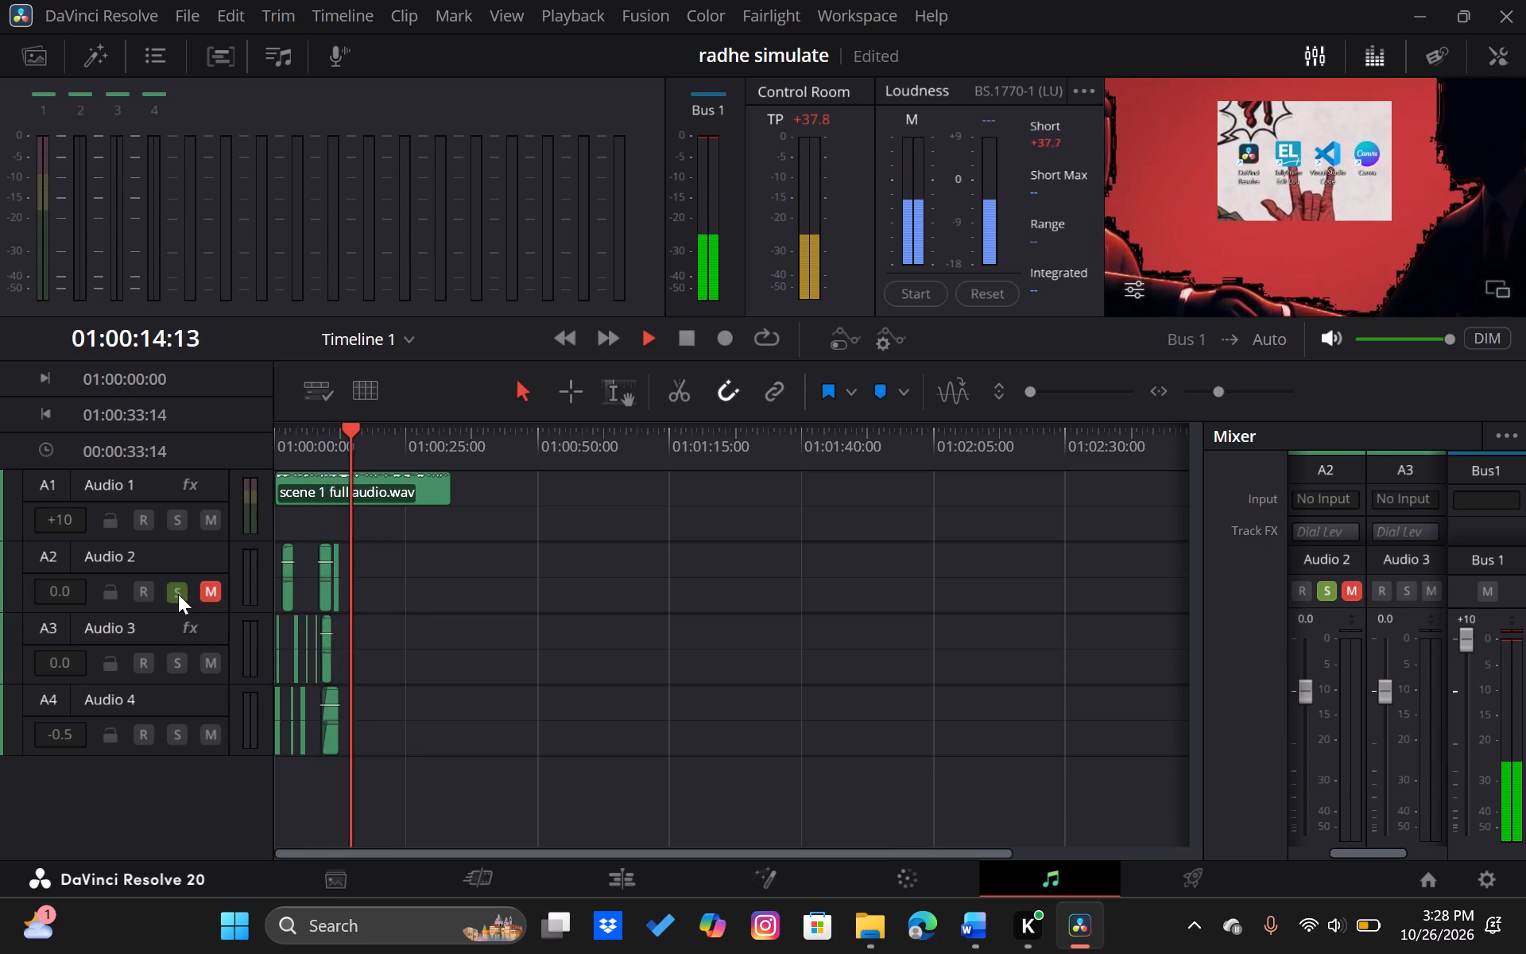
{"action": "left_click", "coordinate": [176, 663]}
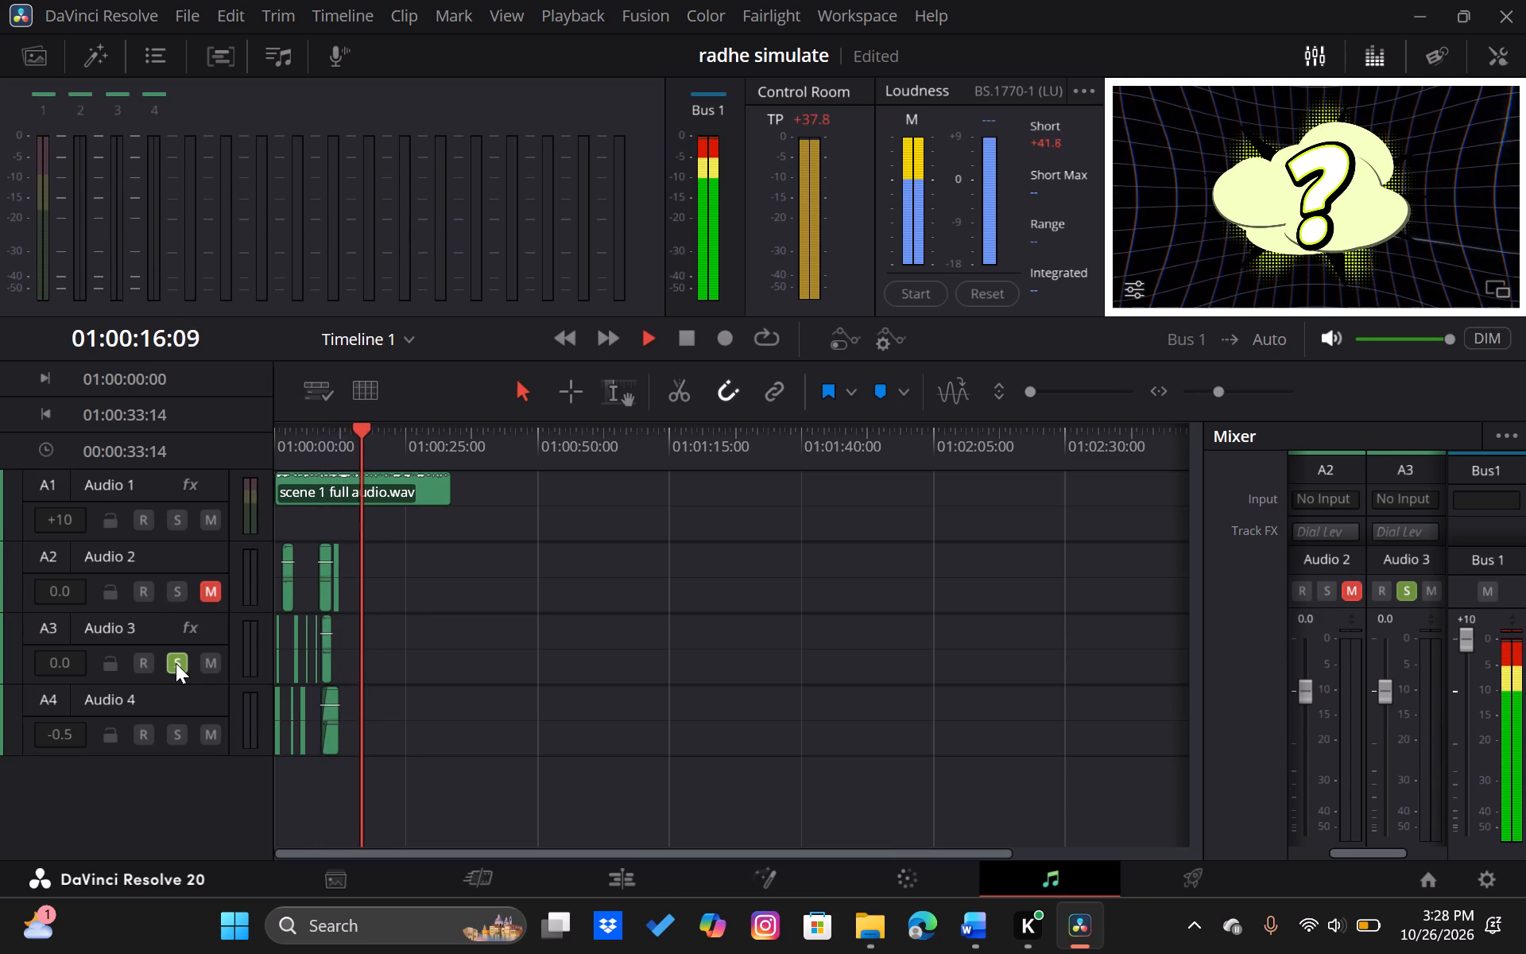
{"action": "left_click", "coordinate": [300, 429]}
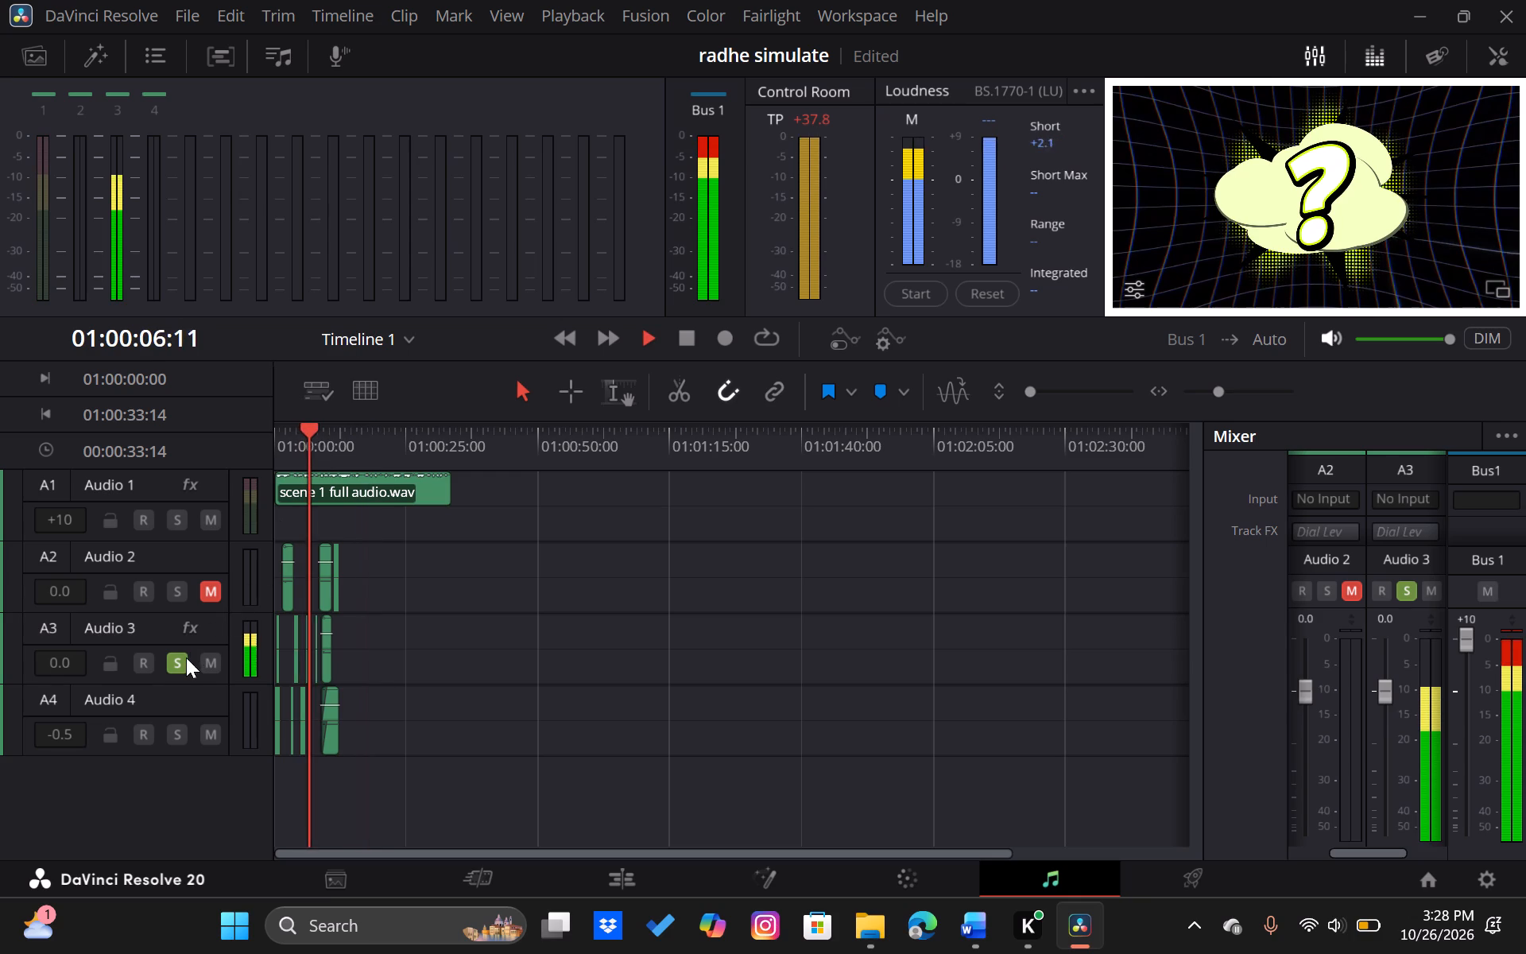
{"action": "left_click", "coordinate": [180, 664]}
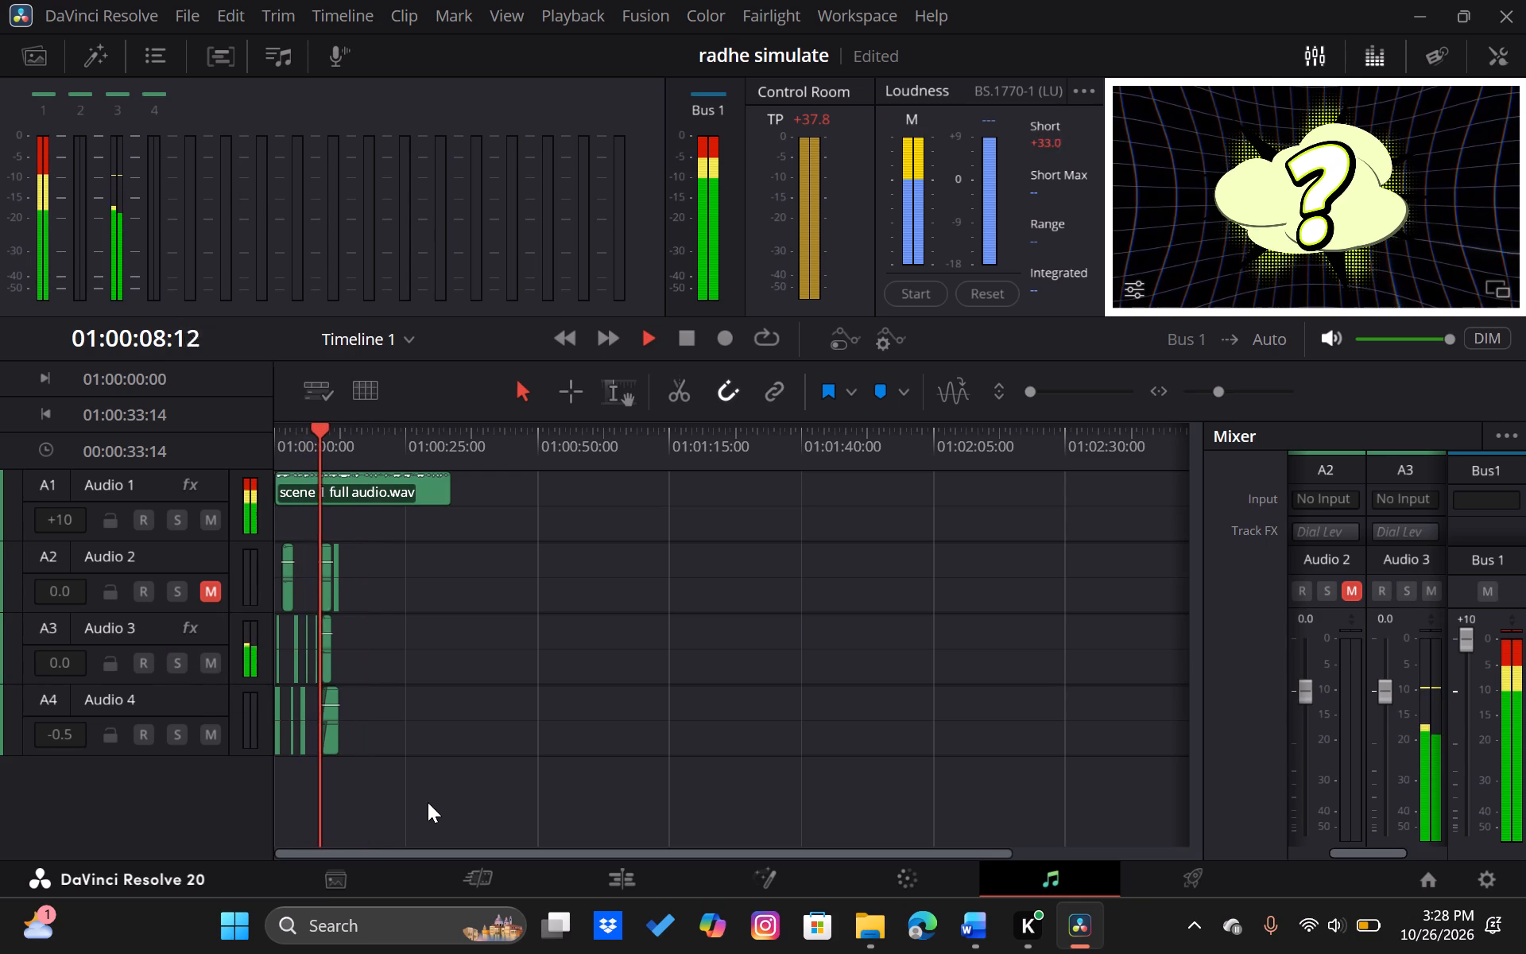
Select the scene 1 full audio.wav clip and unmute the Audio 2 track.
{"action": "left_click", "coordinate": [424, 489]}
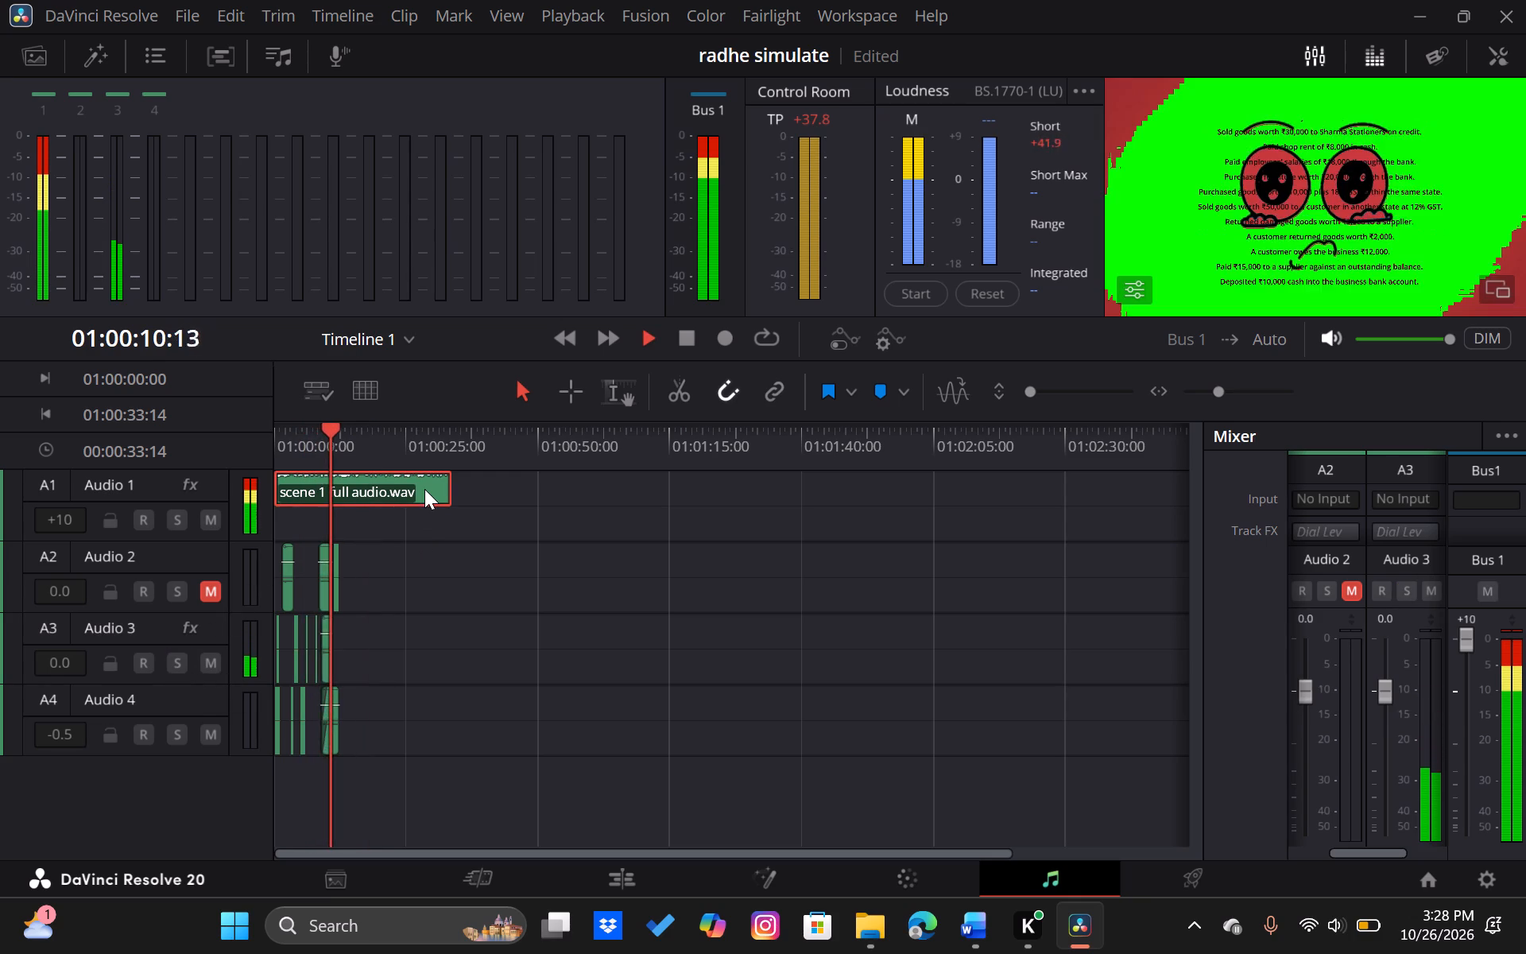
{"action": "right_click", "coordinate": [424, 489]}
{"action": "left_click", "coordinate": [424, 489]}
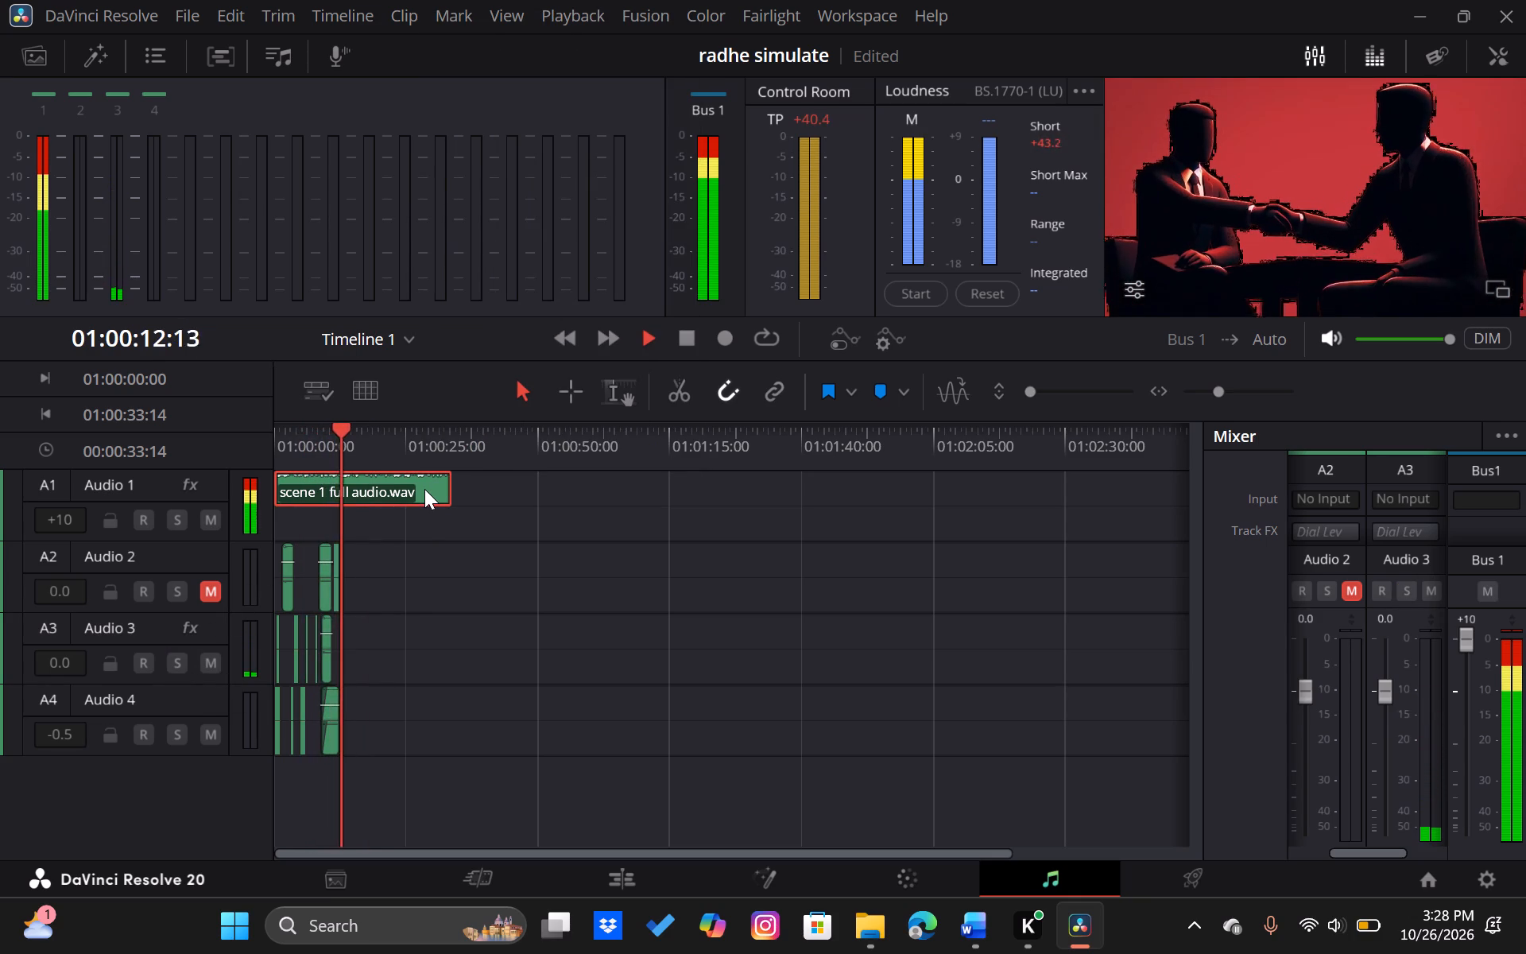
{"action": "left_click", "coordinate": [201, 591]}
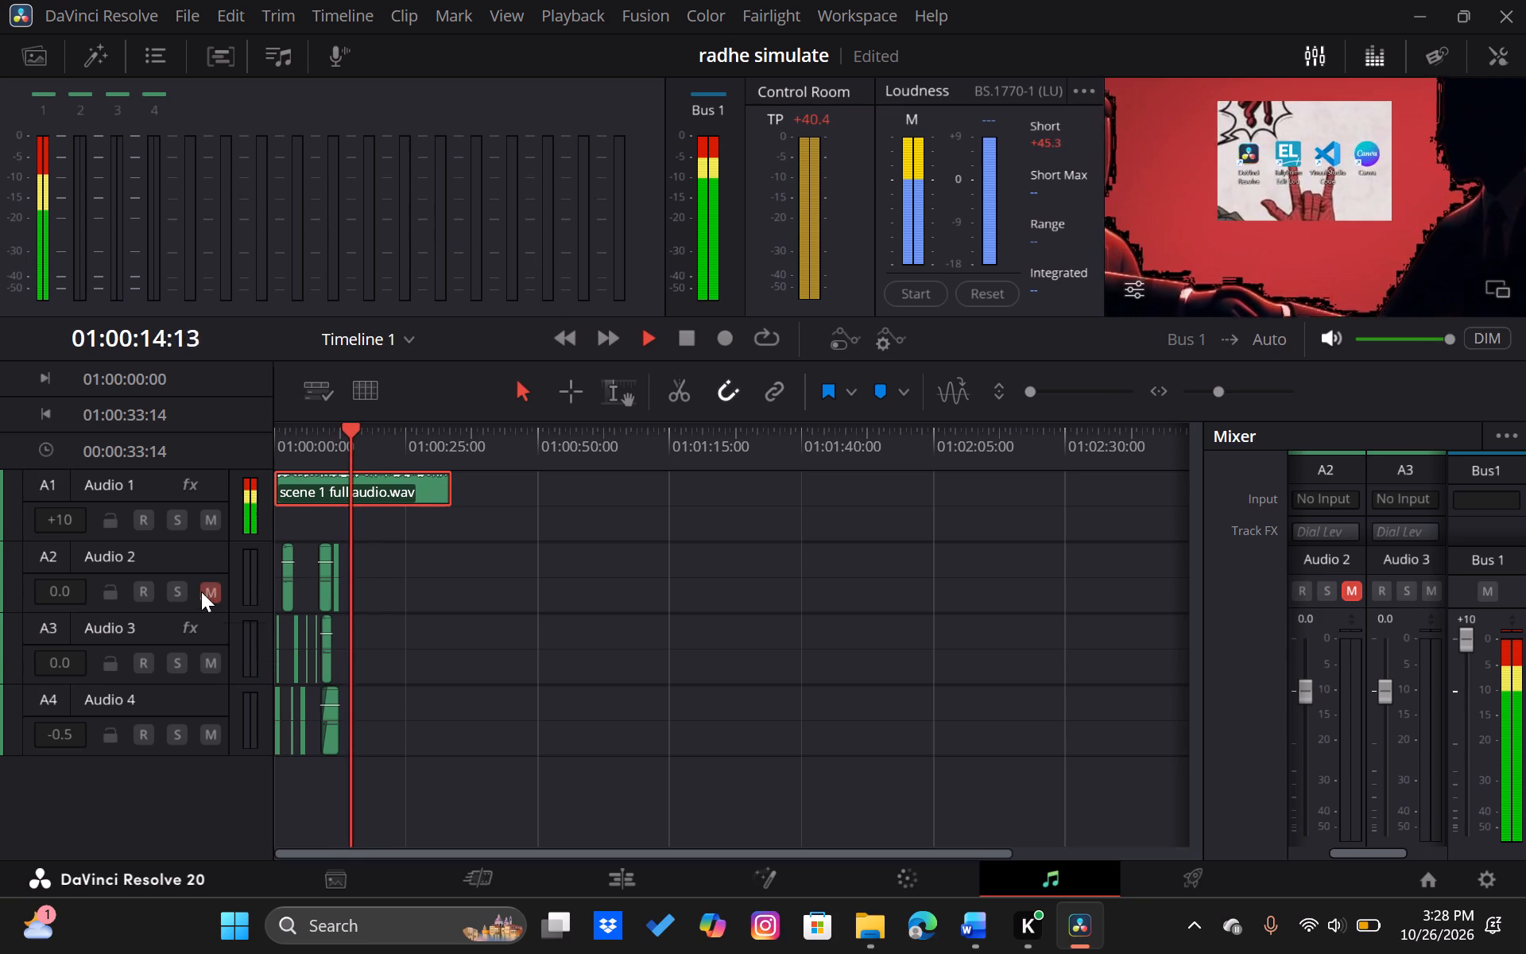
Play all four tracks together from the beginning of the timeline and stop at 01:00:09:13.
{"action": "left_click", "coordinate": [292, 440]}
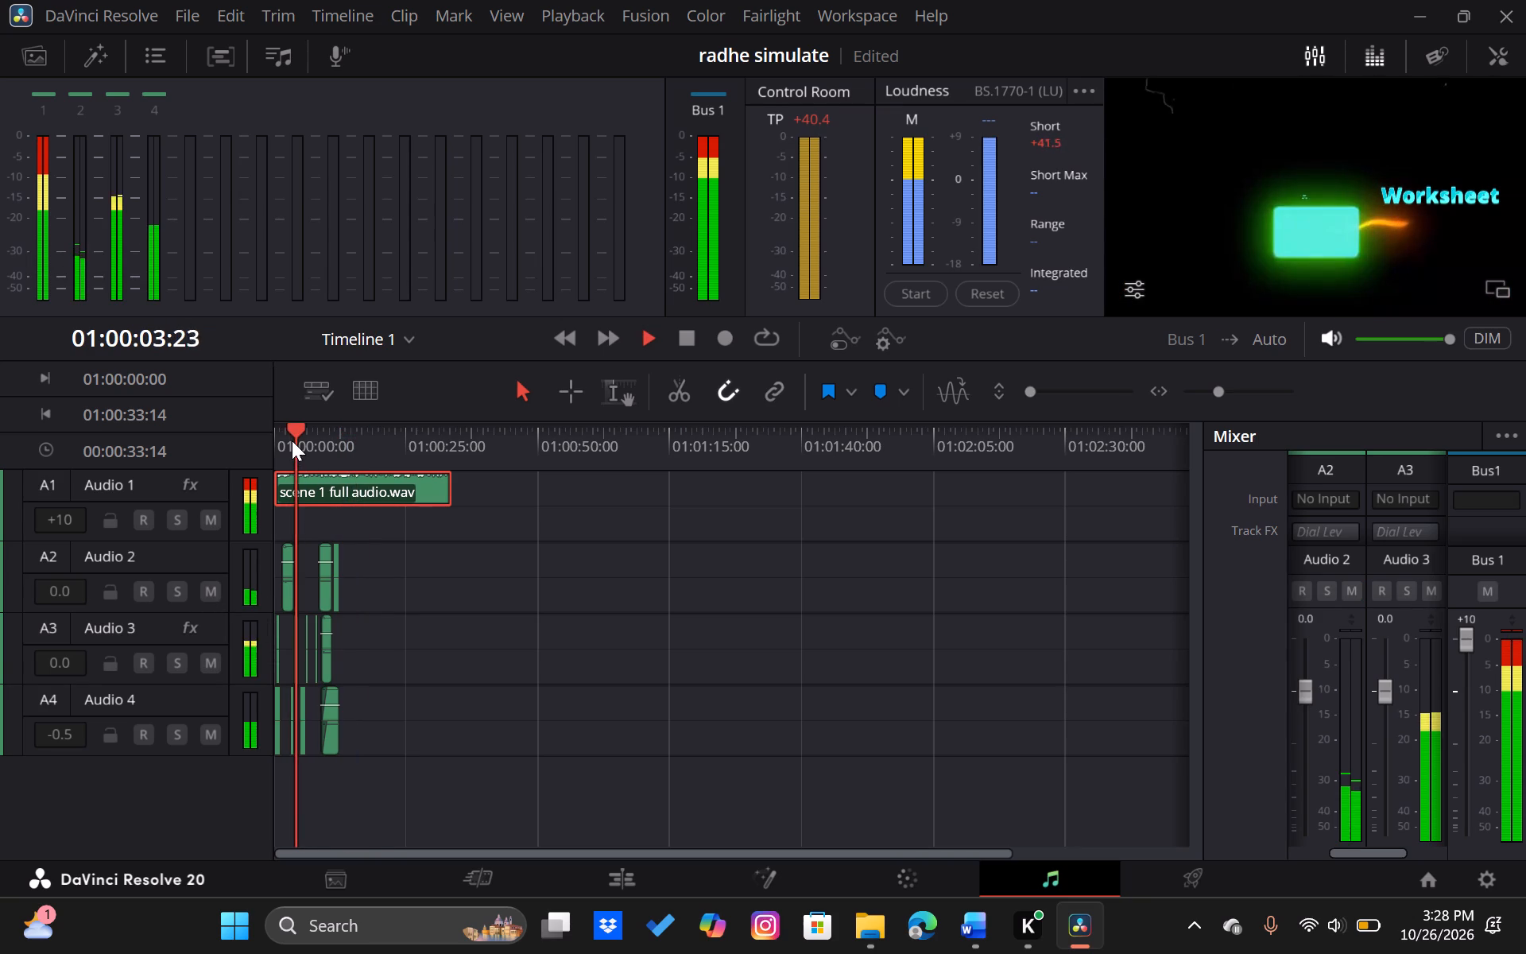
{"action": "left_click_drag", "start_coordinate": [292, 440], "coordinate": [258, 443]}
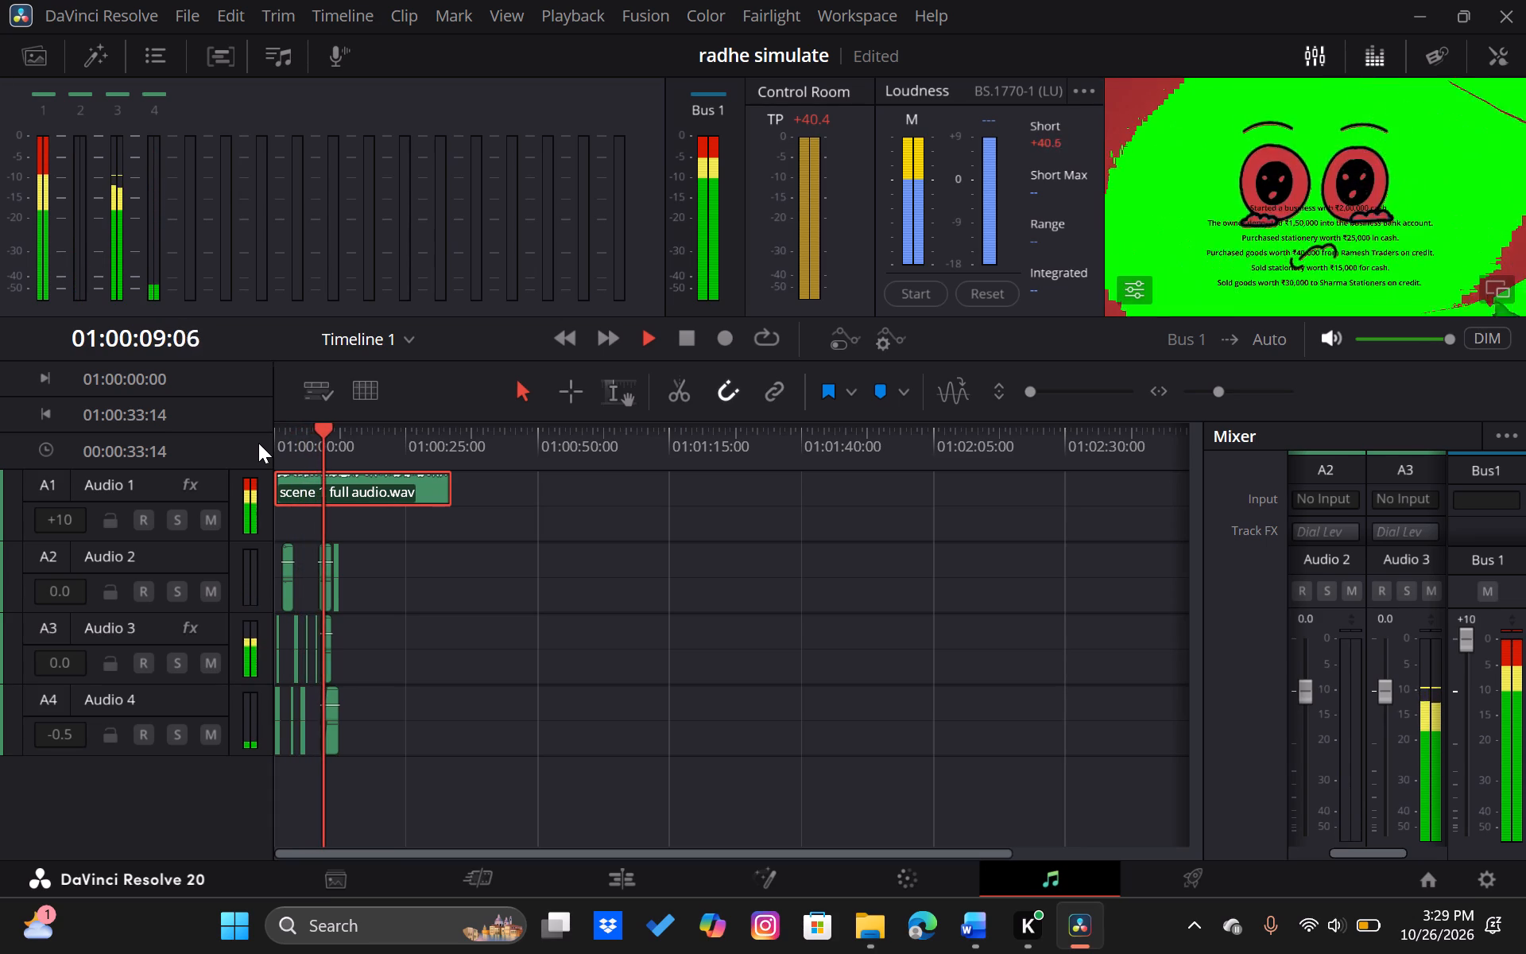
{"action": "key", "text": "space"}
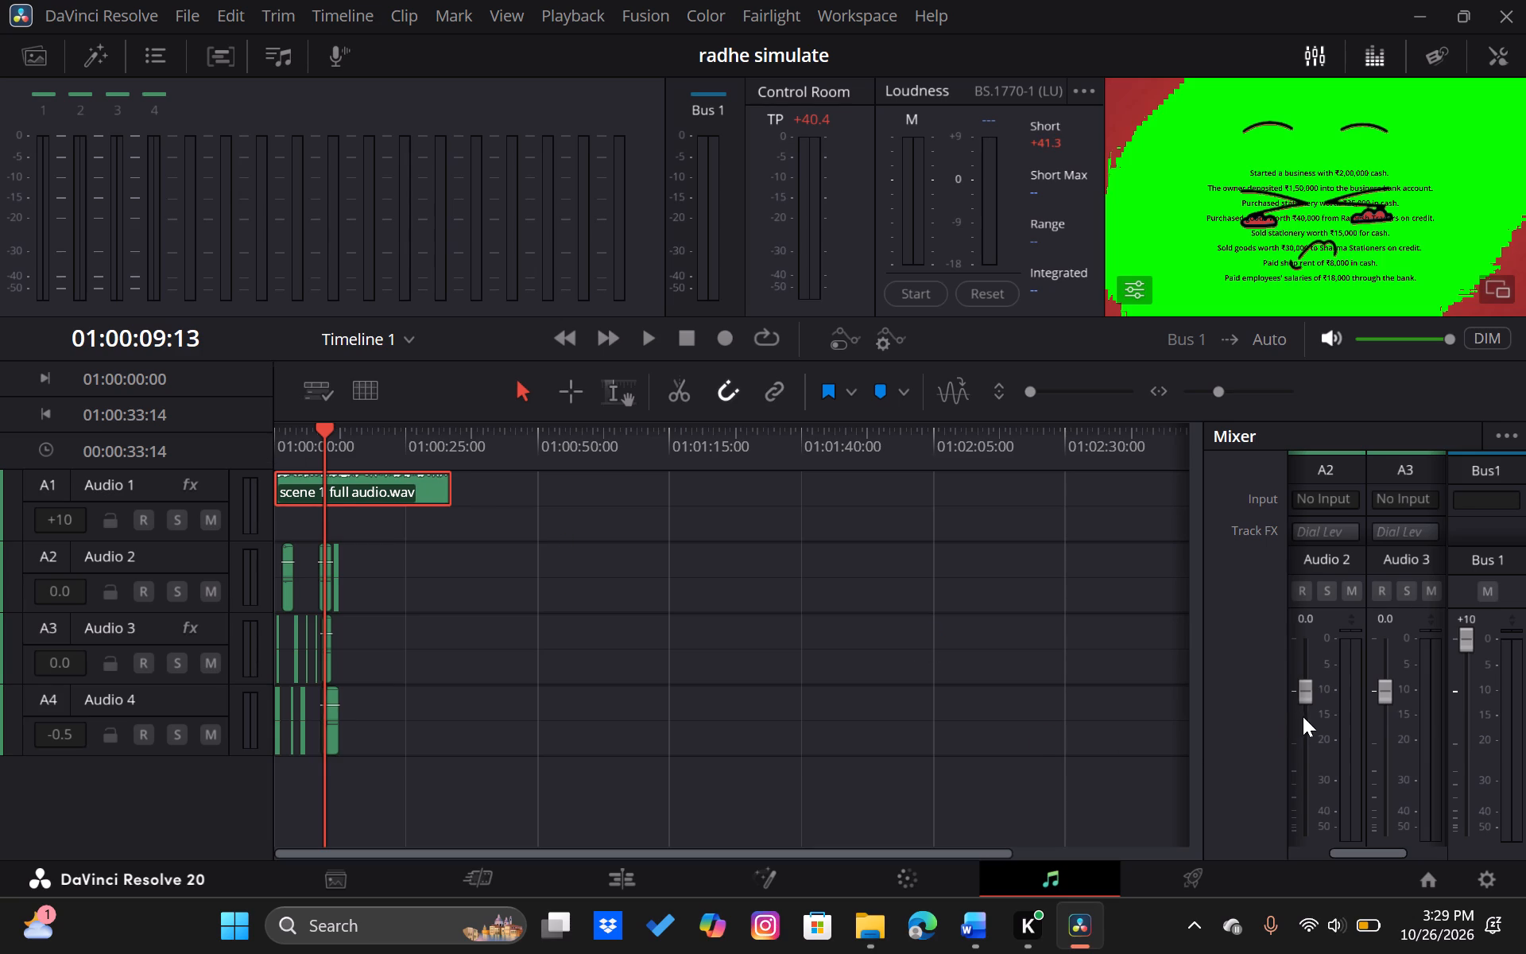
Raise the Audio 2 level in the mixer to +6.5.
{"action": "scroll", "coordinate": [1350, 649], "scroll_direction": "right", "scroll_amount": 2}
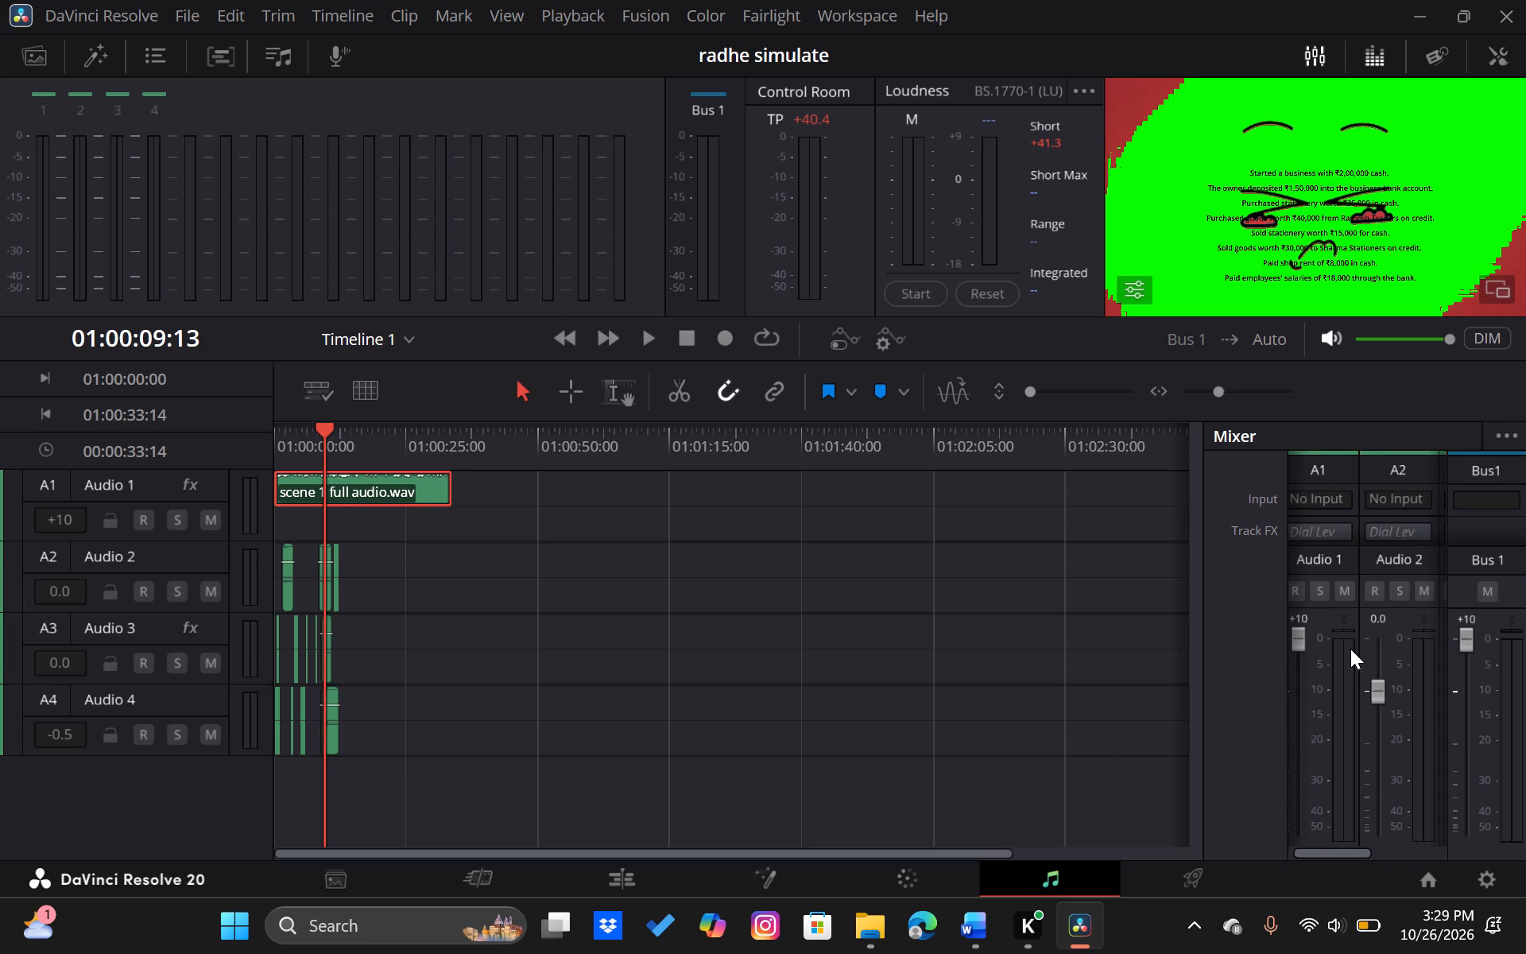
{"action": "left_click_drag", "start_coordinate": [1387, 690], "coordinate": [1390, 658]}
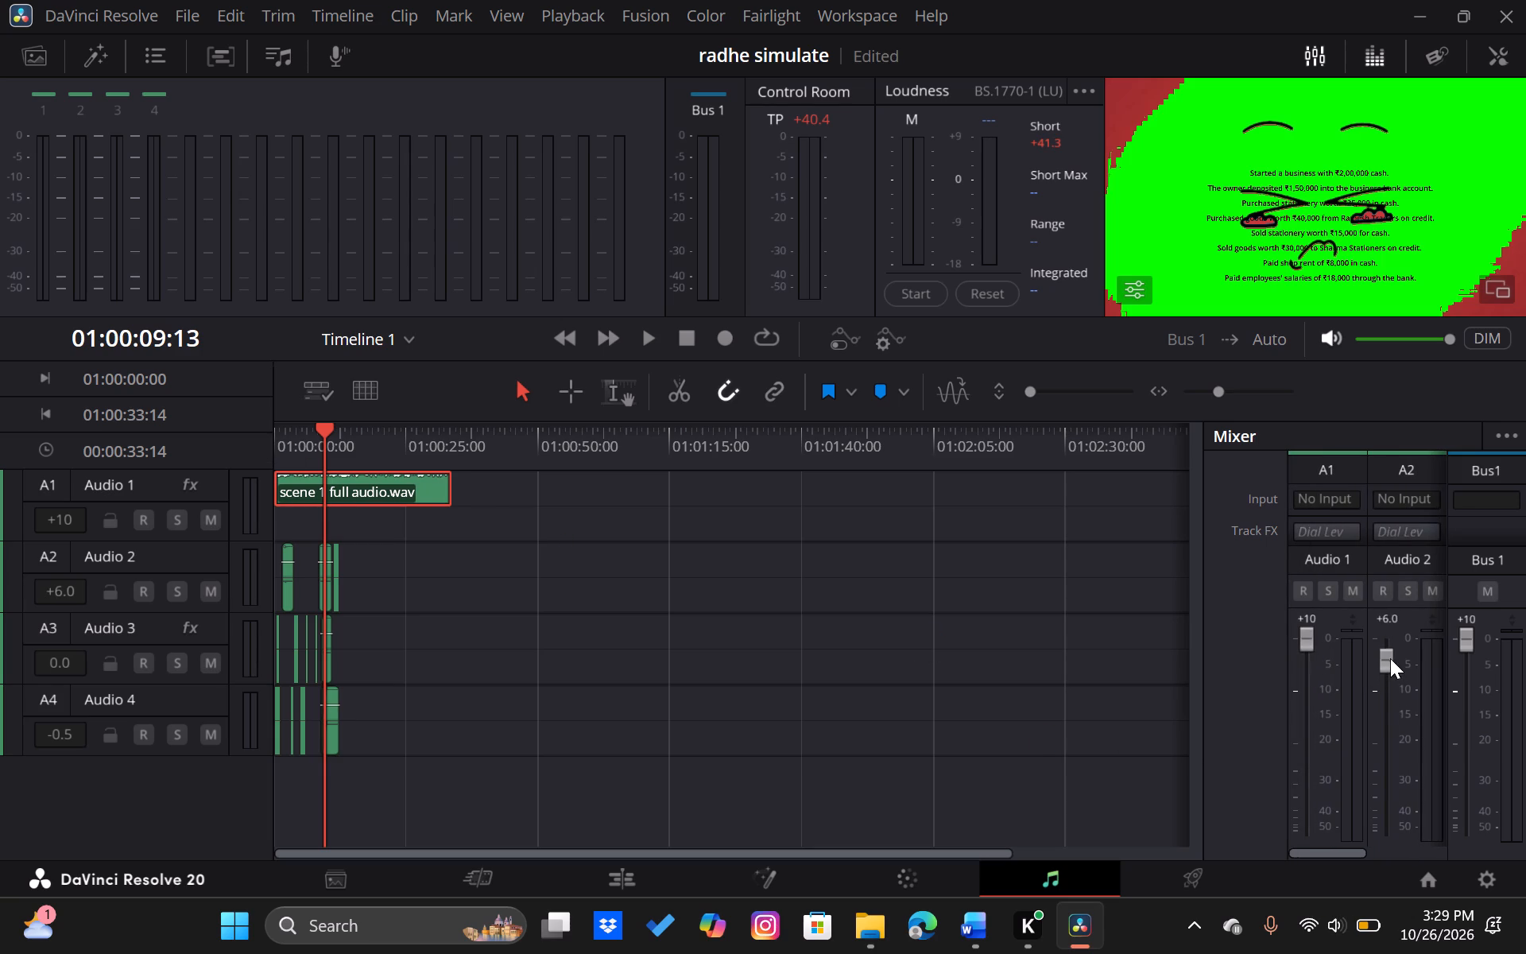
{"action": "left_click_drag", "start_coordinate": [1390, 658], "coordinate": [1390, 657]}
Lower the Audio 1 level in the mixer to +7.9.
{"action": "left_click_drag", "start_coordinate": [1305, 641], "coordinate": [1306, 653]}
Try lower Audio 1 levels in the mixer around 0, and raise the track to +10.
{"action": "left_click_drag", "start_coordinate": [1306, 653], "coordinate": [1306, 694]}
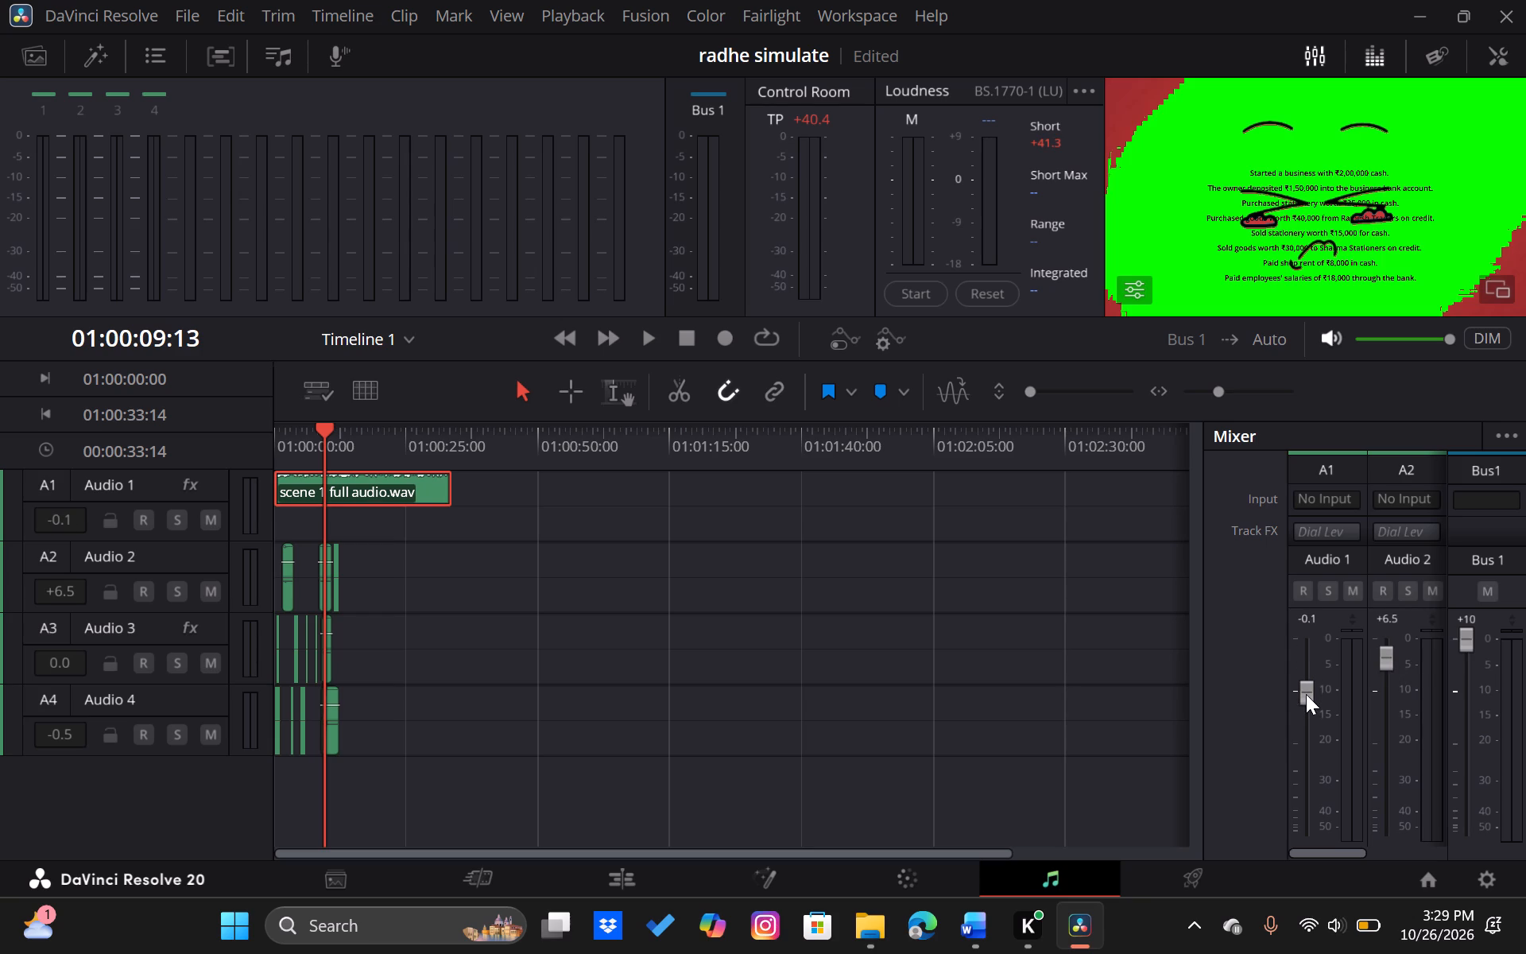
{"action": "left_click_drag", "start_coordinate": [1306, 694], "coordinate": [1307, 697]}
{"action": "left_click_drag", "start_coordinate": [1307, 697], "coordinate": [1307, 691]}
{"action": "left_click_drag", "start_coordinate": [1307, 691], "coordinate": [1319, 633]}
Widen the mixer until the channel strips of all four audio tracks and Bus 1 fit.
{"action": "scroll", "coordinate": [1319, 633], "scroll_direction": "left", "scroll_amount": 1}
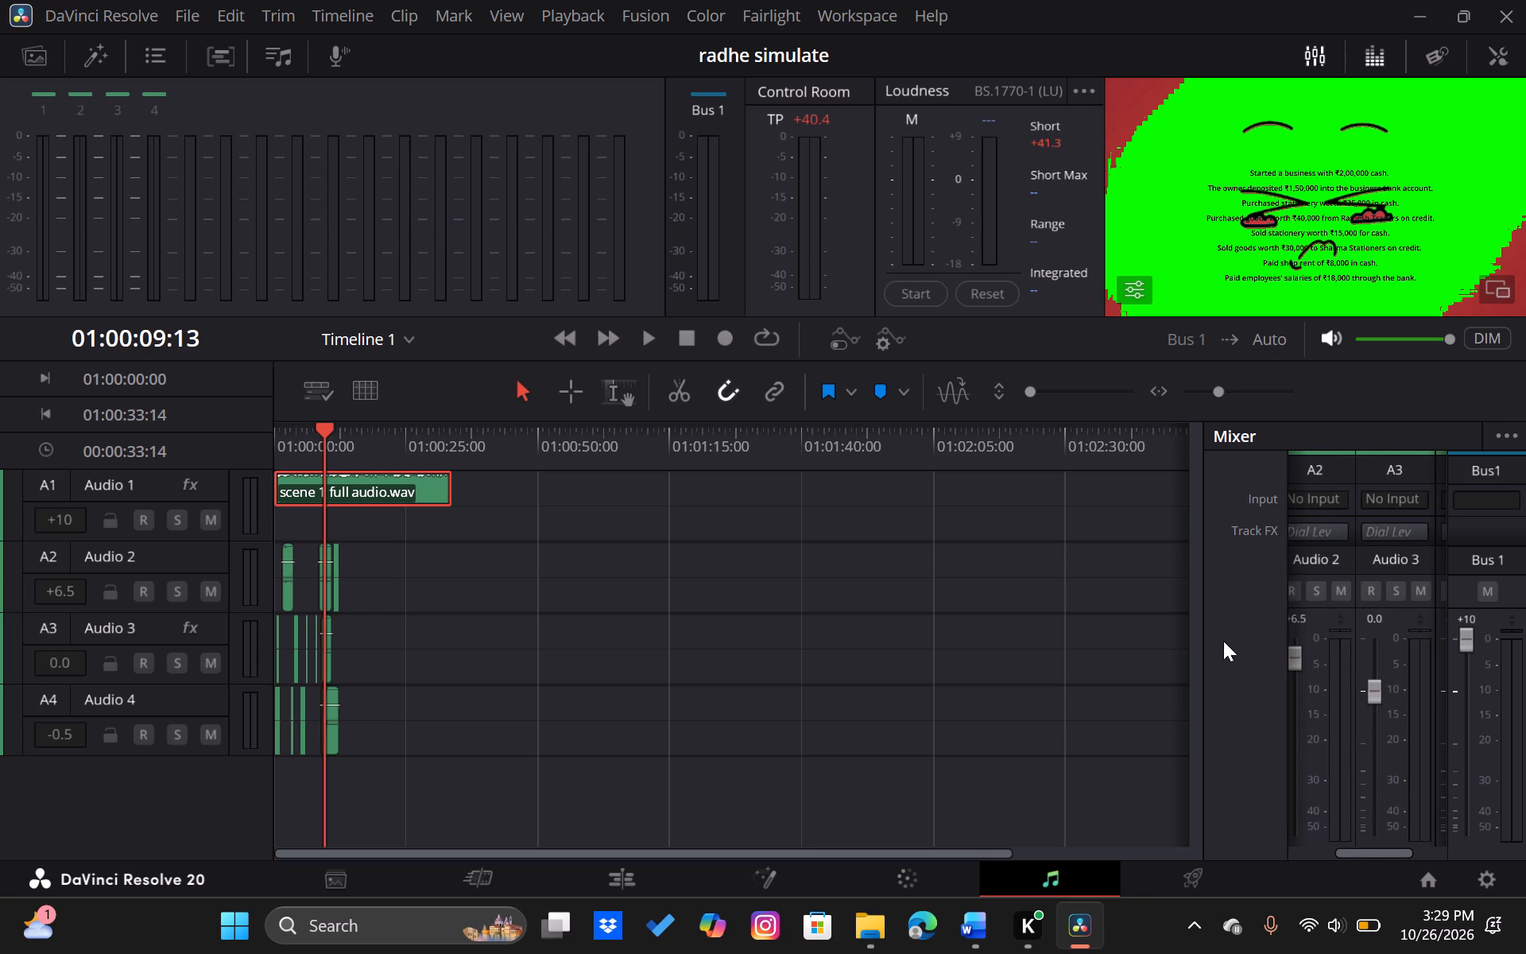
{"action": "left_click_drag", "start_coordinate": [1202, 648], "coordinate": [1006, 669]}
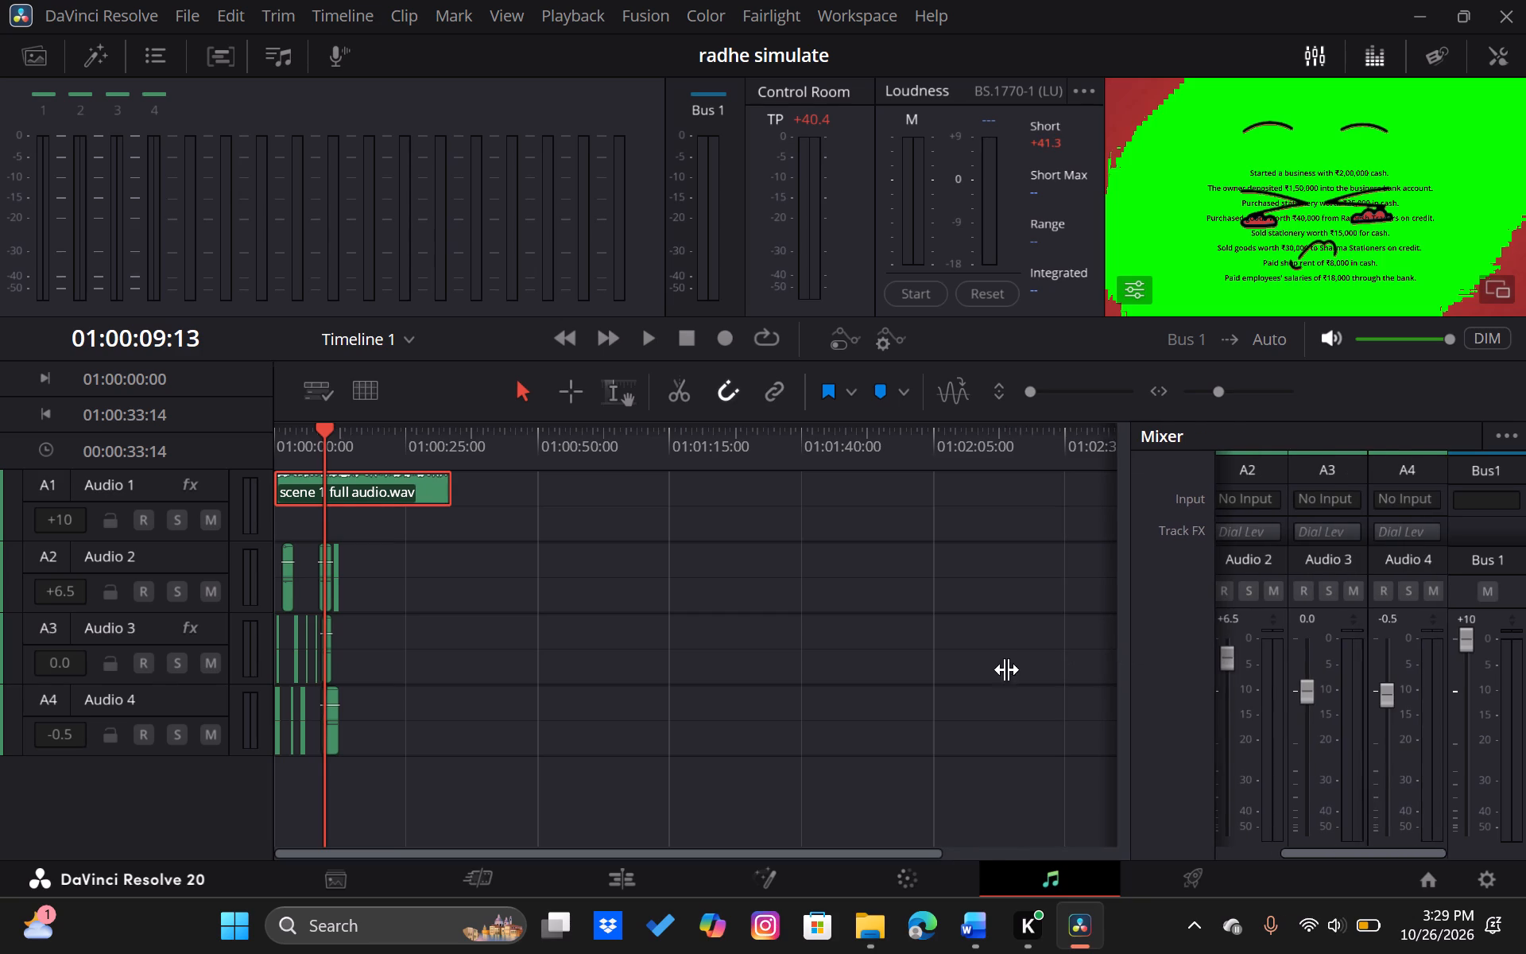
{"action": "left_click_drag", "start_coordinate": [1006, 669], "coordinate": [787, 719]}
{"action": "scroll", "coordinate": [1303, 654], "scroll_direction": "right", "scroll_amount": 1}
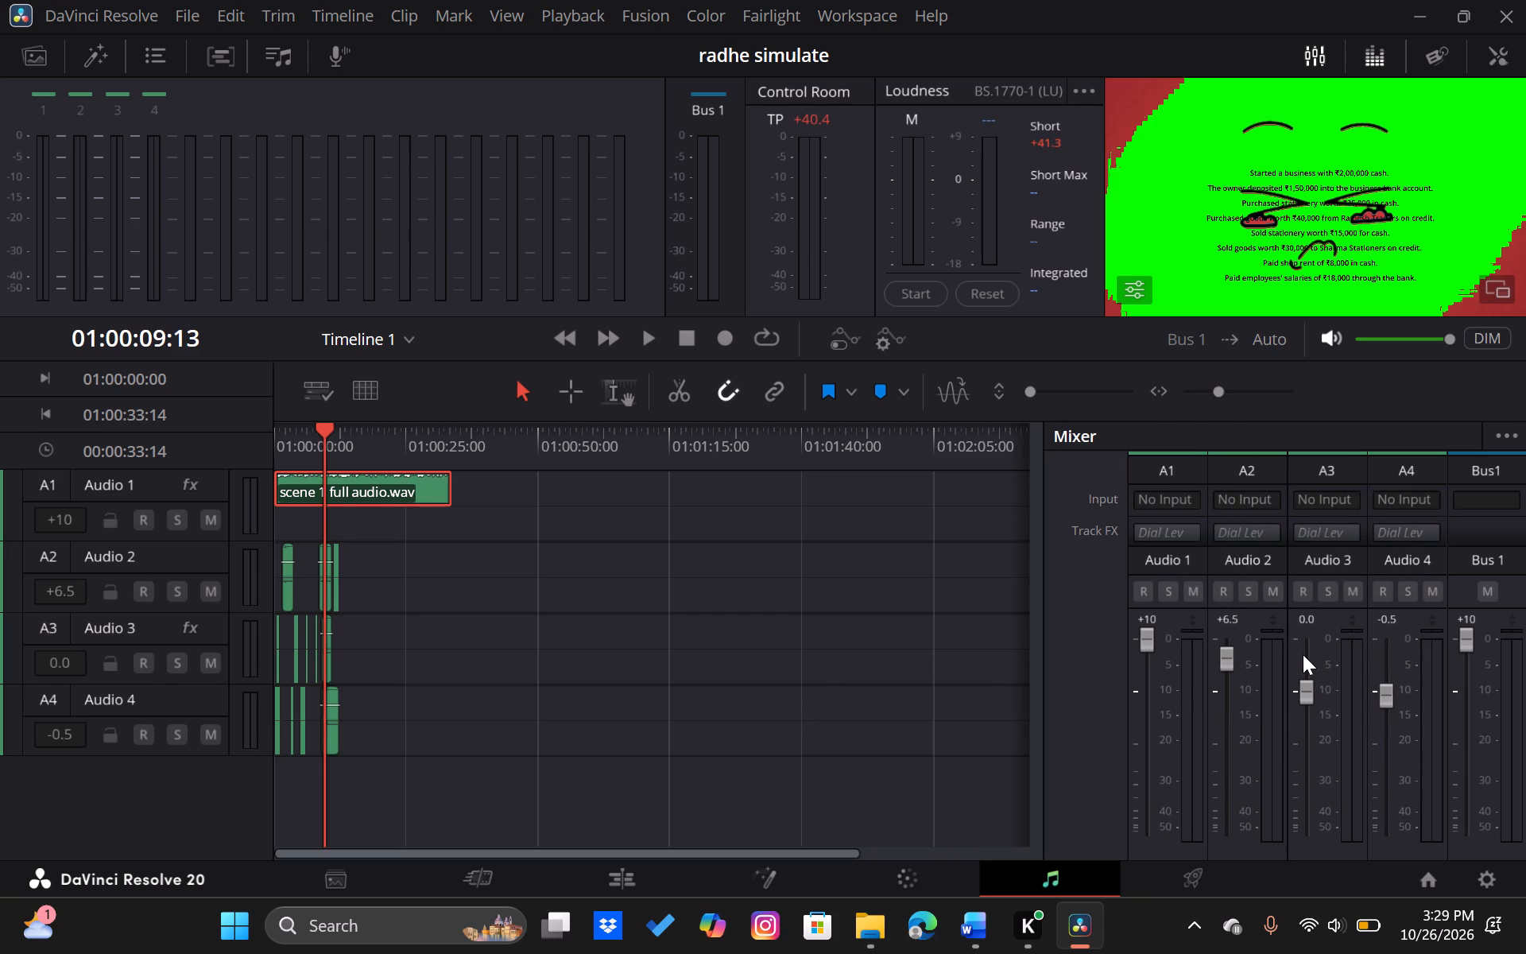
Solo Audio 1, lower its level to +1.4 while playing from 01:00:09:13, and clear the solo.
{"action": "left_click", "coordinate": [1168, 593]}
{"action": "key", "text": "space"}
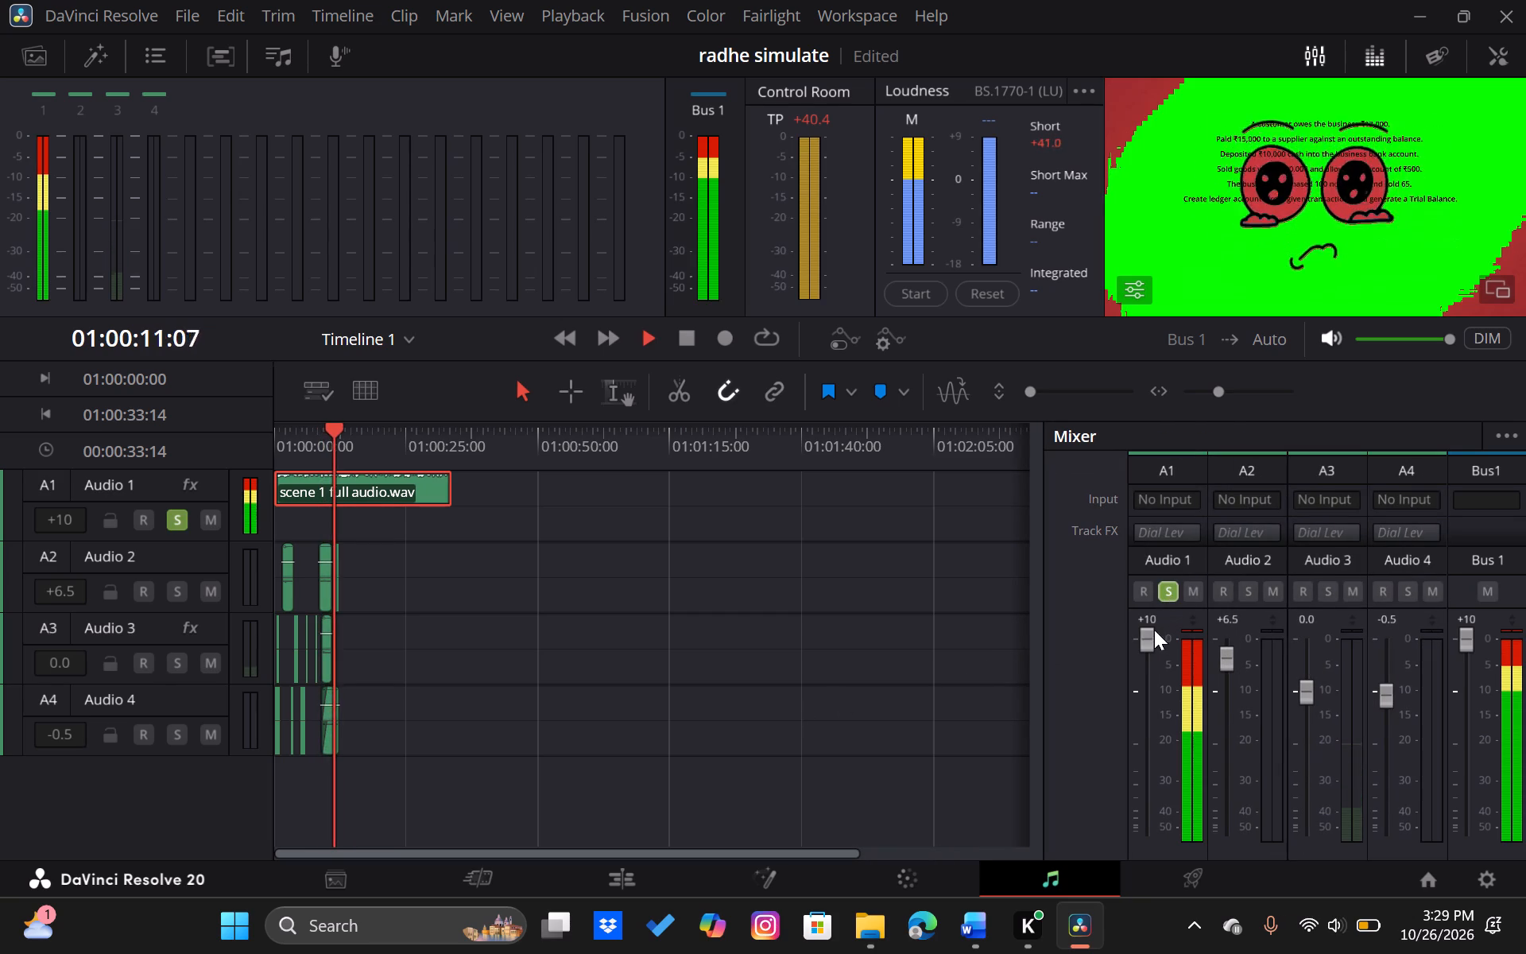
{"action": "left_click_drag", "start_coordinate": [1148, 641], "coordinate": [1146, 685]}
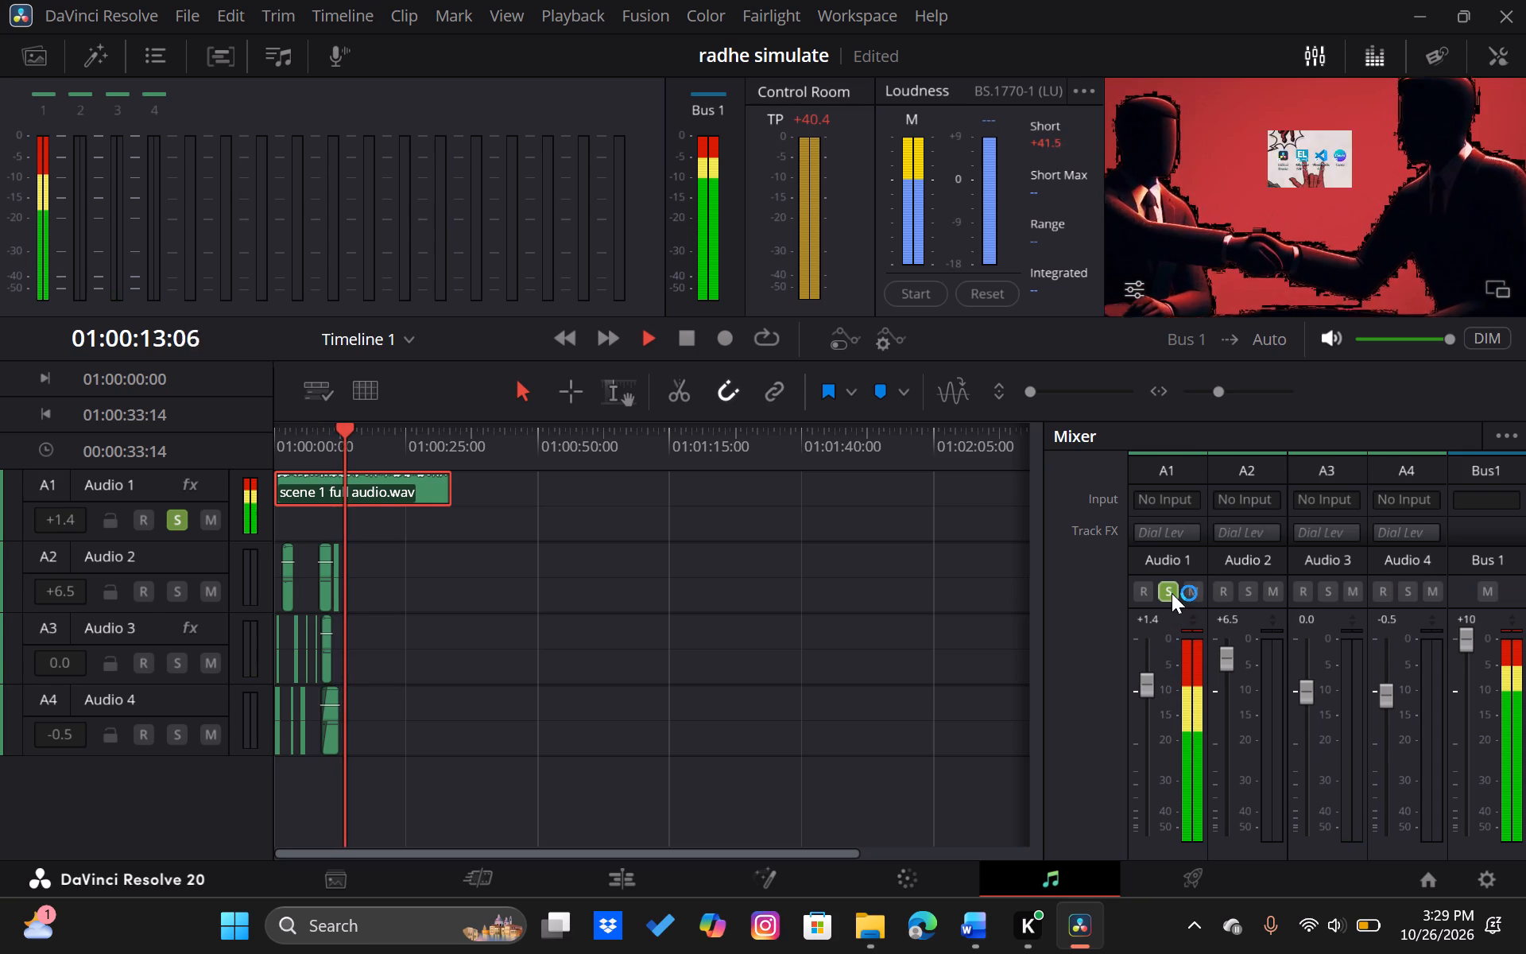
{"action": "left_click", "coordinate": [1171, 591]}
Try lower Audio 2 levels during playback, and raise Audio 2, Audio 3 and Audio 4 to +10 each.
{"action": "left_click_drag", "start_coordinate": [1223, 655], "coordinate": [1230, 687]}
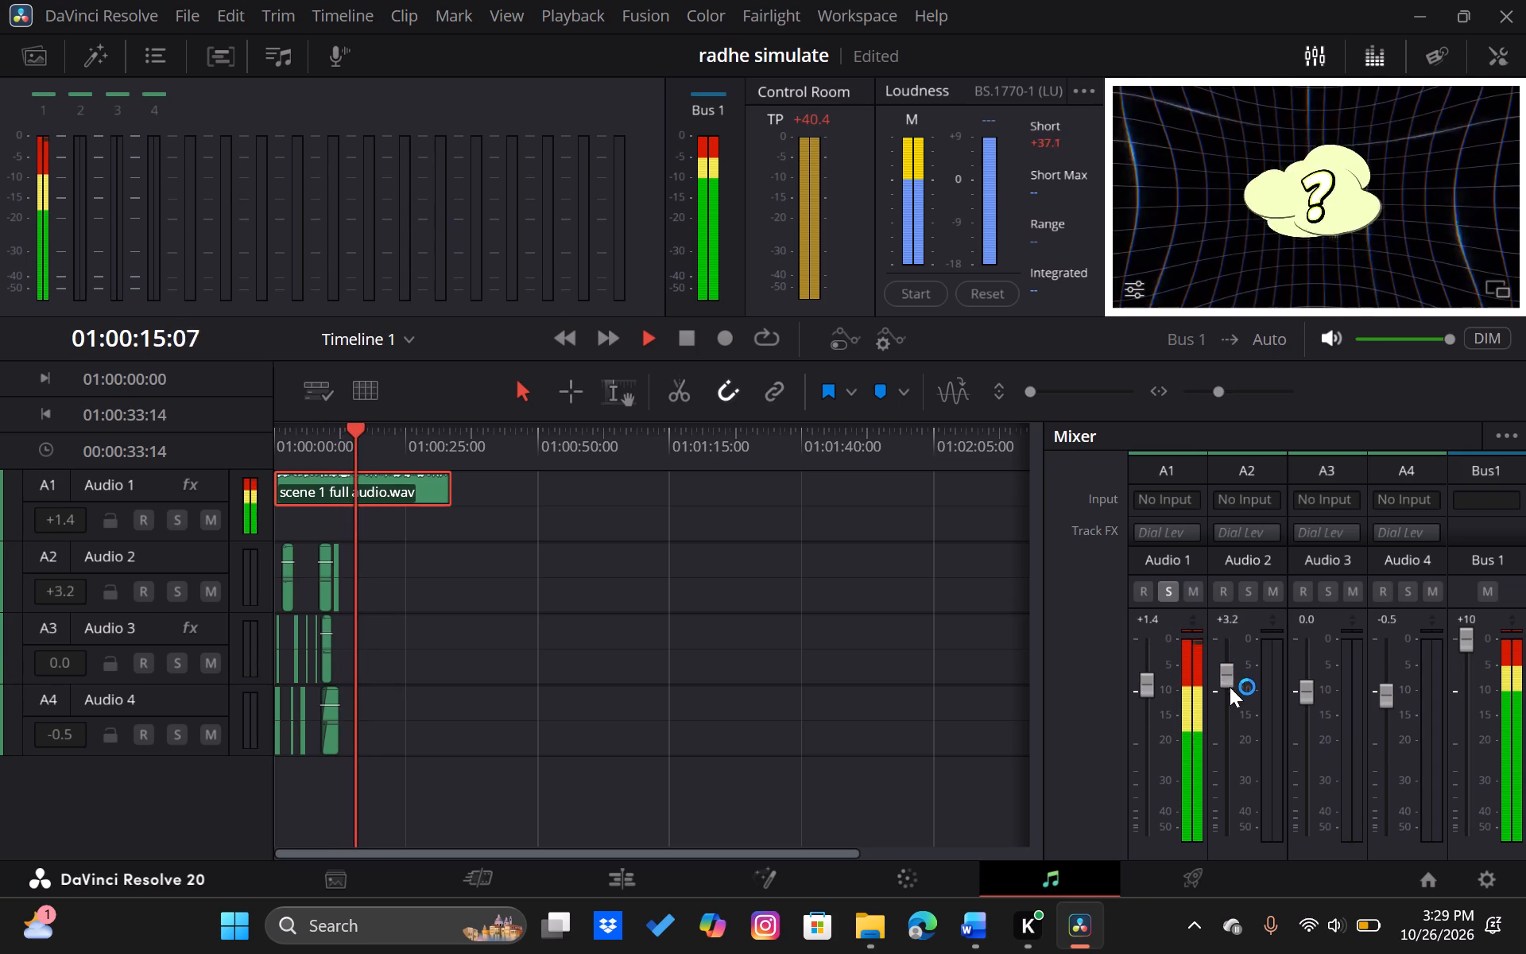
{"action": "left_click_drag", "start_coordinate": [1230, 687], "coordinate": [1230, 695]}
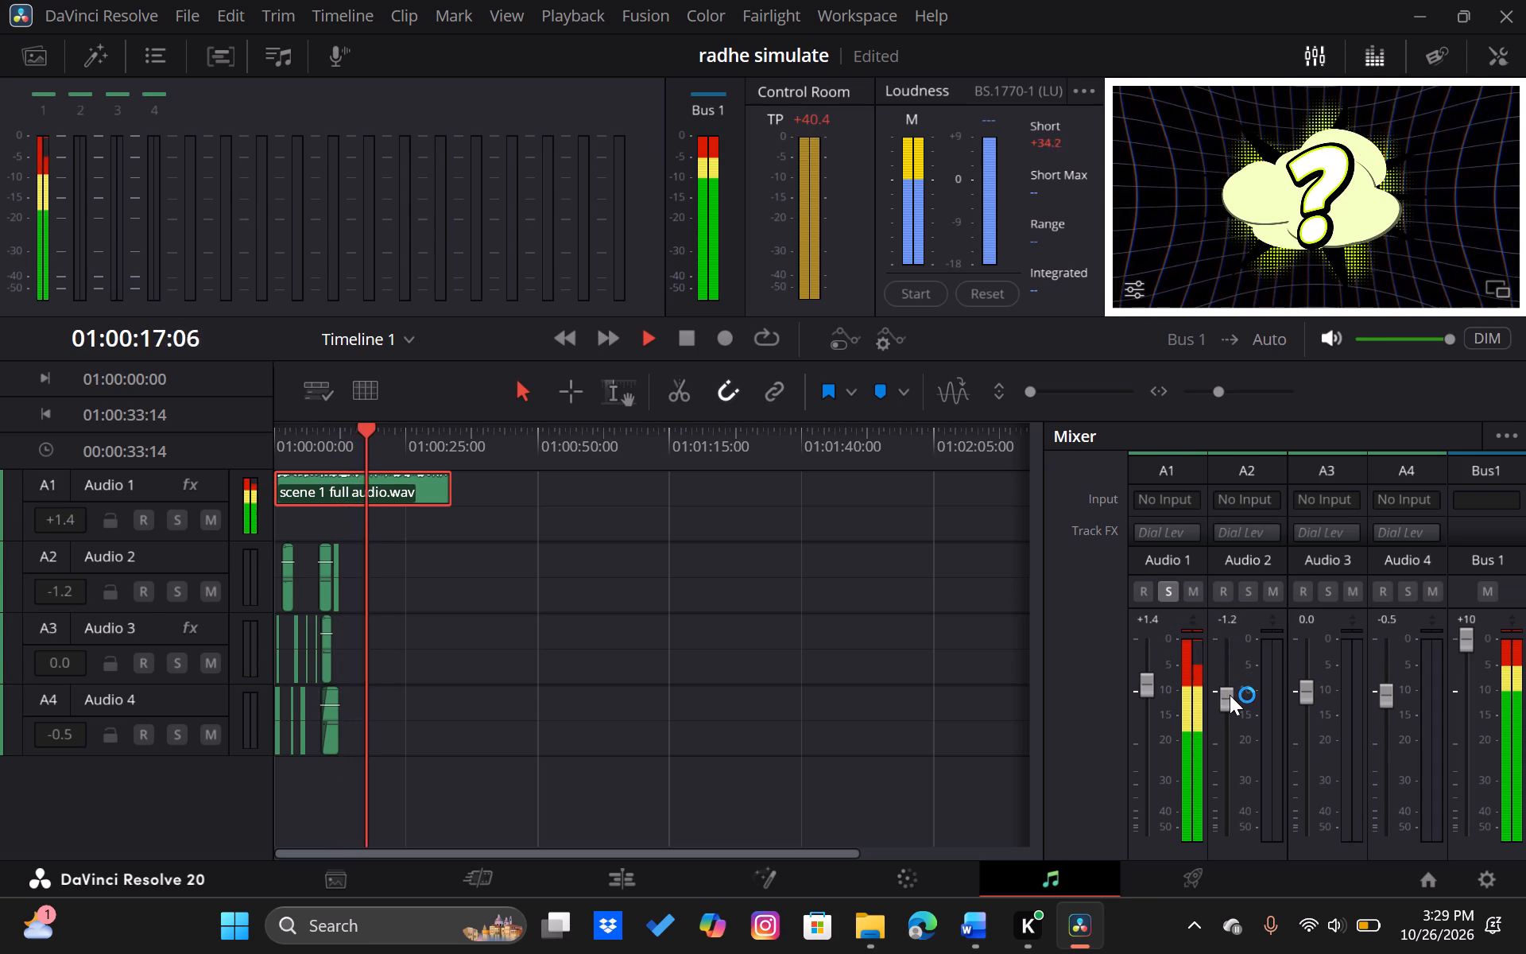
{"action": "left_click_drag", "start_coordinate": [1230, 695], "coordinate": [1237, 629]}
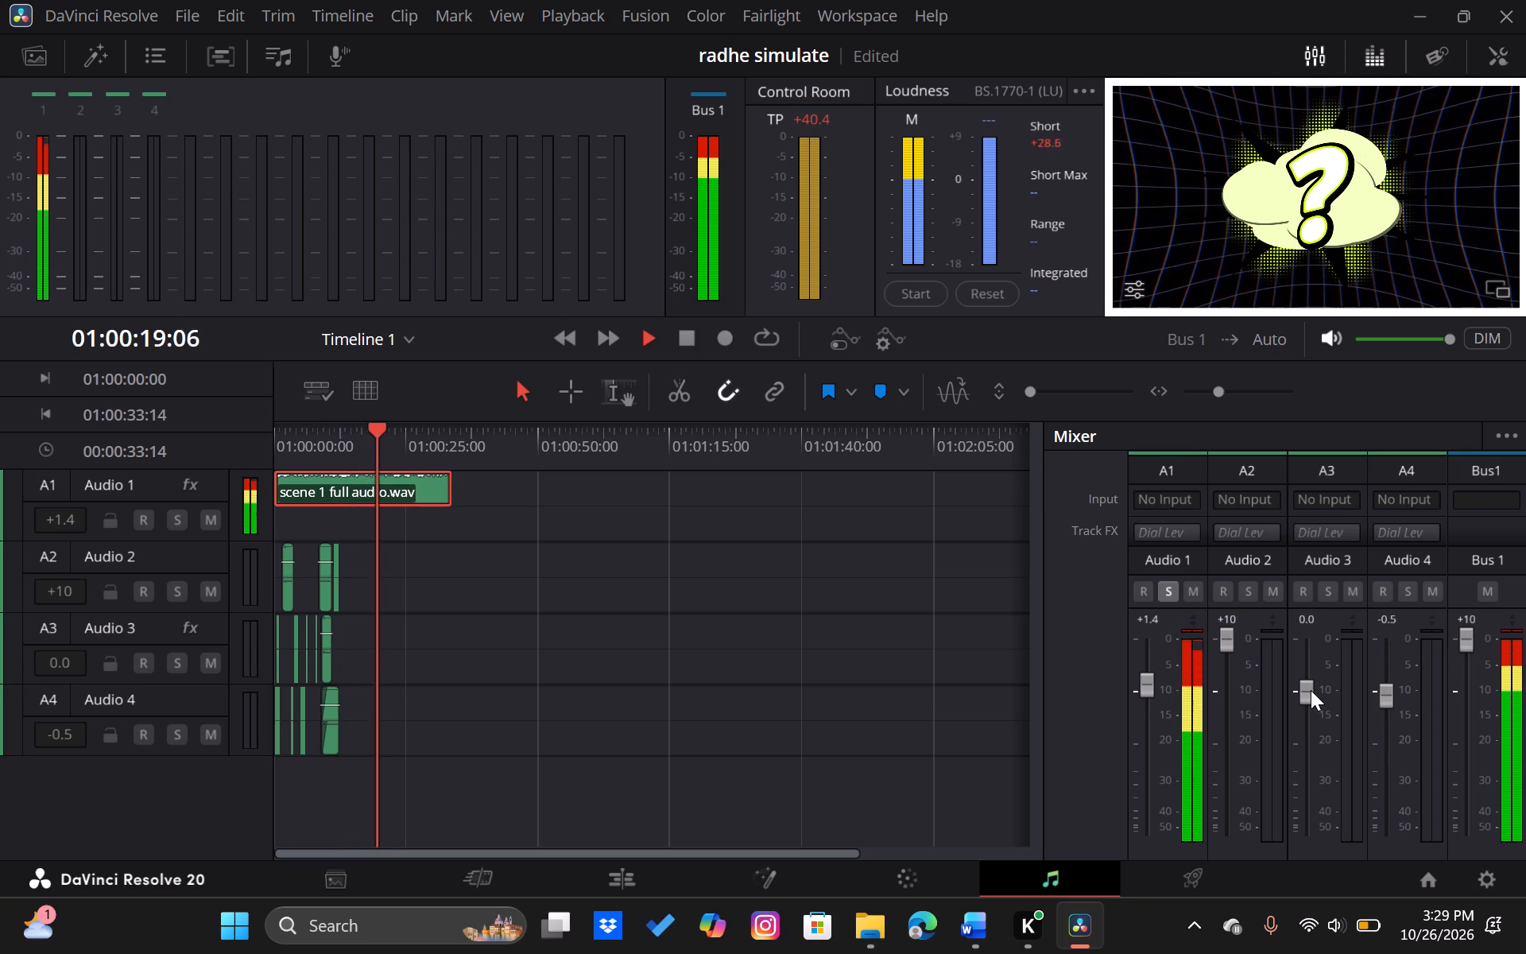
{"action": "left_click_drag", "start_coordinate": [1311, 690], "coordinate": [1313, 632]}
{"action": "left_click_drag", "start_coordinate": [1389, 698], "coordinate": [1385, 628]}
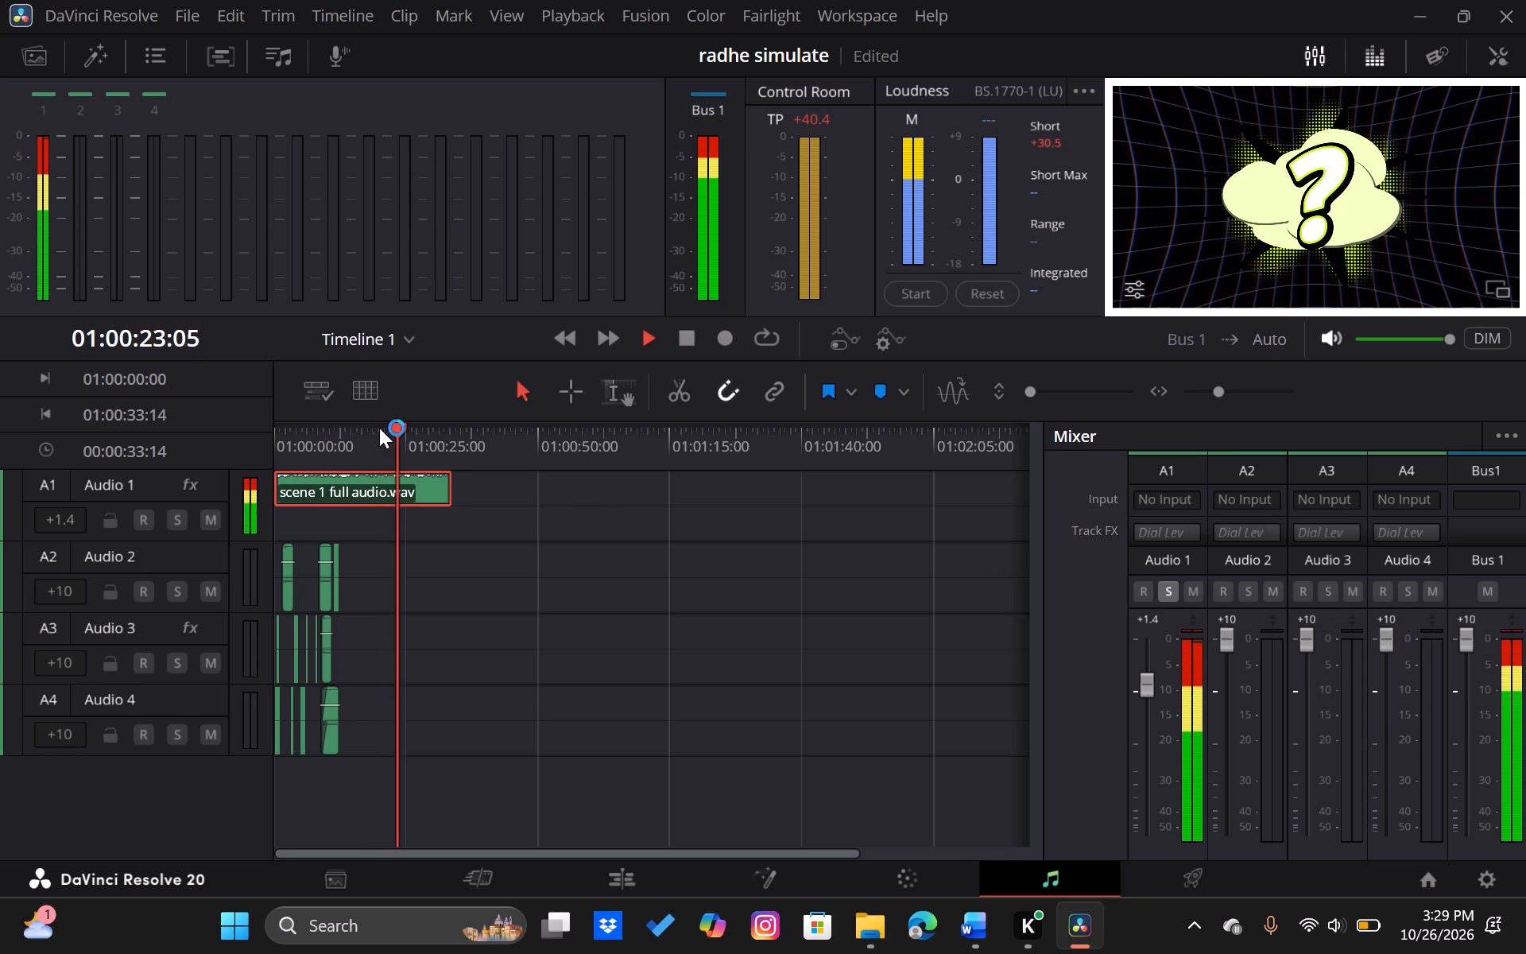
Replay from the timeline start and lower Audio 2 to +7.9, Audio 3 to +6.9, Audio 4 to +5.8 and Bus 1 to +7.2.
{"action": "left_click_drag", "start_coordinate": [396, 428], "coordinate": [265, 438]}
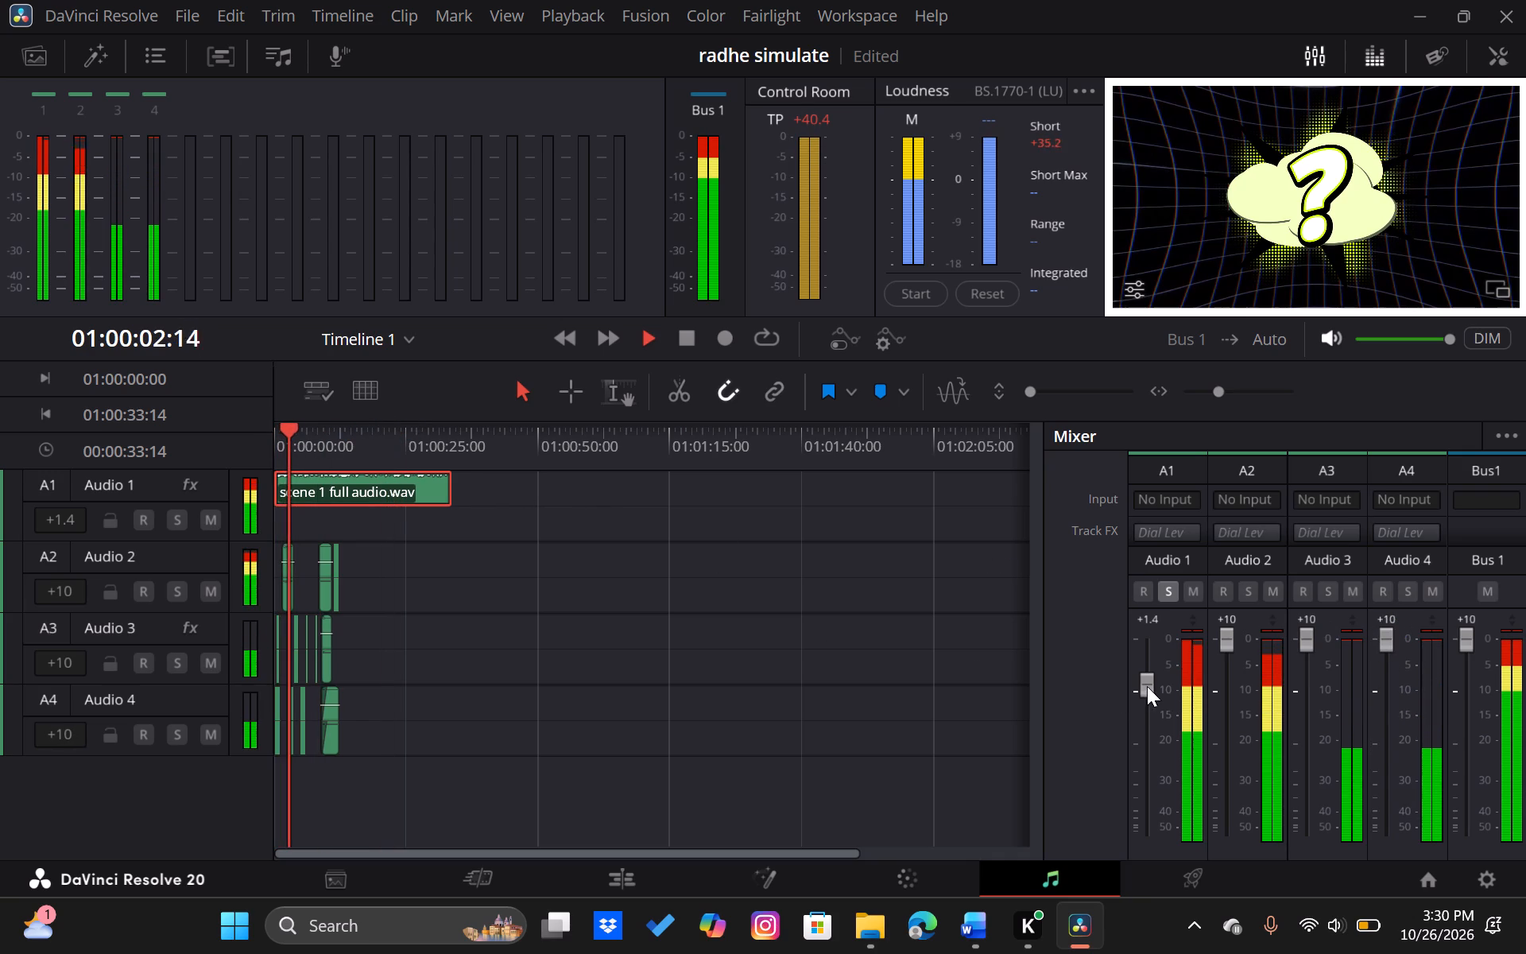
{"action": "left_click_drag", "start_coordinate": [1227, 638], "coordinate": [1227, 650]}
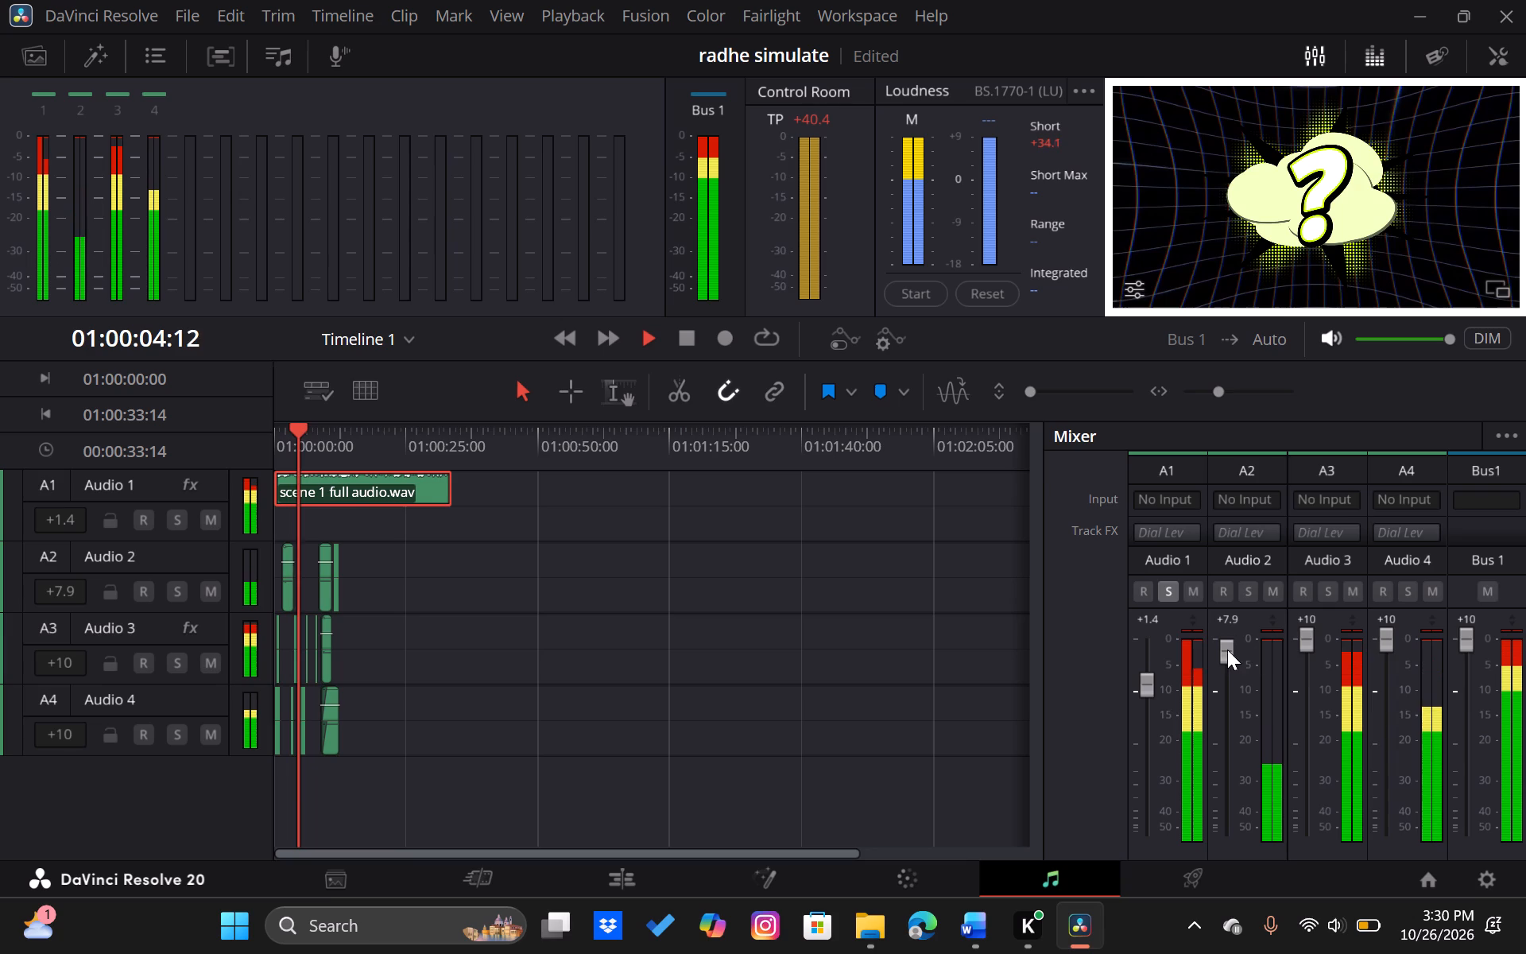
{"action": "left_click_drag", "start_coordinate": [1307, 636], "coordinate": [1307, 653]}
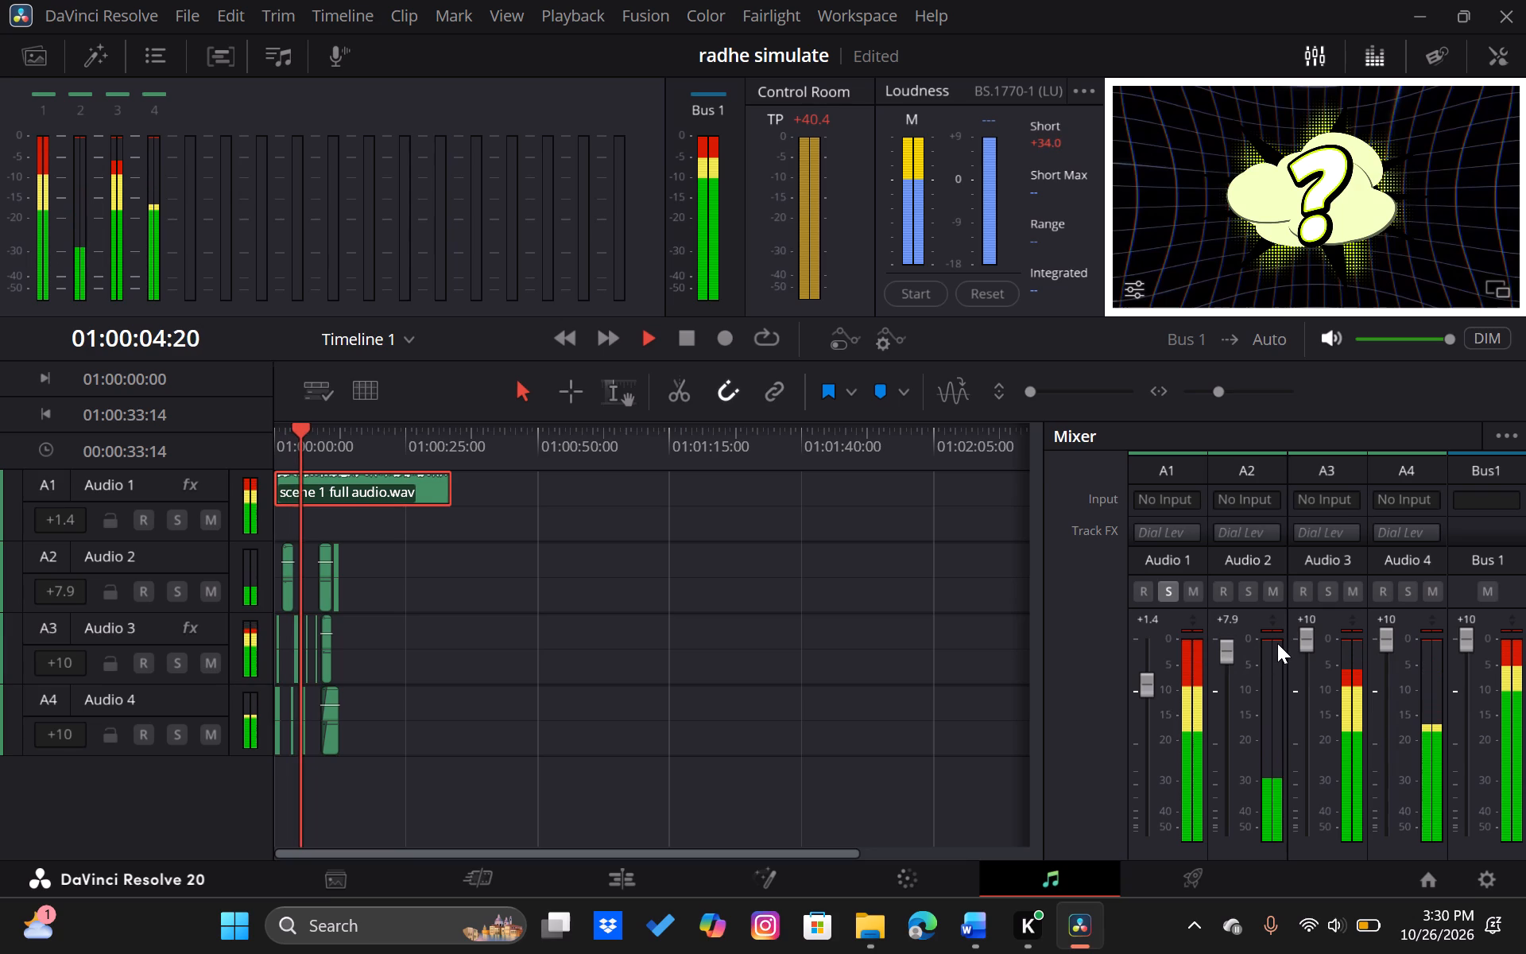
{"action": "left_click_drag", "start_coordinate": [1389, 635], "coordinate": [1390, 658]}
{"action": "left_click_drag", "start_coordinate": [1466, 642], "coordinate": [1463, 643]}
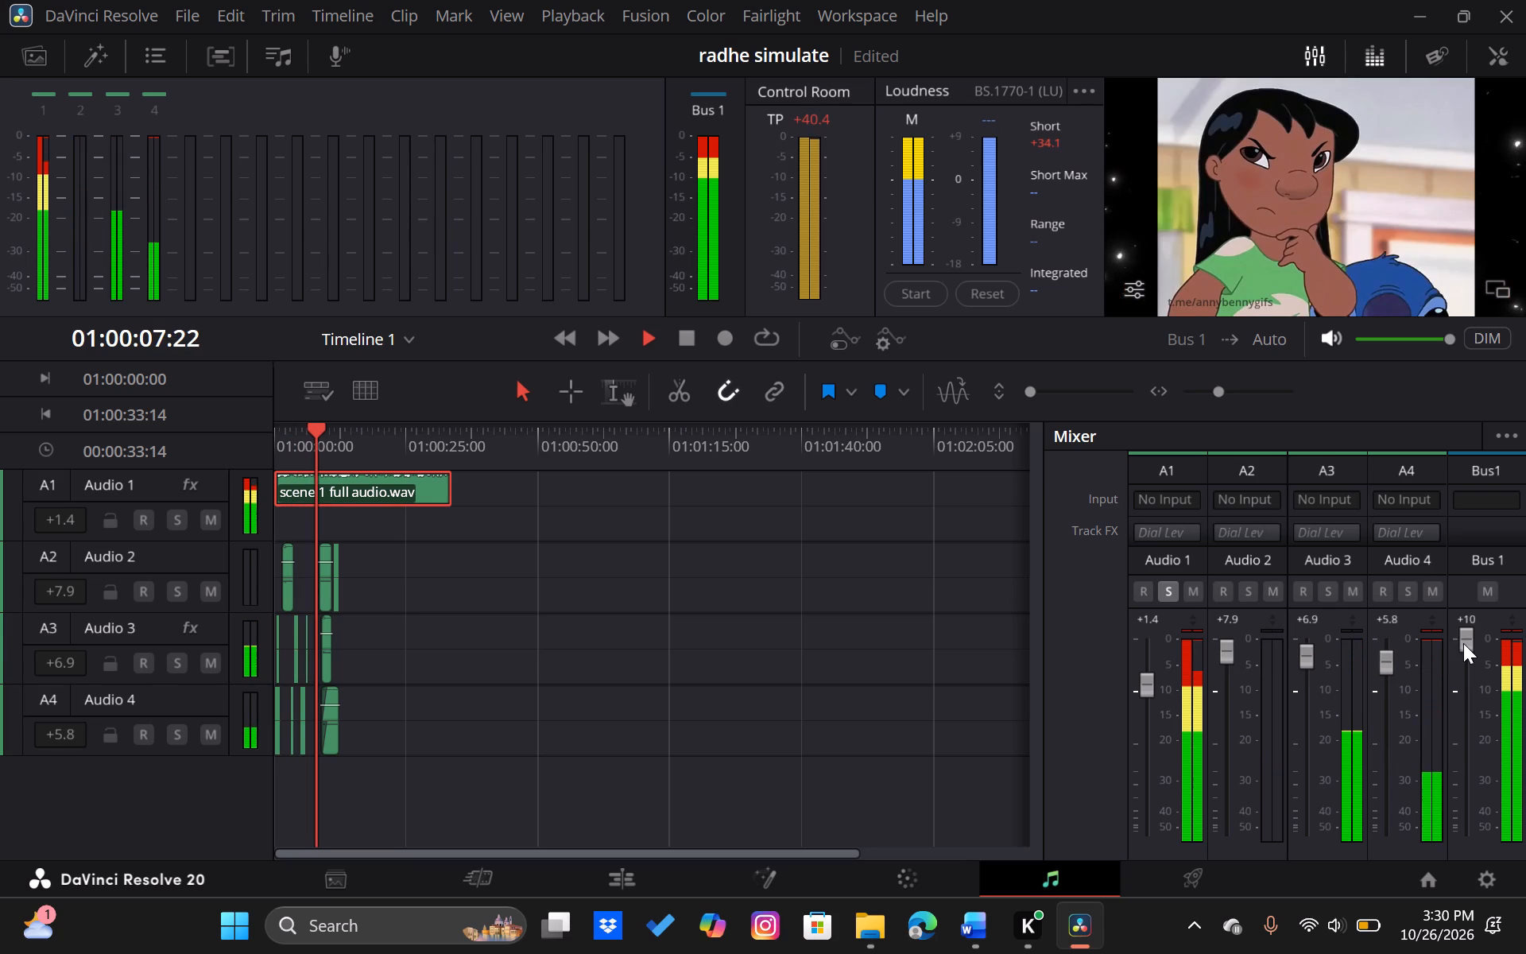
{"action": "left_click_drag", "start_coordinate": [1463, 643], "coordinate": [1470, 657]}
Move the playhead back near the timeline start and stop playback at 01:00:00:21.
{"action": "scroll", "coordinate": [1432, 687], "scroll_direction": "left", "scroll_amount": 2}
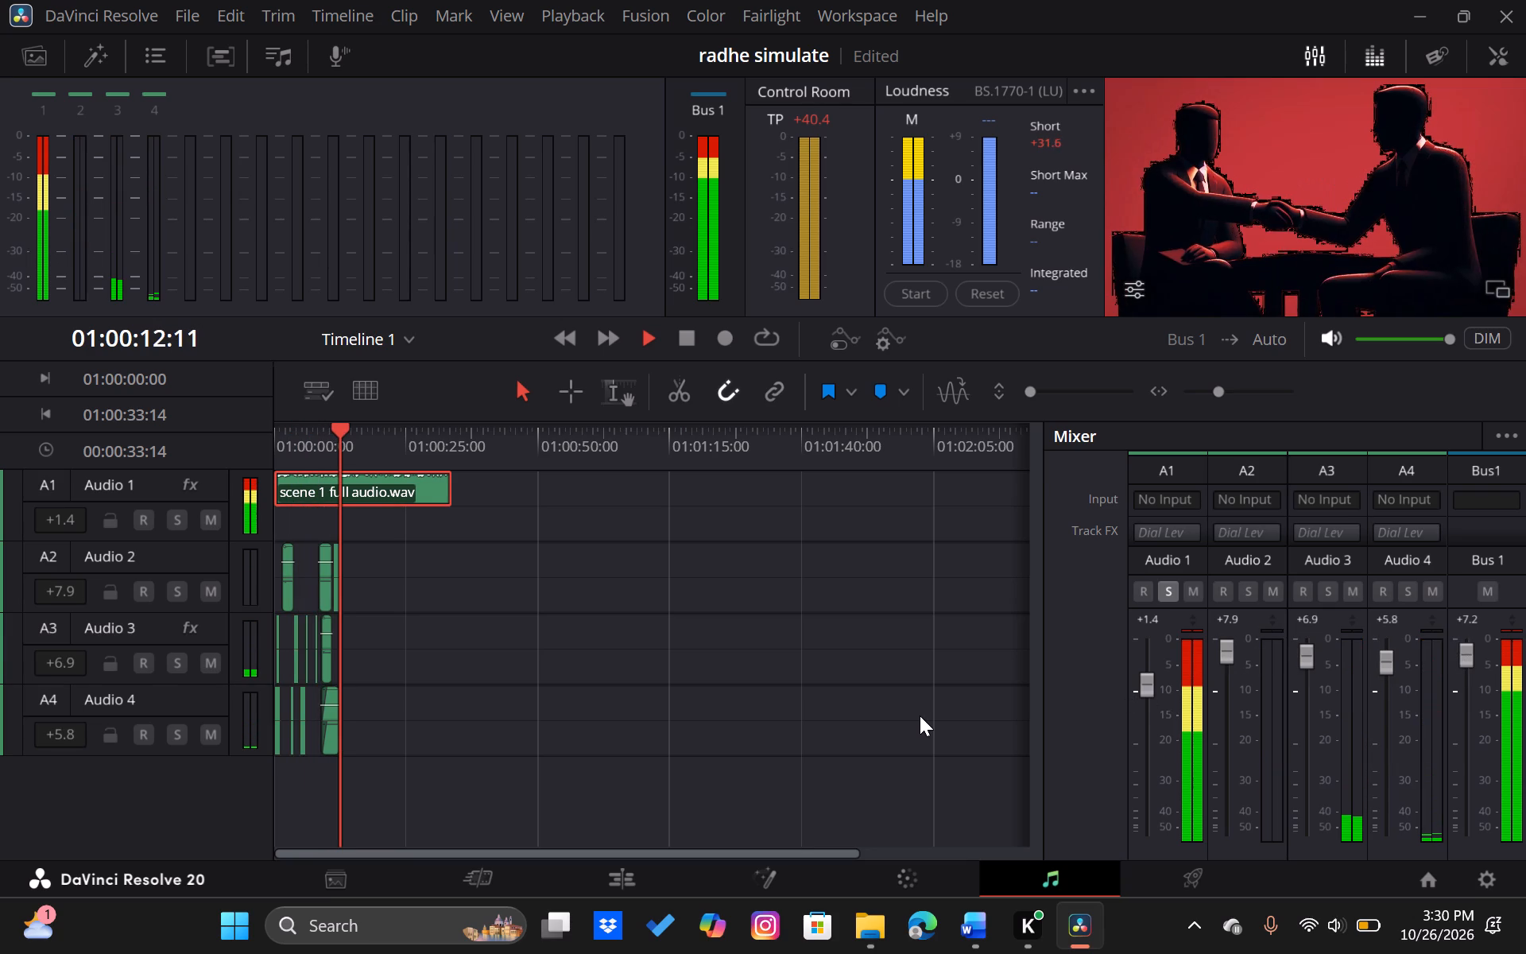
{"action": "left_click_drag", "start_coordinate": [348, 433], "coordinate": [285, 448]}
{"action": "key", "text": "space"}
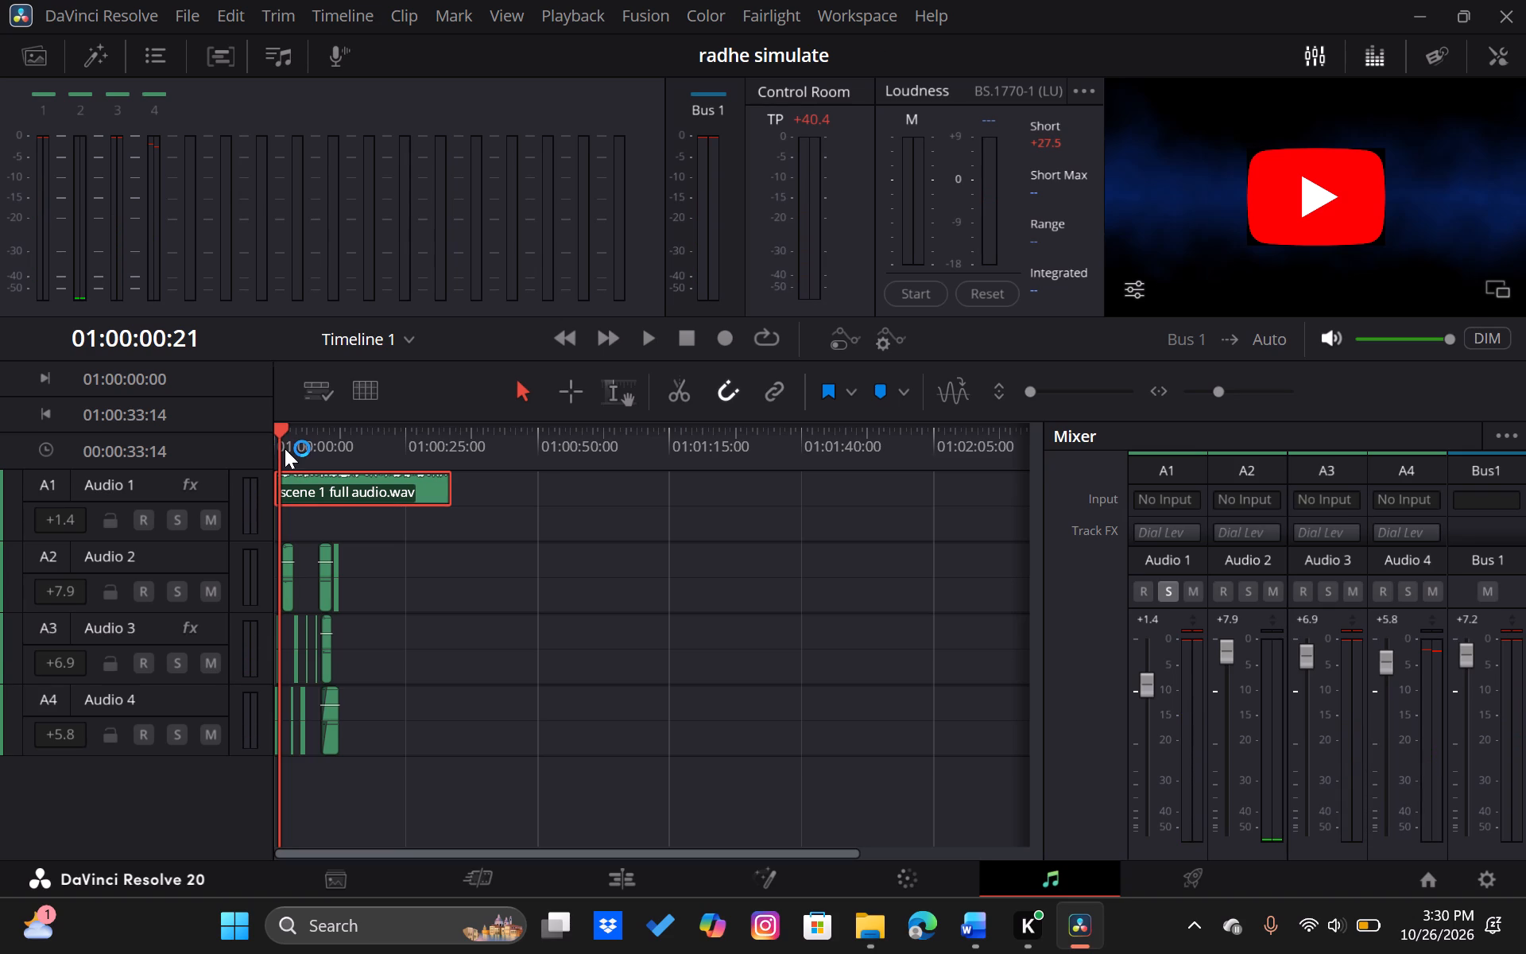
Reset the mixer's bus order and play the mix up to 01:00:02:15.
{"action": "left_click", "coordinate": [1319, 59]}
{"action": "left_click", "coordinate": [1319, 59]}
{"action": "left_click", "coordinate": [1507, 437]}
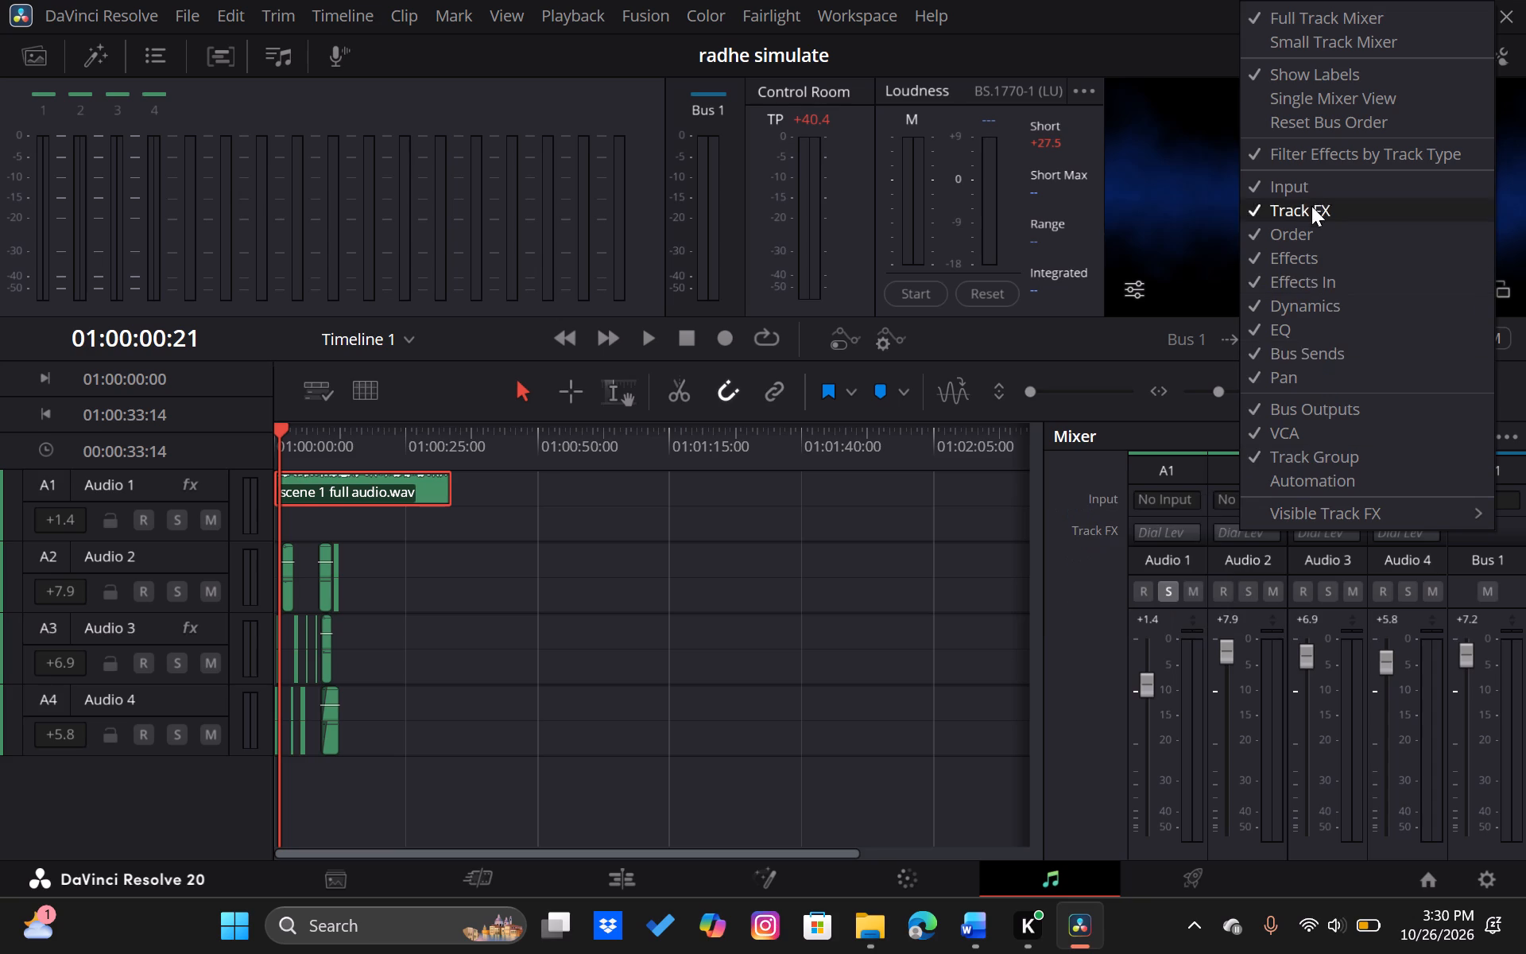
{"action": "left_click", "coordinate": [1330, 128]}
{"action": "key", "text": "space"}
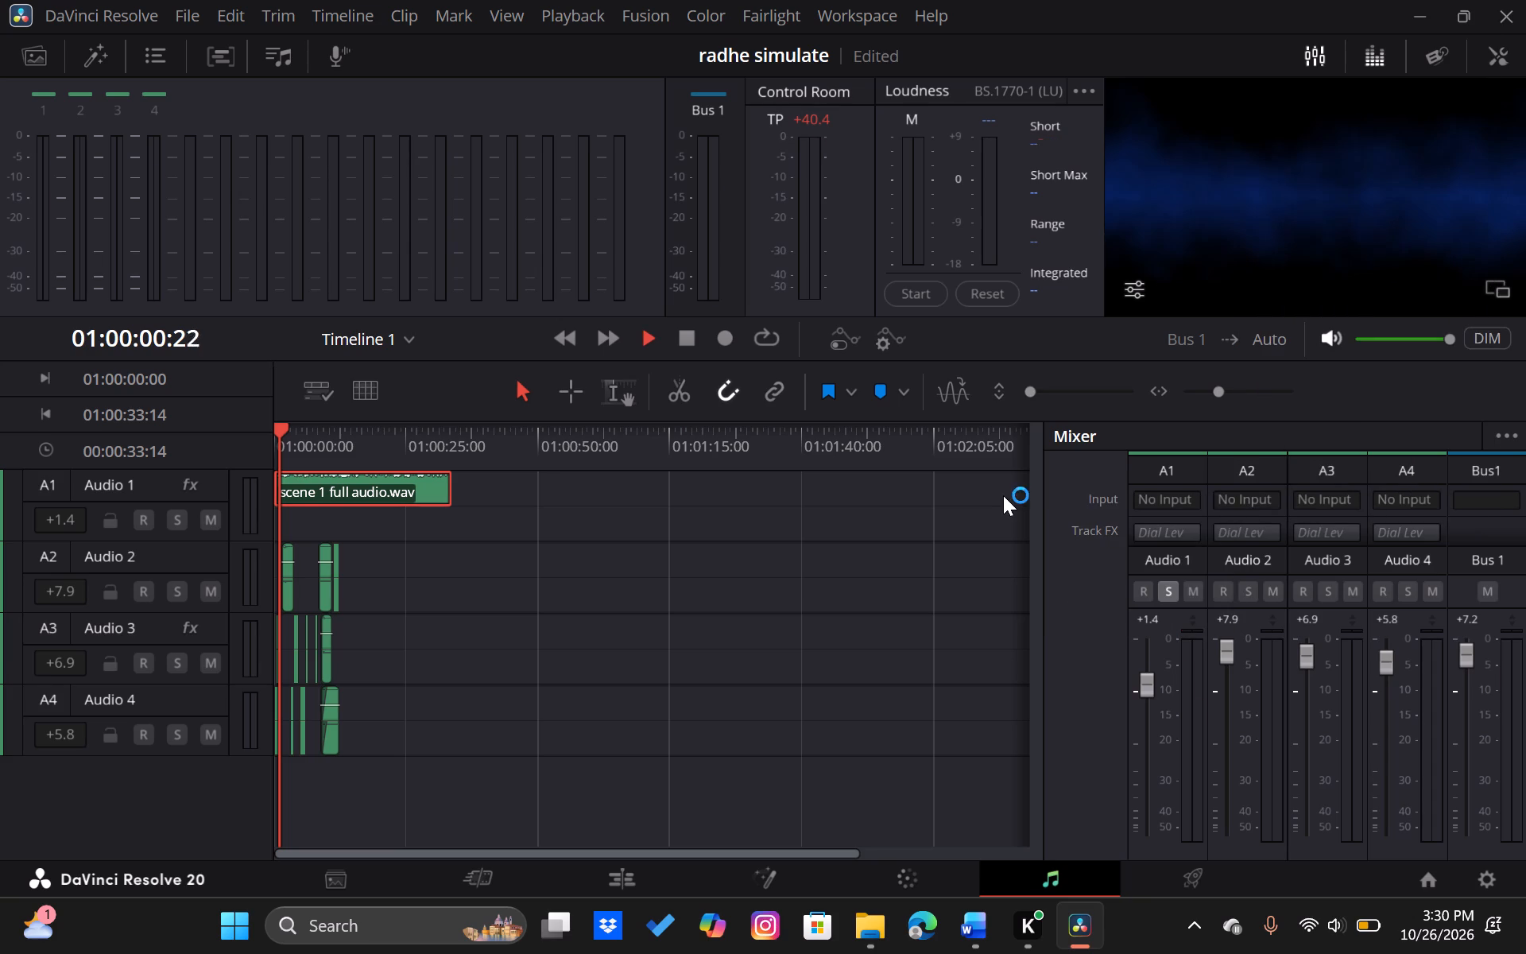
{"action": "key", "text": "space"}
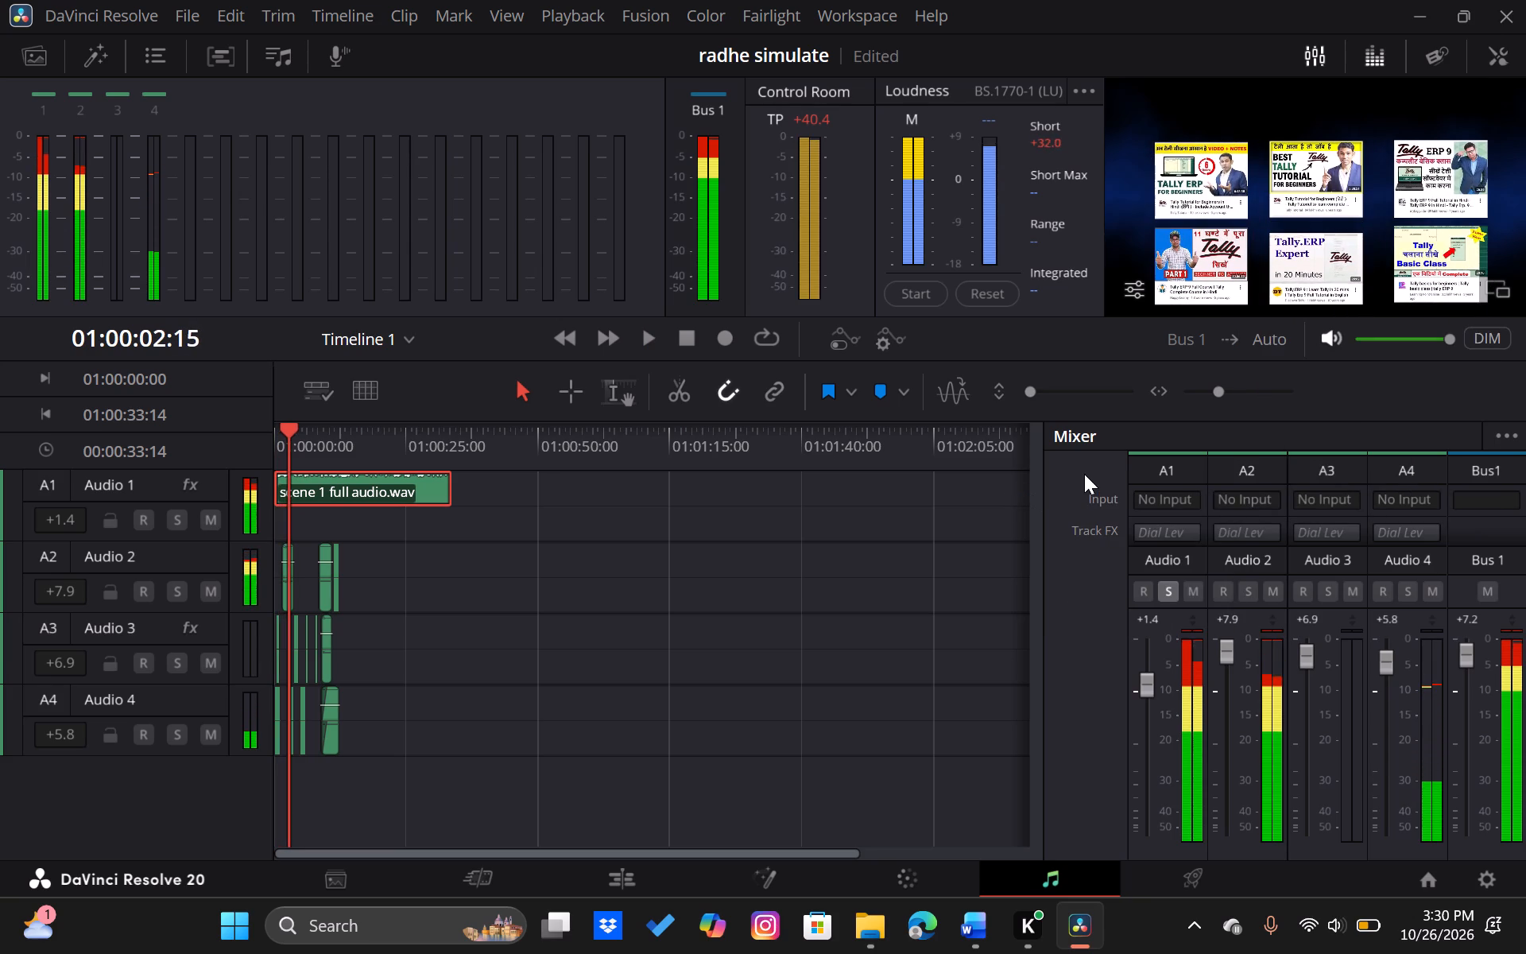
Turn off the mixer's Filter Effects by Track Type option and play the mix on to 01:00:05:09.
{"action": "left_click", "coordinate": [1508, 436]}
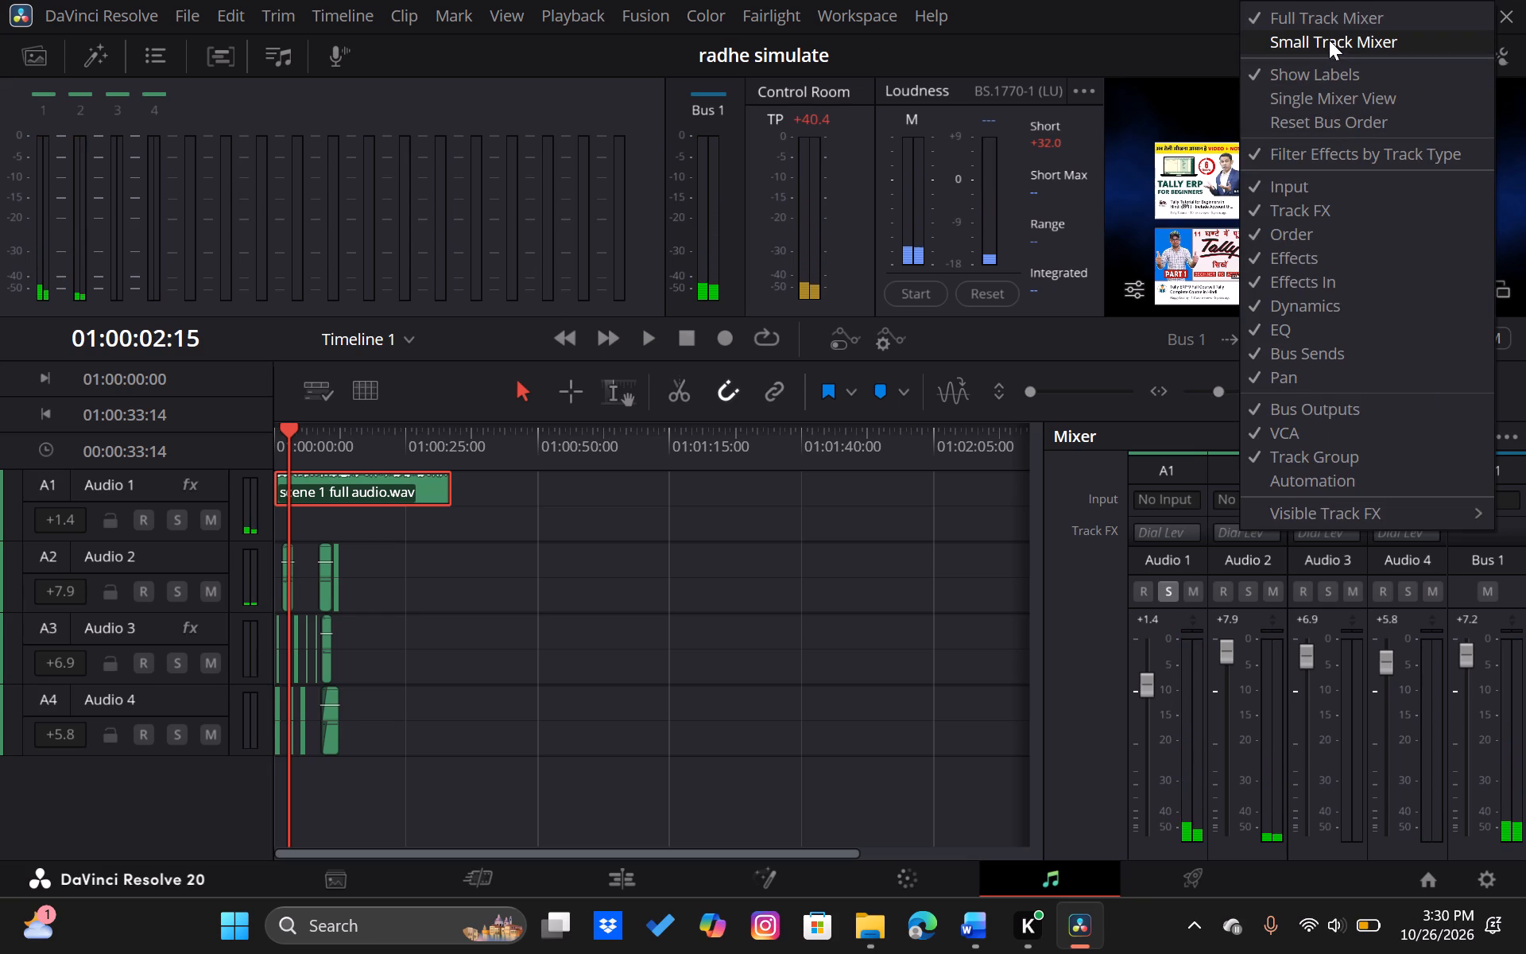
{"action": "left_click", "coordinate": [1318, 160]}
{"action": "key", "text": "space"}
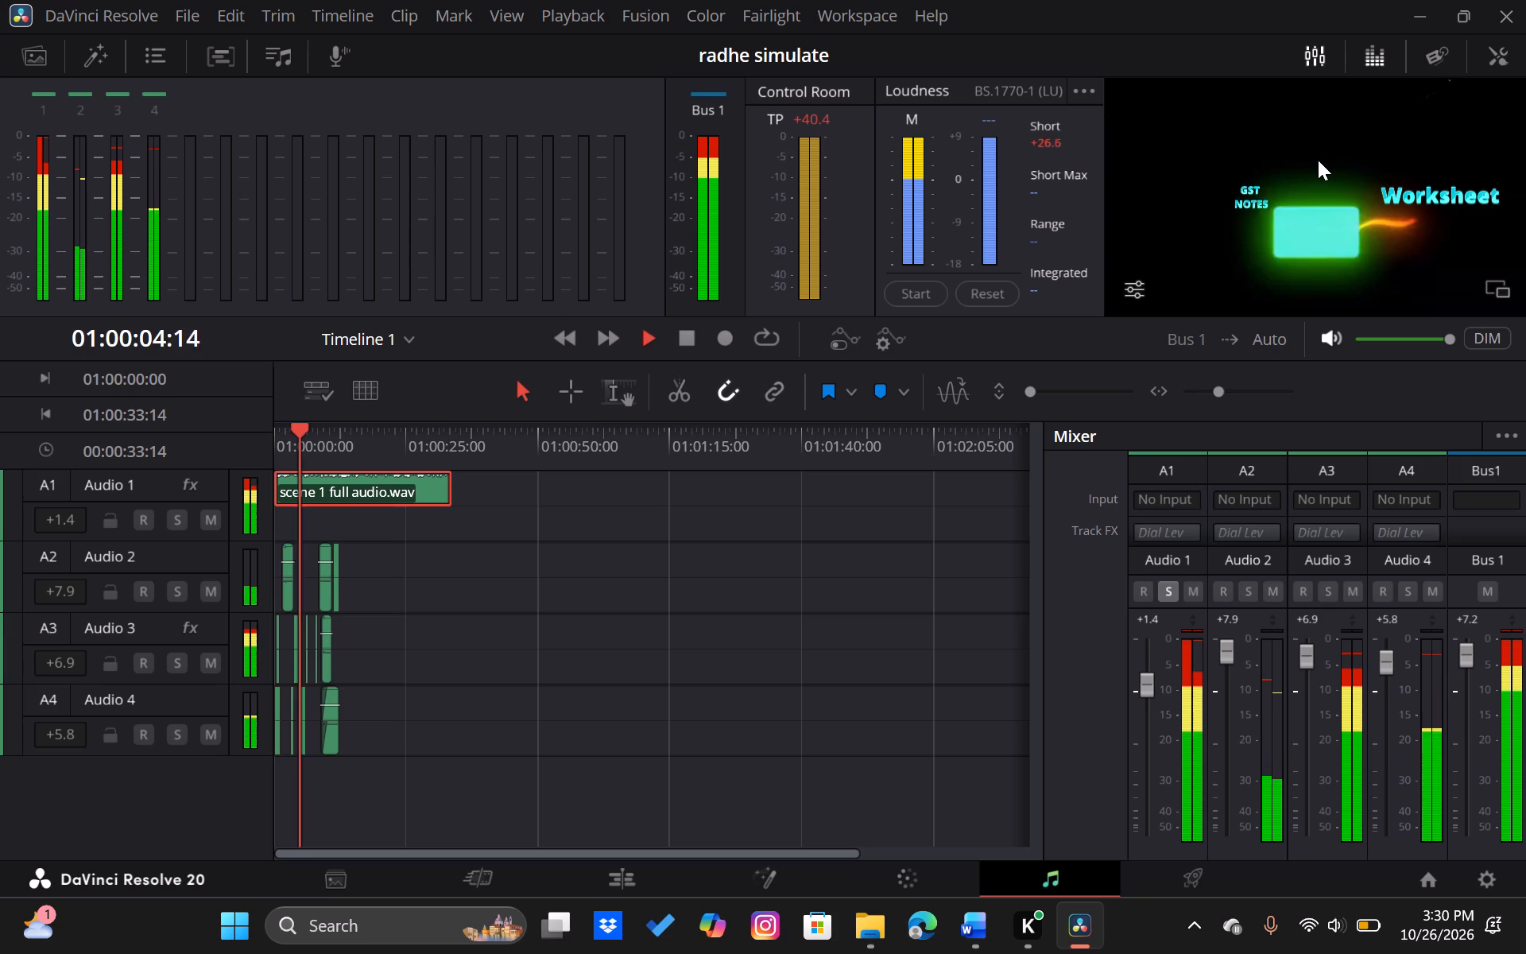
{"action": "key", "text": "space"}
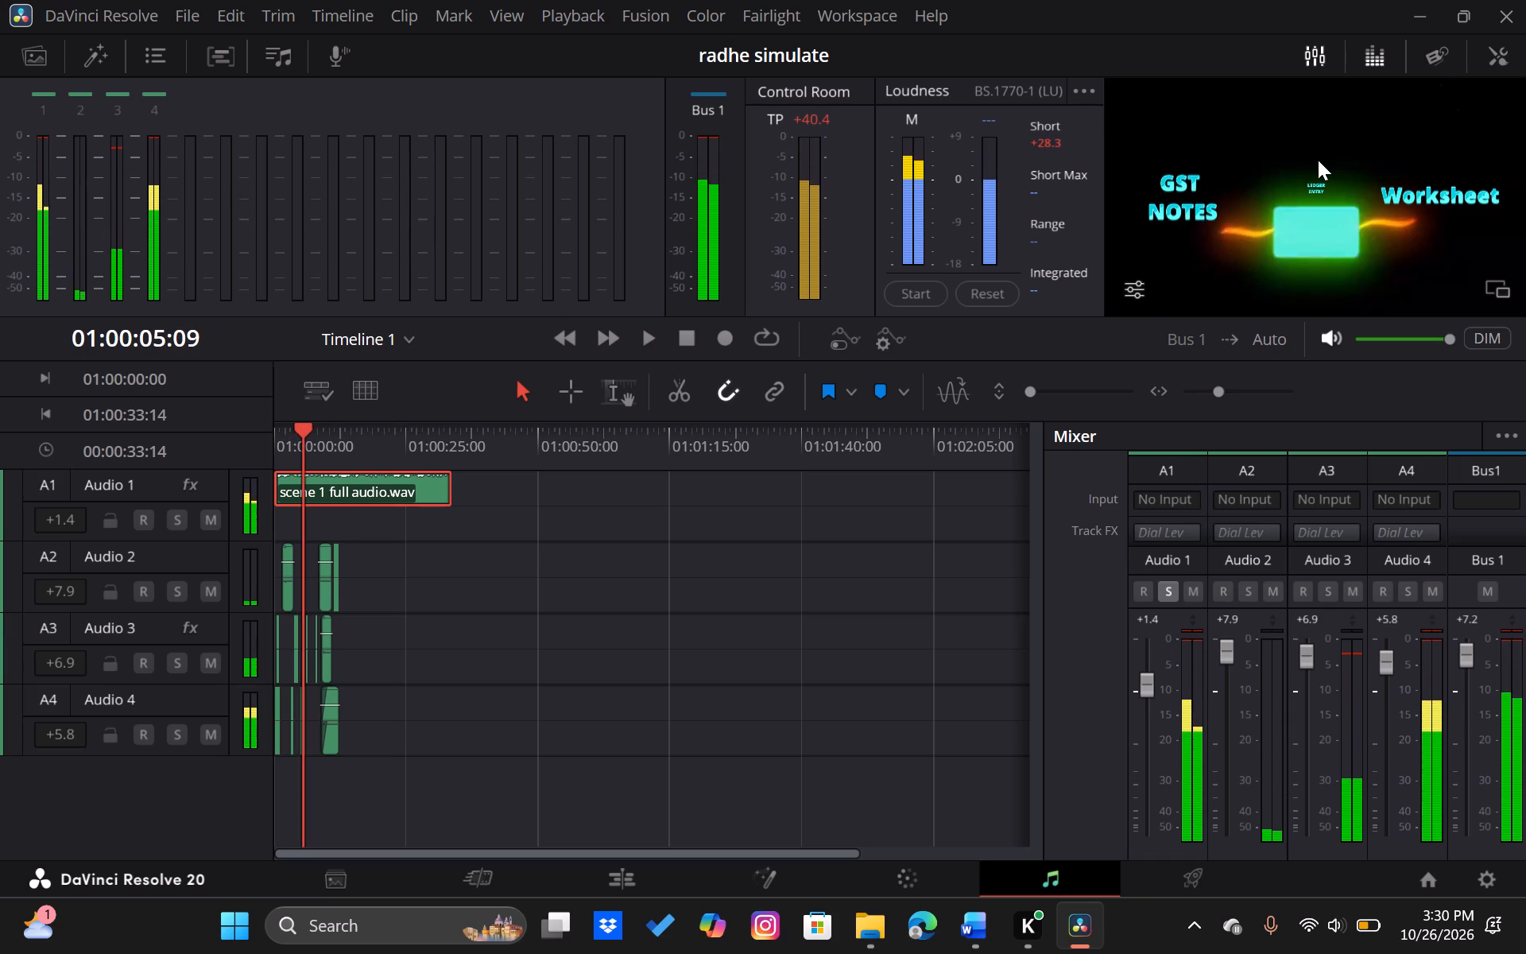
Hide the mixer while keeping the meters and the video viewer displayed above the timeline.
{"action": "left_click", "coordinate": [1371, 58]}
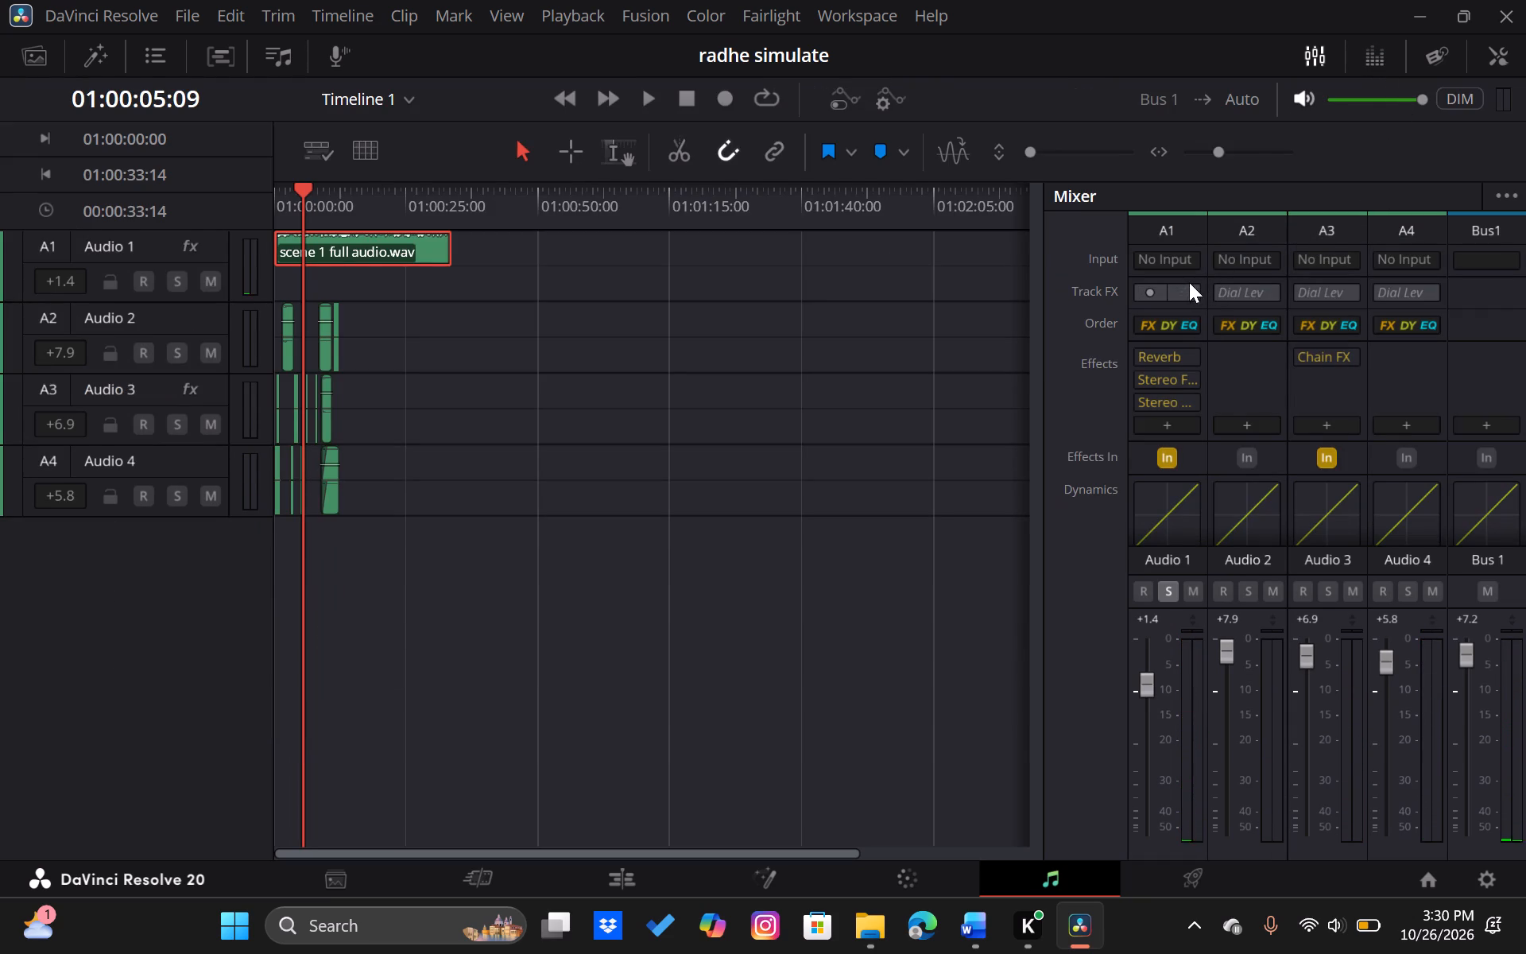
{"action": "left_click", "coordinate": [1318, 53]}
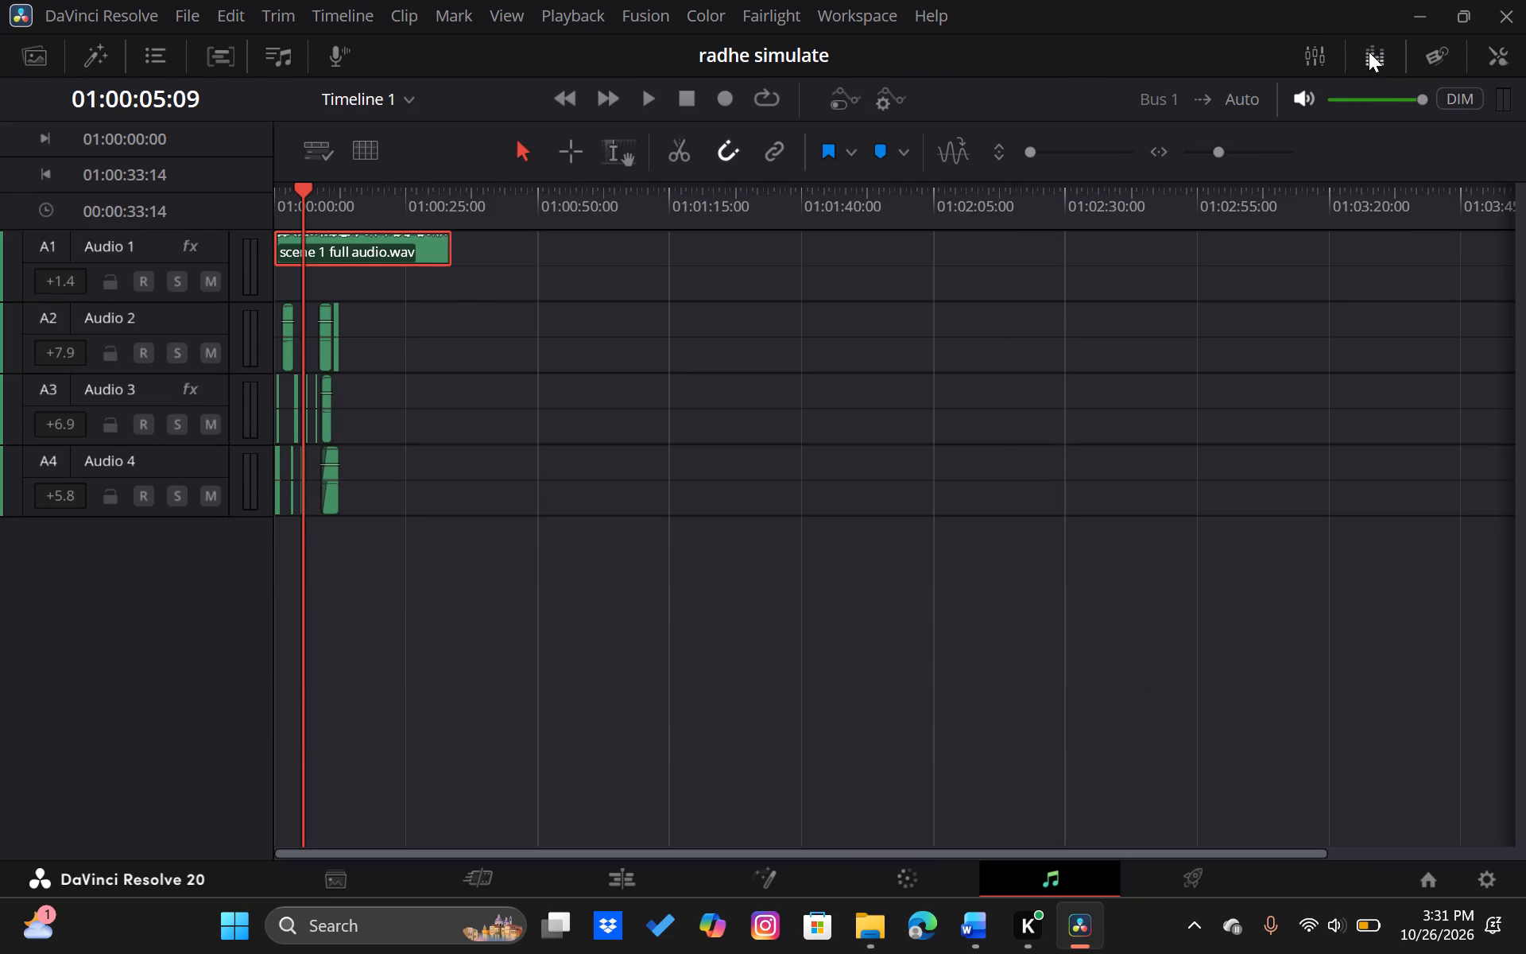
{"action": "left_click", "coordinate": [1369, 52]}
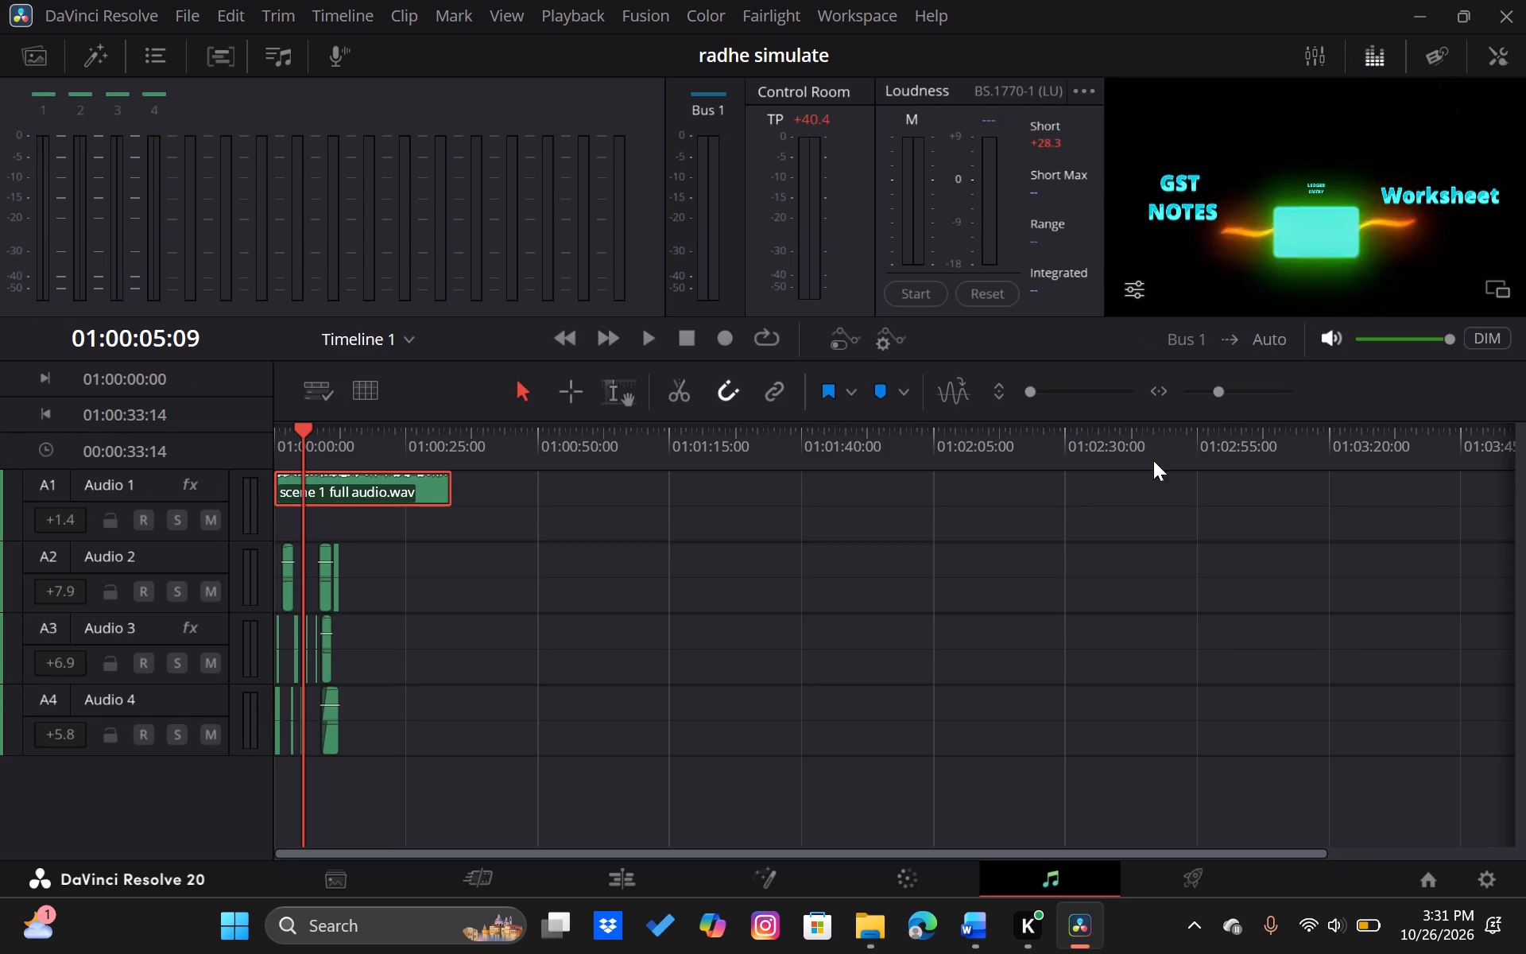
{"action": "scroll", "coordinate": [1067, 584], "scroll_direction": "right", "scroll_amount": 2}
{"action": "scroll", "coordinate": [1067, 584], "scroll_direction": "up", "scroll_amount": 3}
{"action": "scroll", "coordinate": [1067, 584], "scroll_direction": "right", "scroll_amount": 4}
Display the metadata and inspector, and select the Cinematic whoosh.wav clip near the start of Audio 2.
{"action": "left_click", "coordinate": [1435, 66]}
{"action": "left_click", "coordinate": [1505, 52]}
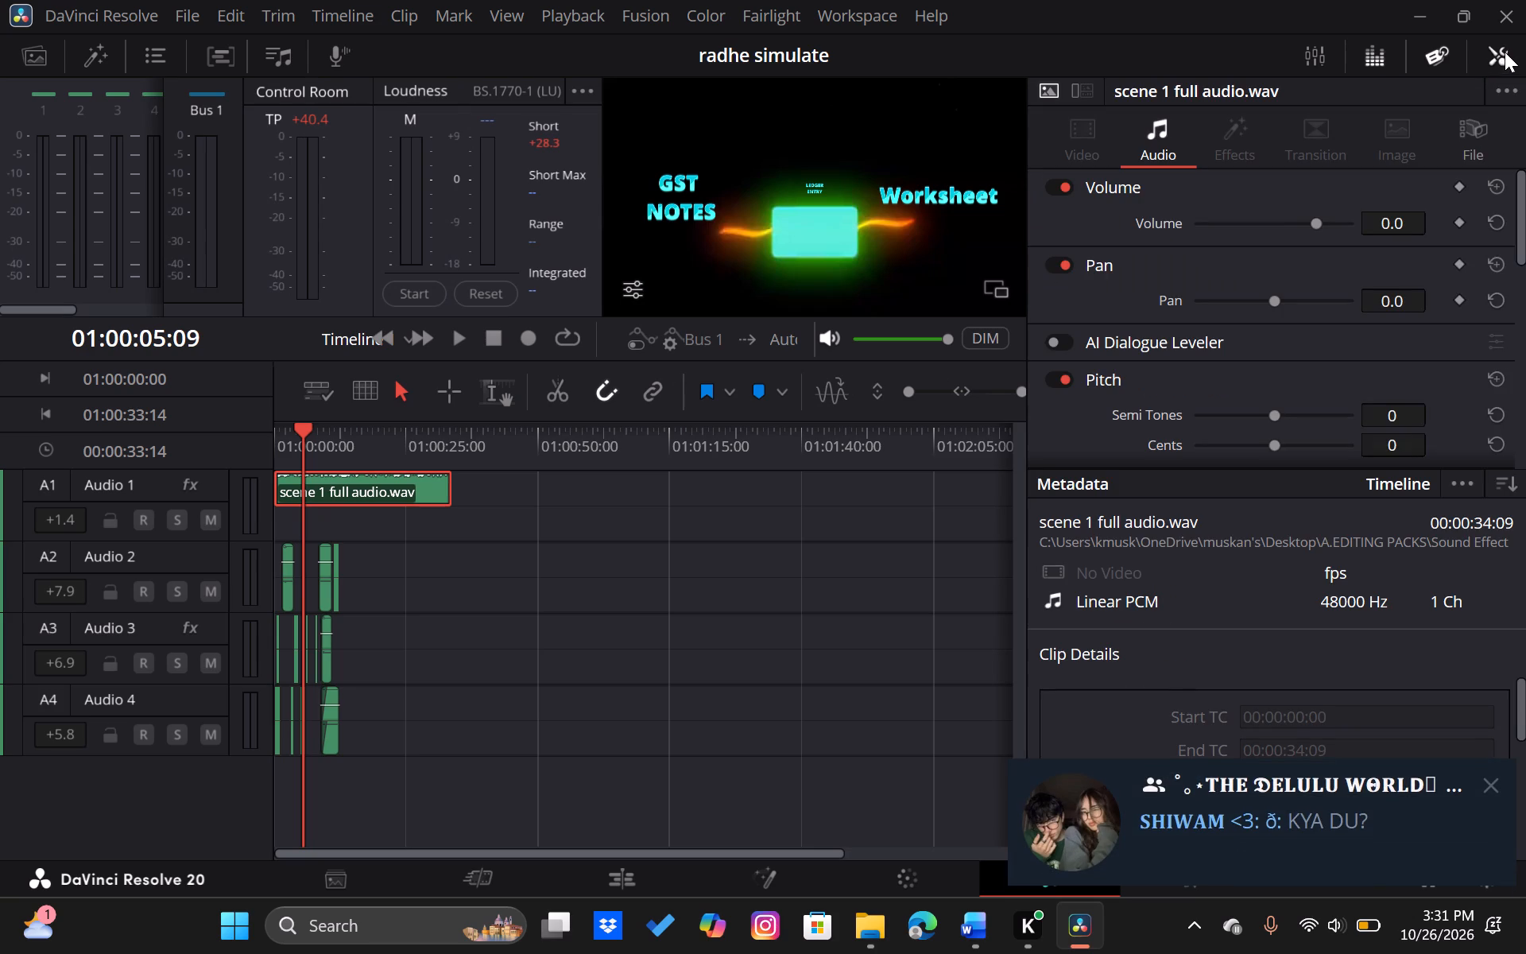
{"action": "scroll", "coordinate": [1252, 253], "scroll_direction": "up", "scroll_amount": 1}
{"action": "left_click", "coordinate": [290, 568]}
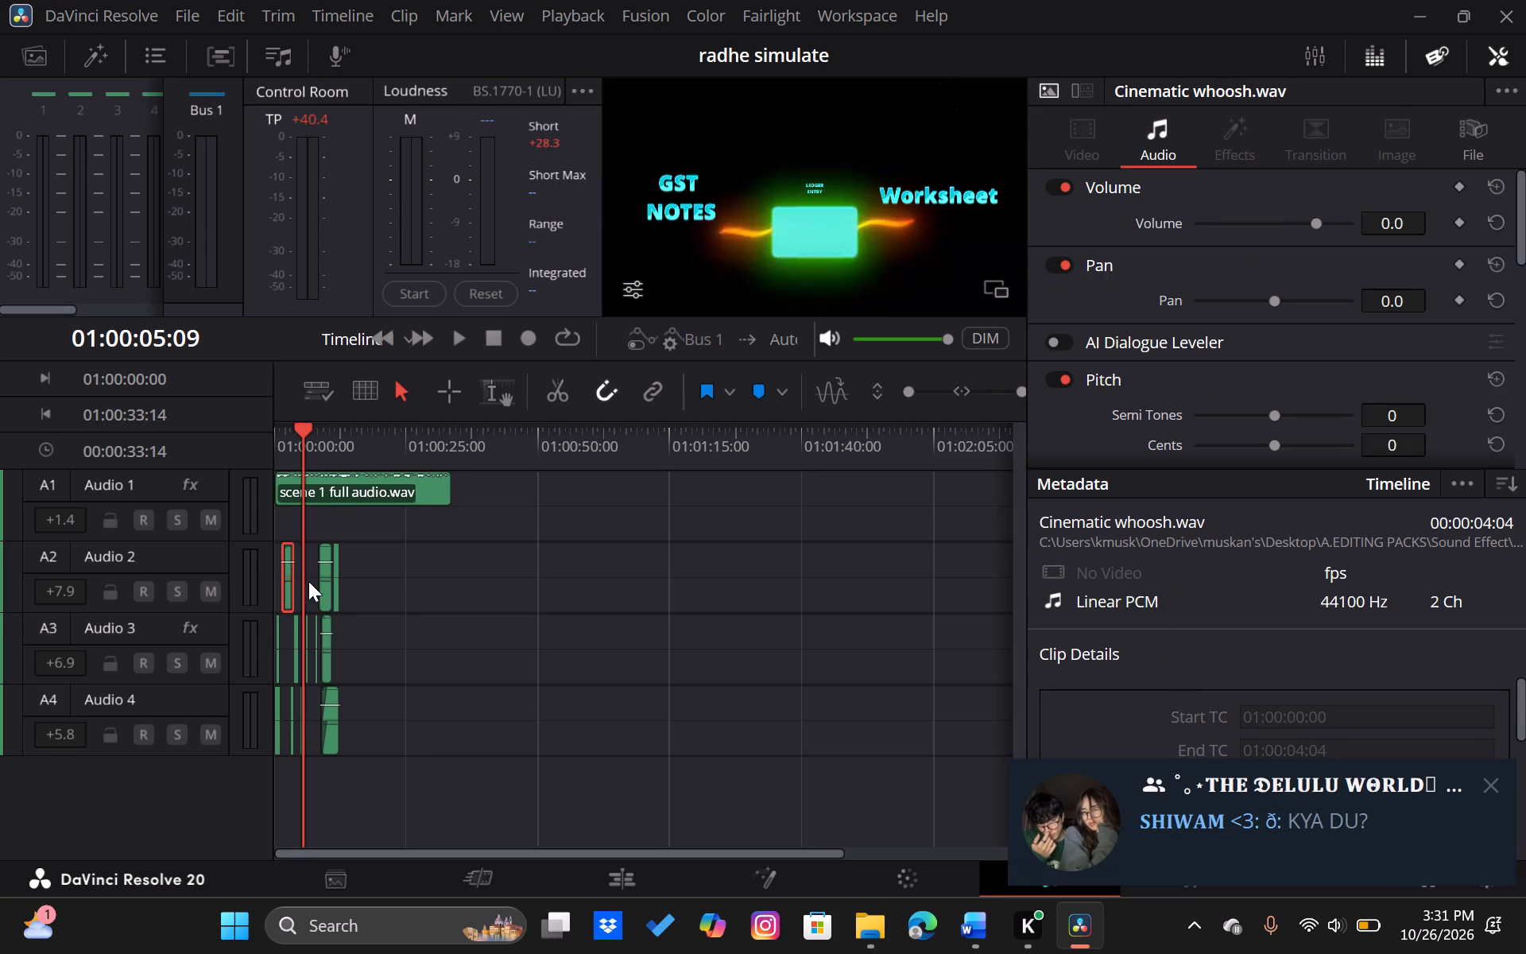
Inspect the remaining clips on Audio 2 and the Space ship woosh.mp3 and Filter Sweep.mp3 clips on Audio 3.
{"action": "left_click", "coordinate": [326, 581]}
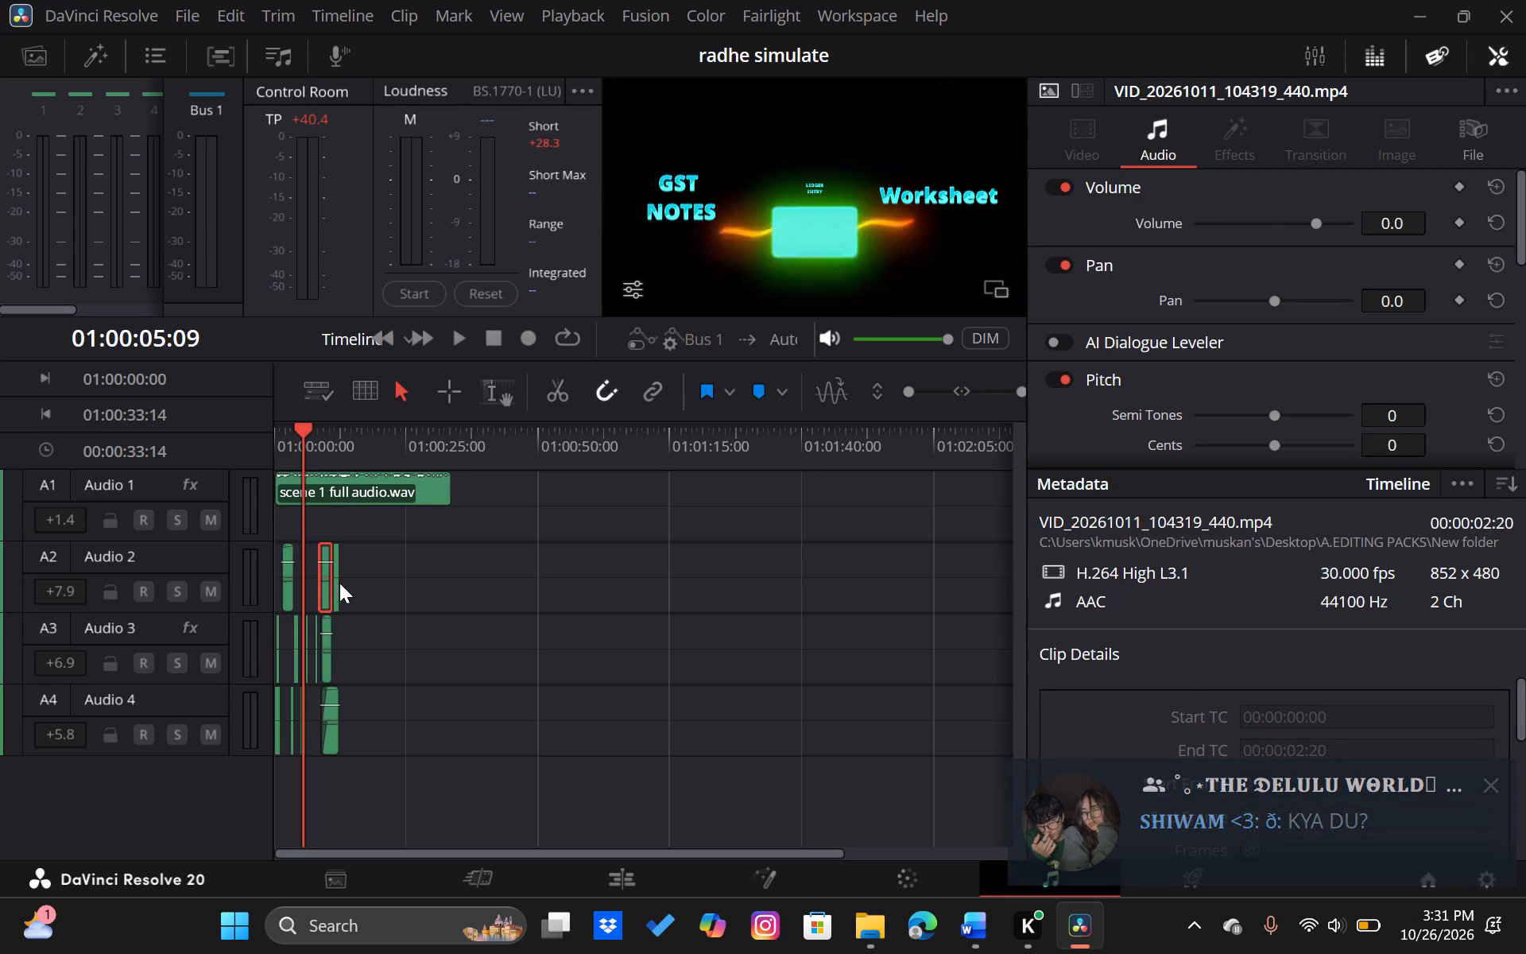
{"action": "left_click", "coordinate": [335, 583]}
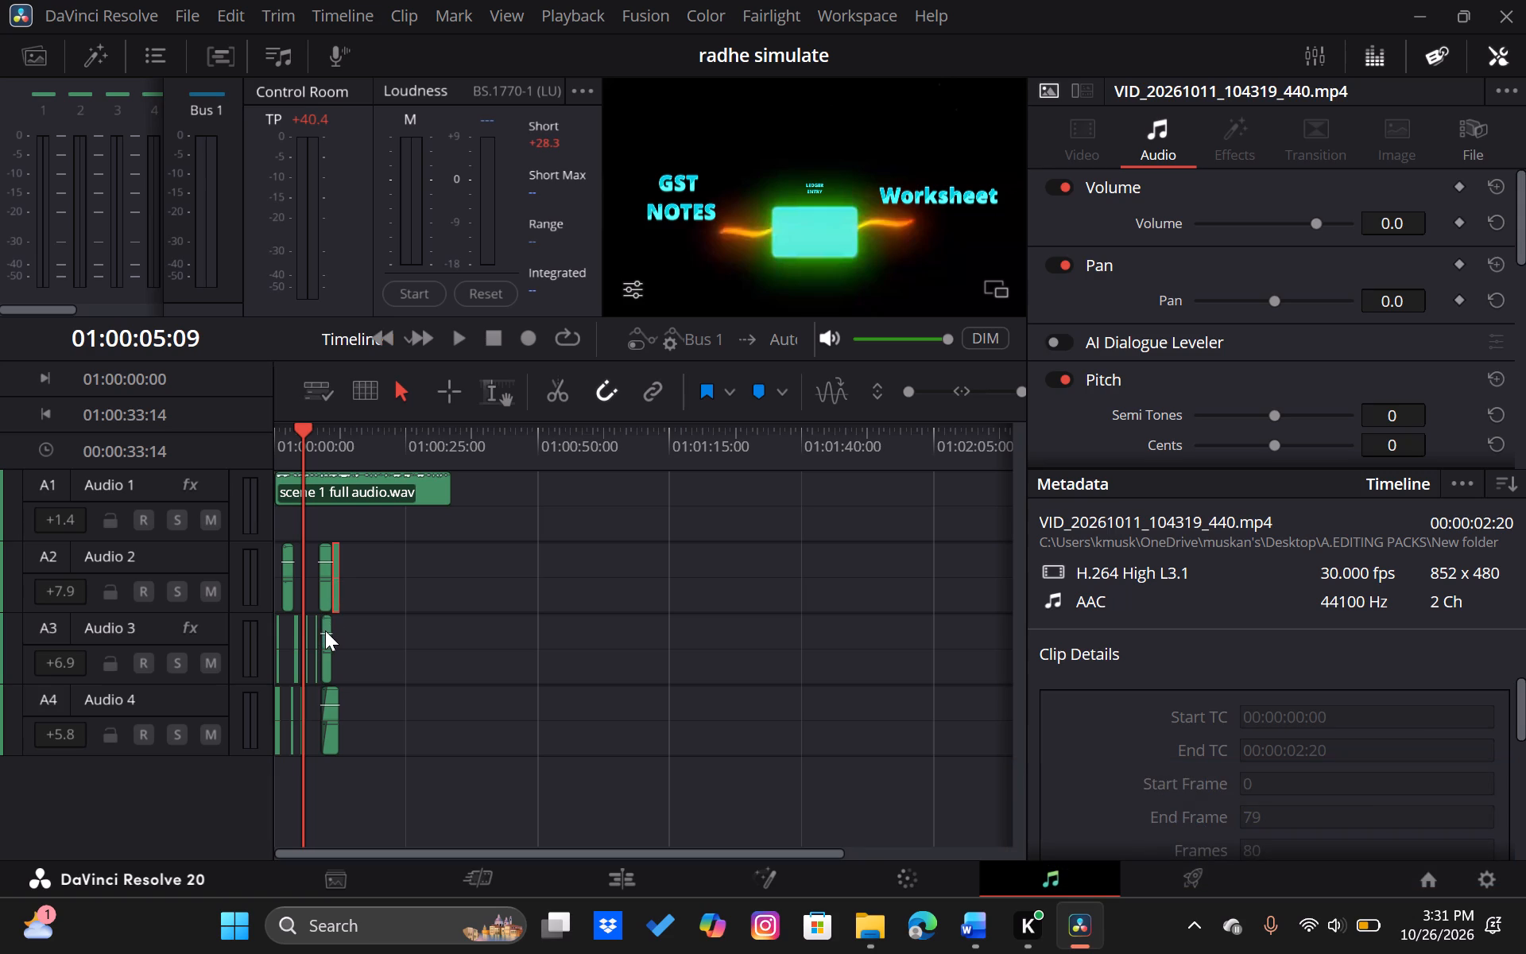
{"action": "left_click", "coordinate": [325, 631]}
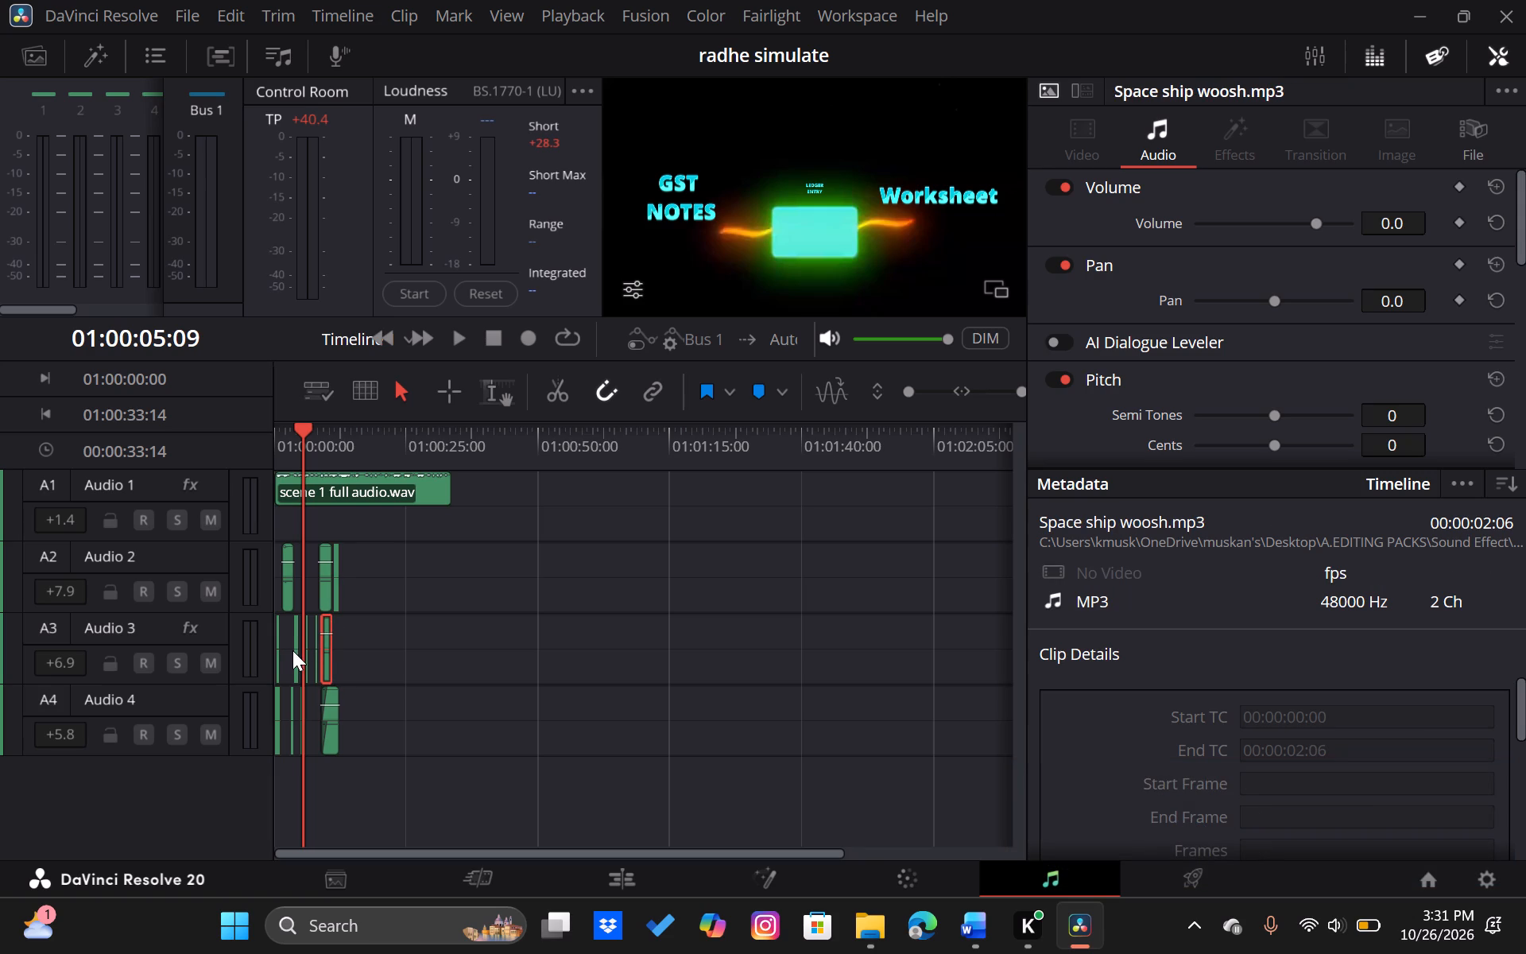
{"action": "left_click", "coordinate": [294, 650]}
{"action": "left_click", "coordinate": [294, 650]}
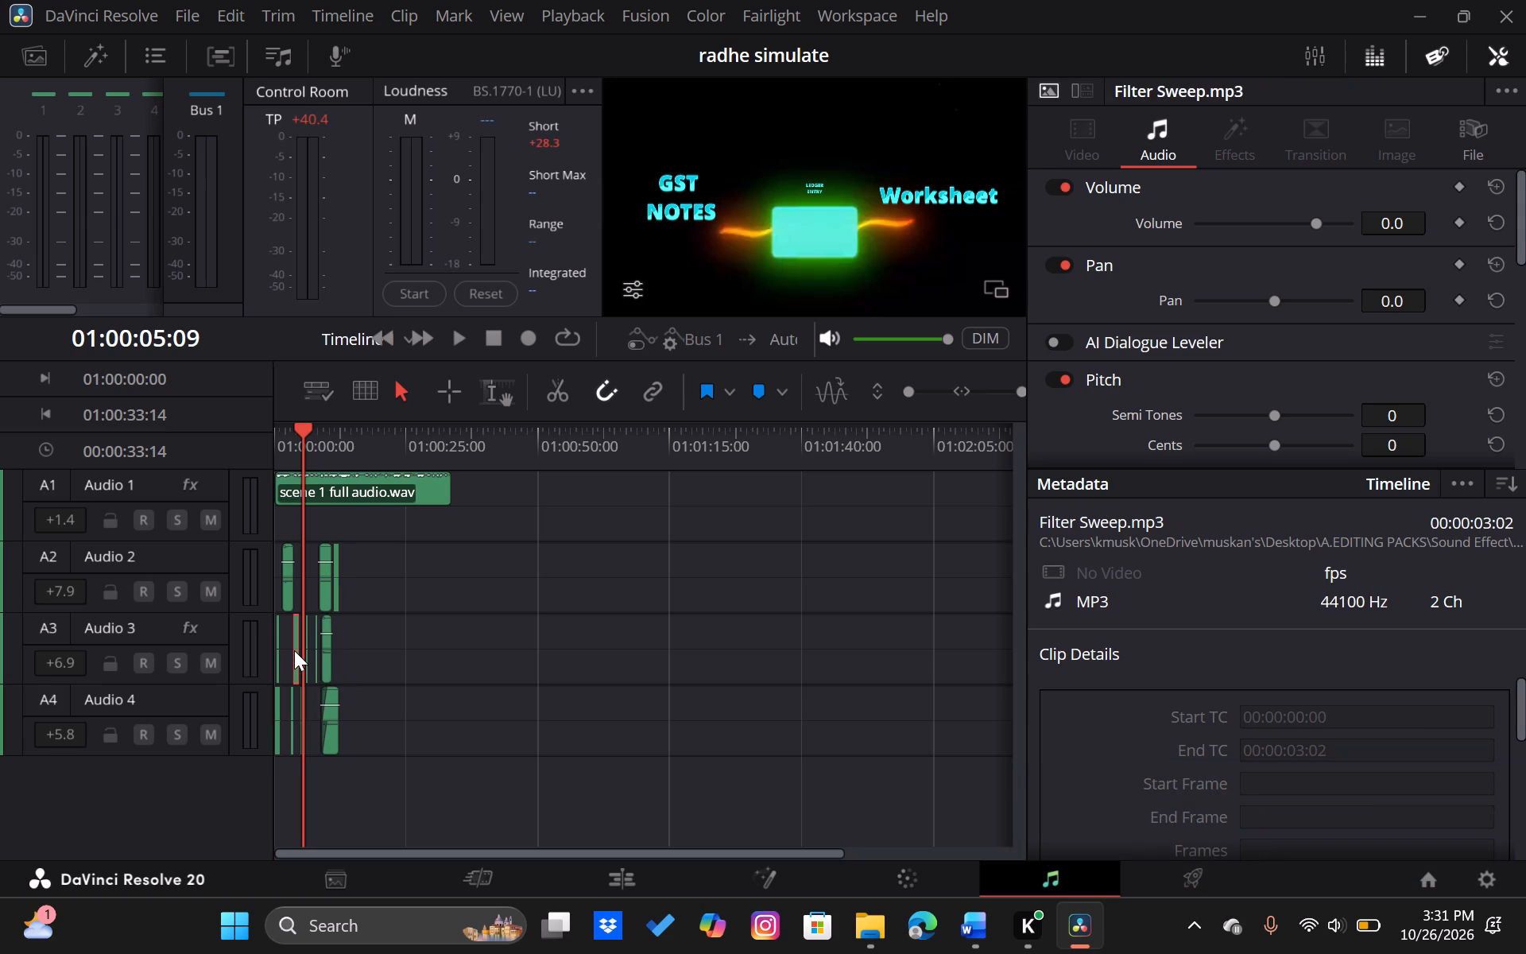
{"action": "left_click", "coordinate": [332, 595]}
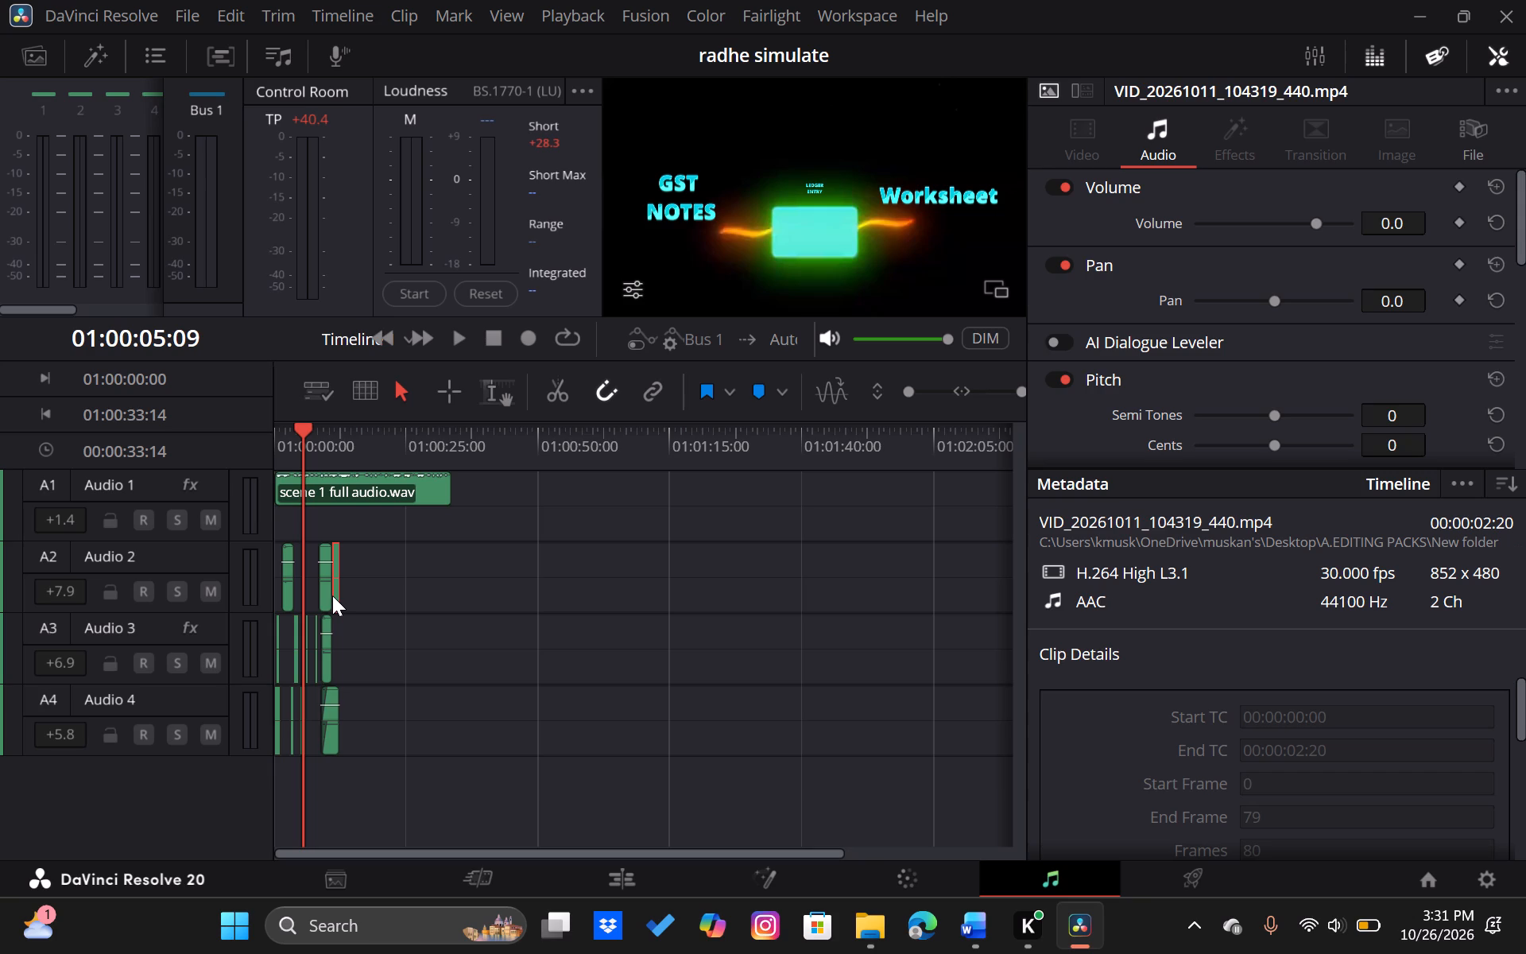
{"action": "scroll", "coordinate": [1121, 674], "scroll_direction": "up", "scroll_amount": 1}
{"action": "scroll", "coordinate": [1121, 674], "scroll_direction": "down", "scroll_amount": 1}
{"action": "scroll", "coordinate": [1121, 674], "scroll_direction": "up", "scroll_amount": 1}
{"action": "scroll", "coordinate": [1121, 674], "scroll_direction": "down", "scroll_amount": 1}
Inspect the last and first clips on Audio 4, and recheck Cinematic whoosh.wav on Audio 2 and Filter Sweep.mp3 on Audio 3.
{"action": "left_click", "coordinate": [332, 713]}
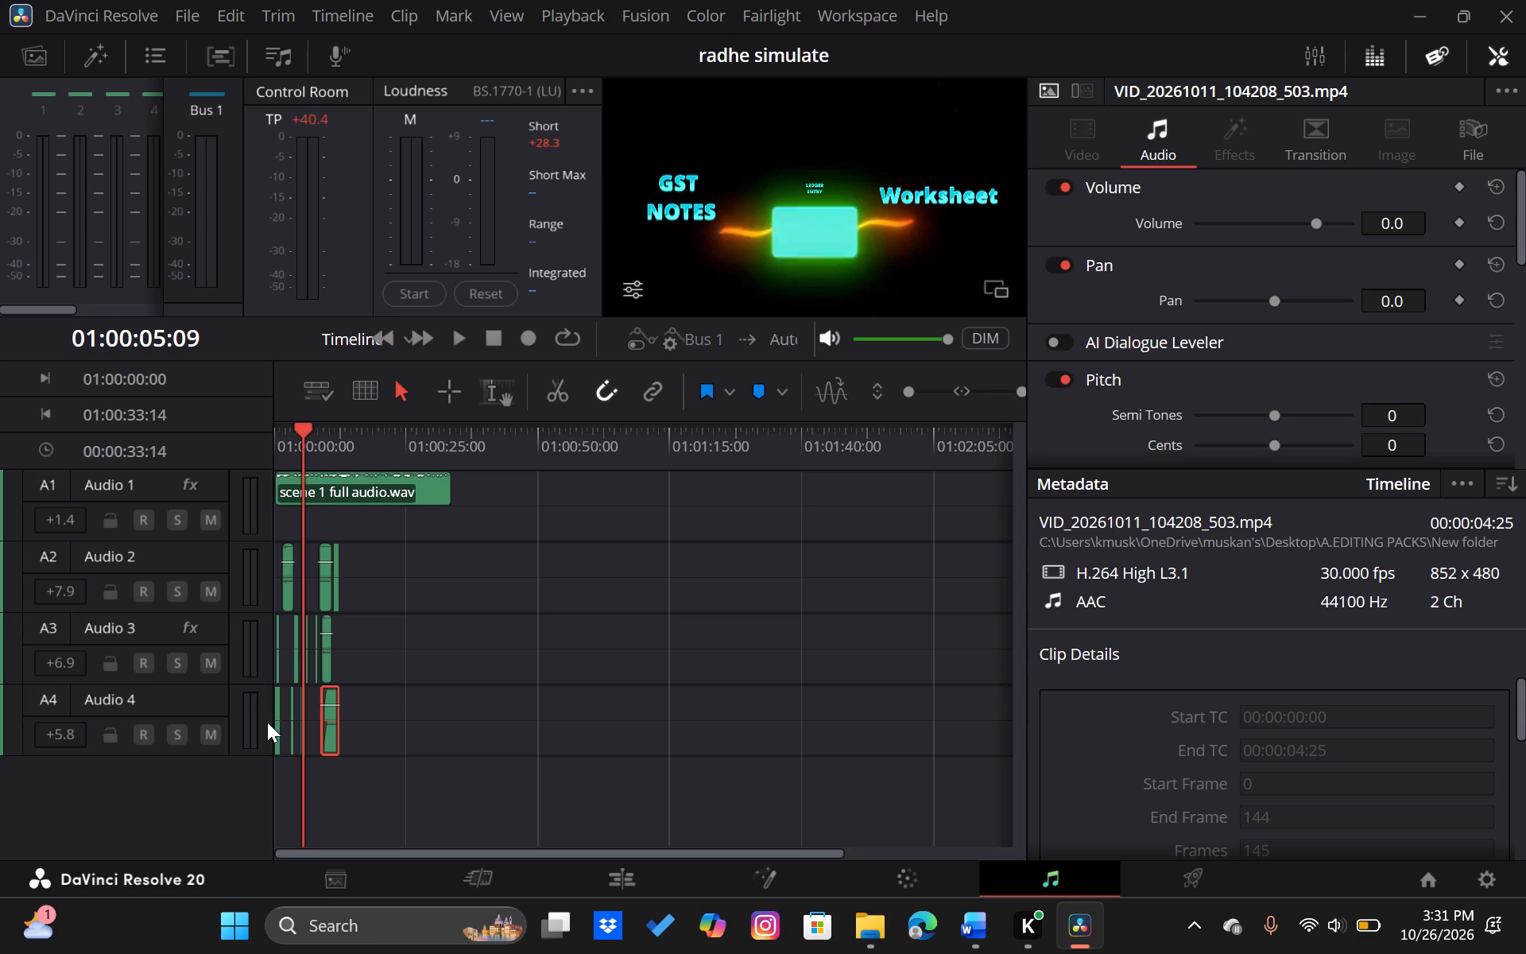
{"action": "left_click", "coordinate": [275, 722]}
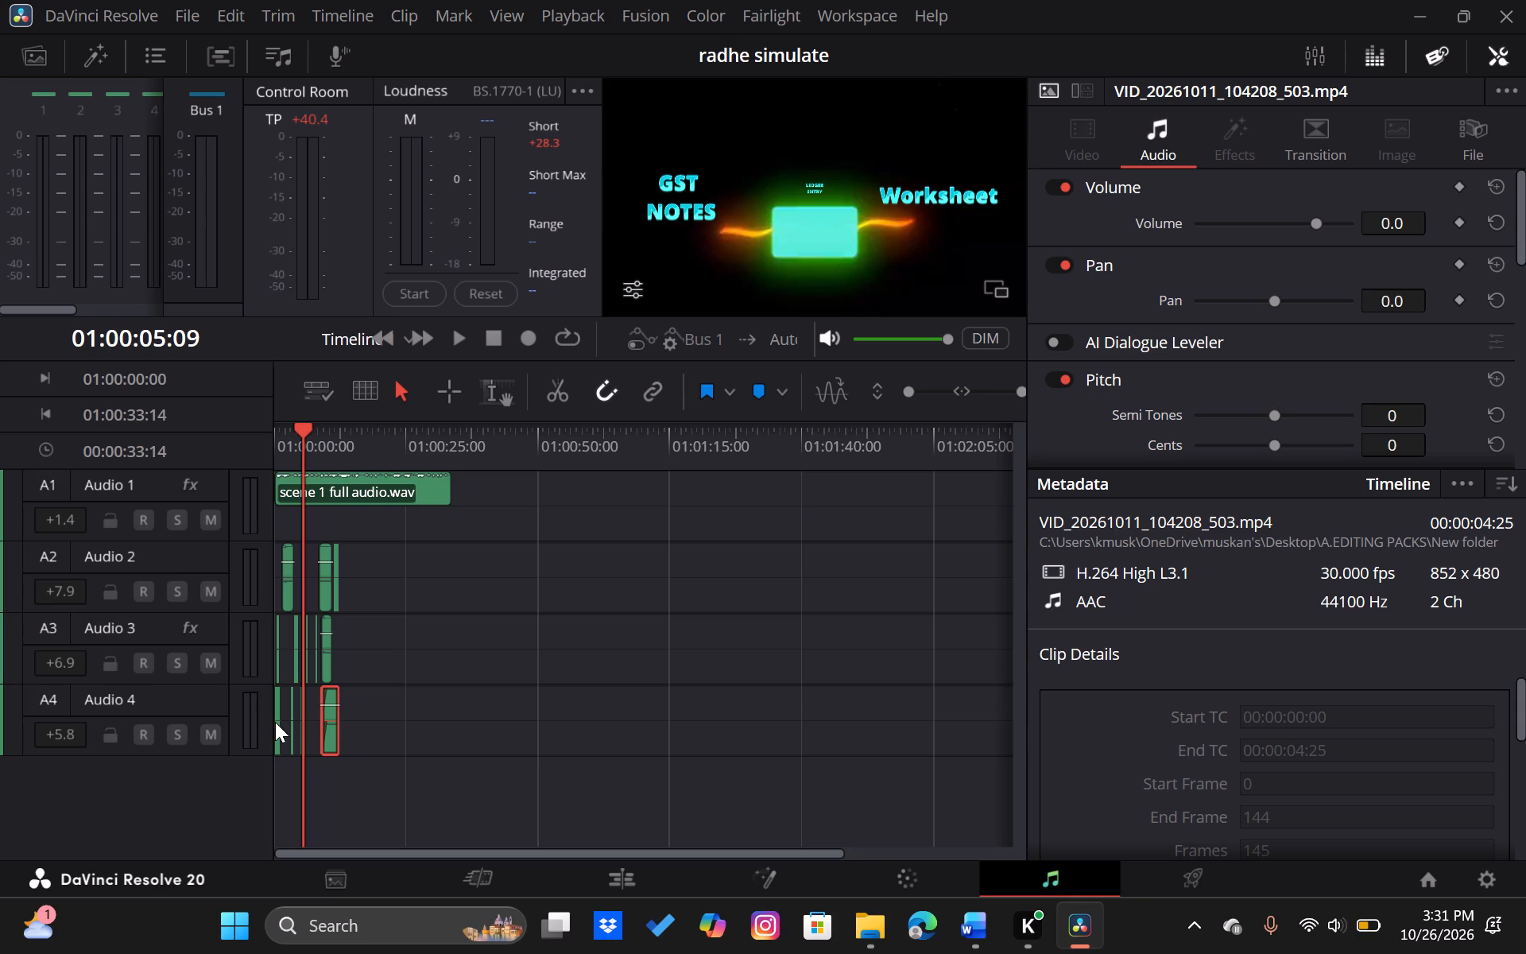
{"action": "left_click", "coordinate": [275, 722]}
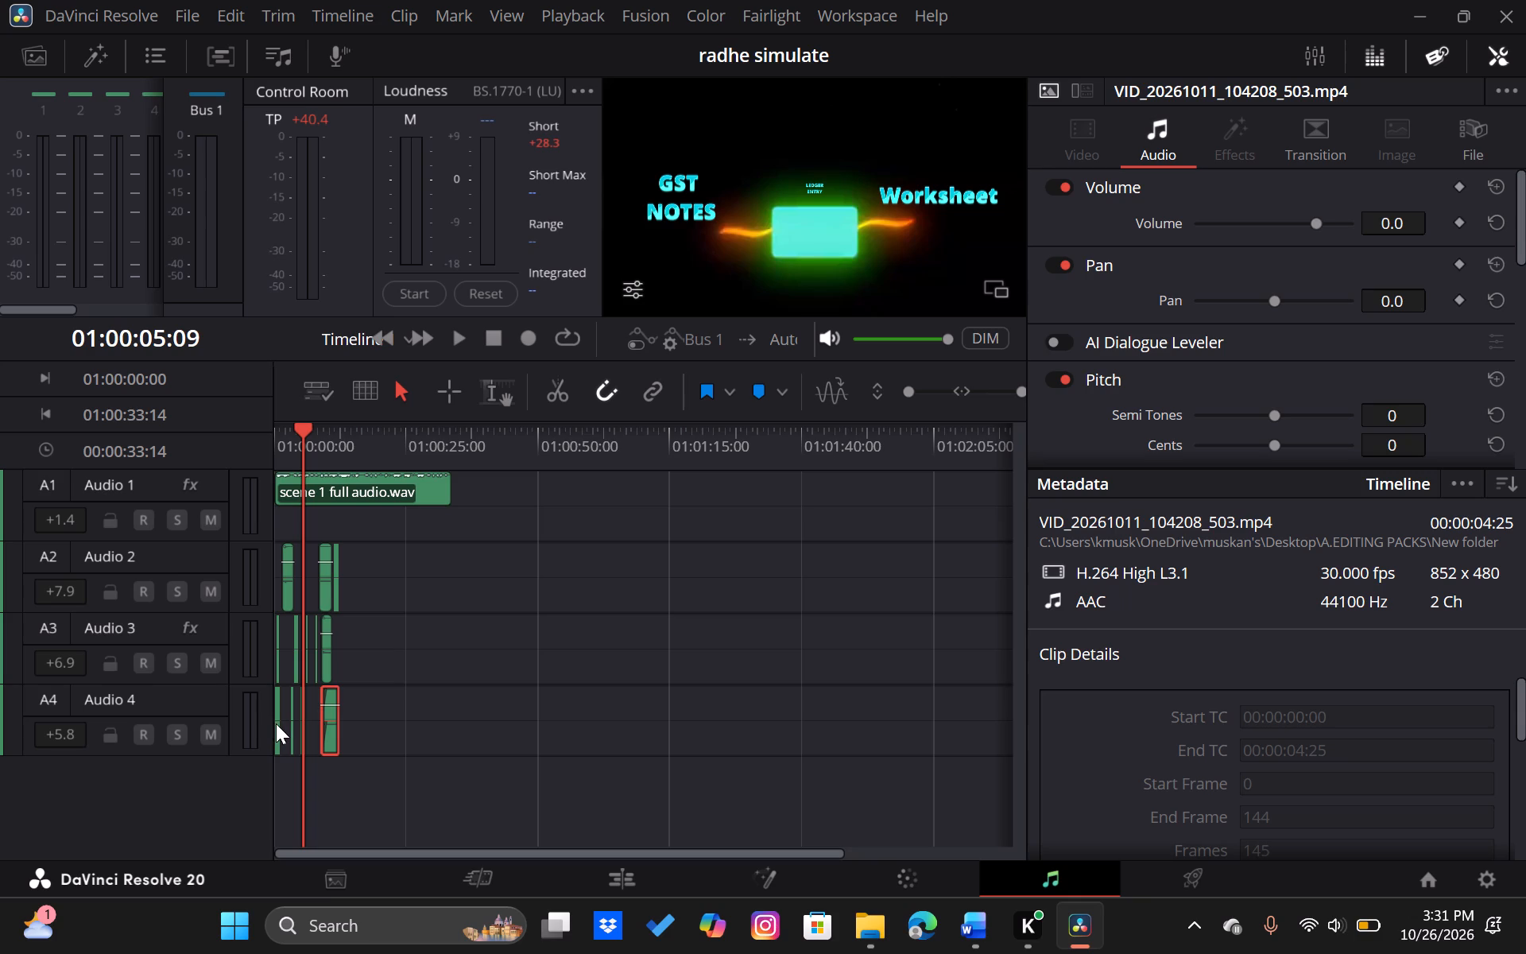
{"action": "left_click", "coordinate": [276, 724]}
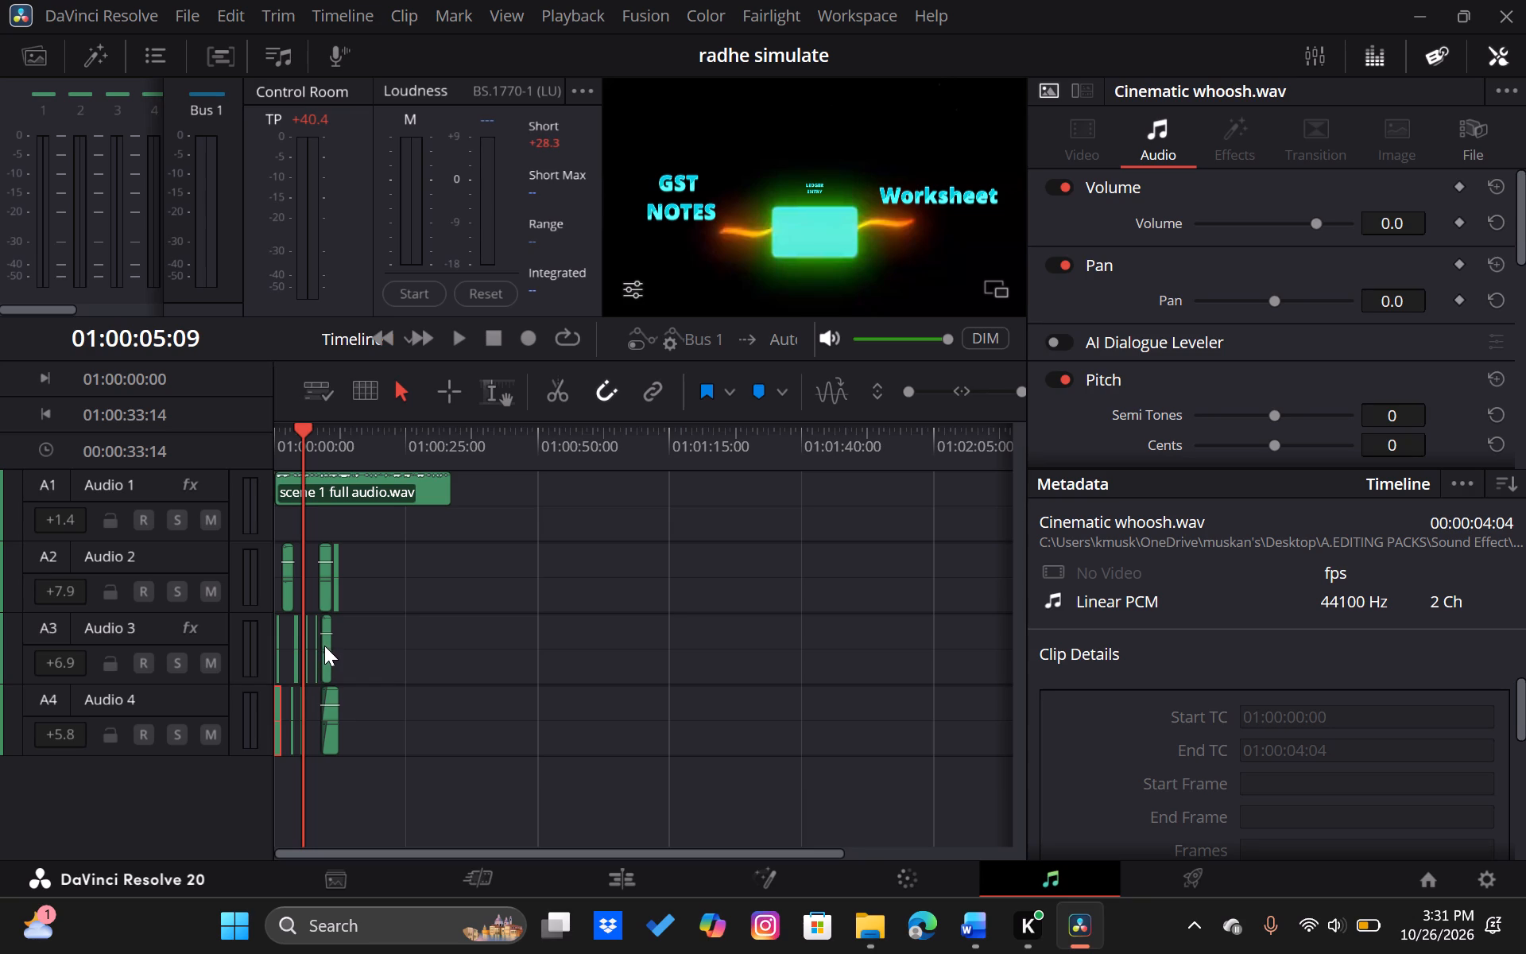
{"action": "left_click", "coordinate": [285, 571]}
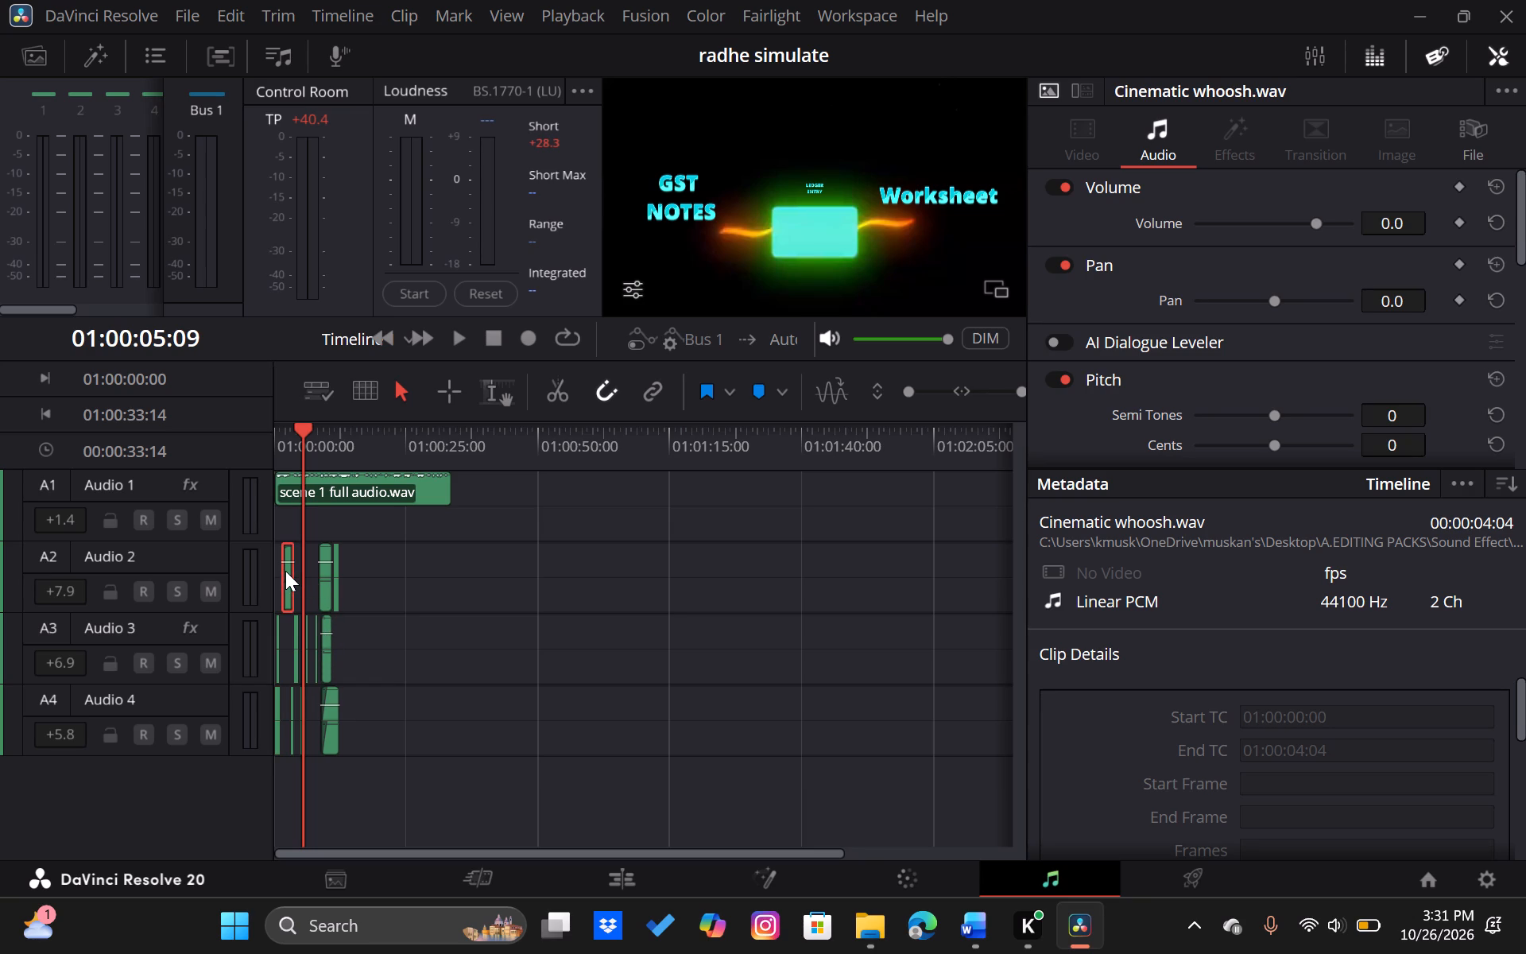
{"action": "left_click", "coordinate": [285, 571]}
{"action": "left_click", "coordinate": [296, 633]}
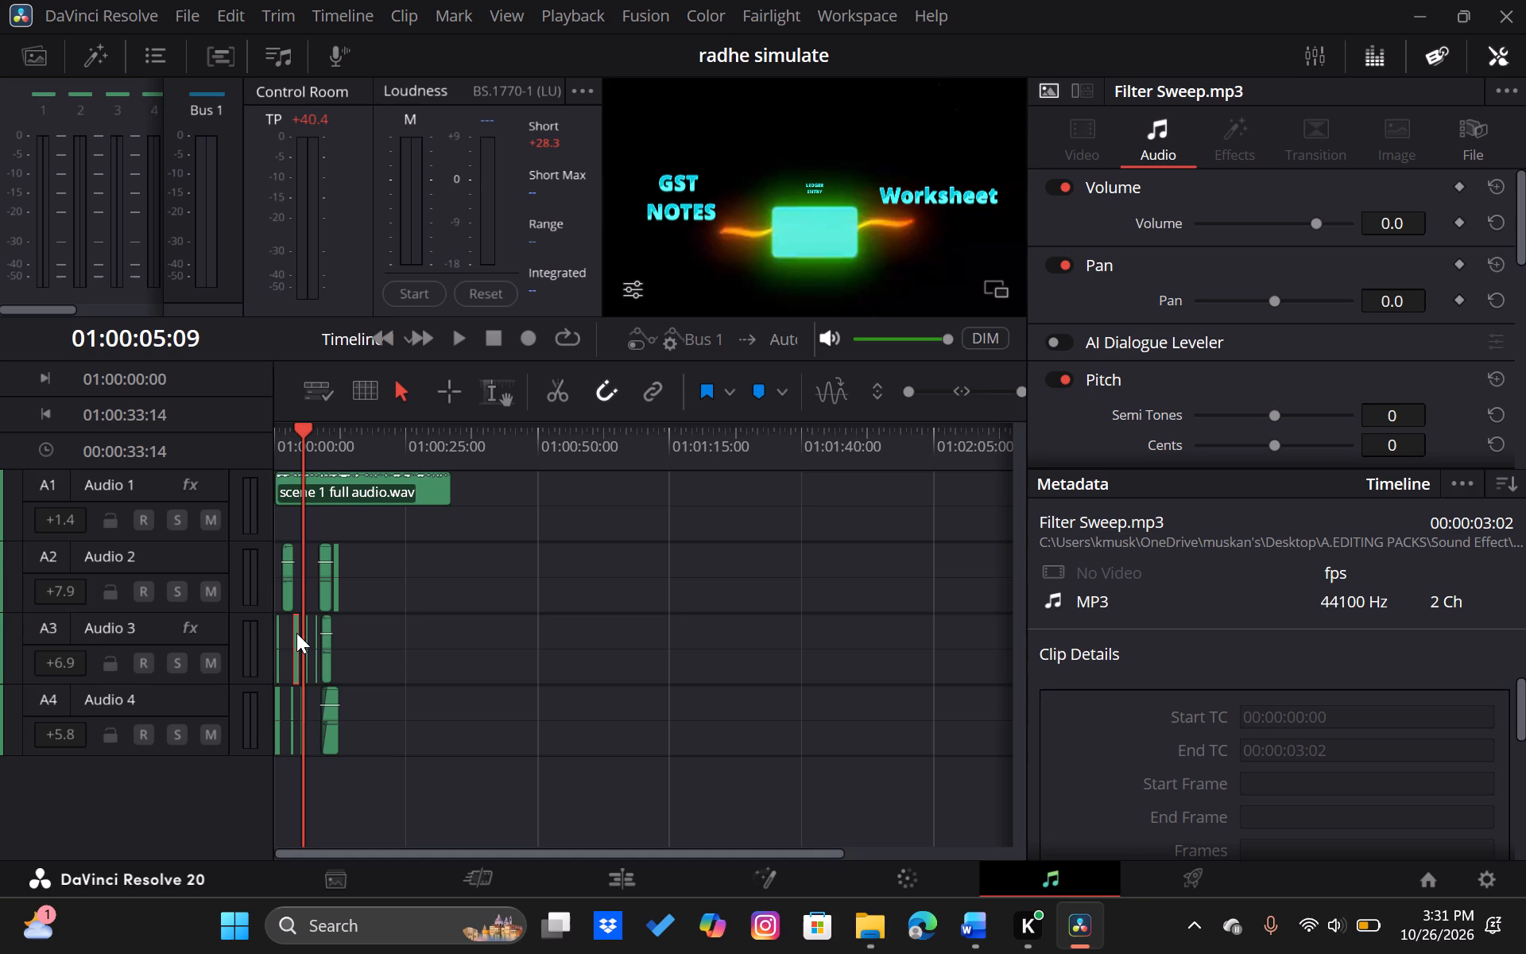
{"action": "left_click", "coordinate": [395, 679]}
Select scene 1 full audio.wav on Audio 1 and examine its metadata.
{"action": "left_click", "coordinate": [370, 480]}
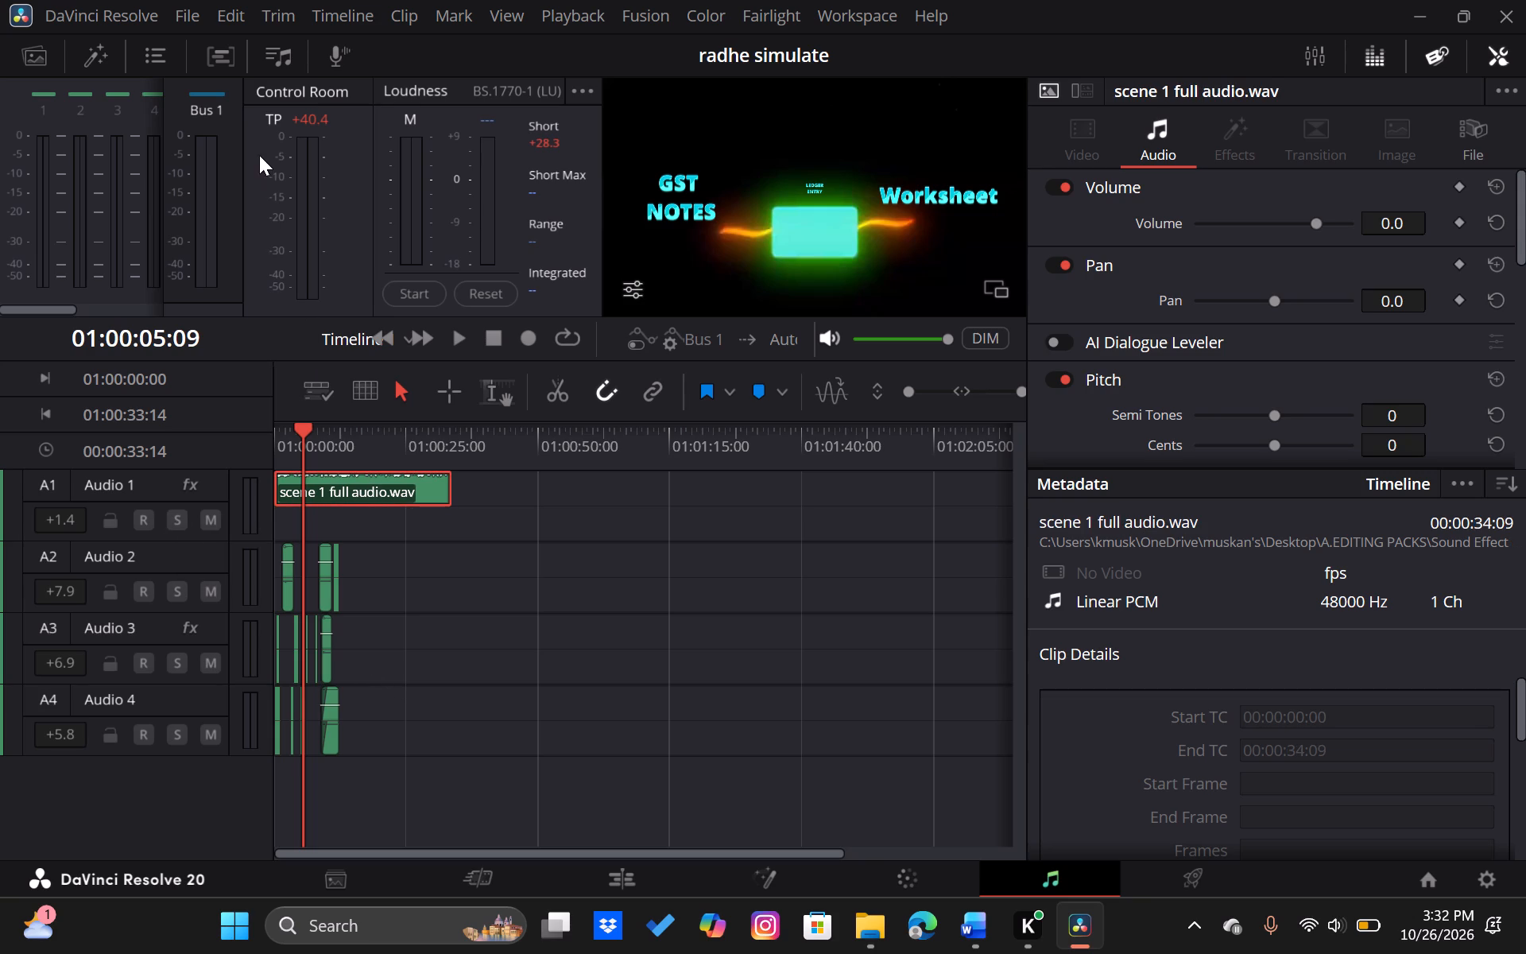
{"action": "left_click", "coordinate": [1106, 610]}
{"action": "left_click_drag", "start_coordinate": [1121, 598], "coordinate": [1358, 599]}
{"action": "left_click", "coordinate": [1358, 599]}
{"action": "scroll", "coordinate": [1358, 599], "scroll_direction": "down", "scroll_amount": 1}
{"action": "scroll", "coordinate": [1358, 599], "scroll_direction": "up", "scroll_amount": 1}
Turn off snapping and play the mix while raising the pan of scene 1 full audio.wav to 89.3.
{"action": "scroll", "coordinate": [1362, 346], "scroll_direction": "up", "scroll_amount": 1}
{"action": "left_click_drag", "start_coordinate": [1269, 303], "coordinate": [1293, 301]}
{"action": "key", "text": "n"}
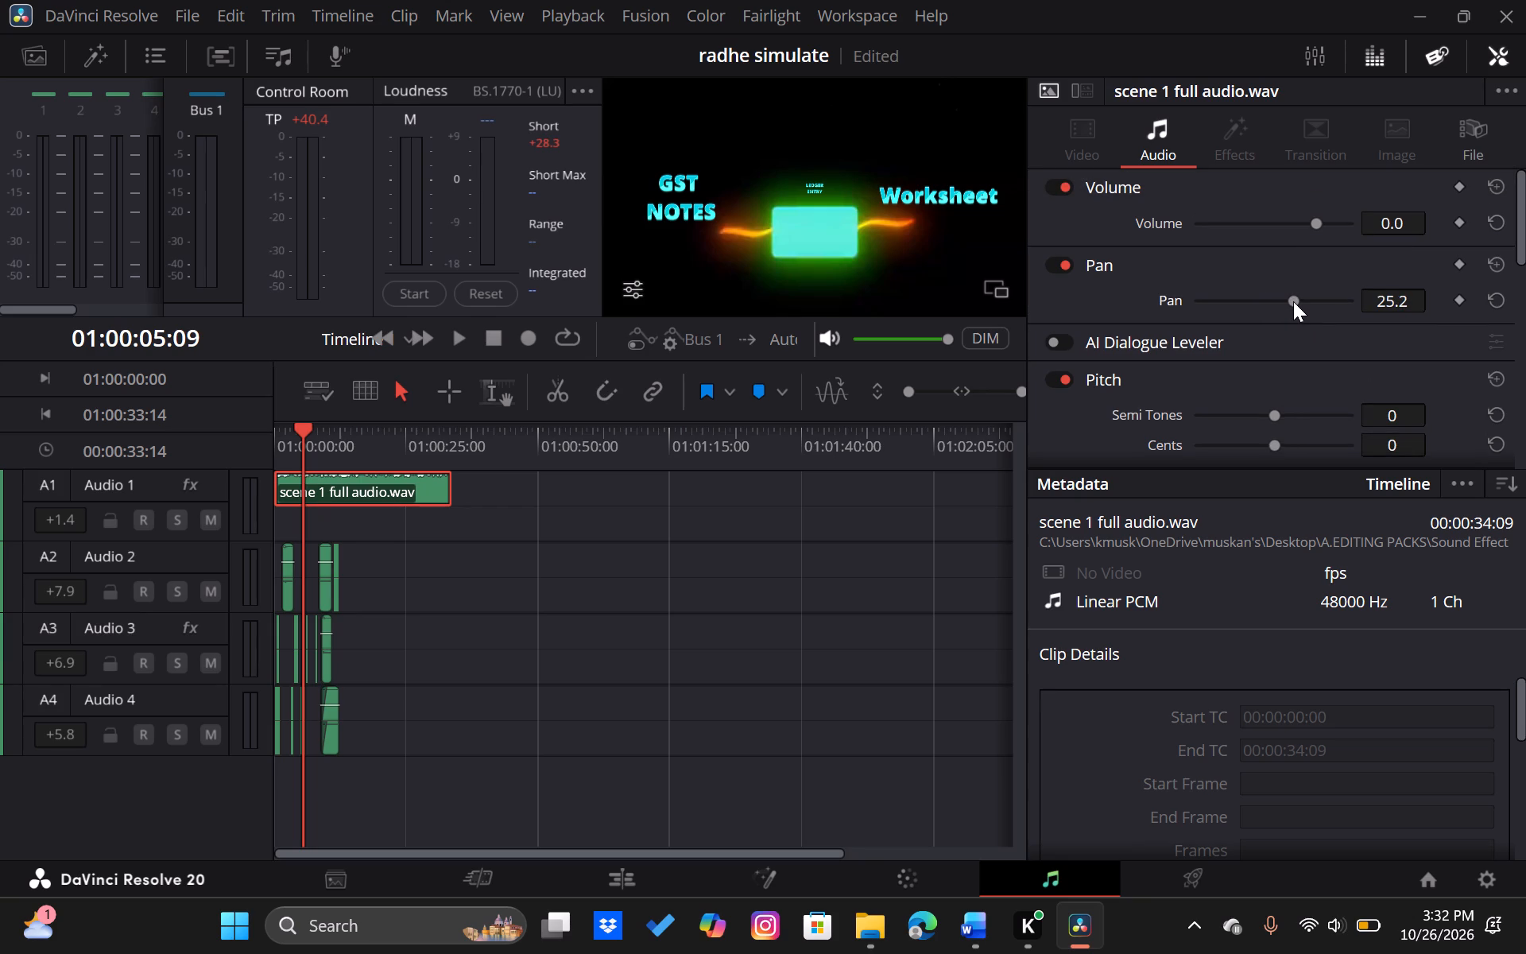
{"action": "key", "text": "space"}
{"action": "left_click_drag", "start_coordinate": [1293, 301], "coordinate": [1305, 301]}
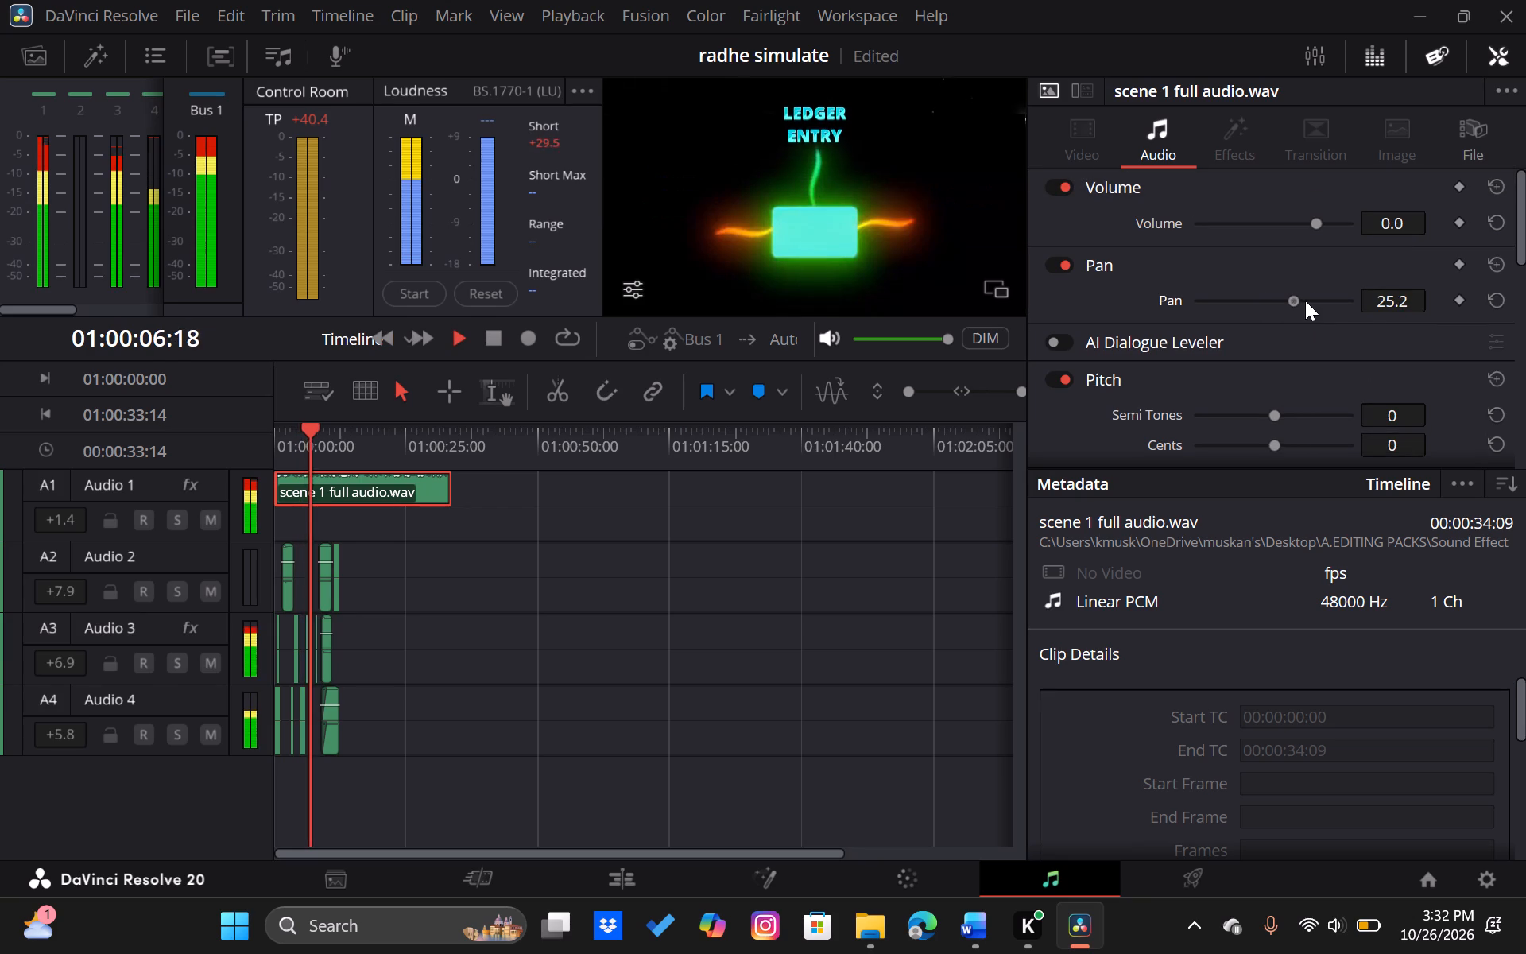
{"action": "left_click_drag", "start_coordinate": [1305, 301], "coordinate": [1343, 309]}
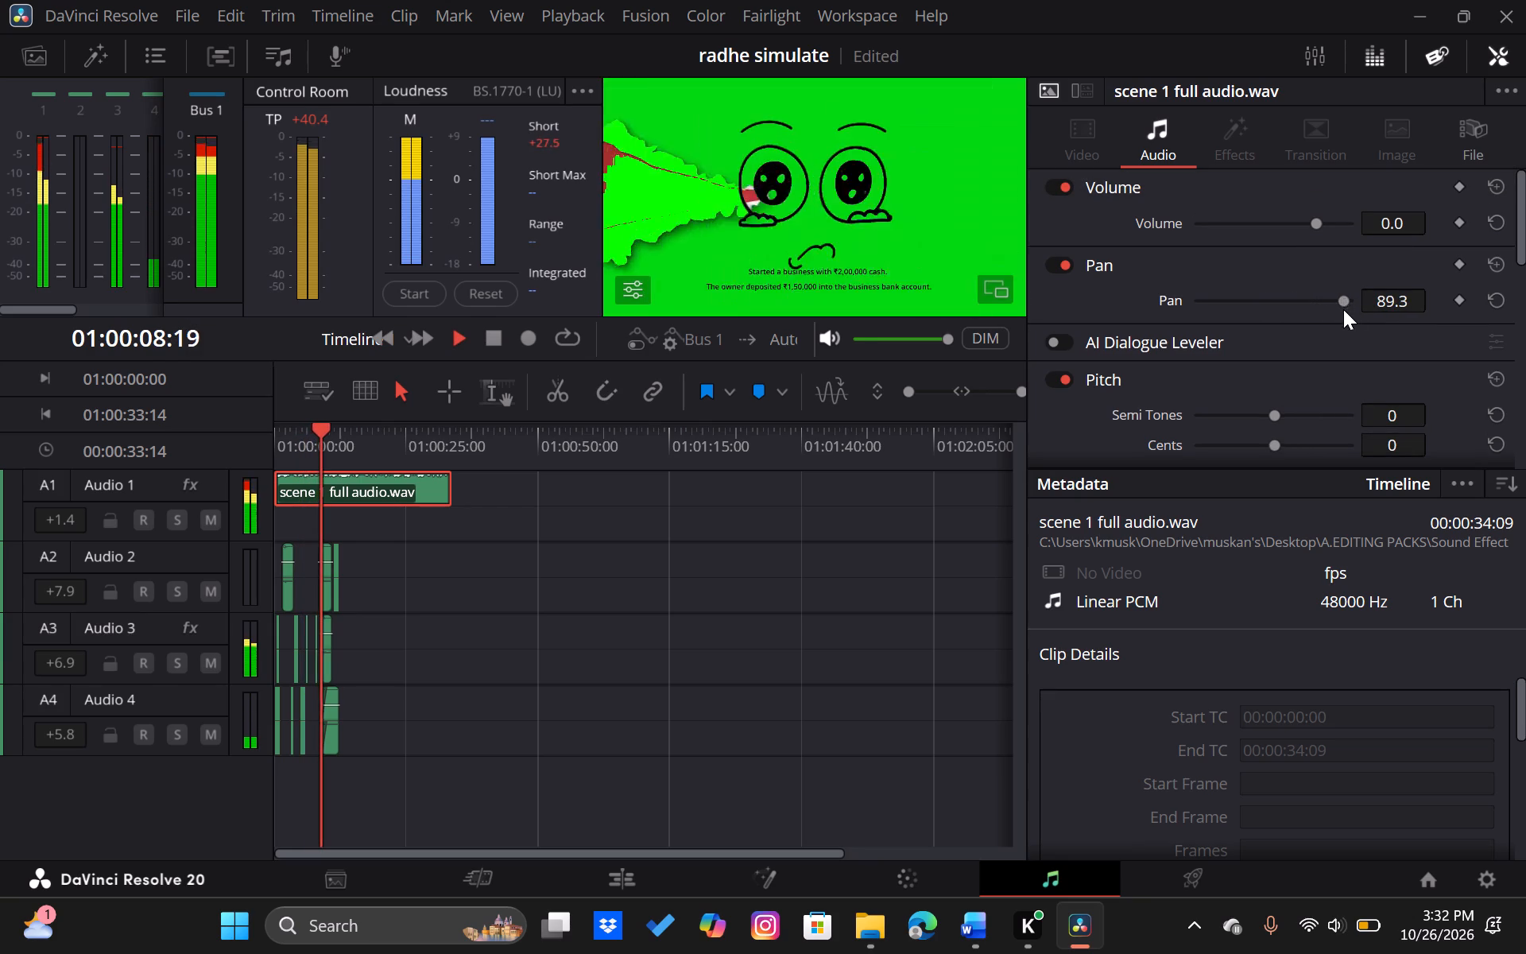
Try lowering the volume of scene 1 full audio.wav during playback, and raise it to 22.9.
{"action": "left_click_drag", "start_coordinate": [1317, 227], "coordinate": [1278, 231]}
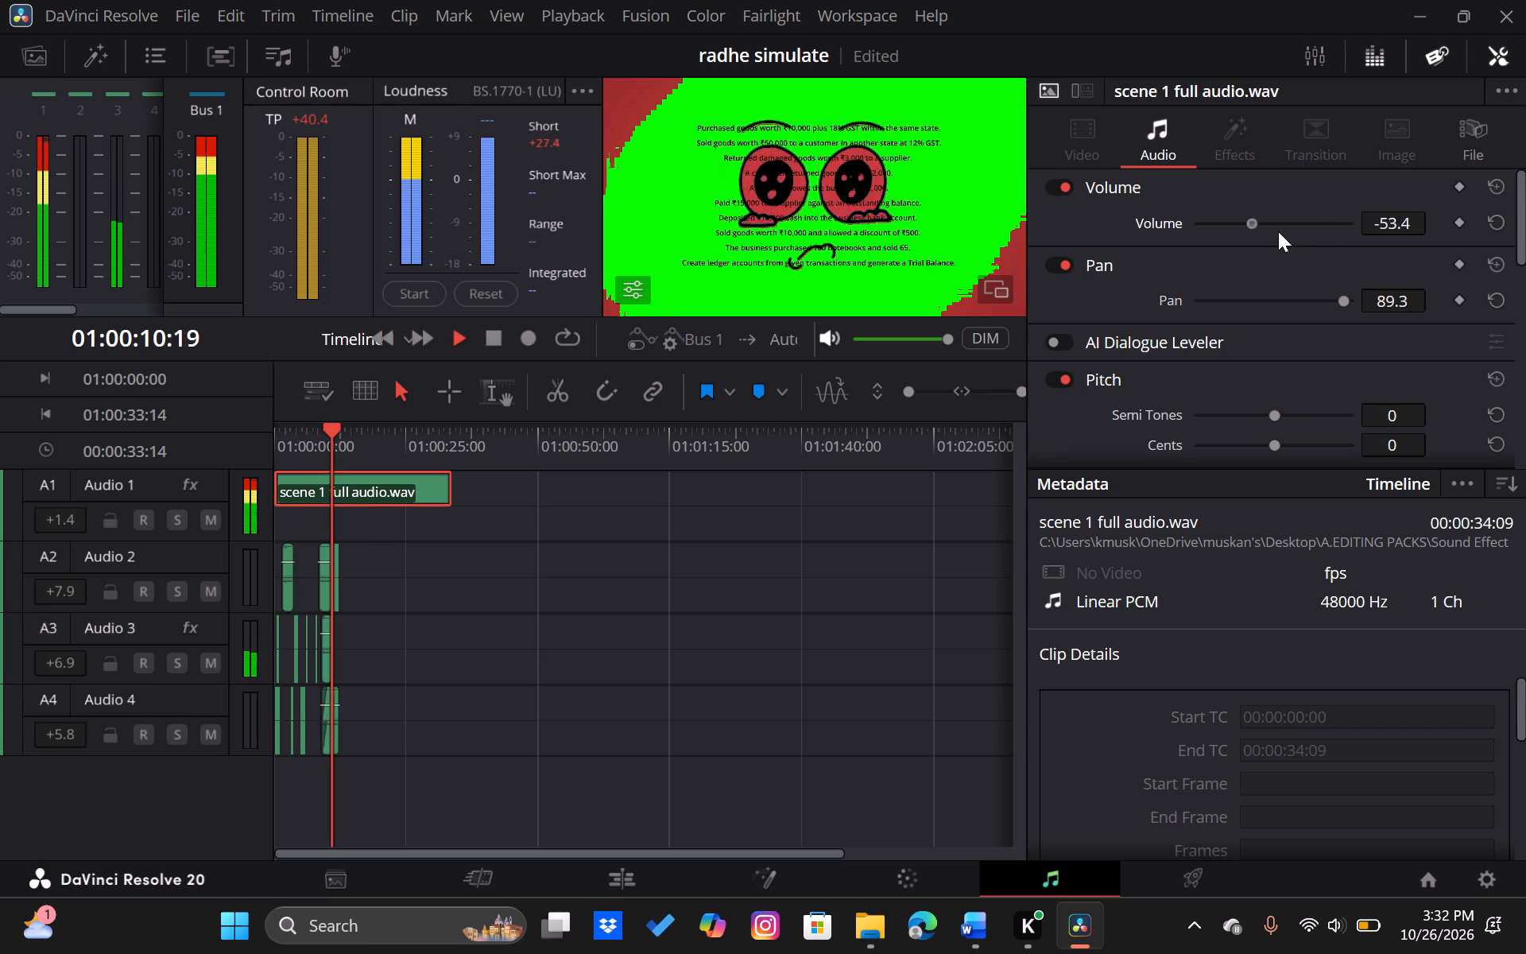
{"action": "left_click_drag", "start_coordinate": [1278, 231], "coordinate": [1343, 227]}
Examine the equalizer graph and band settings of scene 1 full audio.wav while replaying the mix from the timeline start.
{"action": "scroll", "coordinate": [1343, 227], "scroll_direction": "down", "scroll_amount": 1}
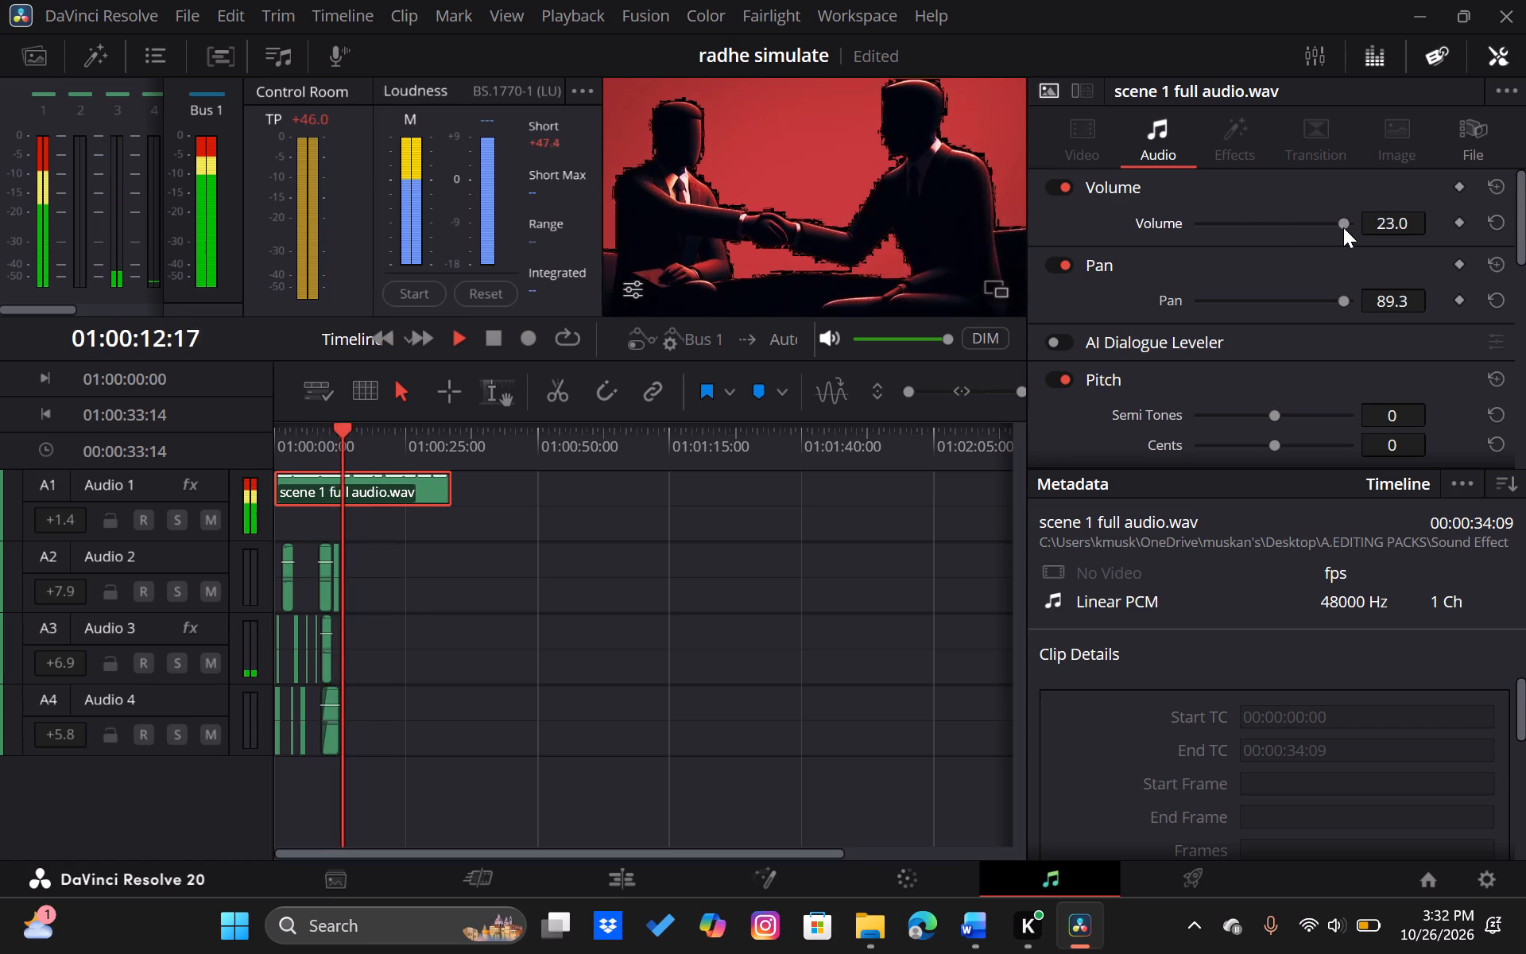
{"action": "scroll", "coordinate": [1343, 227], "scroll_direction": "down", "scroll_amount": 1}
{"action": "scroll", "coordinate": [1288, 335], "scroll_direction": "down", "scroll_amount": 1}
{"action": "scroll", "coordinate": [1288, 335], "scroll_direction": "up", "scroll_amount": 1}
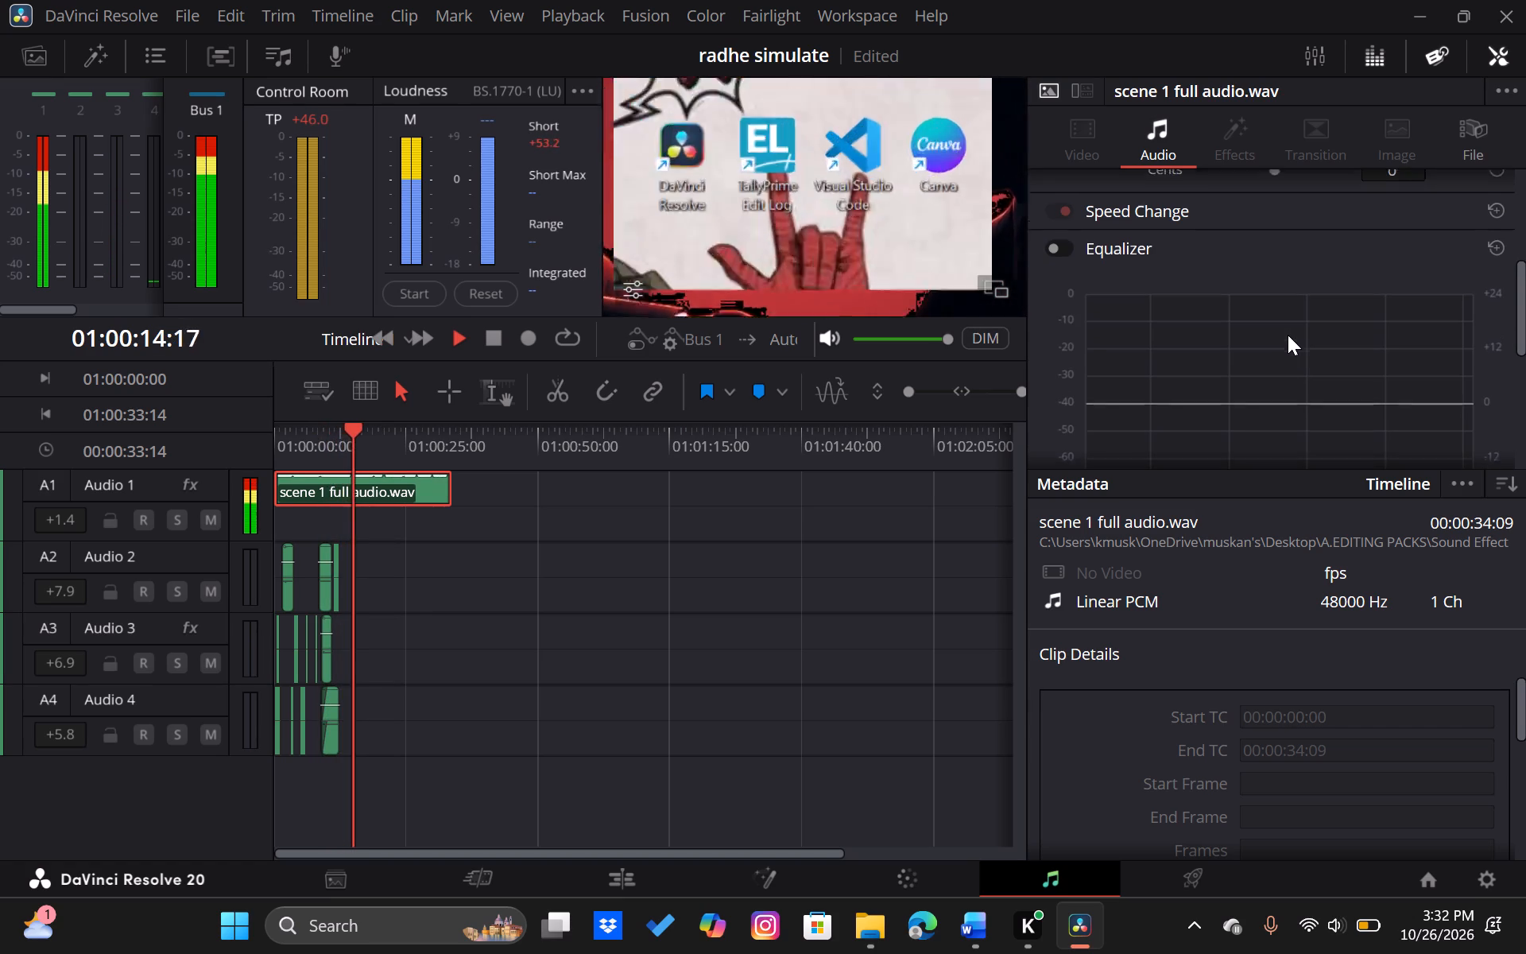
{"action": "scroll", "coordinate": [1288, 335], "scroll_direction": "up", "scroll_amount": 1}
{"action": "left_click_drag", "start_coordinate": [353, 432], "coordinate": [343, 435]}
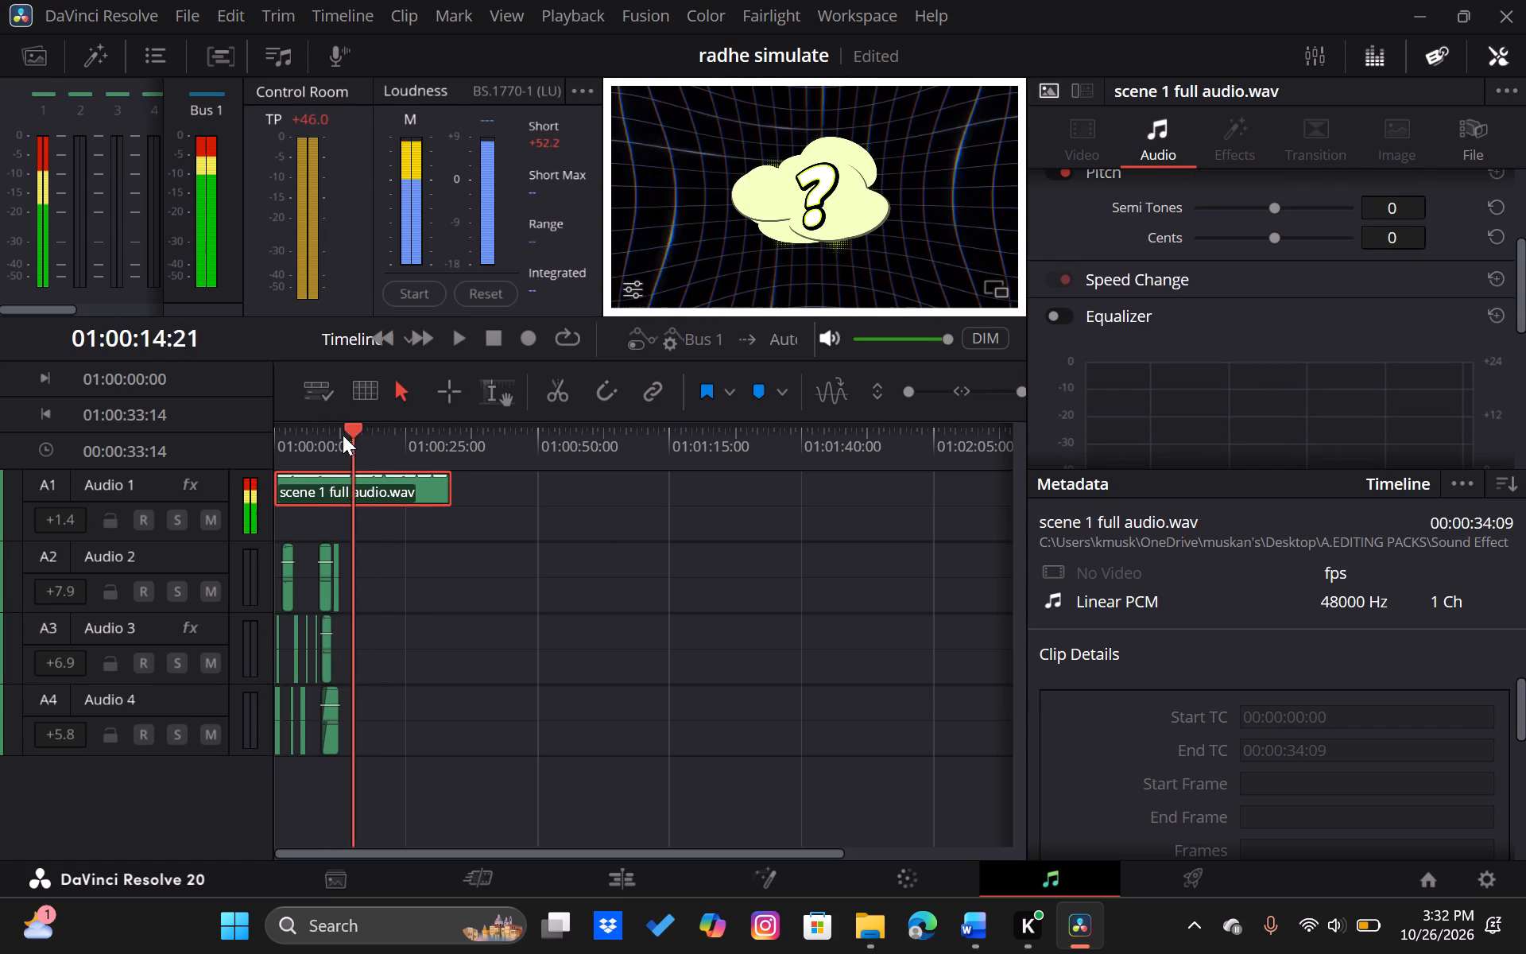
{"action": "left_click_drag", "start_coordinate": [343, 435], "coordinate": [244, 453]}
{"action": "scroll", "coordinate": [1264, 332], "scroll_direction": "down", "scroll_amount": 1}
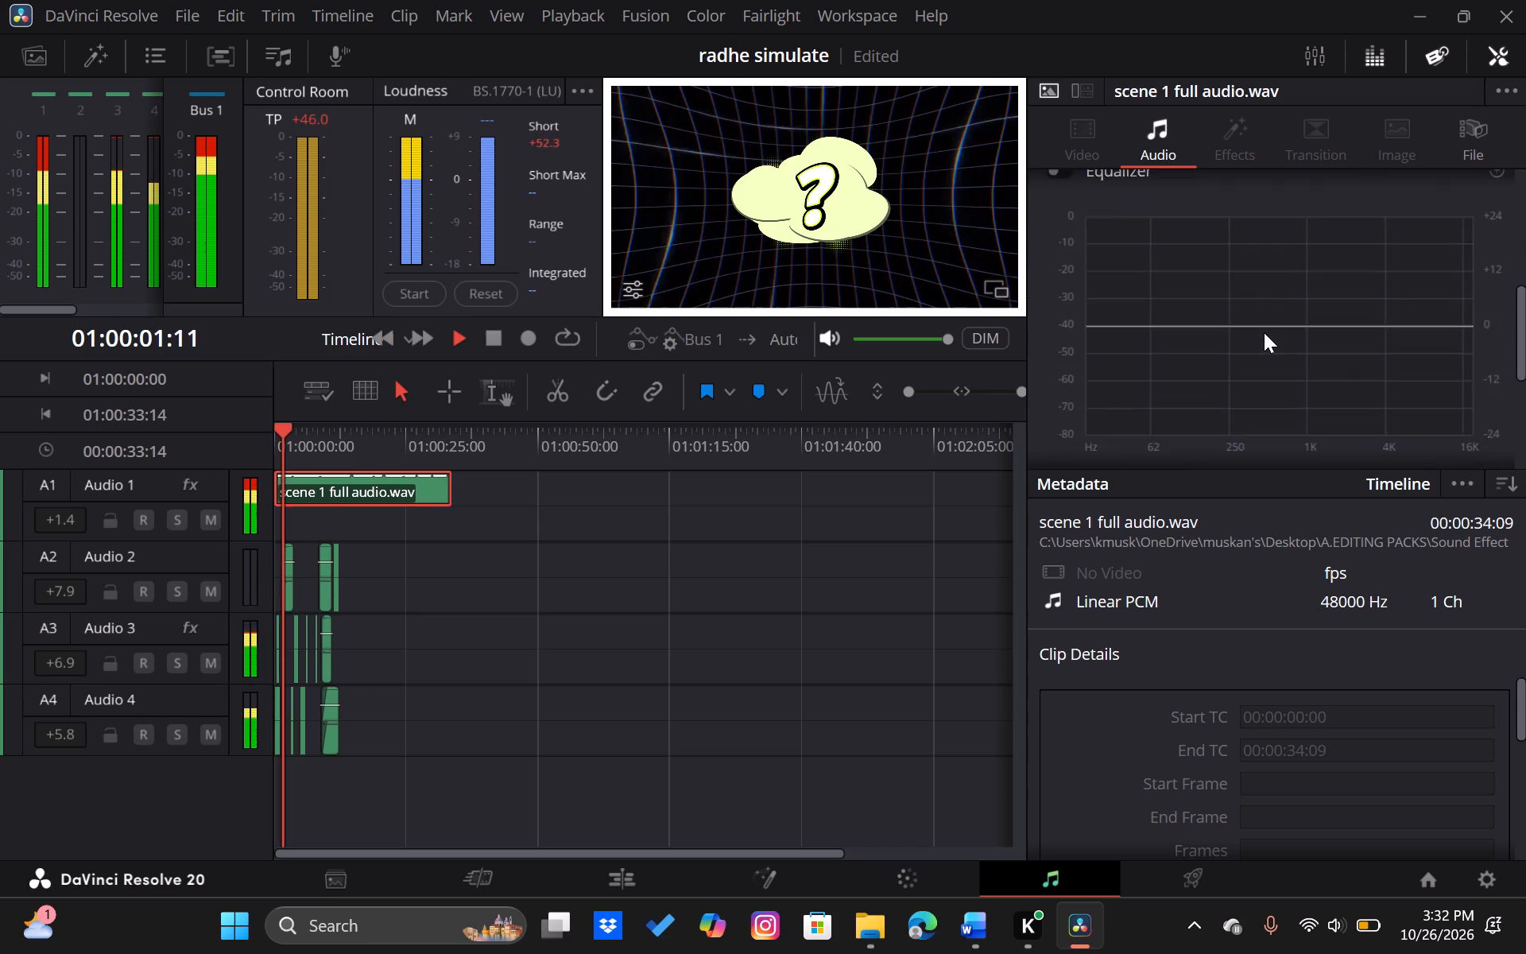
{"action": "scroll", "coordinate": [1264, 332], "scroll_direction": "down", "scroll_amount": 1}
{"action": "left_click_drag", "start_coordinate": [1264, 332], "coordinate": [1268, 346]}
{"action": "left_click_drag", "start_coordinate": [1261, 285], "coordinate": [1262, 294]}
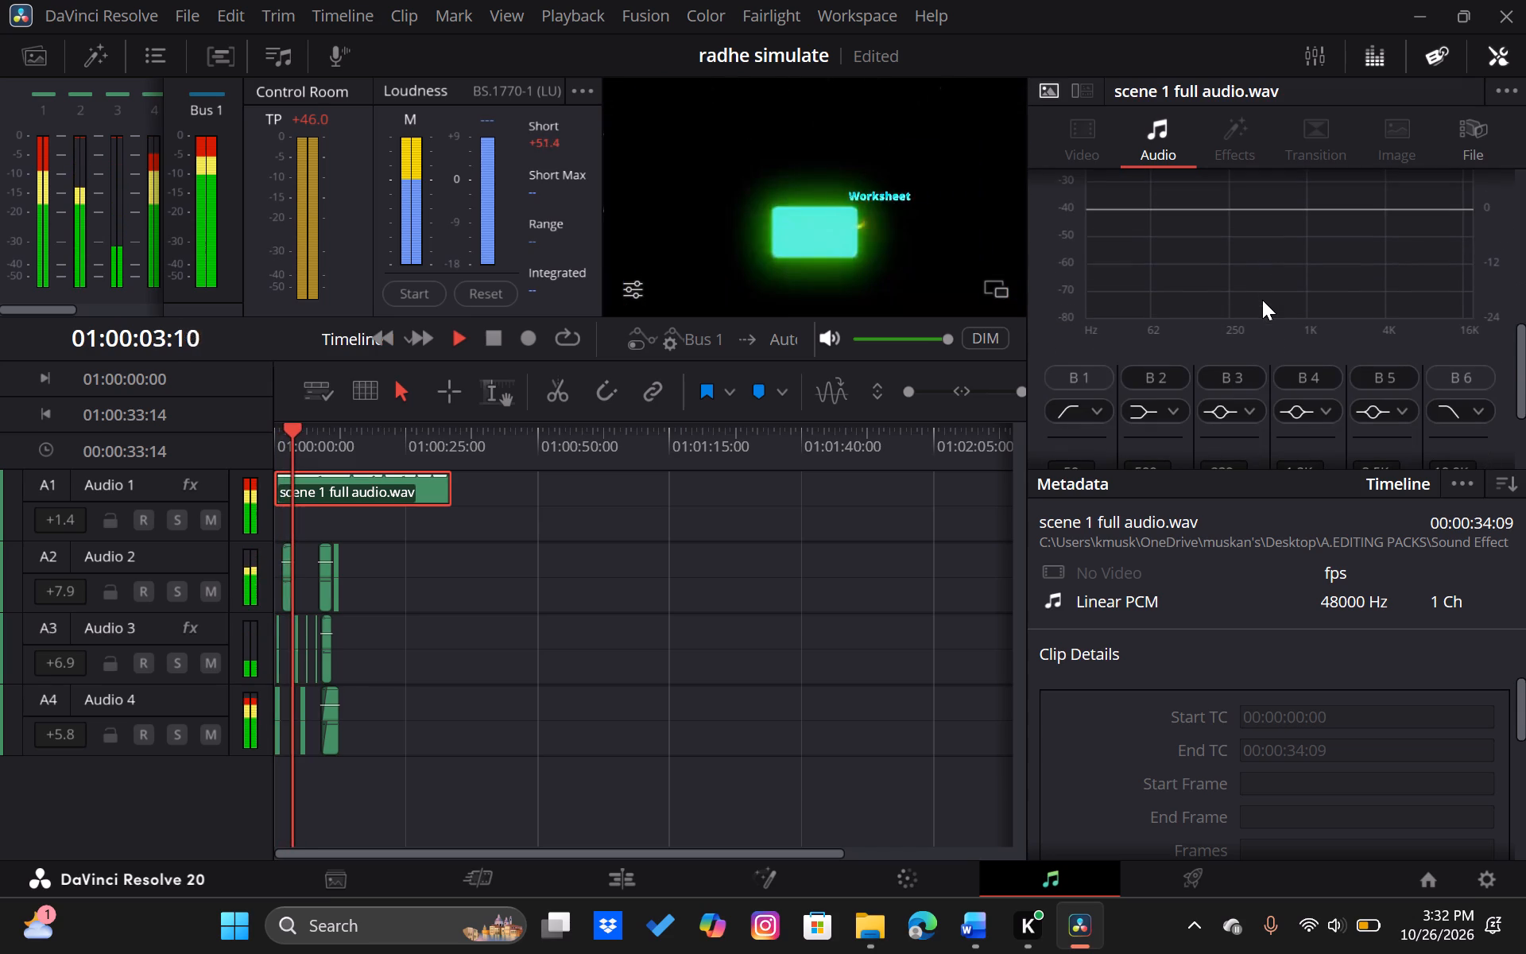
{"action": "scroll", "coordinate": [1262, 300], "scroll_direction": "down", "scroll_amount": 1}
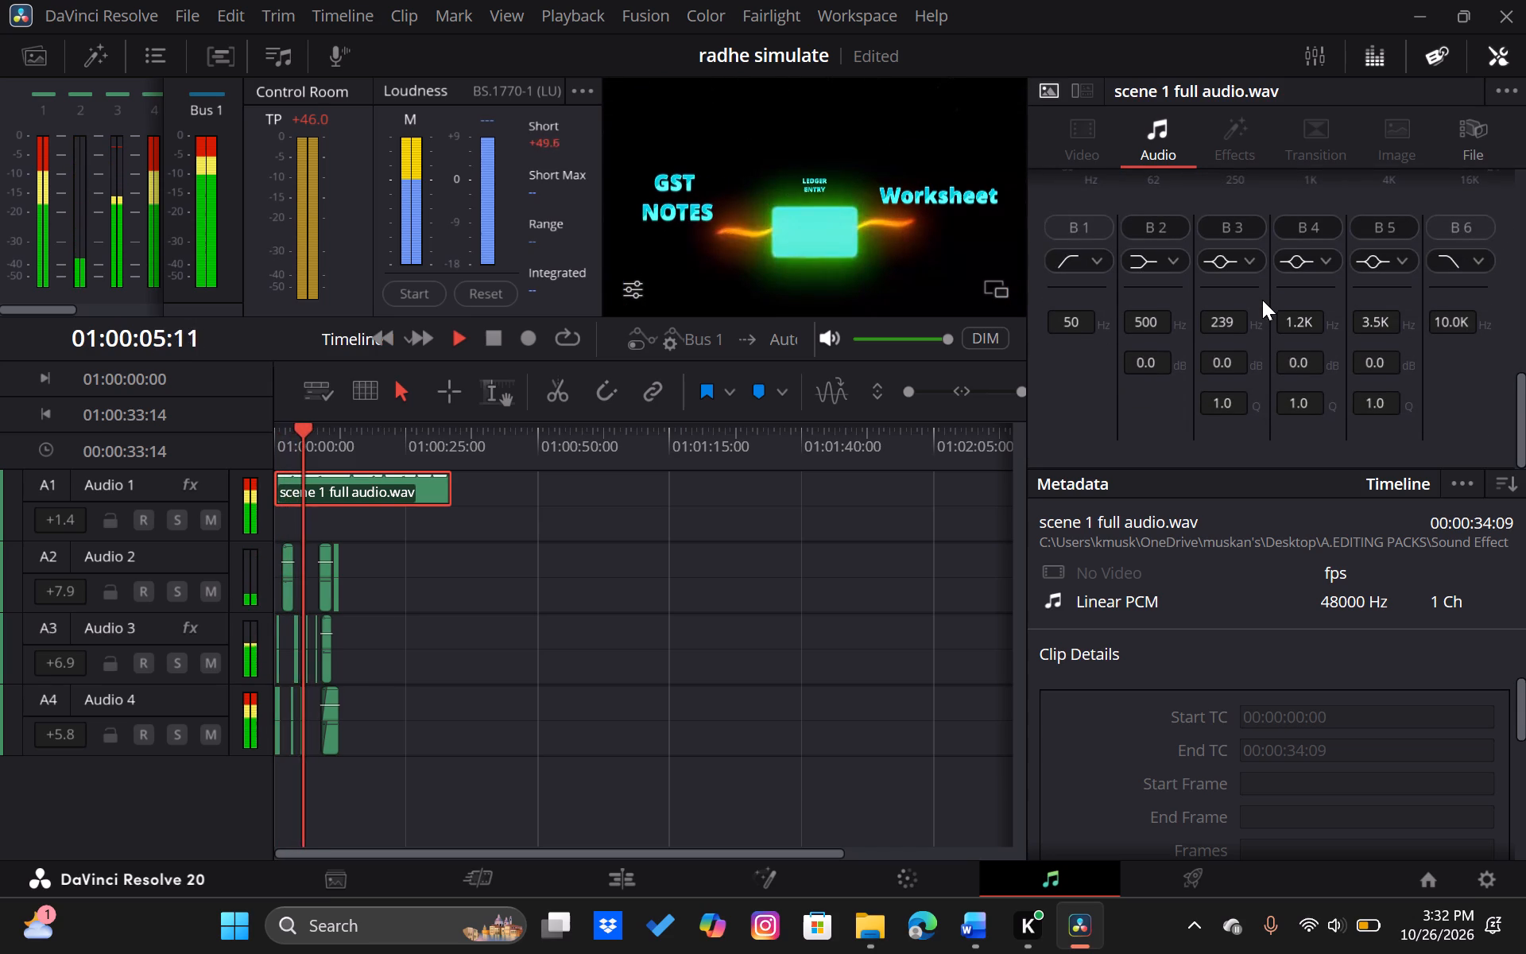
{"action": "scroll", "coordinate": [1262, 300], "scroll_direction": "up", "scroll_amount": 2}
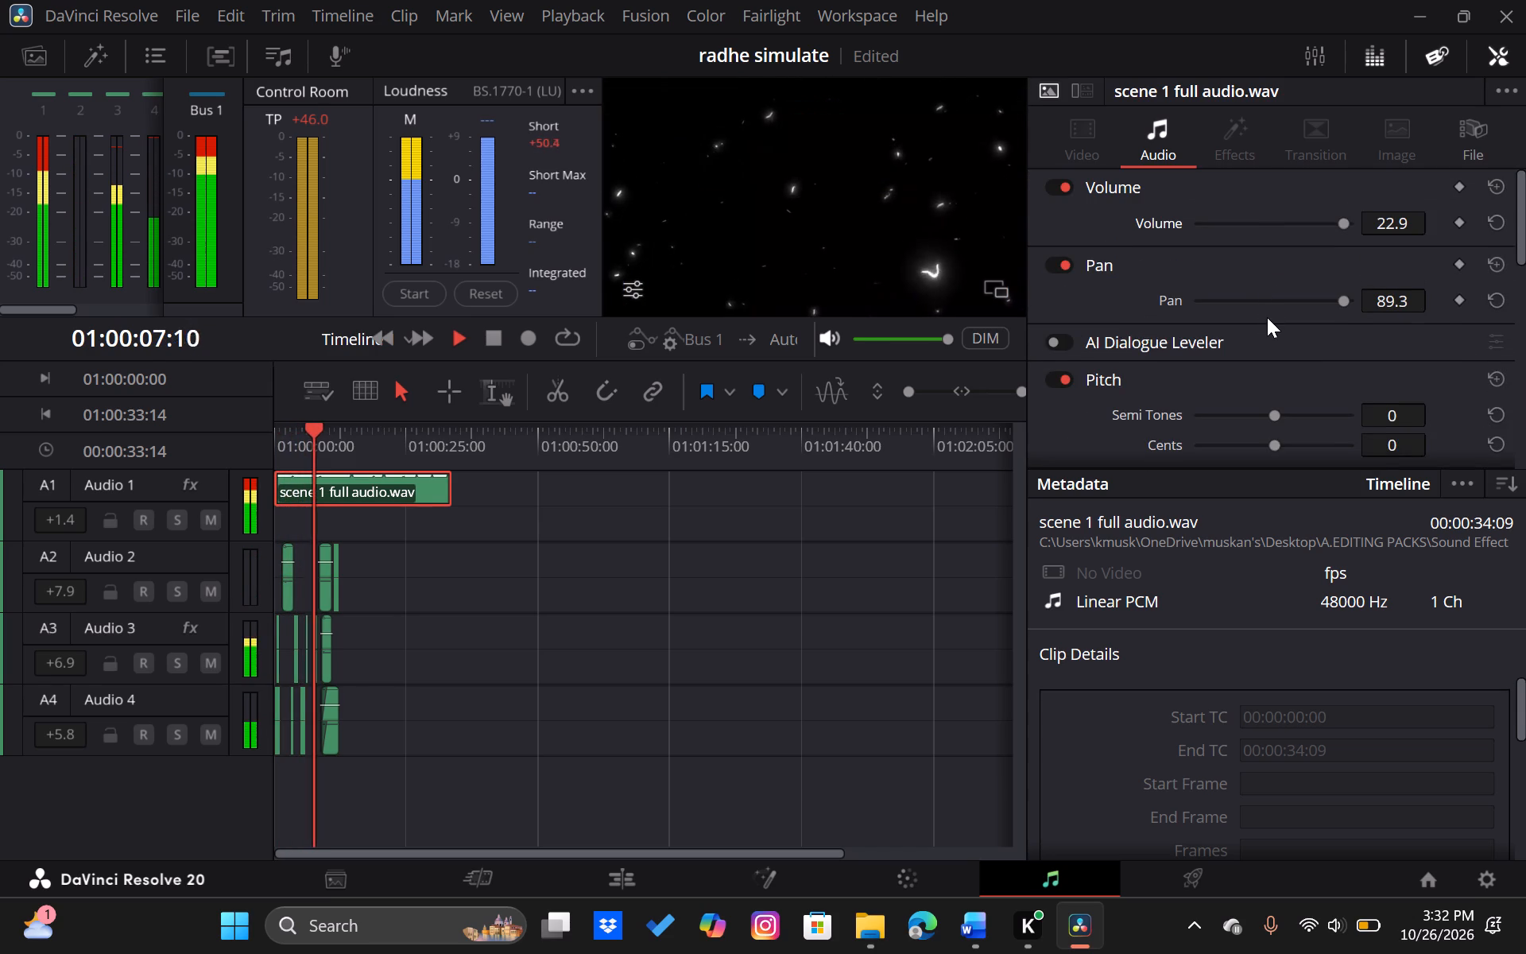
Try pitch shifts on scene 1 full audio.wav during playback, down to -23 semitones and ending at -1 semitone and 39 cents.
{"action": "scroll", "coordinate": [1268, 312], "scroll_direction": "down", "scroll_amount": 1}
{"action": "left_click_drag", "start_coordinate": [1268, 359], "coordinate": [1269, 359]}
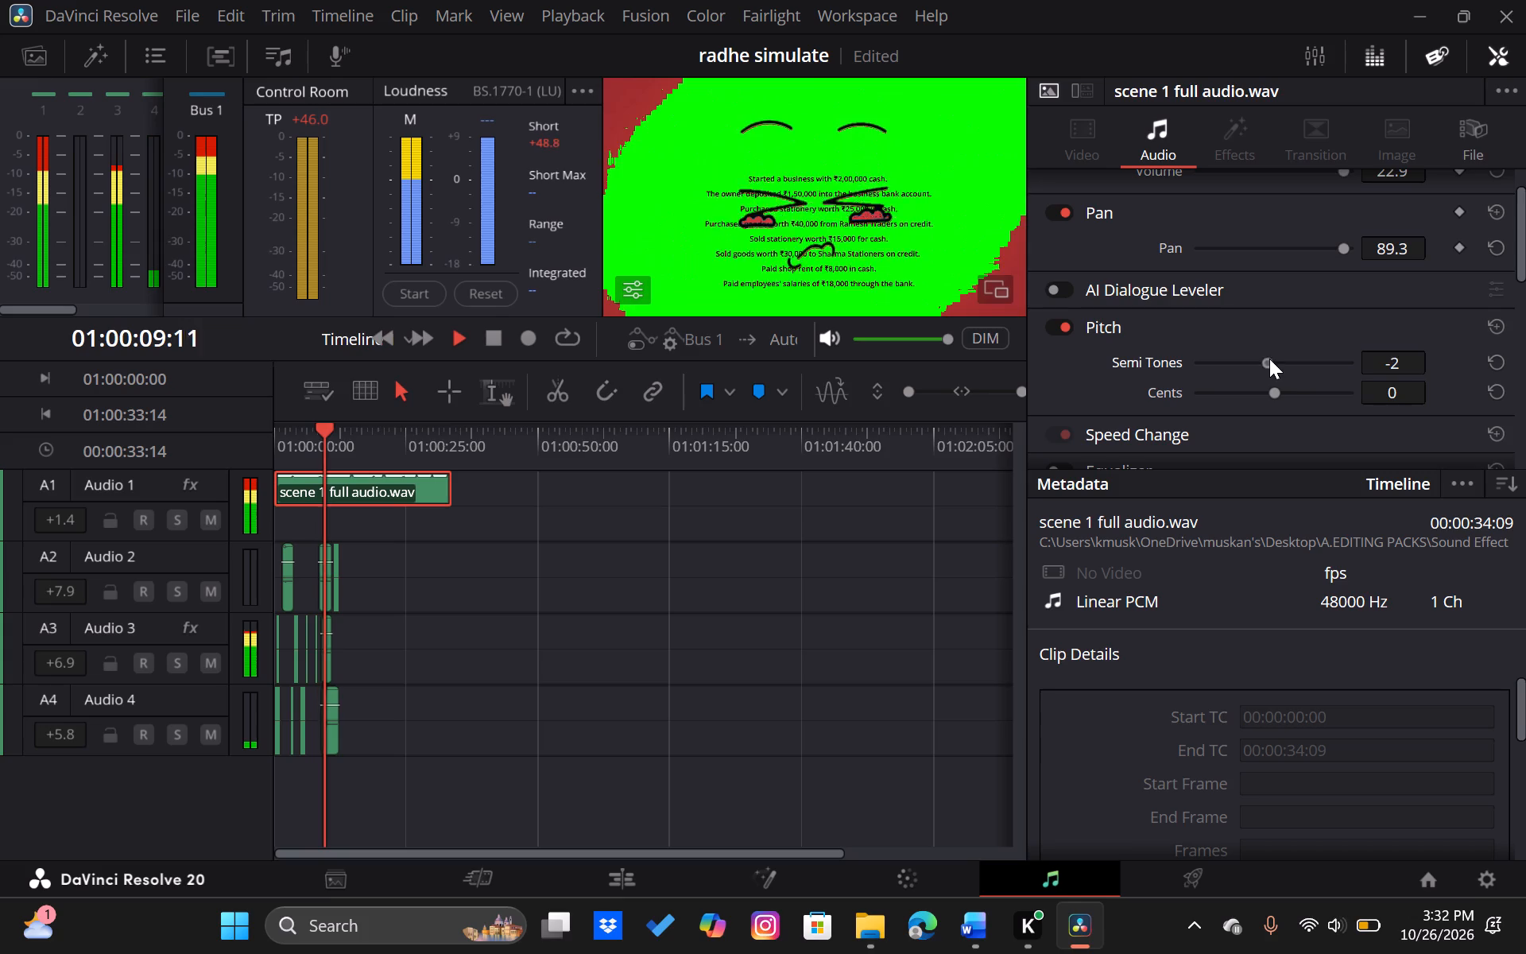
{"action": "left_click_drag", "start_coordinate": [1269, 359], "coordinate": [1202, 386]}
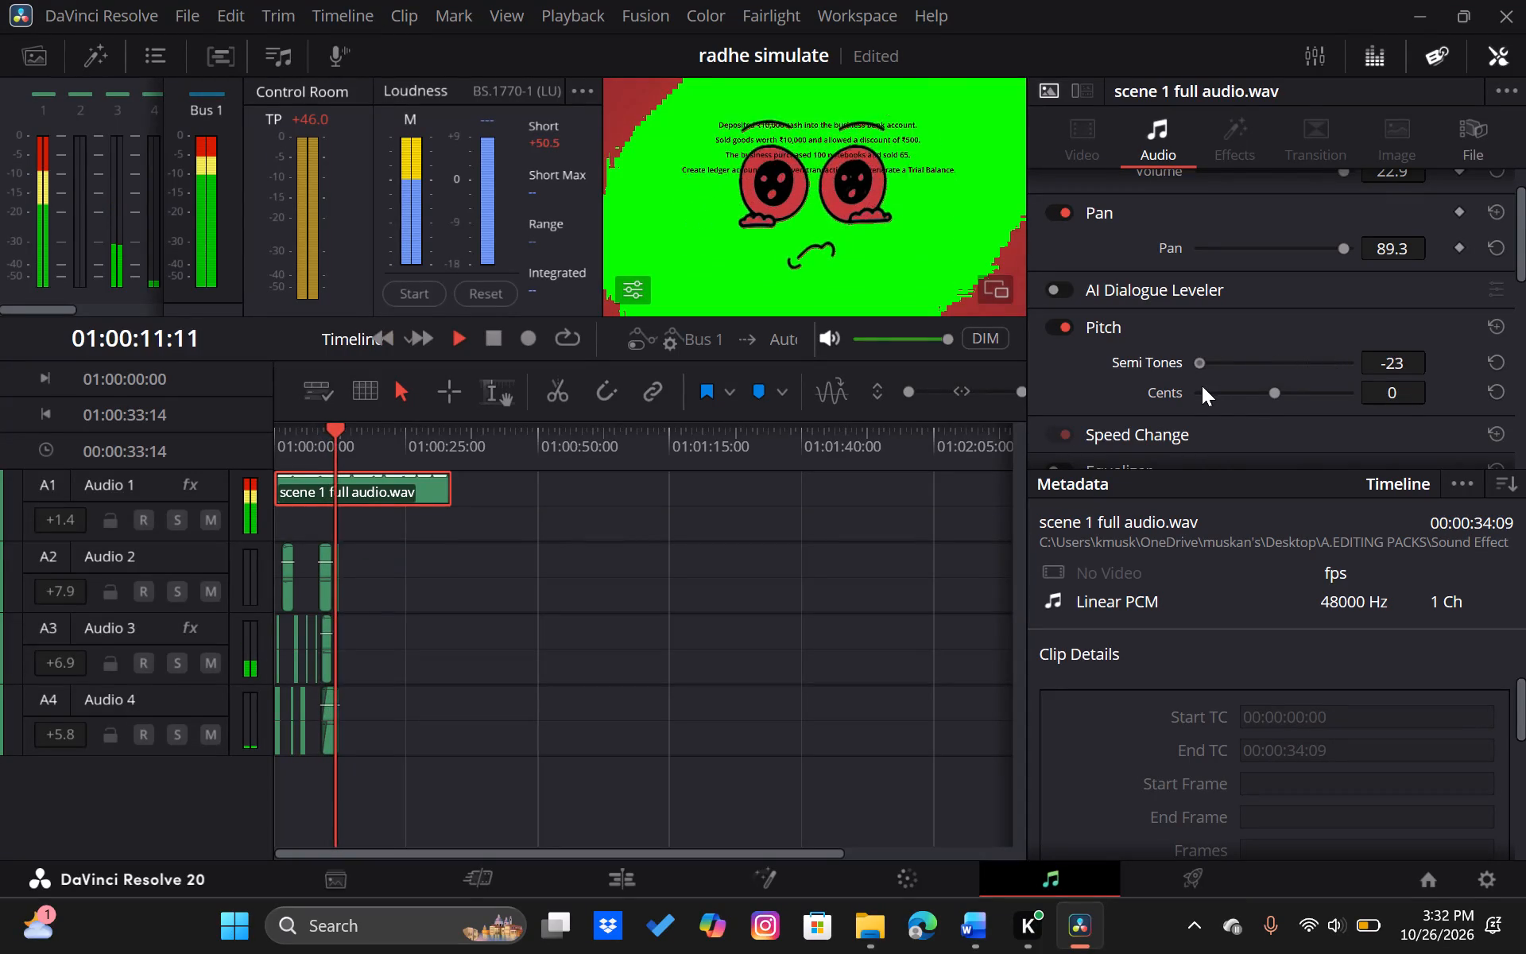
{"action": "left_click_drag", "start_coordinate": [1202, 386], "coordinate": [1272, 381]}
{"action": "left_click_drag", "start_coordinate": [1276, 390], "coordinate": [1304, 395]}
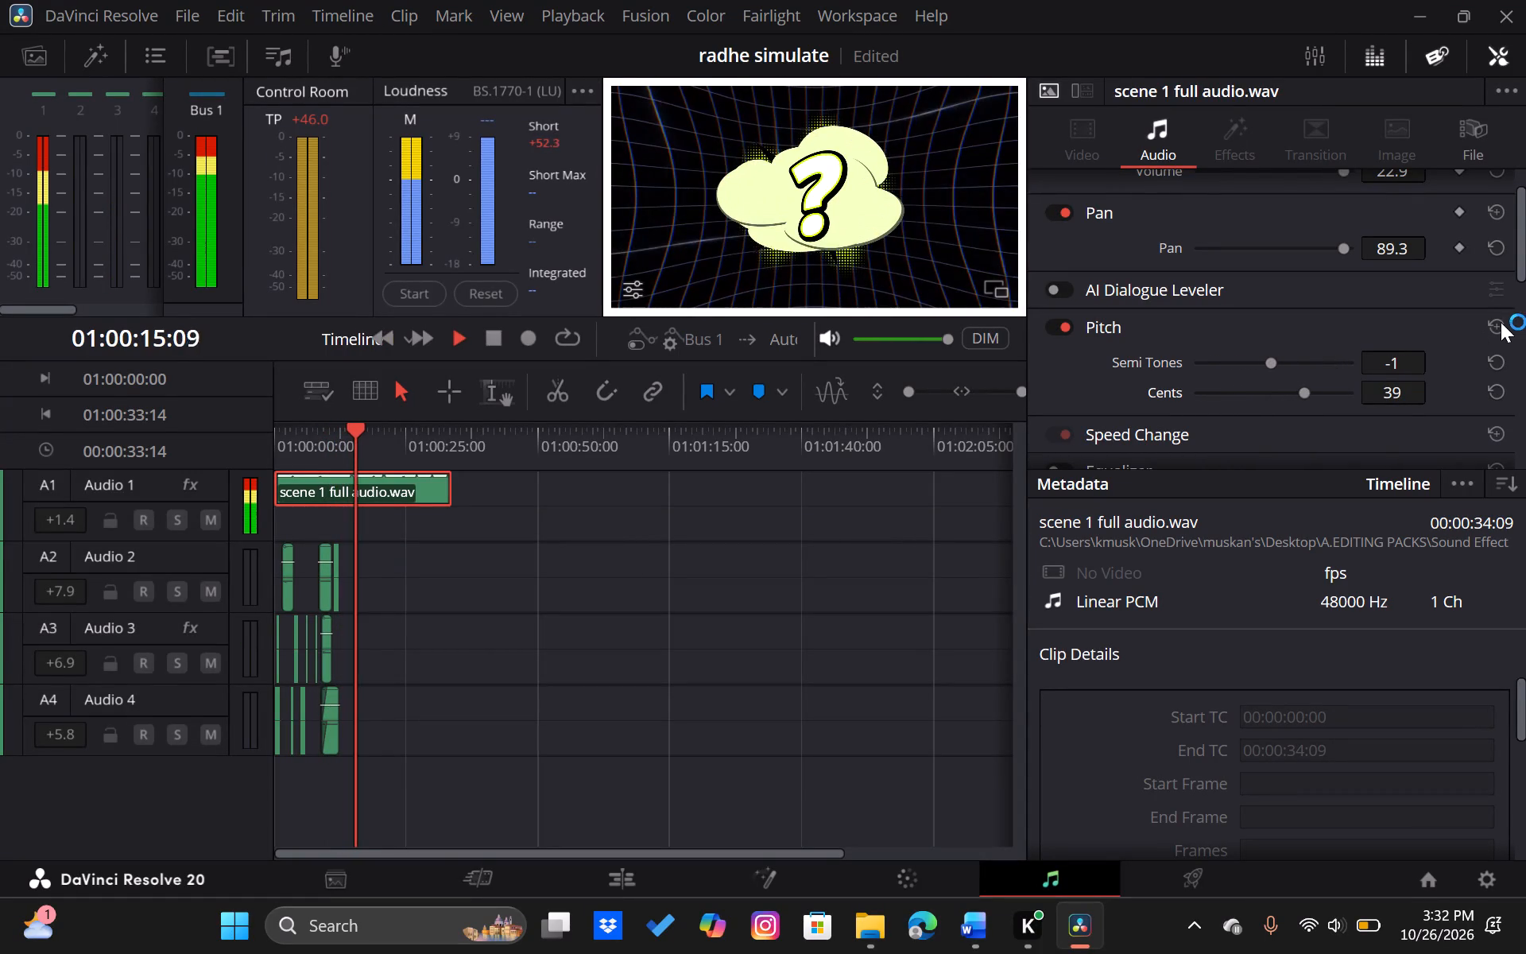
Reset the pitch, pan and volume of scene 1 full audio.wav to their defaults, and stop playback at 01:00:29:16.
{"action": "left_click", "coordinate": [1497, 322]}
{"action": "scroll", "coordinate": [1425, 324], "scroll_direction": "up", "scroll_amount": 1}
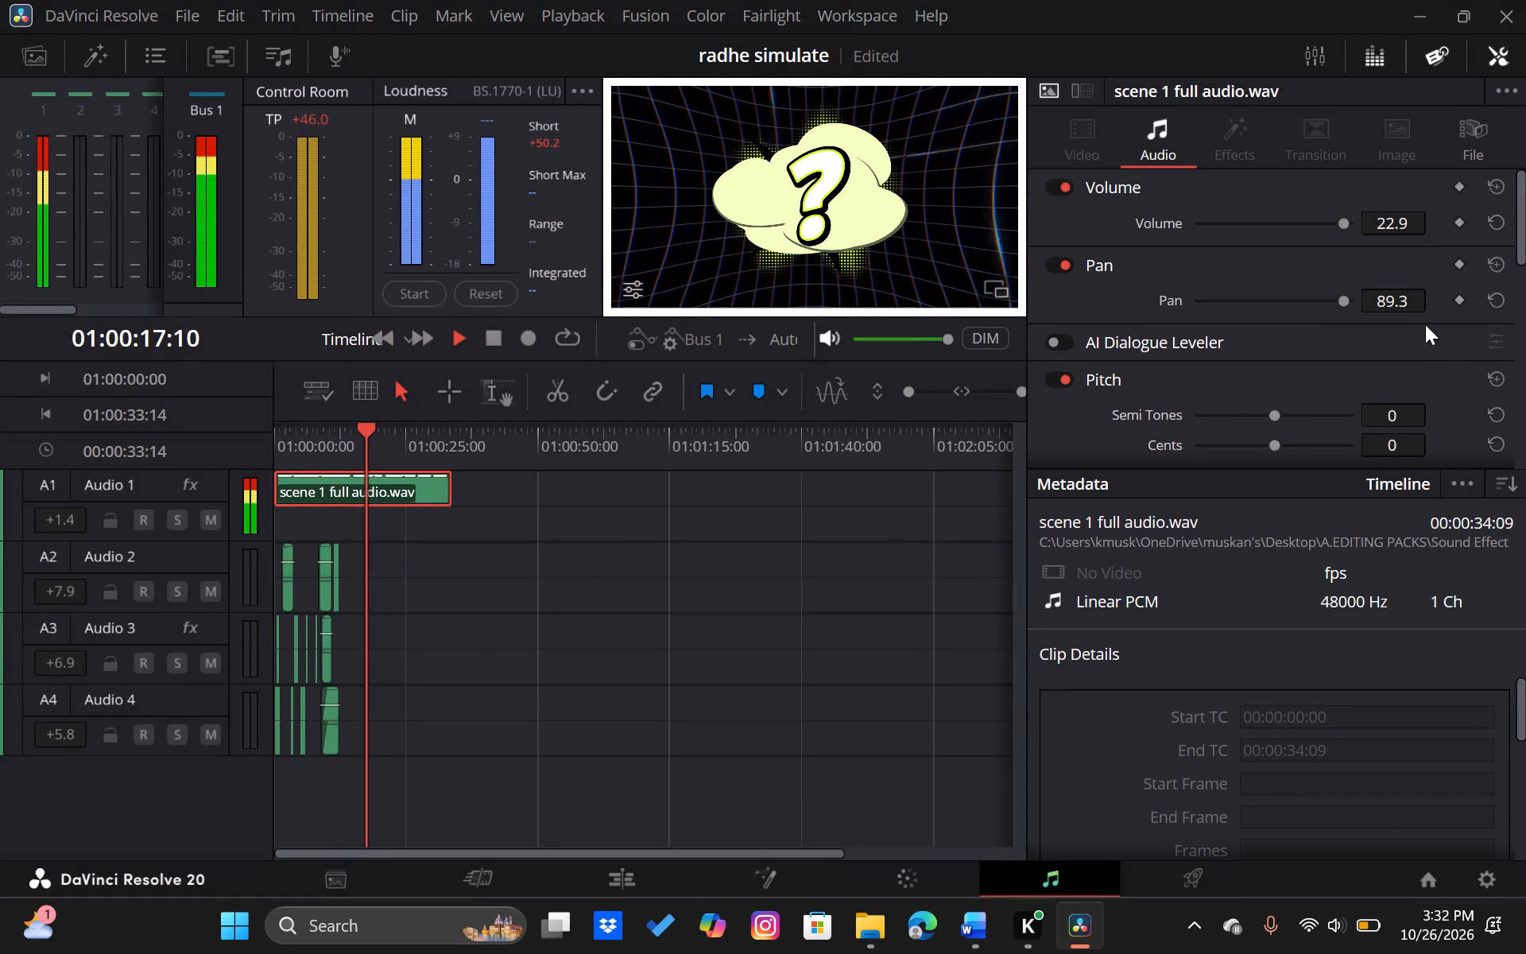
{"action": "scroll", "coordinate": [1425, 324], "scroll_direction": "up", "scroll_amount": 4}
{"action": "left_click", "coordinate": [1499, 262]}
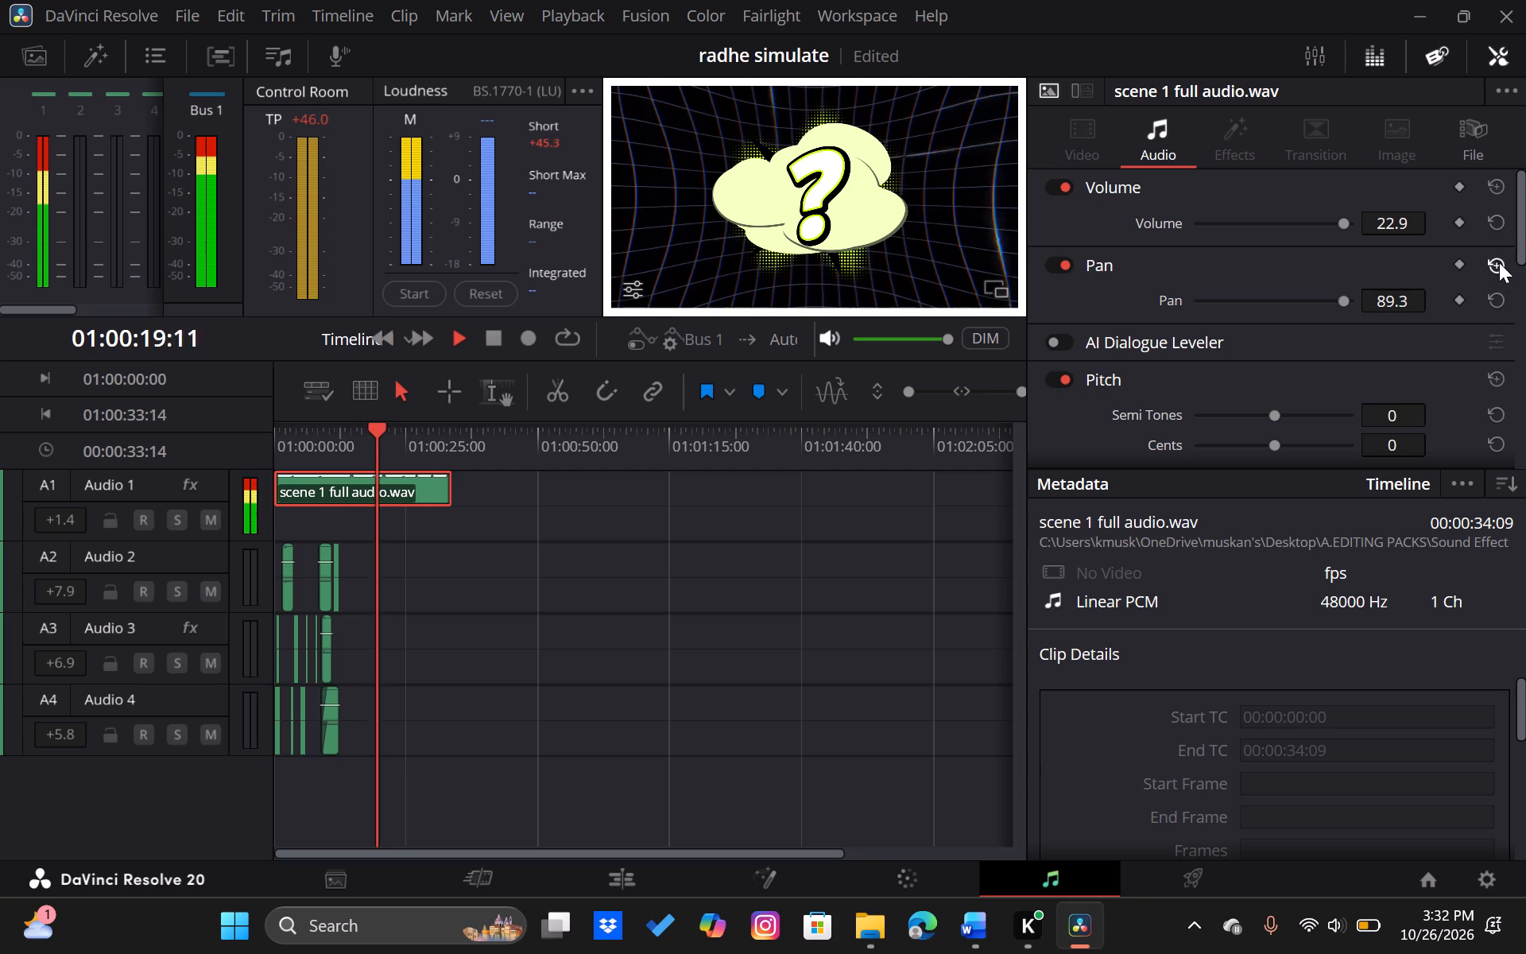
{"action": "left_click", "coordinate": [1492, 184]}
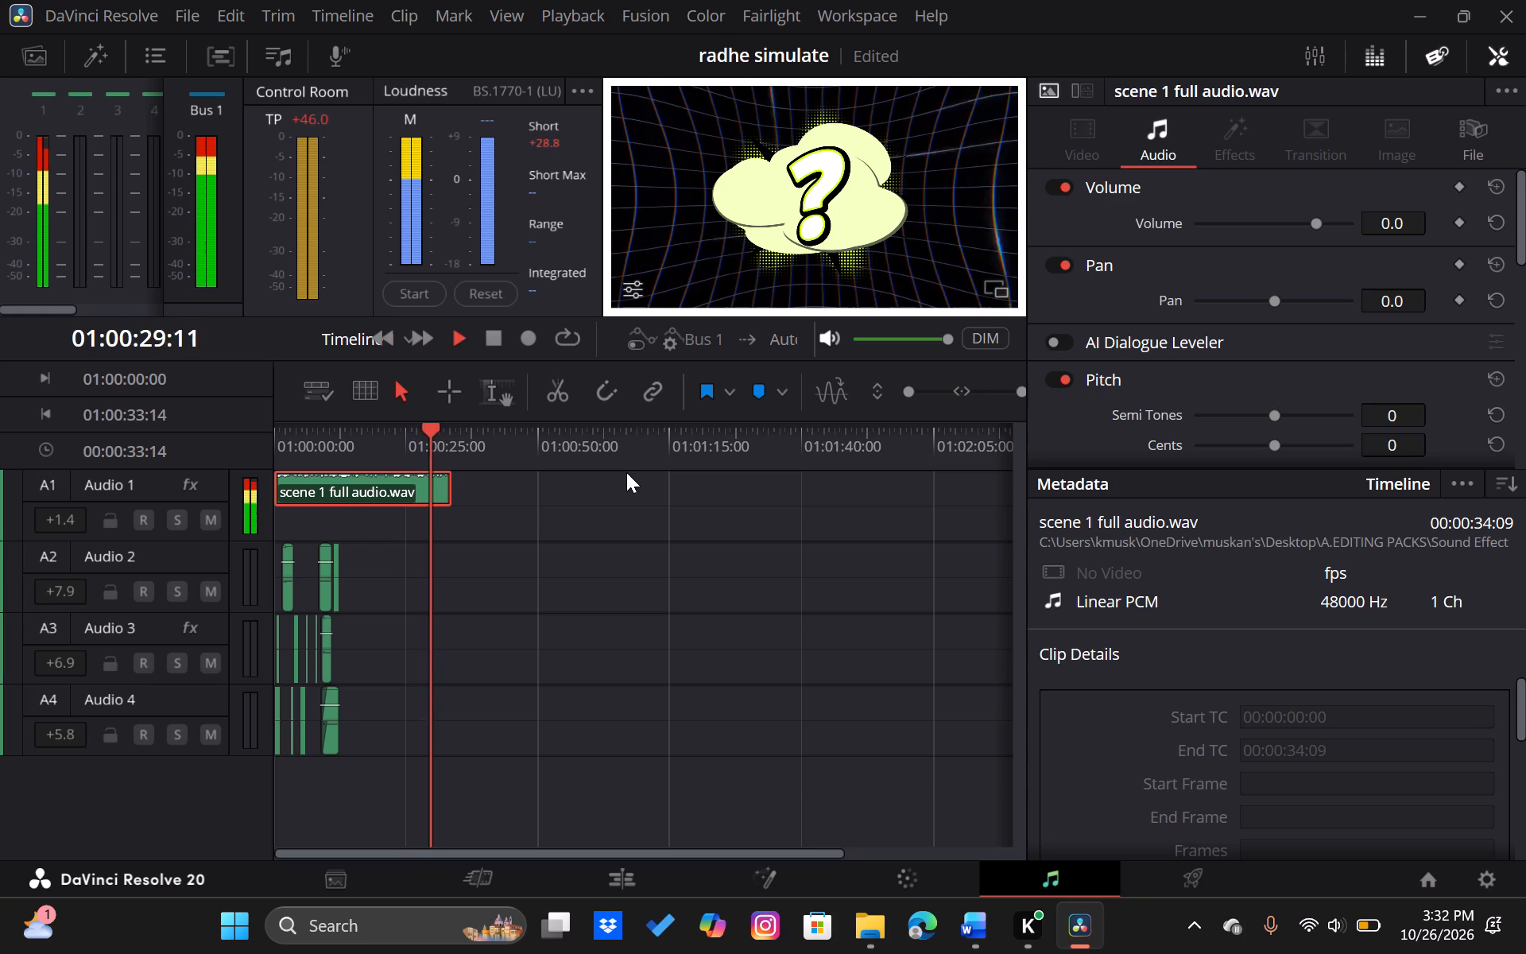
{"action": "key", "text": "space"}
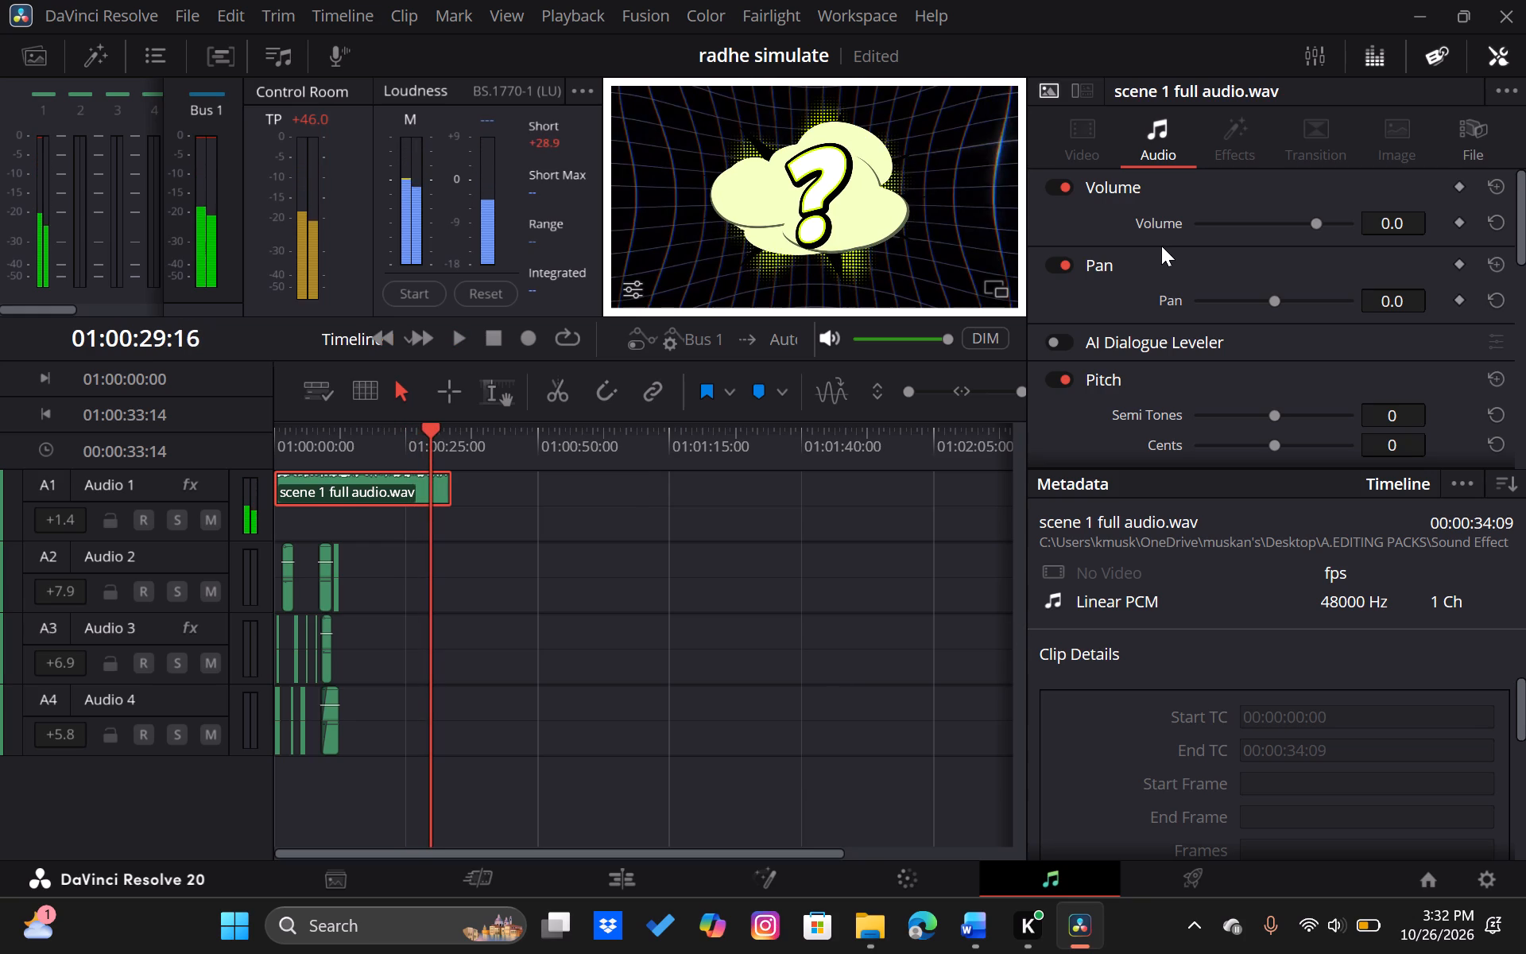
Hide the metadata, keeping the inspector displayed.
{"action": "left_click", "coordinate": [1437, 58]}
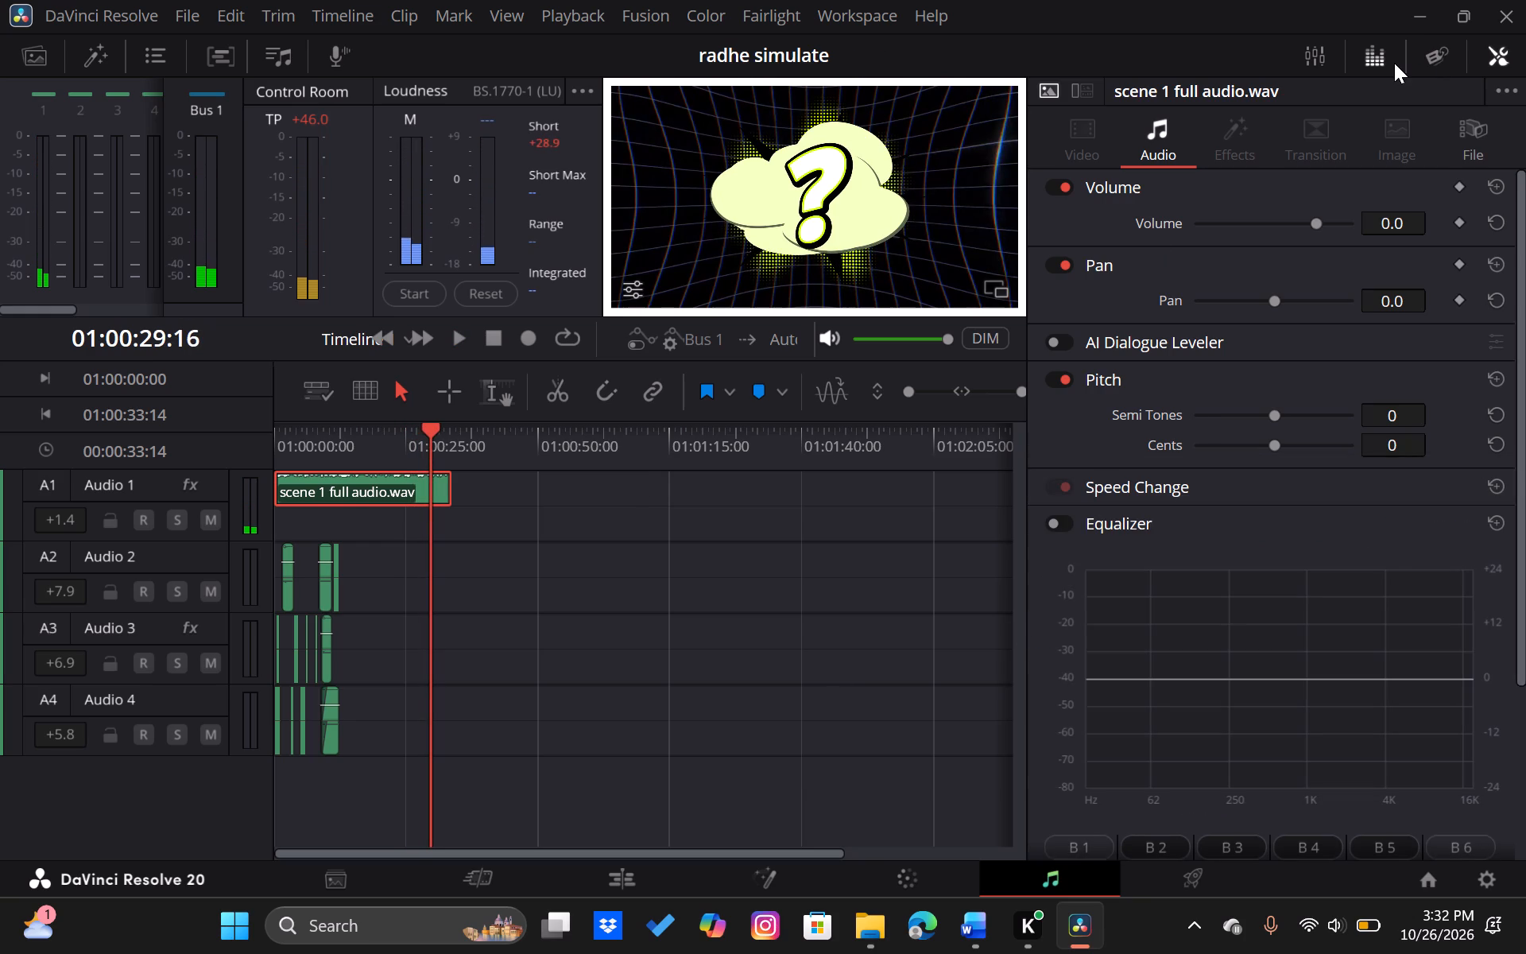
Show the mixer and hide the inspector, keeping the audio meters displayed.
{"action": "left_click", "coordinate": [1394, 63]}
{"action": "left_click", "coordinate": [1322, 67]}
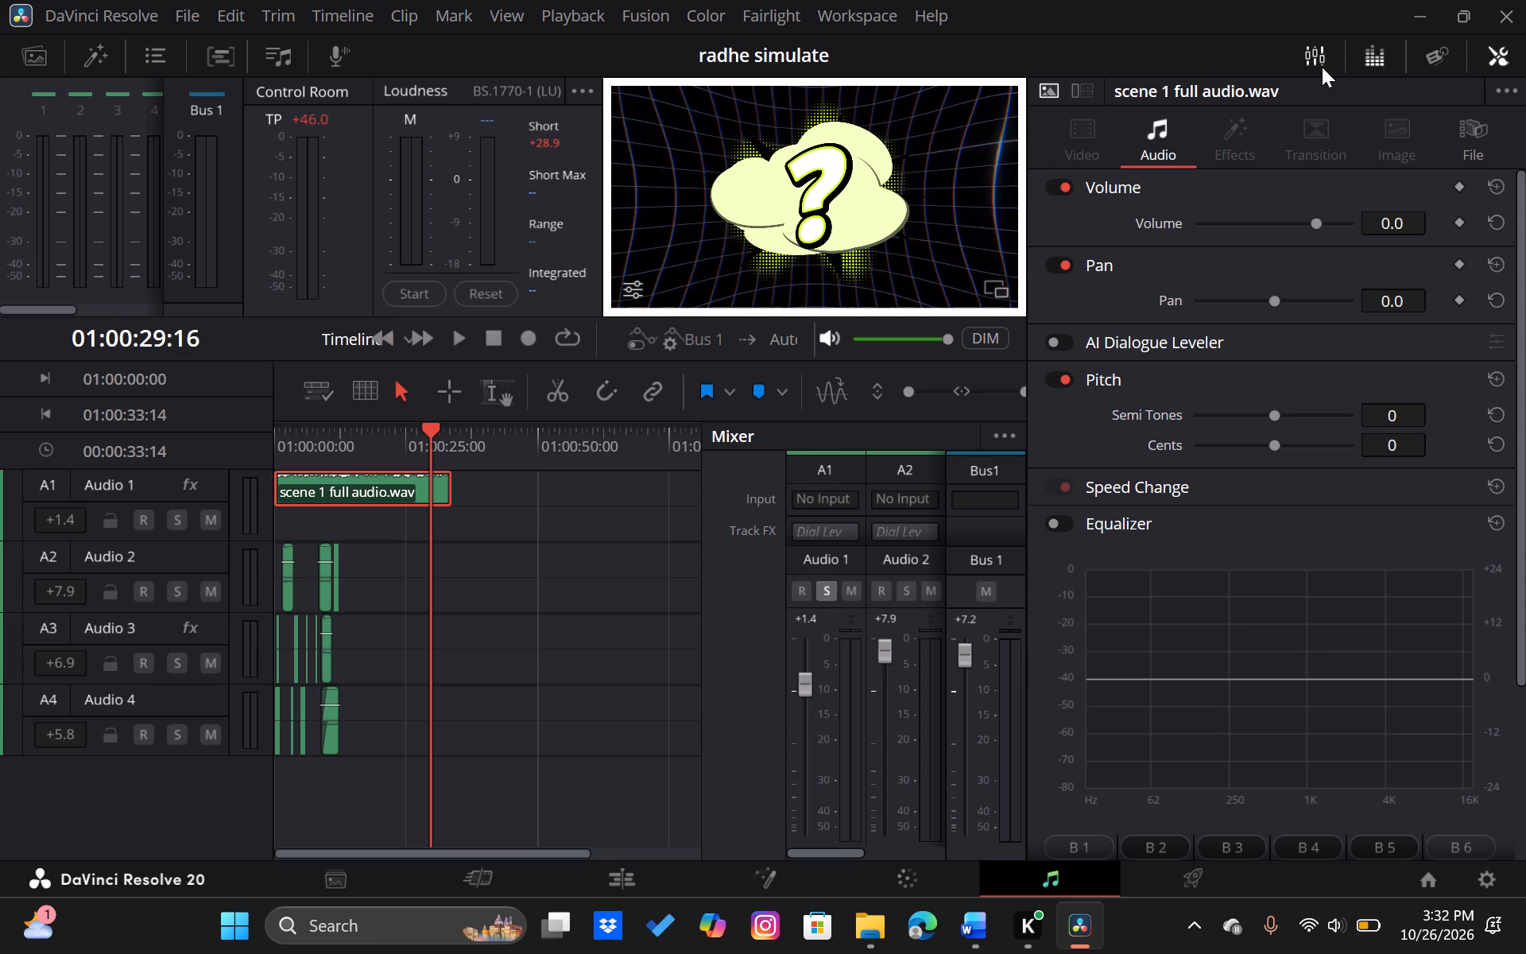
{"action": "left_click", "coordinate": [1495, 61]}
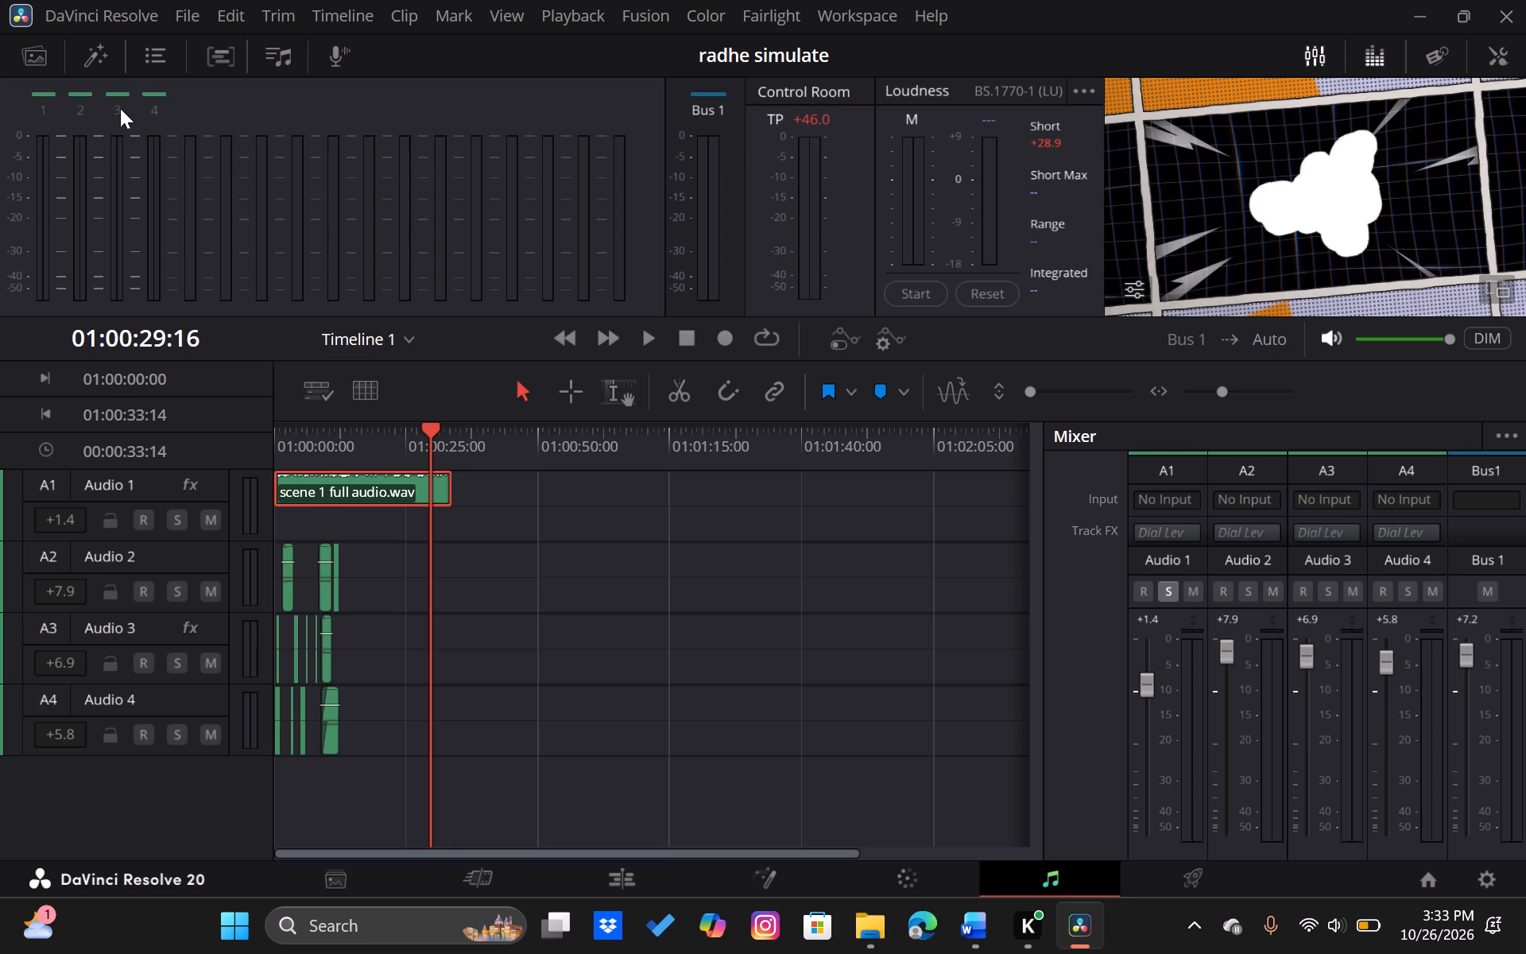
Browse the Fairlight FX list in the effects library from Chain FX to Vocal Channel, and close the library.
{"action": "left_click", "coordinate": [103, 51]}
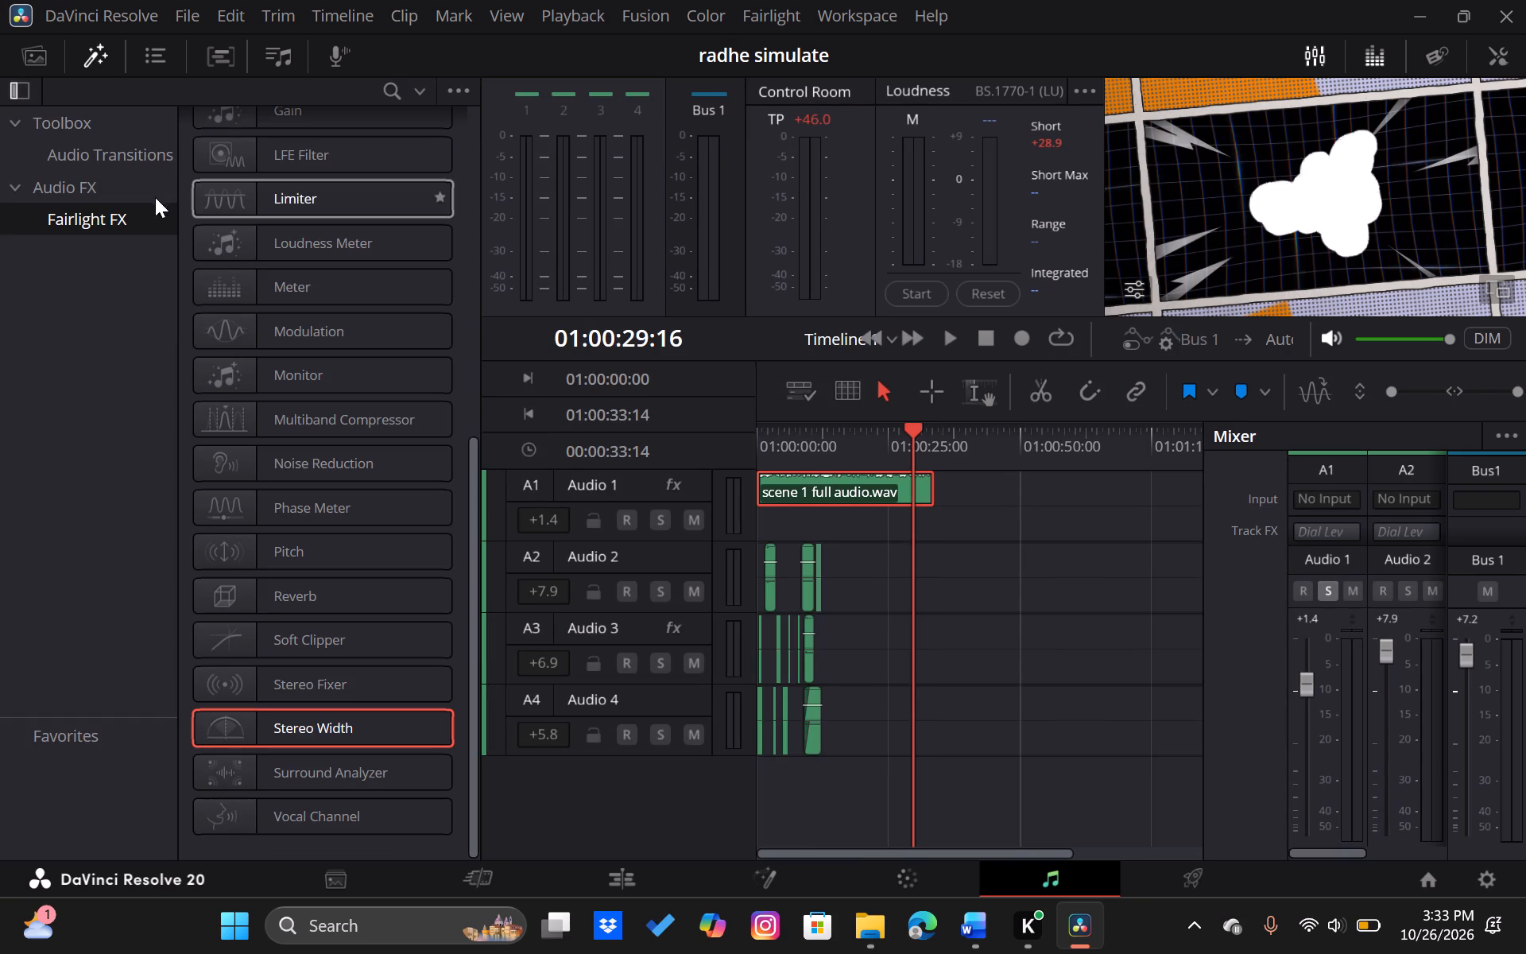
{"action": "scroll", "coordinate": [272, 469], "scroll_direction": "up", "scroll_amount": 7}
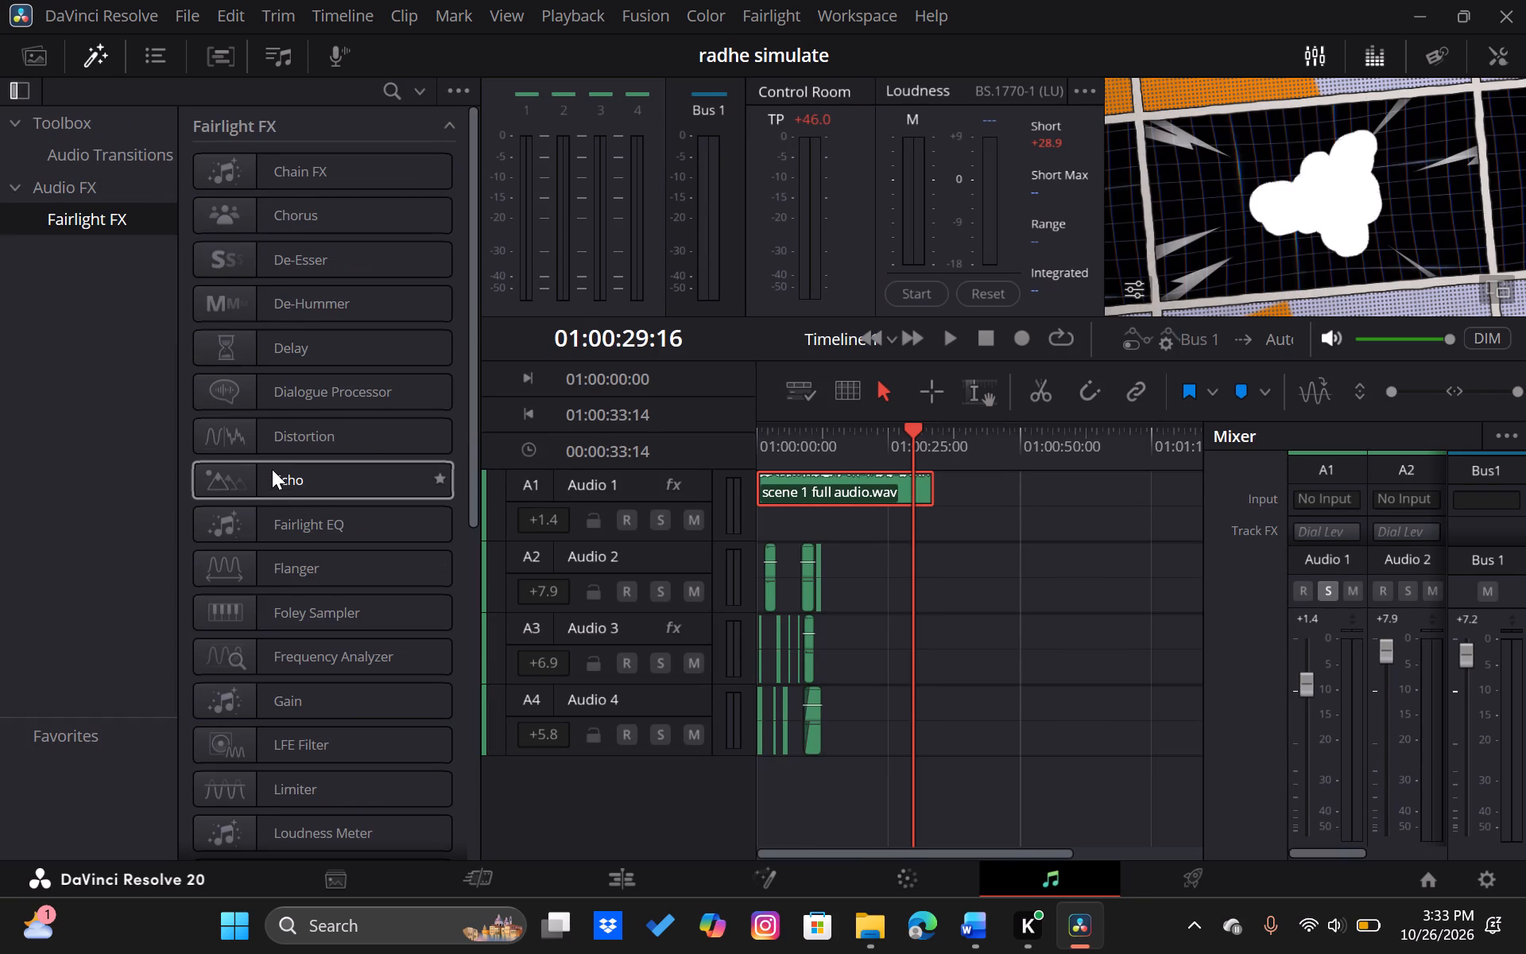
{"action": "scroll", "coordinate": [281, 198], "scroll_direction": "down", "scroll_amount": 8}
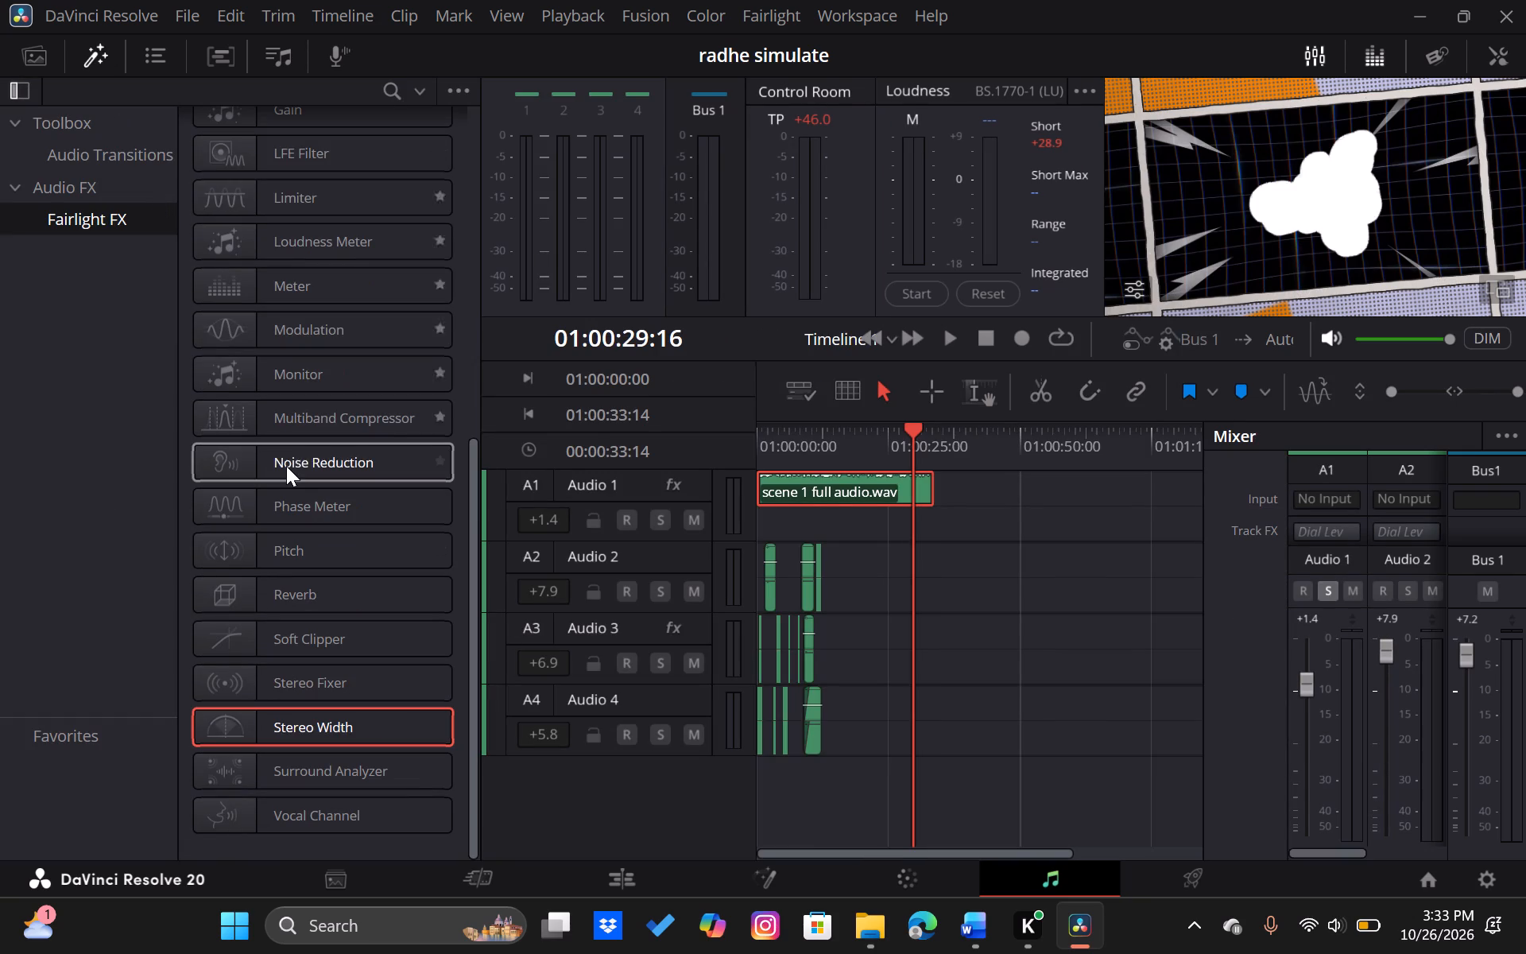
{"action": "left_click", "coordinate": [286, 466]}
{"action": "scroll", "coordinate": [286, 466], "scroll_direction": "up", "scroll_amount": 5}
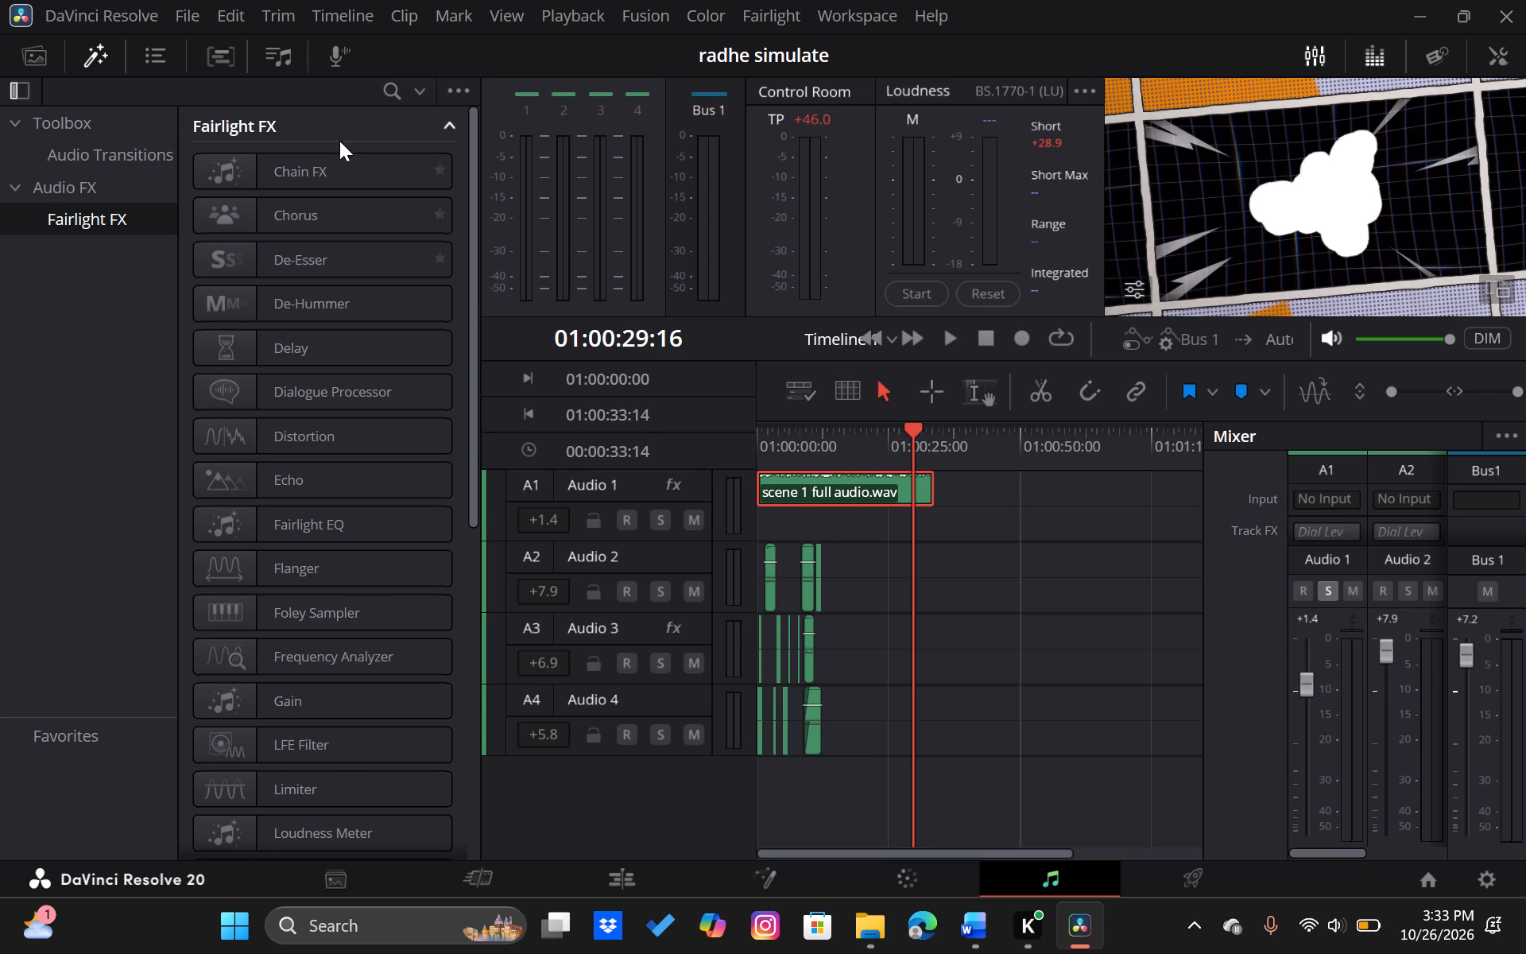
{"action": "left_click", "coordinate": [457, 91]}
{"action": "left_click", "coordinate": [457, 91]}
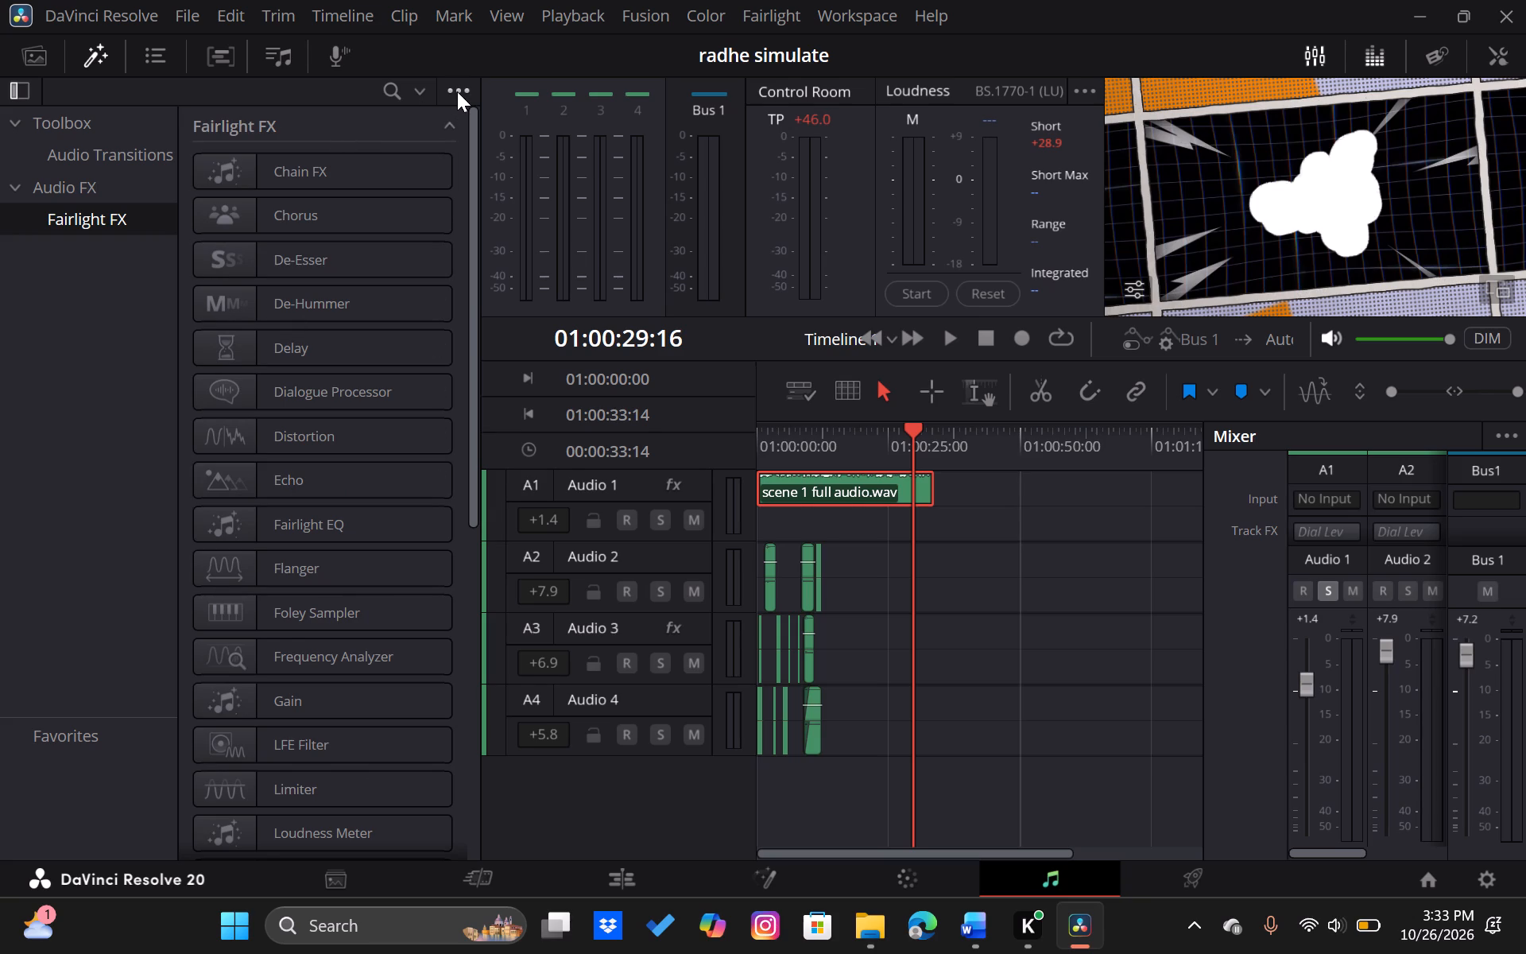
{"action": "right_click", "coordinate": [457, 91]}
{"action": "left_click", "coordinate": [103, 56]}
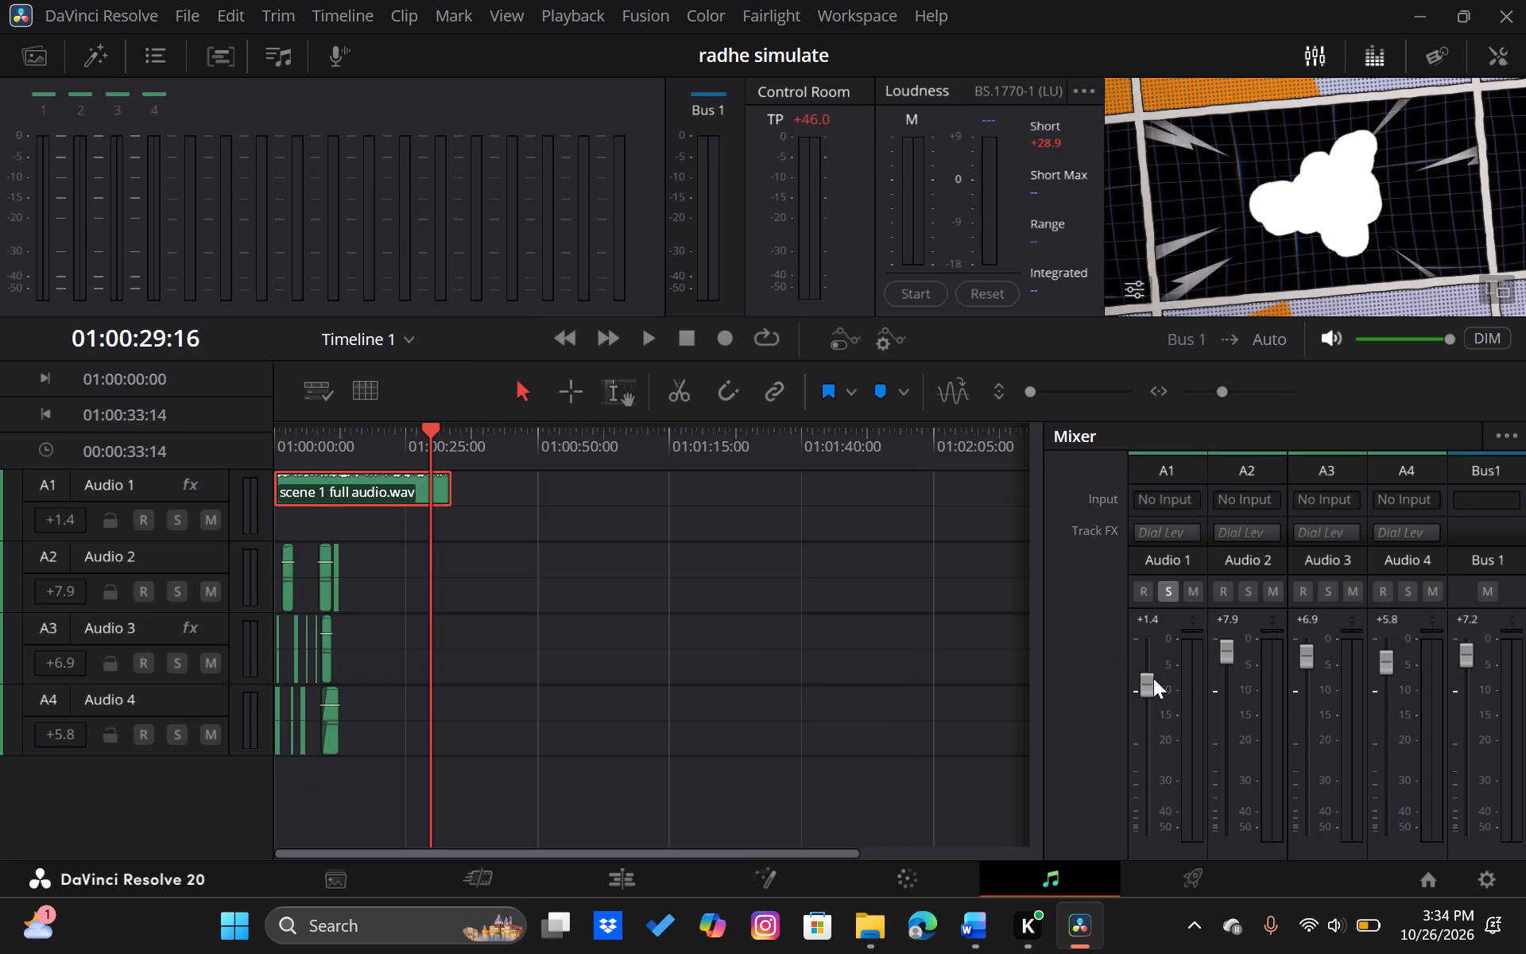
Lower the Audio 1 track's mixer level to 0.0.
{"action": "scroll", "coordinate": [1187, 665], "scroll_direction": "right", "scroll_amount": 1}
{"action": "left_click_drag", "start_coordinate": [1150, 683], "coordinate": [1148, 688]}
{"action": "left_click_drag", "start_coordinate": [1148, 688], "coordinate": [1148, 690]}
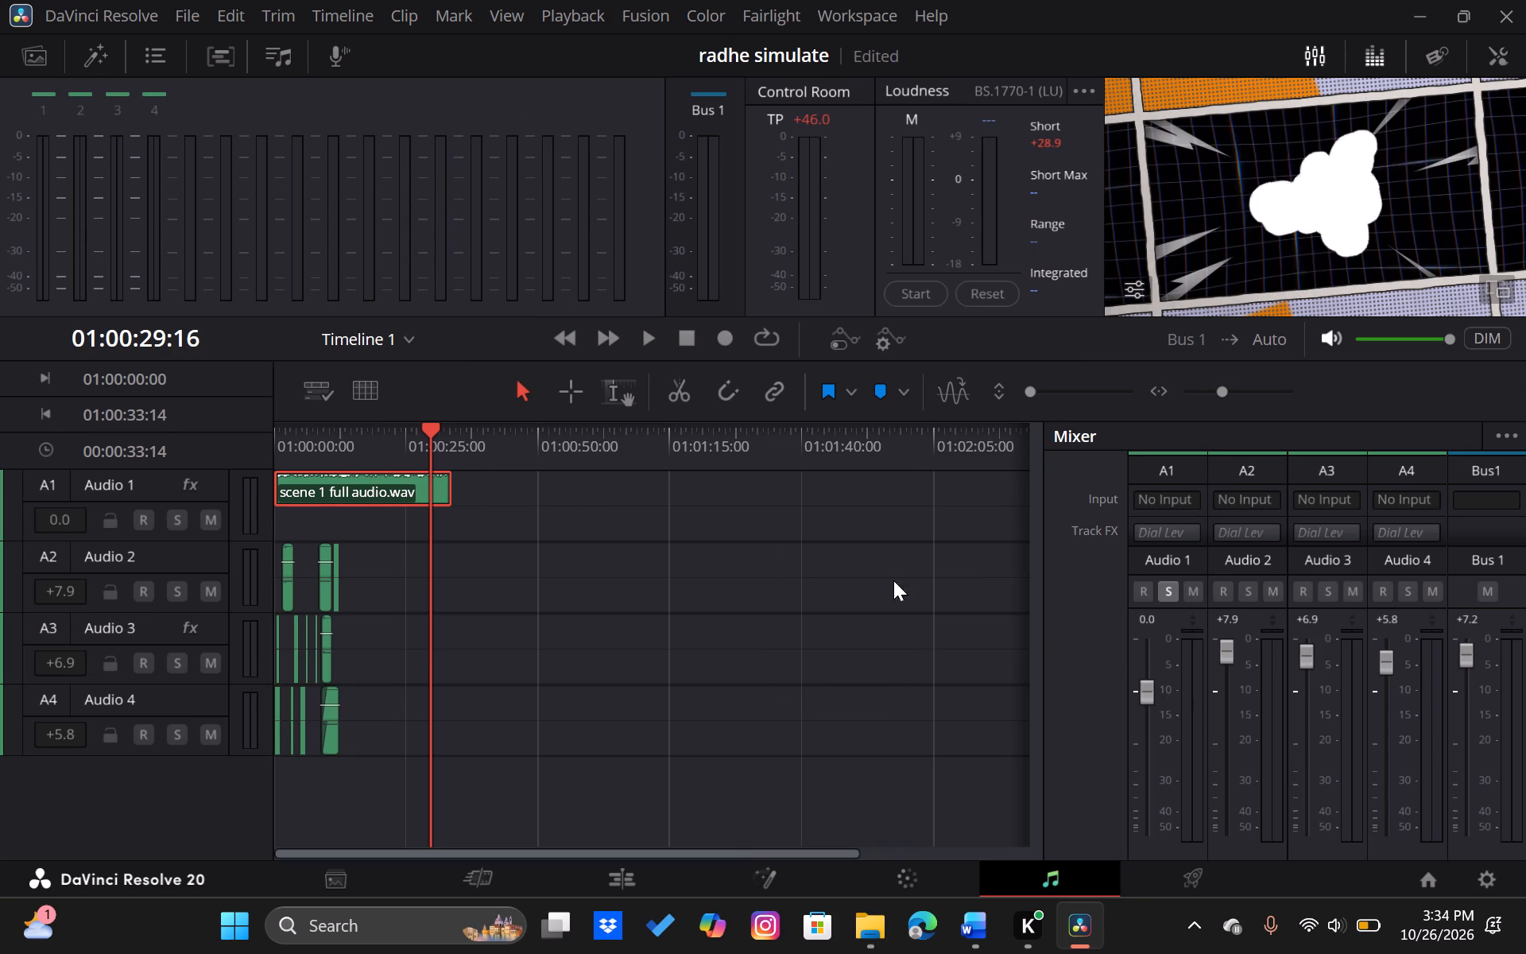
Play the mix from near the timeline start and try Audio 1 levels between +10 and -19, ending at -4.8.
{"action": "left_click_drag", "start_coordinate": [433, 438], "coordinate": [290, 449]}
{"action": "key", "text": "space"}
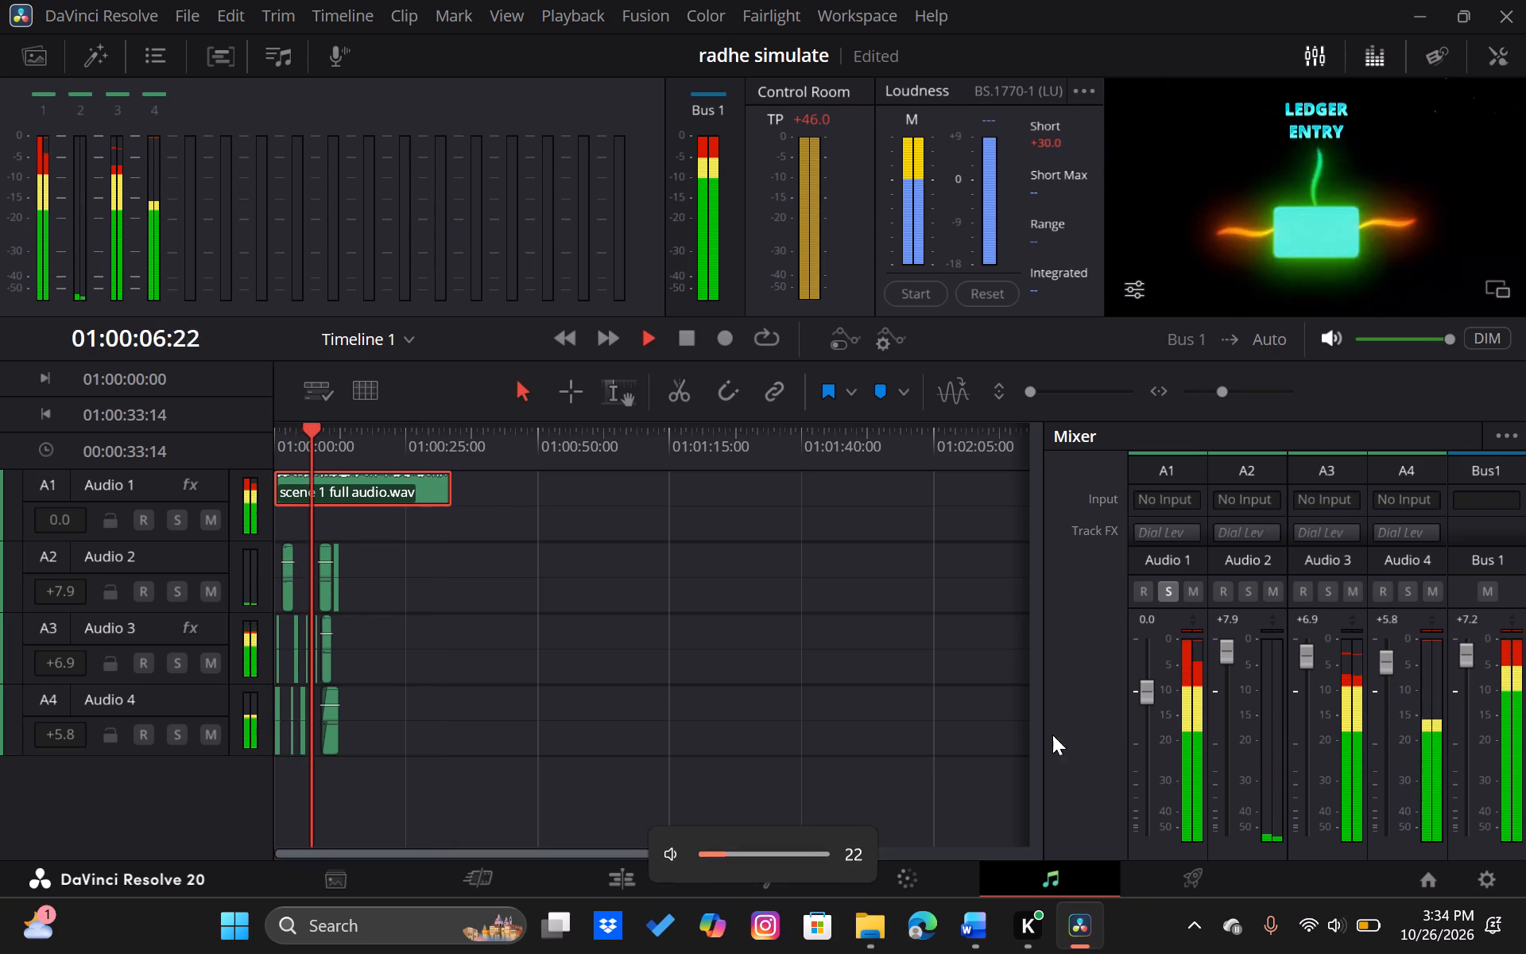
{"action": "left_click_drag", "start_coordinate": [1144, 692], "coordinate": [1150, 614]}
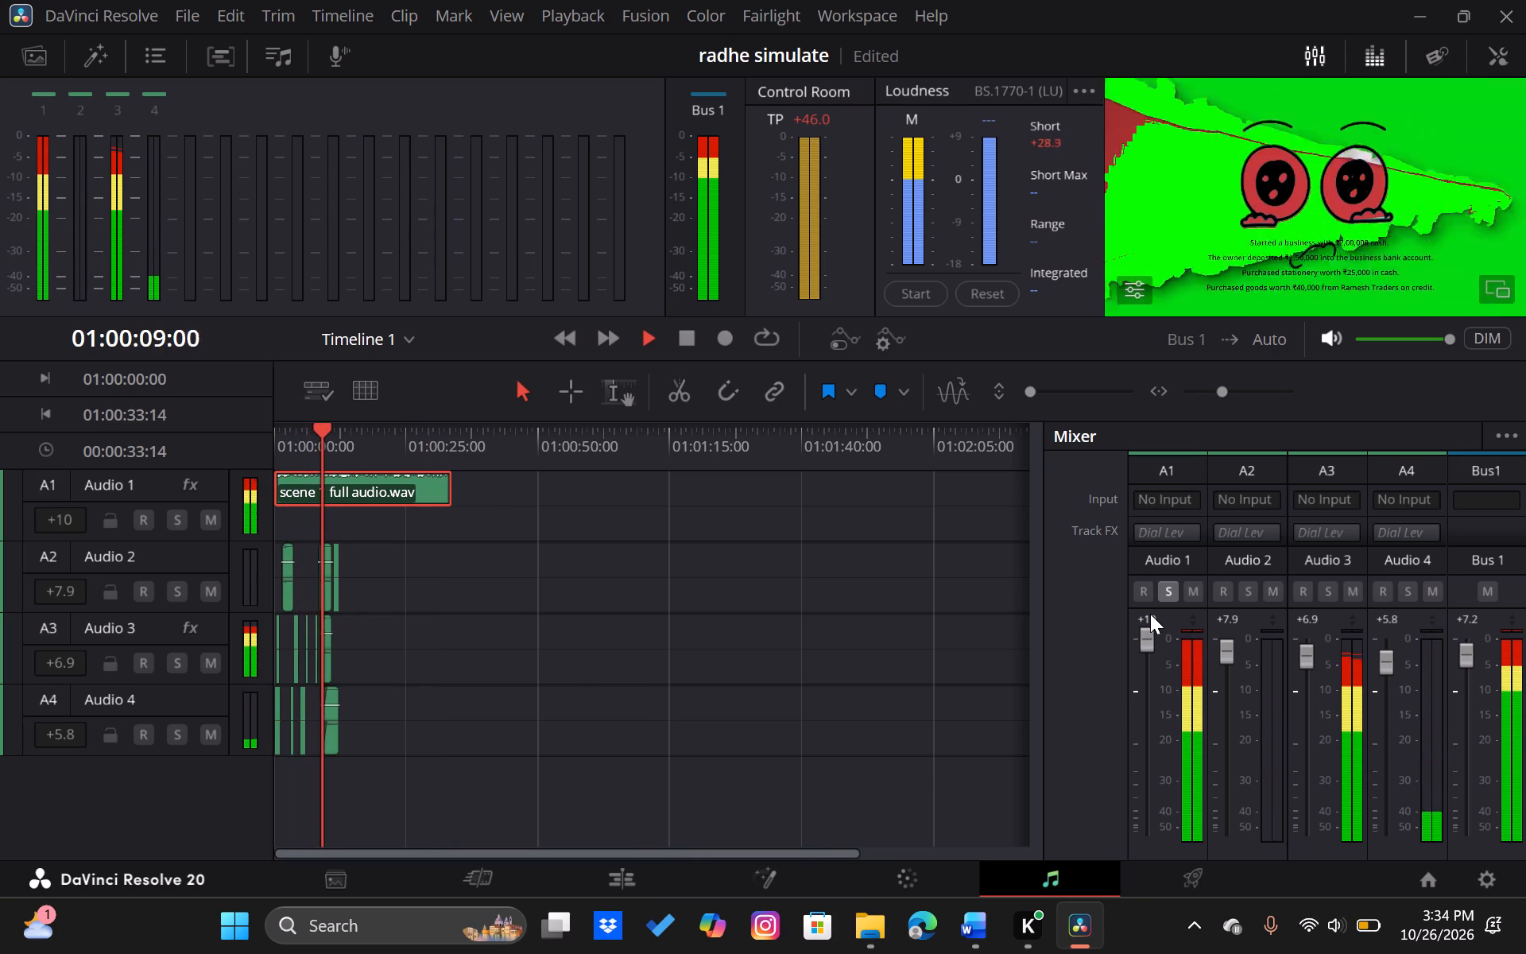
{"action": "left_click_drag", "start_coordinate": [1143, 636], "coordinate": [1148, 683]}
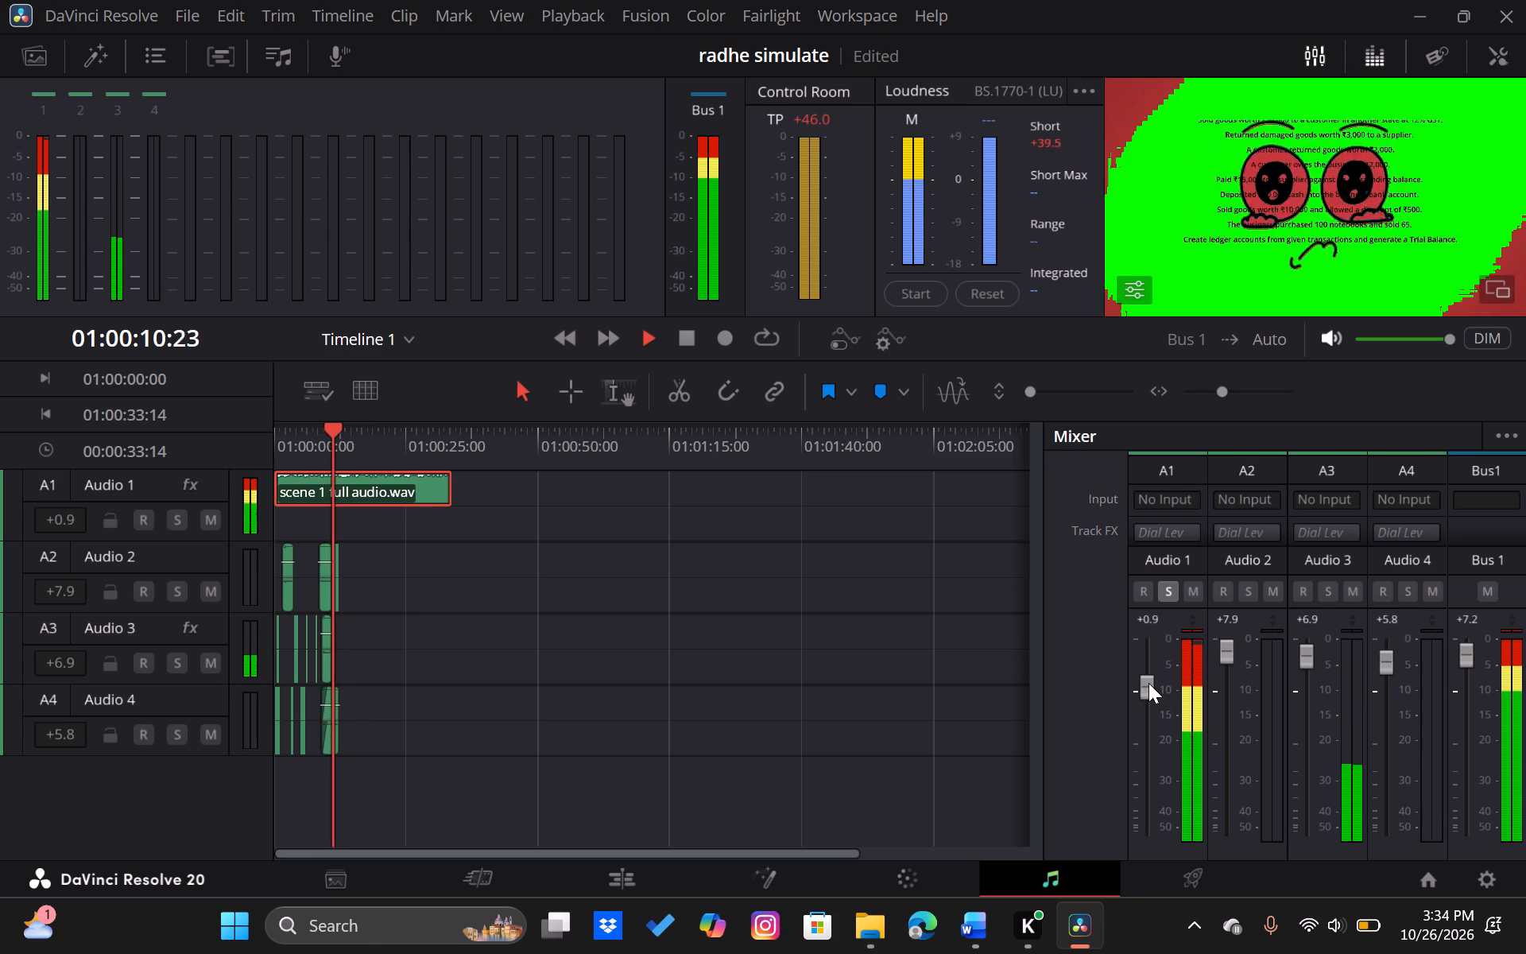
{"action": "left_click_drag", "start_coordinate": [1148, 683], "coordinate": [1152, 722]}
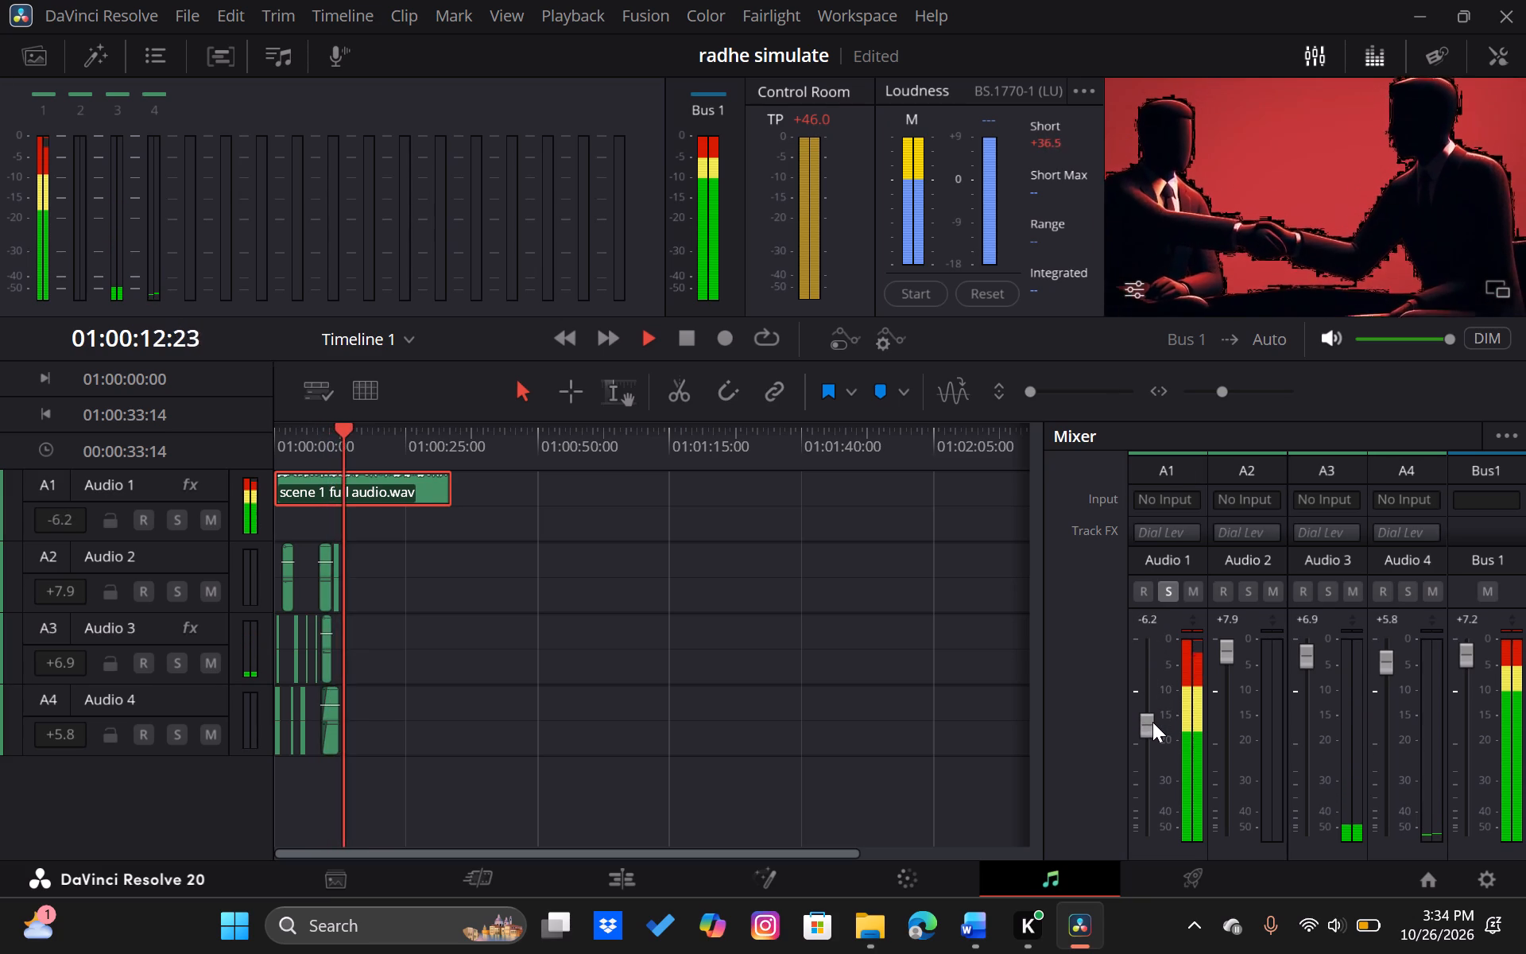
{"action": "left_click_drag", "start_coordinate": [1152, 722], "coordinate": [1149, 765]}
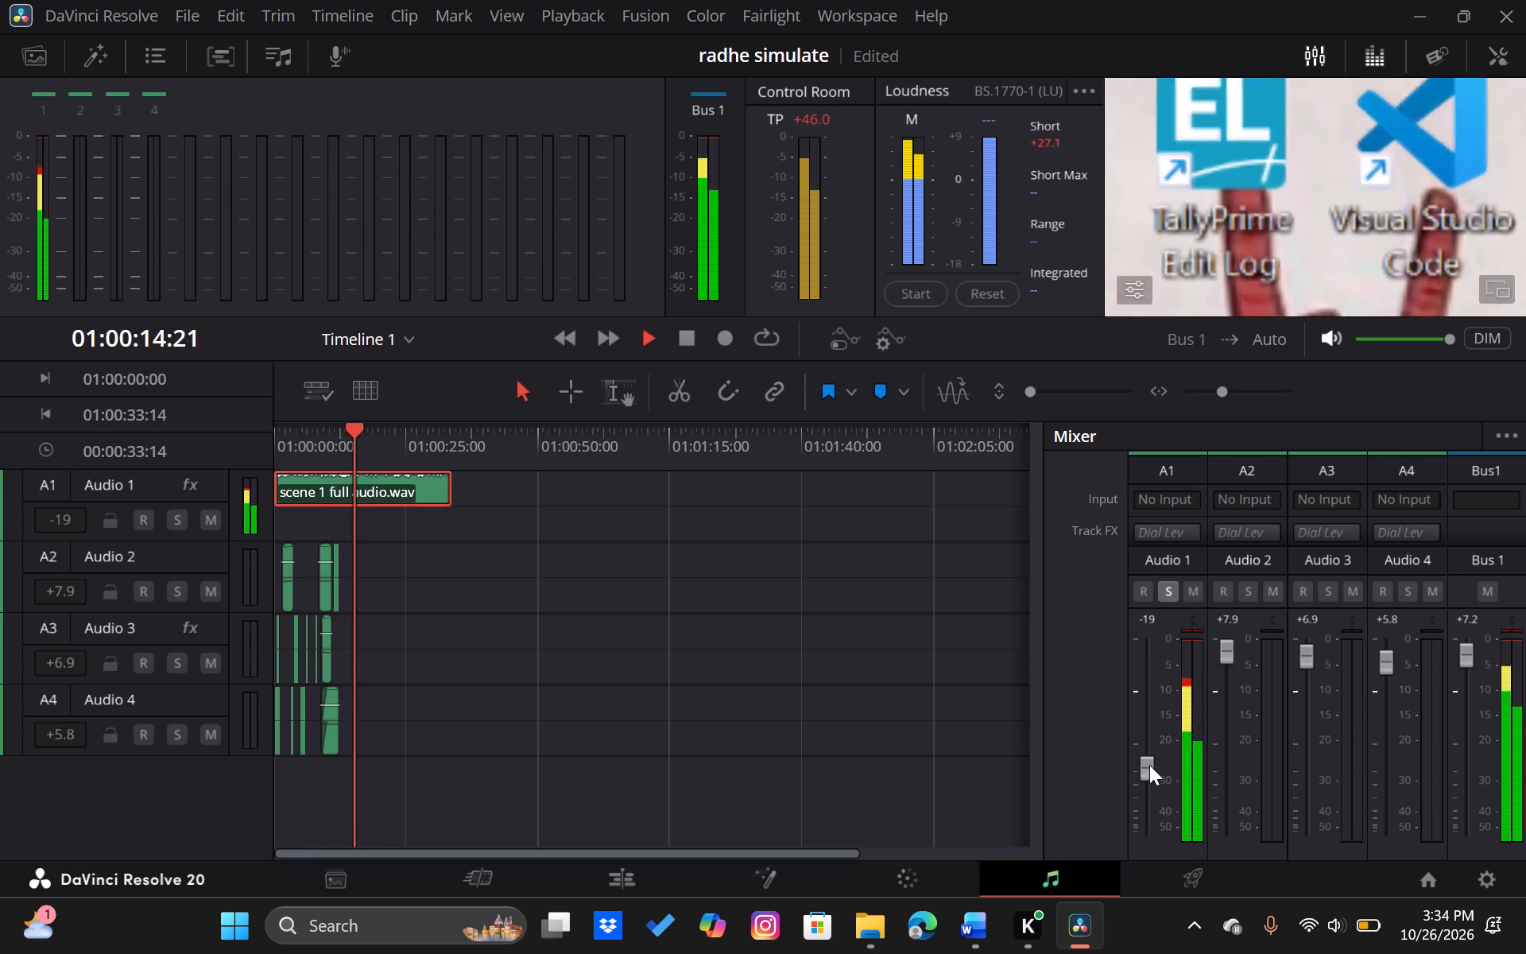
{"action": "left_click_drag", "start_coordinate": [1149, 765], "coordinate": [1152, 729]}
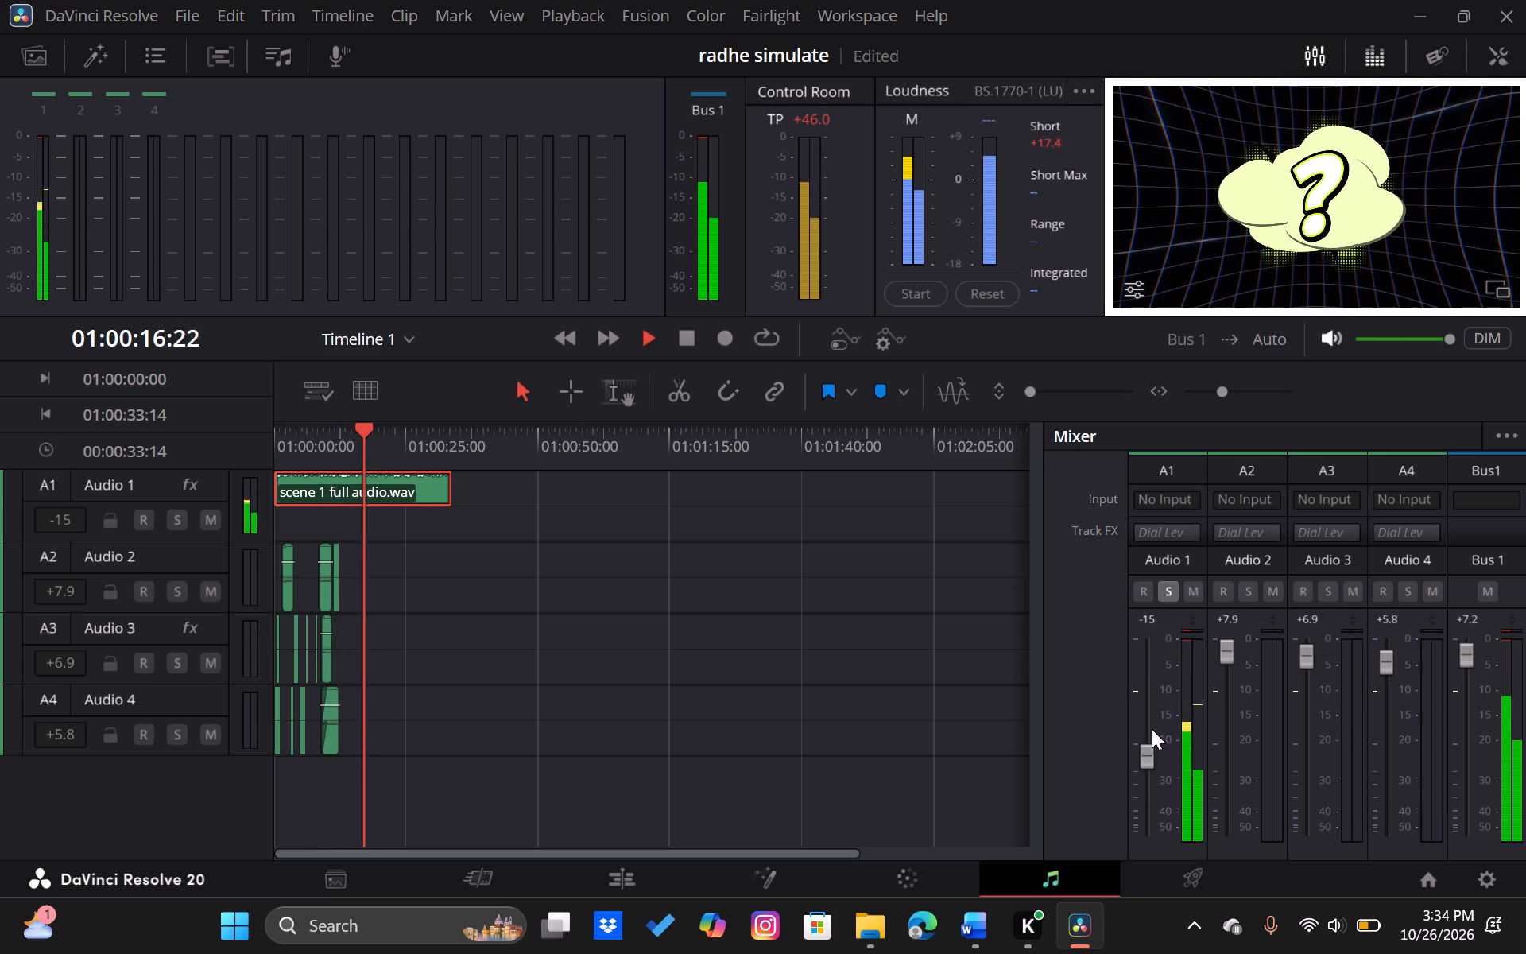
{"action": "left_click_drag", "start_coordinate": [1152, 729], "coordinate": [1152, 737]}
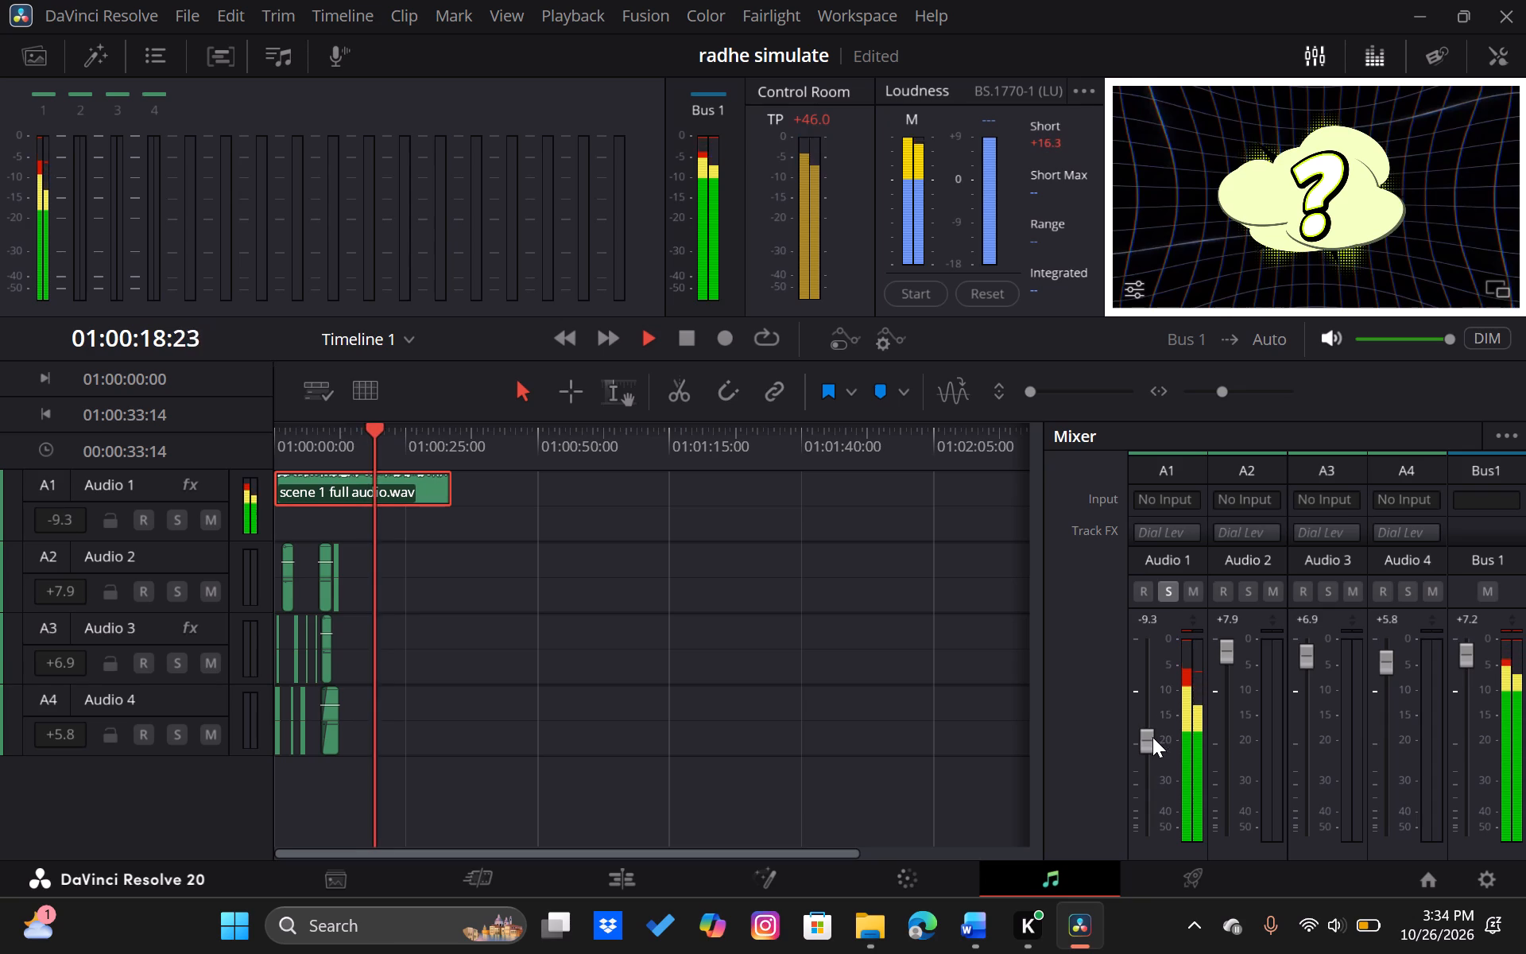
{"action": "left_click_drag", "start_coordinate": [1152, 737], "coordinate": [1151, 731]}
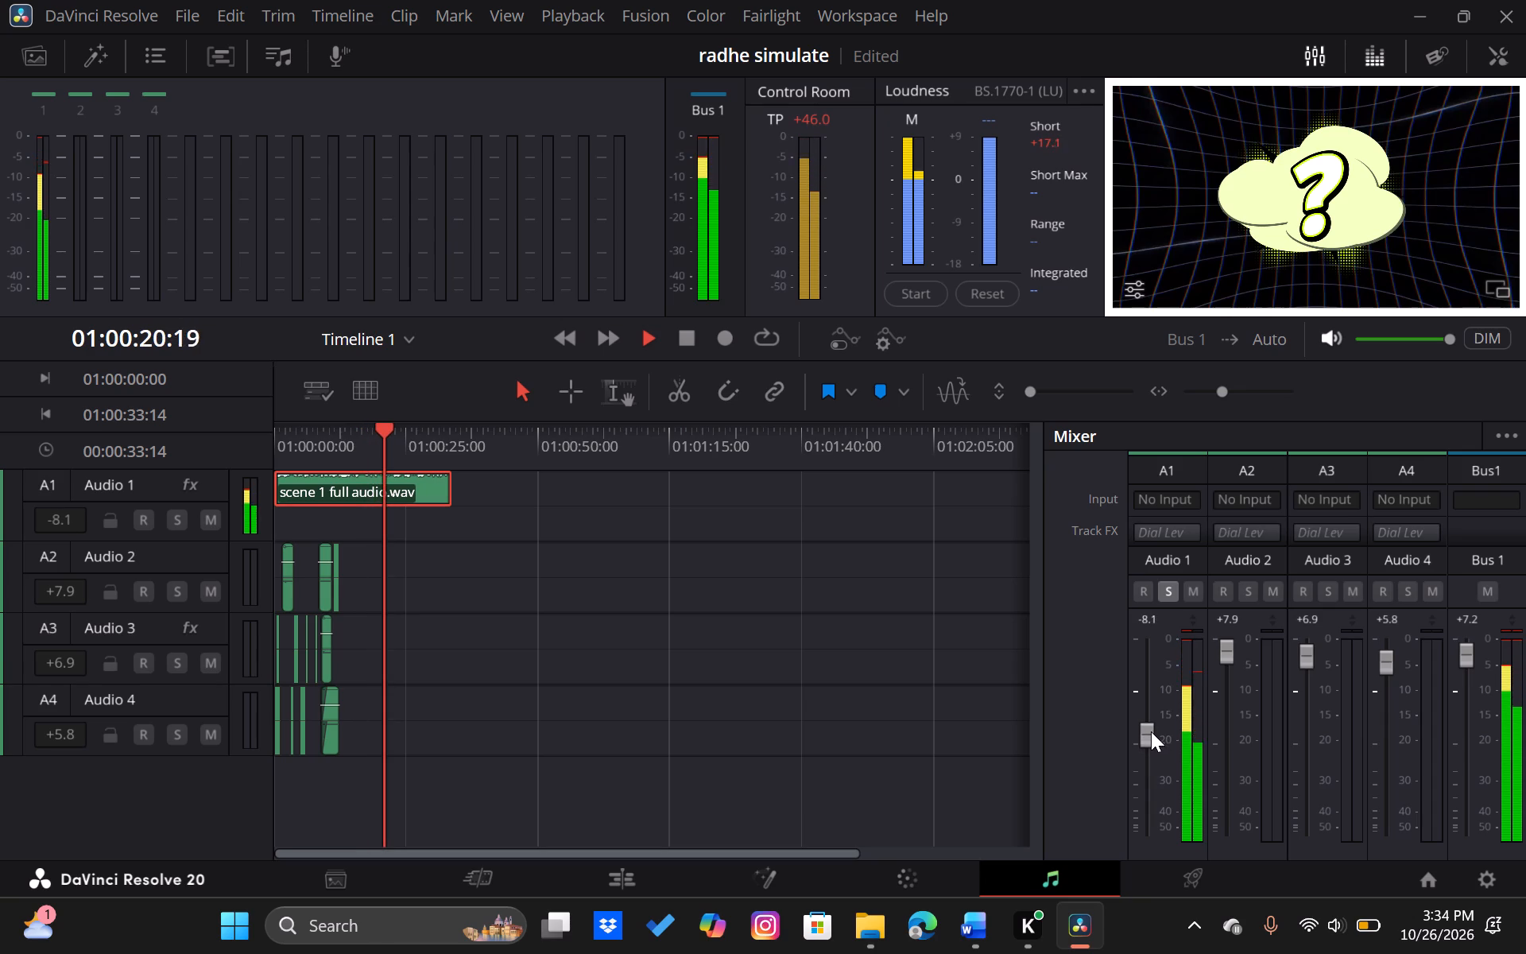
{"action": "left_click_drag", "start_coordinate": [1151, 731], "coordinate": [1150, 731]}
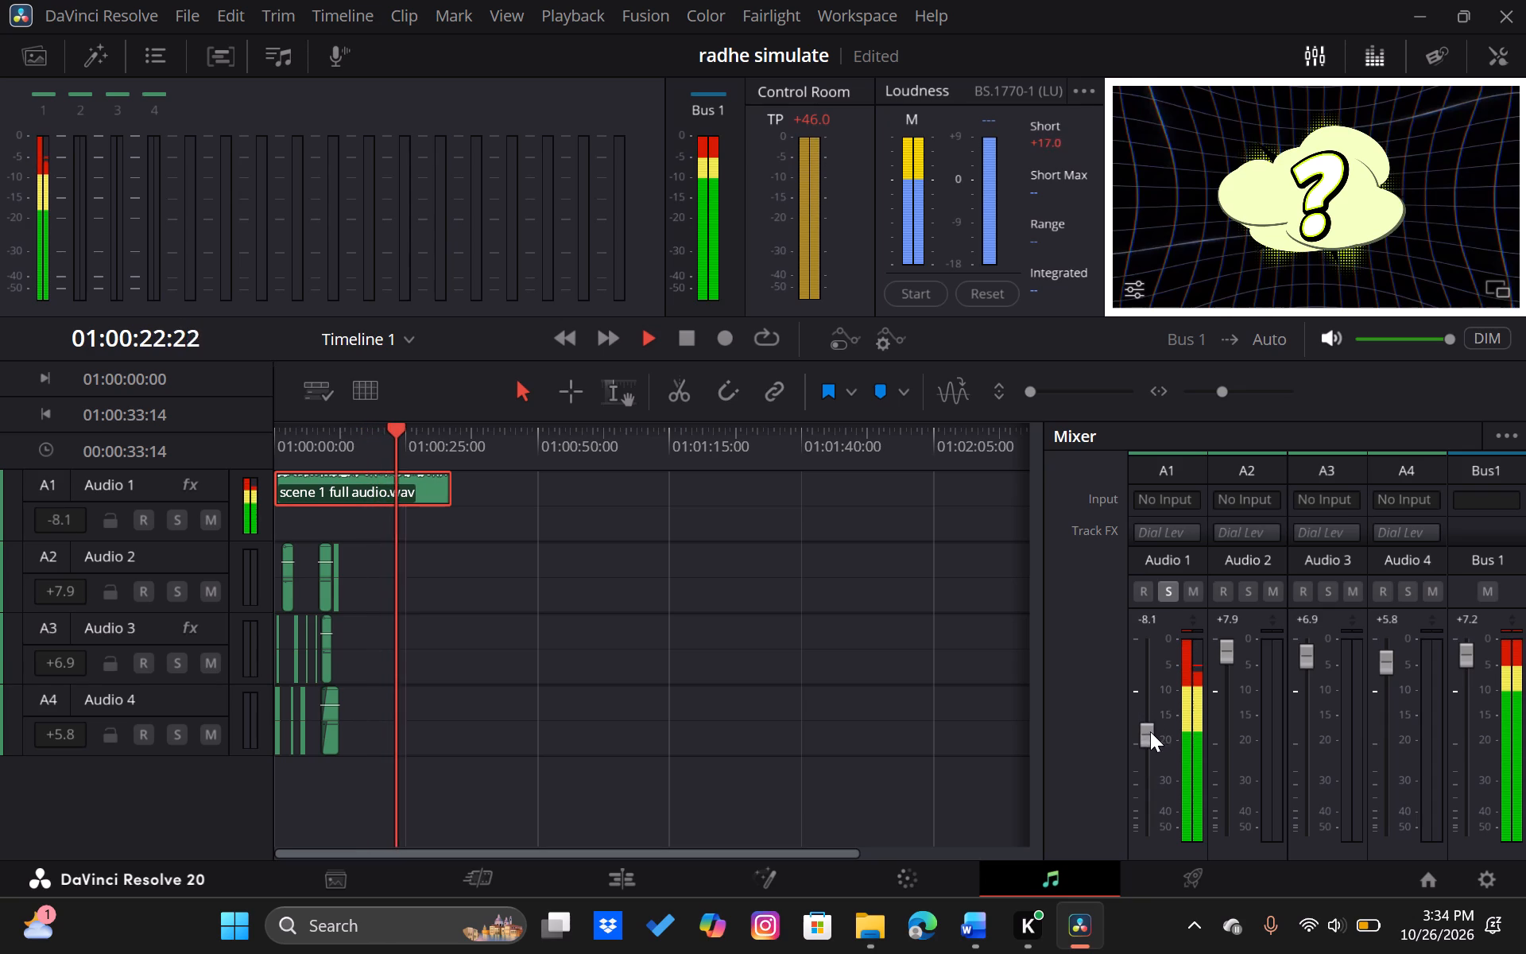
{"action": "left_click_drag", "start_coordinate": [1150, 731], "coordinate": [1152, 742]}
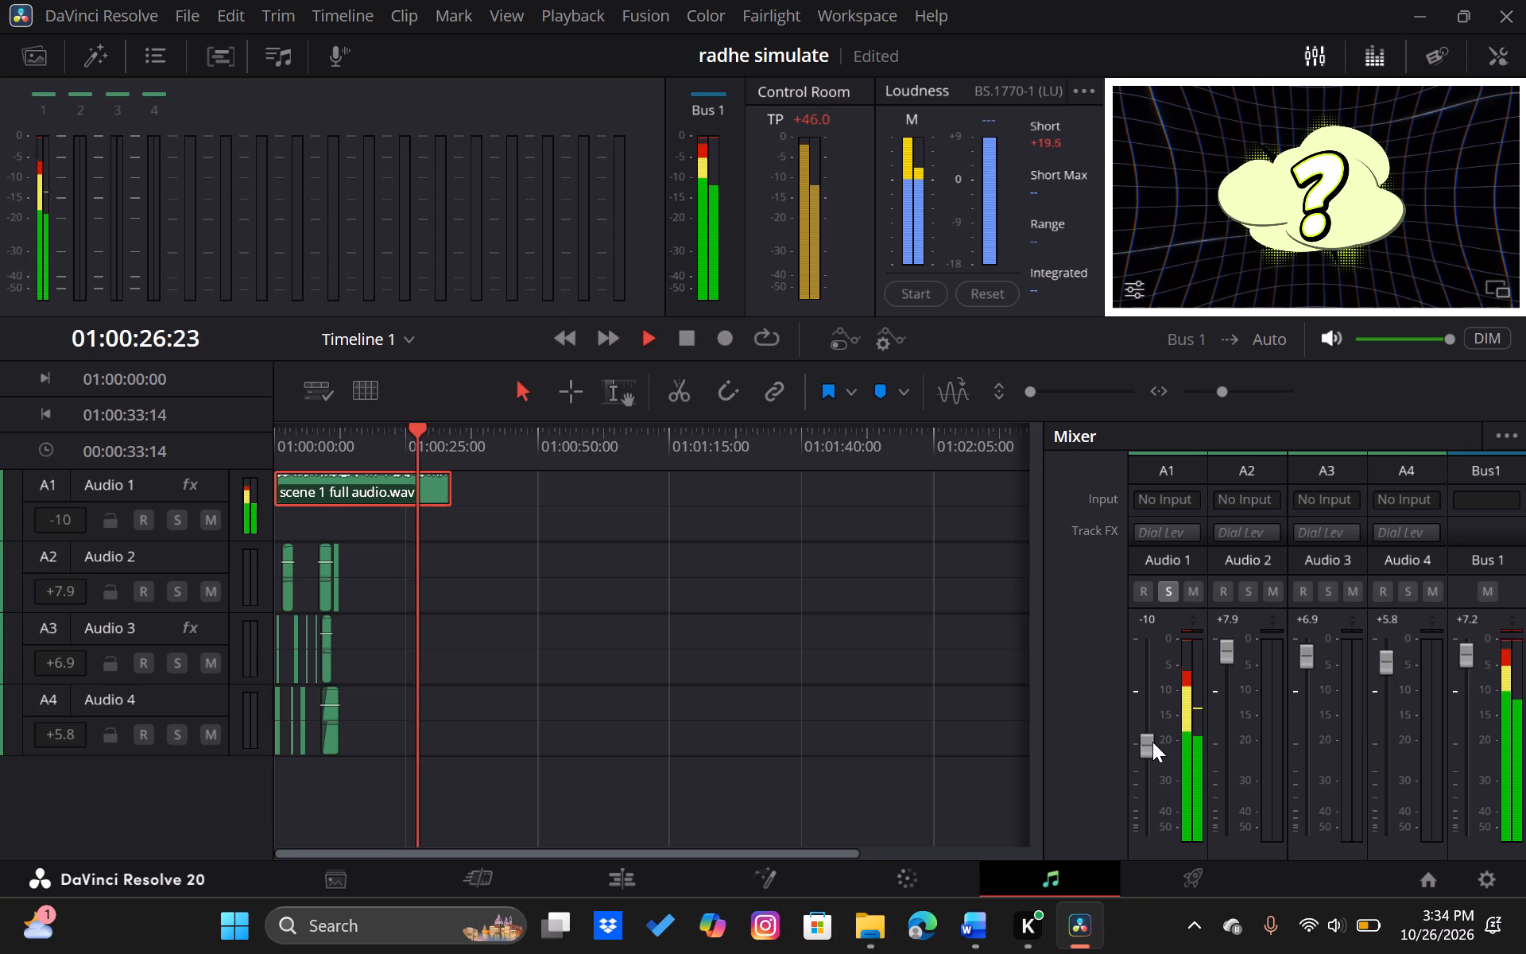
{"action": "left_click_drag", "start_coordinate": [1152, 742], "coordinate": [1154, 728]}
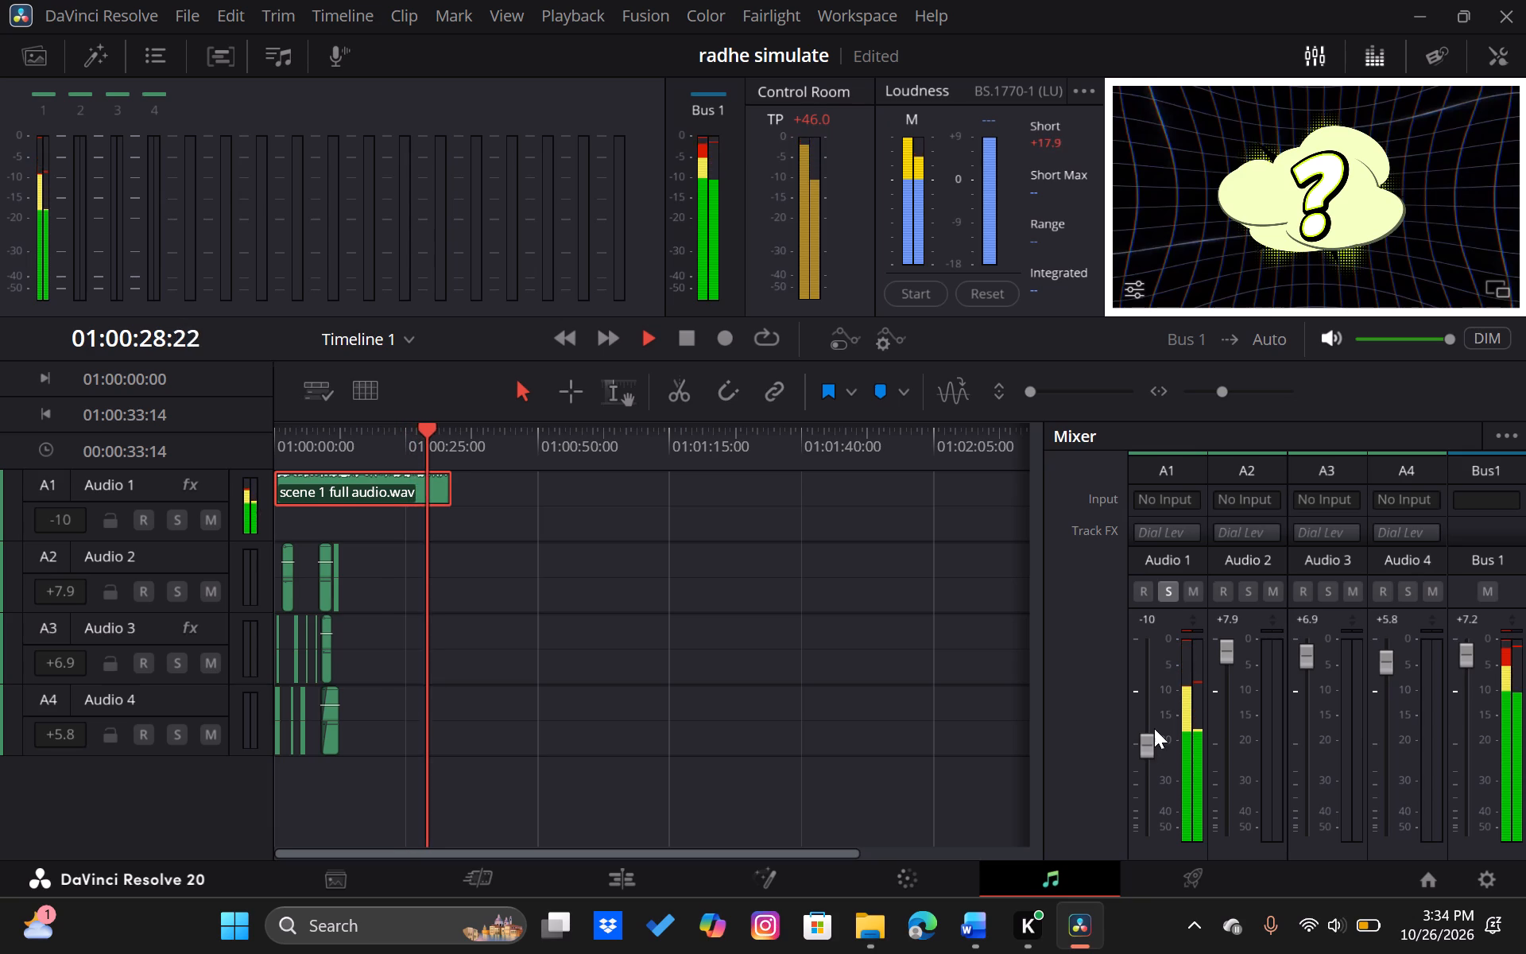
{"action": "left_click_drag", "start_coordinate": [1154, 728], "coordinate": [1152, 701]}
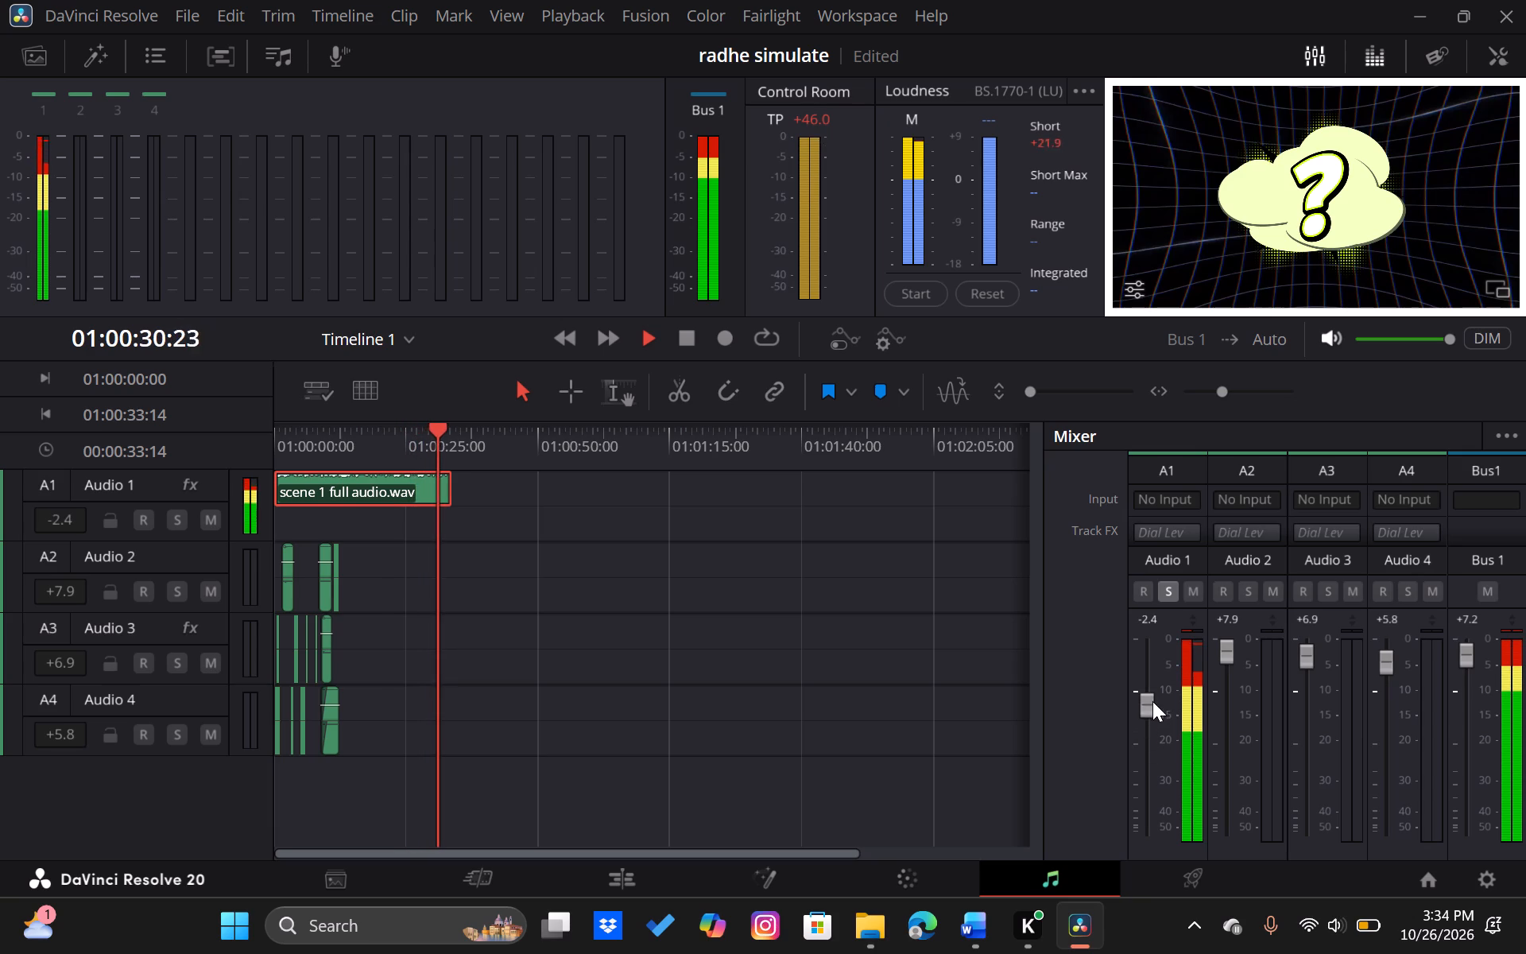
{"action": "left_click_drag", "start_coordinate": [1152, 701], "coordinate": [1157, 714]}
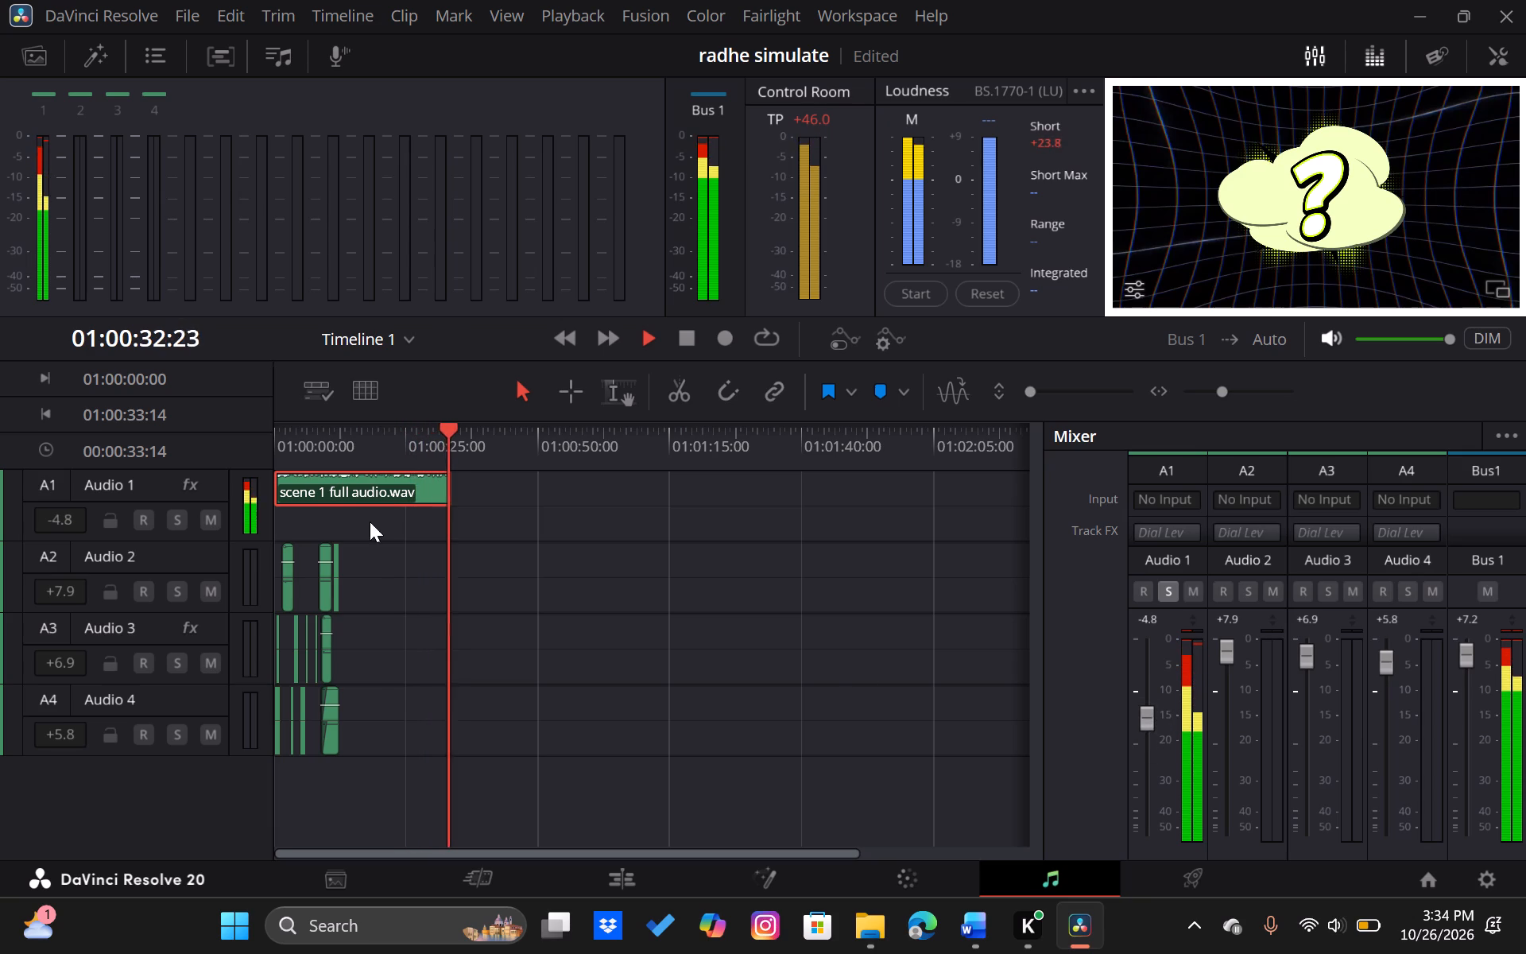
Replay the mix from near the timeline start, and stop playback at 01:00:15:20.
{"action": "left_click_drag", "start_coordinate": [366, 447], "coordinate": [291, 452]}
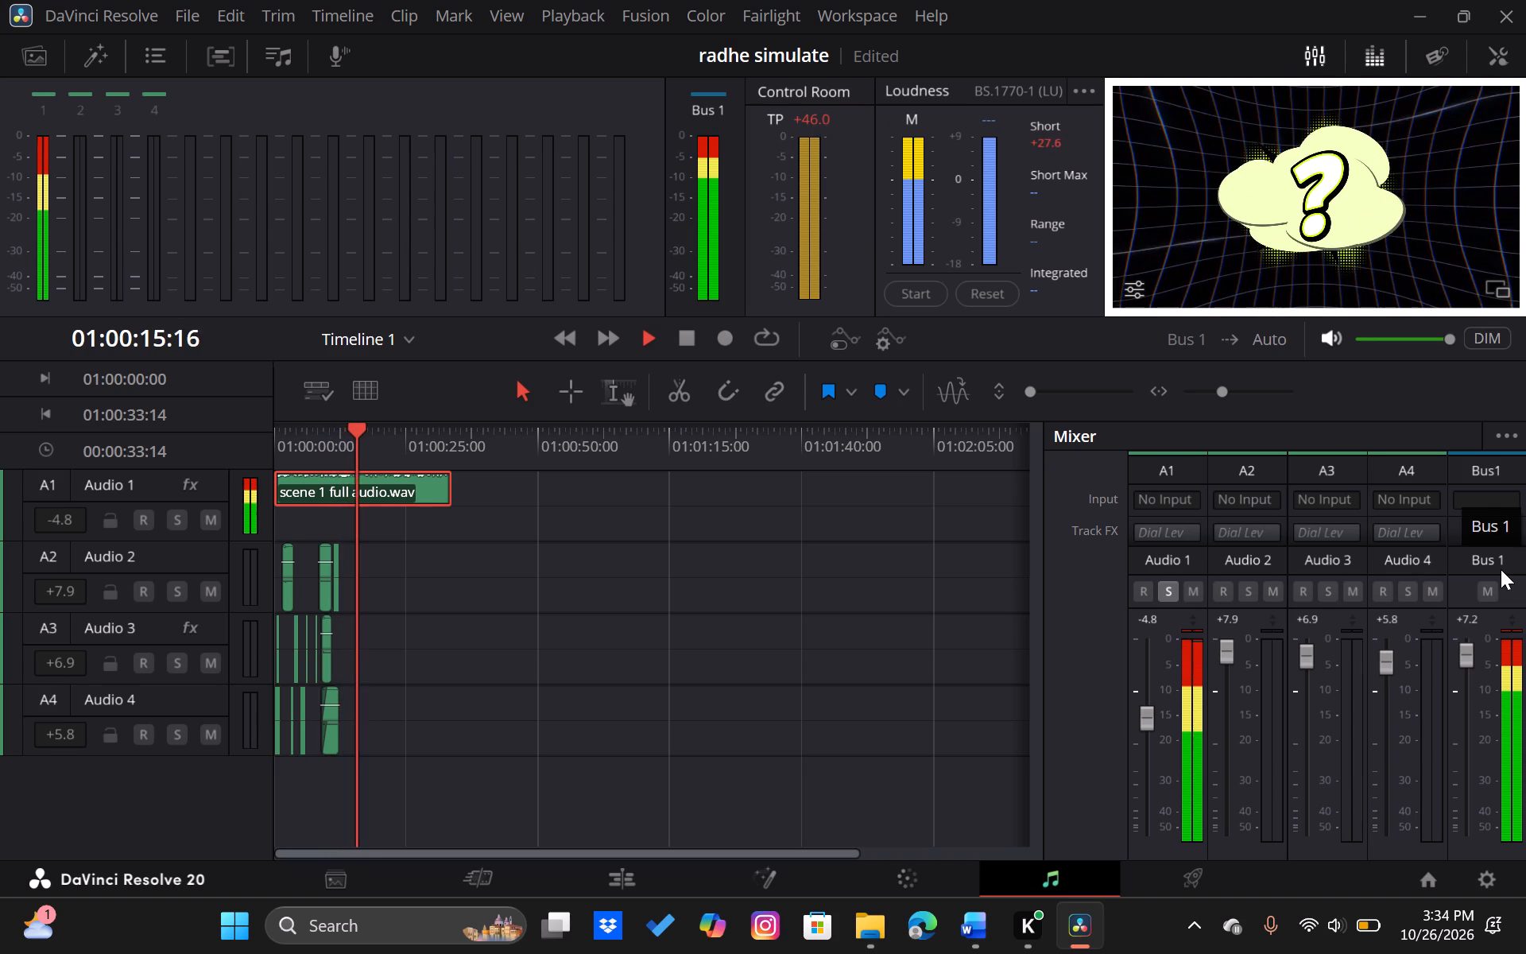
{"action": "key", "text": "space"}
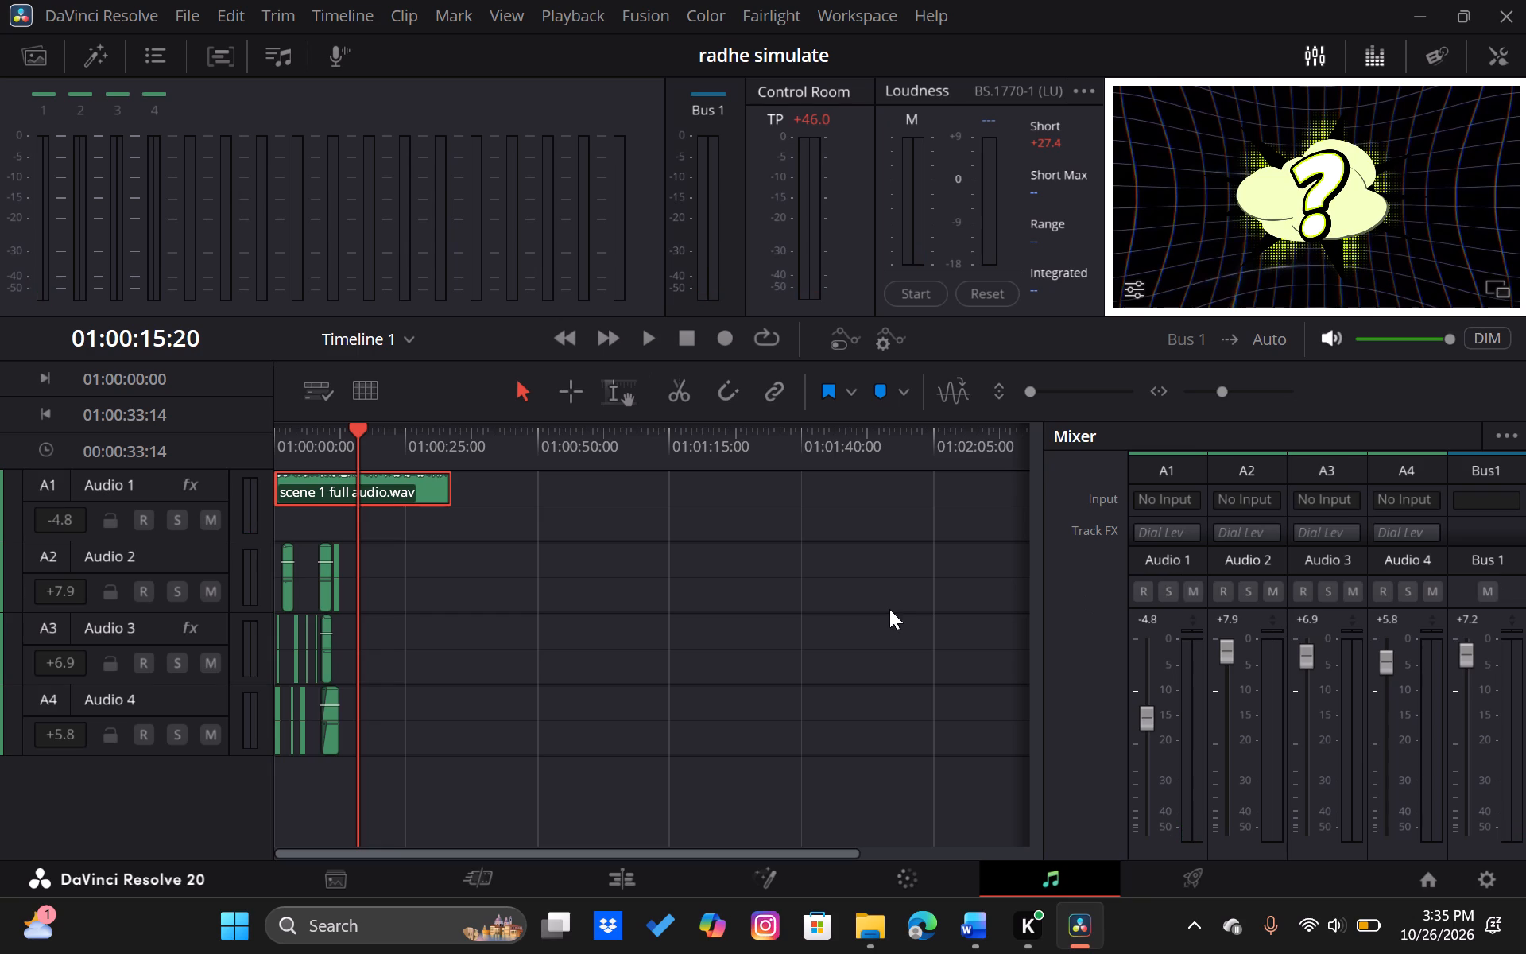
Examine the Dialogue Leveler controls in the Audio 1 track's effects.
{"action": "scroll", "coordinate": [1187, 560], "scroll_direction": "right", "scroll_amount": 1}
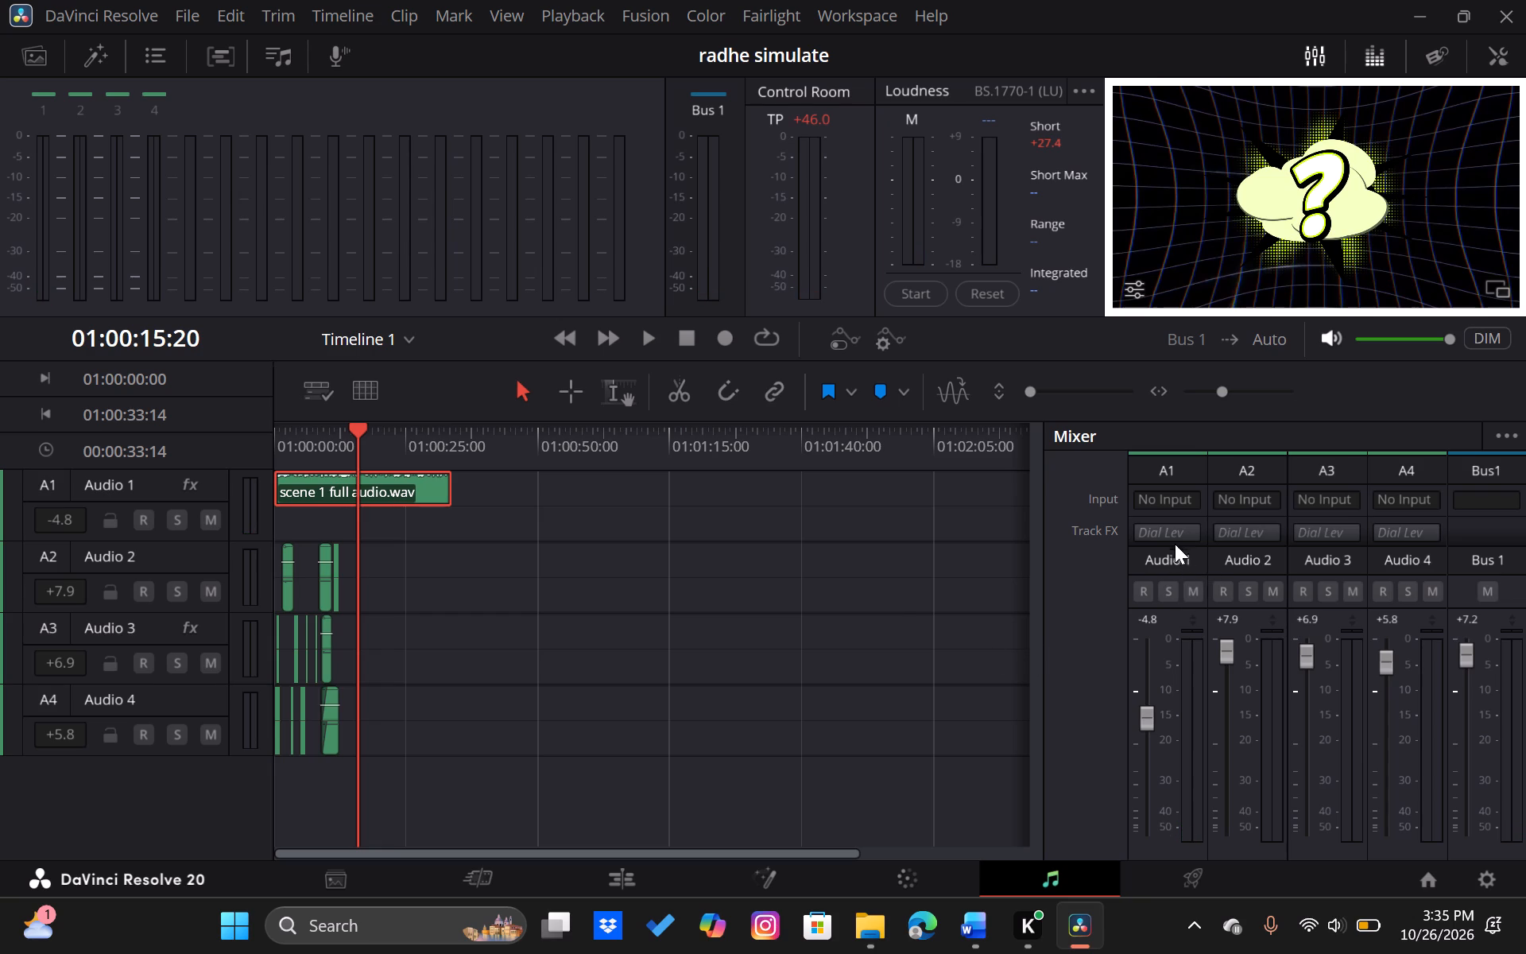
{"action": "left_click", "coordinate": [1172, 533]}
{"action": "left_click_drag", "start_coordinate": [1154, 533], "coordinate": [1183, 540]}
{"action": "left_click", "coordinate": [1183, 540]}
{"action": "left_click", "coordinate": [1105, 579]}
{"action": "double_click", "coordinate": [1150, 527]}
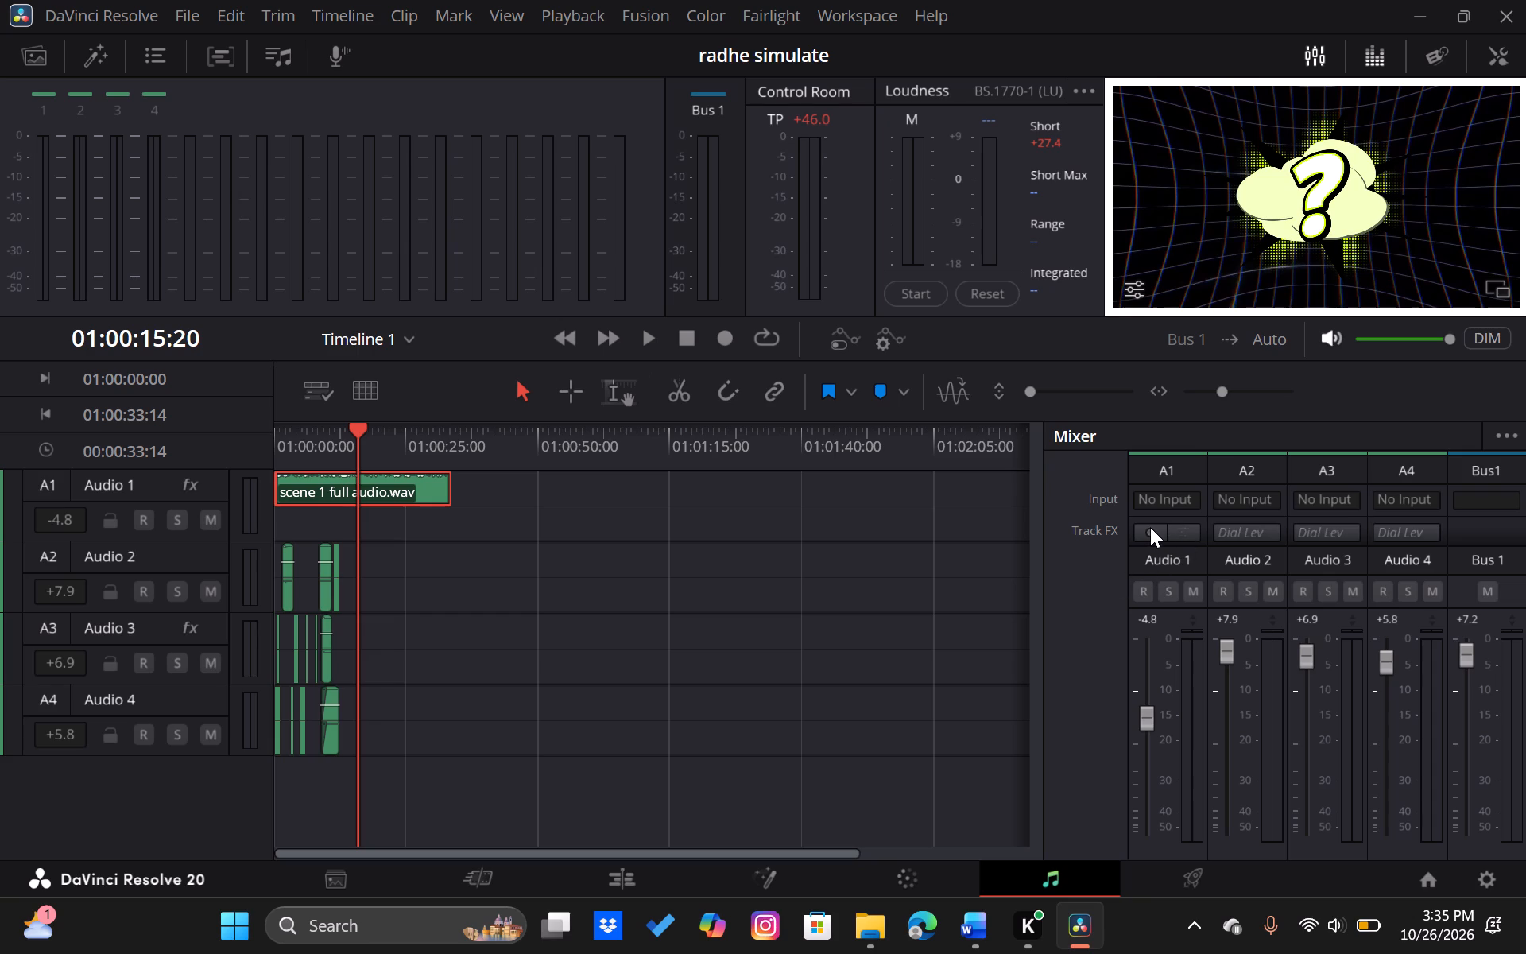
{"action": "right_click", "coordinate": [1150, 527]}
{"action": "key", "text": "space"}
{"action": "key", "text": "space"}
{"action": "key", "text": "space"}
Compare Audio 1 with the Dialogue Leveler on and off during playback, leaving it enabled.
{"action": "left_click", "coordinate": [1154, 538]}
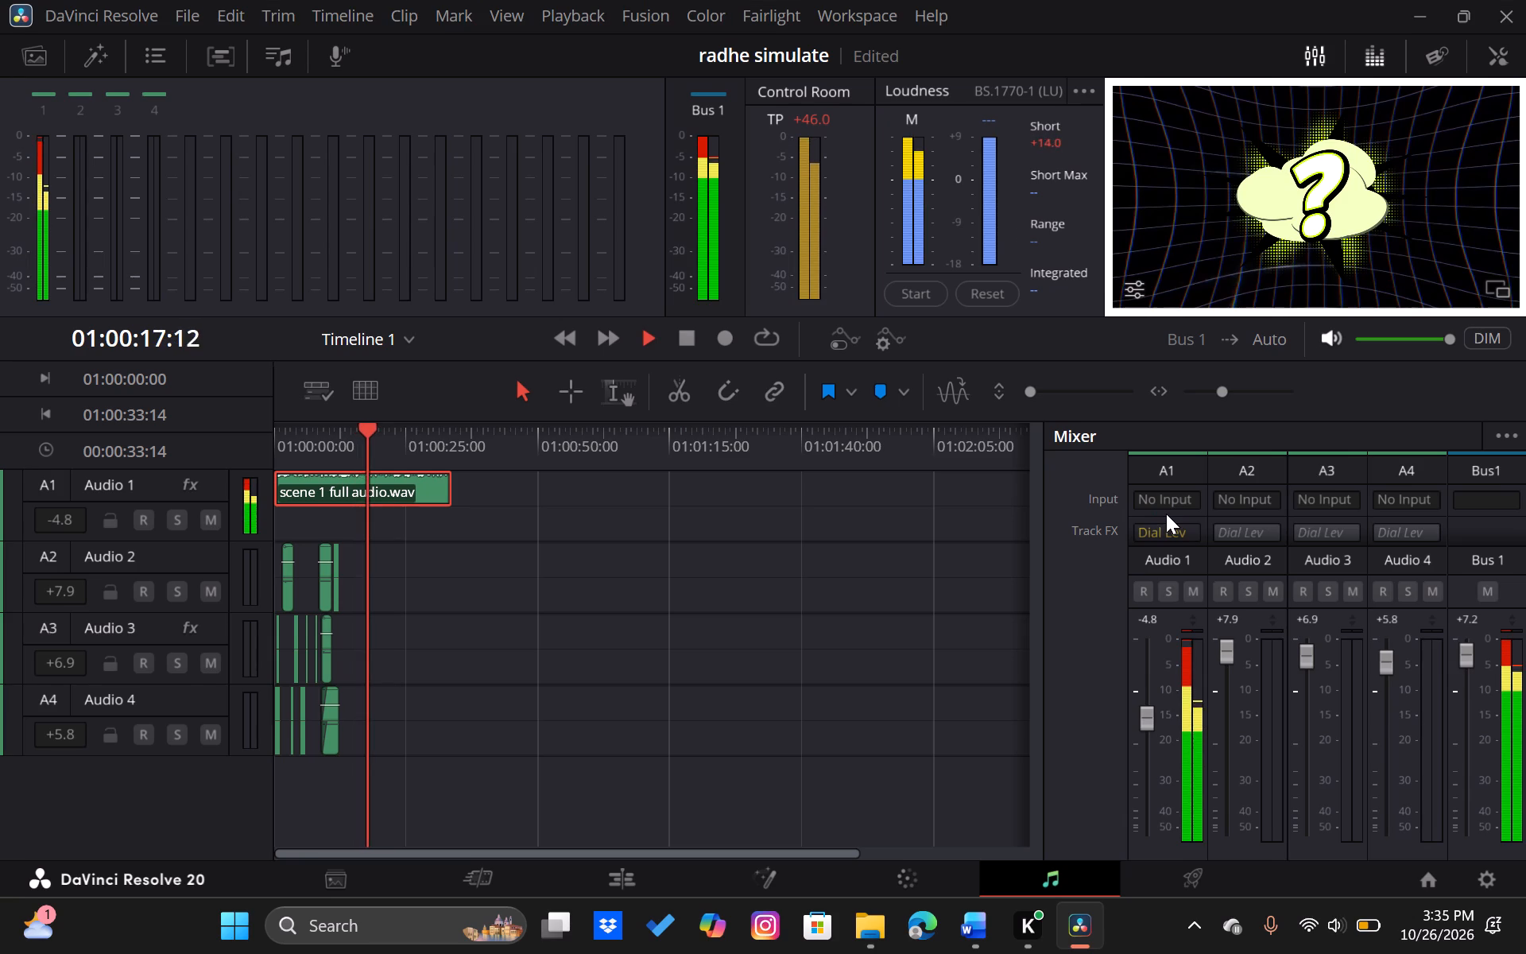
{"action": "left_click", "coordinate": [1159, 532]}
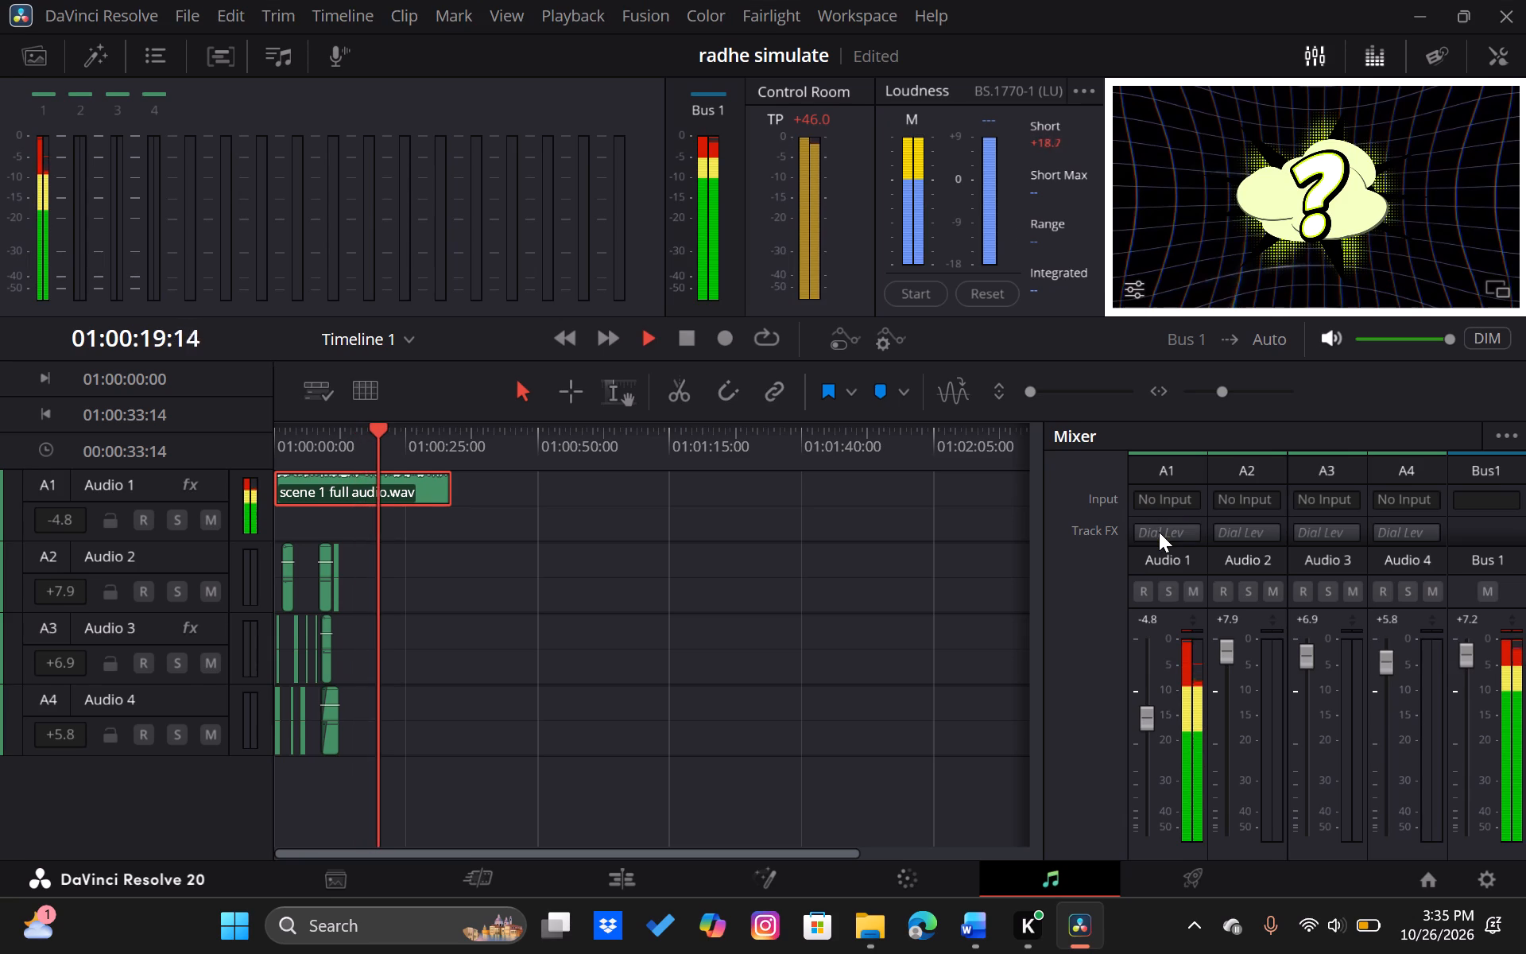
{"action": "left_click", "coordinate": [1183, 533]}
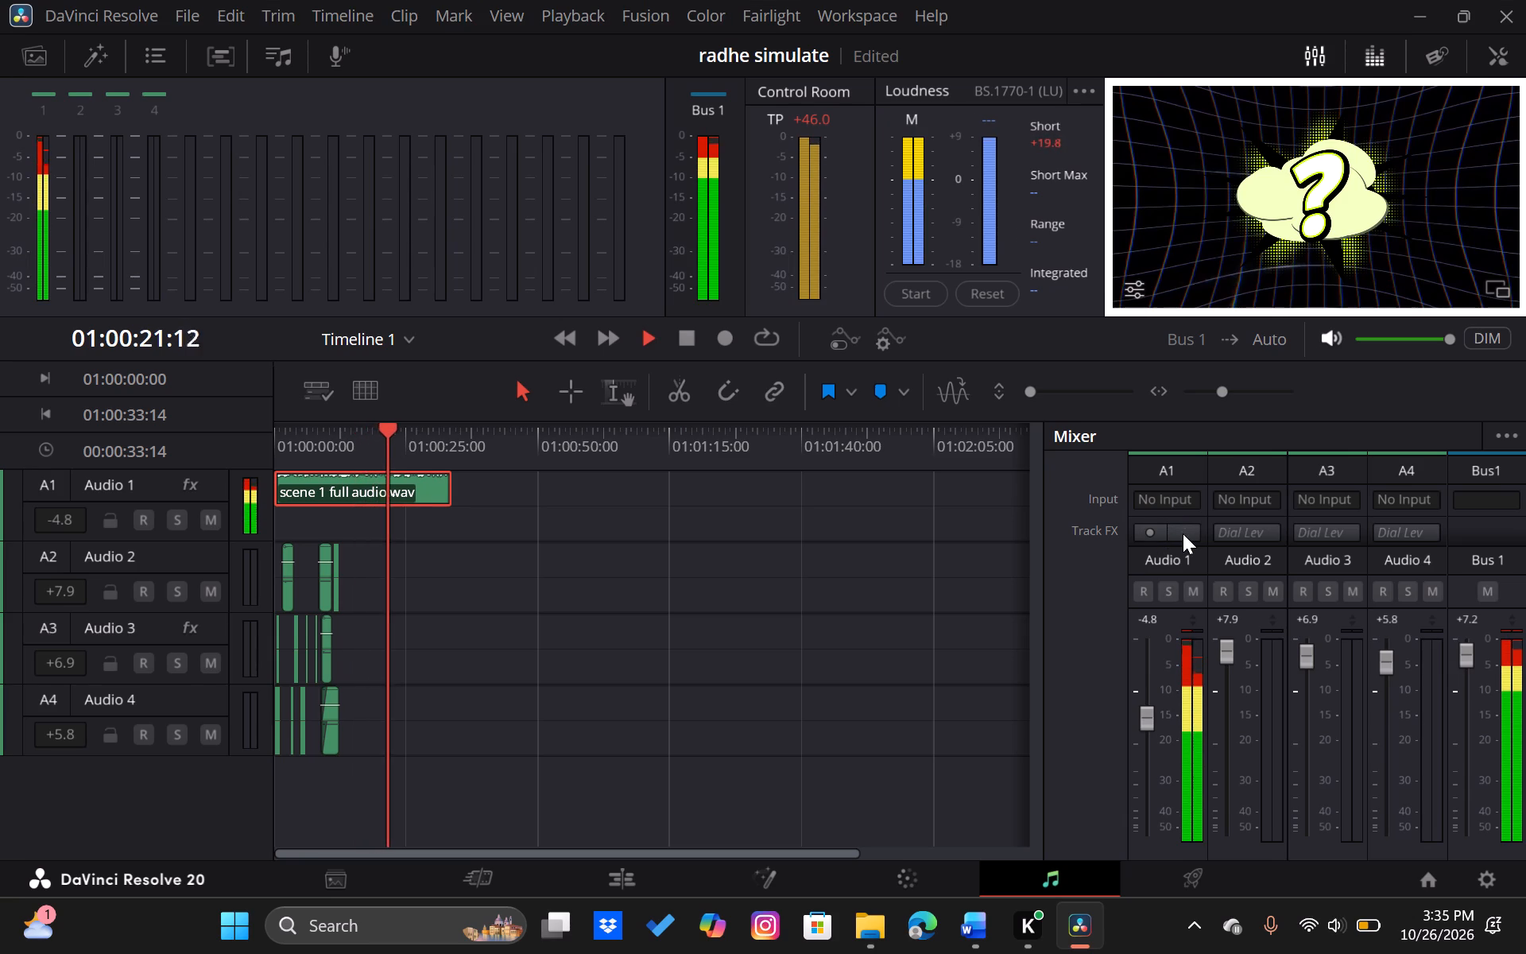
{"action": "left_click", "coordinate": [1183, 533]}
{"action": "left_click", "coordinate": [1149, 534]}
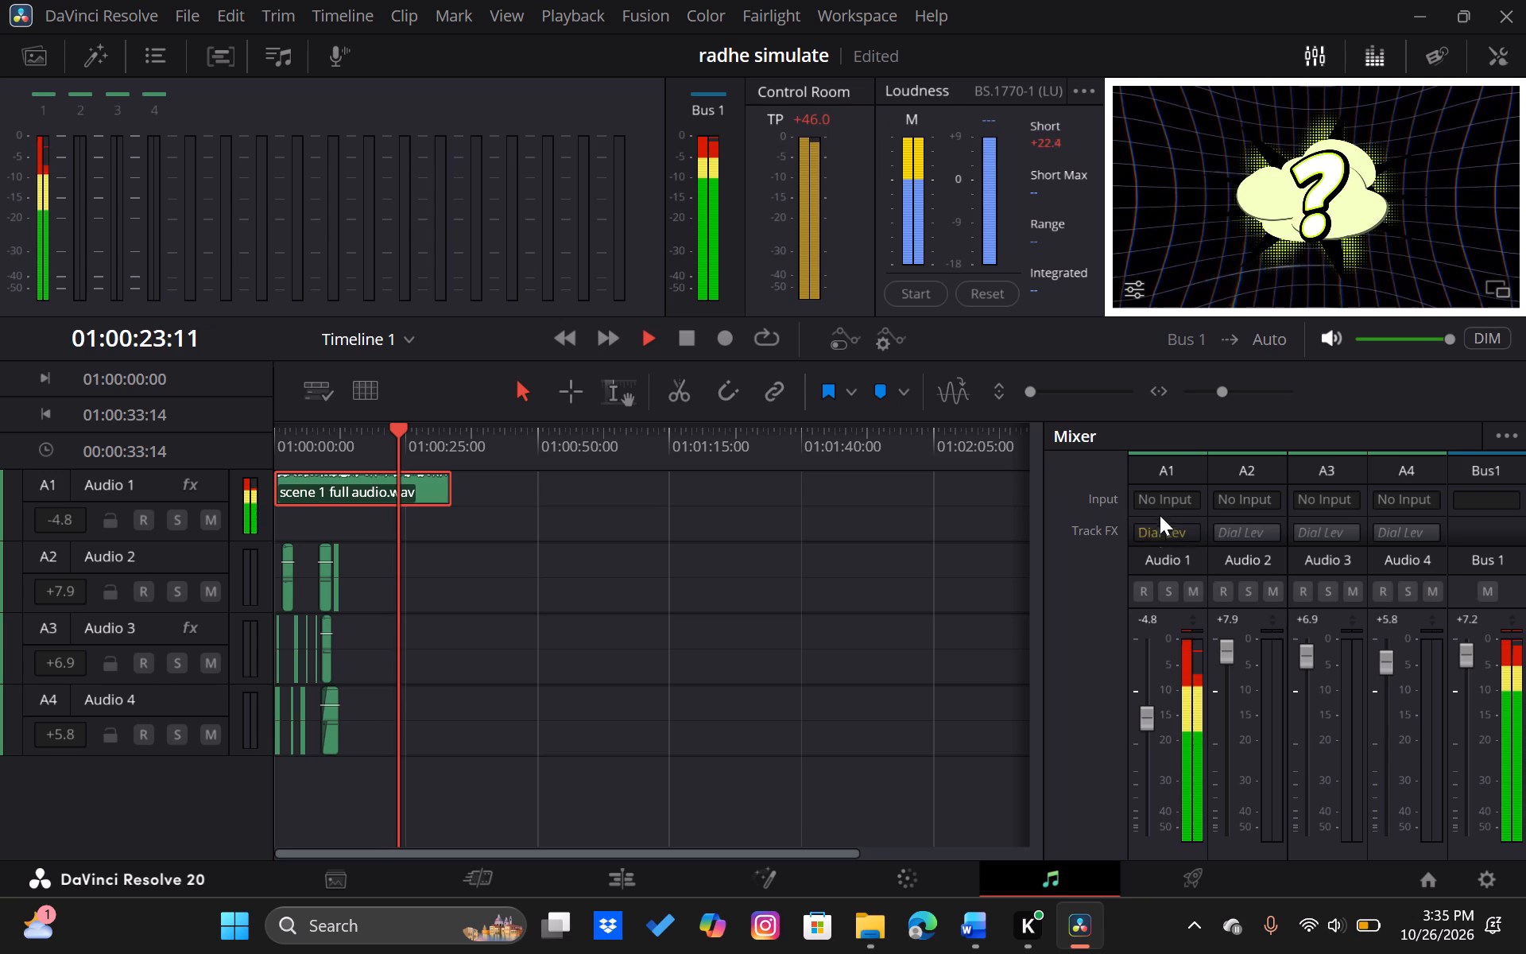
Examine the bus patching options for Audio 1's input, checking the Talkback and Track Input destinations, and leave without patching anything.
{"action": "left_click", "coordinate": [1170, 500]}
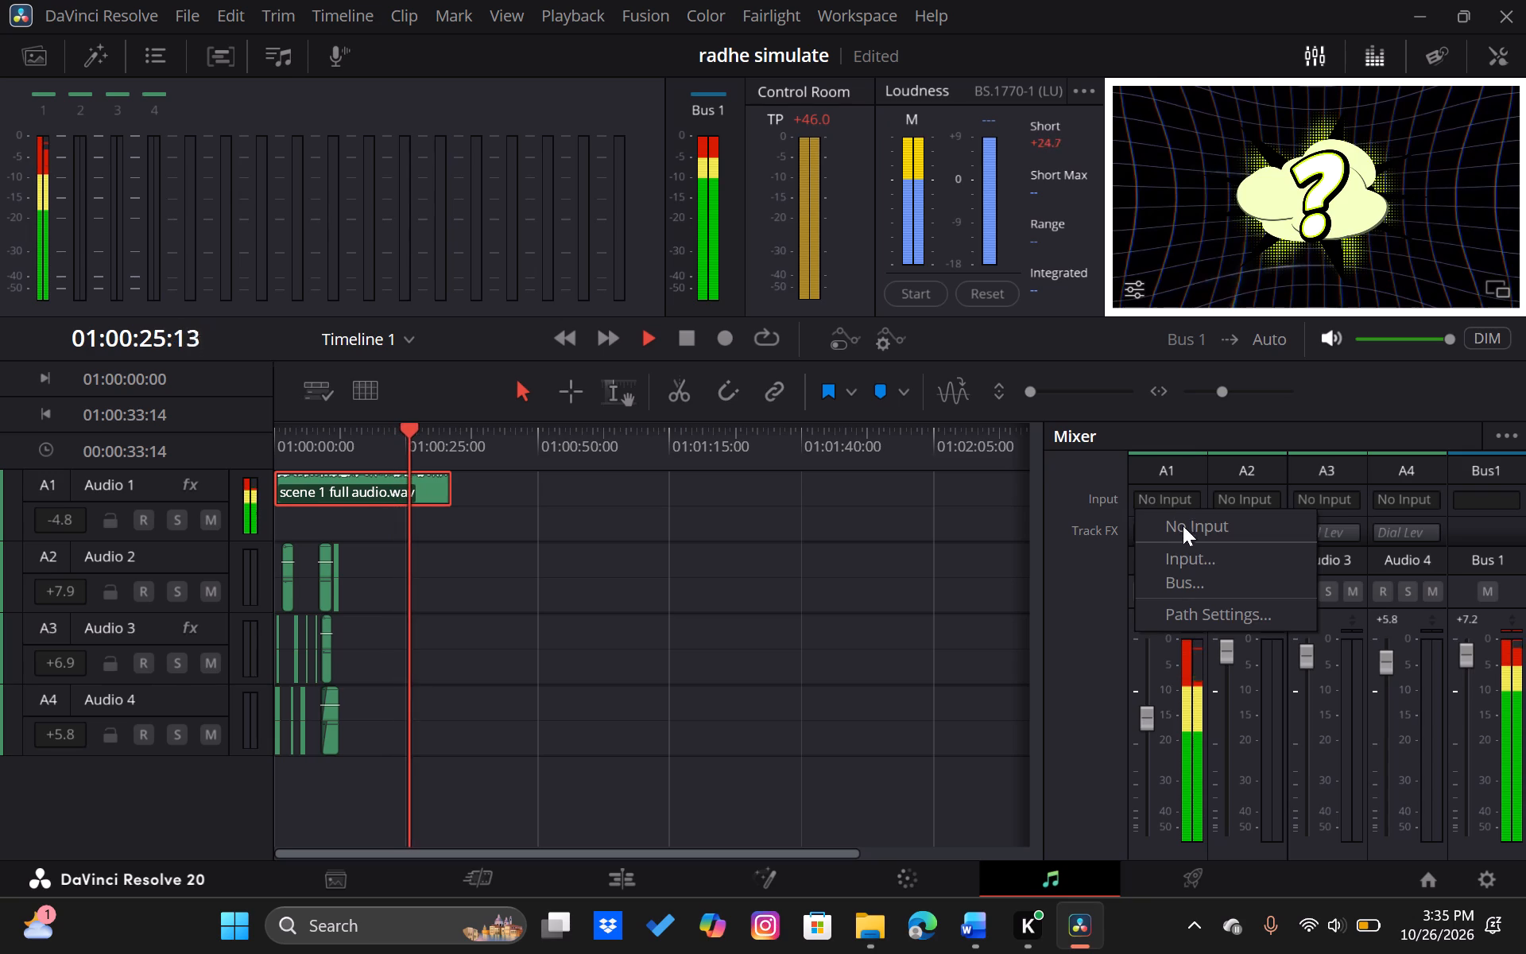
{"action": "left_click", "coordinate": [1185, 578]}
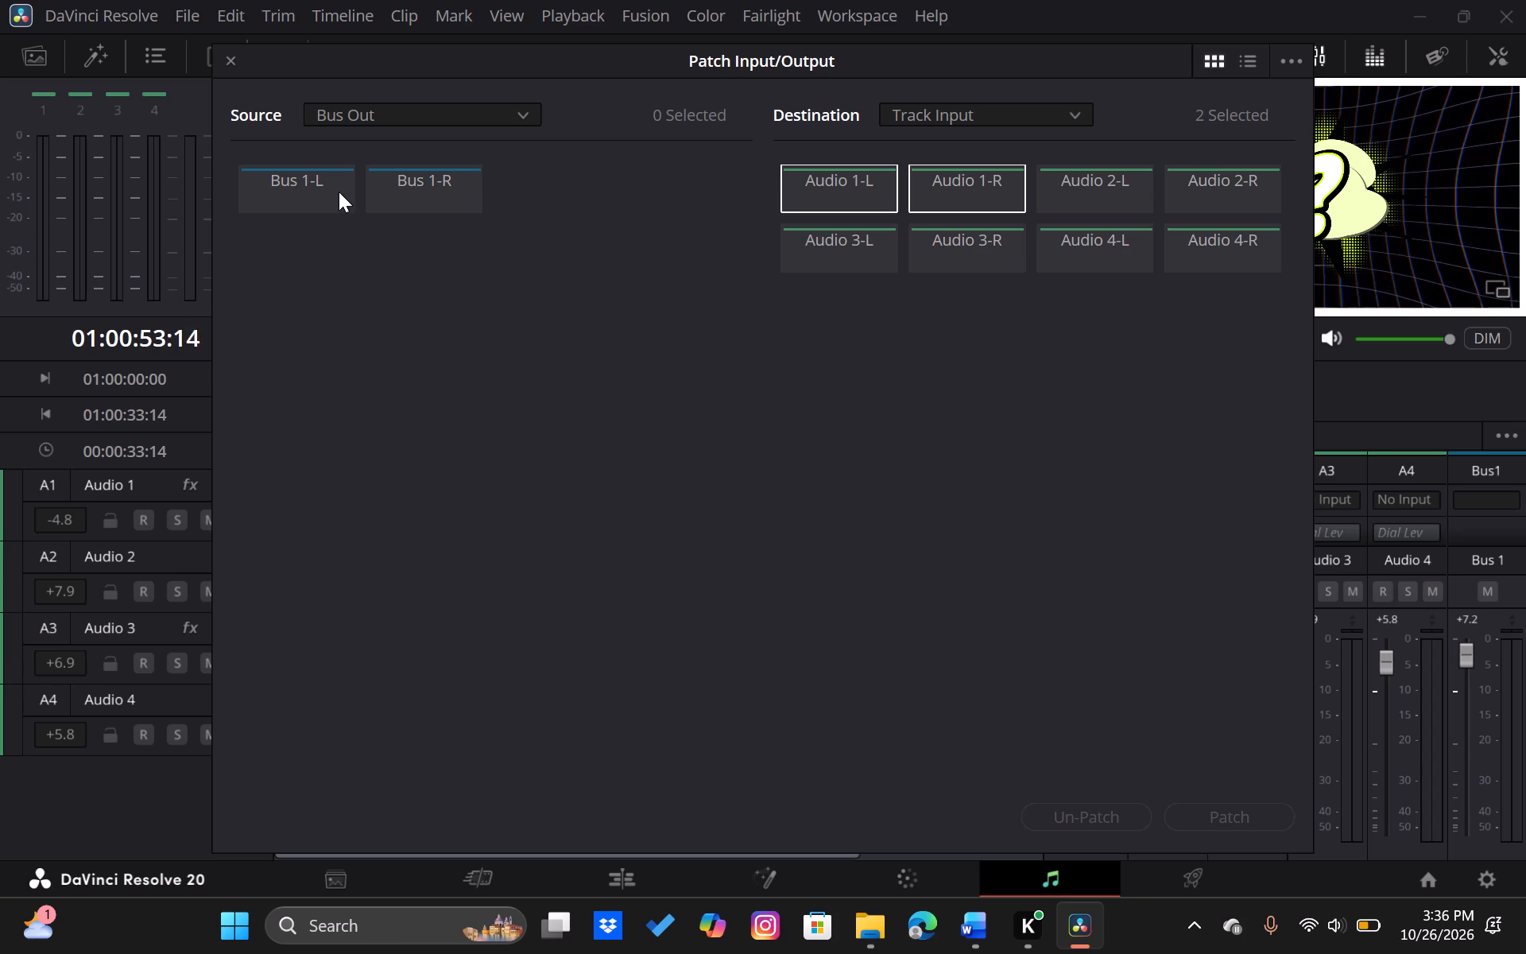
{"action": "left_click", "coordinate": [459, 196]}
{"action": "left_click", "coordinate": [459, 196]}
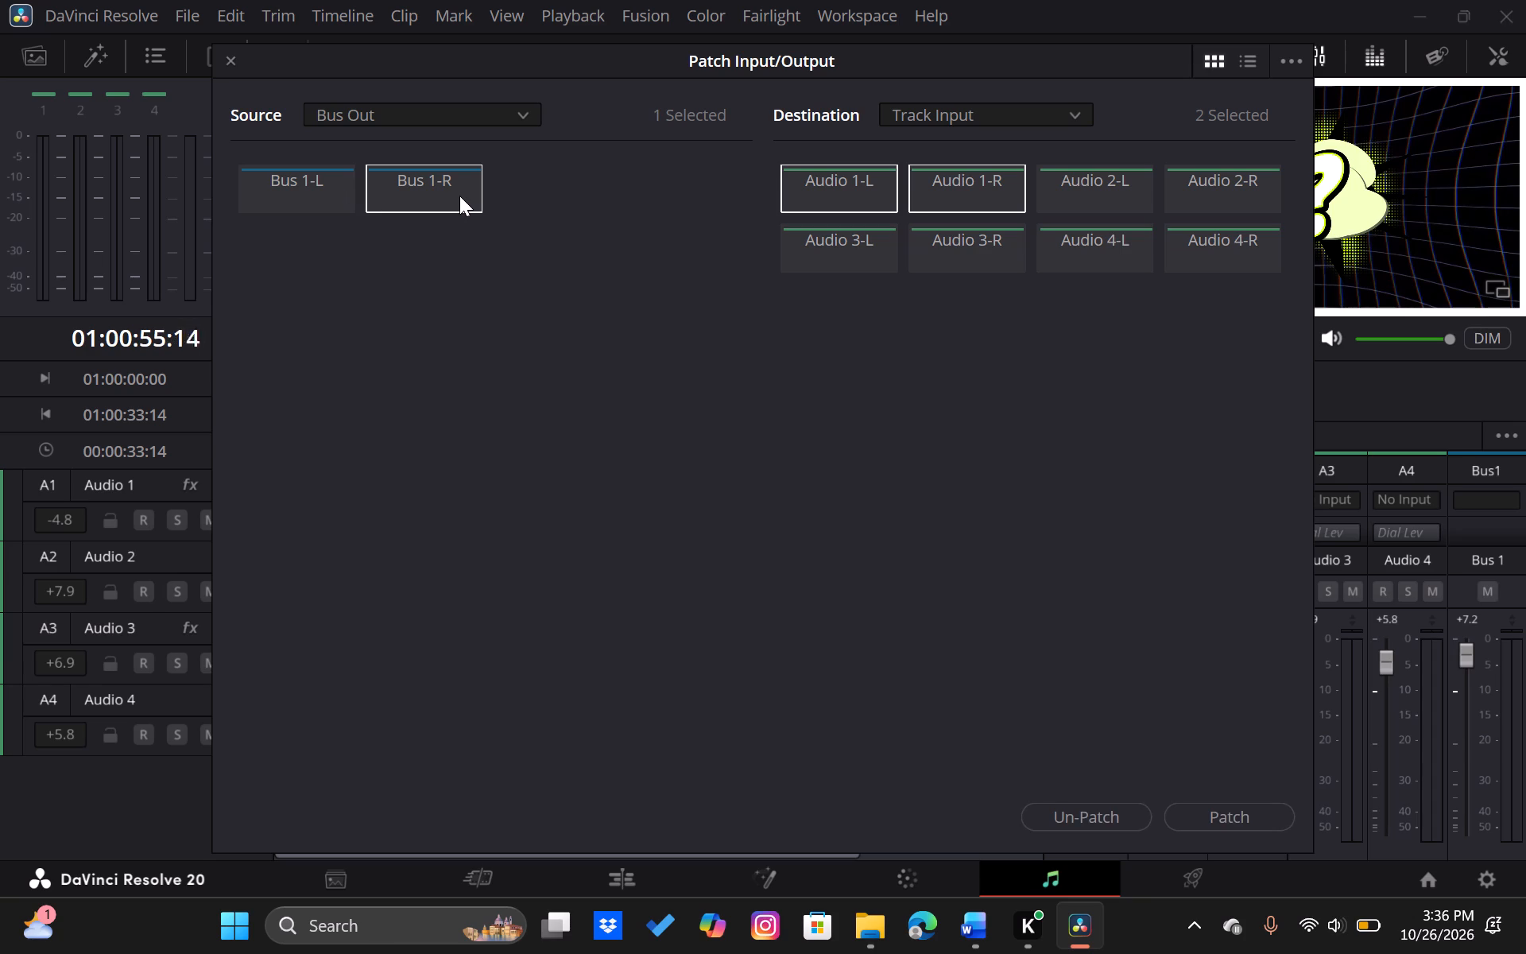
{"action": "left_click_drag", "start_coordinate": [870, 52], "coordinate": [777, 107]}
{"action": "left_click", "coordinate": [885, 168]}
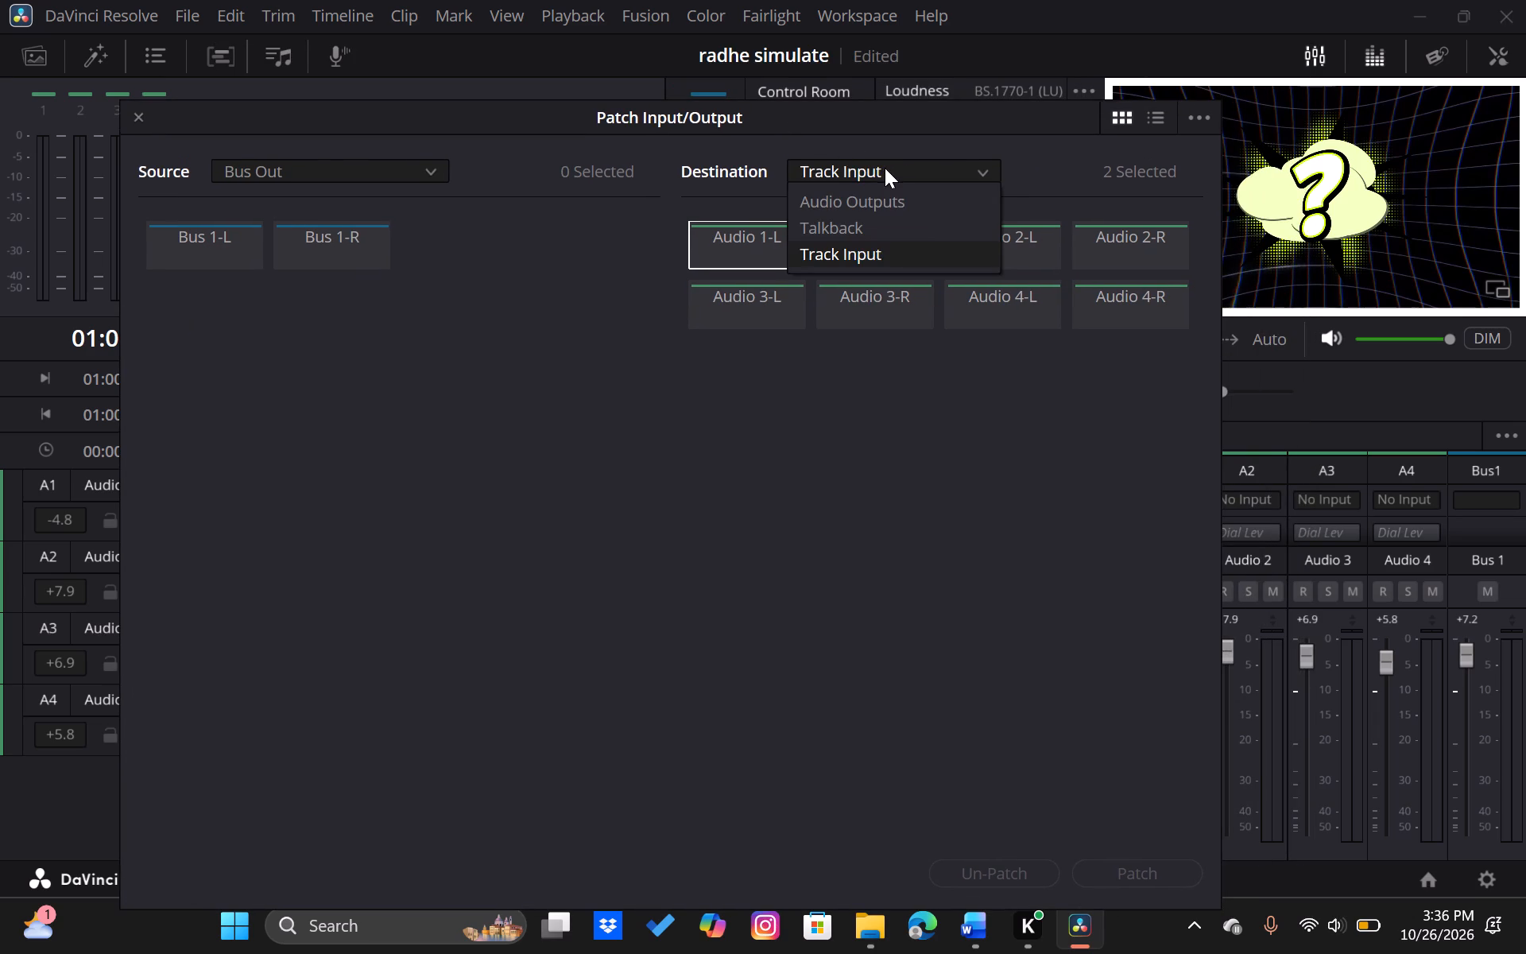
{"action": "left_click", "coordinate": [863, 221]}
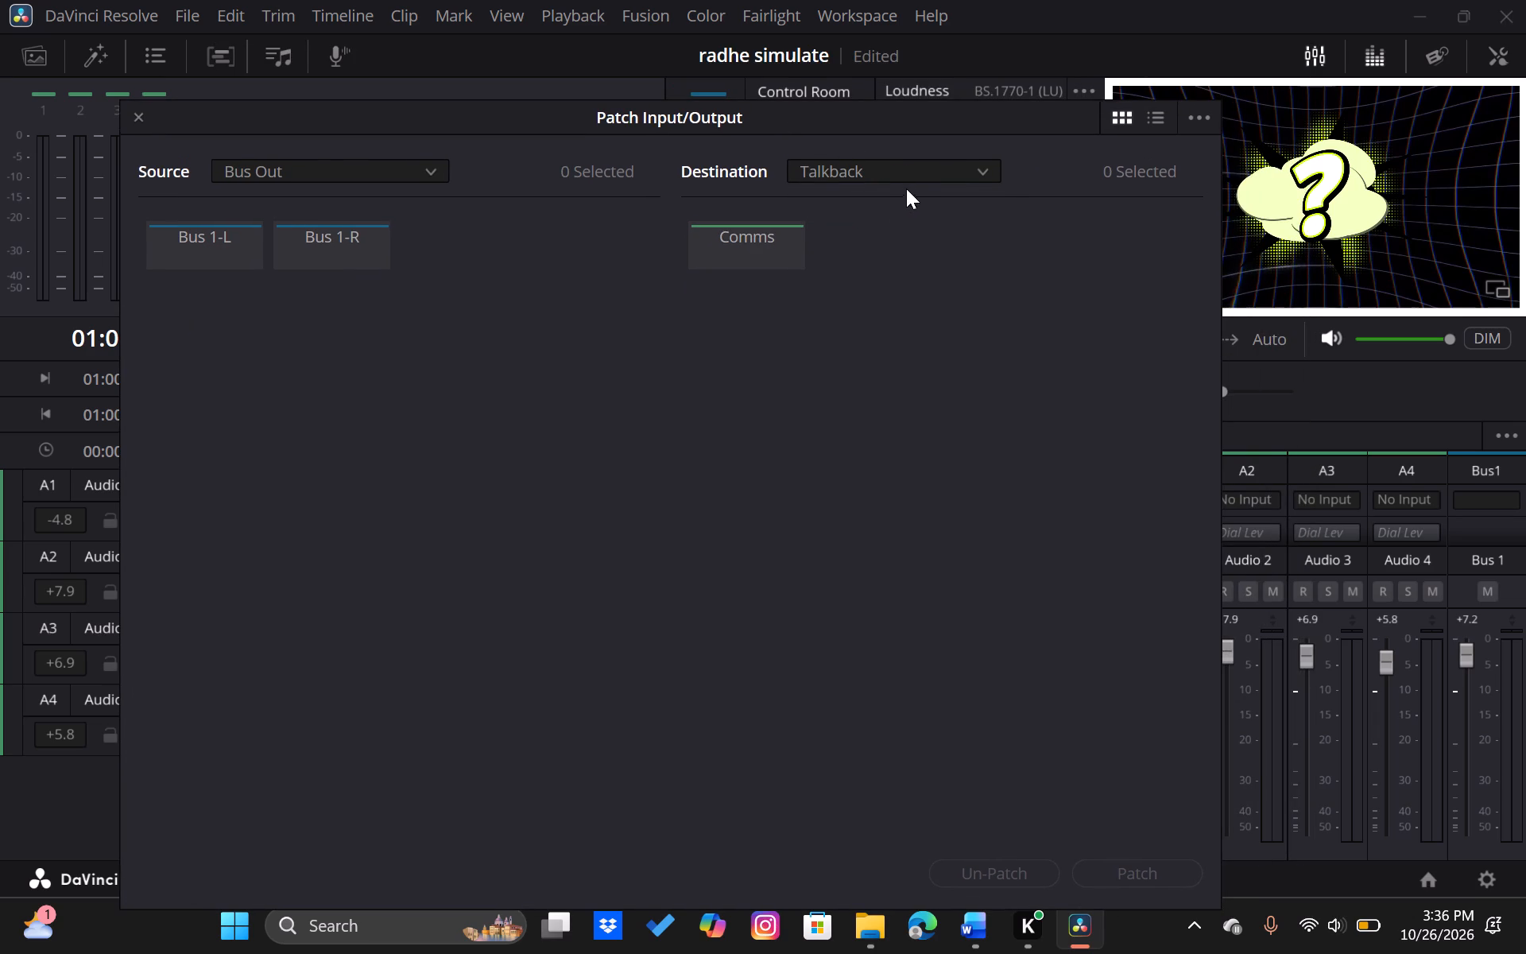
{"action": "left_click", "coordinate": [913, 180]}
{"action": "left_click", "coordinate": [881, 250]}
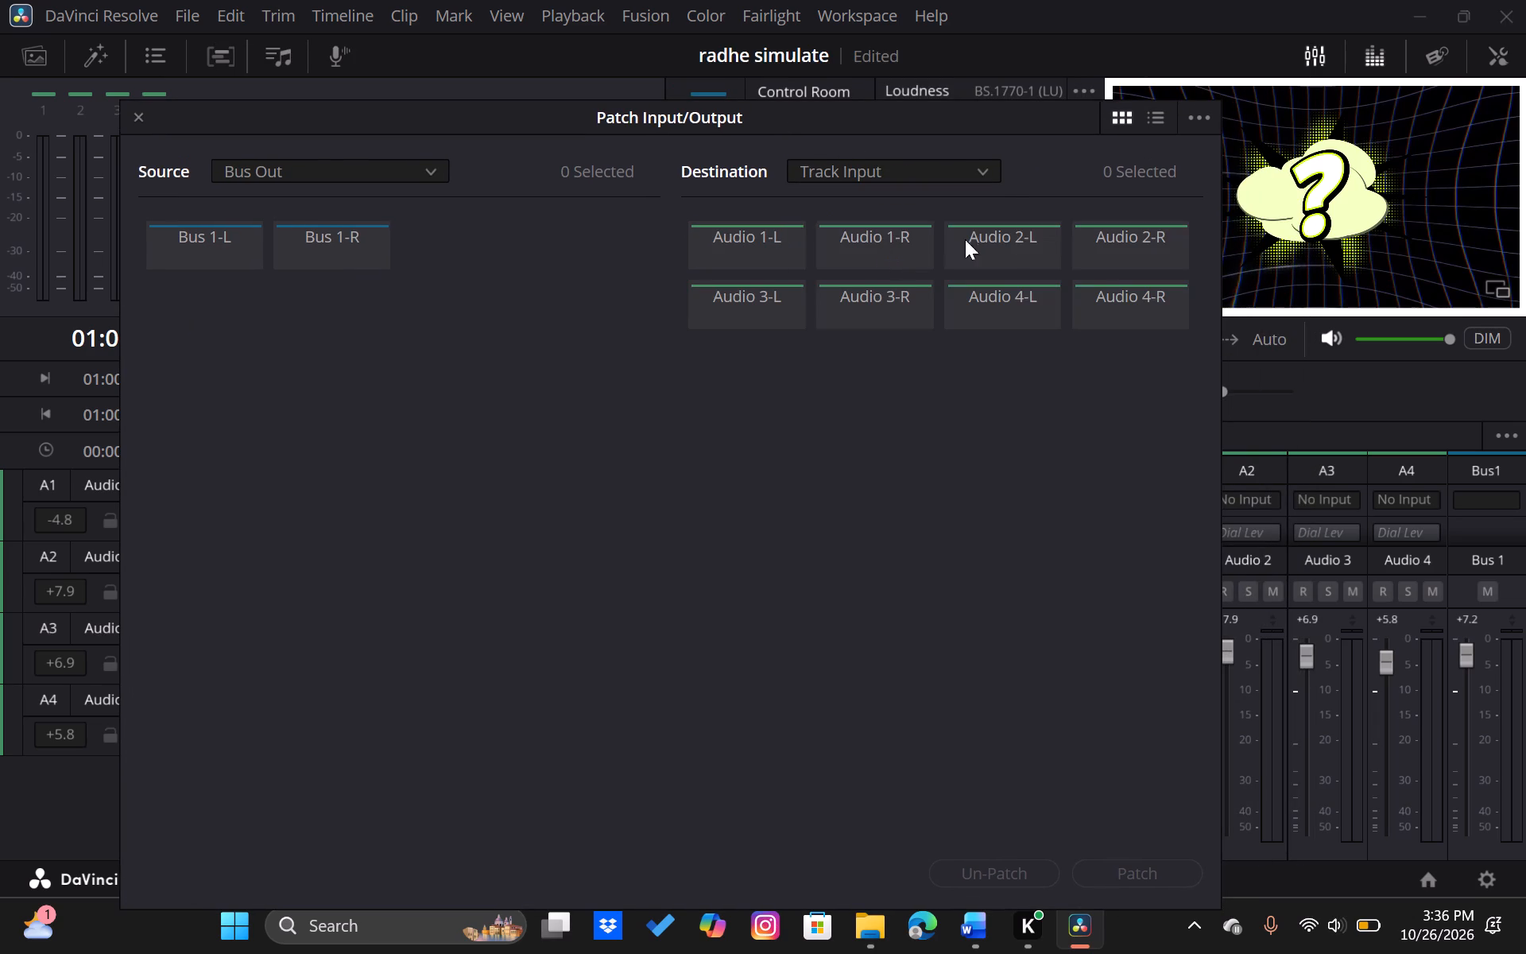
{"action": "left_click", "coordinate": [964, 458]}
{"action": "key", "text": "Return"}
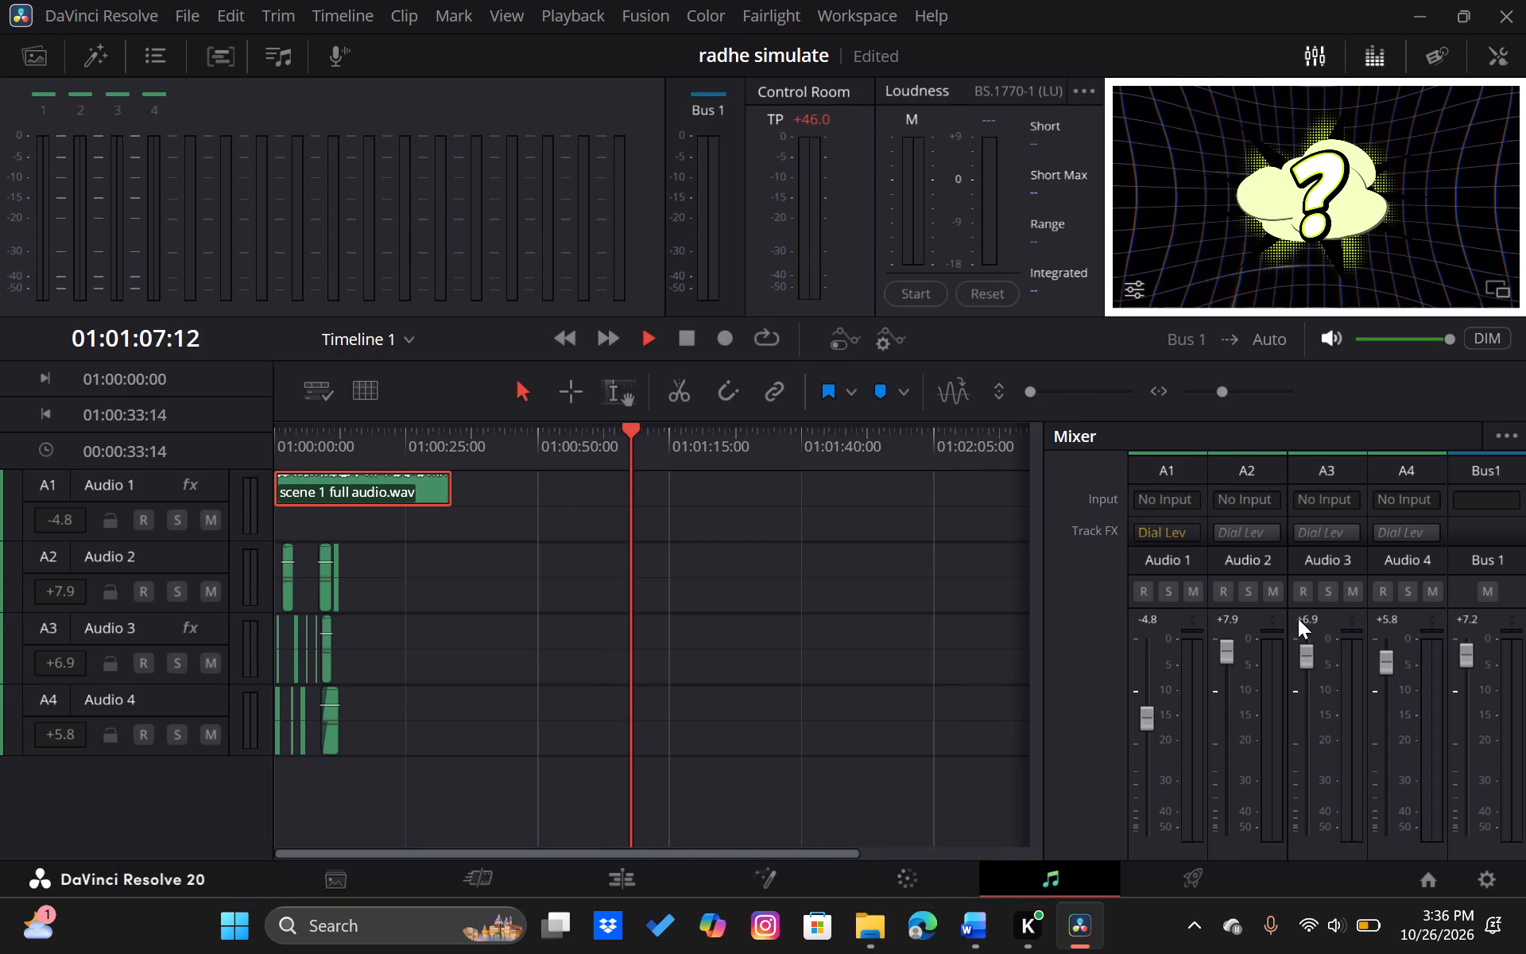
Replay the mix from about 01:00:17.
{"action": "right_click", "coordinate": [1172, 527]}
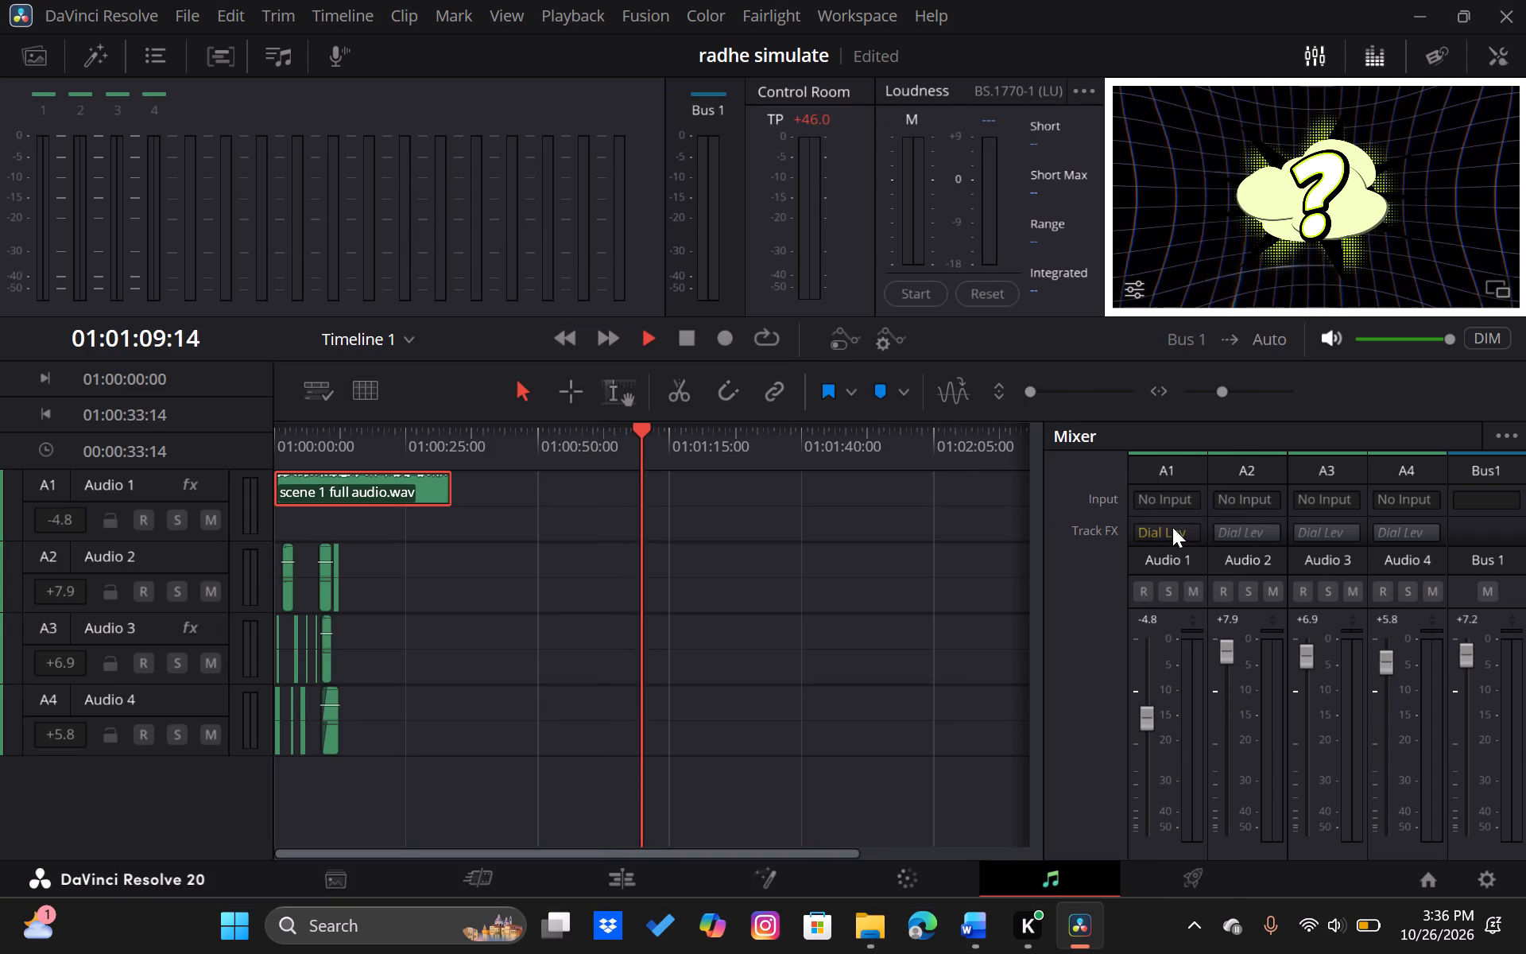
{"action": "right_click", "coordinate": [1172, 527]}
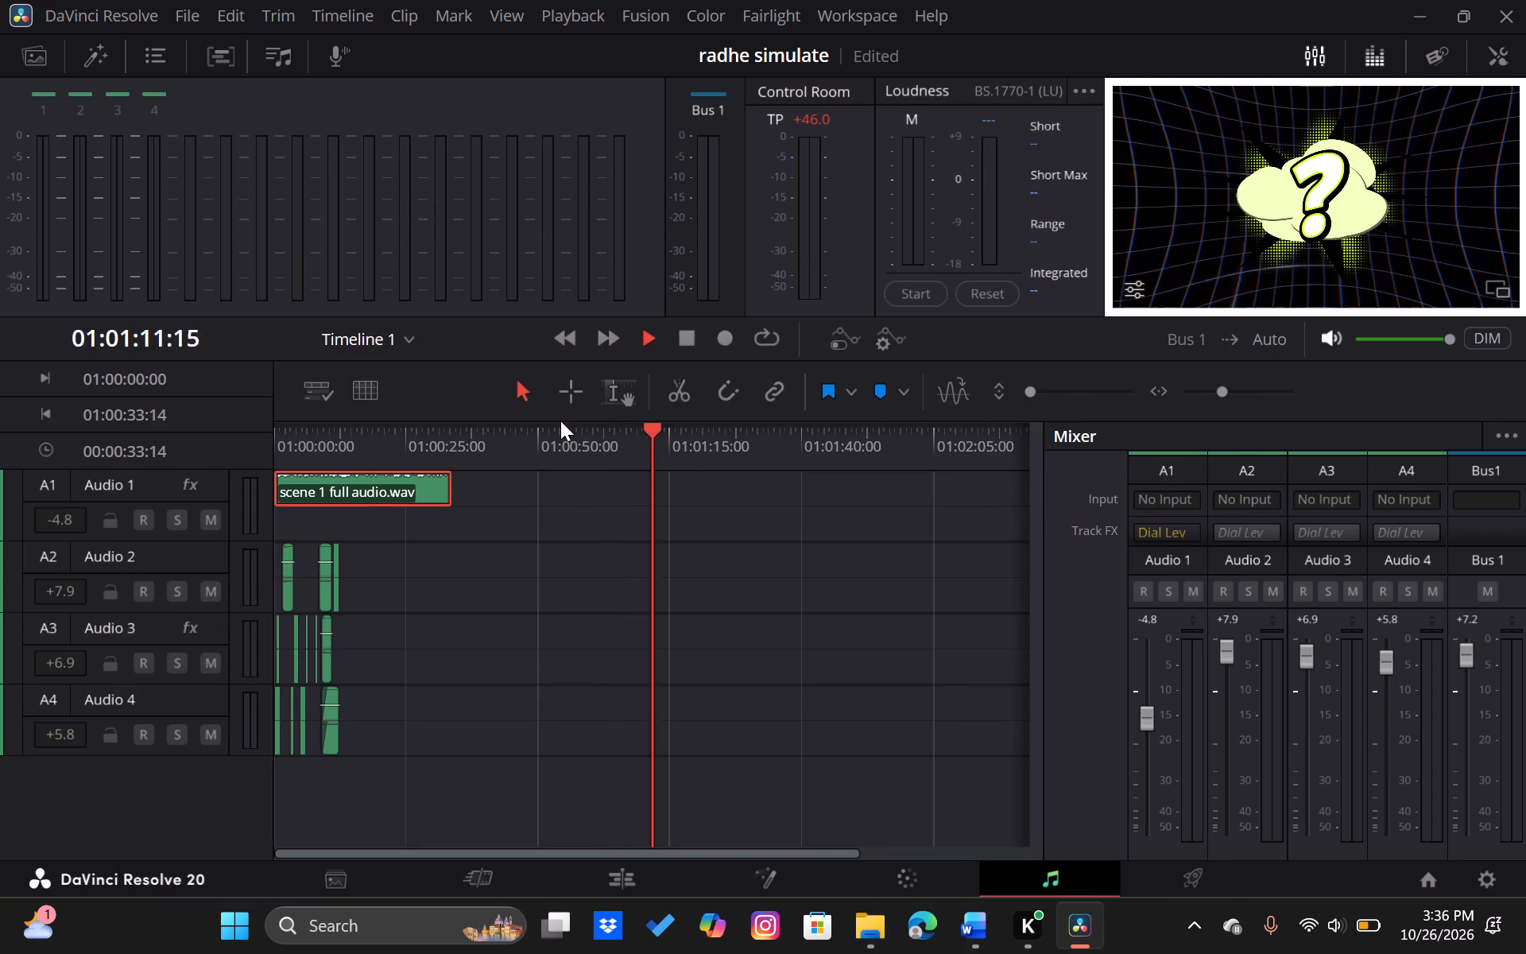
{"action": "left_click_drag", "start_coordinate": [560, 421], "coordinate": [496, 444]}
{"action": "left_click_drag", "start_coordinate": [496, 444], "coordinate": [365, 442]}
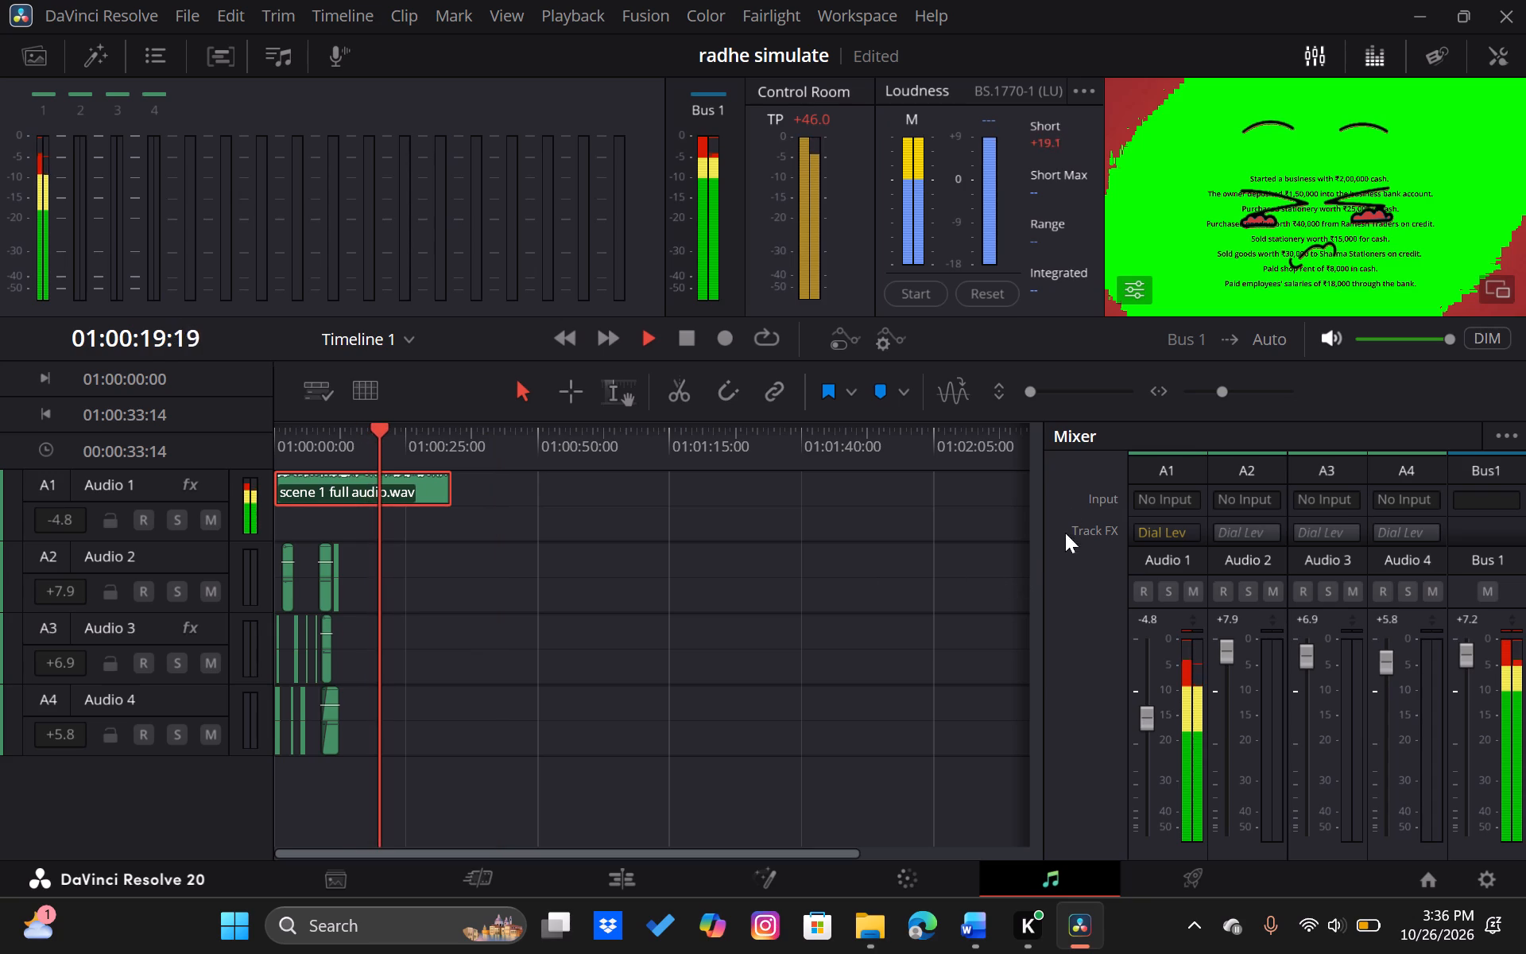
Try taller and shorter track heights and a closer timeline zoom, ending with compact tracks and the full clip in view, and stop playback.
{"action": "left_click_drag", "start_coordinate": [1033, 387], "coordinate": [1086, 390]}
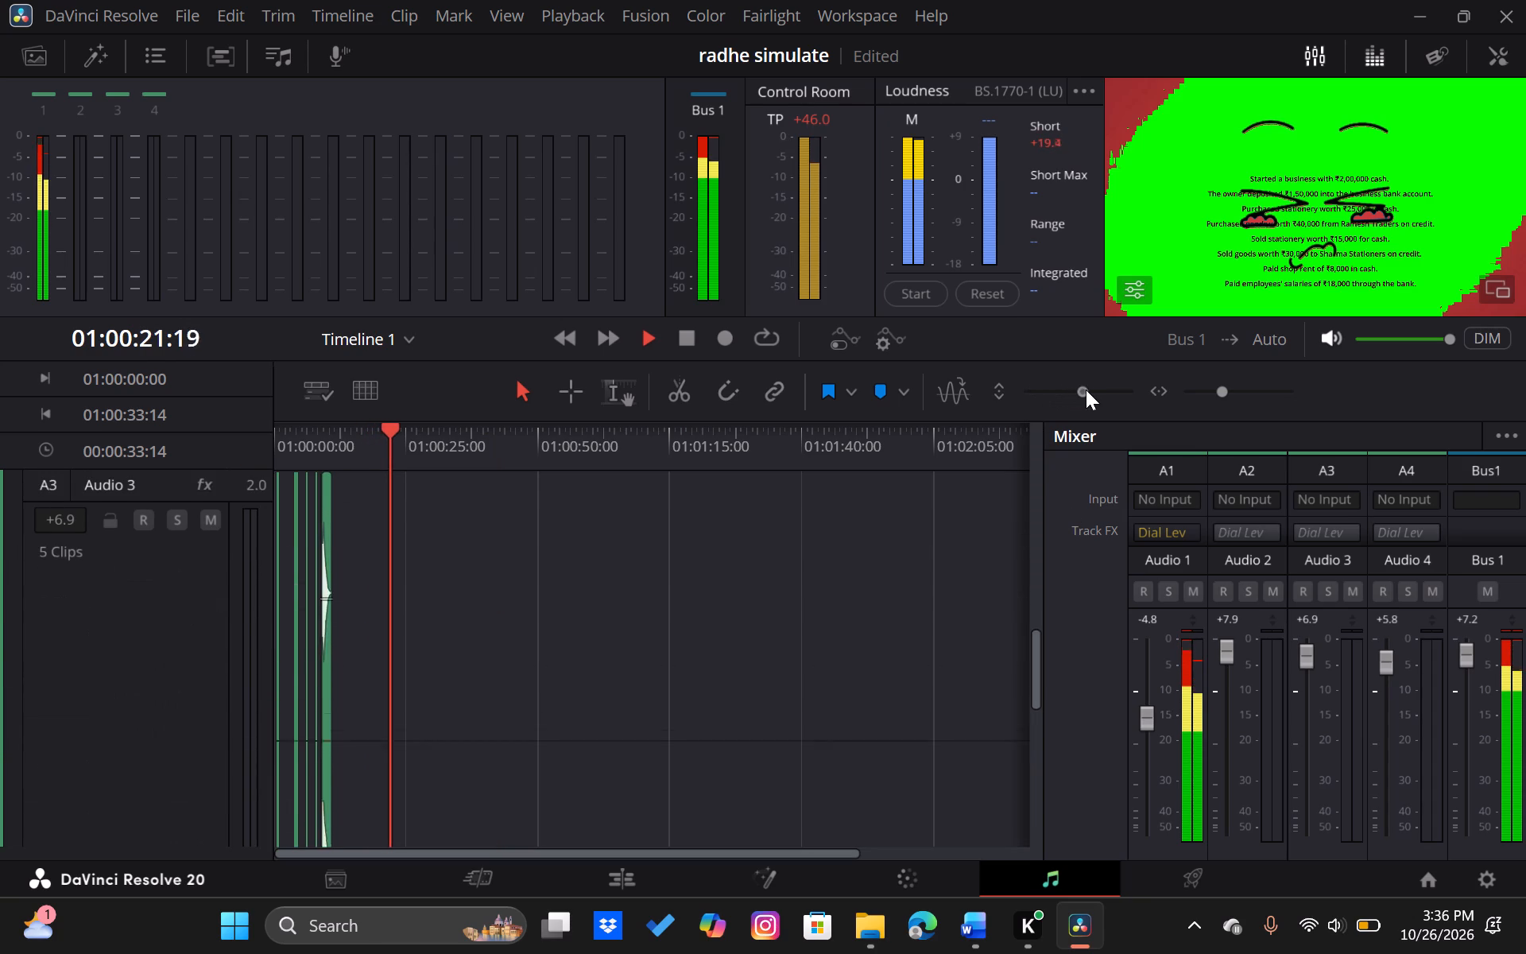
{"action": "left_click_drag", "start_coordinate": [1086, 390], "coordinate": [1001, 412]}
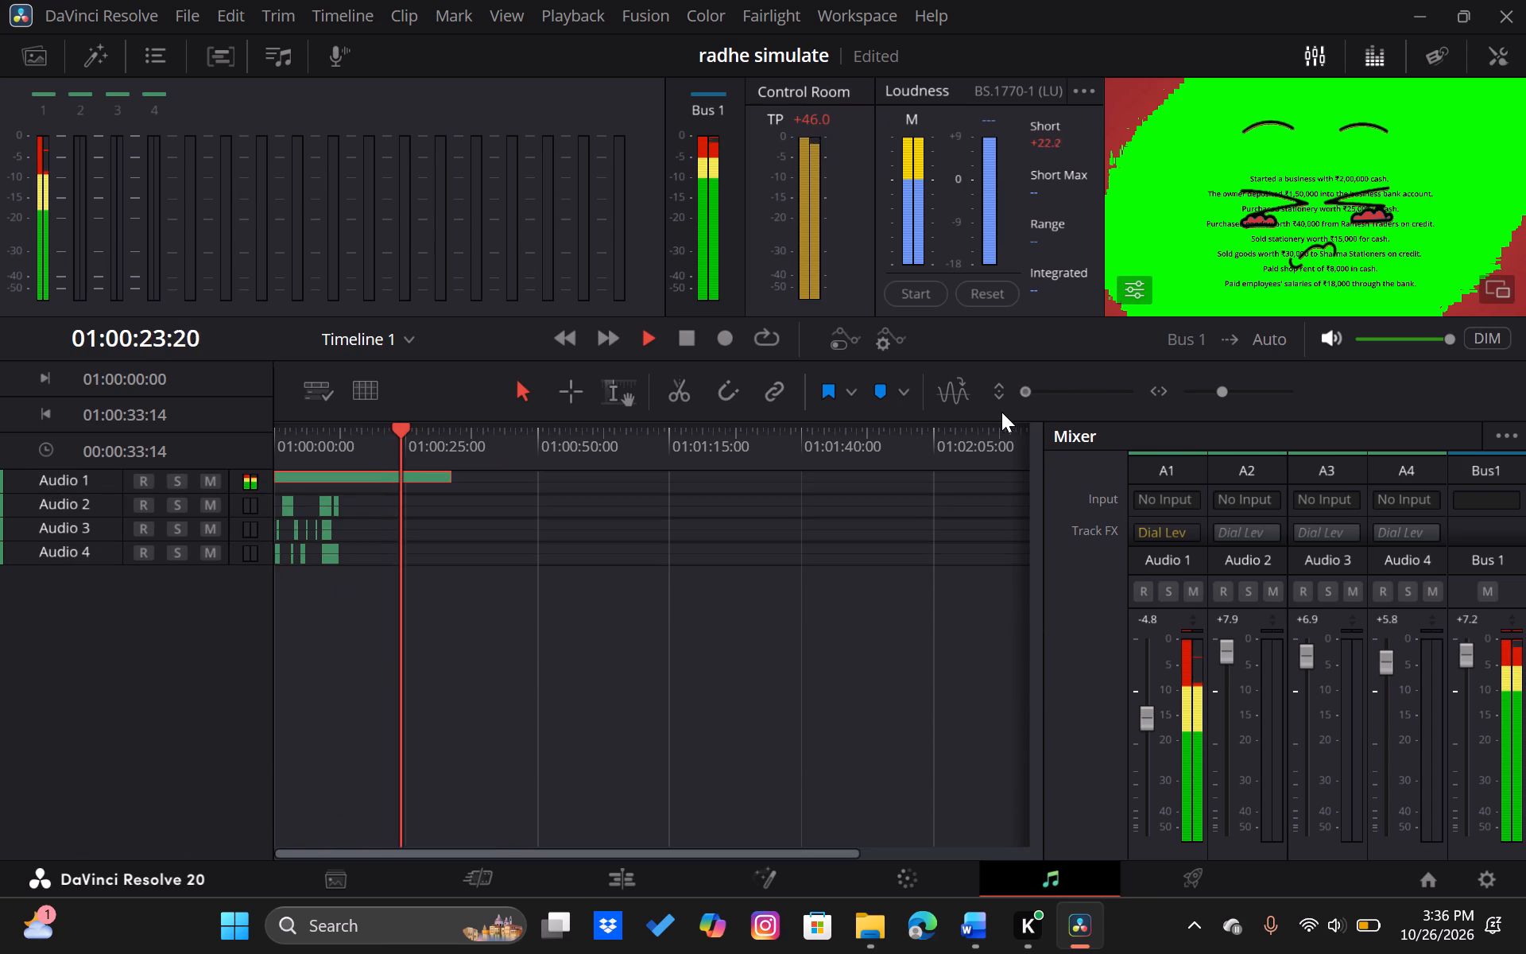
{"action": "left_click_drag", "start_coordinate": [1001, 412], "coordinate": [1025, 414]}
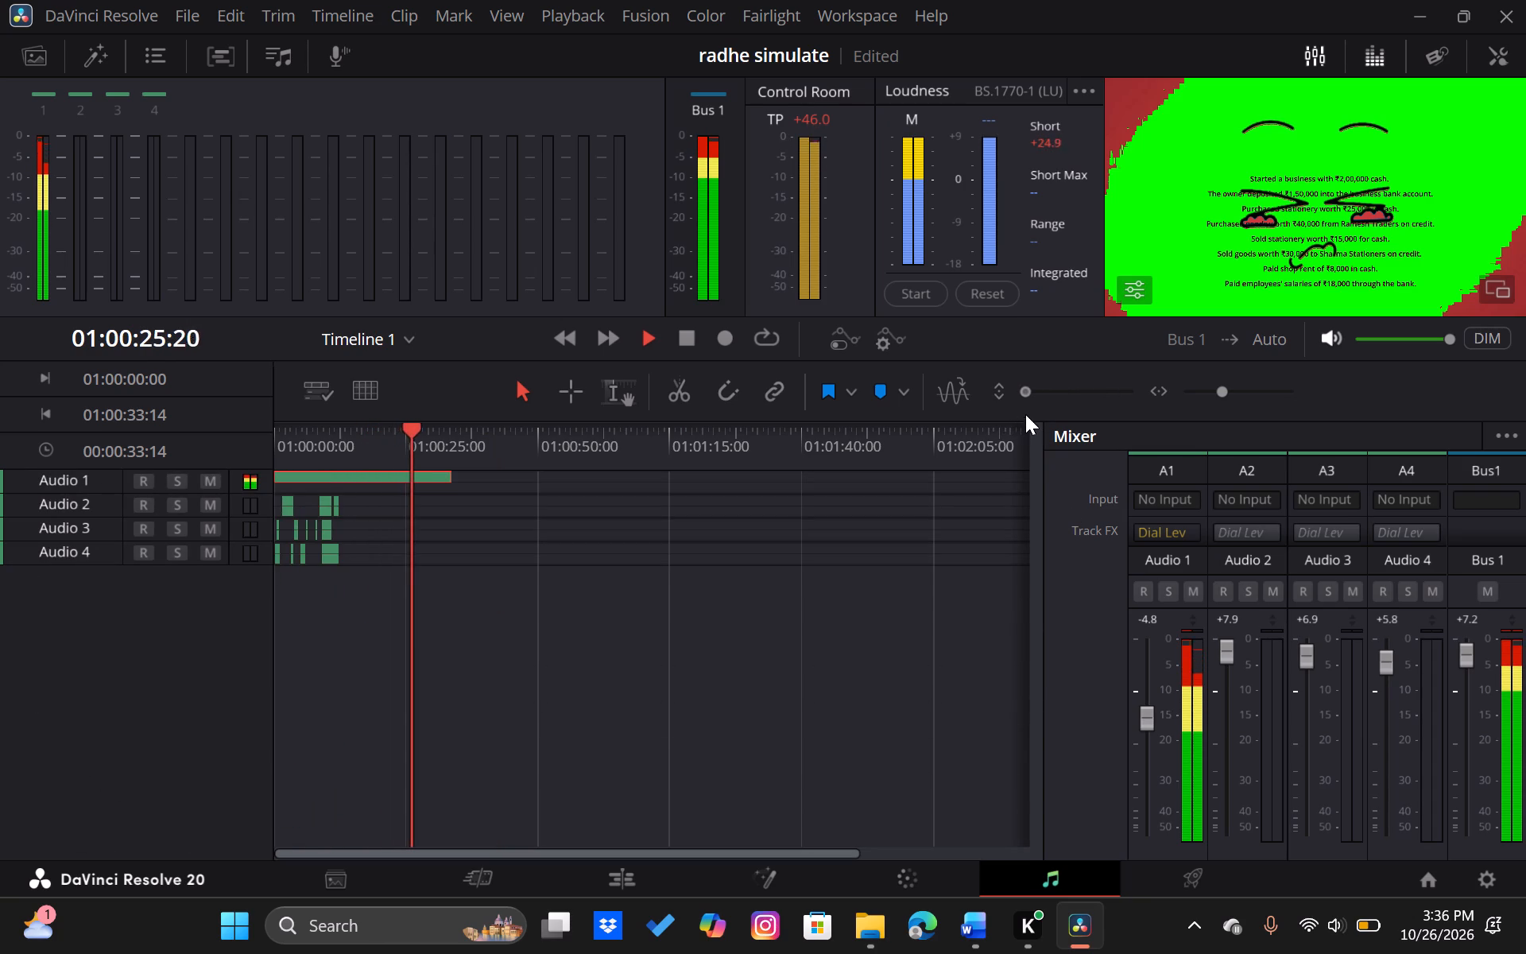
{"action": "left_click_drag", "start_coordinate": [1025, 414], "coordinate": [1028, 397]}
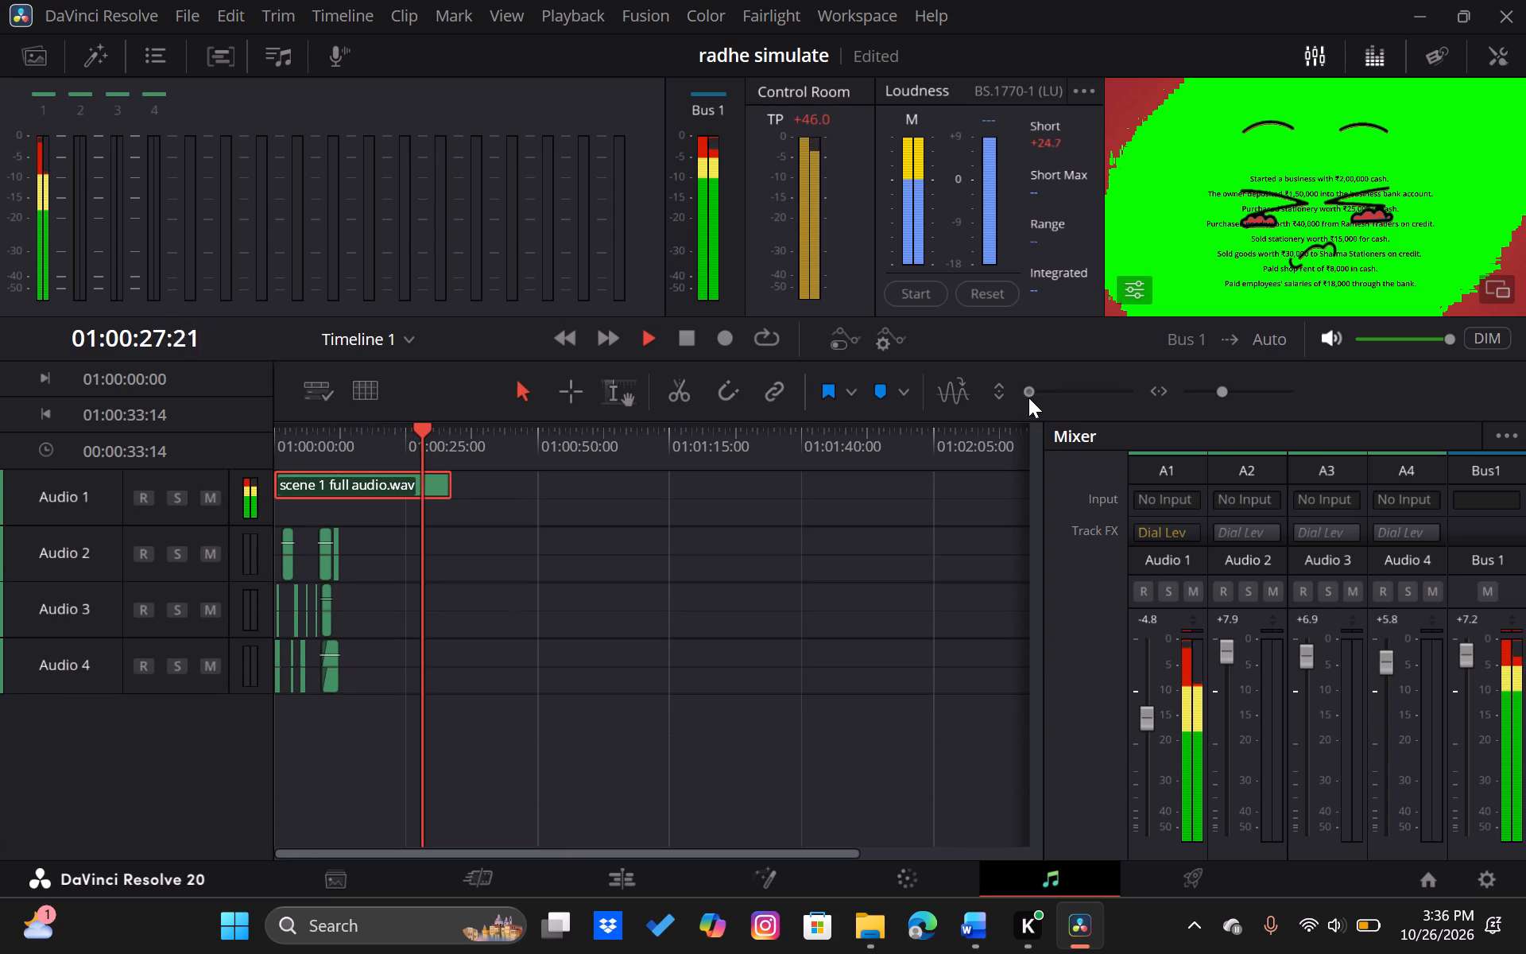
{"action": "scroll", "coordinate": [828, 577], "scroll_direction": "up", "scroll_amount": 1}
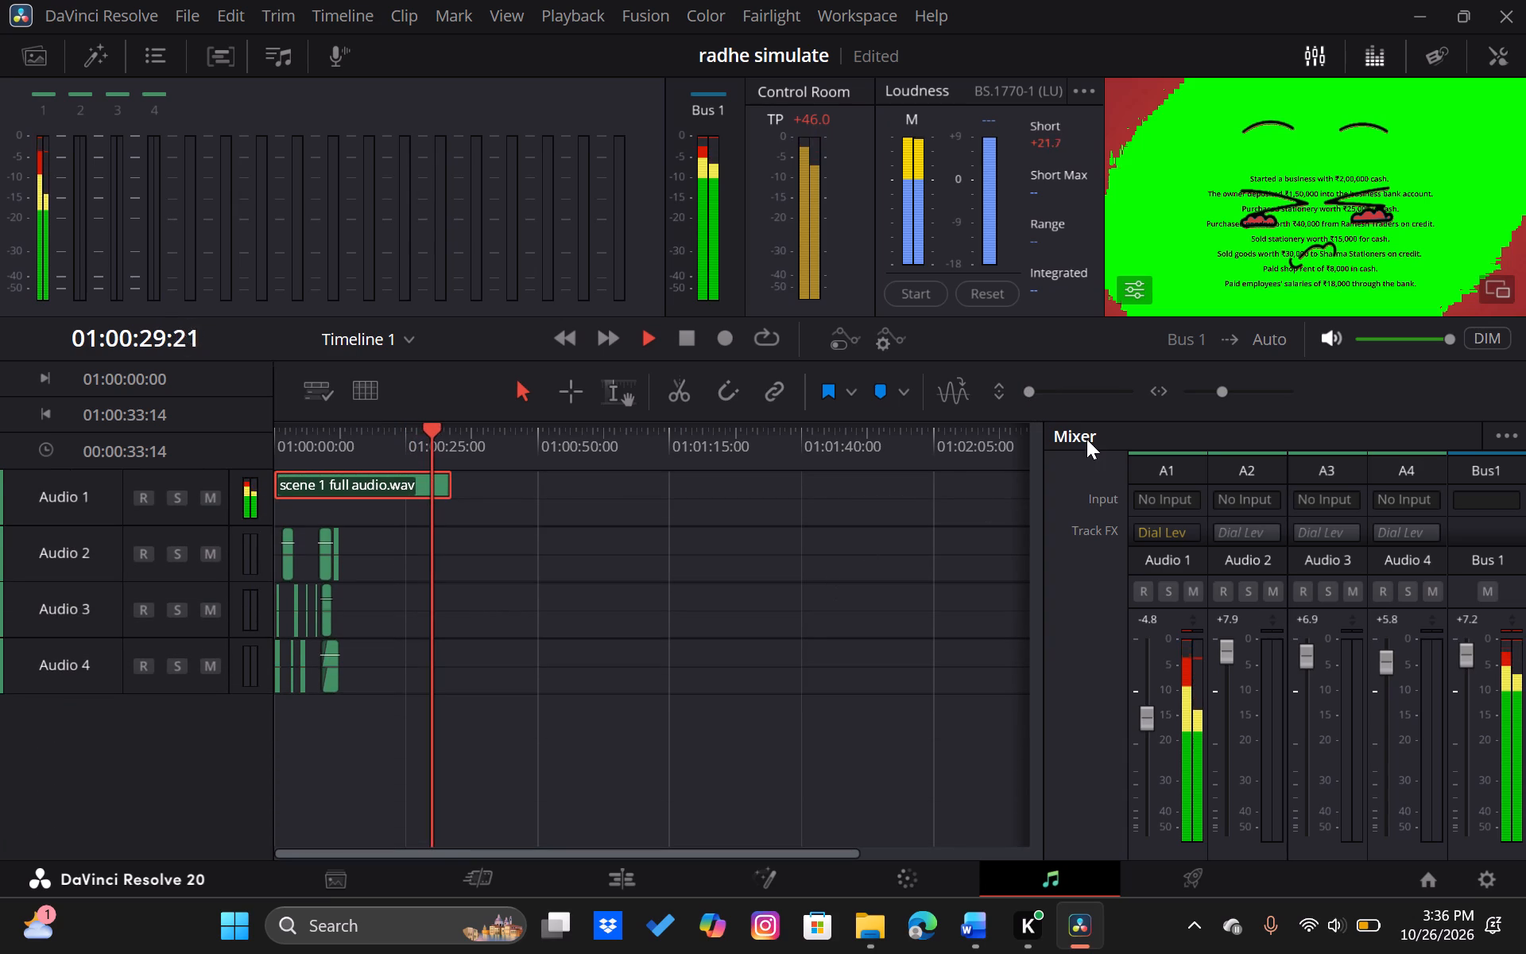
{"action": "left_click", "coordinate": [1220, 391]}
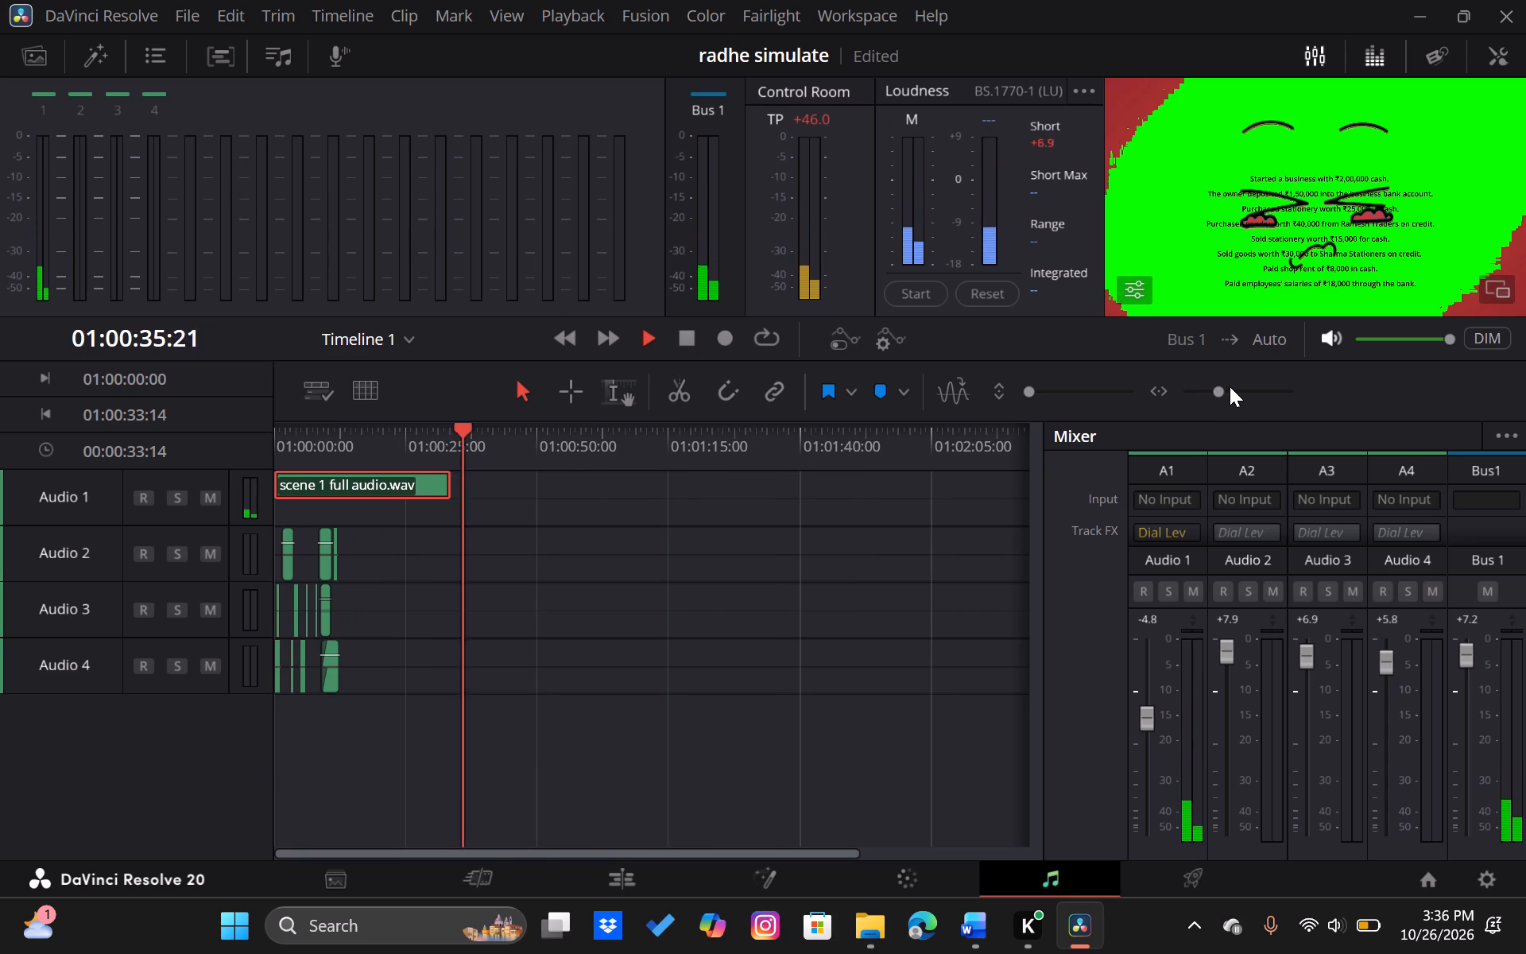
{"action": "left_click", "coordinate": [1230, 386]}
{"action": "left_click", "coordinate": [1218, 391]}
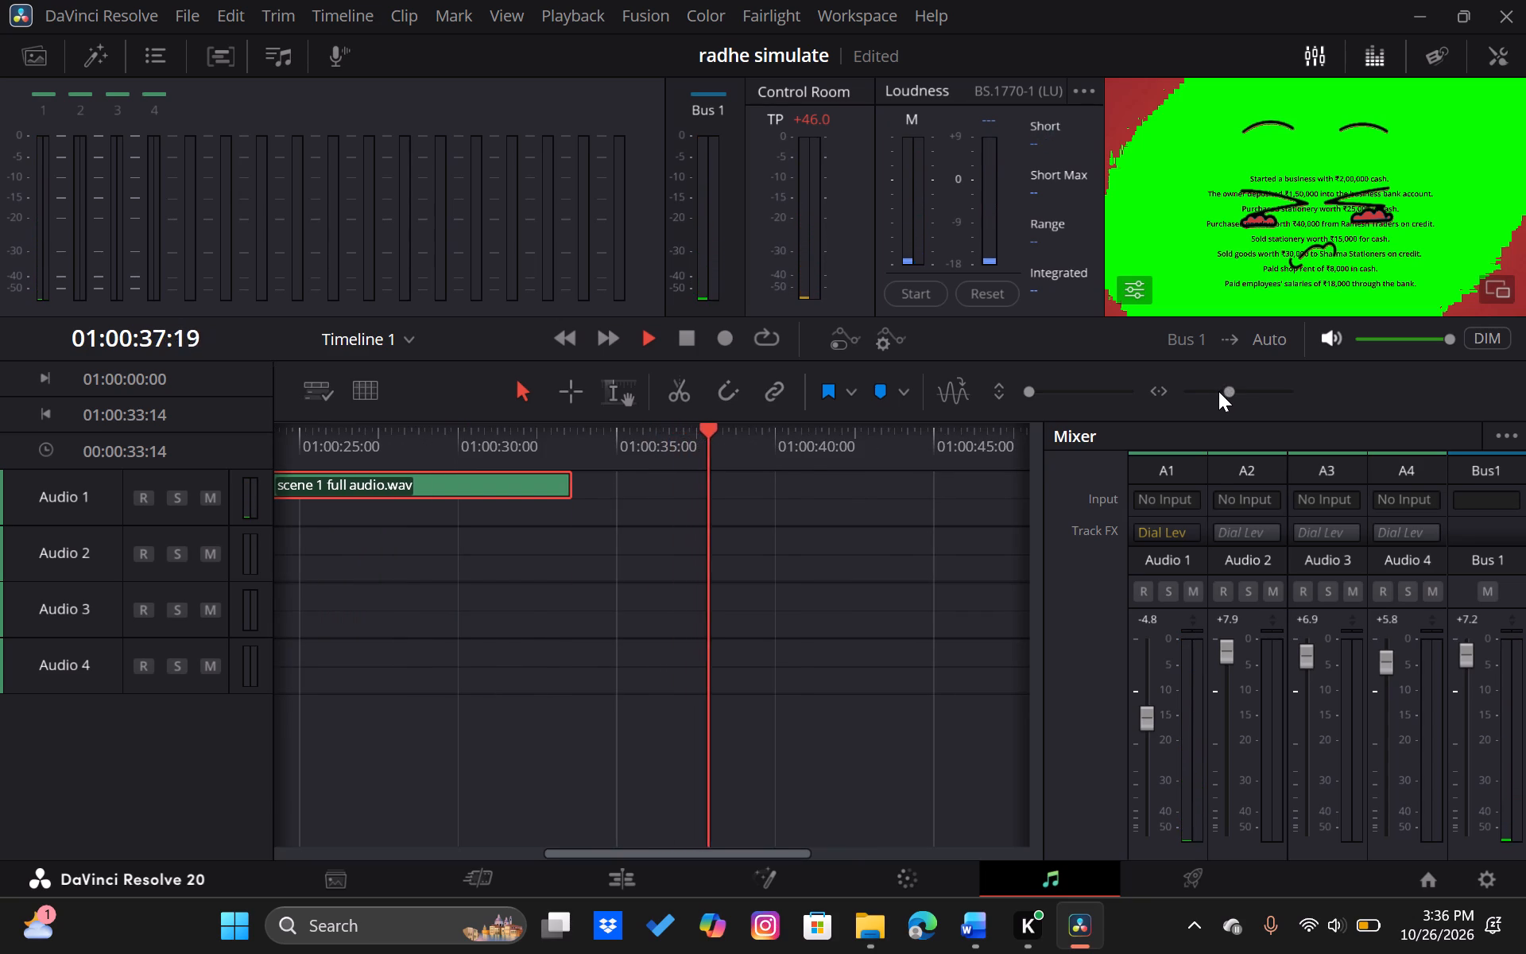
{"action": "scroll", "coordinate": [970, 522], "scroll_direction": "right", "scroll_amount": 2}
{"action": "key", "text": "space"}
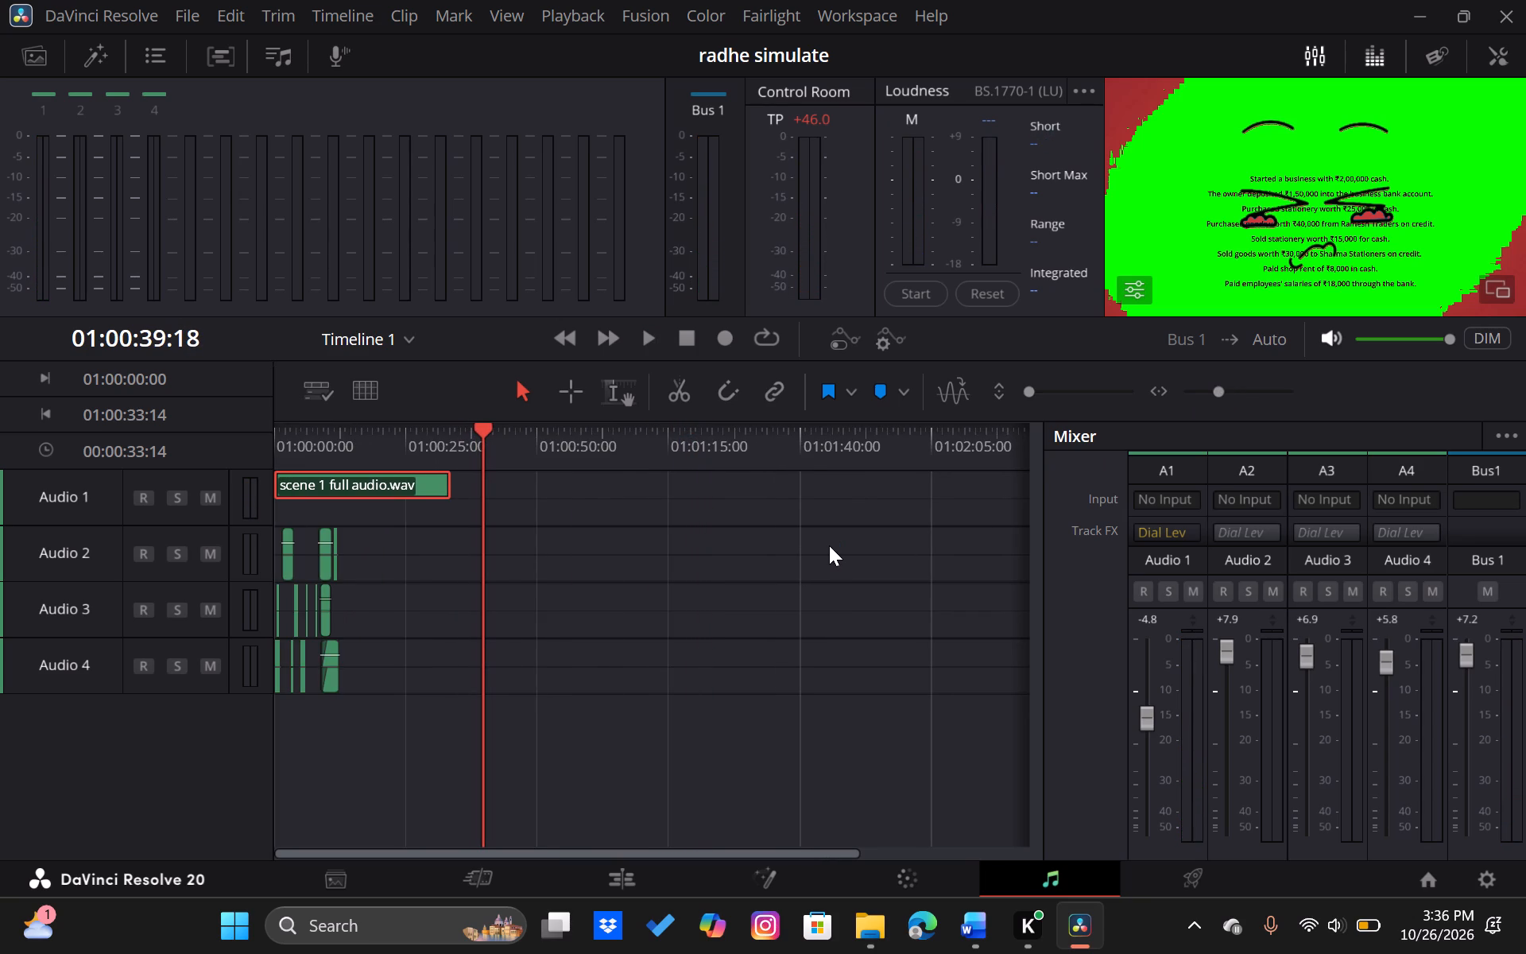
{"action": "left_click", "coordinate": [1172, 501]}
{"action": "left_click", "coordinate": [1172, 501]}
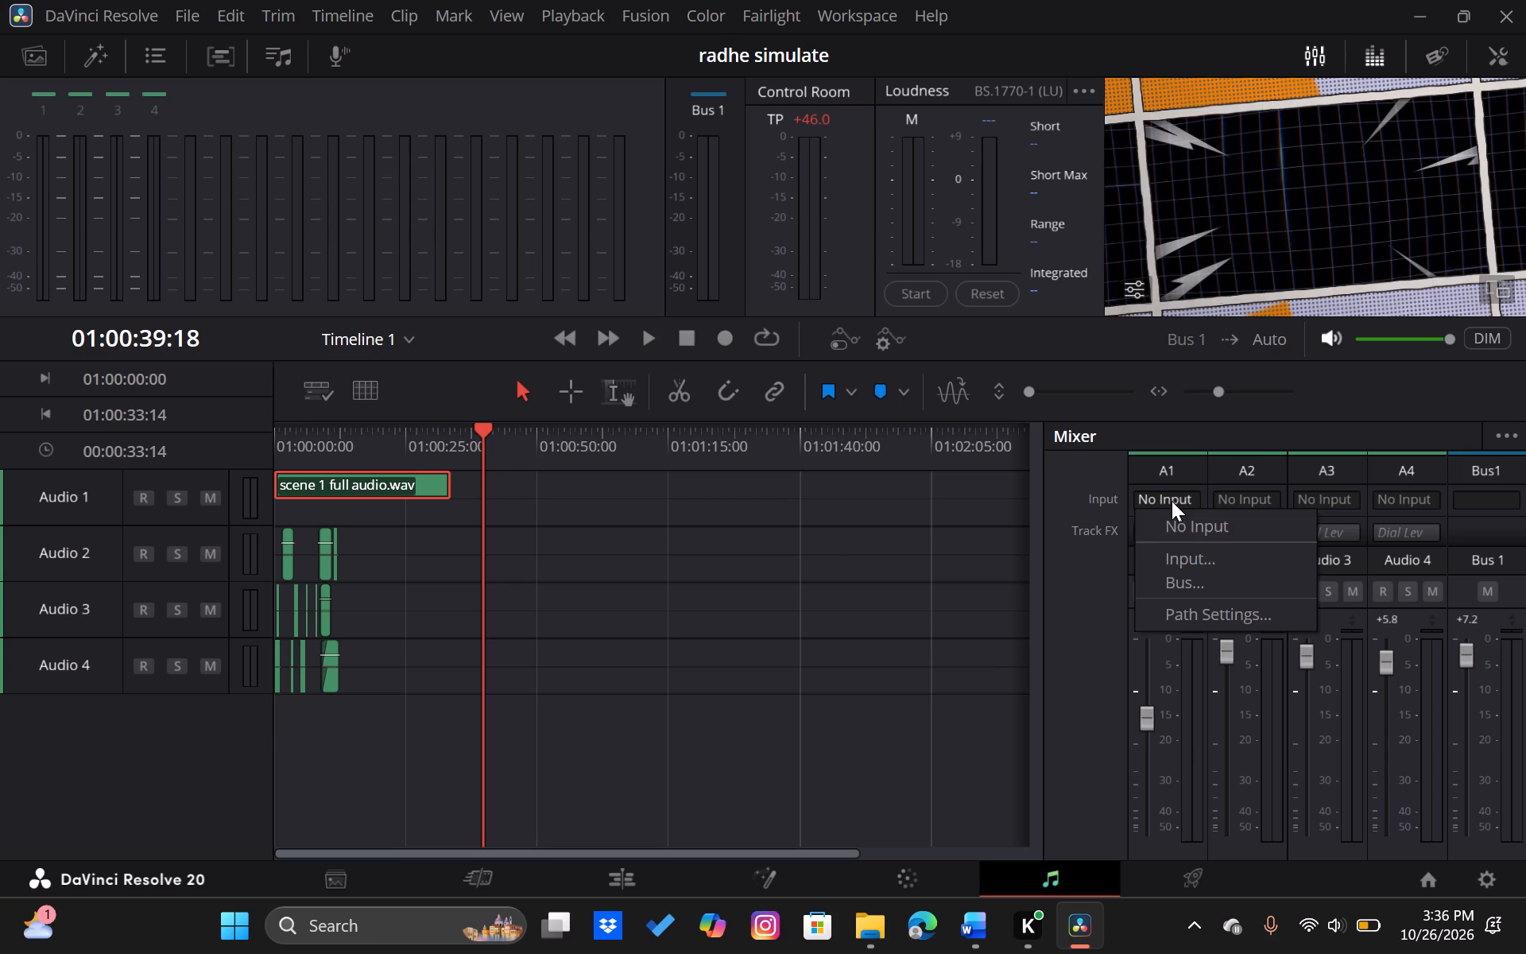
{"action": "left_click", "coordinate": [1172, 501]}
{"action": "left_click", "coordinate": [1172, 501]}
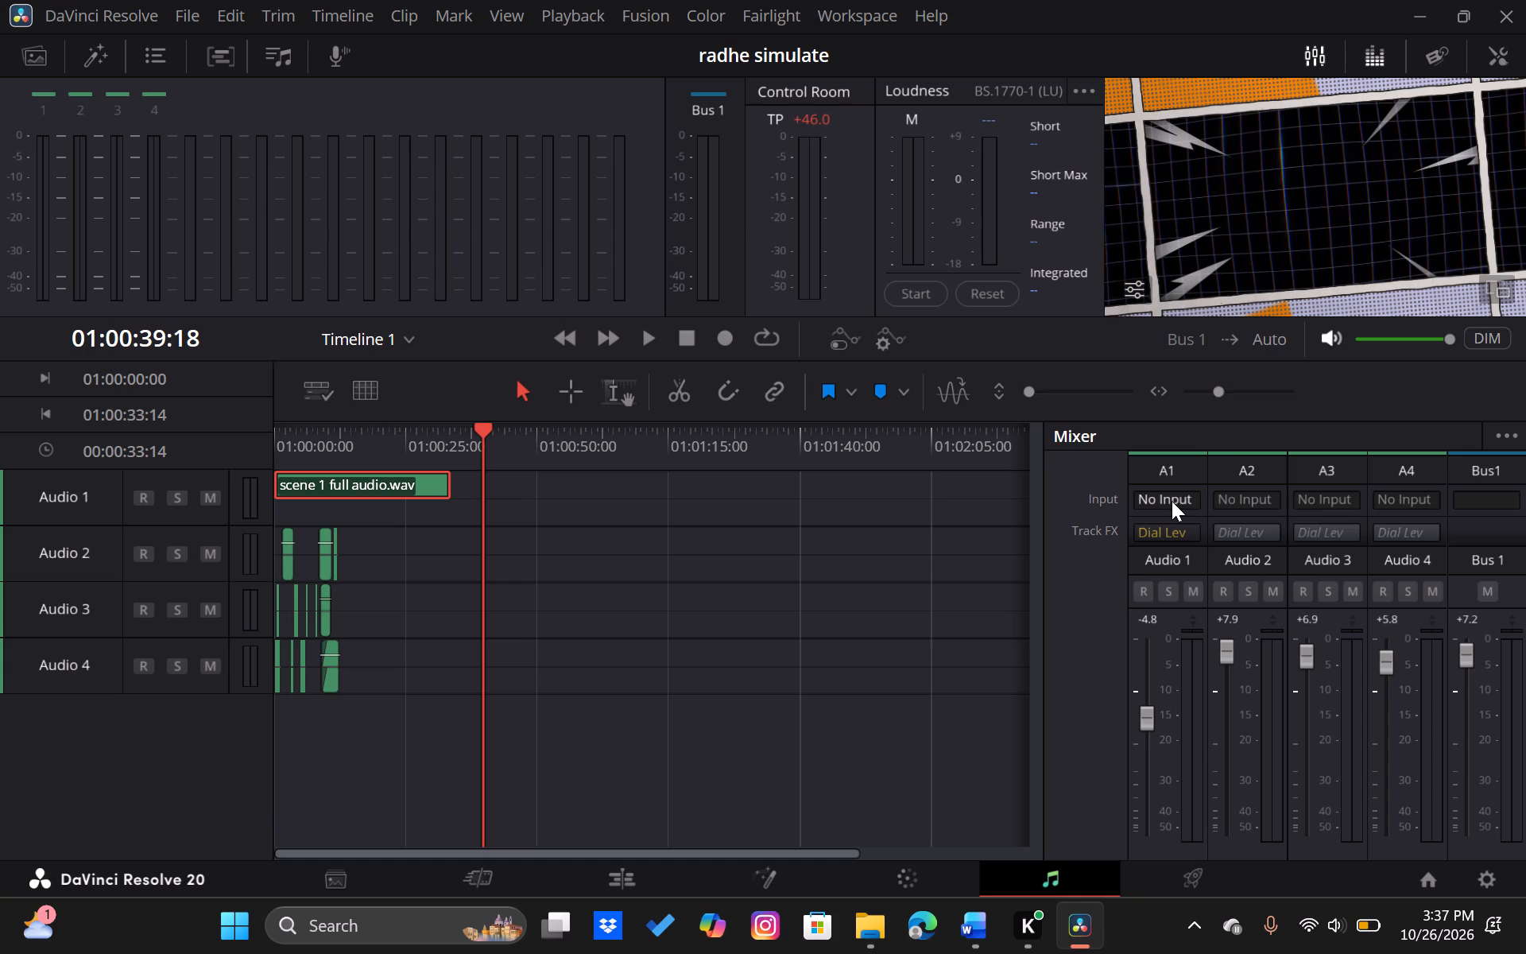
Play the mix from near the timeline start and lower the Bus 1 level to -5.5.
{"action": "left_click_drag", "start_coordinate": [487, 432], "coordinate": [303, 471]}
{"action": "key", "text": "space"}
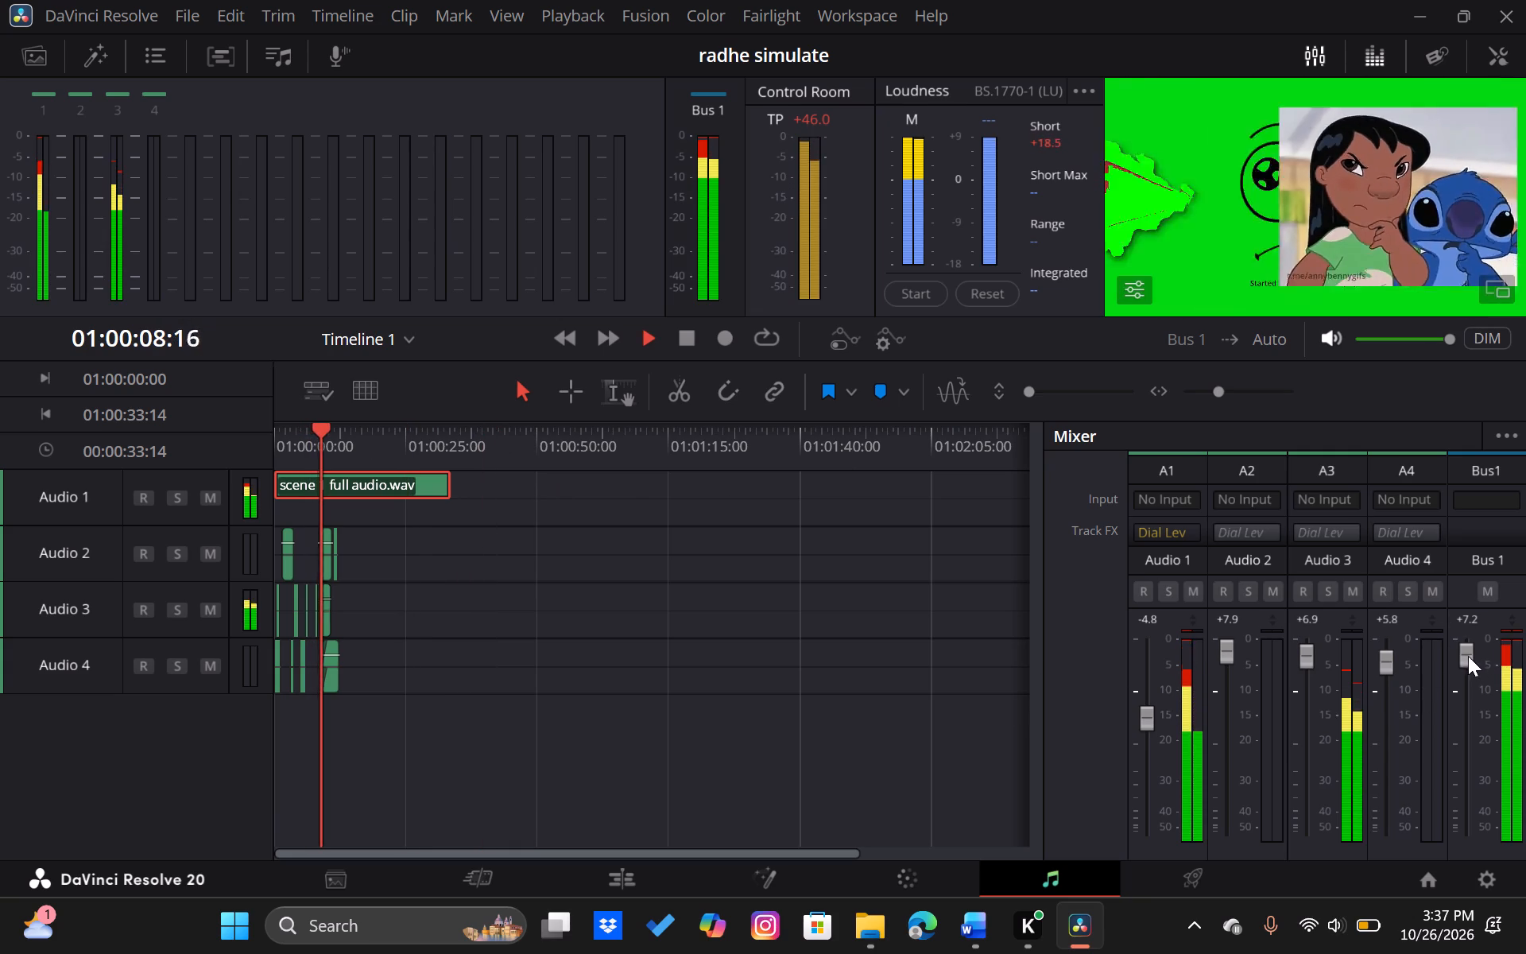
{"action": "left_click_drag", "start_coordinate": [1467, 655], "coordinate": [1465, 700]}
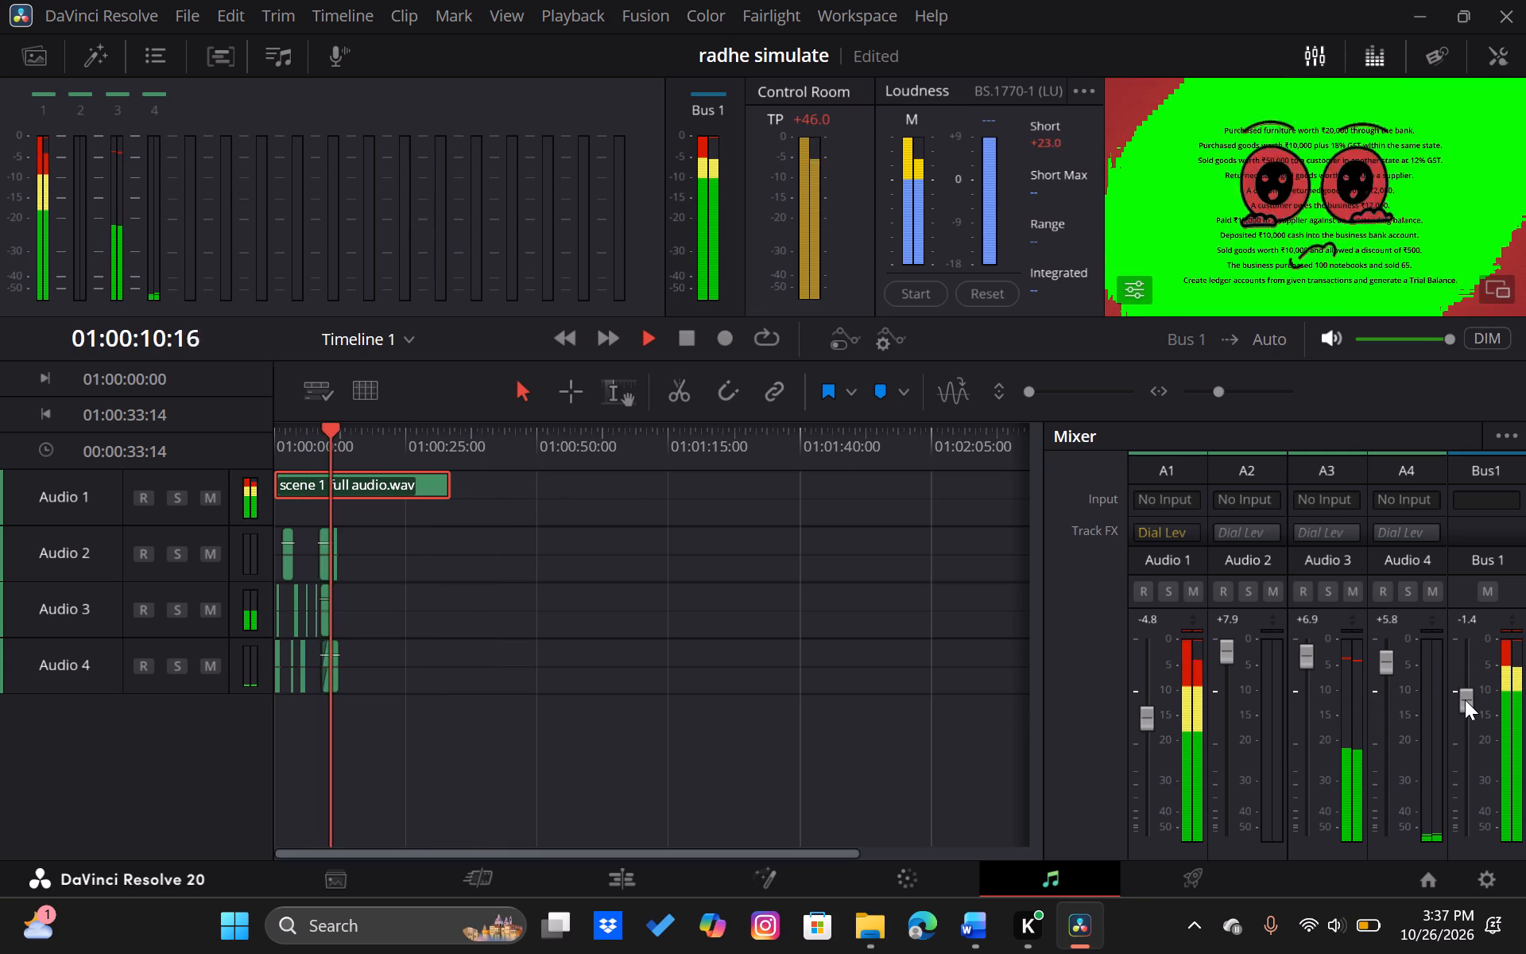
{"action": "left_click_drag", "start_coordinate": [1465, 700], "coordinate": [1467, 719]}
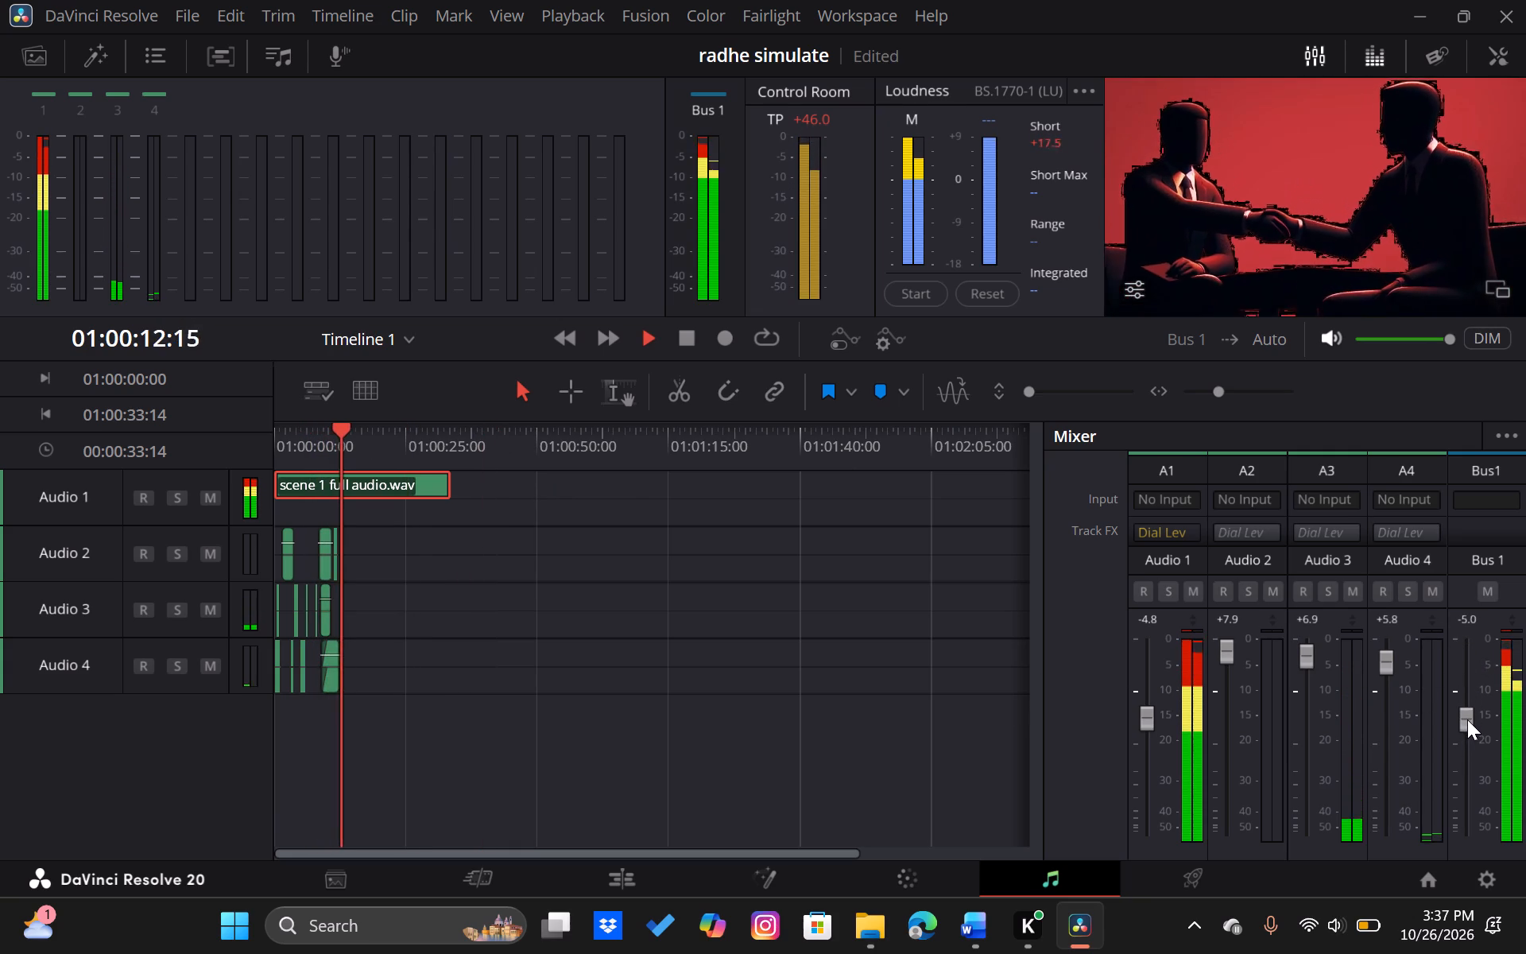
{"action": "left_click_drag", "start_coordinate": [1467, 719], "coordinate": [1467, 721]}
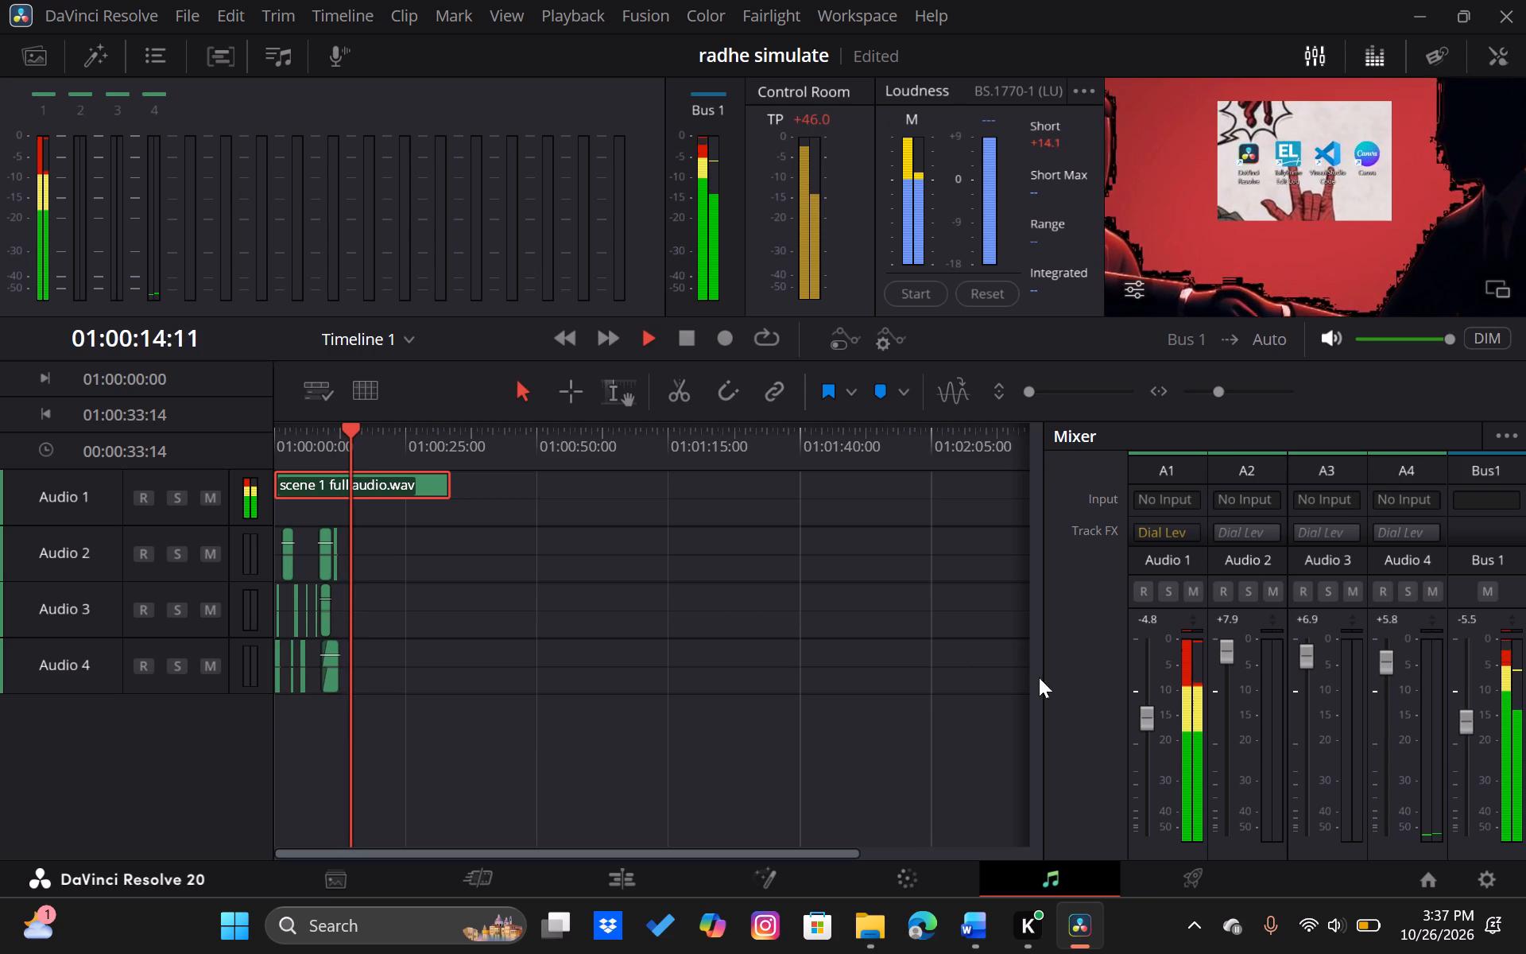
Try Audio 1 at +6.2 during playback, settle its level at +0.5, and stop playback.
{"action": "left_click_drag", "start_coordinate": [1144, 721], "coordinate": [1144, 717]}
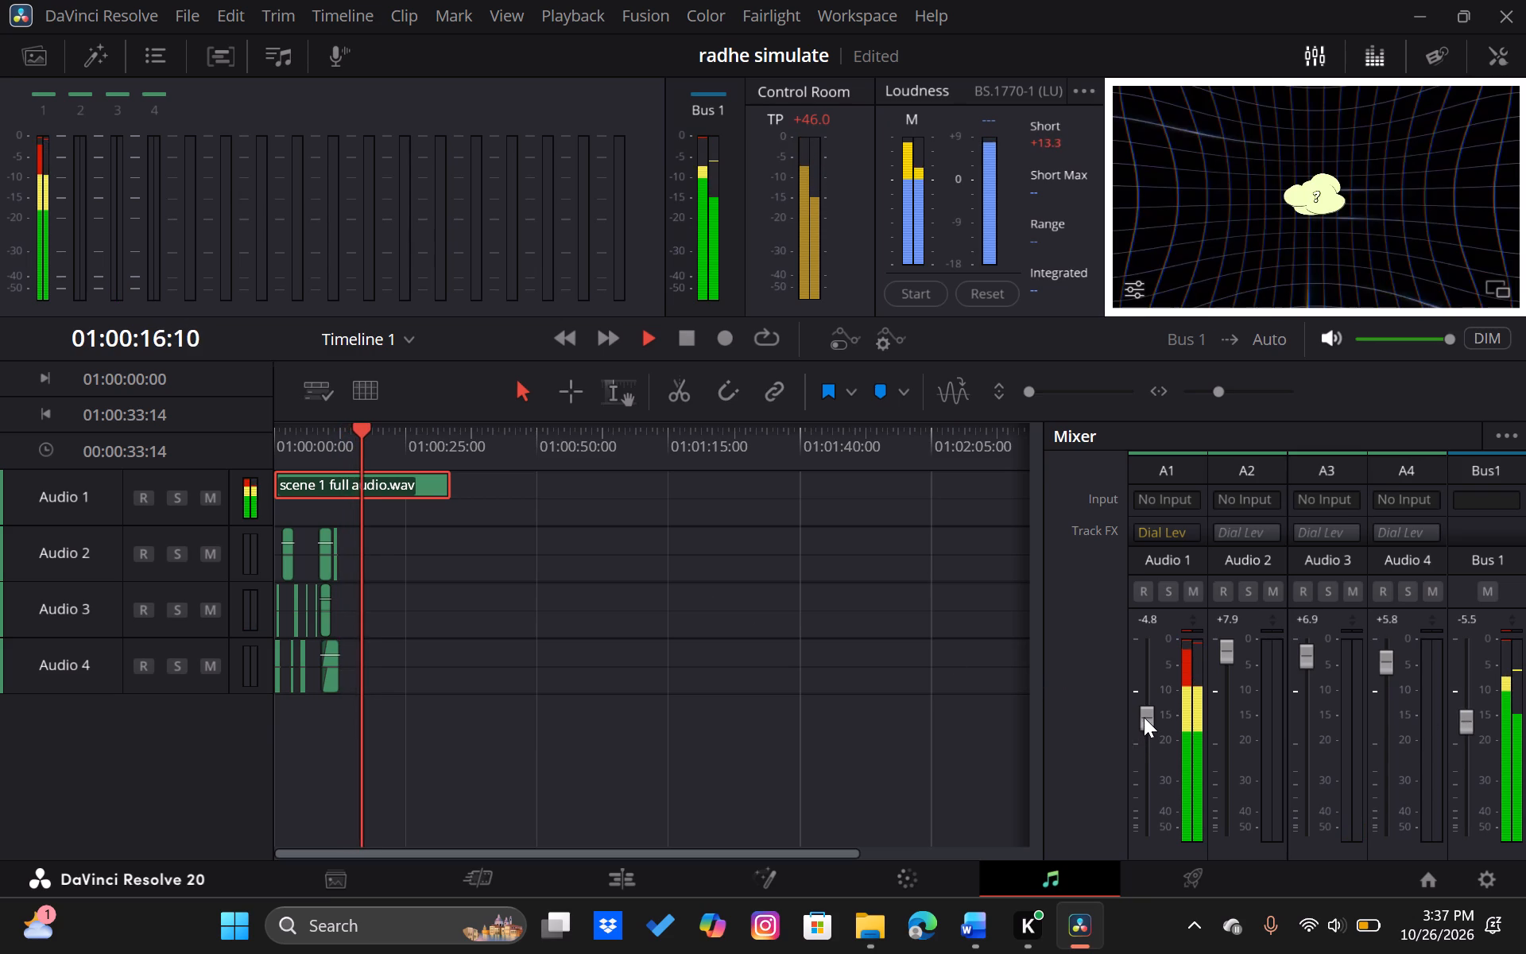
{"action": "left_click_drag", "start_coordinate": [1144, 717], "coordinate": [1148, 652]}
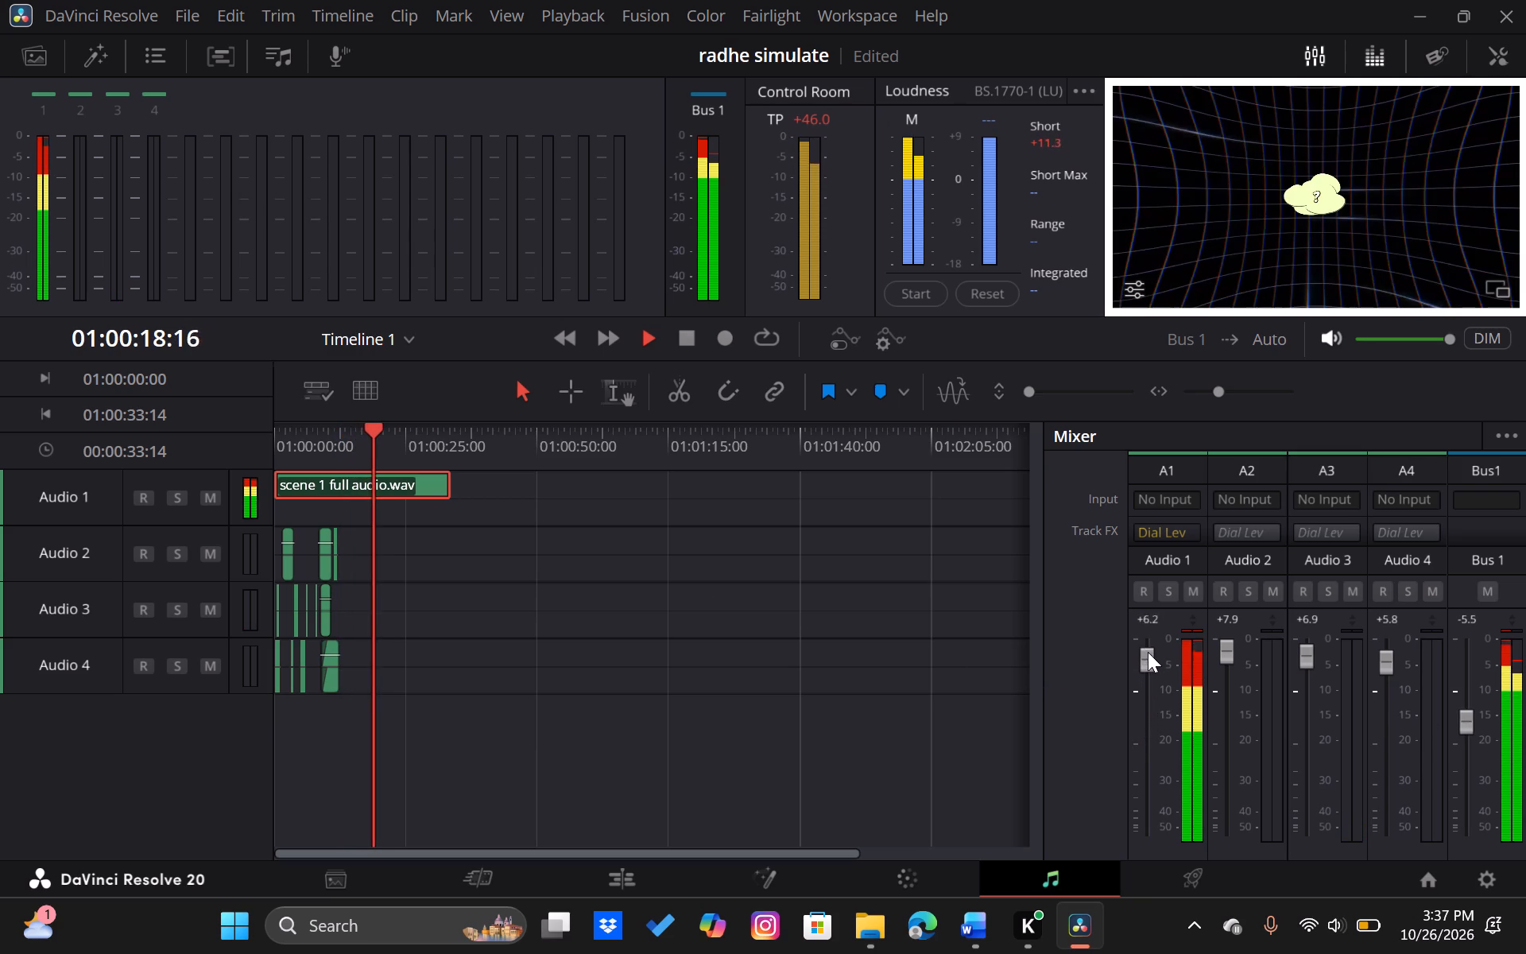
{"action": "left_click_drag", "start_coordinate": [1148, 652], "coordinate": [1149, 693]}
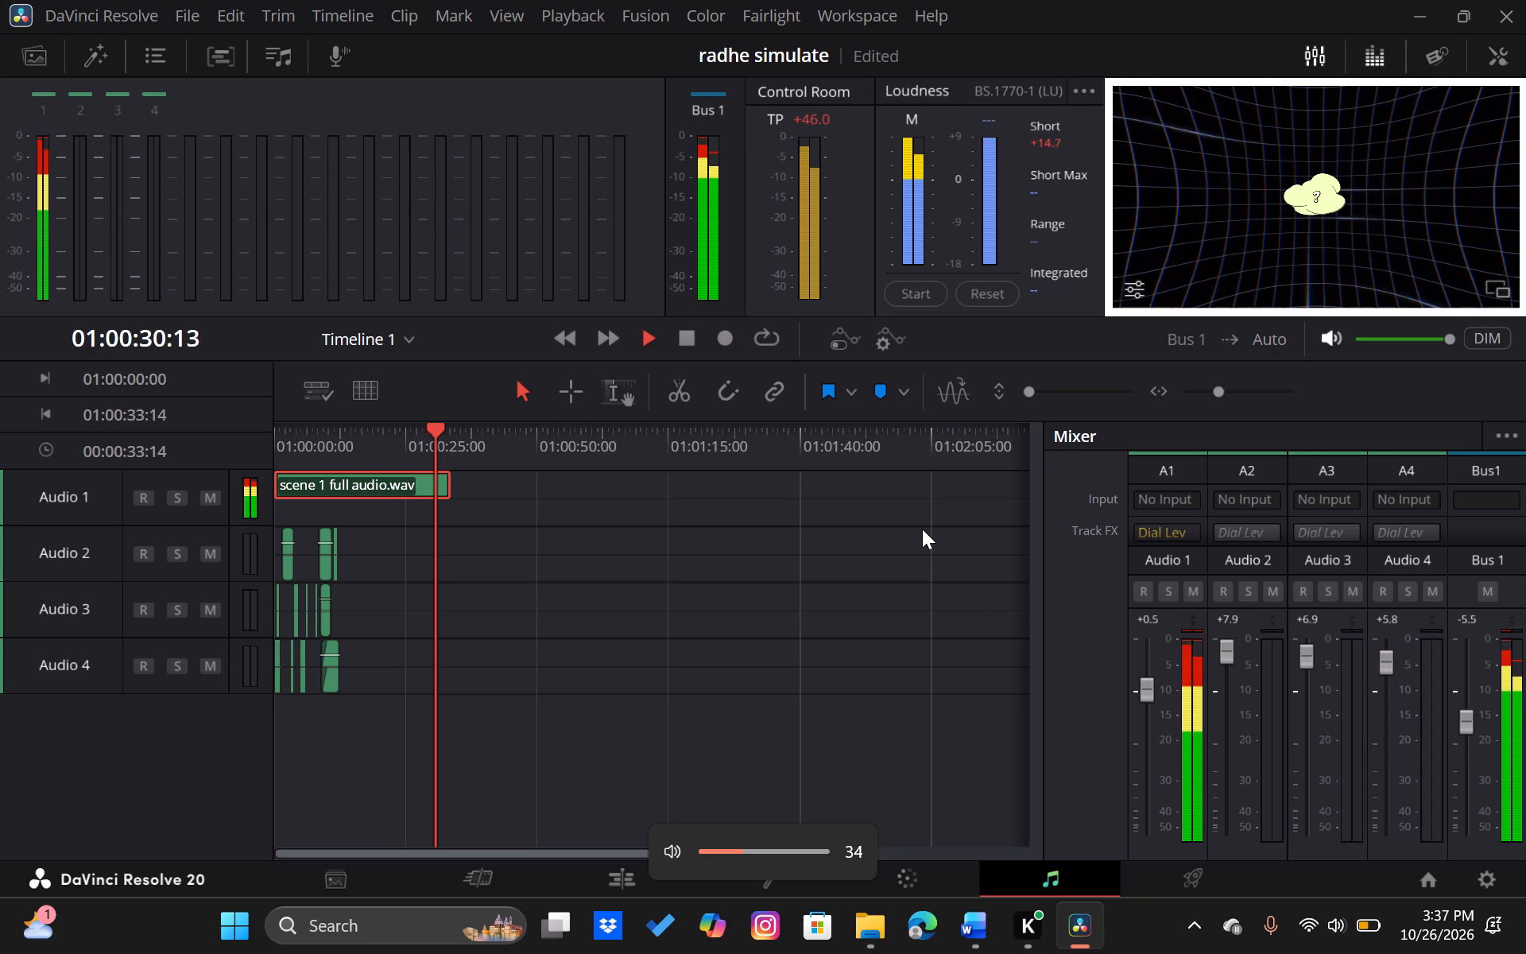
{"action": "key", "text": "space"}
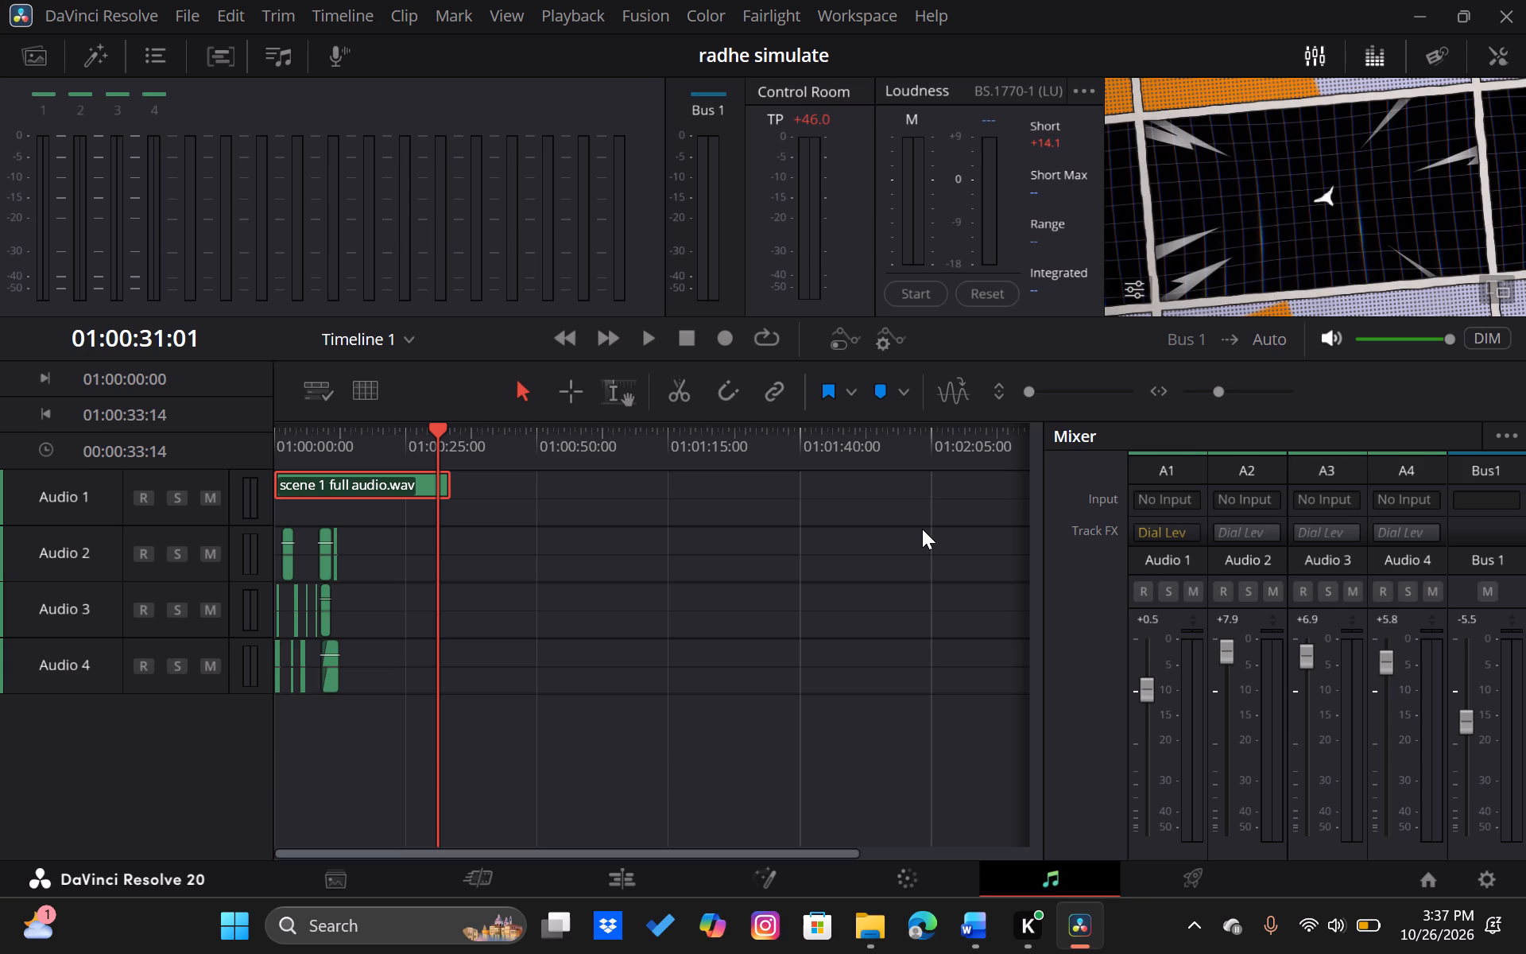
Reset the loudness and true peak meters.
{"action": "left_click", "coordinate": [820, 114]}
{"action": "left_click_drag", "start_coordinate": [820, 114], "coordinate": [902, 96]}
{"action": "left_click_drag", "start_coordinate": [825, 76], "coordinate": [940, 206]}
{"action": "left_click", "coordinate": [977, 300]}
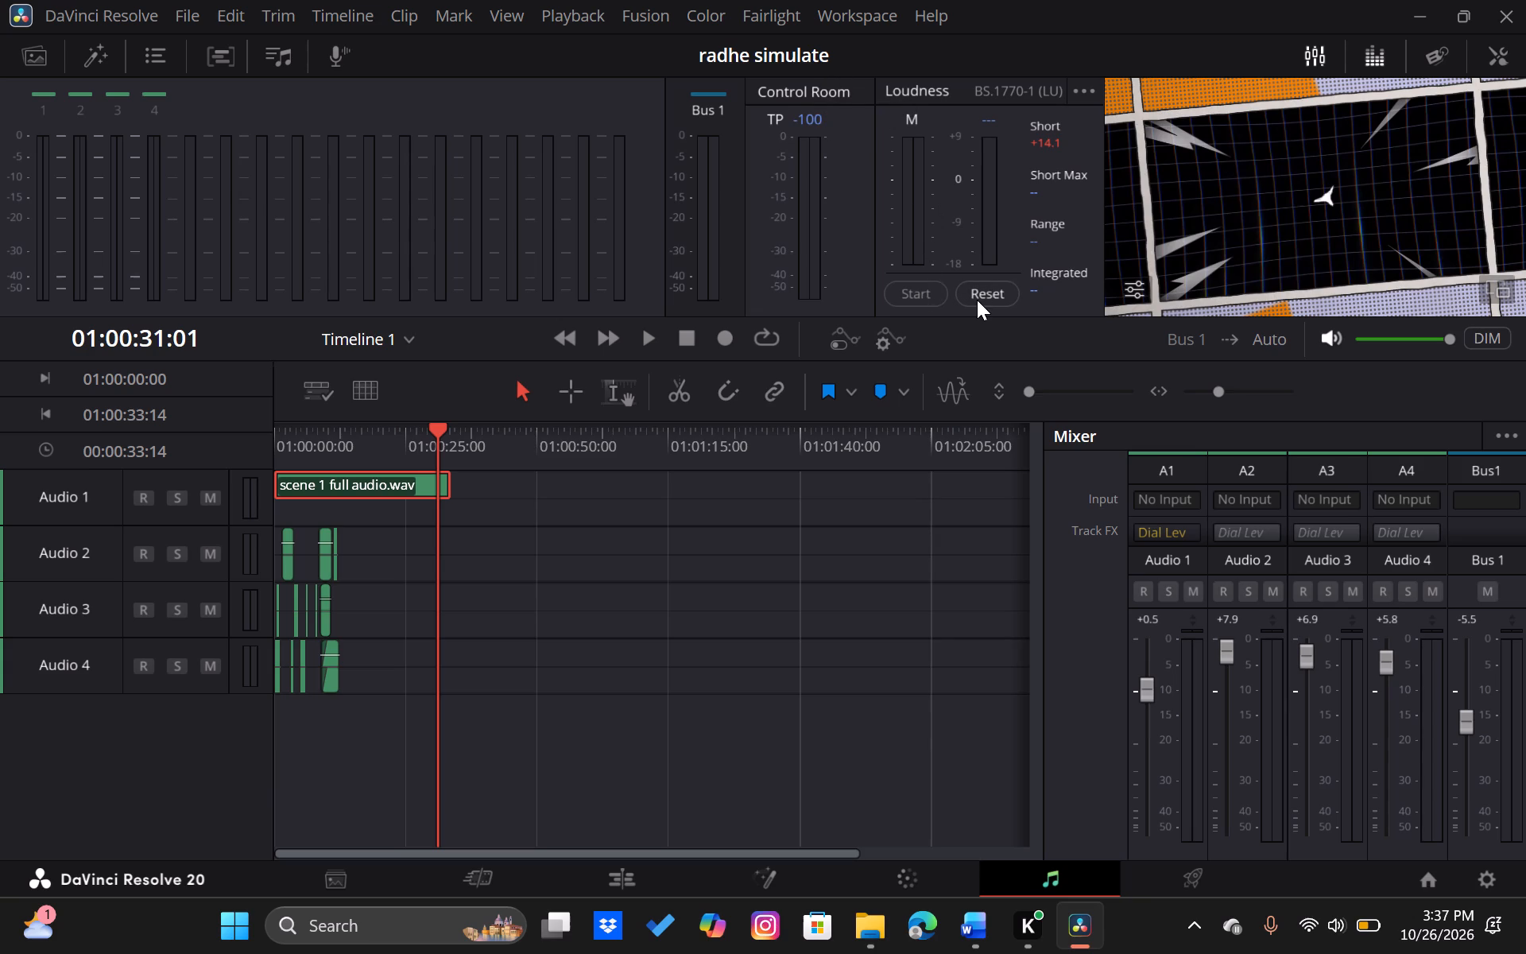
{"action": "left_click", "coordinate": [977, 300]}
Play the mix from around the nine-second mark and check the individual track meters against the Bus 1 meter.
{"action": "key", "text": "space"}
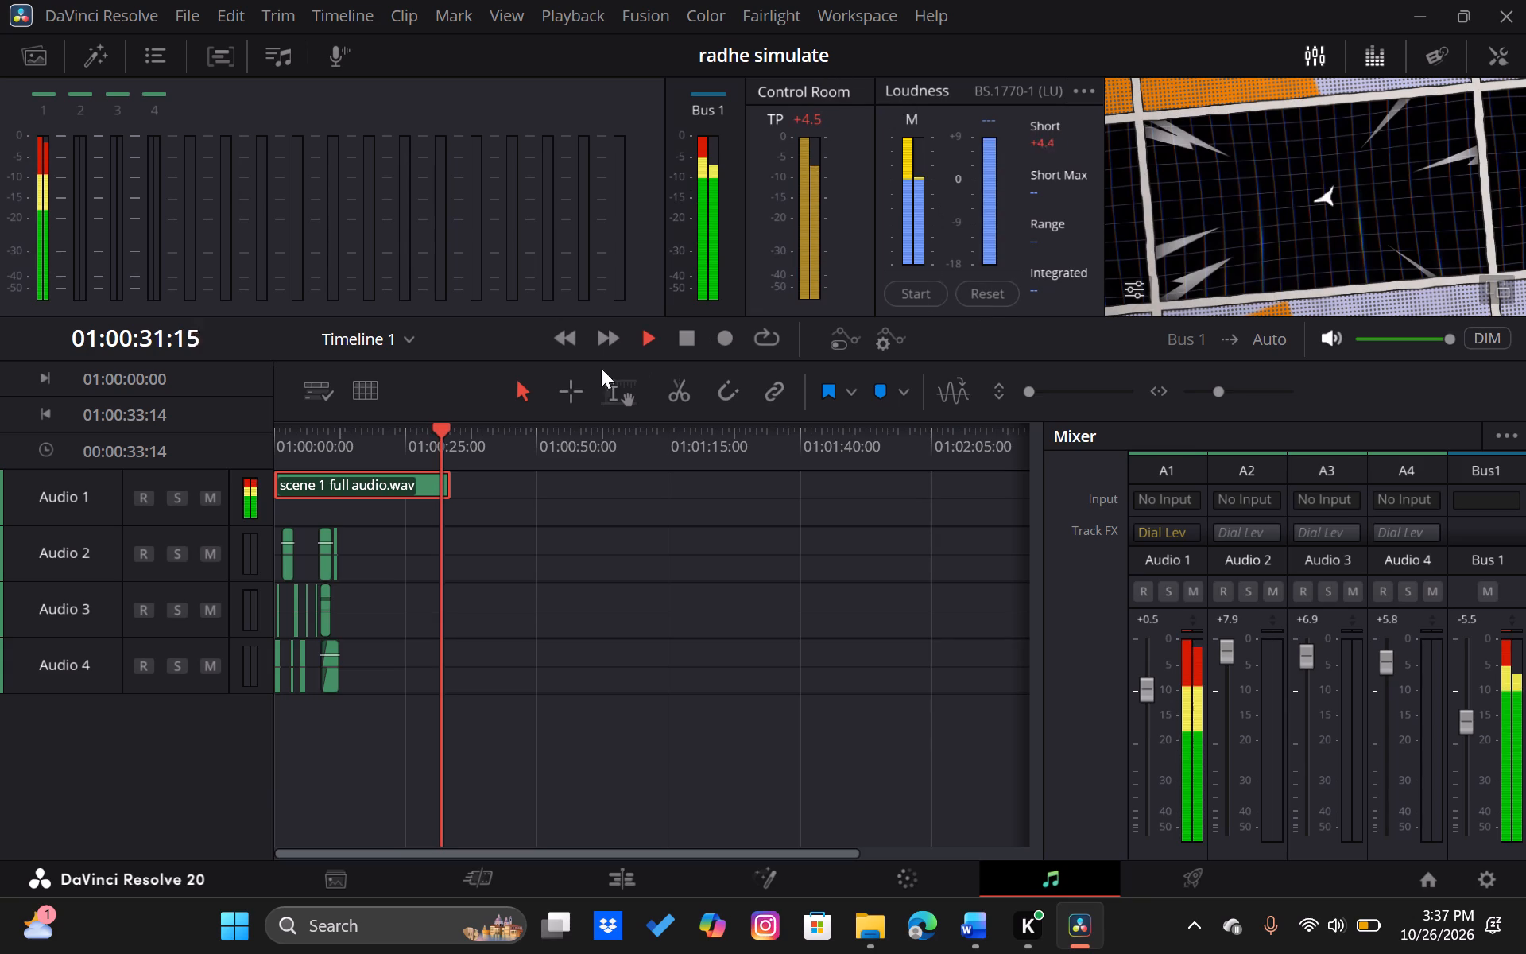
{"action": "left_click", "coordinate": [322, 444]}
{"action": "key", "text": "space"}
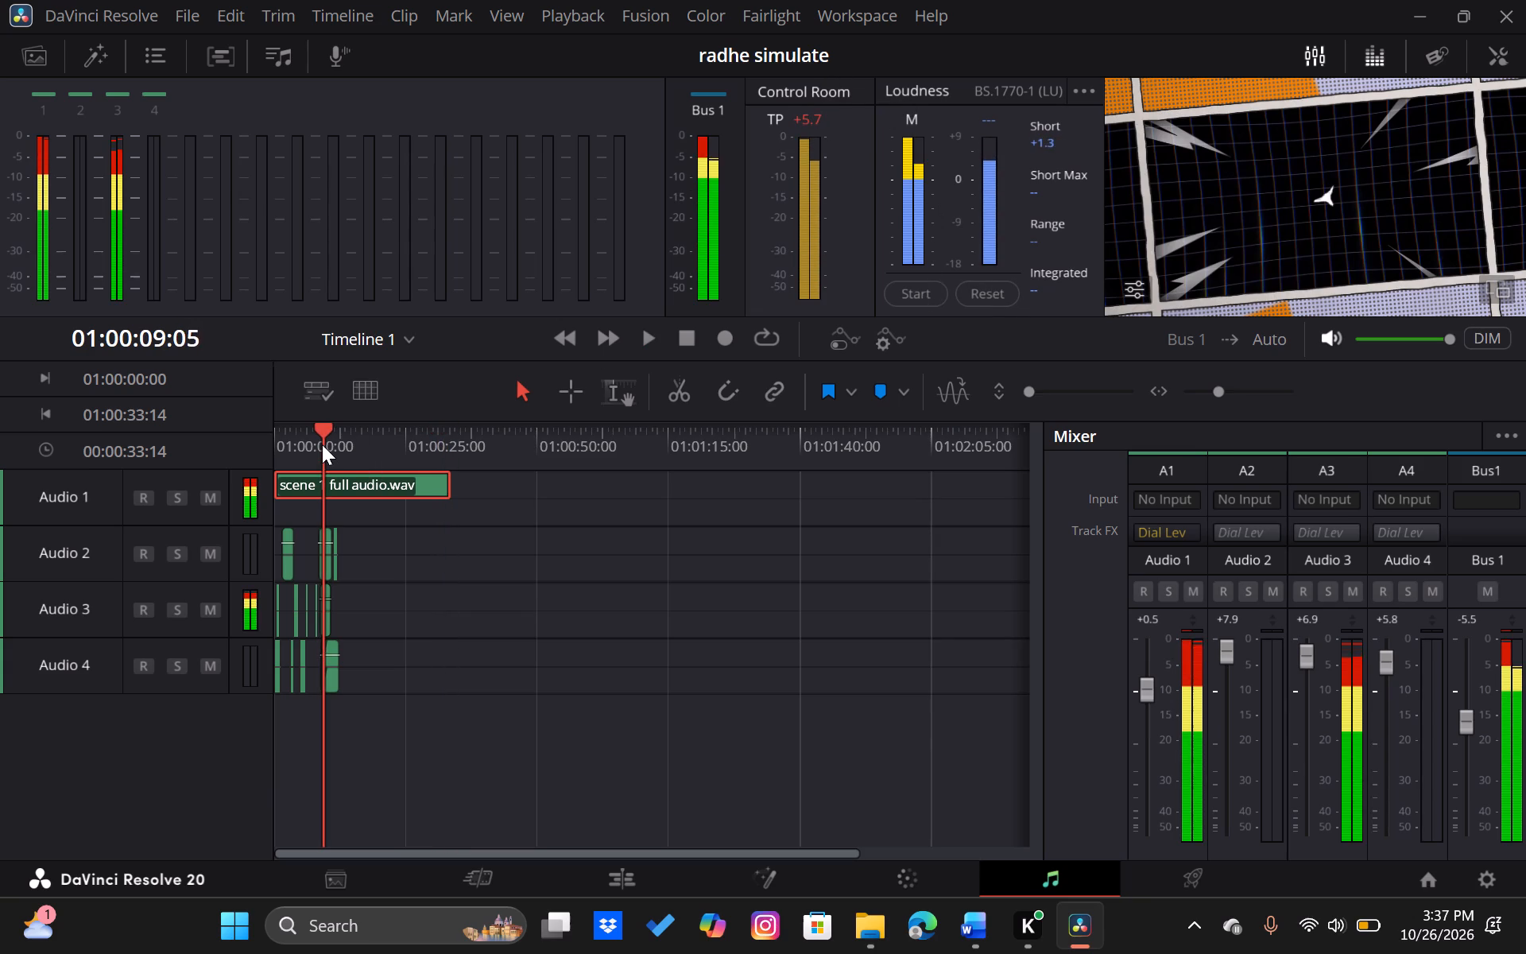
{"action": "key", "text": "space"}
{"action": "left_click_drag", "start_coordinate": [703, 188], "coordinate": [703, 211]}
{"action": "left_click_drag", "start_coordinate": [703, 211], "coordinate": [118, 195]}
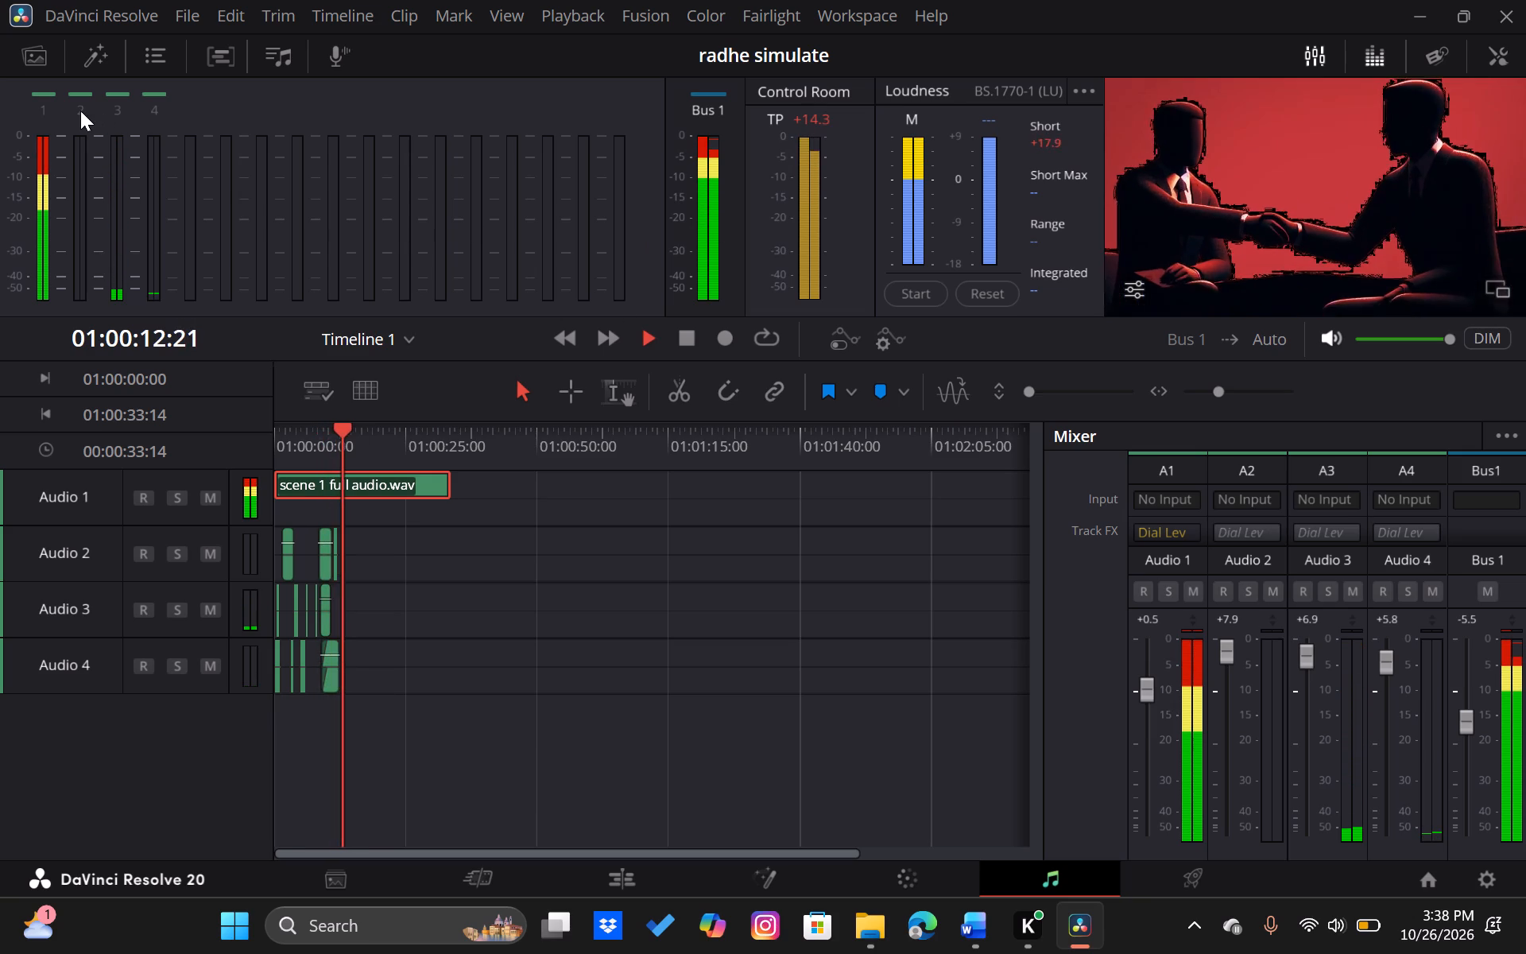
{"action": "left_click", "coordinate": [76, 110]}
{"action": "left_click", "coordinate": [42, 107]}
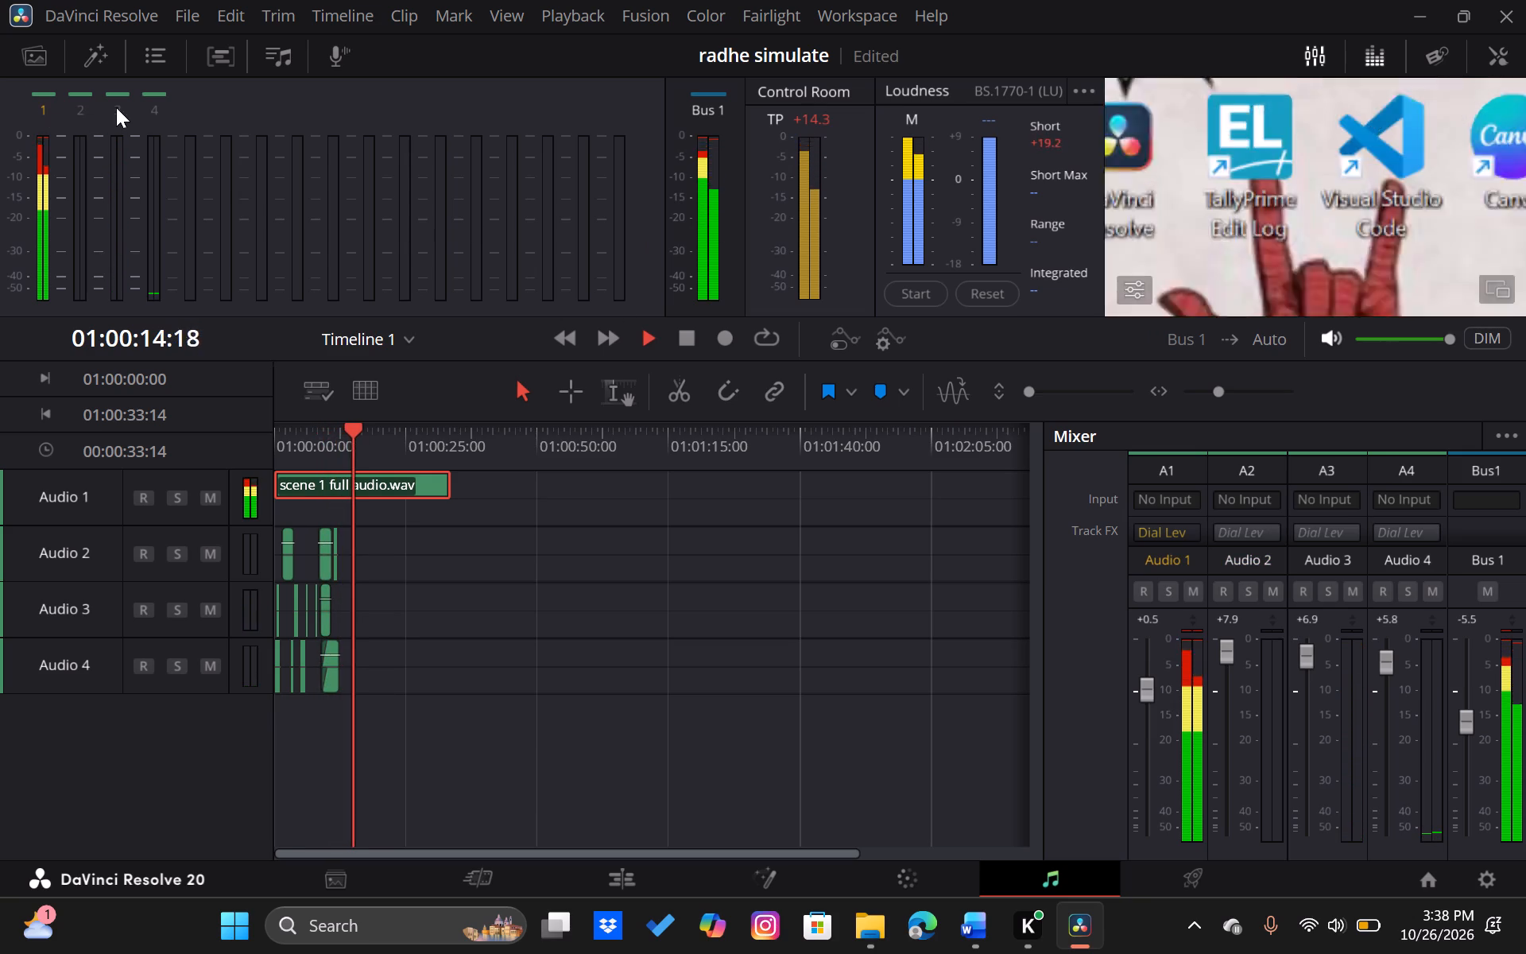
{"action": "left_click", "coordinate": [149, 109]}
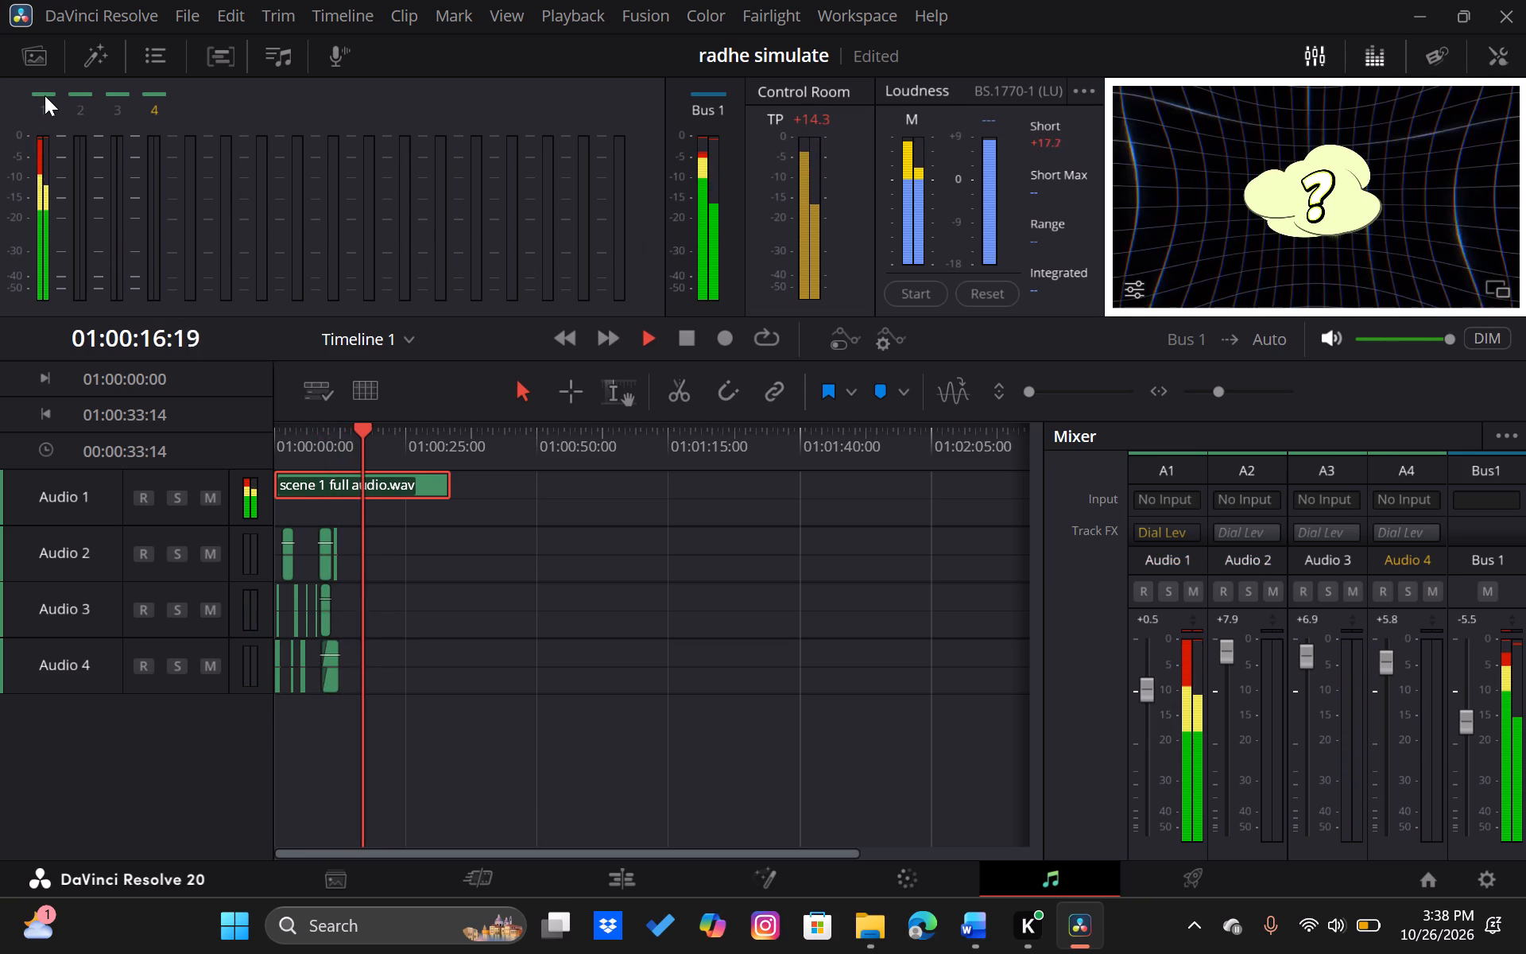
{"action": "left_click", "coordinate": [45, 95]}
{"action": "left_click", "coordinate": [45, 95]}
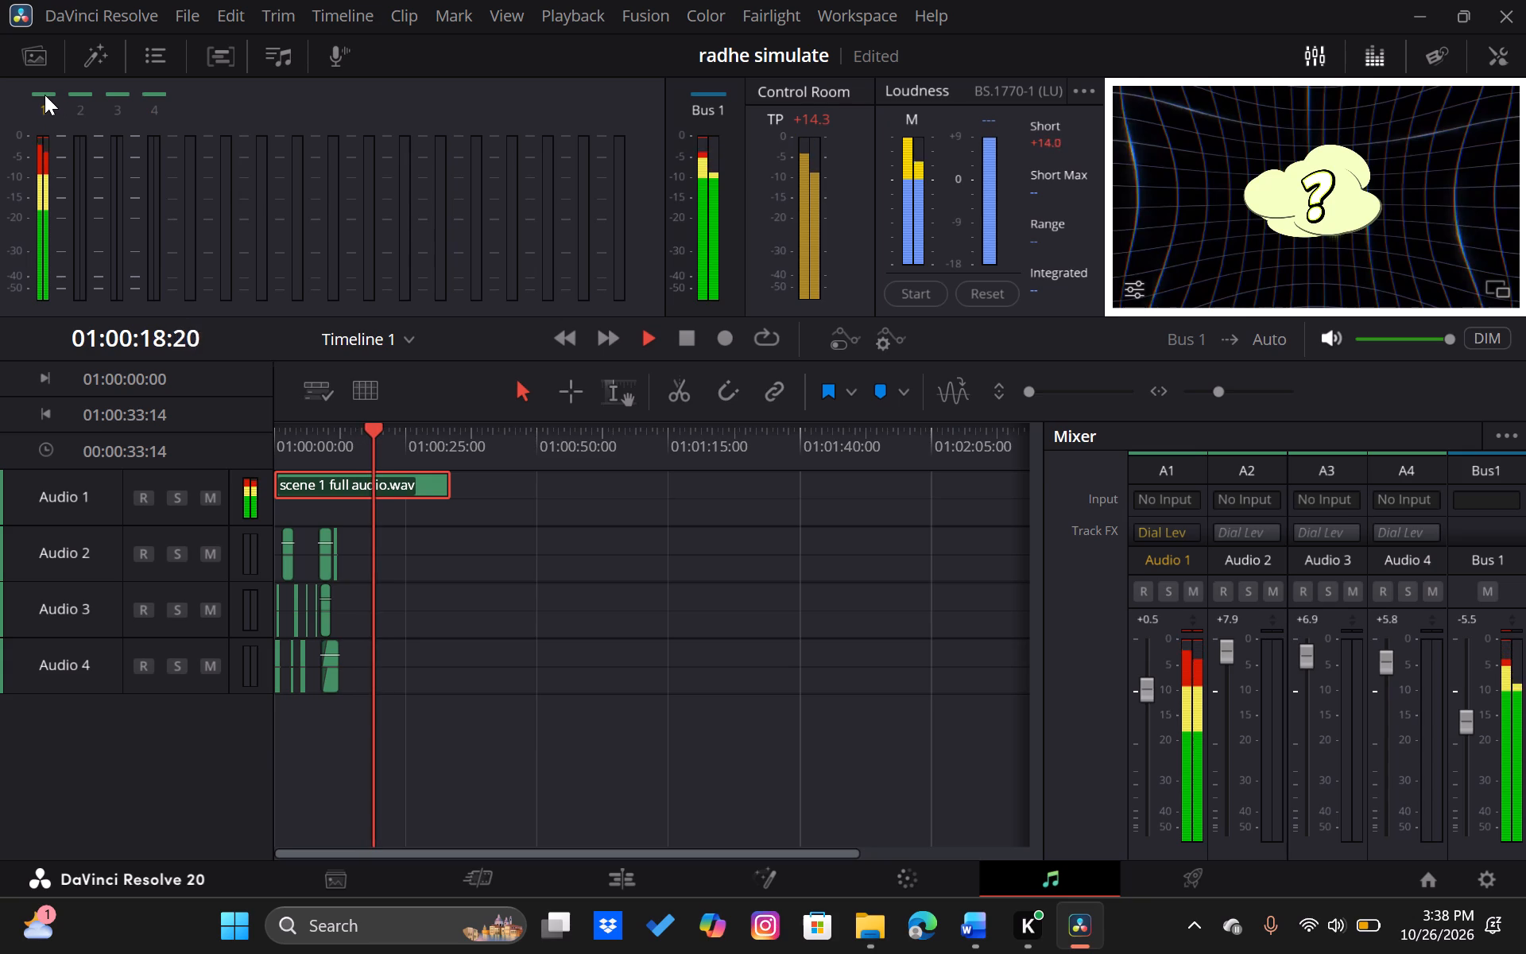
{"action": "left_click", "coordinate": [45, 95]}
{"action": "left_click", "coordinate": [122, 102]}
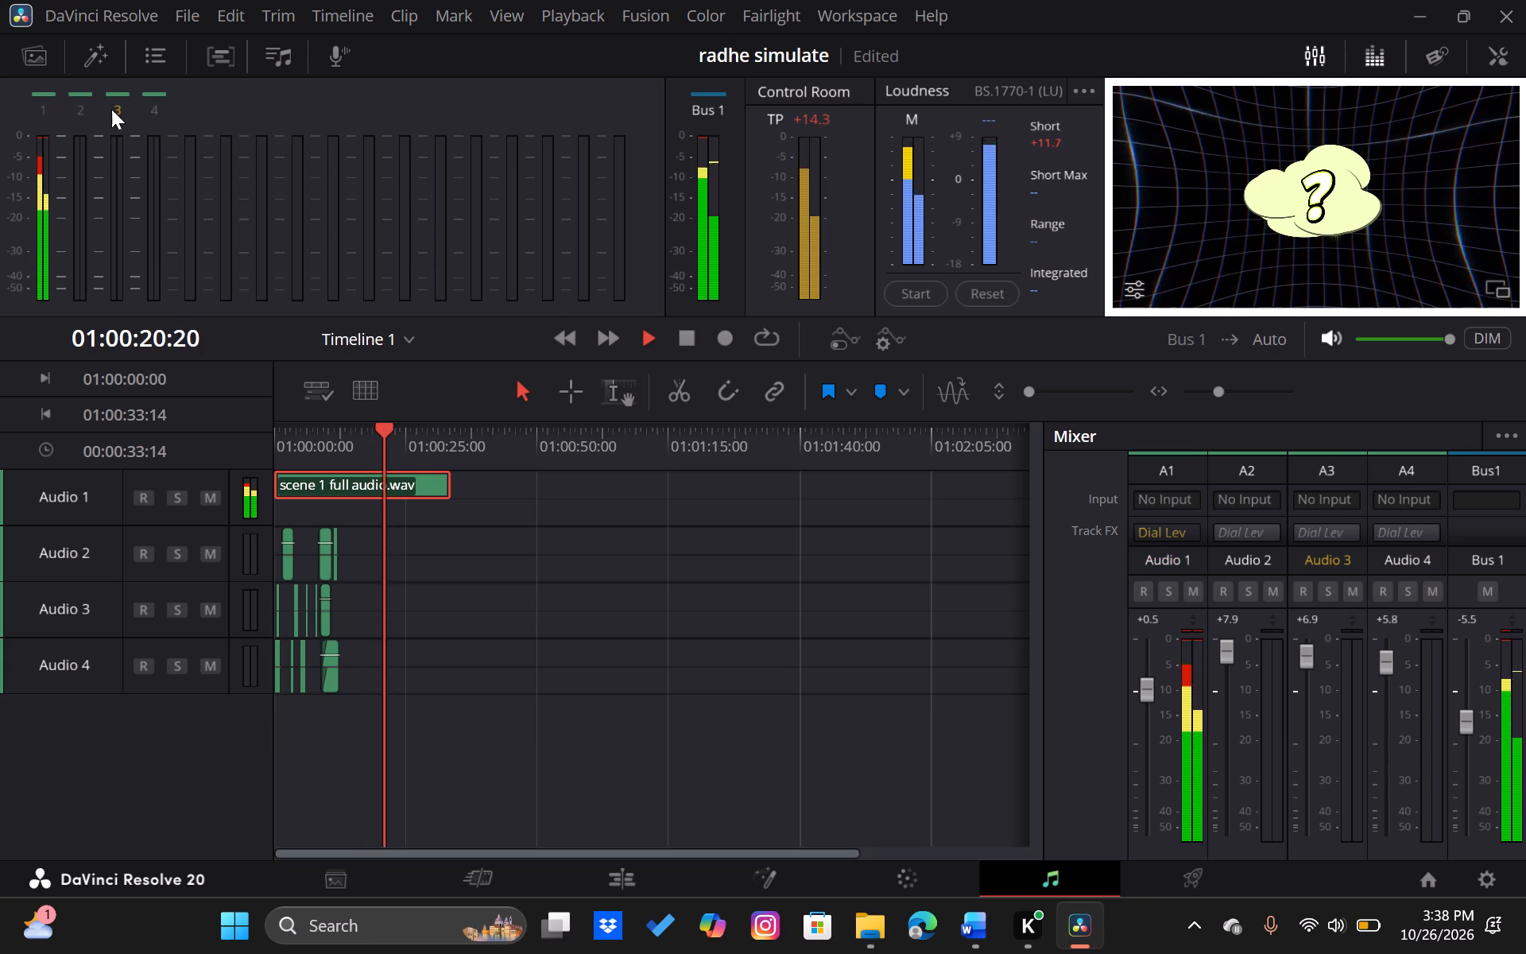
{"action": "left_click", "coordinate": [37, 103]}
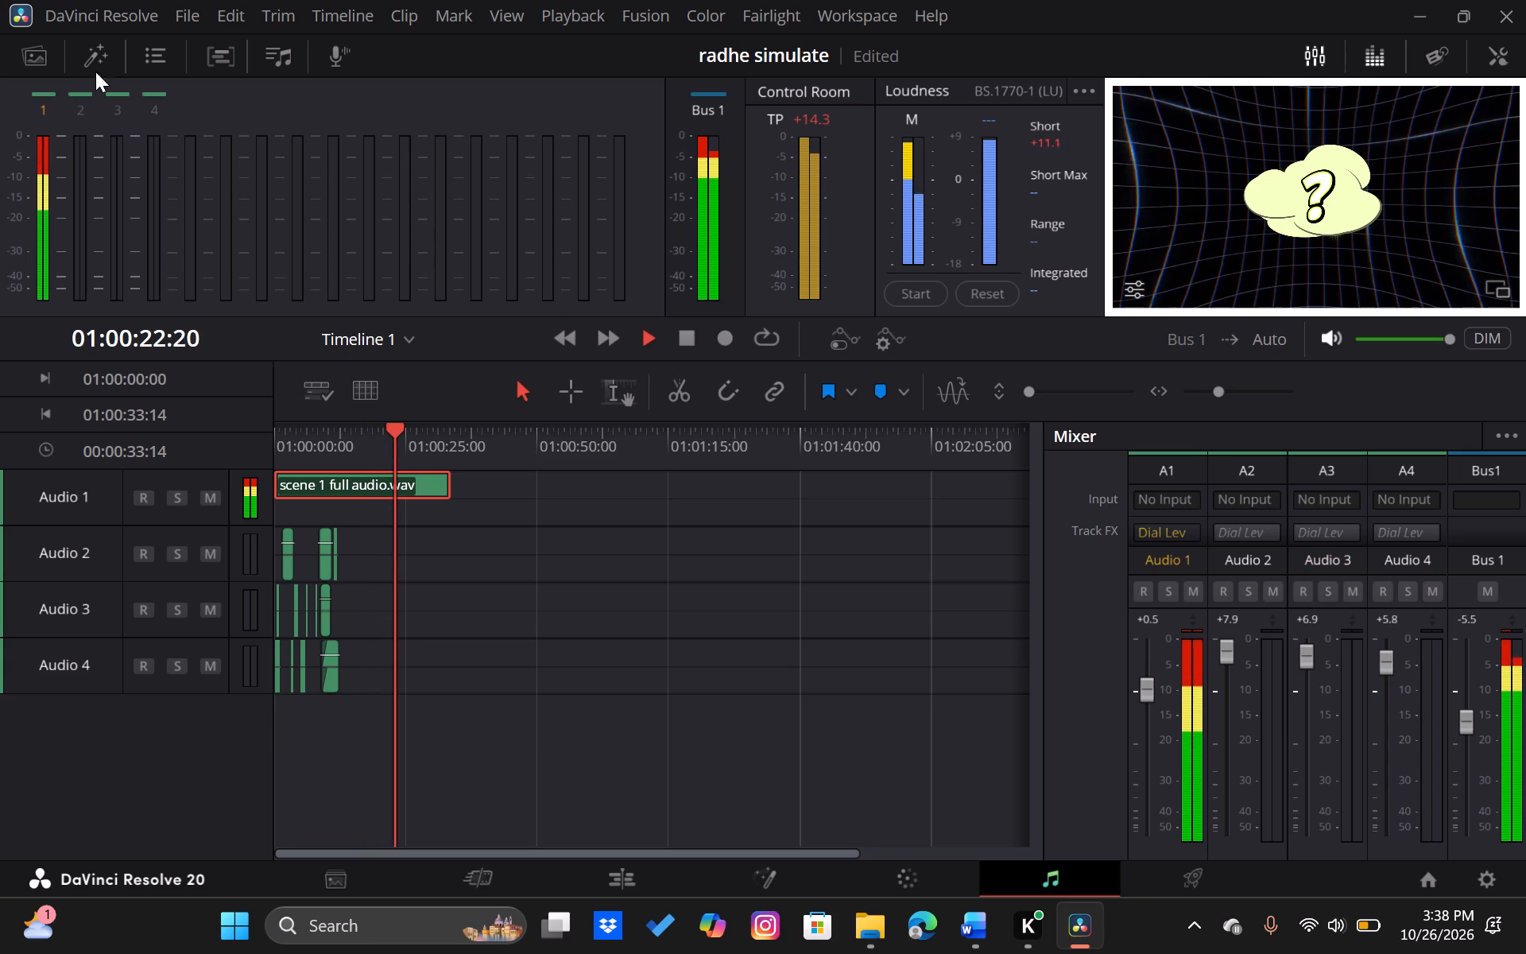
Examine the Fairlight FX library and the track index, selecting Bus 1 in the track list.
{"action": "left_click", "coordinate": [107, 61]}
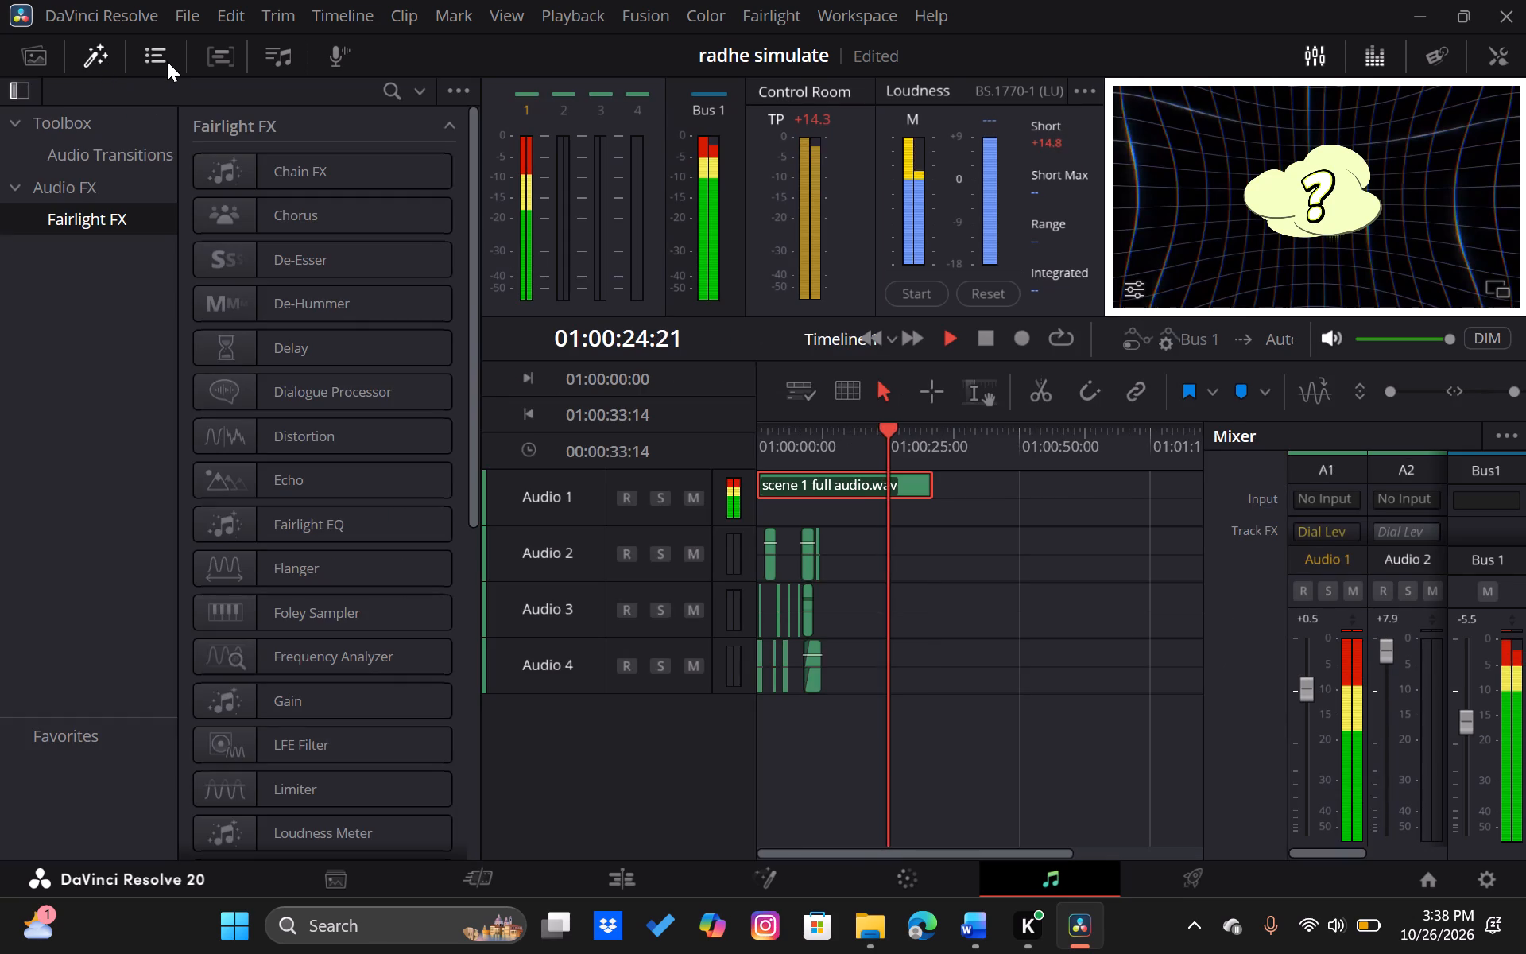
{"action": "left_click", "coordinate": [167, 61]}
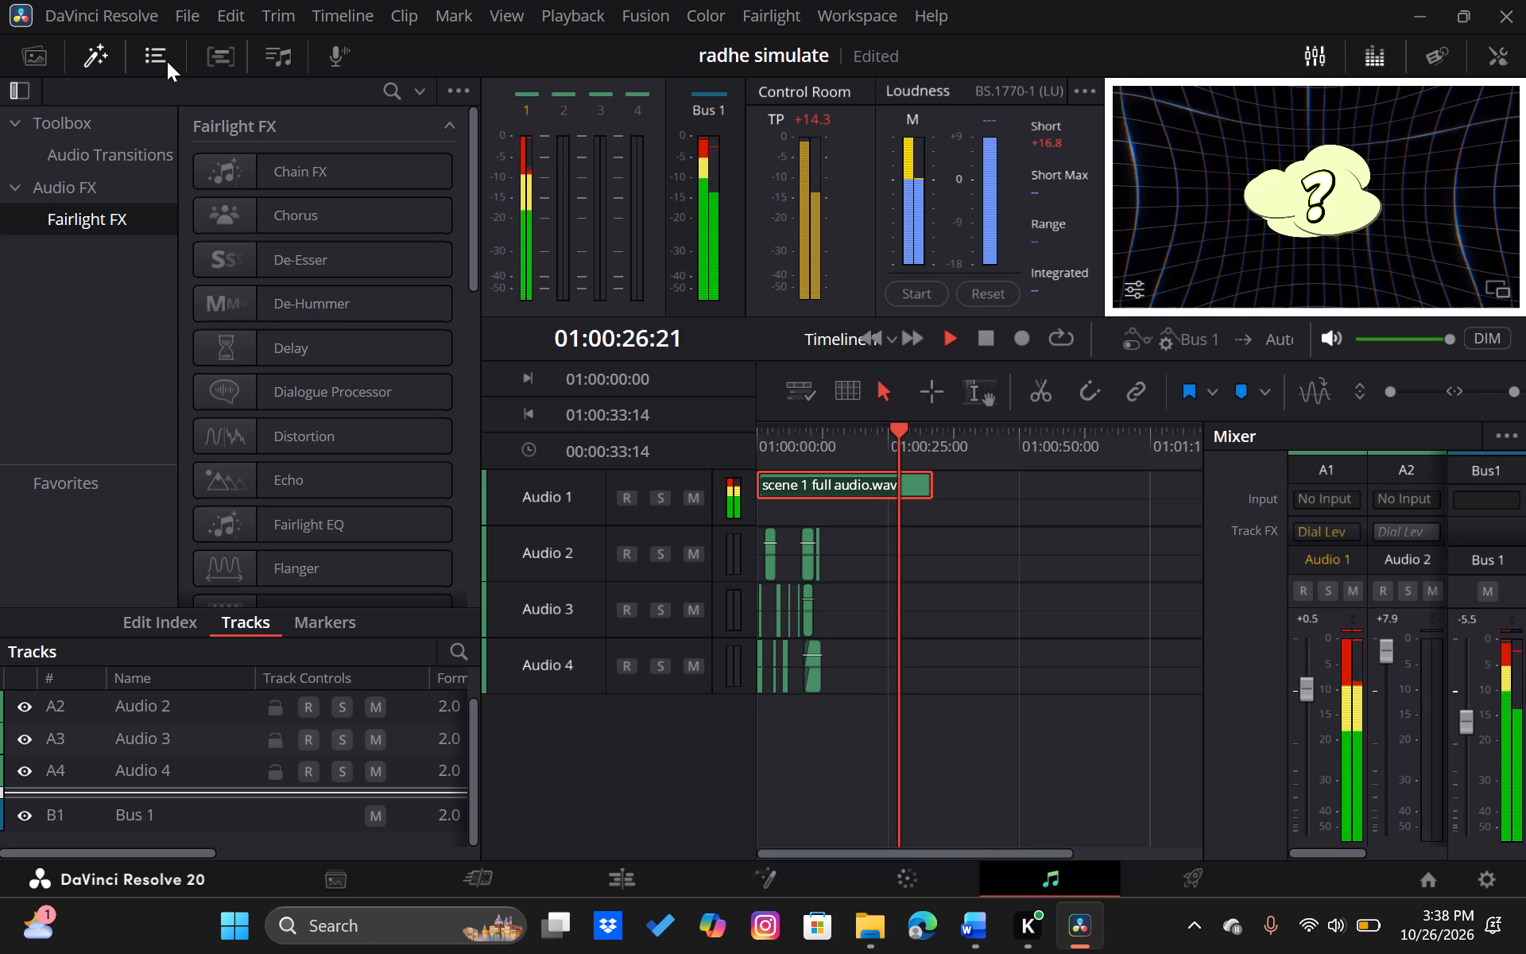
{"action": "scroll", "coordinate": [217, 699], "scroll_direction": "down", "scroll_amount": 1}
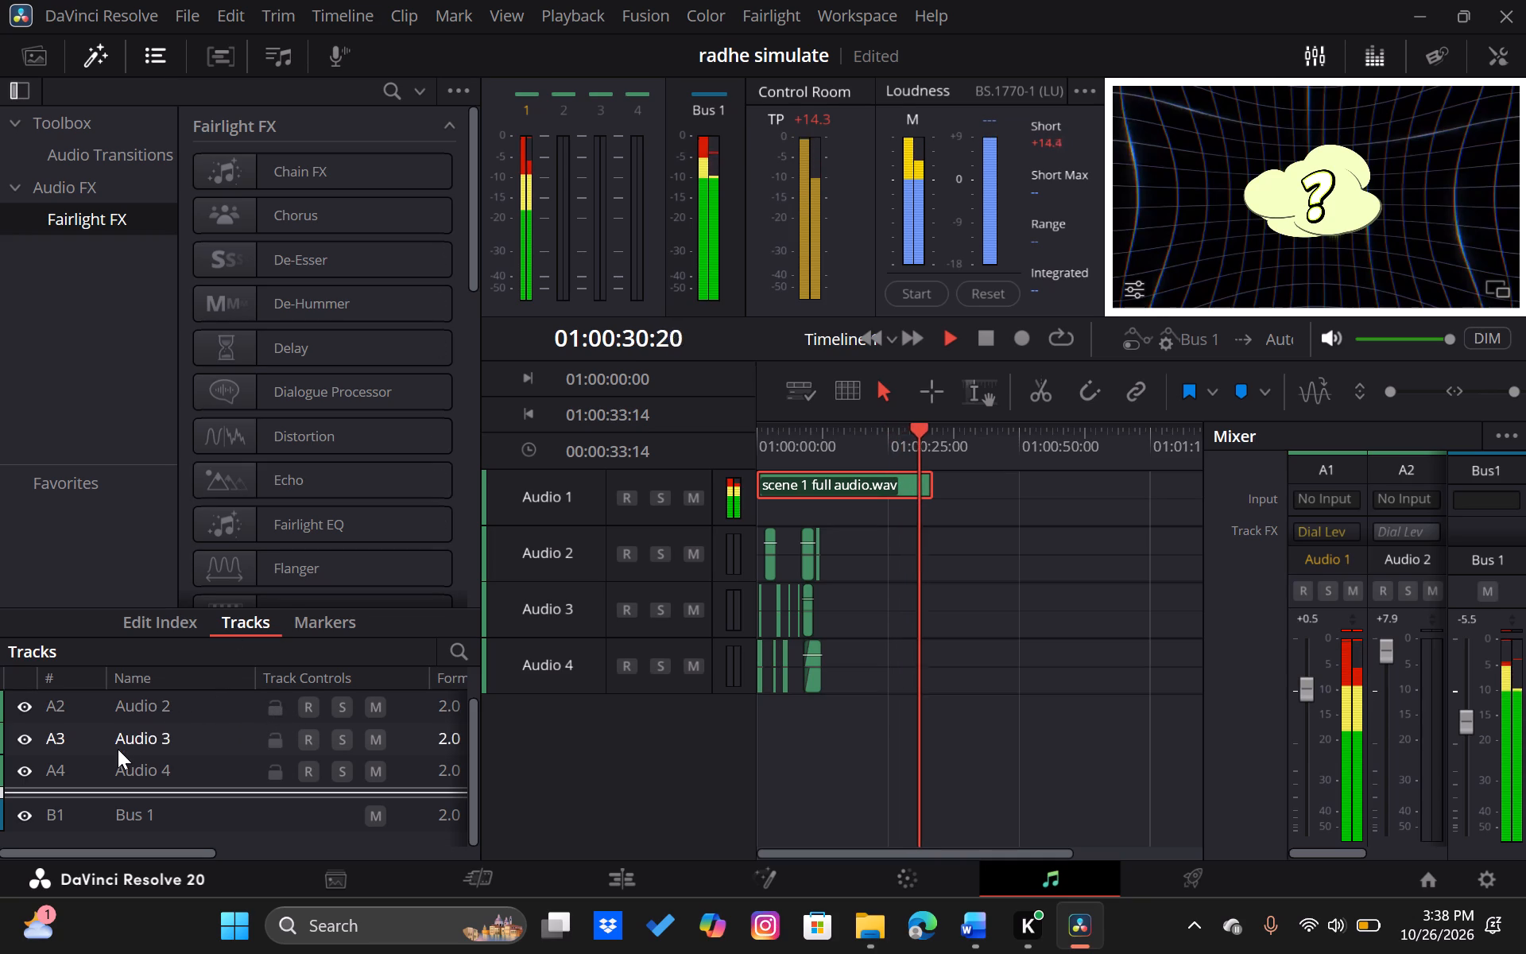
{"action": "scroll", "coordinate": [118, 749], "scroll_direction": "down", "scroll_amount": 1}
{"action": "left_click", "coordinate": [79, 817]}
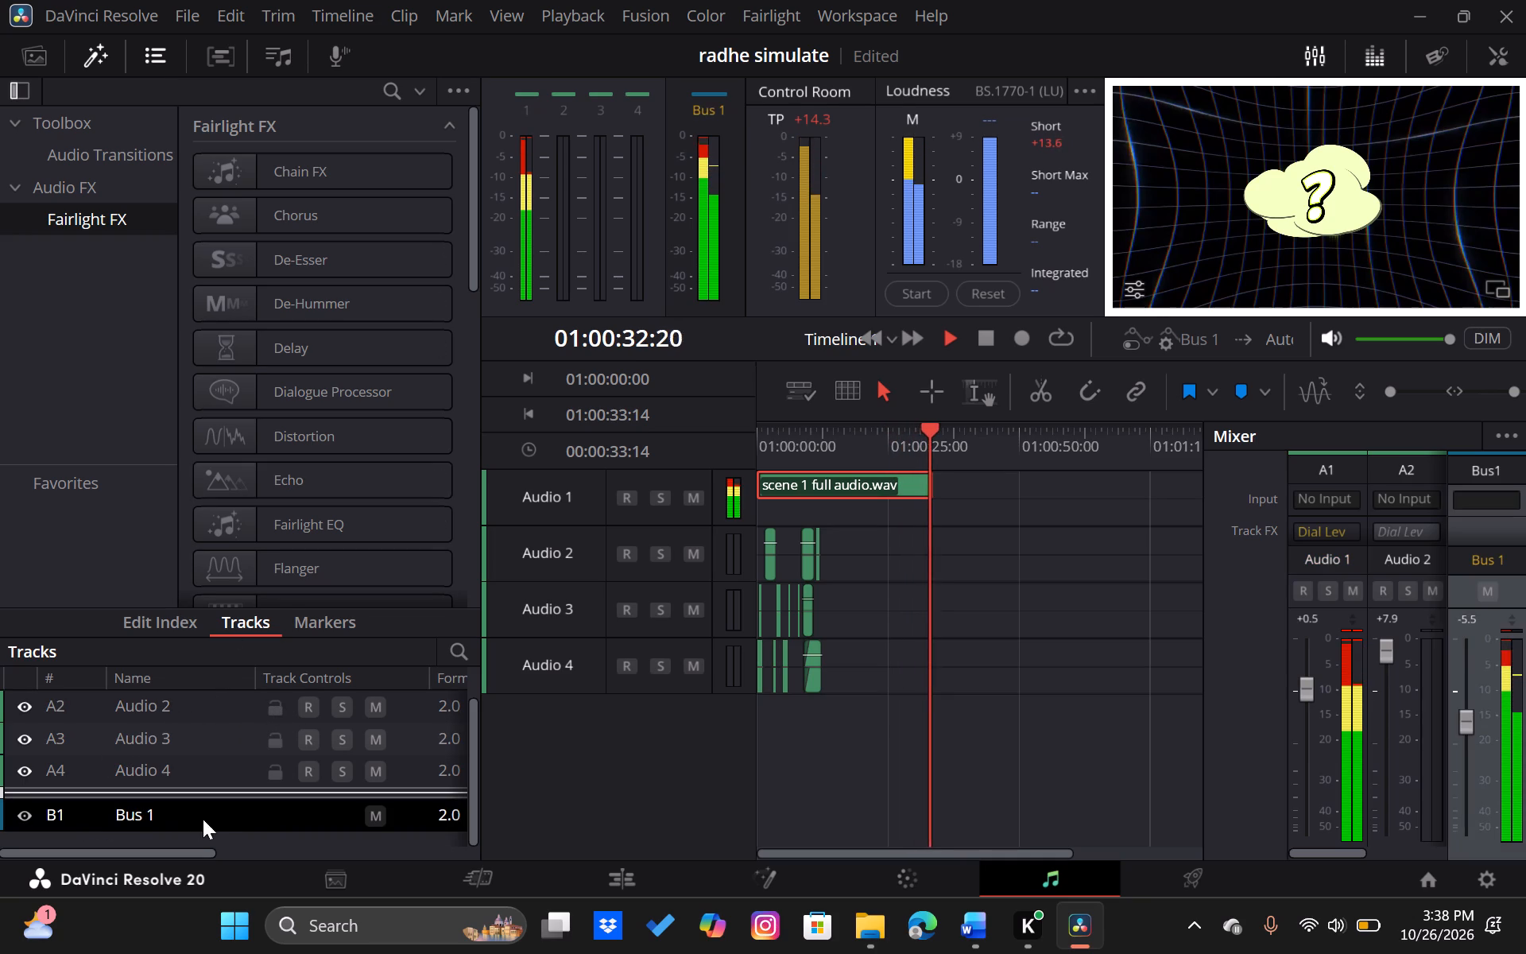
{"action": "left_click_drag", "start_coordinate": [268, 829], "coordinate": [241, 562]}
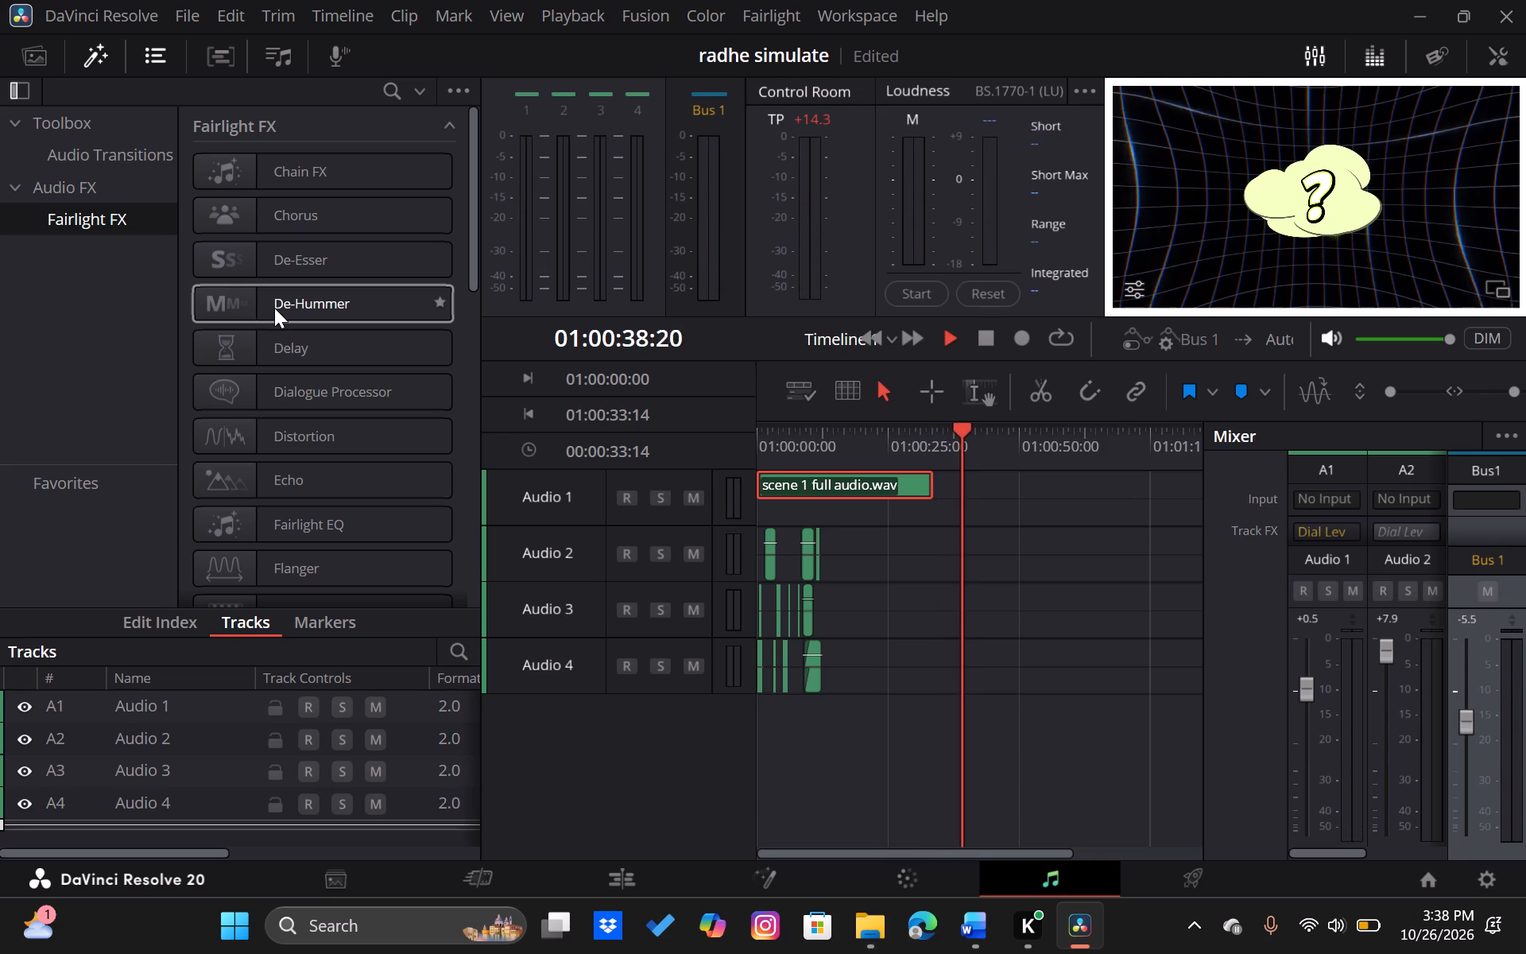
Close the effects and track lists and look through the Groups, Sound Library, ADR and Media Pool views, keeping the Media Pool open.
{"action": "left_click", "coordinate": [228, 60]}
{"action": "left_click", "coordinate": [228, 60]}
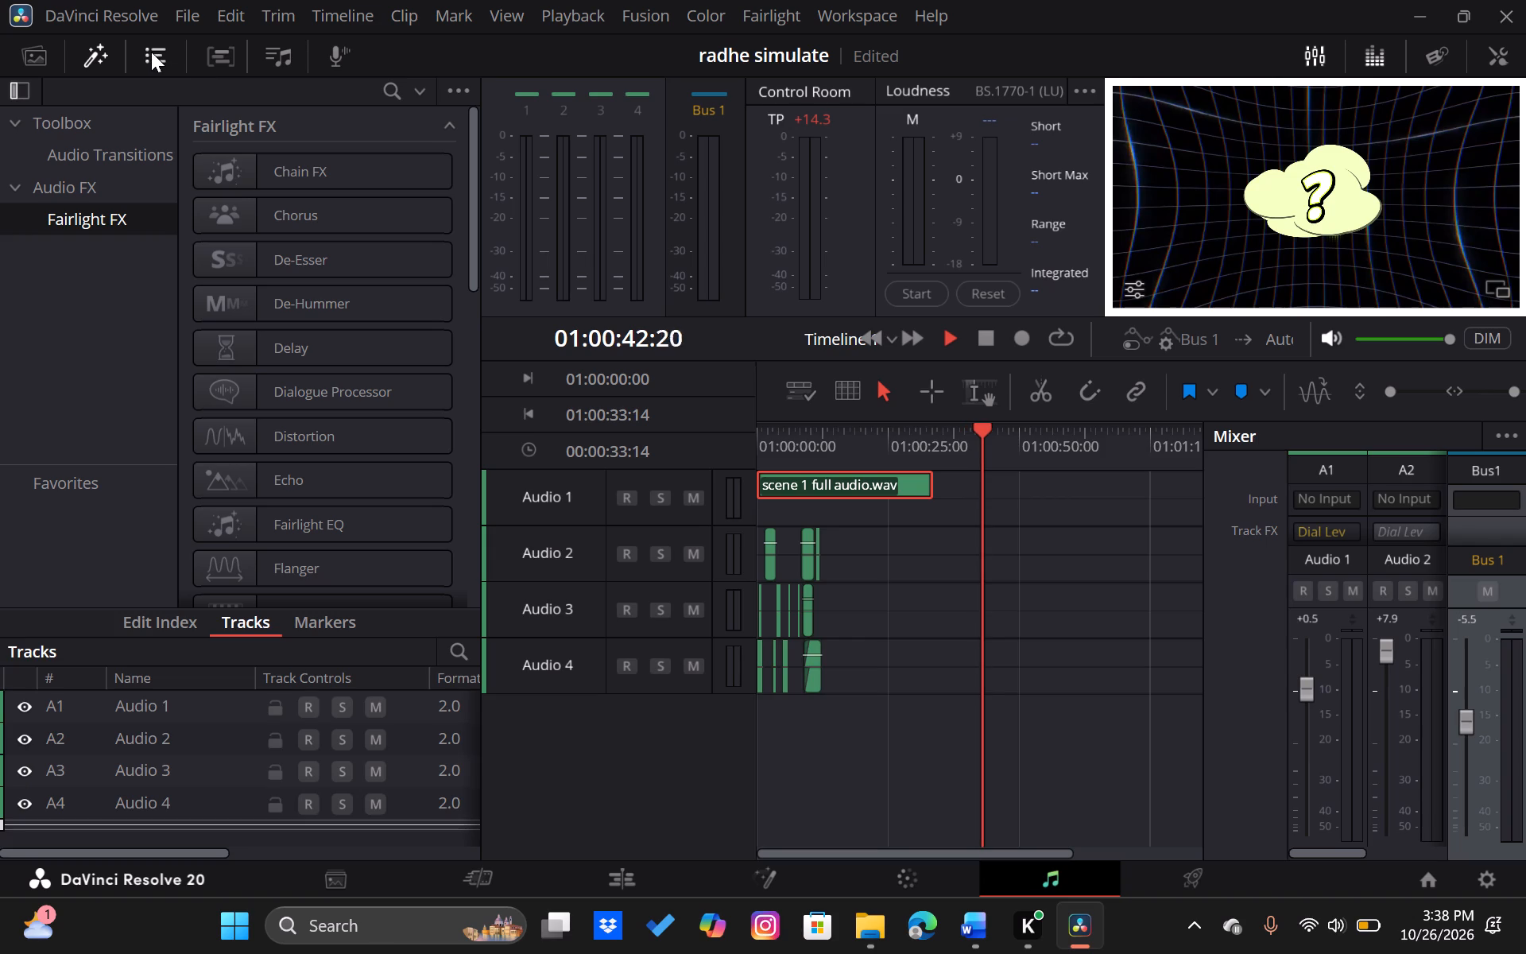
{"action": "left_click", "coordinate": [151, 52]}
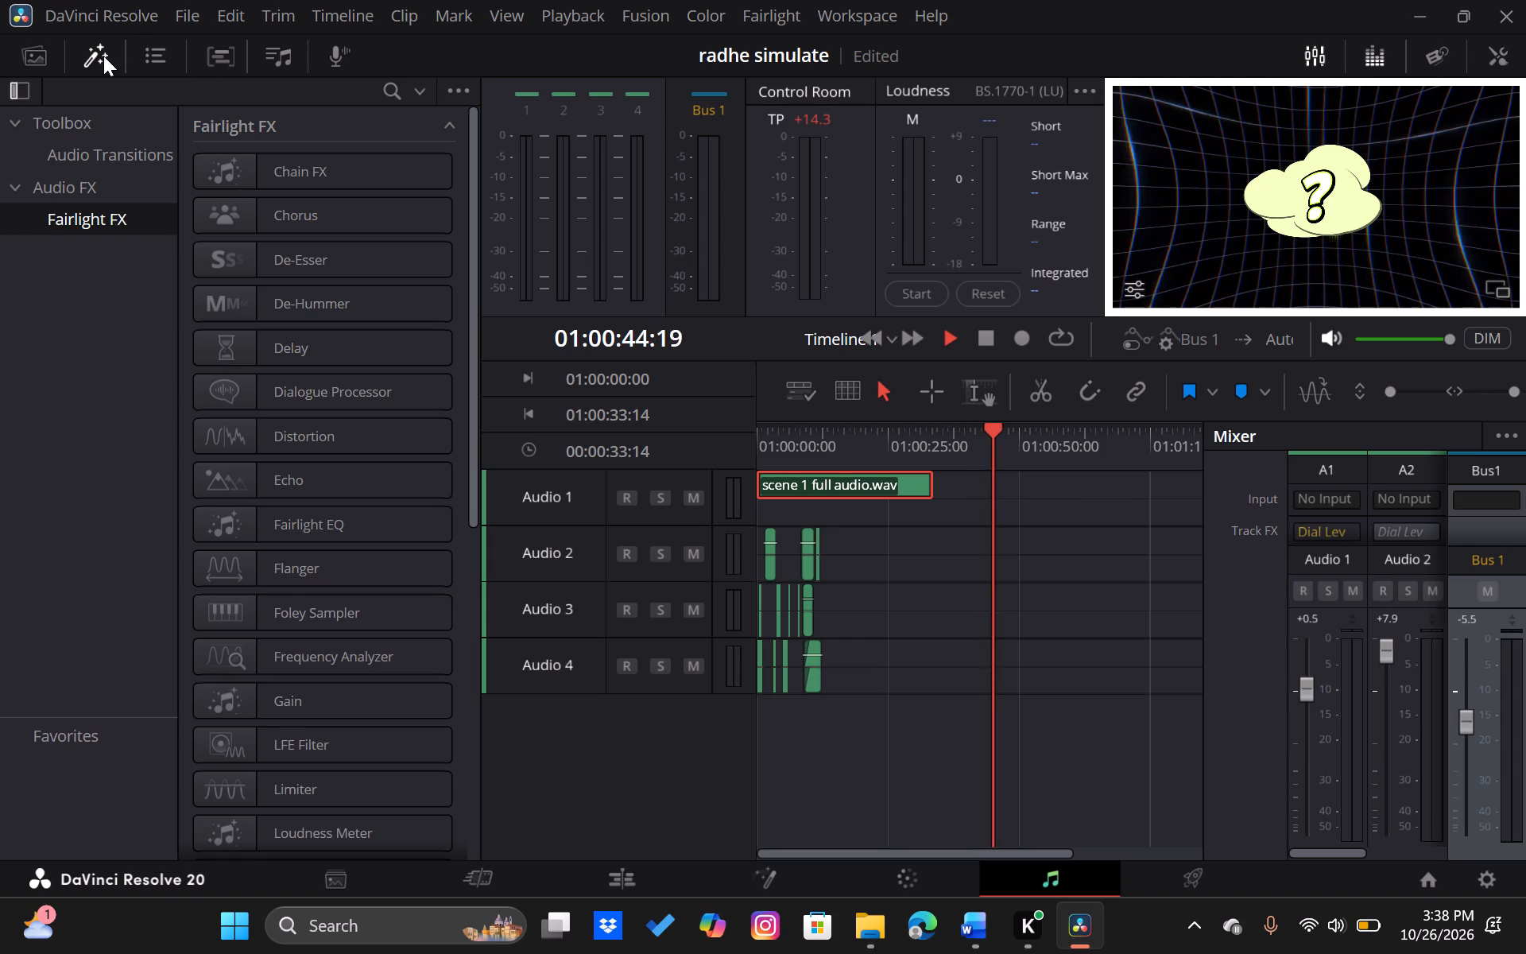
{"action": "left_click", "coordinate": [103, 56]}
{"action": "left_click", "coordinate": [216, 62]}
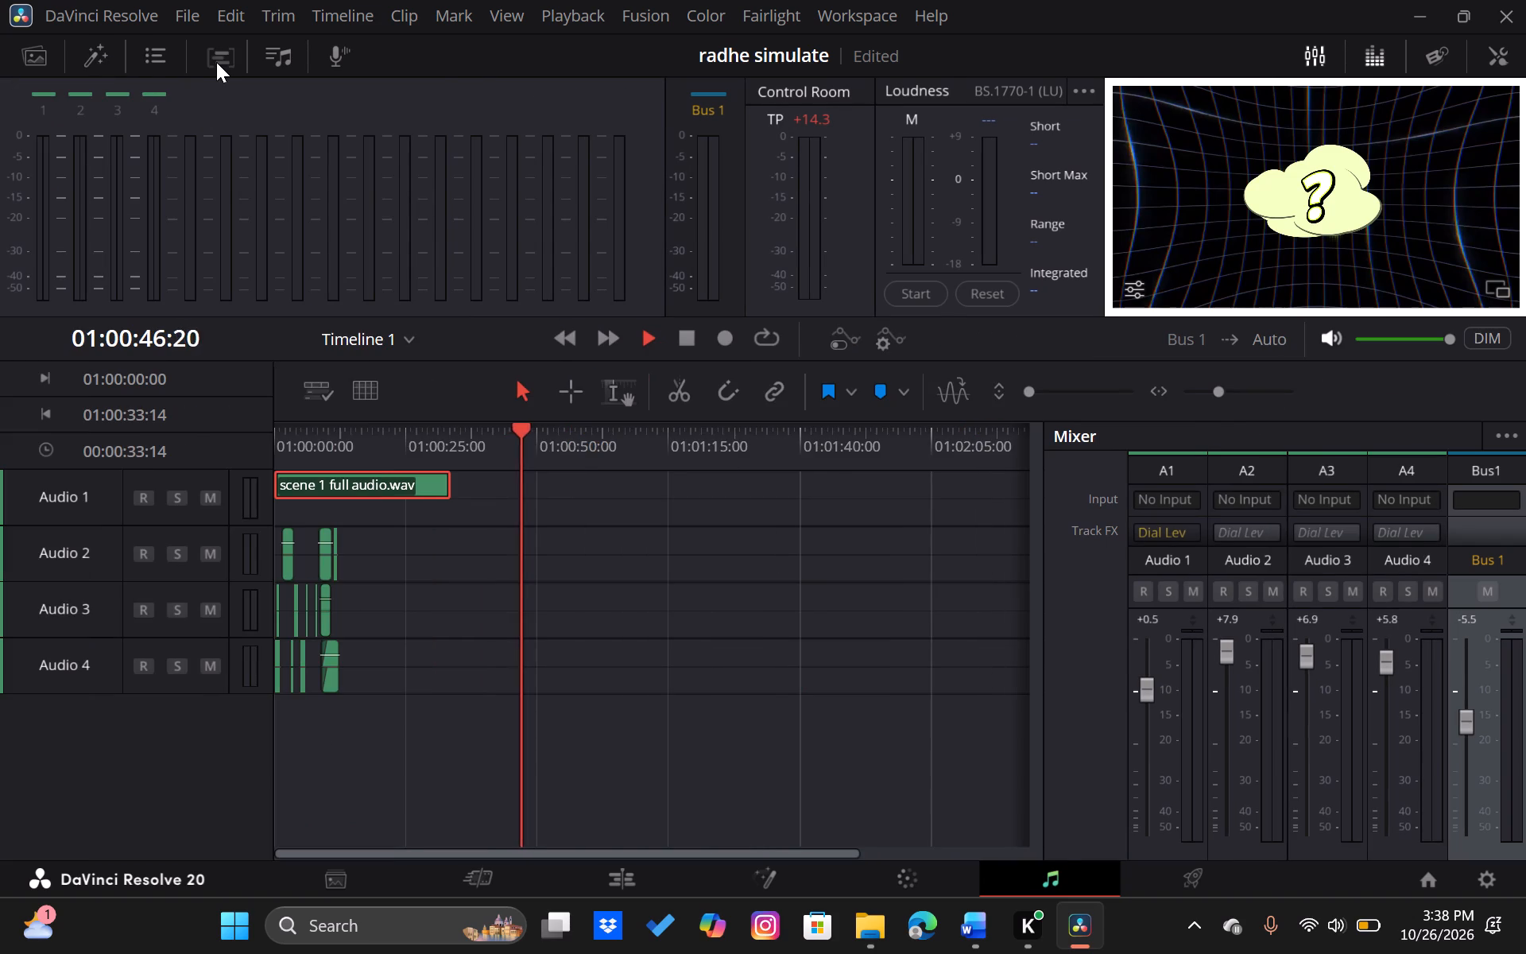
{"action": "left_click", "coordinate": [285, 57]}
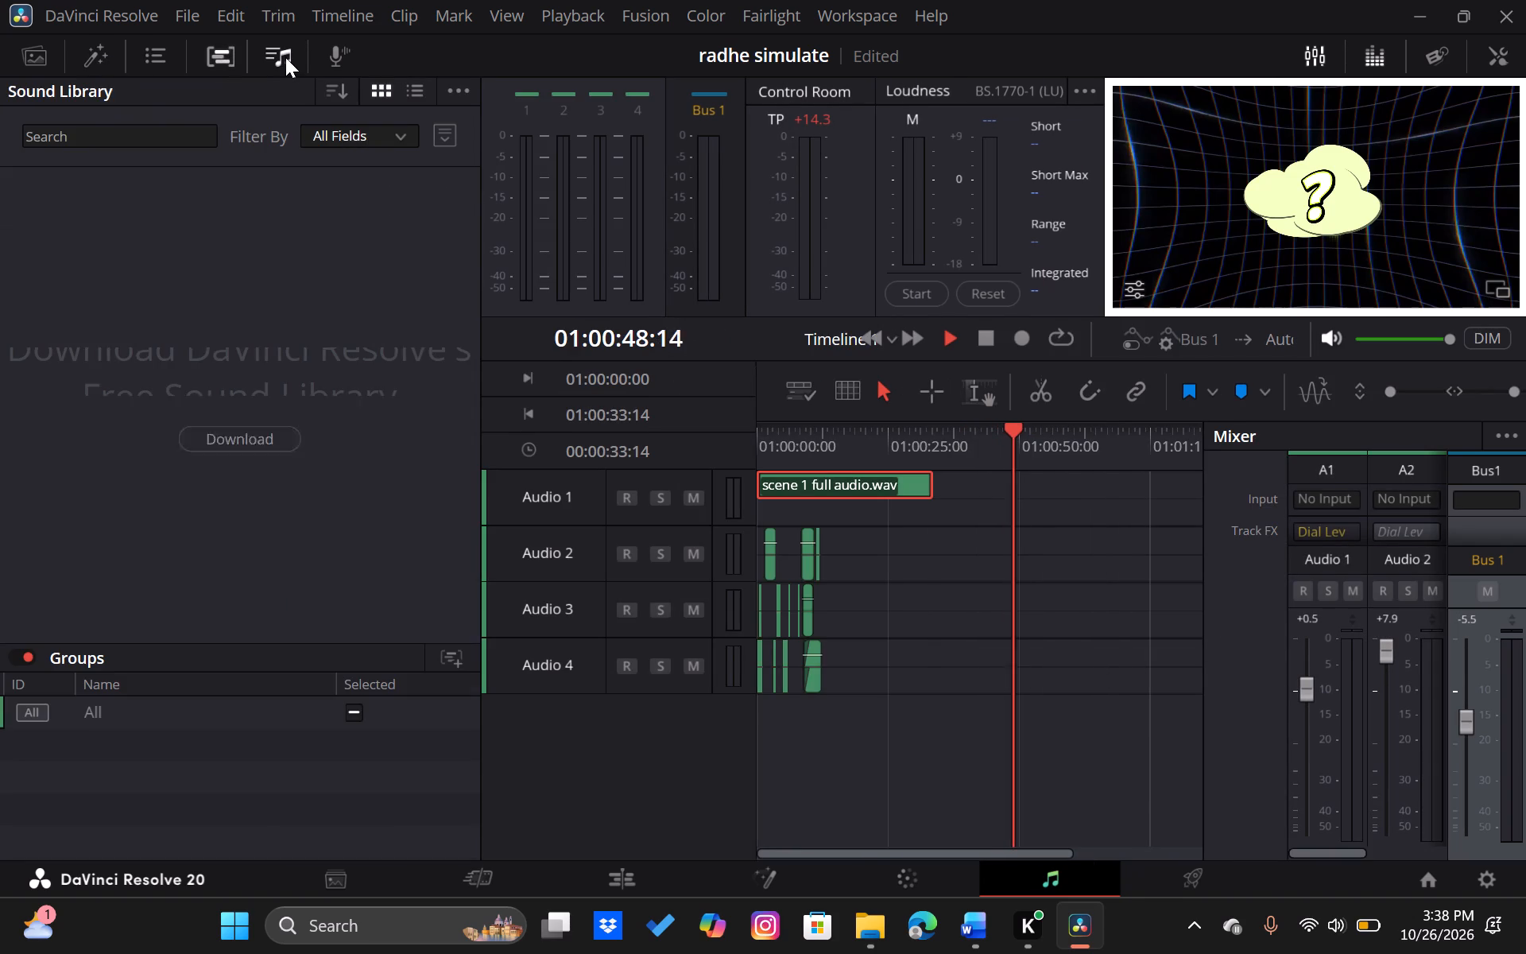
{"action": "left_click", "coordinate": [335, 56]}
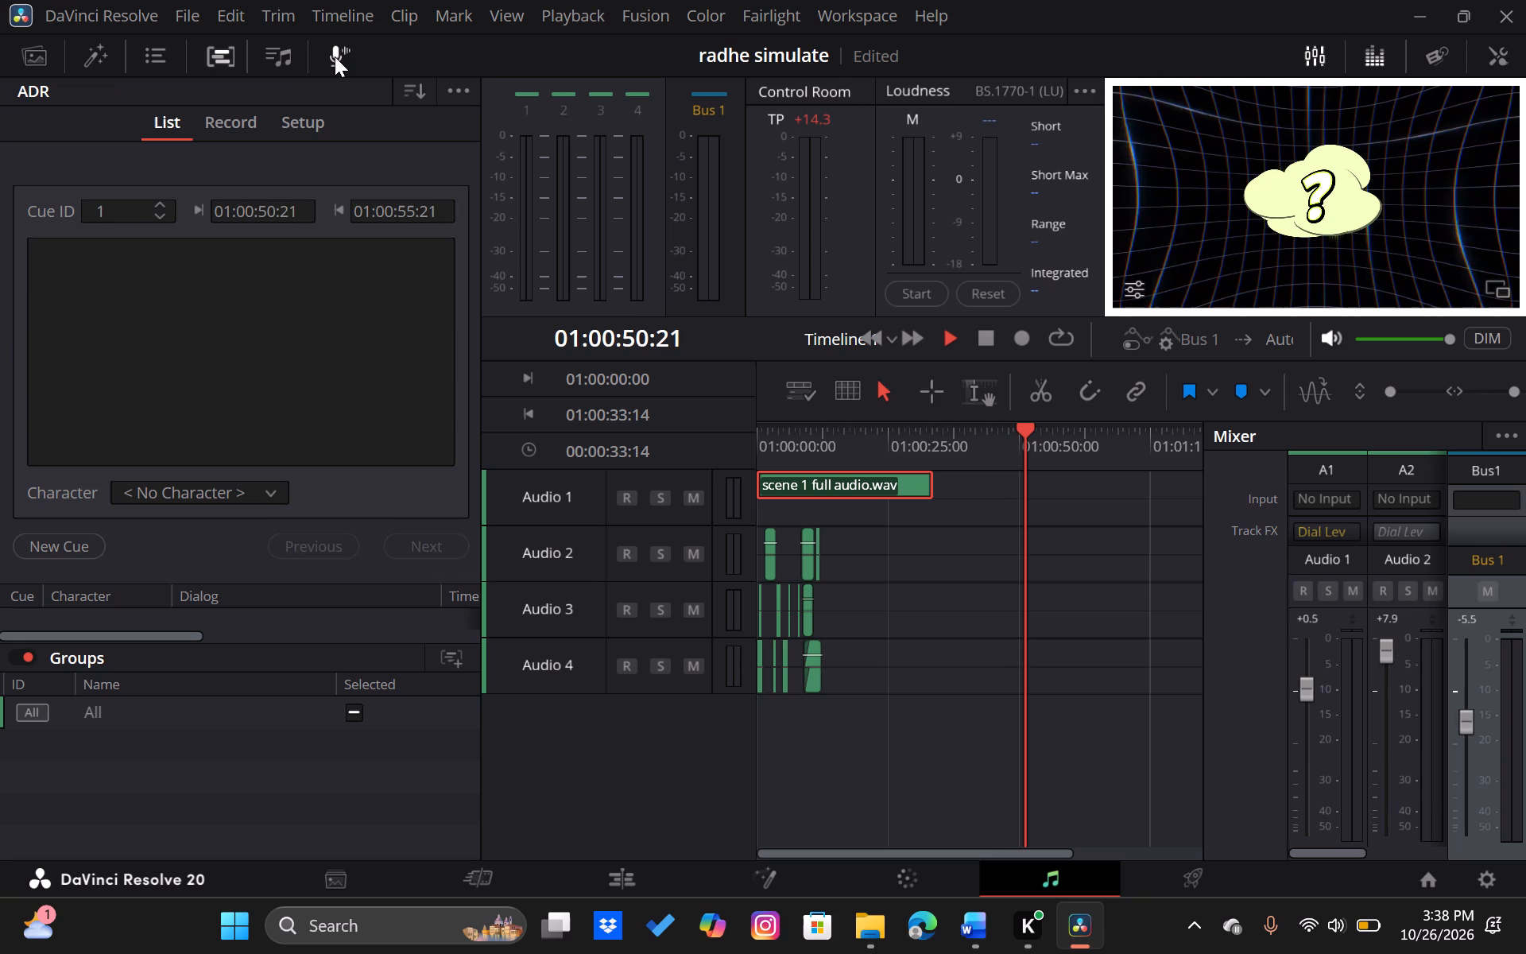
{"action": "left_click", "coordinate": [34, 53]}
{"action": "left_click", "coordinate": [211, 61]}
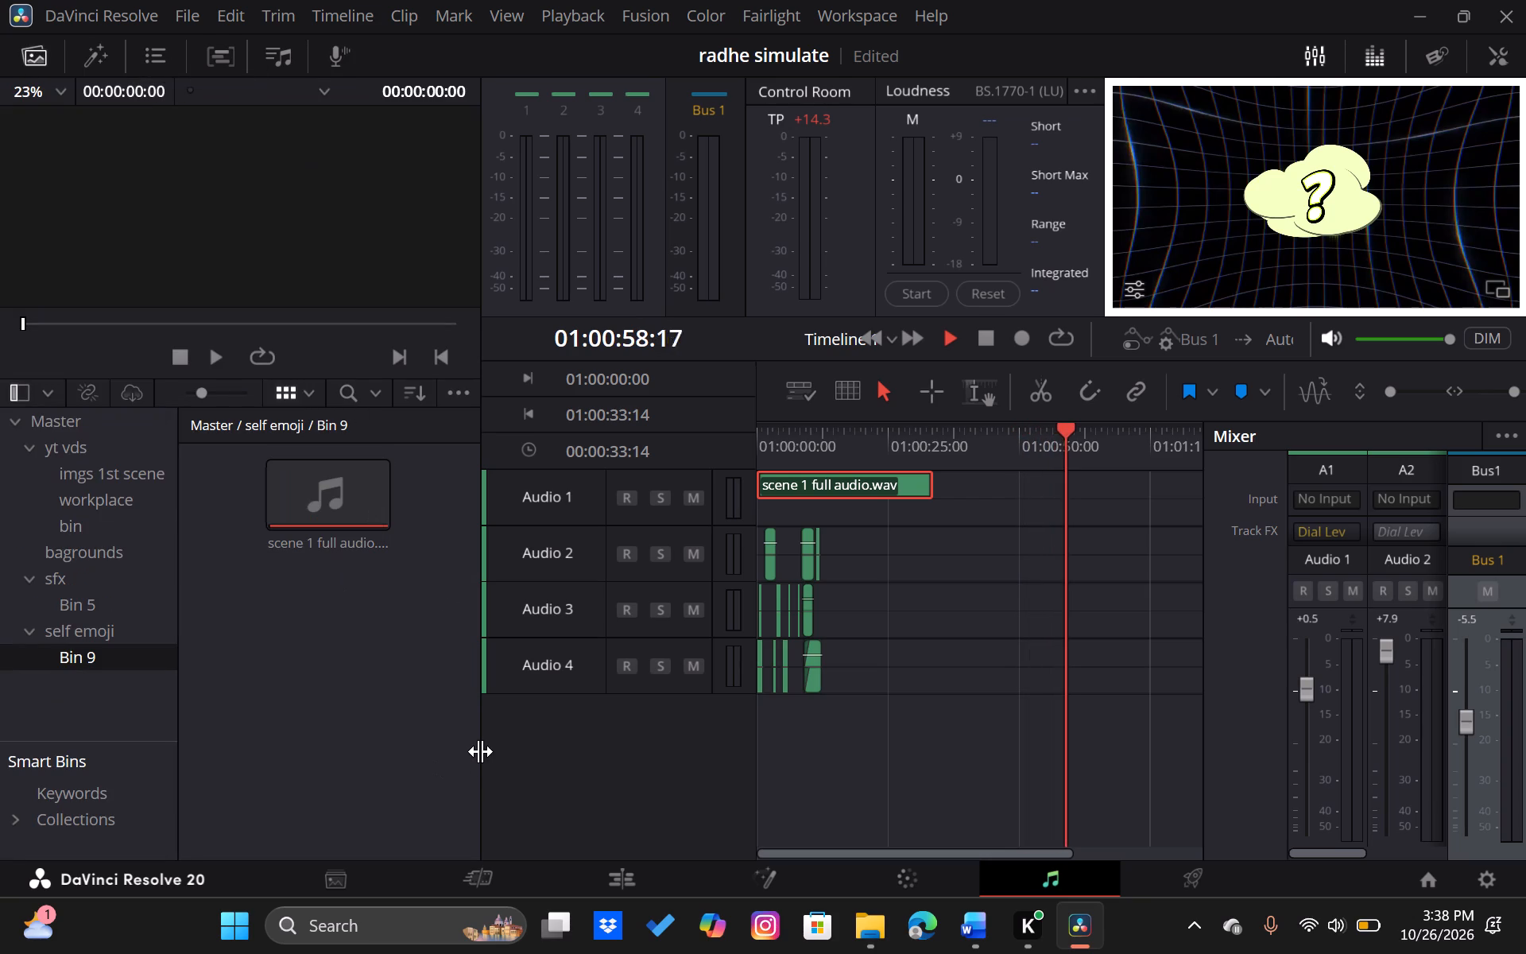
{"action": "left_click_drag", "start_coordinate": [484, 750], "coordinate": [288, 746]}
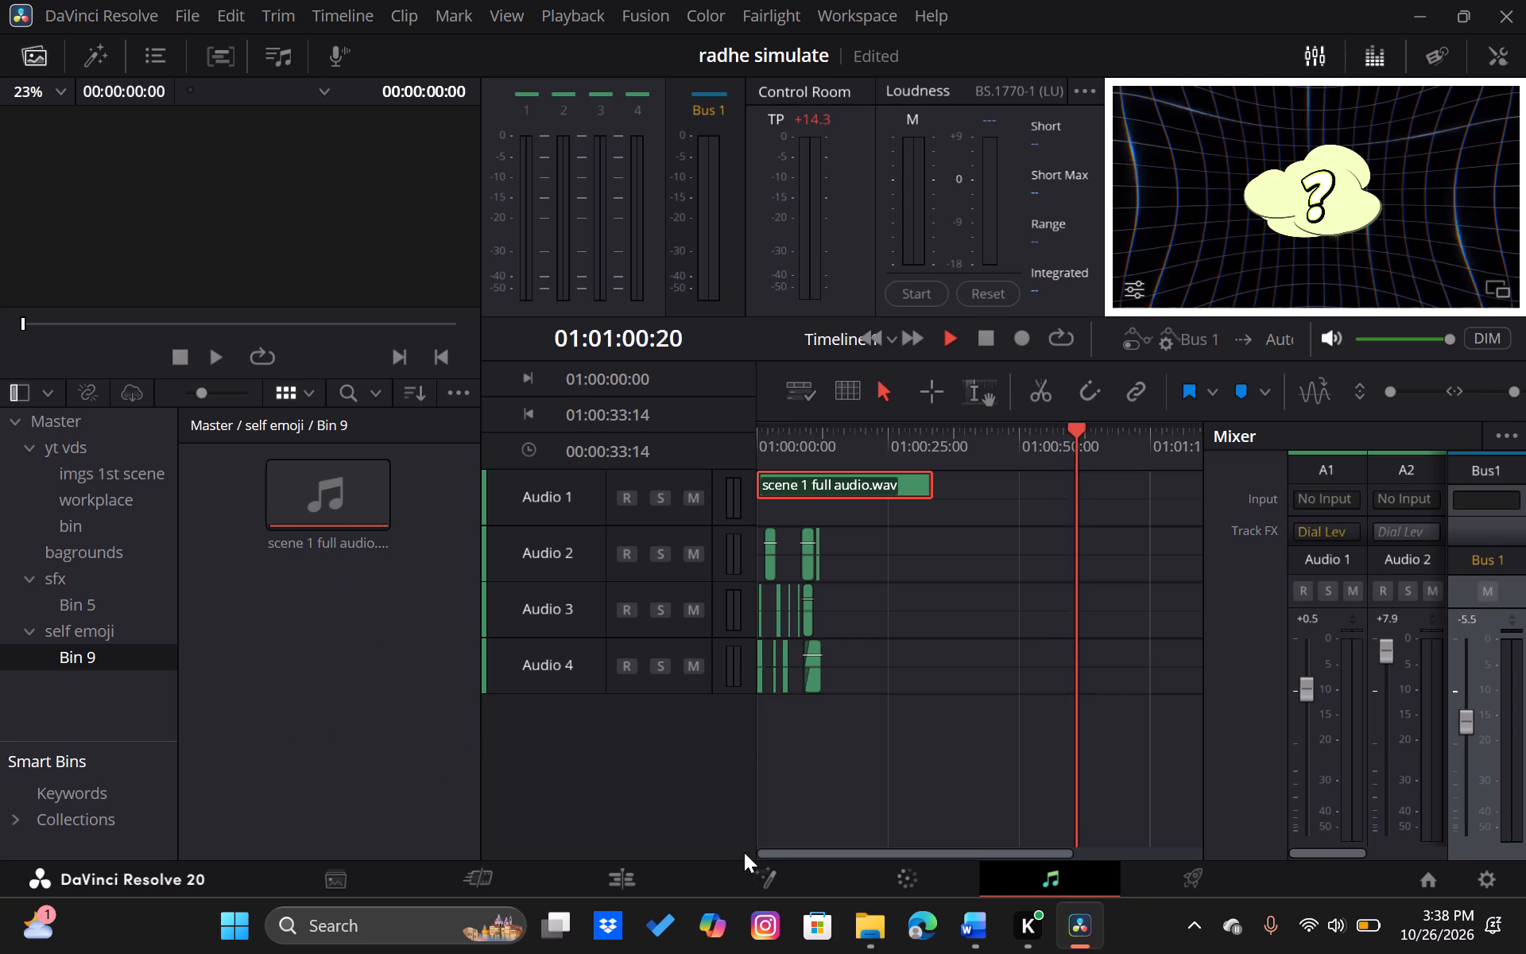
Stop playback, switch to the Edit page and review the edit with its audio from the start of the timeline.
{"action": "left_click", "coordinate": [477, 872]}
{"action": "left_click", "coordinate": [477, 872]}
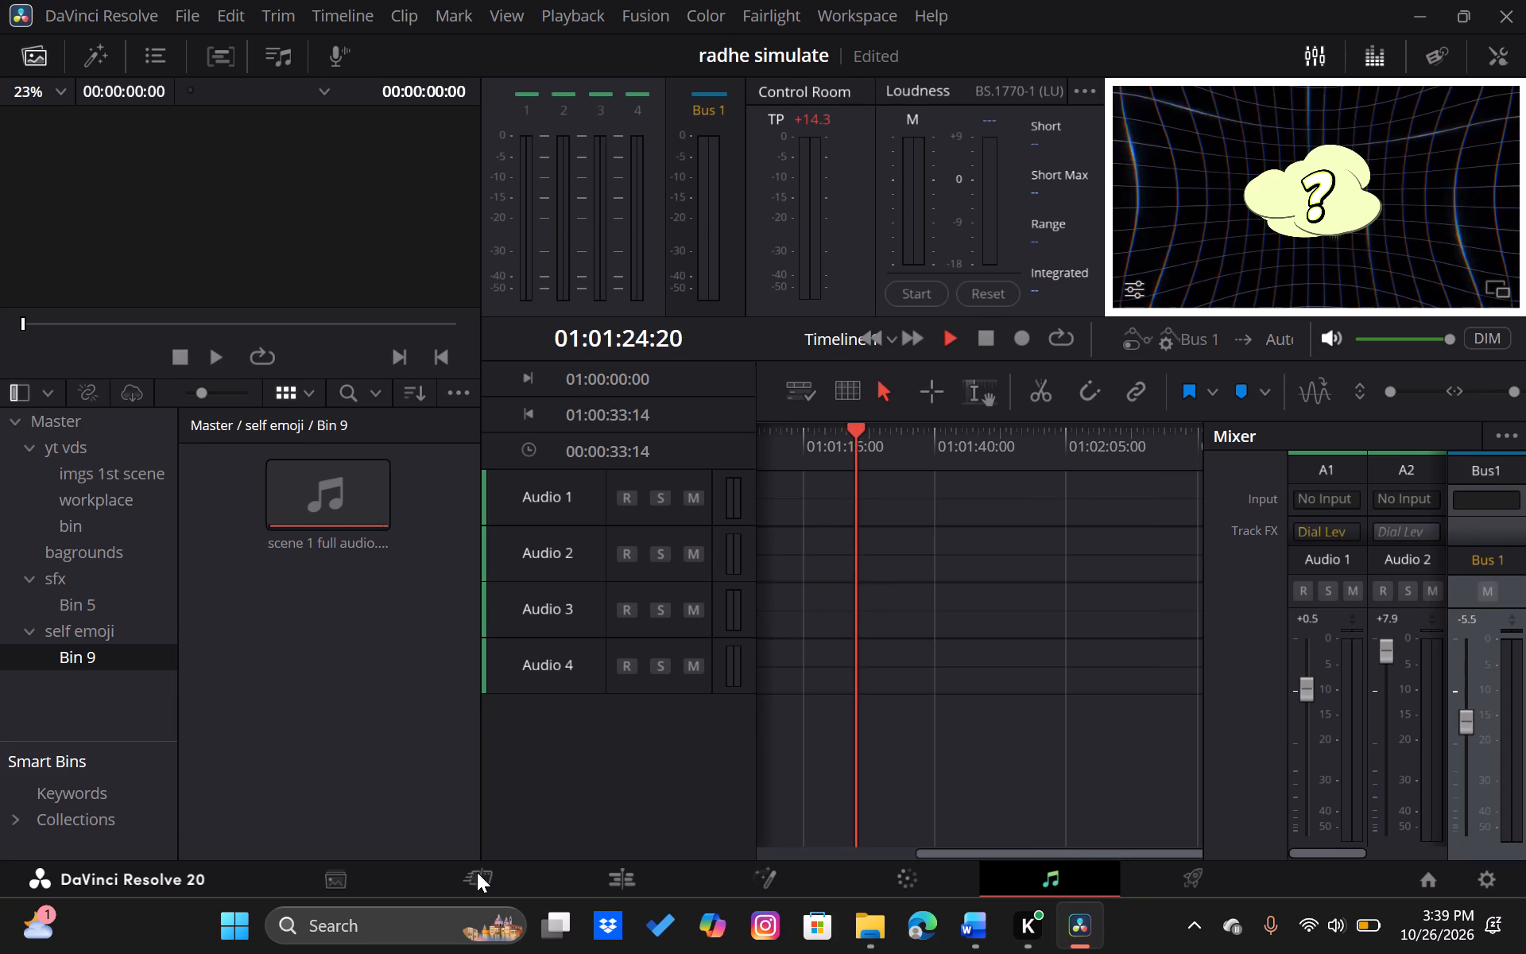
{"action": "key", "text": "space"}
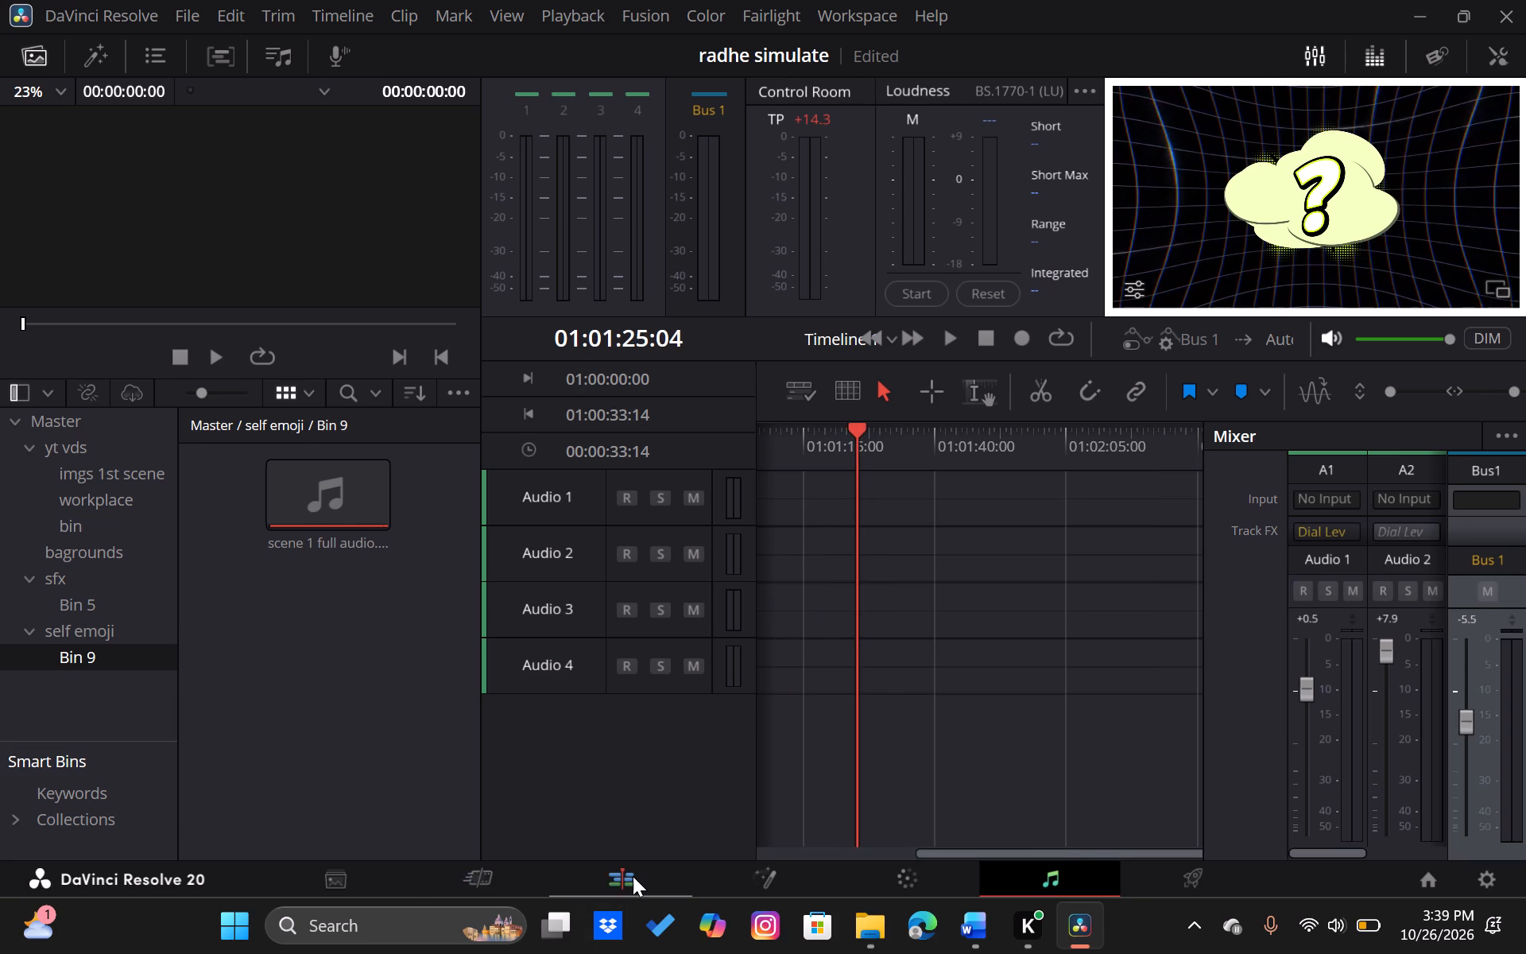
{"action": "left_click", "coordinate": [632, 876]}
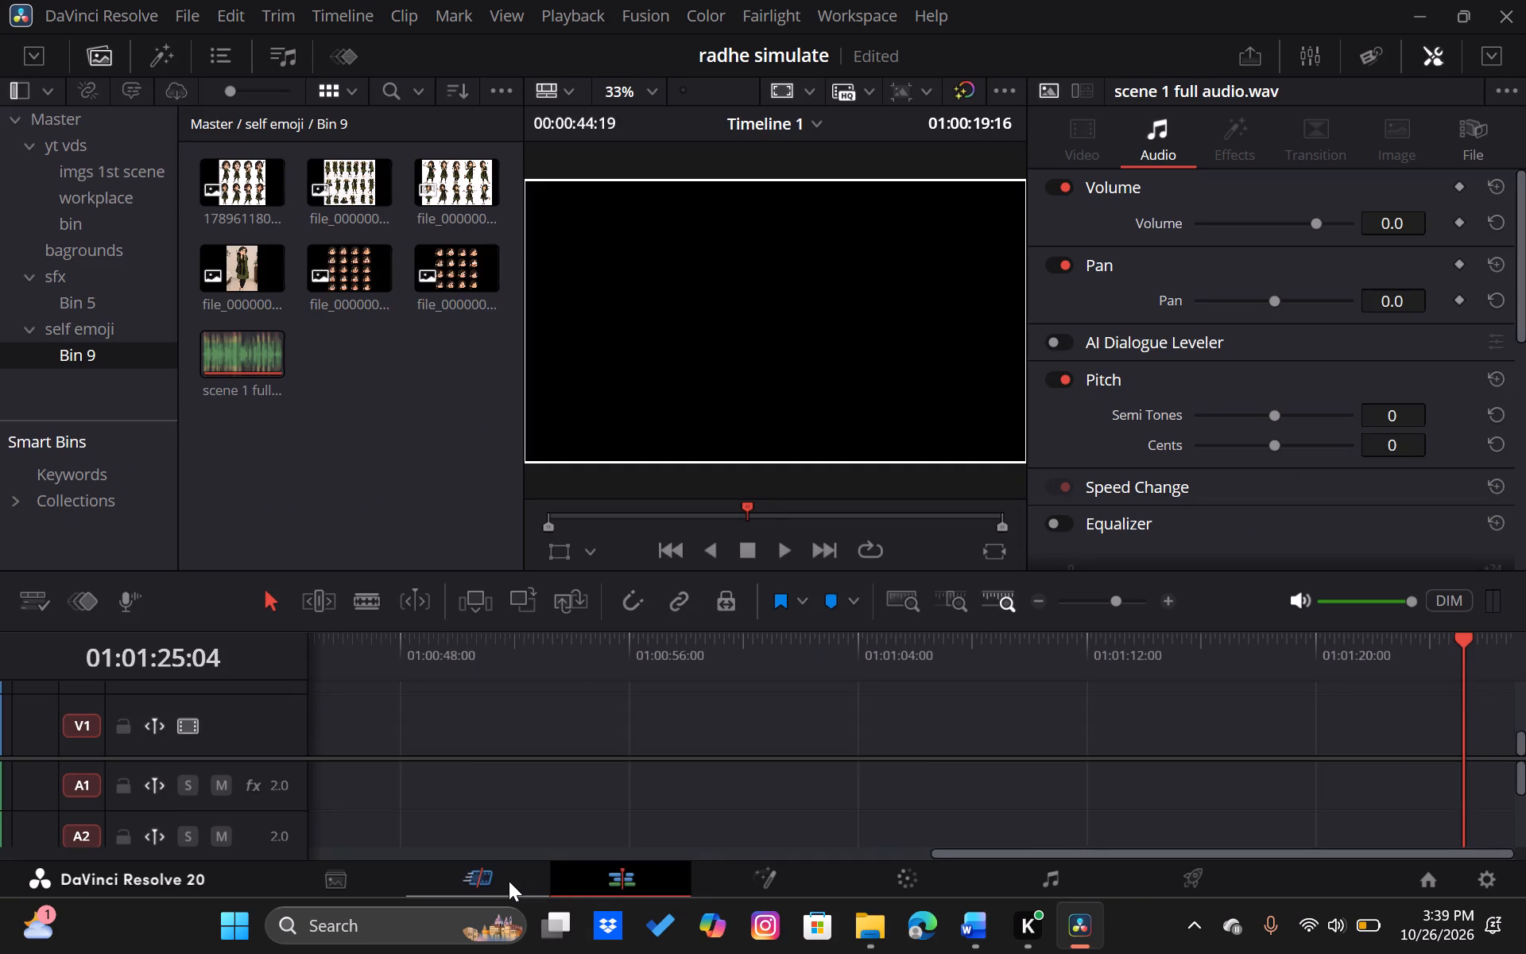
{"action": "scroll", "coordinate": [738, 728], "scroll_direction": "right", "scroll_amount": 15}
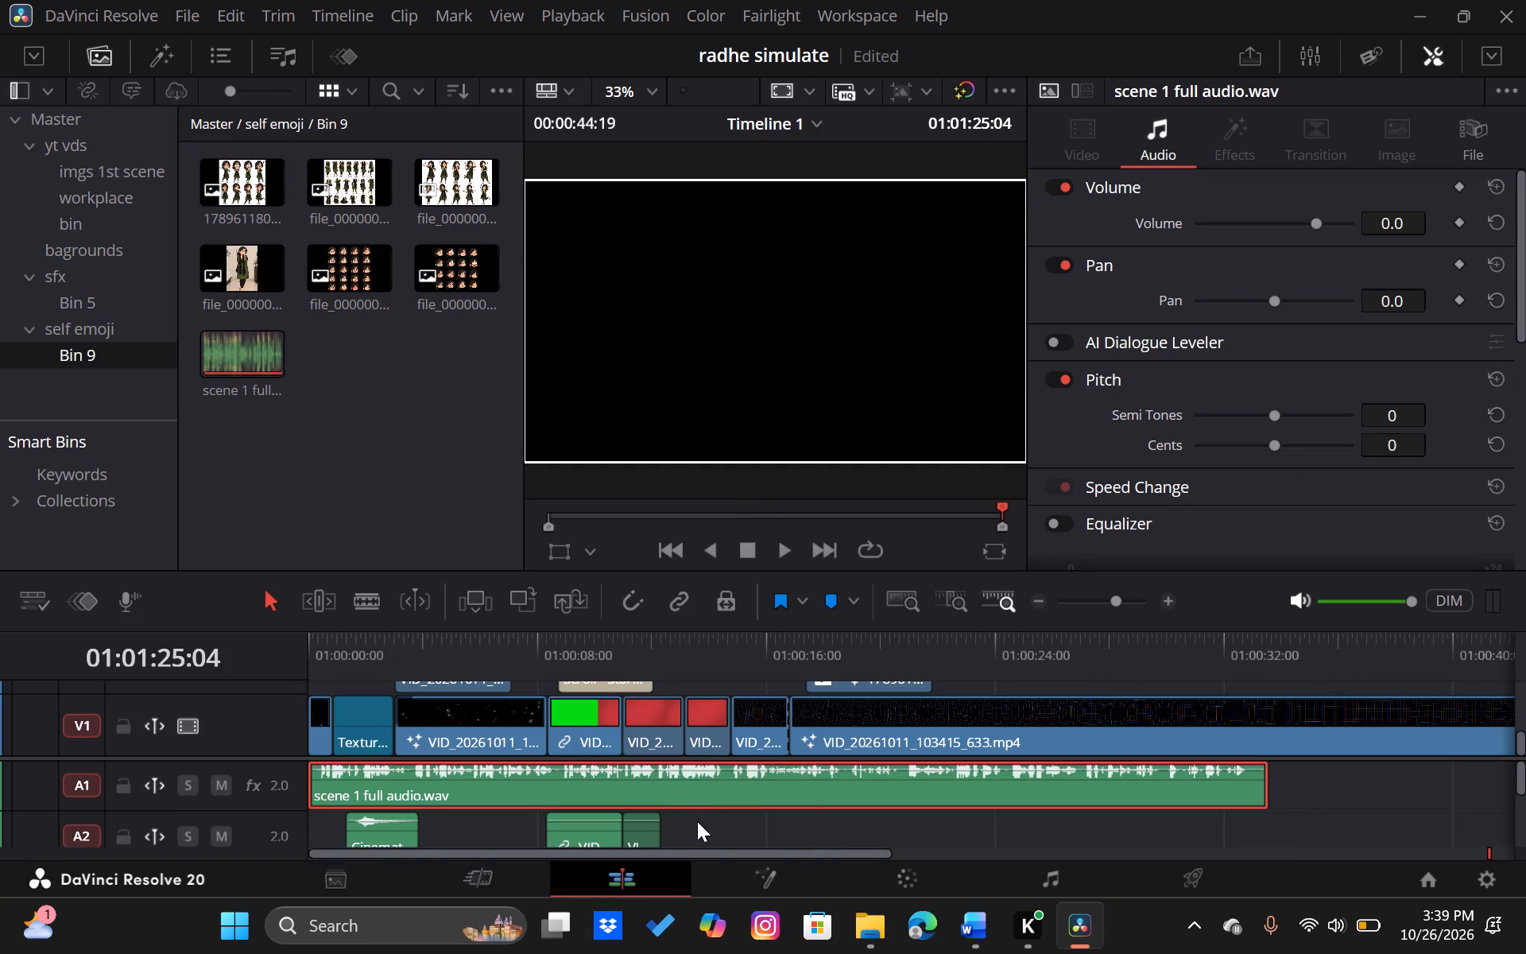
{"action": "left_click", "coordinate": [394, 651]}
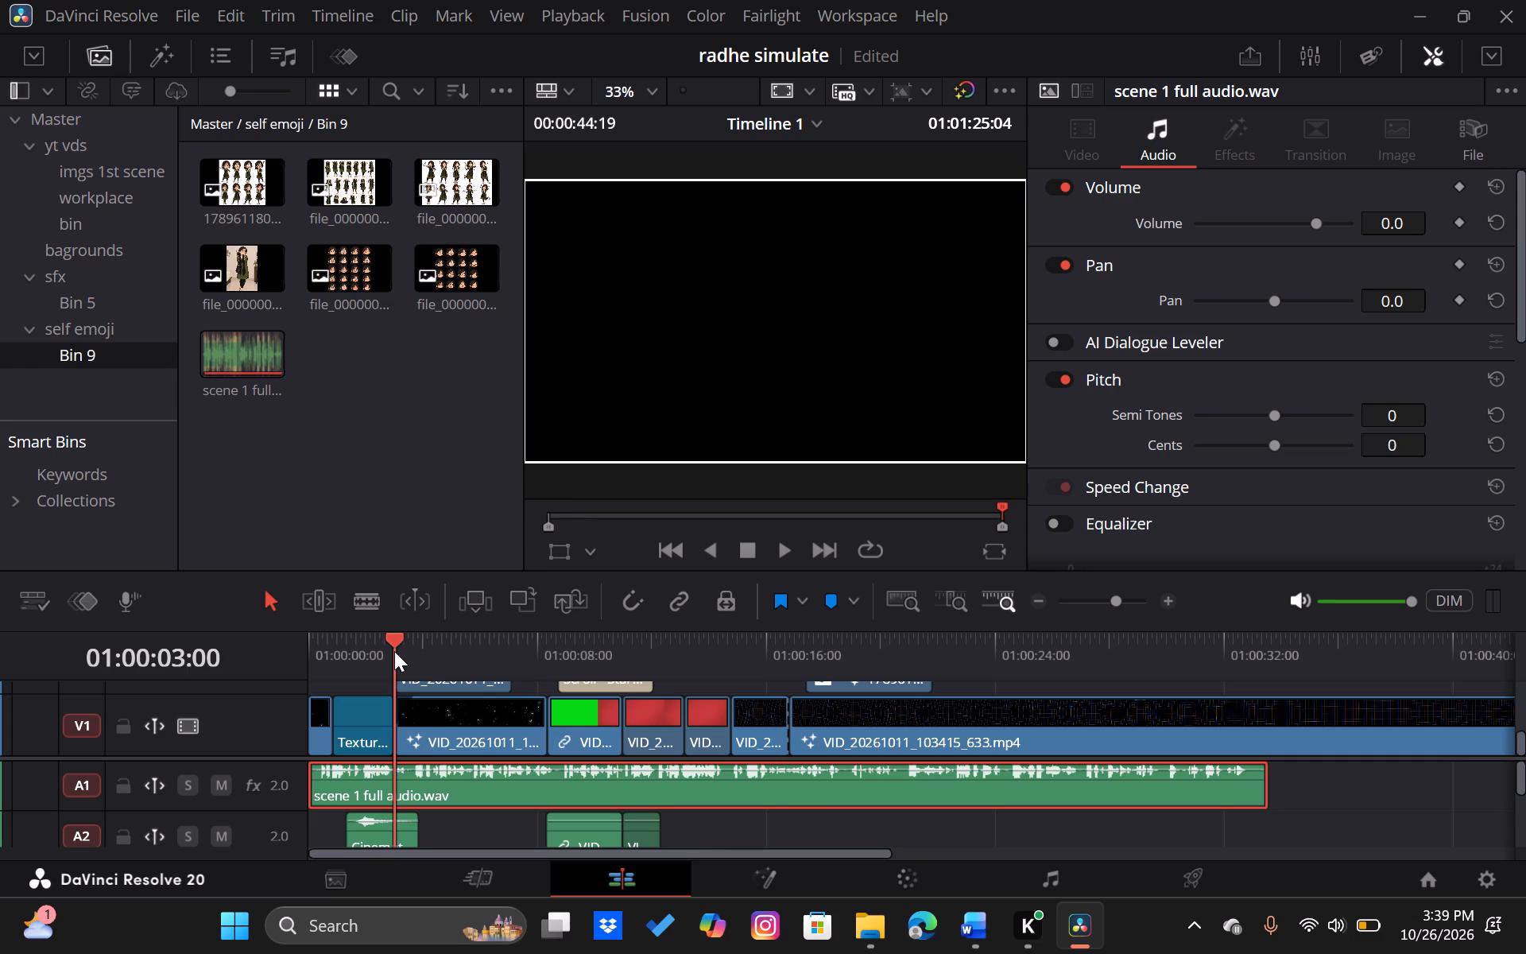
{"action": "key", "text": "space"}
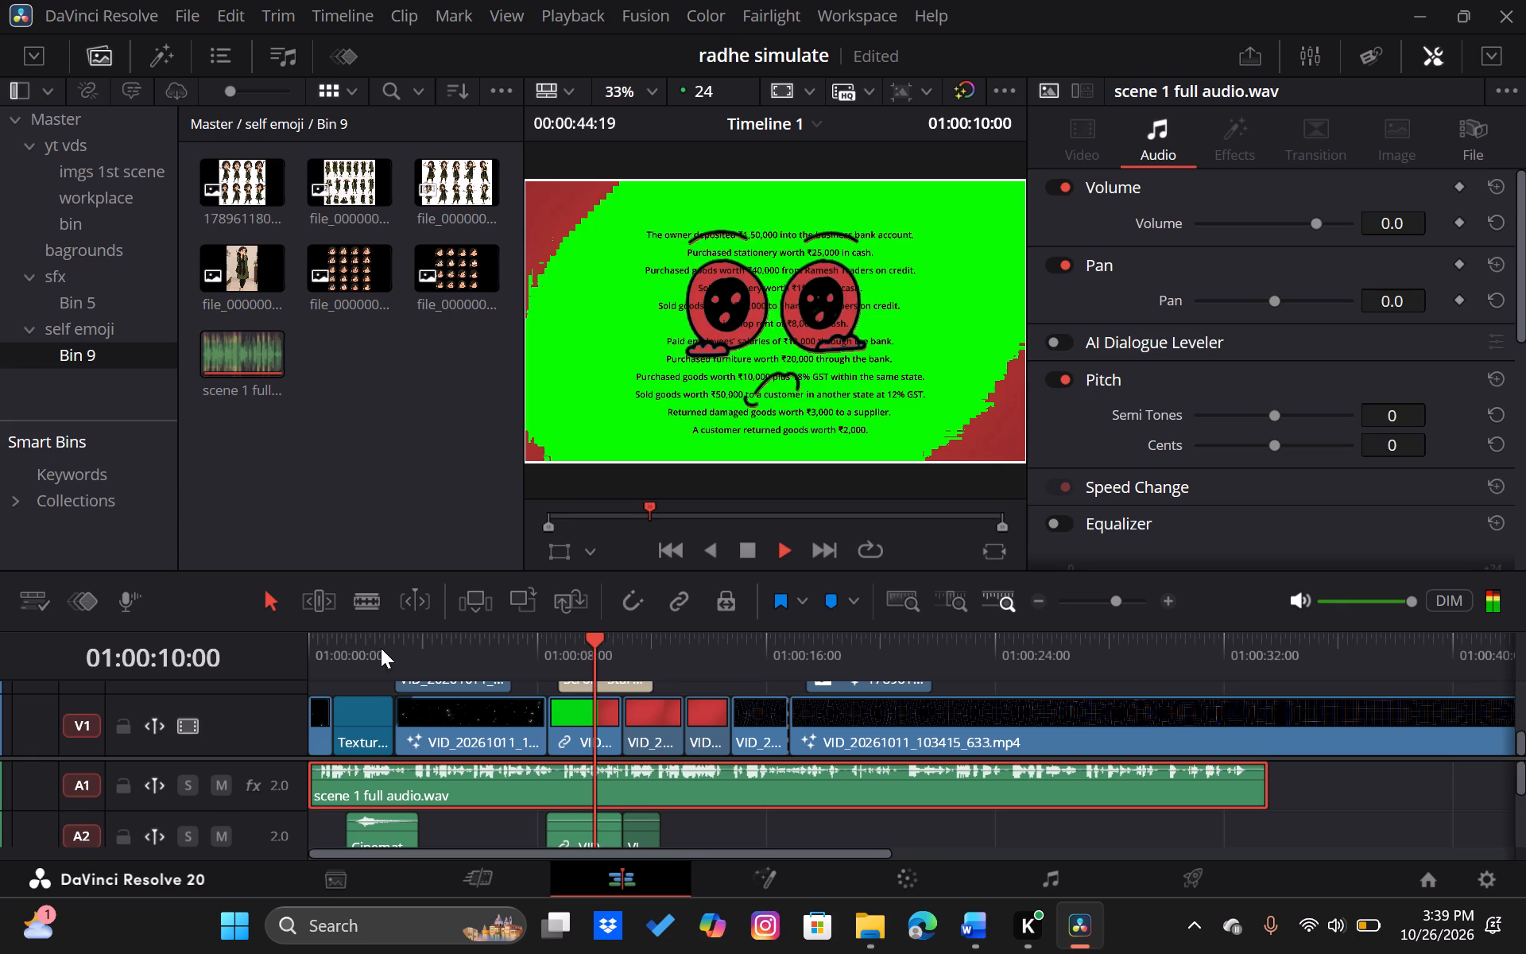
{"action": "left_click_drag", "start_coordinate": [363, 646], "coordinate": [302, 646]}
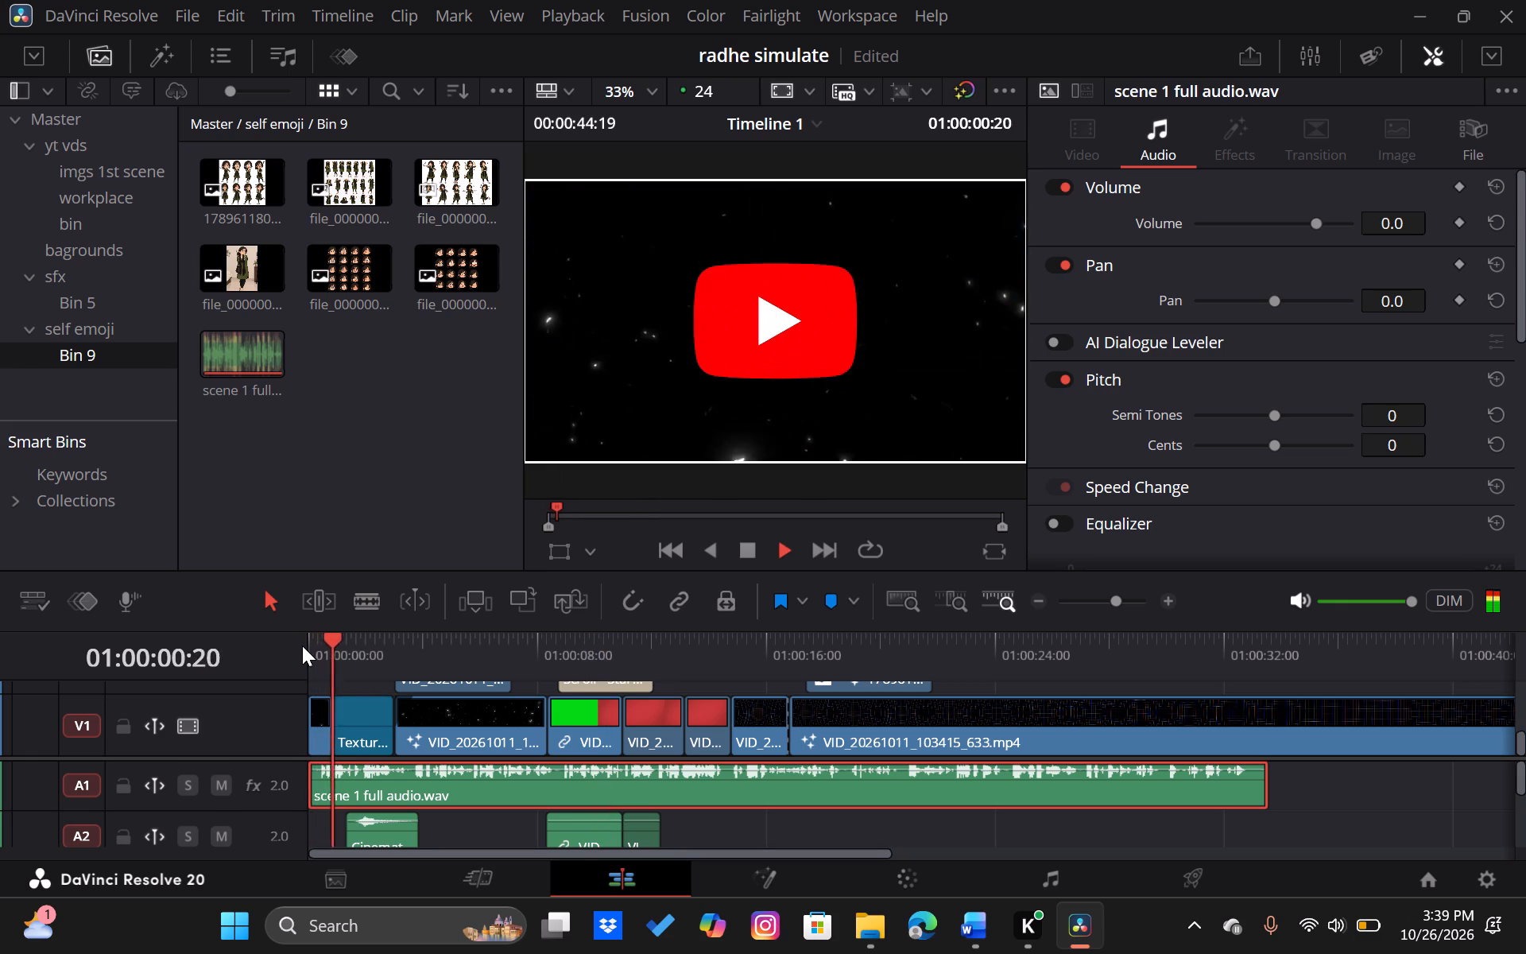
{"action": "left_click", "coordinate": [302, 646]}
{"action": "key", "text": "space"}
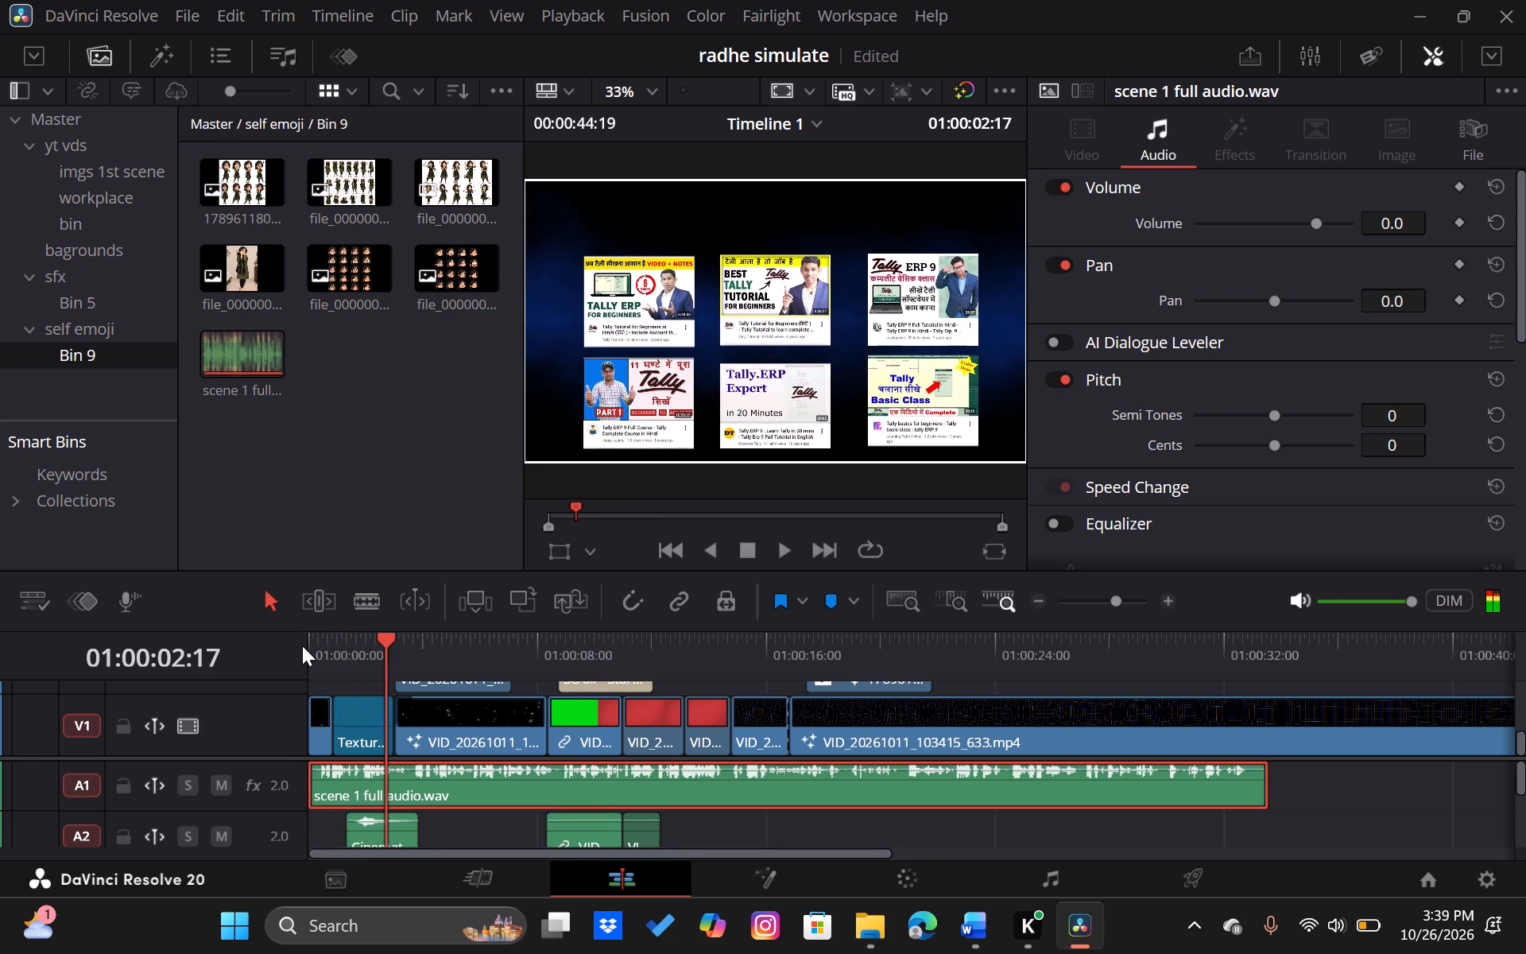
{"action": "key", "text": "space"}
{"action": "key", "text": "space"}
{"action": "left_click_drag", "start_coordinate": [314, 635], "coordinate": [288, 647]}
{"action": "key", "text": "space"}
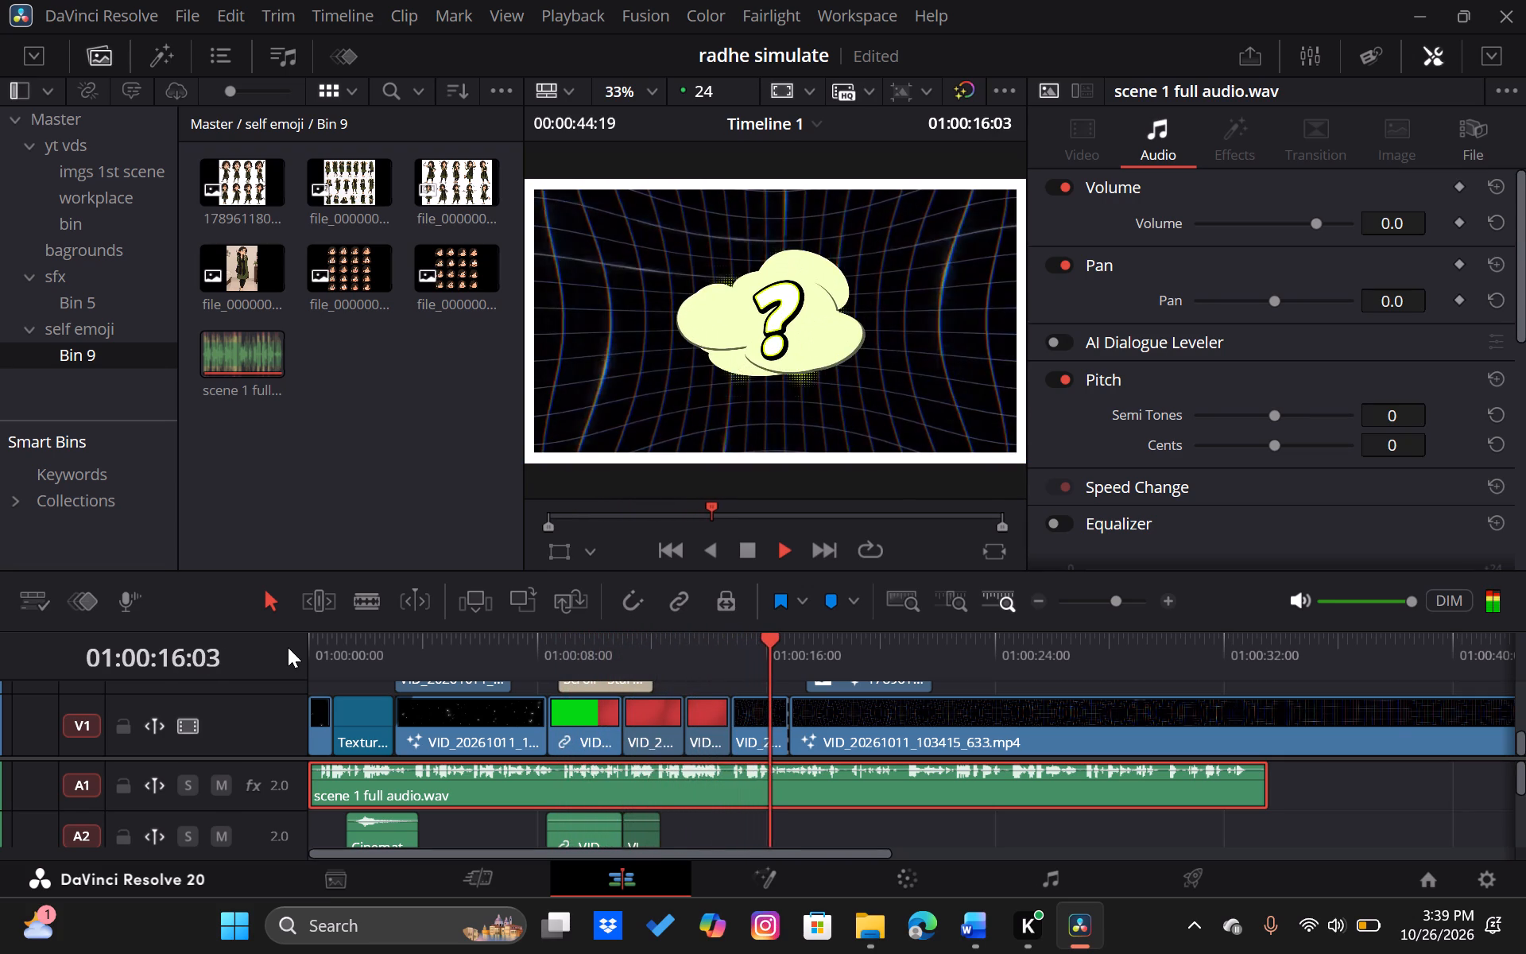
Stop playback and delete the scene 1 full audio.wav clip from track A1.
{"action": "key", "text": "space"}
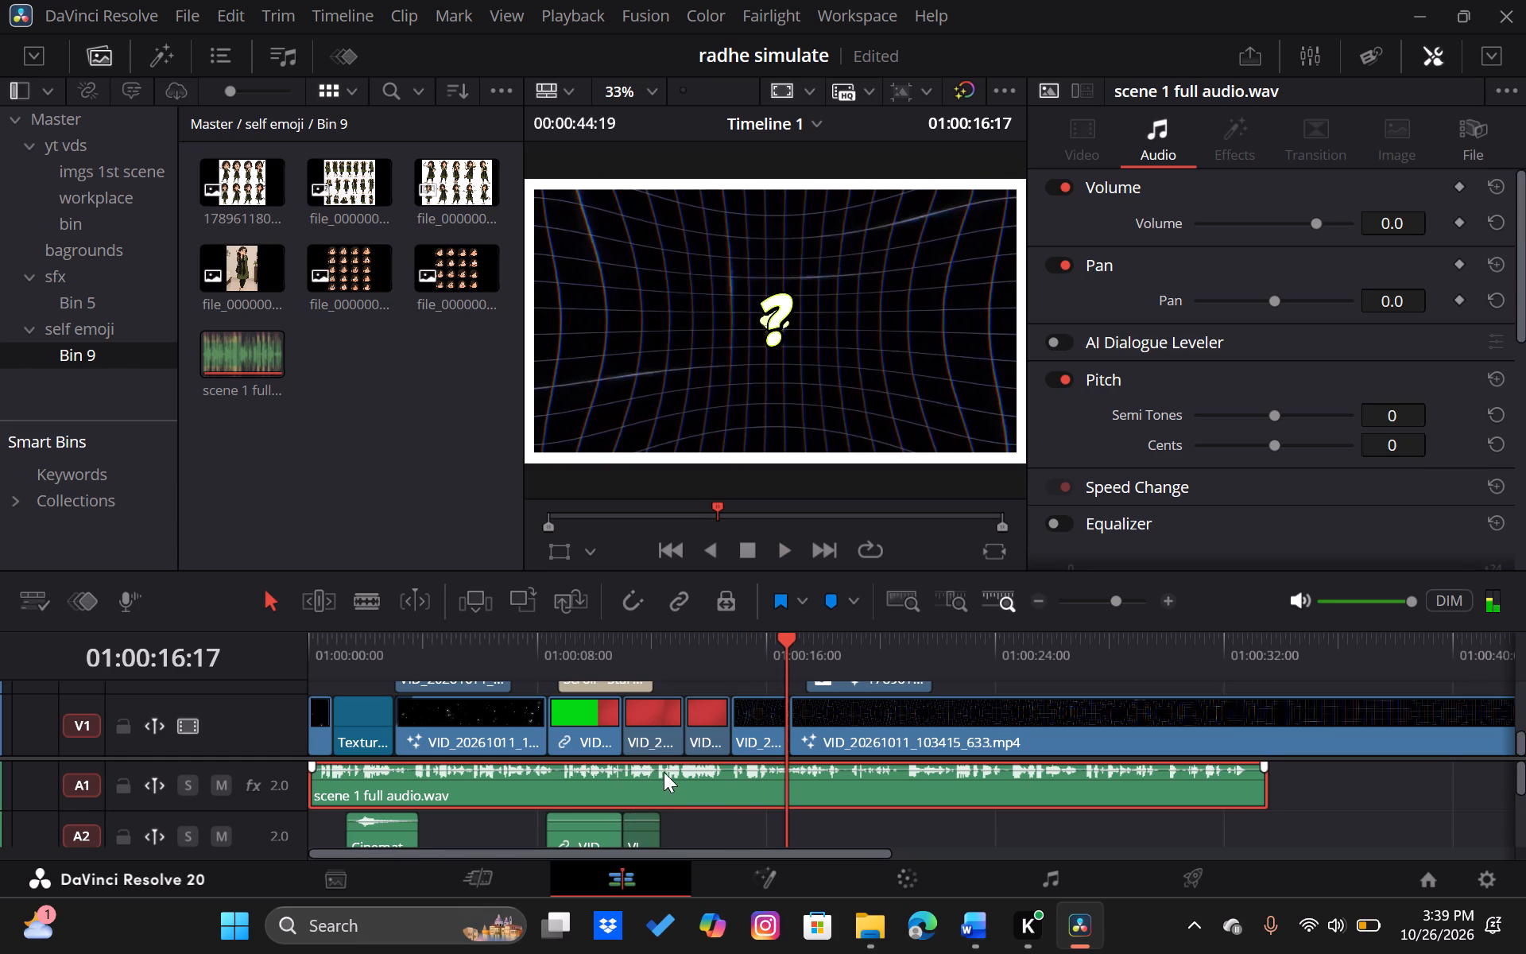
{"action": "key", "text": "BackSpace"}
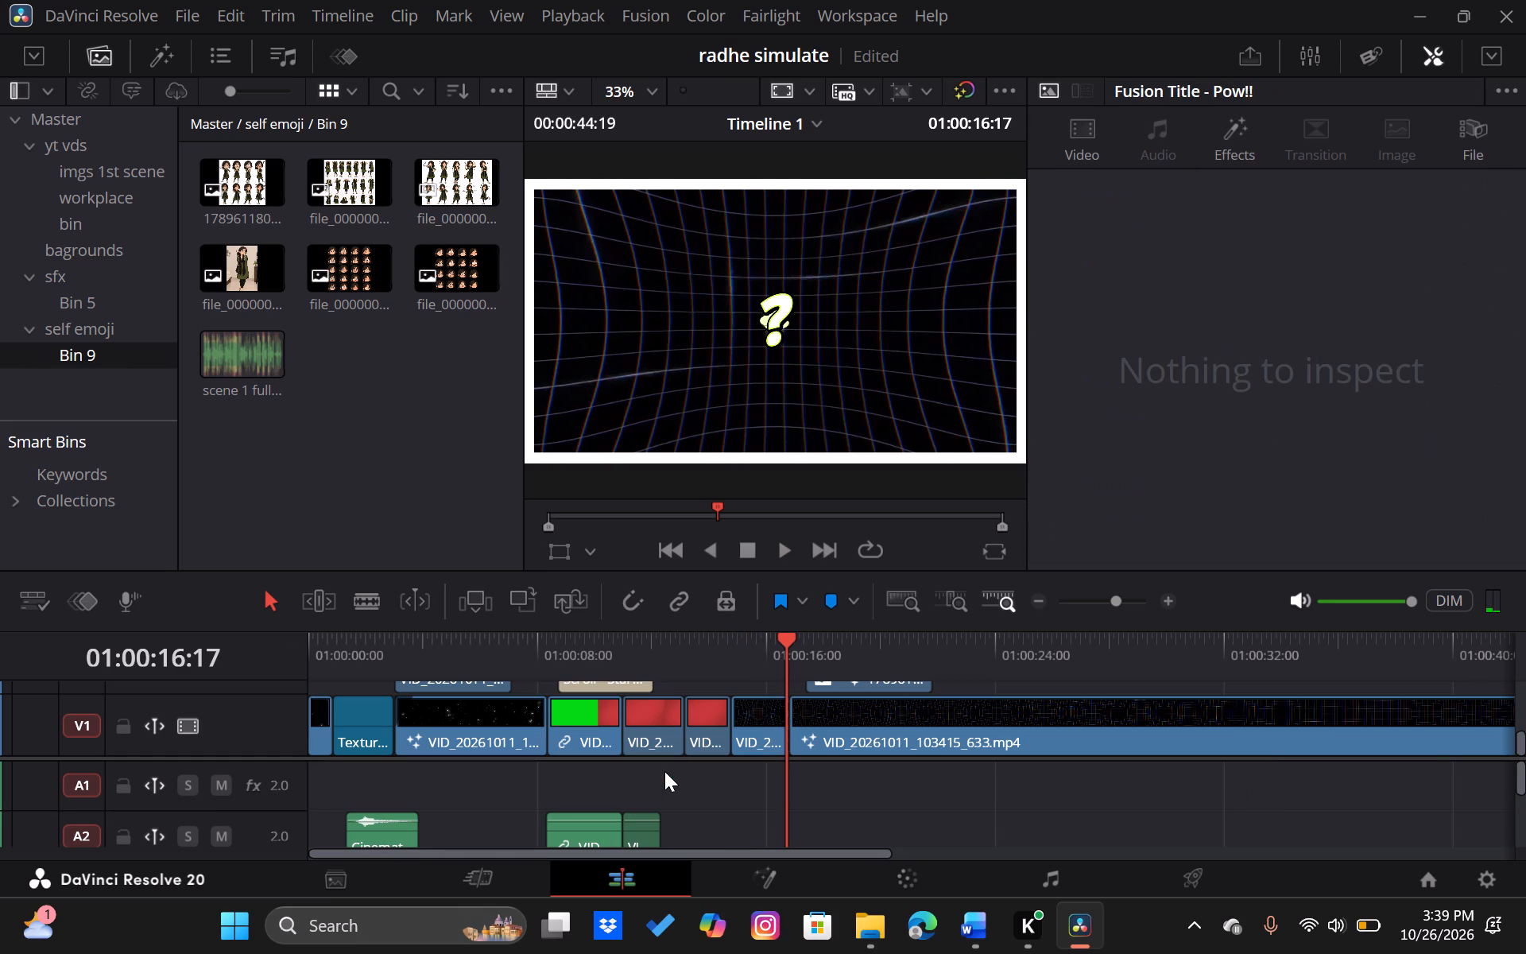
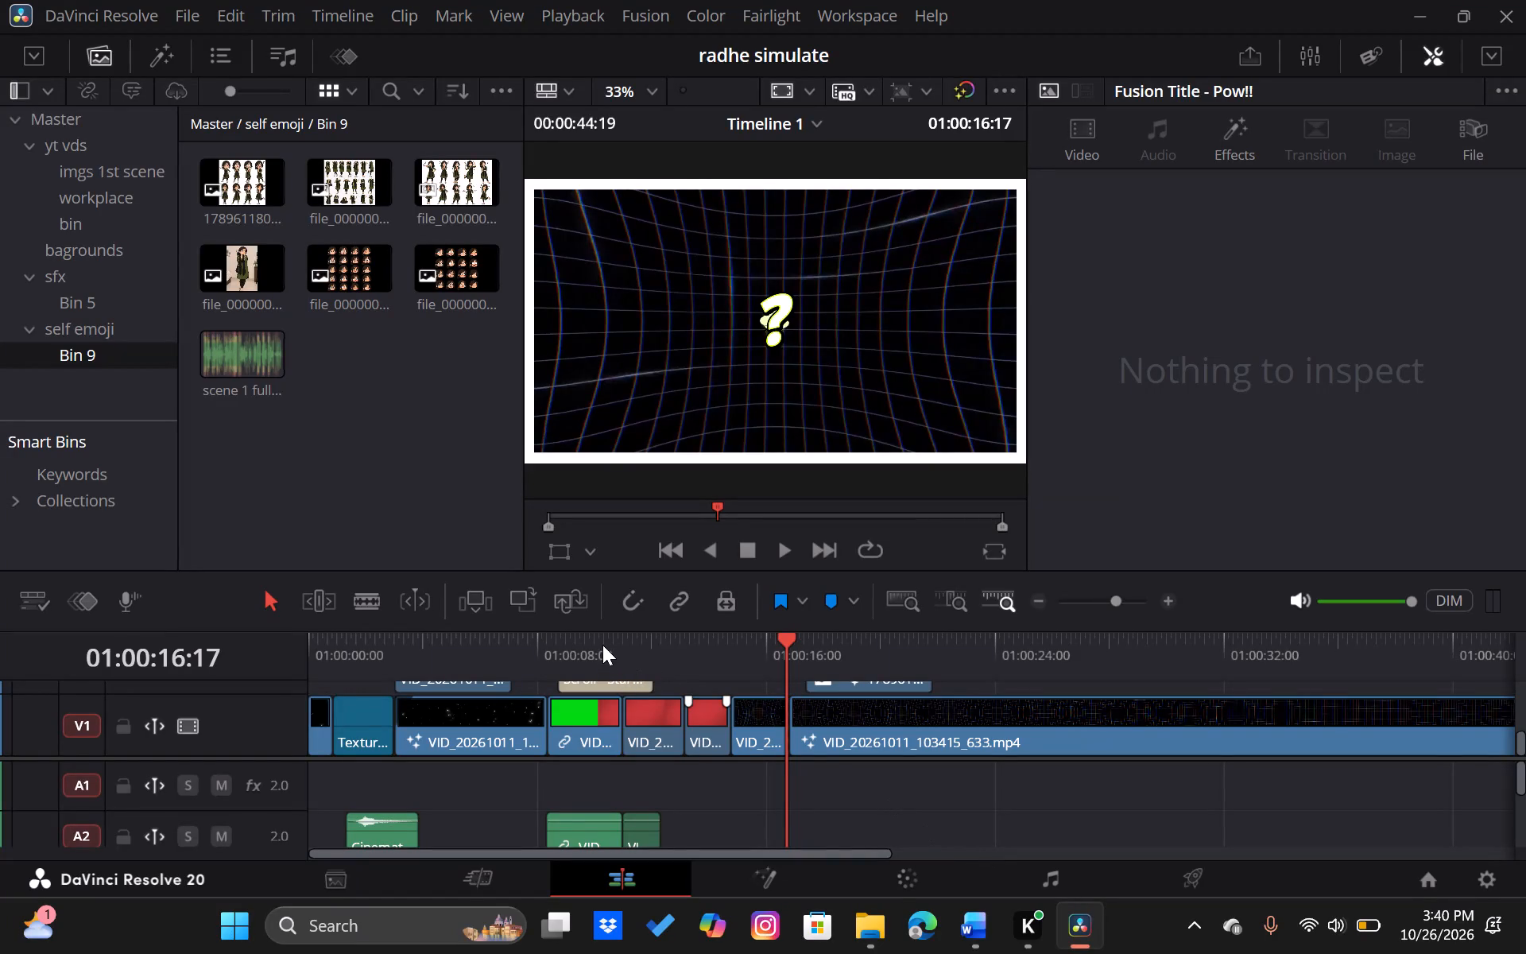
Return the playhead to the very start of Timeline 1 and toggle off the Media Pool.
{"action": "left_click_drag", "start_coordinate": [434, 650], "coordinate": [302, 659]}
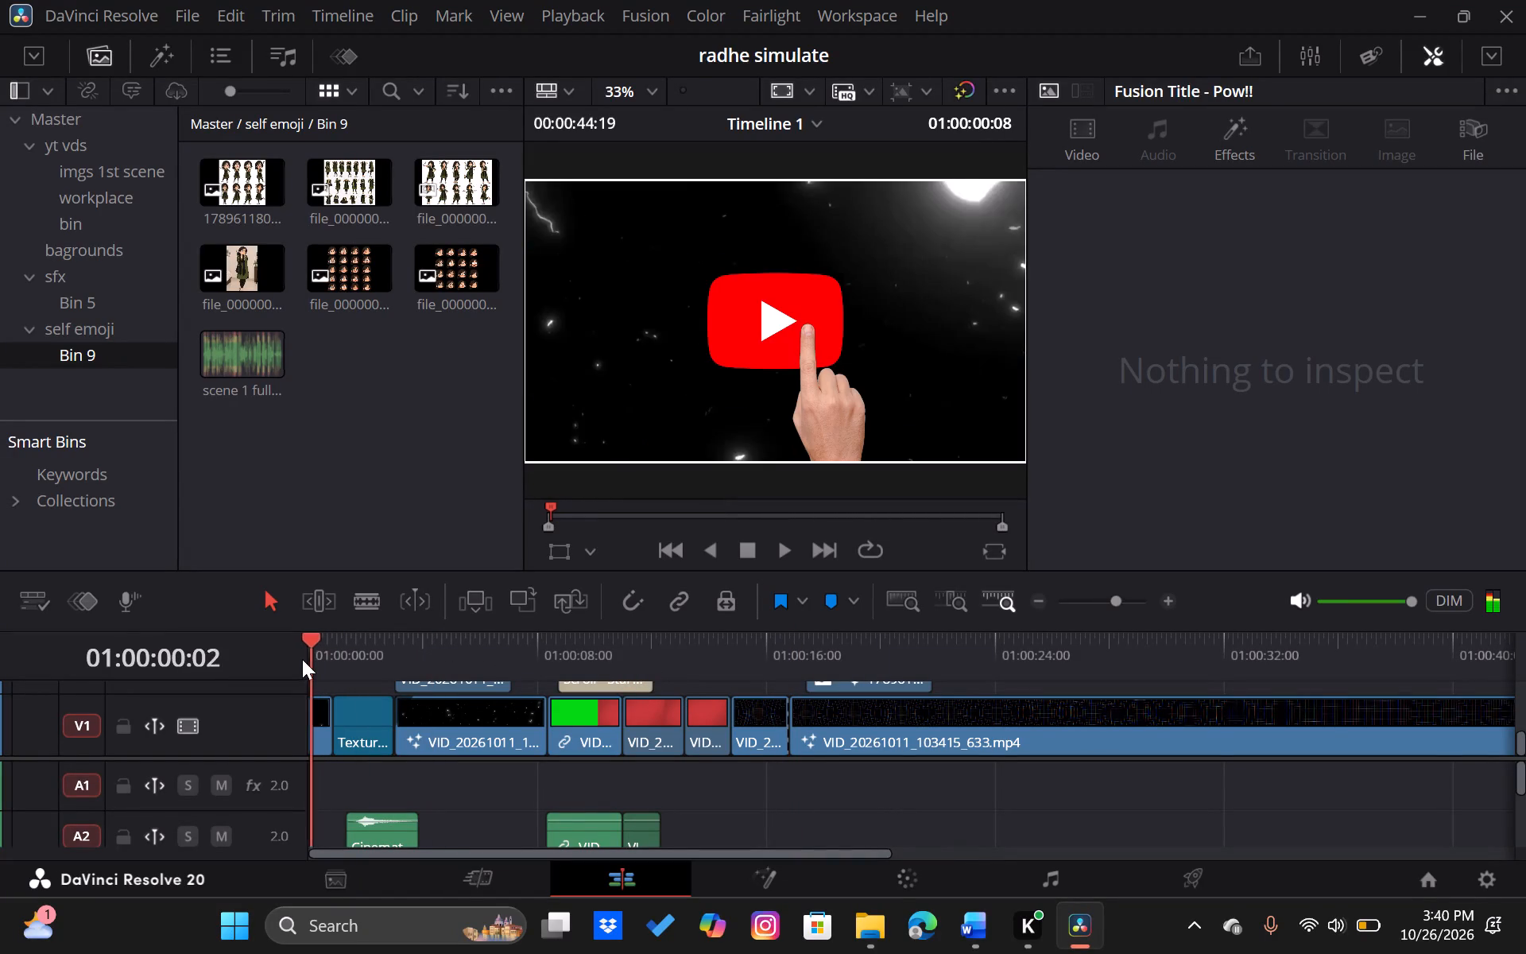
{"action": "left_click_drag", "start_coordinate": [302, 659], "coordinate": [300, 660]}
{"action": "left_click", "coordinate": [106, 58]}
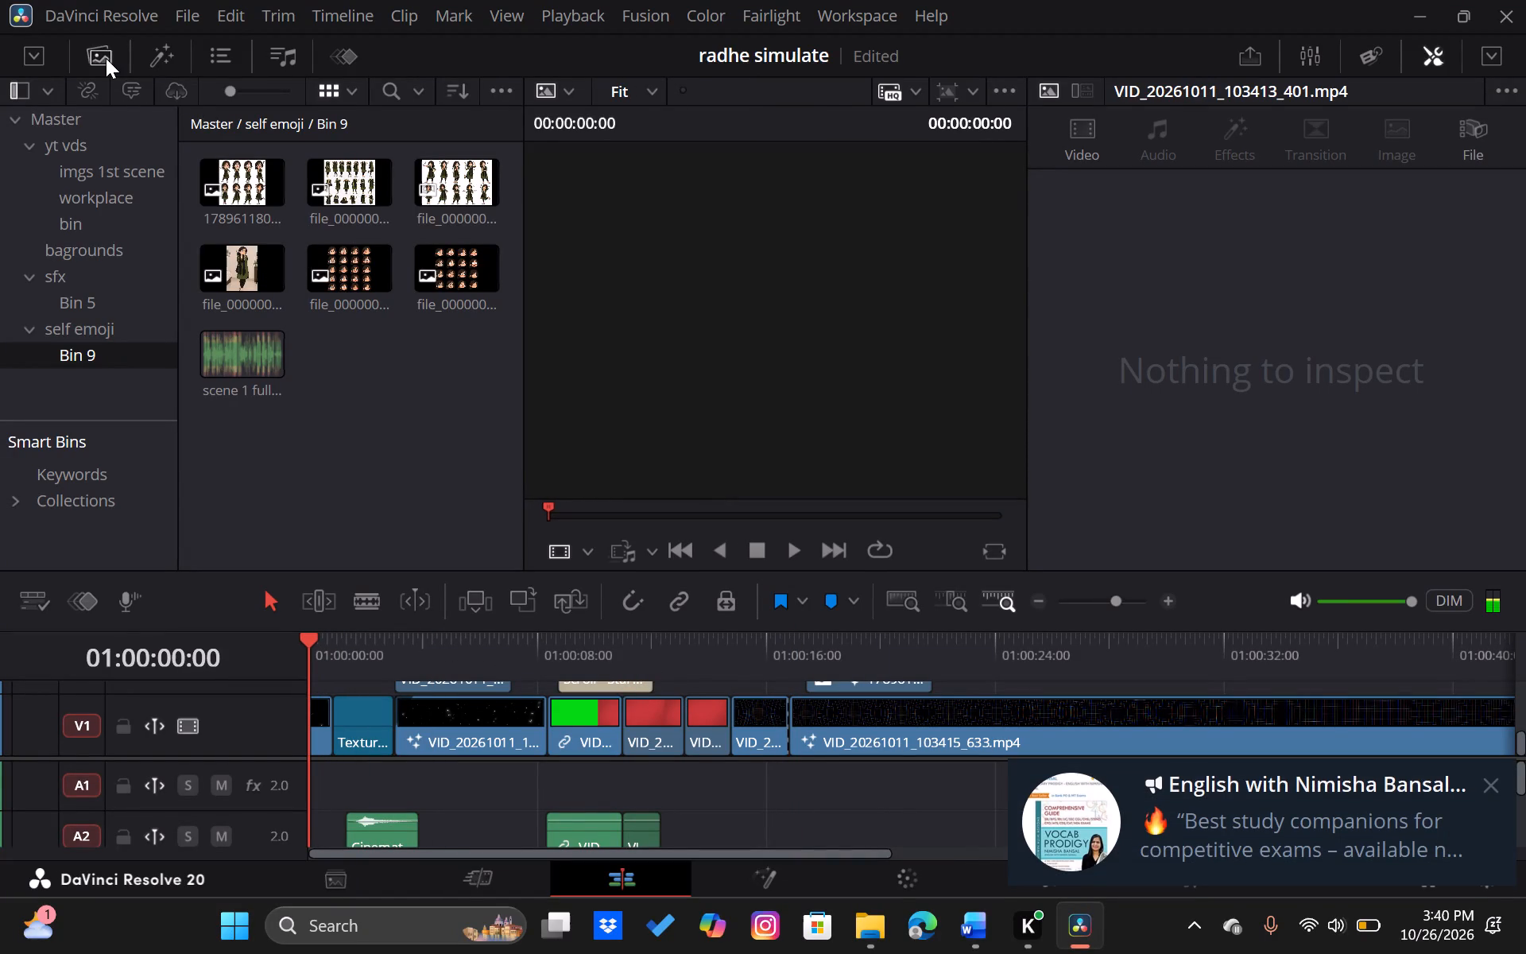
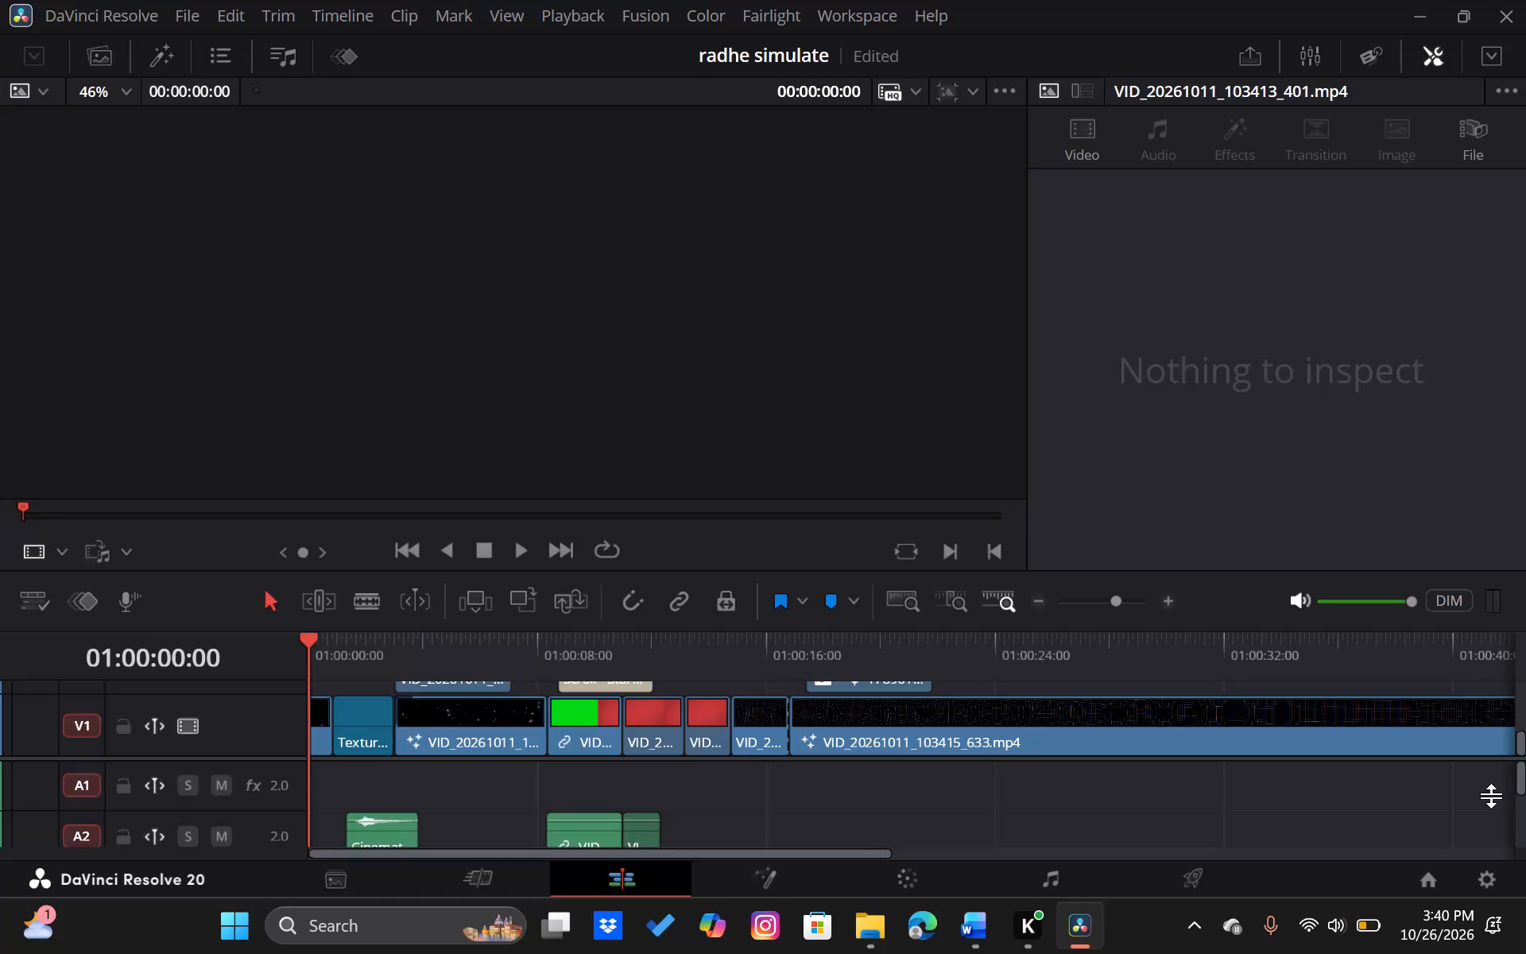
Hide the Inspector so the timeline viewer spans the full width of the Edit page.
{"action": "key", "text": "space"}
{"action": "left_click", "coordinate": [1432, 50]}
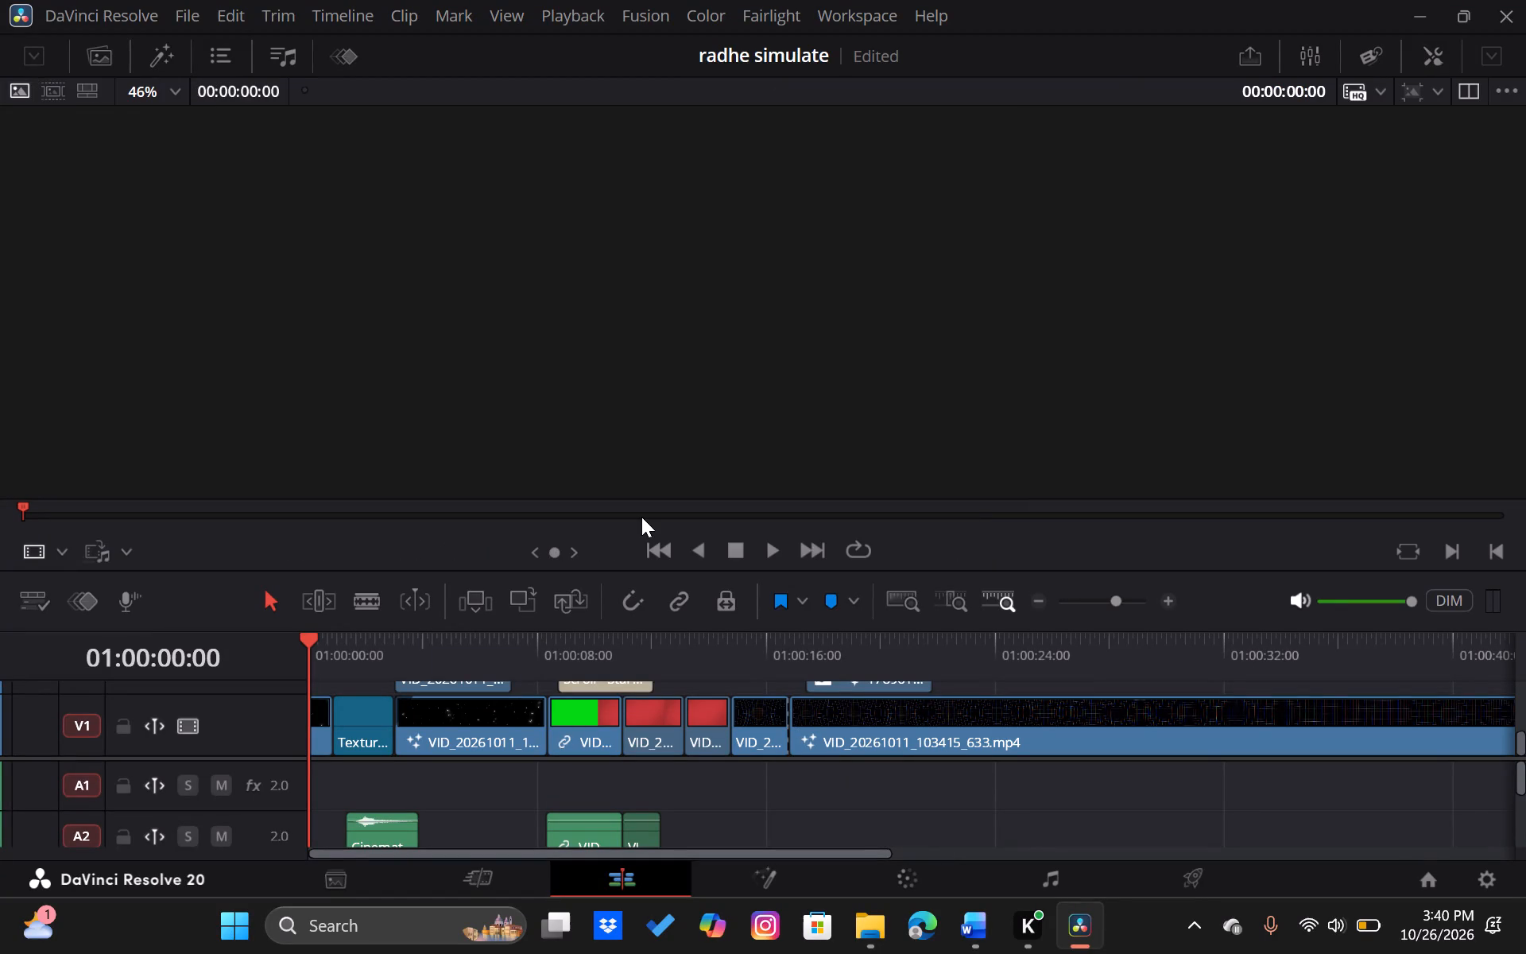
Play Timeline 1 with its audio from the very start to about the 15-second mark.
{"action": "key", "text": "space"}
{"action": "left_click", "coordinate": [345, 642]}
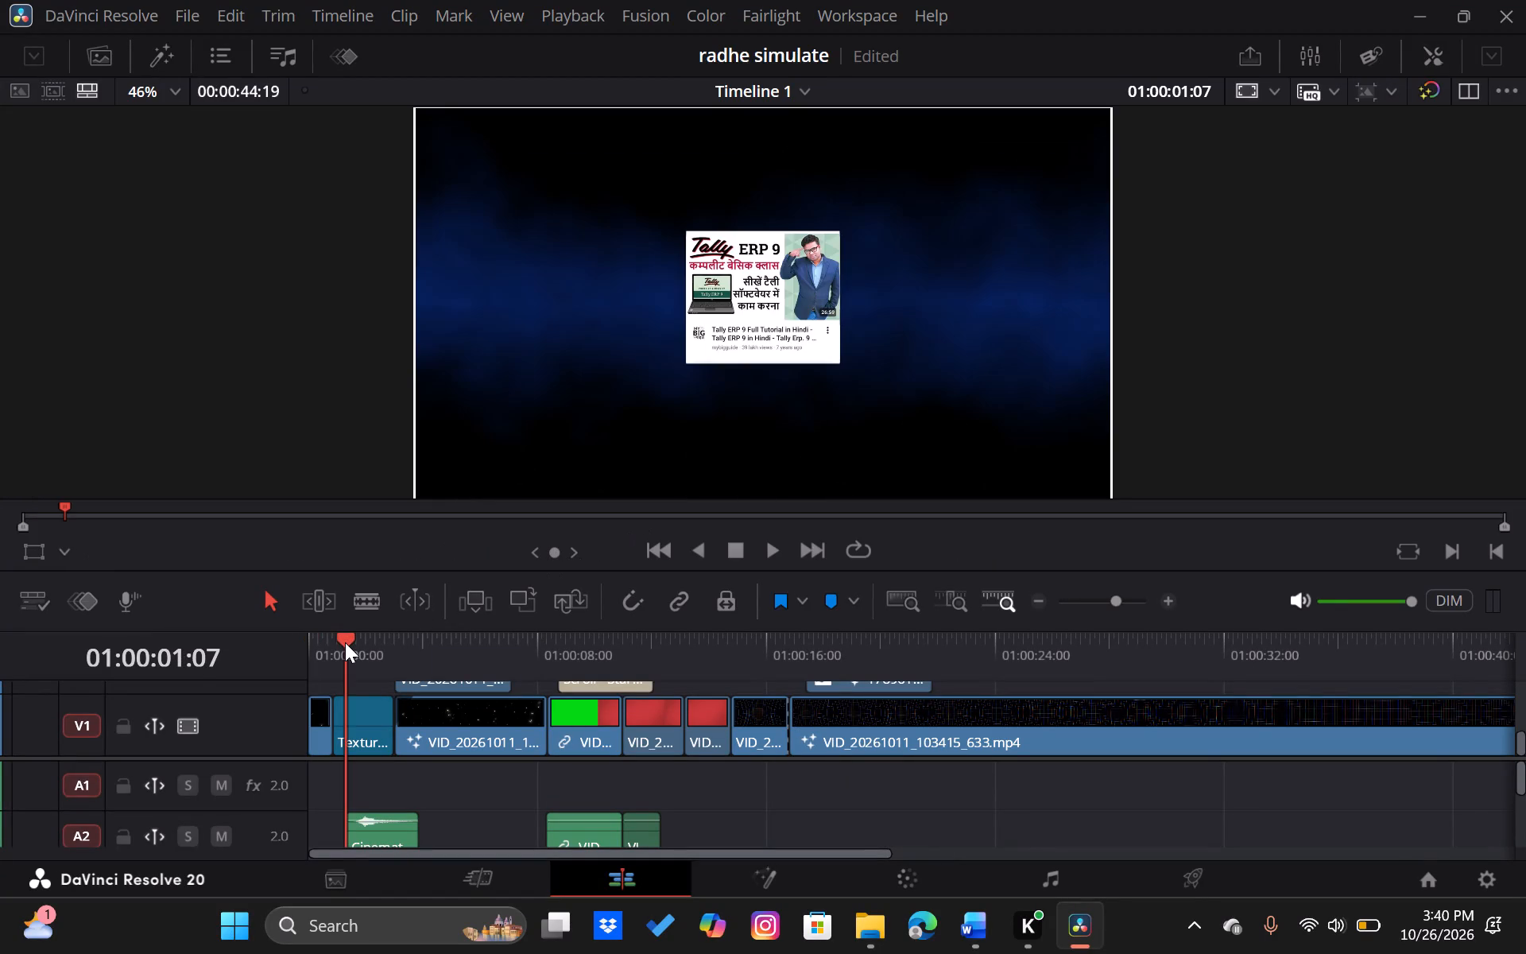
{"action": "left_click", "coordinate": [345, 642]}
{"action": "left_click_drag", "start_coordinate": [345, 642], "coordinate": [278, 645]}
{"action": "left_click_drag", "start_coordinate": [323, 648], "coordinate": [277, 649]}
{"action": "key", "text": "space"}
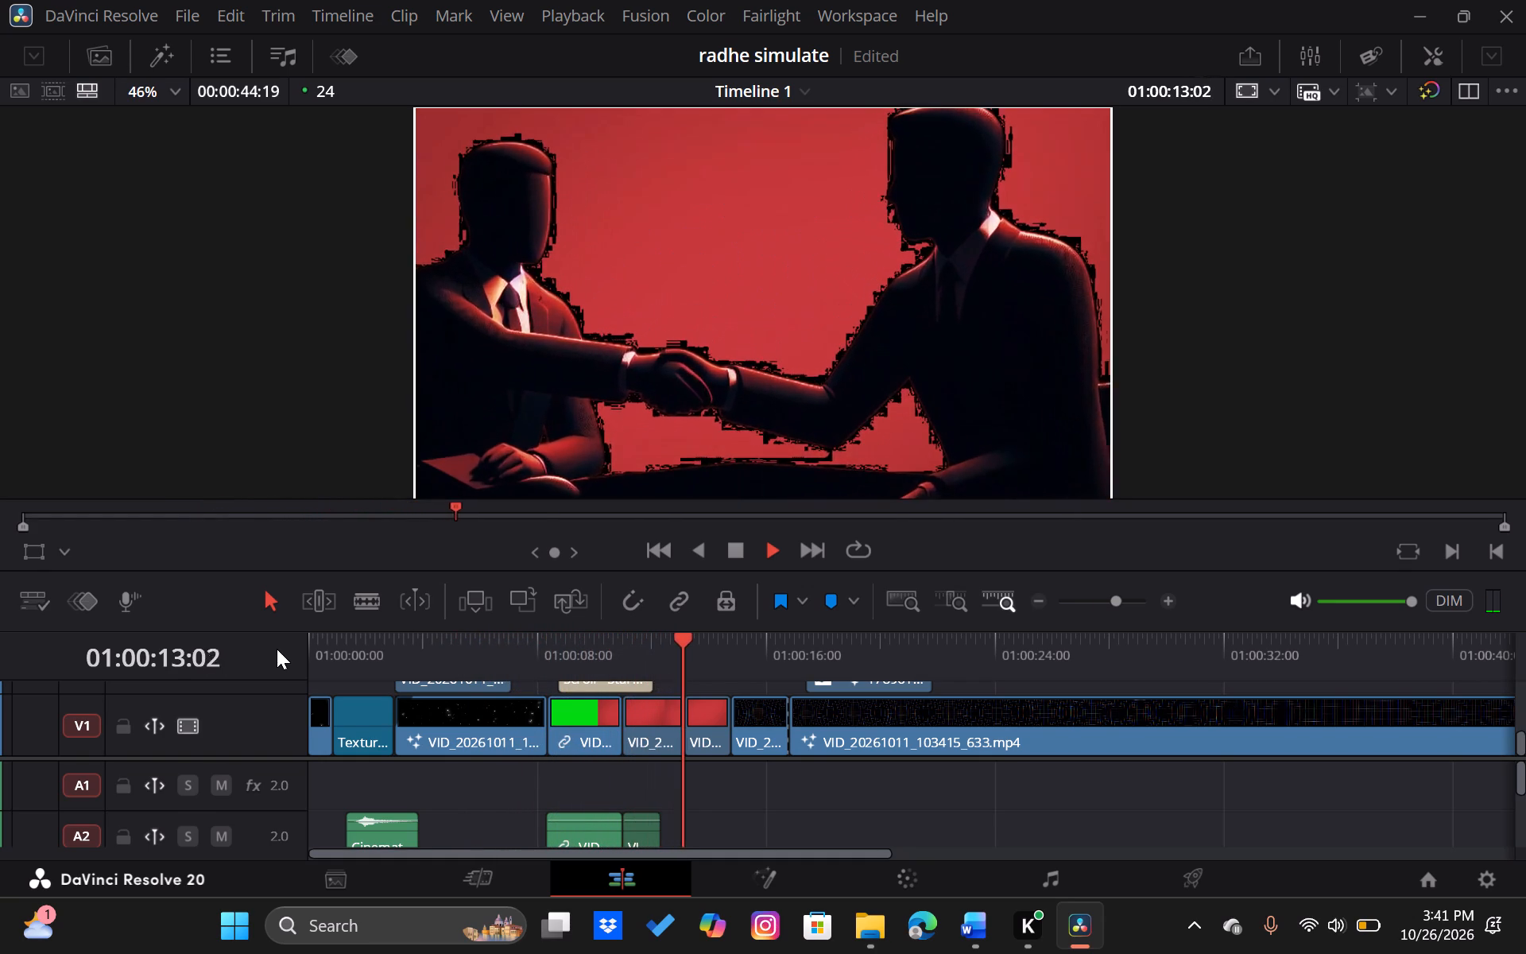
{"action": "key", "text": "space"}
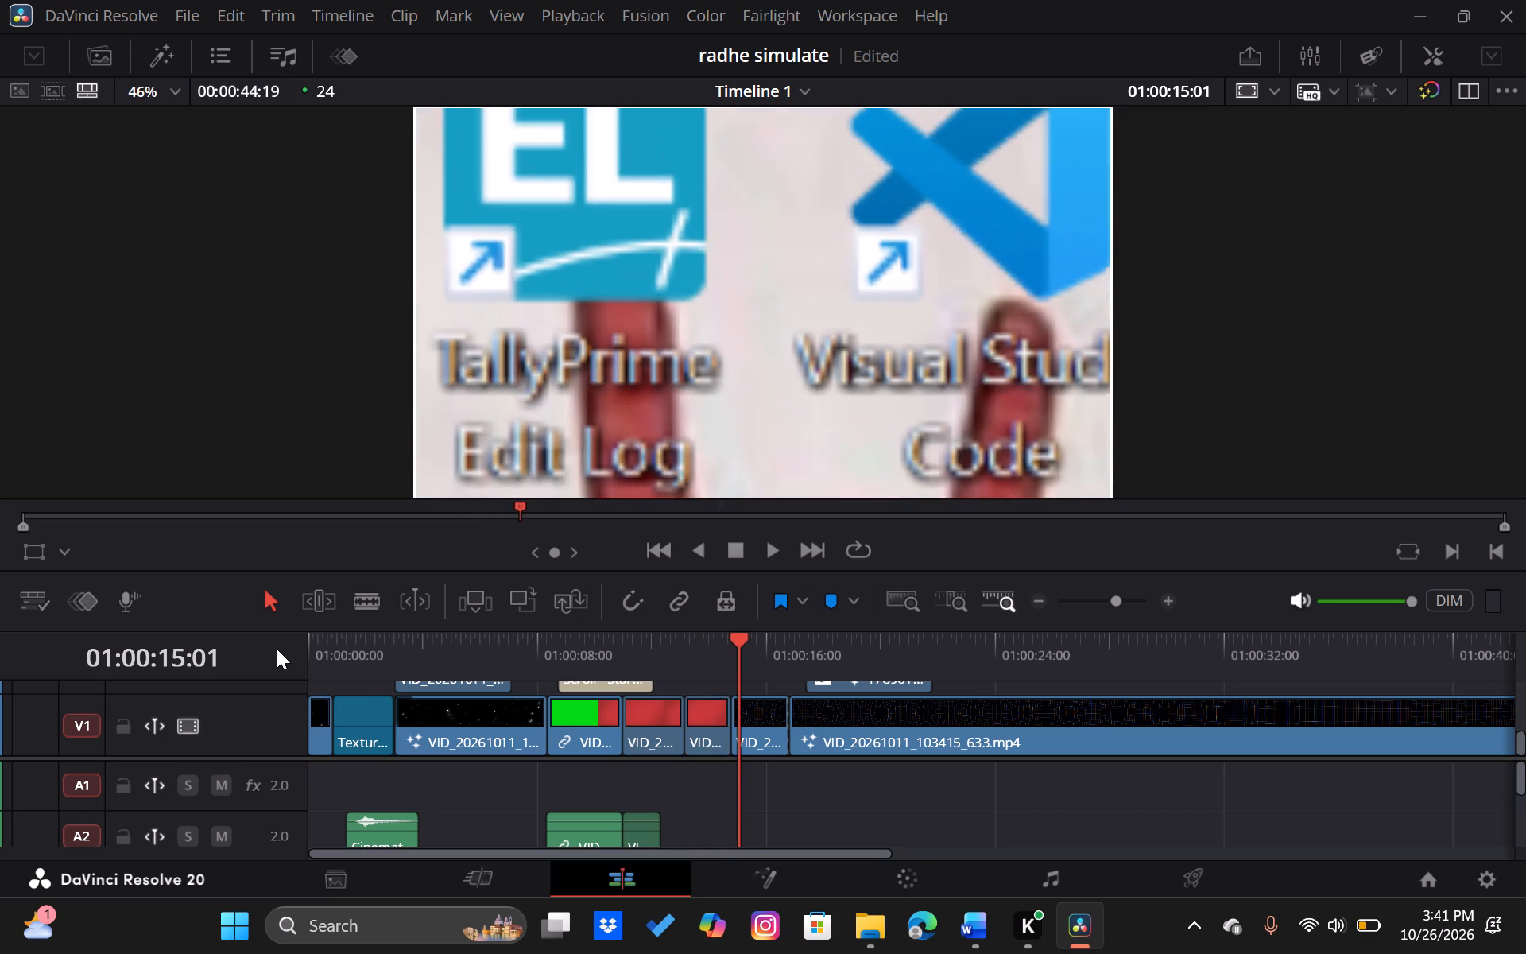
Replay Timeline 1 from the very start and stop at about the 13-second mark, on the handshake shot.
{"action": "left_click_drag", "start_coordinate": [389, 659], "coordinate": [268, 653]}
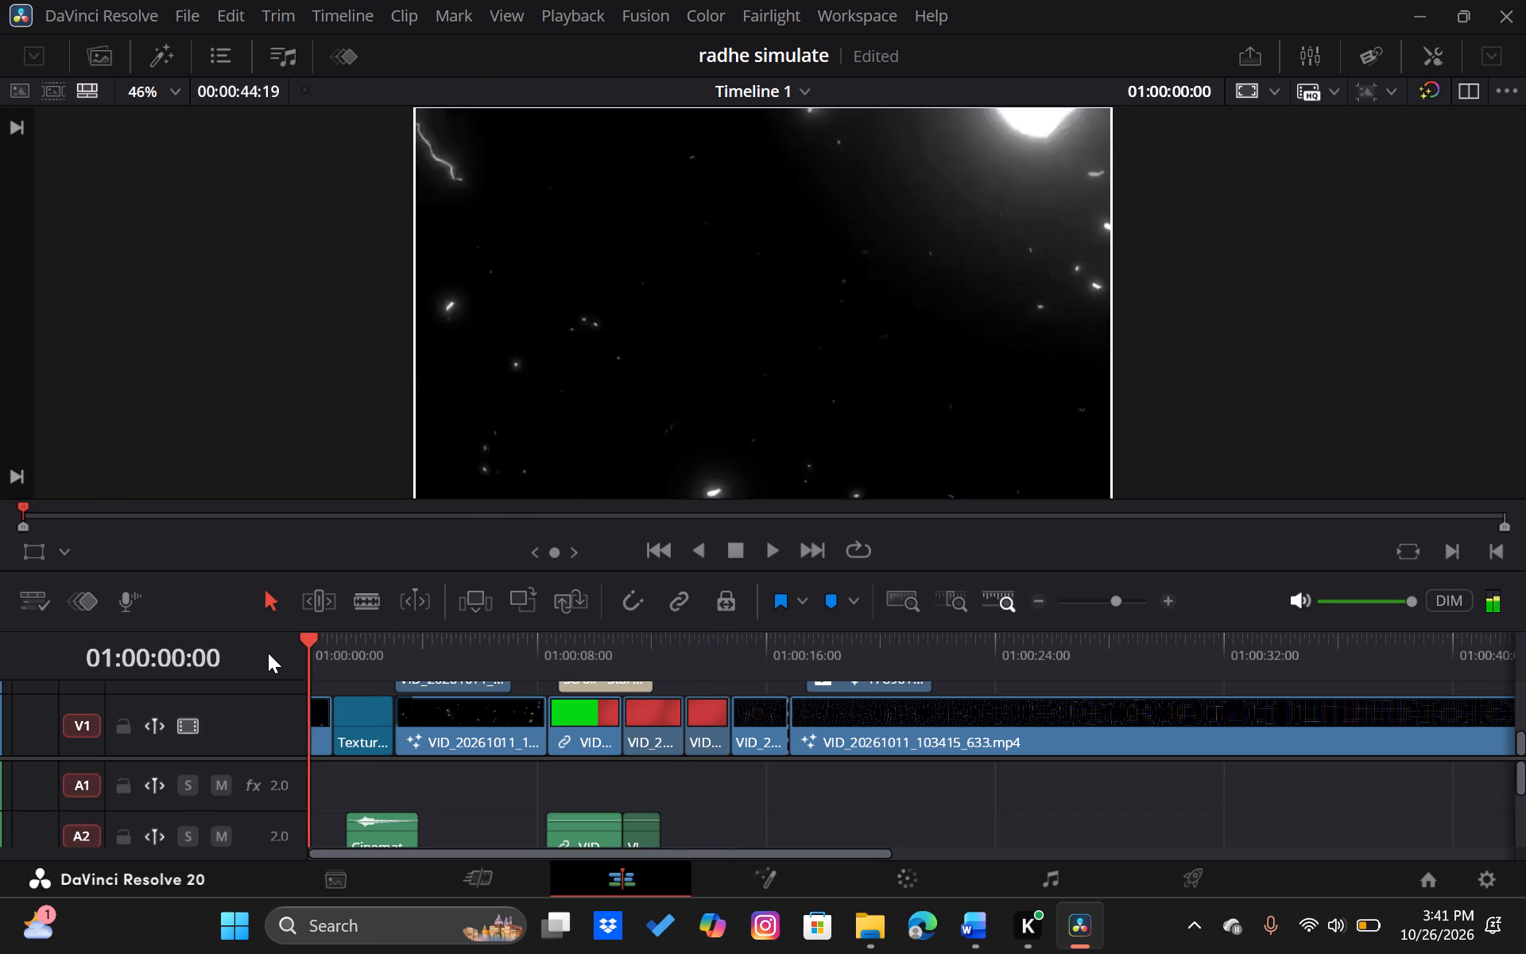
{"action": "key", "text": "space"}
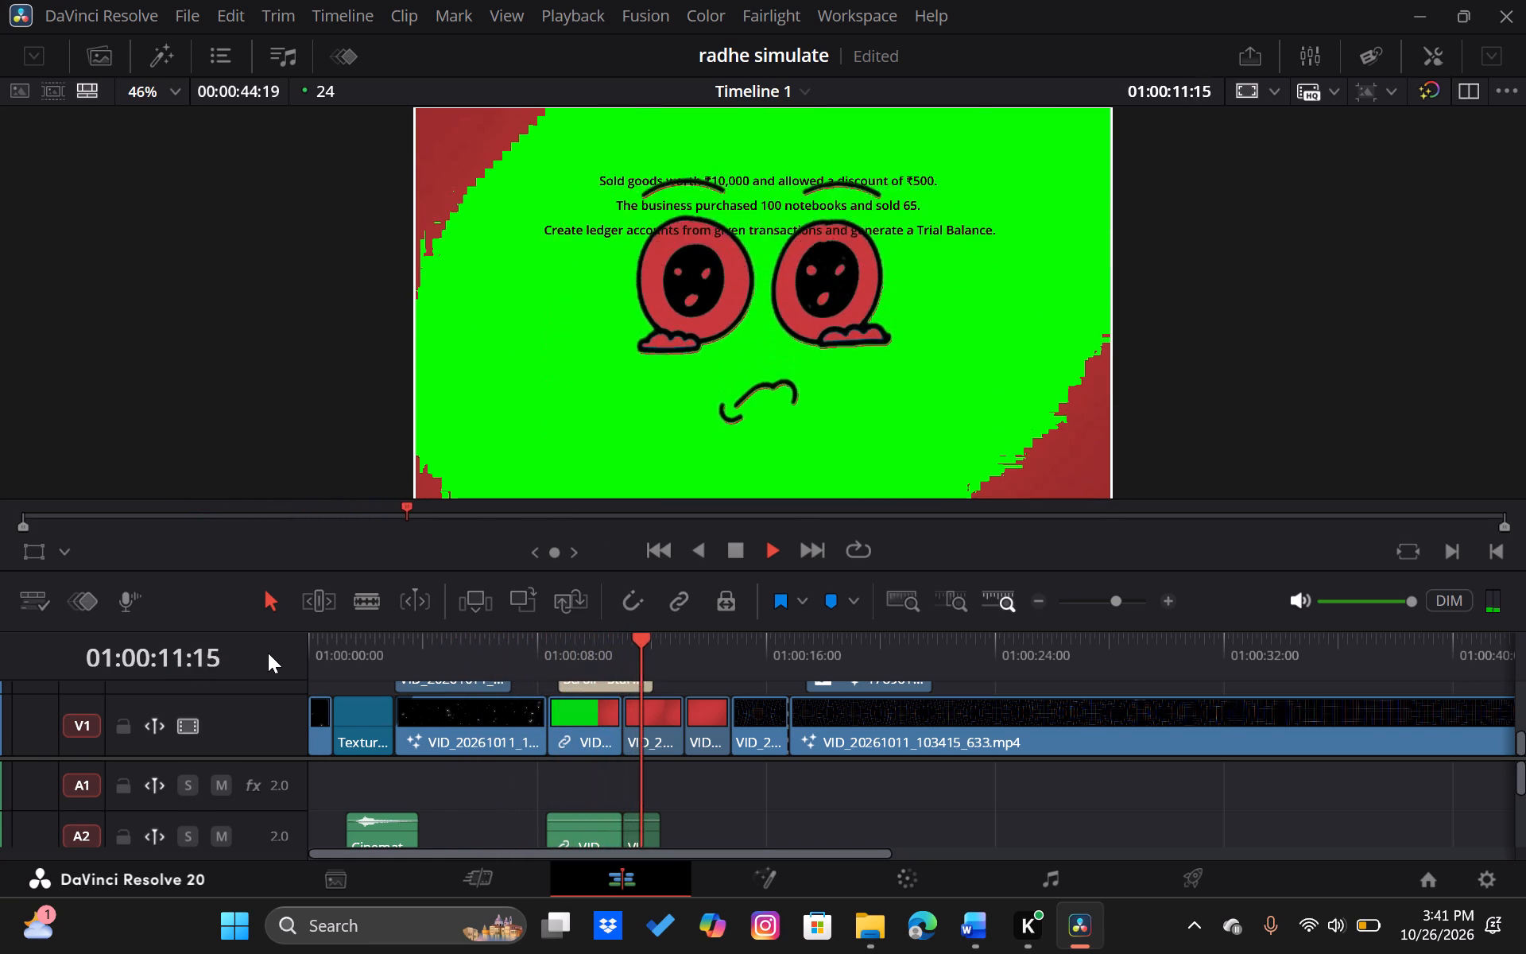
{"action": "key", "text": "space"}
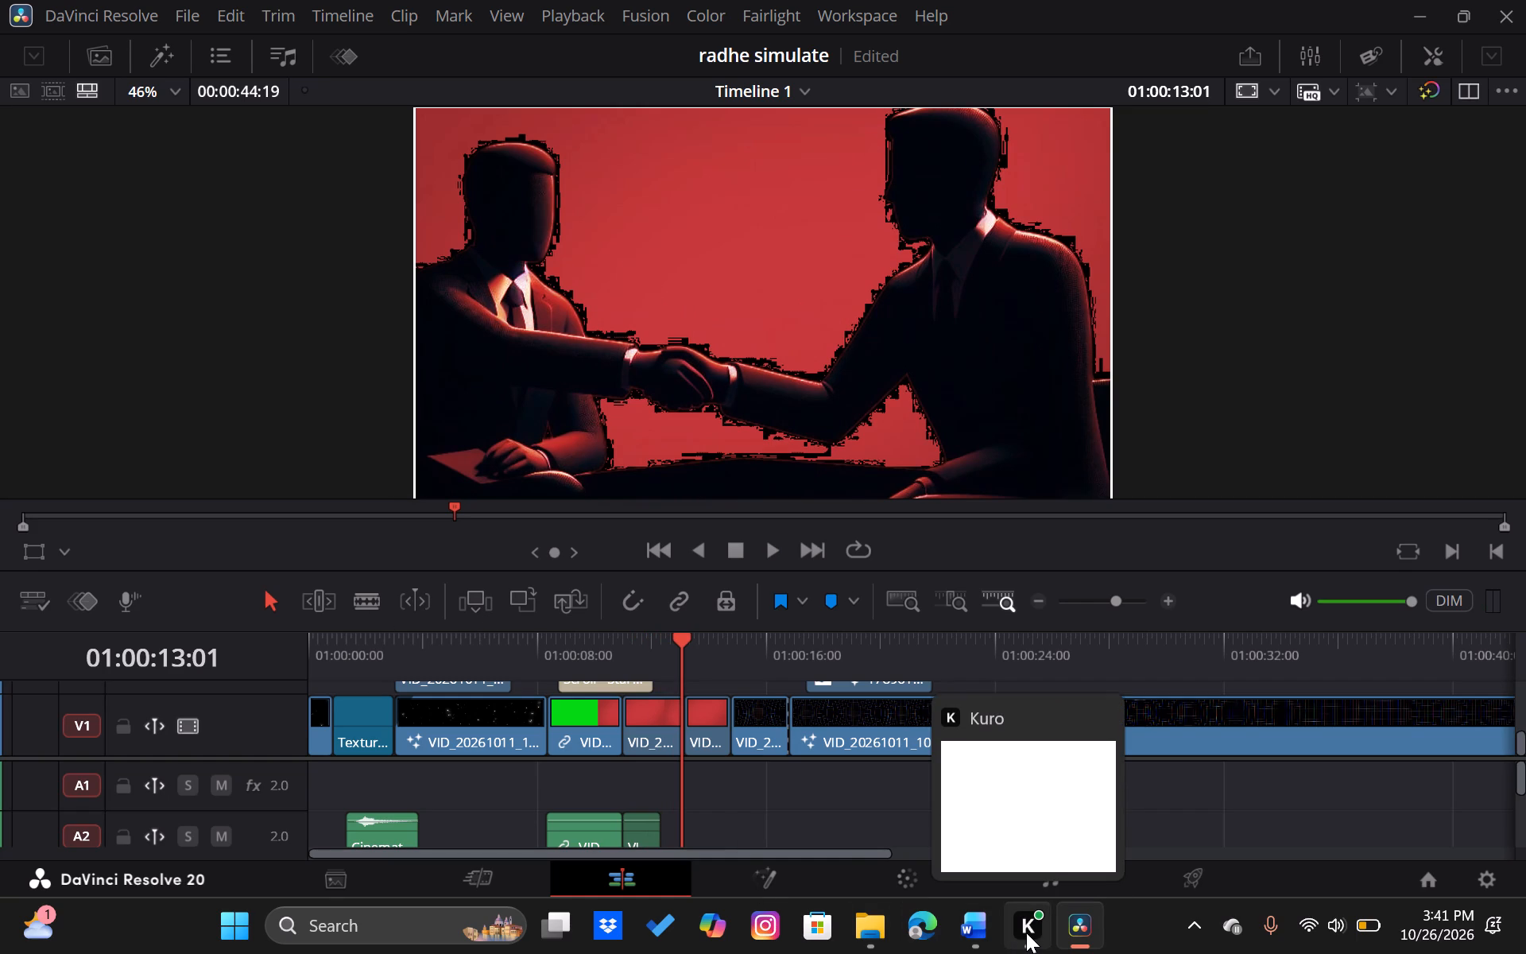
{"action": "left_click", "coordinate": [759, 770]}
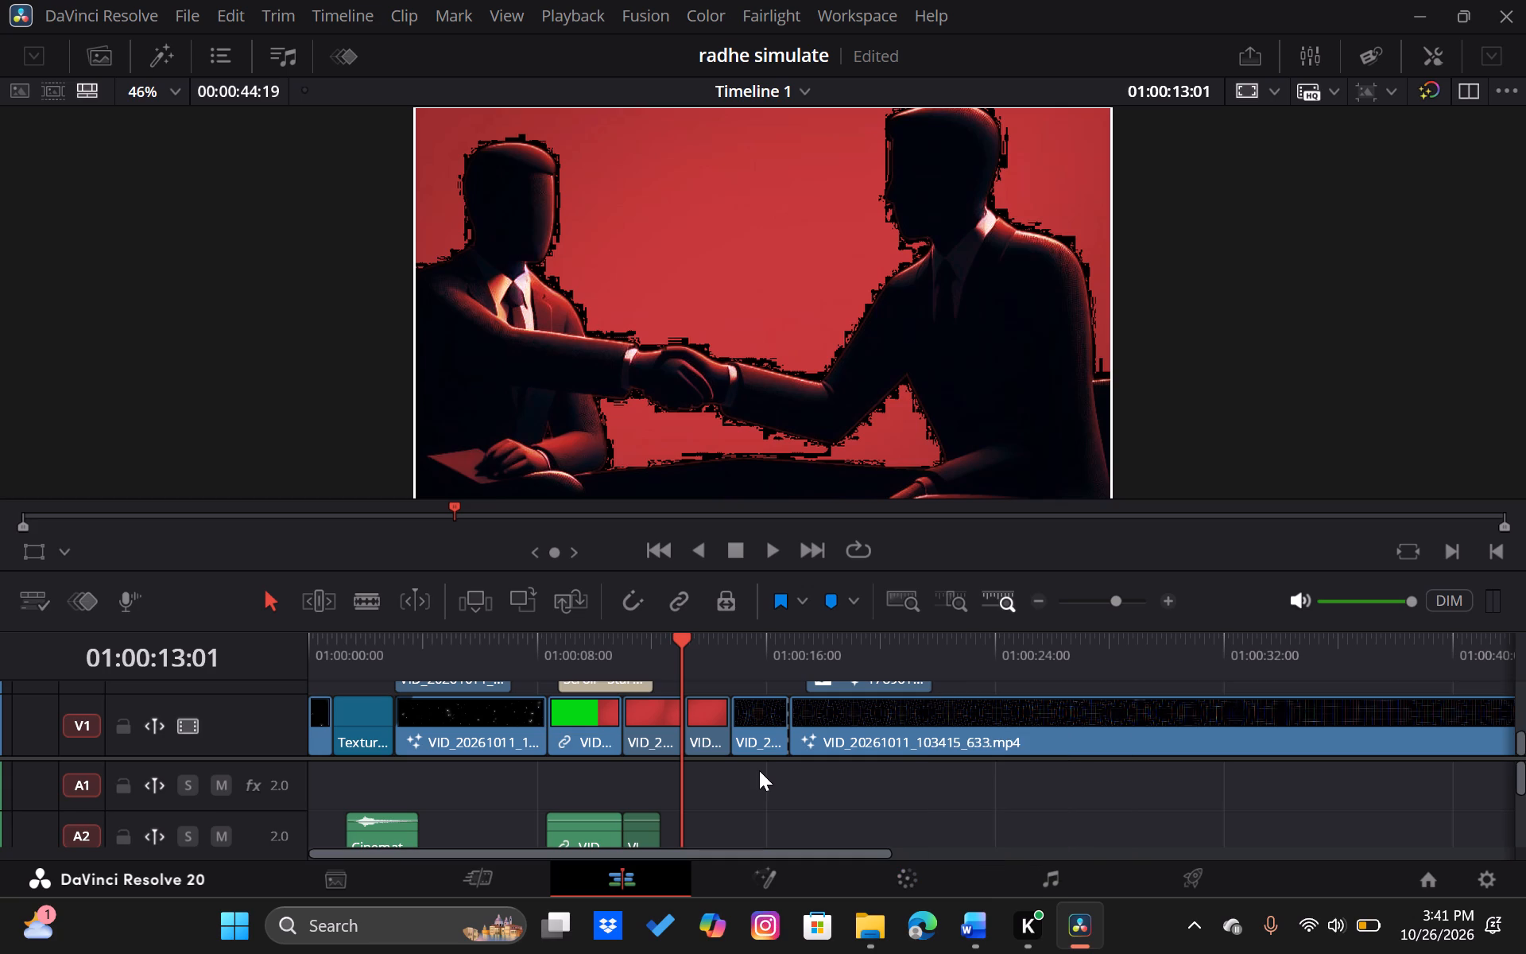
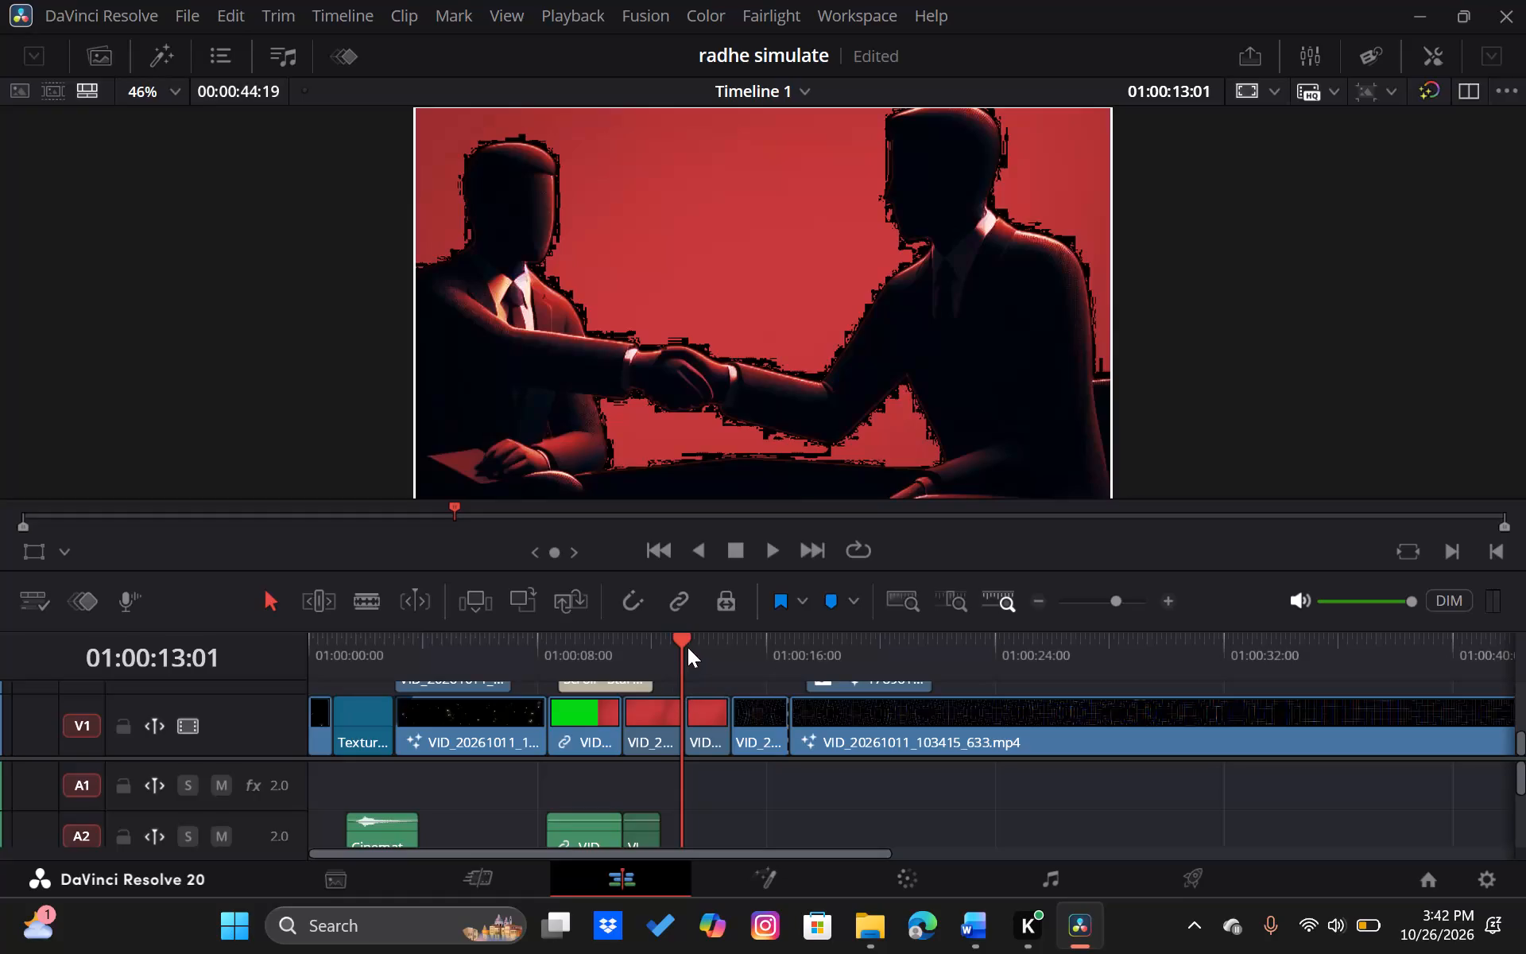
Return the playhead from the handshake shot to the very start of Timeline 1, at 01:00:00:00.
{"action": "left_click_drag", "start_coordinate": [687, 647], "coordinate": [307, 654]}
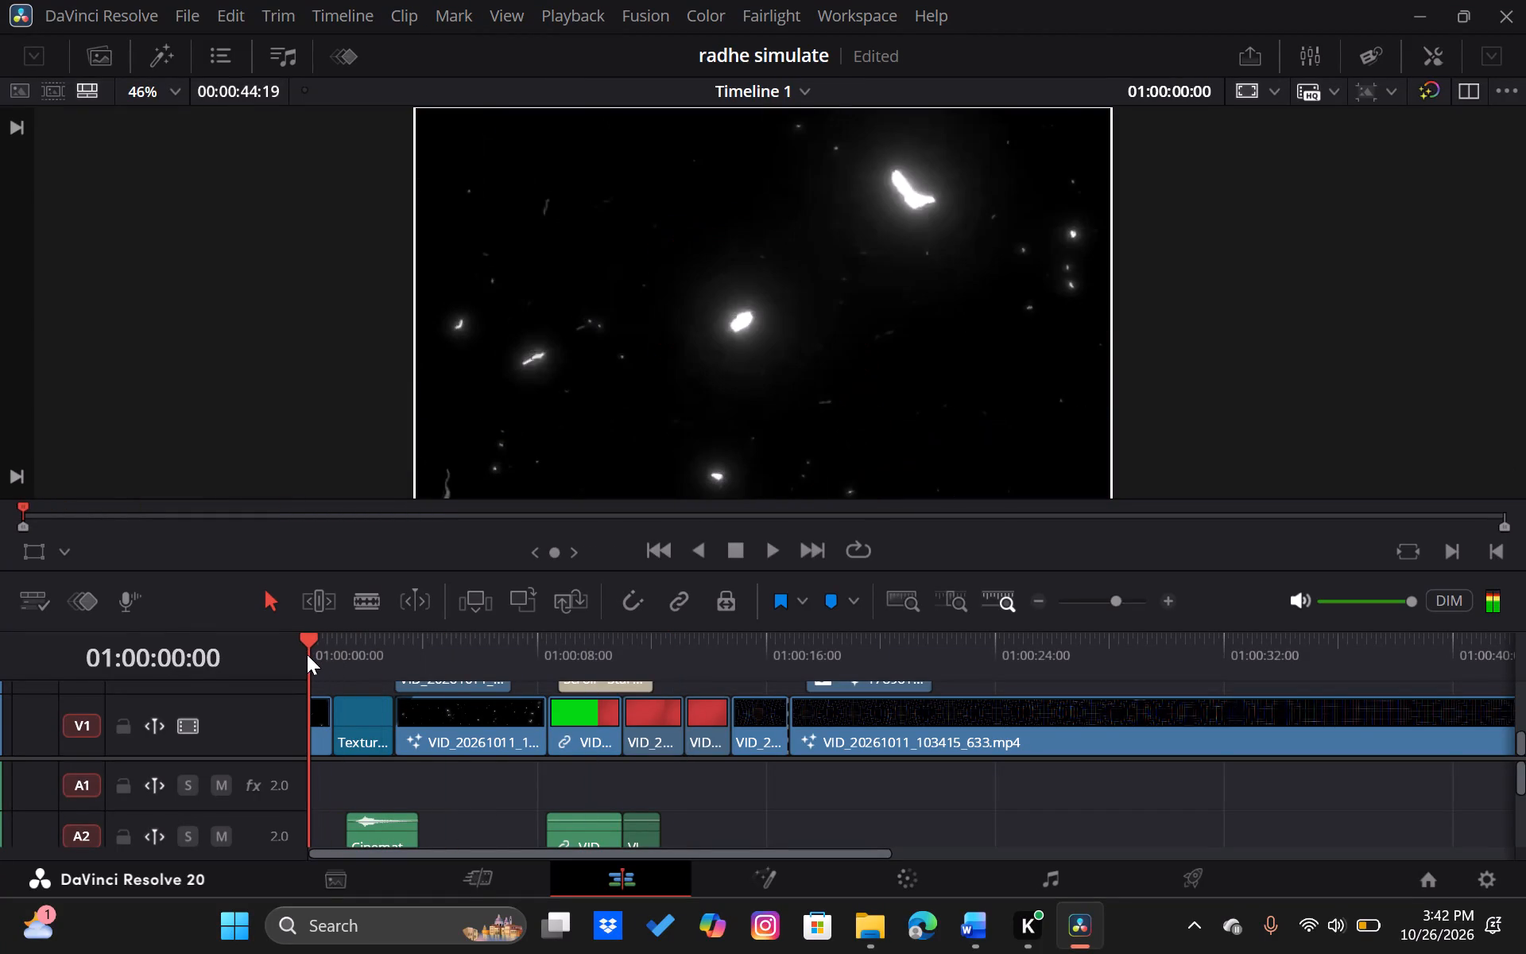
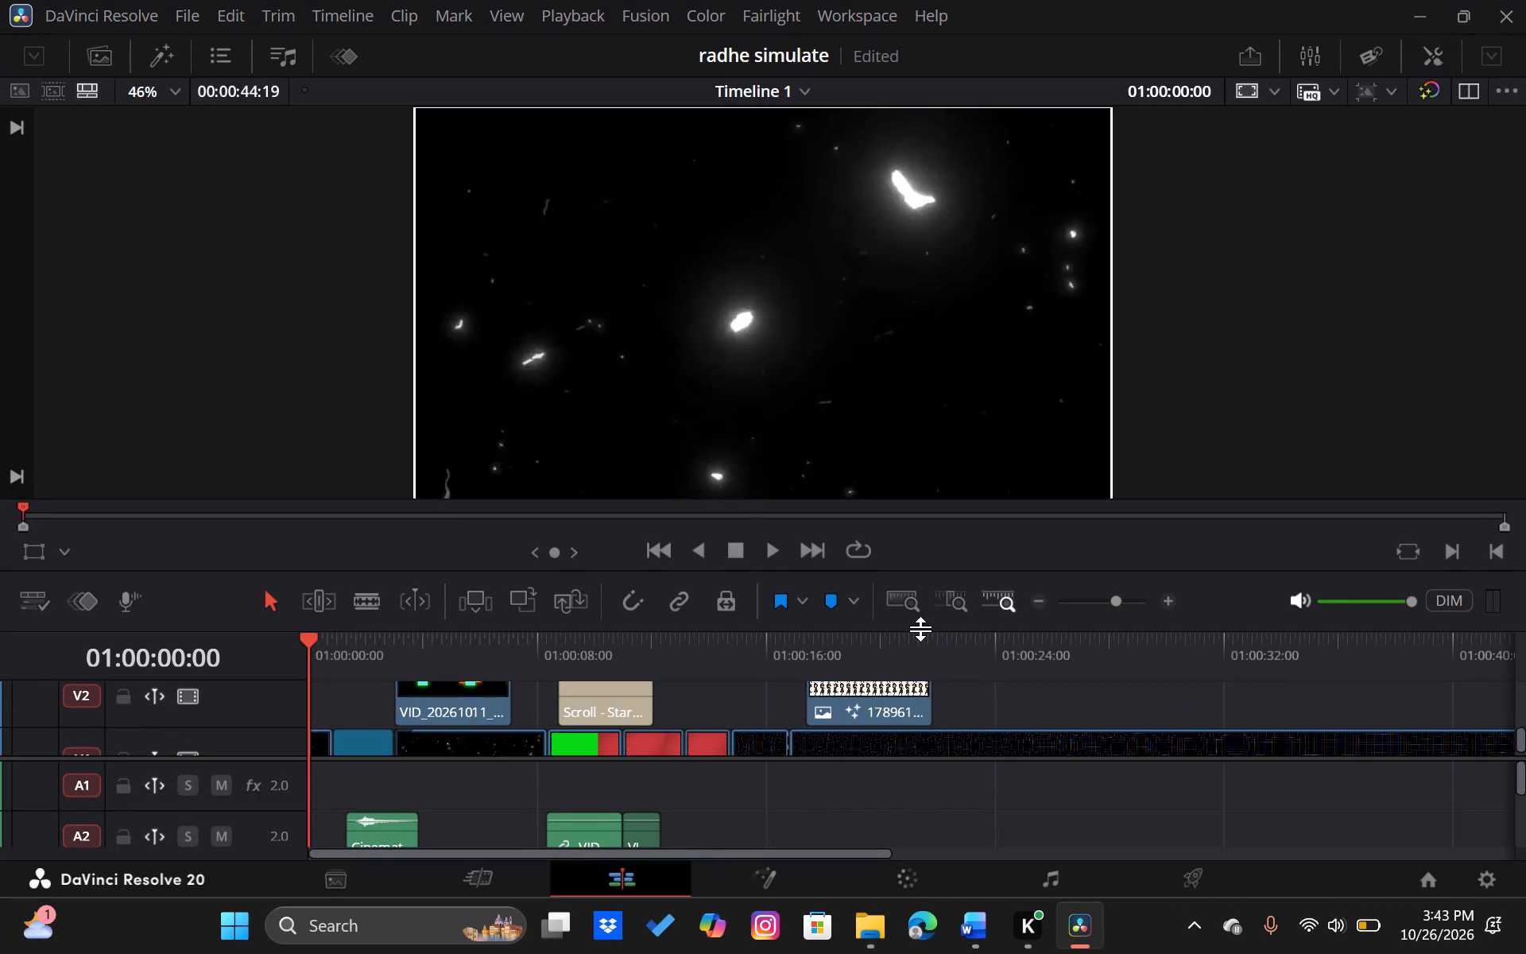
Shrink the viewer and enlarge the timeline area so that audio tracks A1 to A3 fit.
{"action": "left_click_drag", "start_coordinate": [920, 630], "coordinate": [915, 518]}
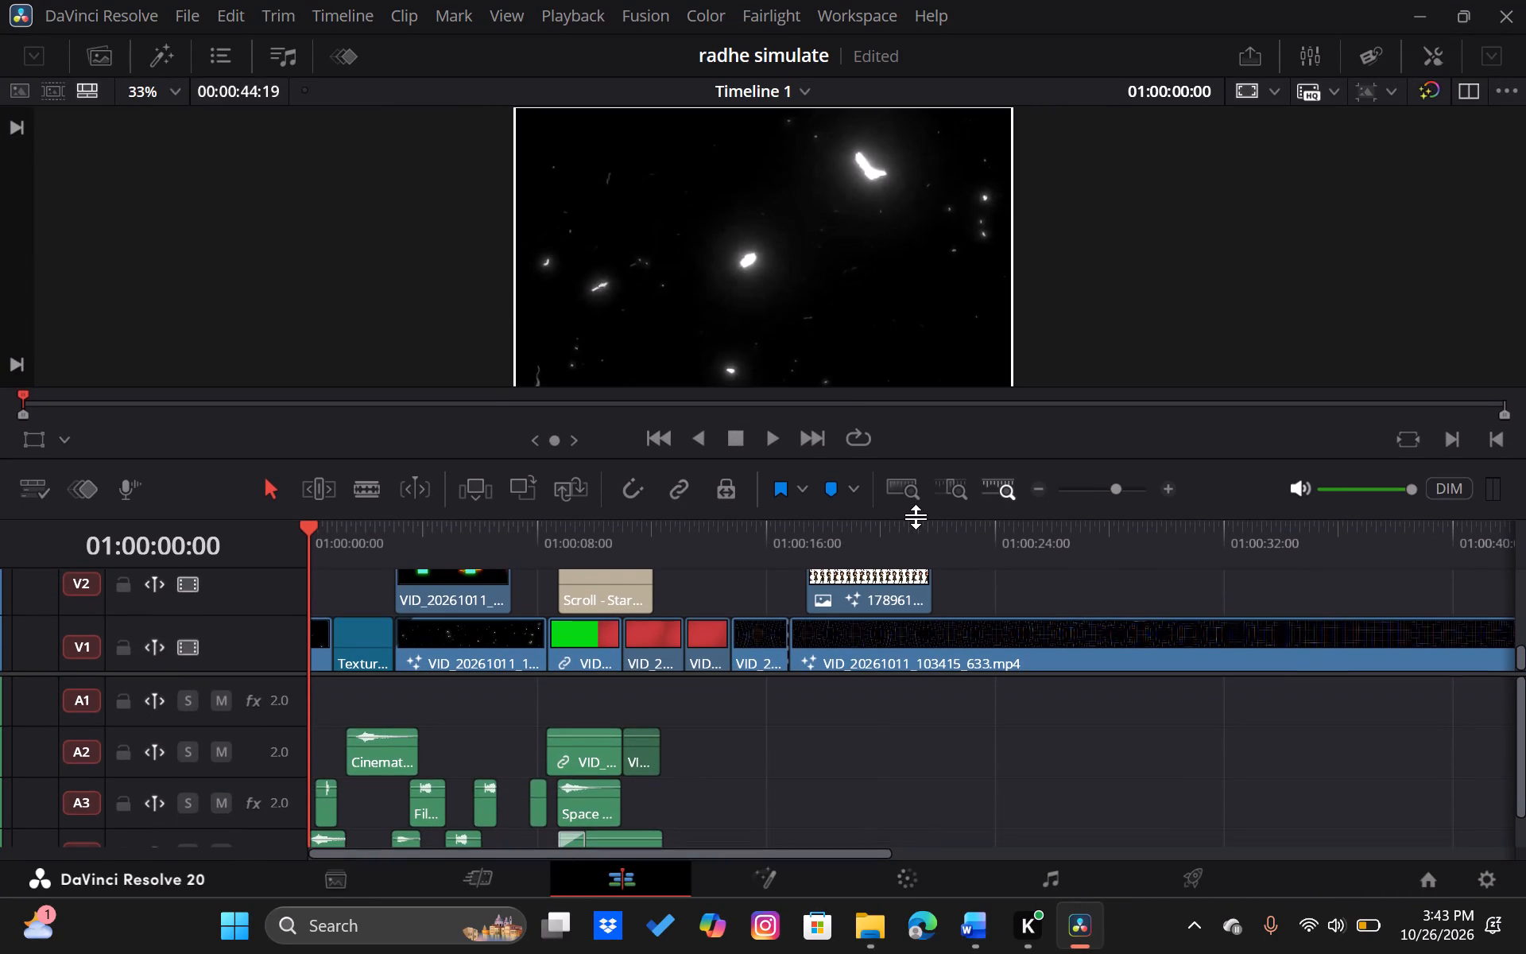
{"action": "left_click_drag", "start_coordinate": [915, 518], "coordinate": [916, 528]}
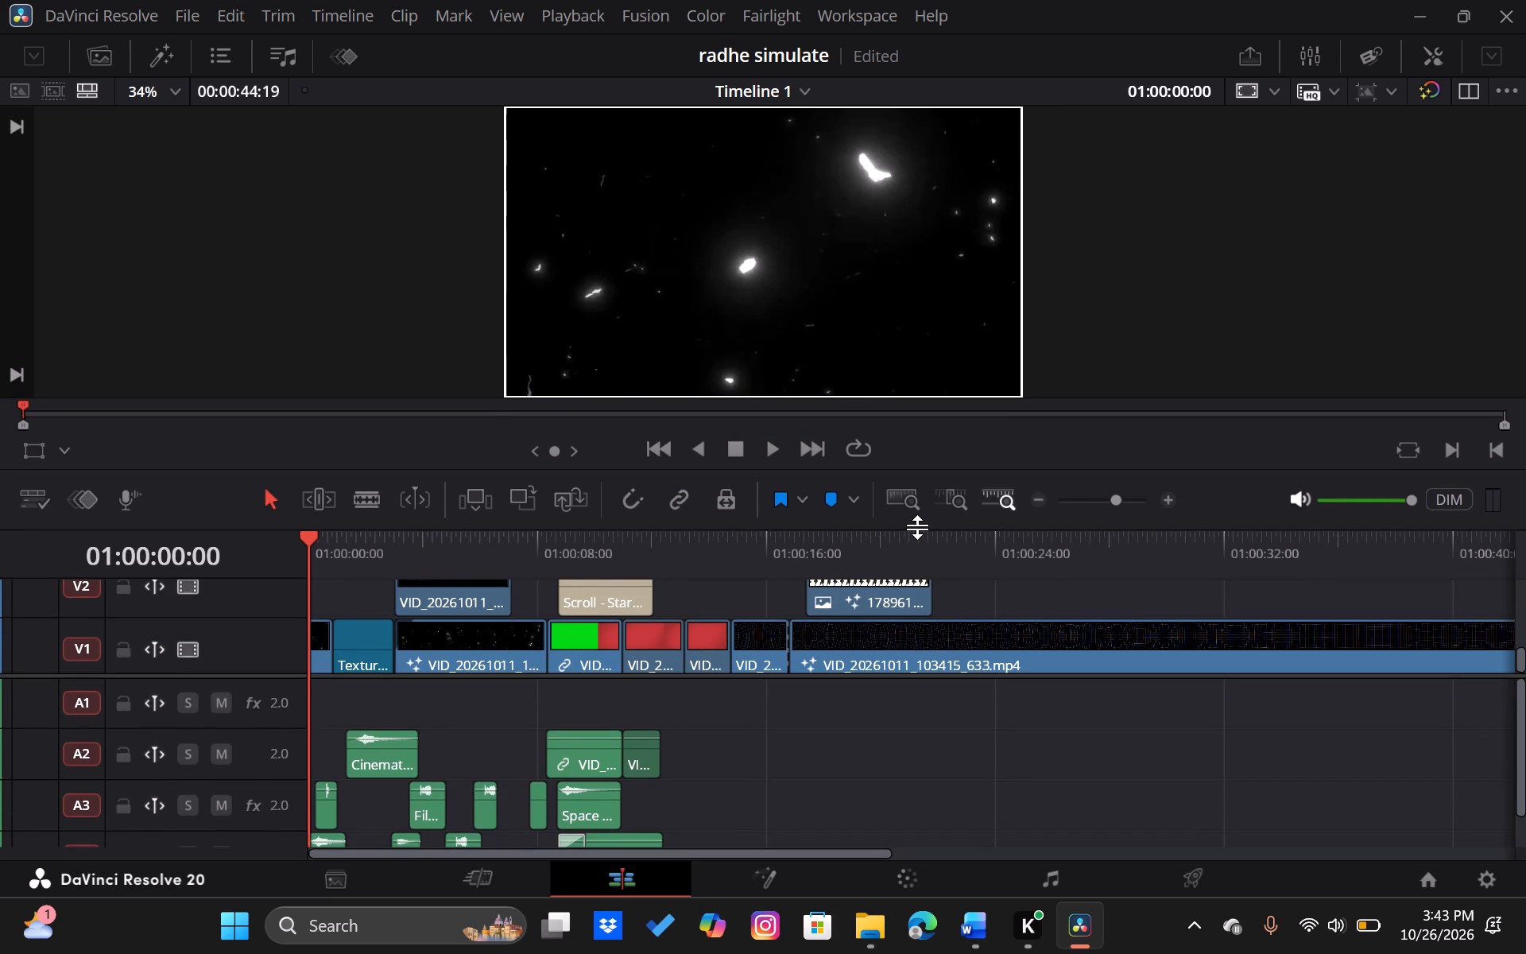
{"action": "scroll", "coordinate": [943, 739], "scroll_direction": "up", "scroll_amount": 1}
{"action": "scroll", "coordinate": [892, 779], "scroll_direction": "down", "scroll_amount": 1}
Open the voiceover recorder for Timeline 1 and name the recording file "voiceover".
{"action": "left_click", "coordinate": [335, 22]}
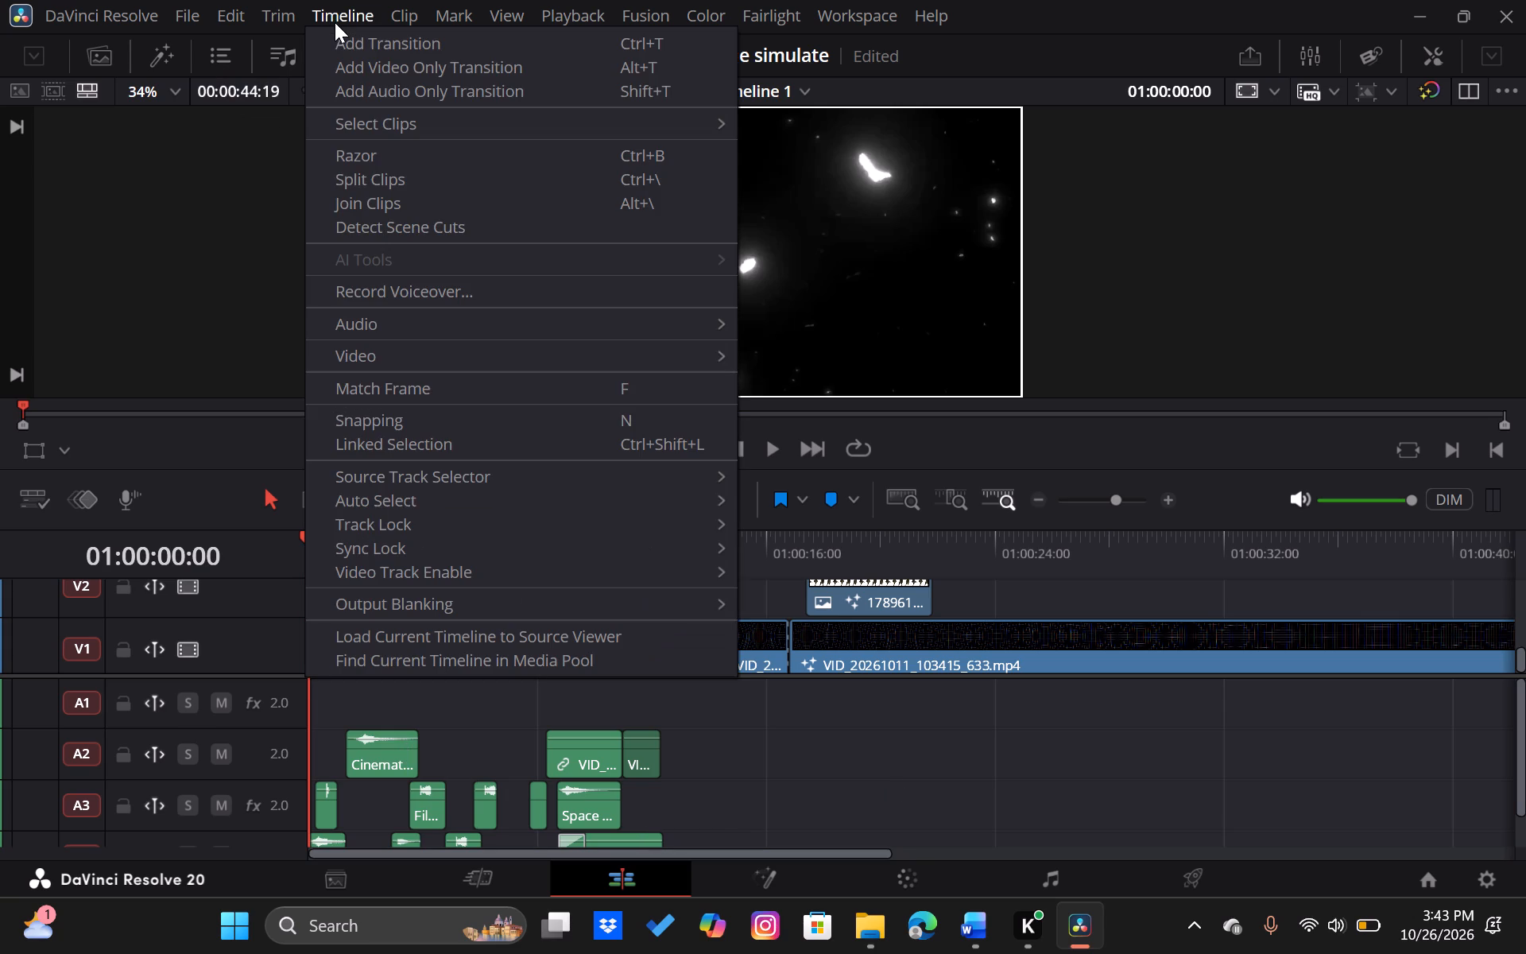
{"action": "left_click", "coordinate": [384, 290]}
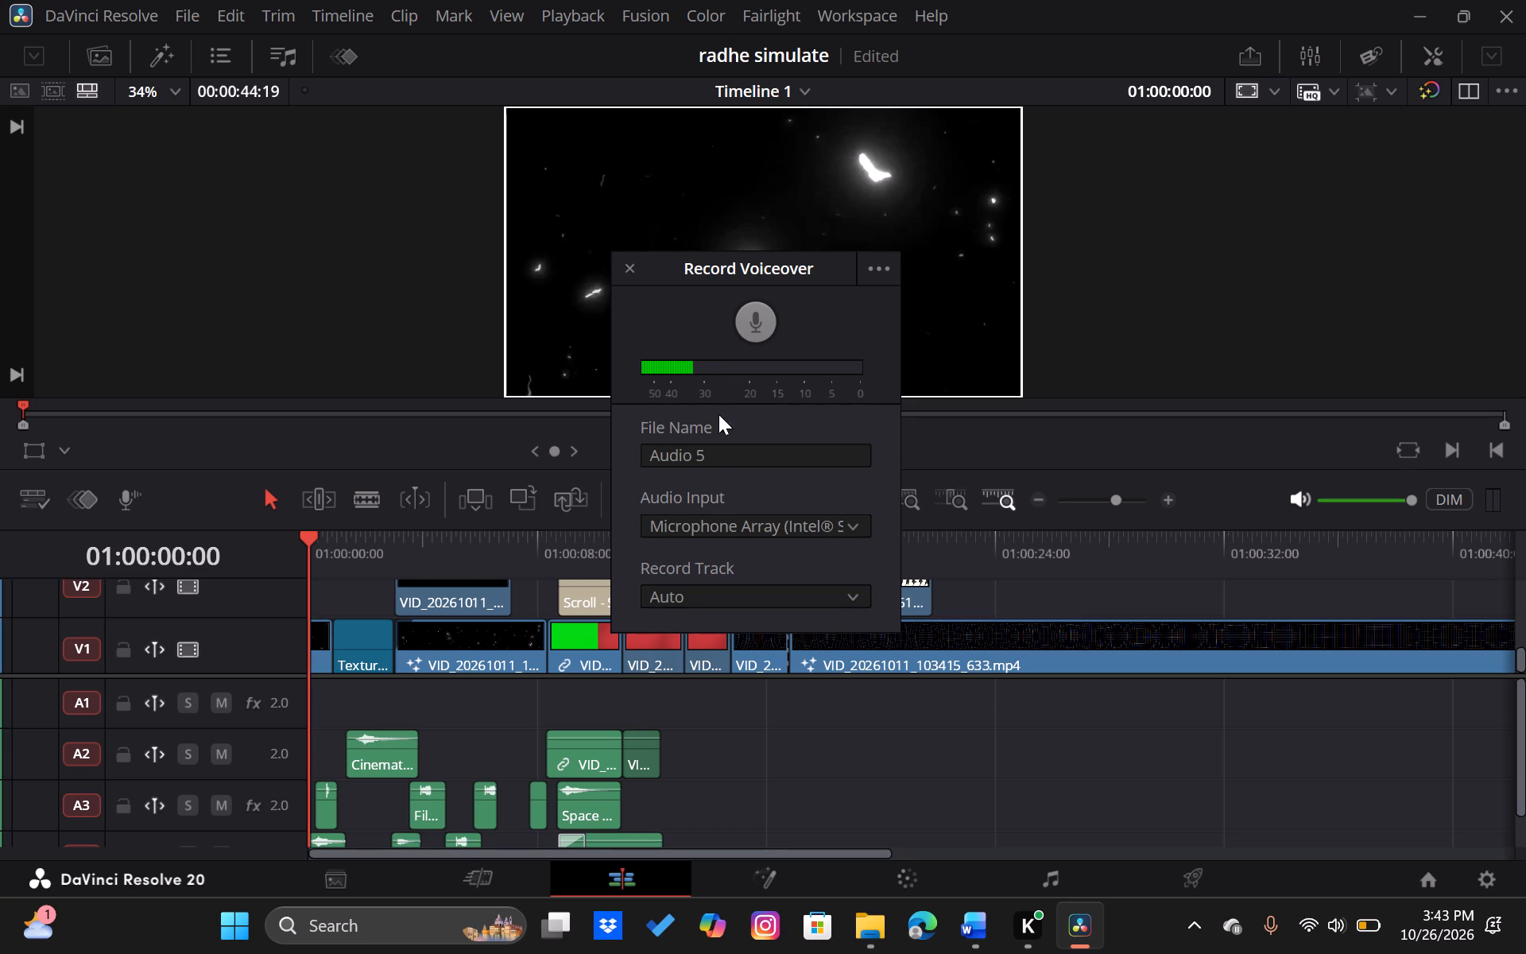
{"action": "left_click", "coordinate": [715, 442]}
{"action": "left_click_drag", "start_coordinate": [711, 456], "coordinate": [662, 456]}
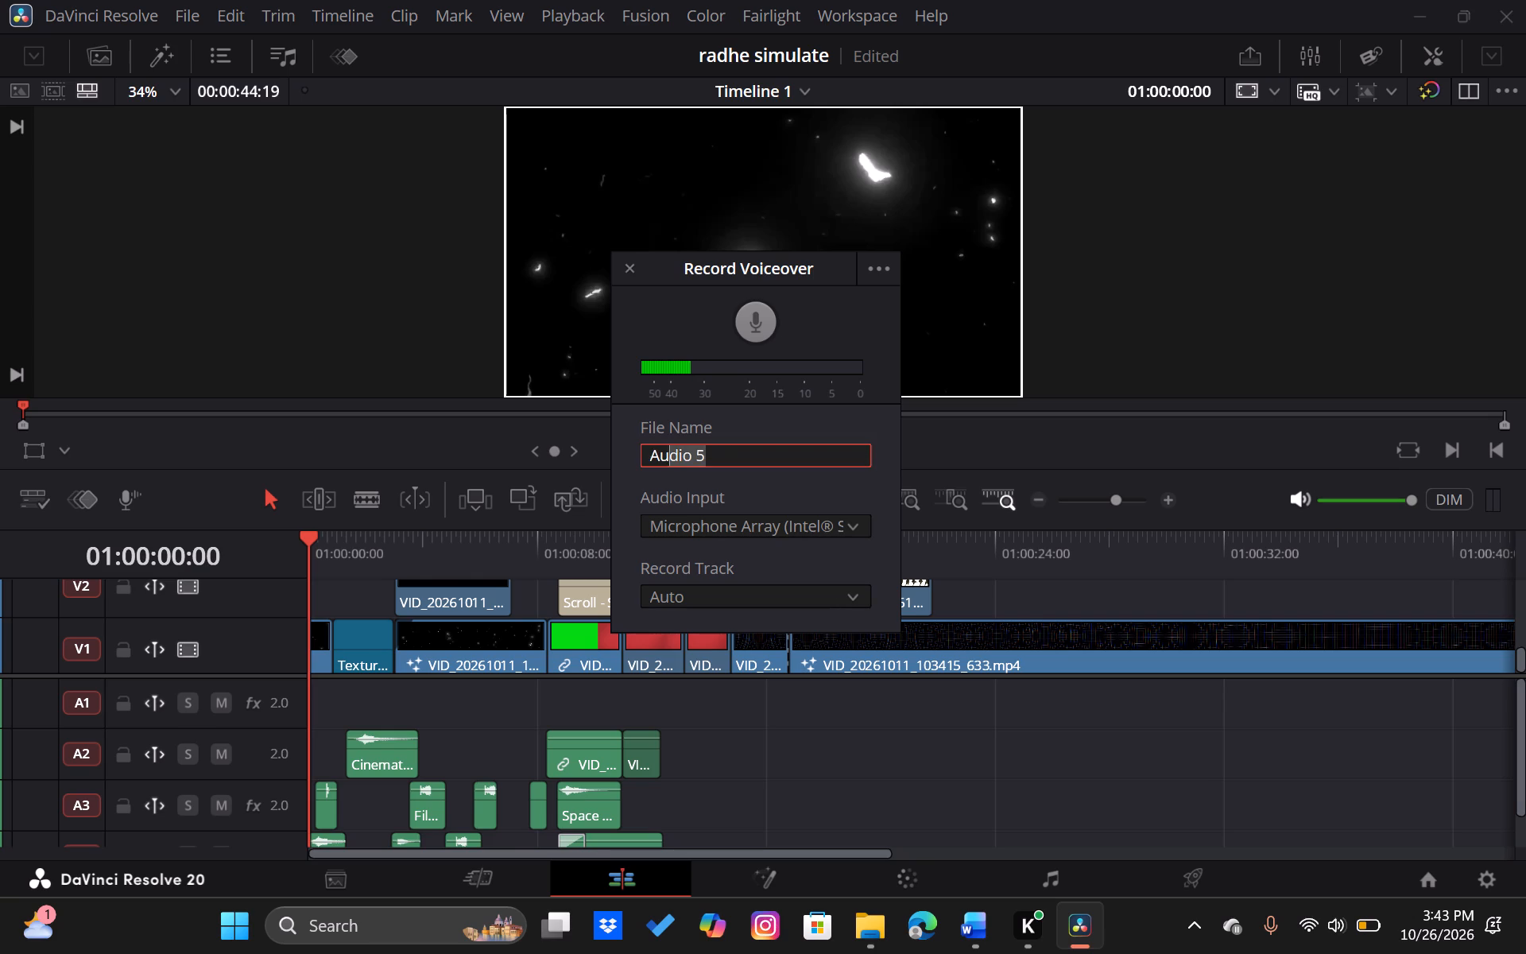
{"action": "left_click_drag", "start_coordinate": [662, 456], "coordinate": [652, 456]}
{"action": "key", "text": "BackSpace"}
{"action": "type", "text": "vo"}
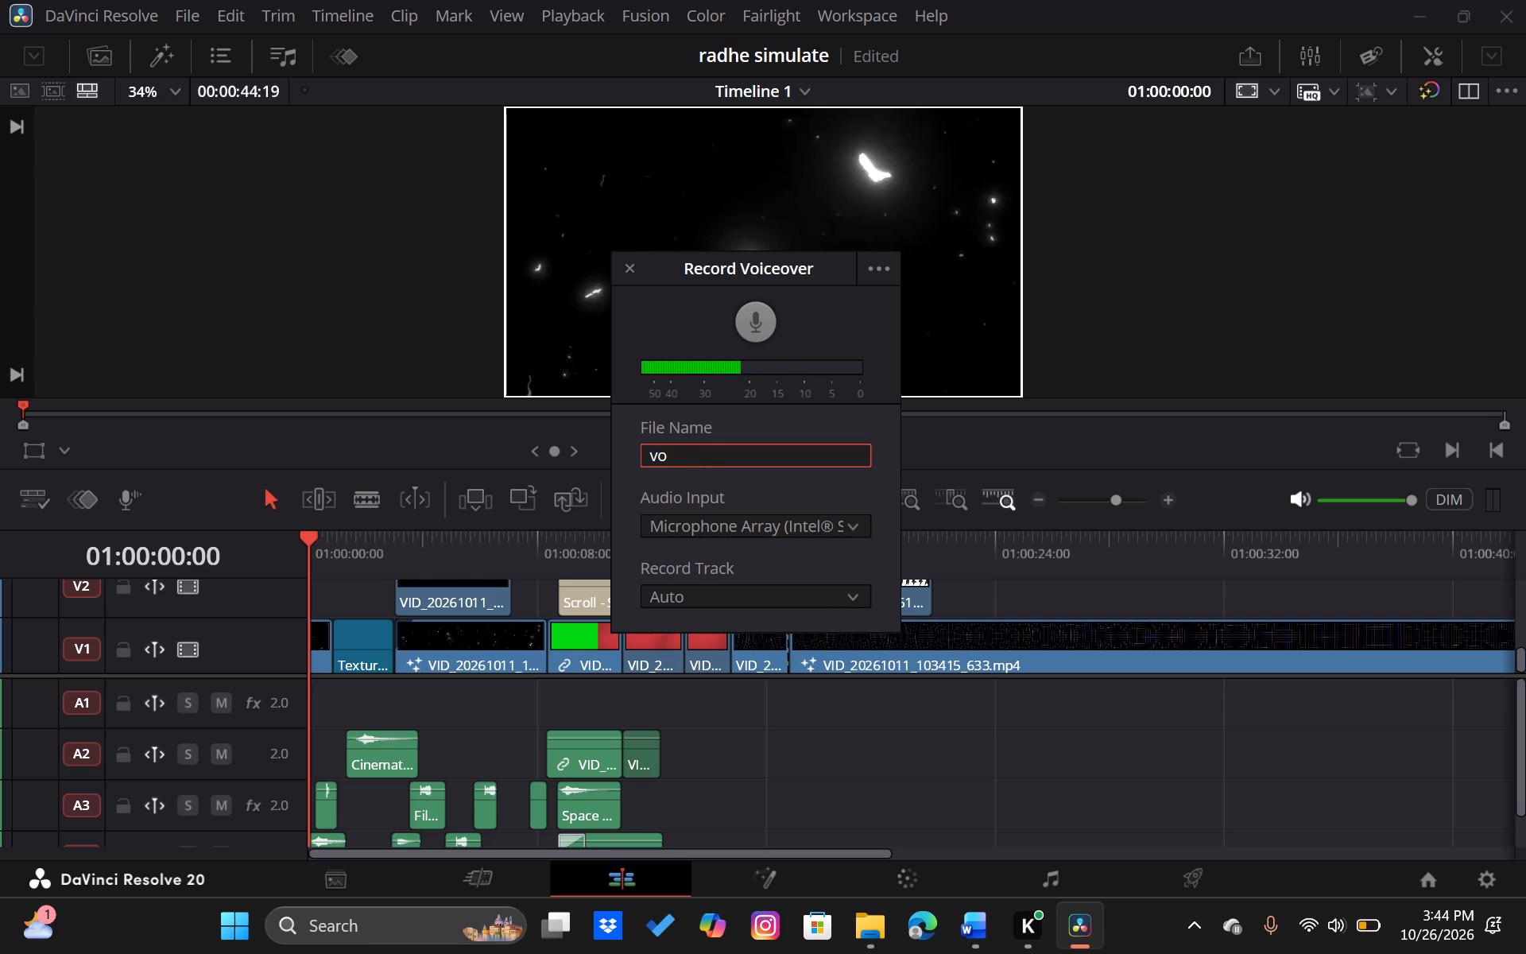
{"action": "type", "text": "iceover"}
Set the voiceover's record track to Audio 1, keeping the Microphone Array as the audio input.
{"action": "left_click", "coordinate": [848, 528]}
{"action": "left_click", "coordinate": [848, 528]}
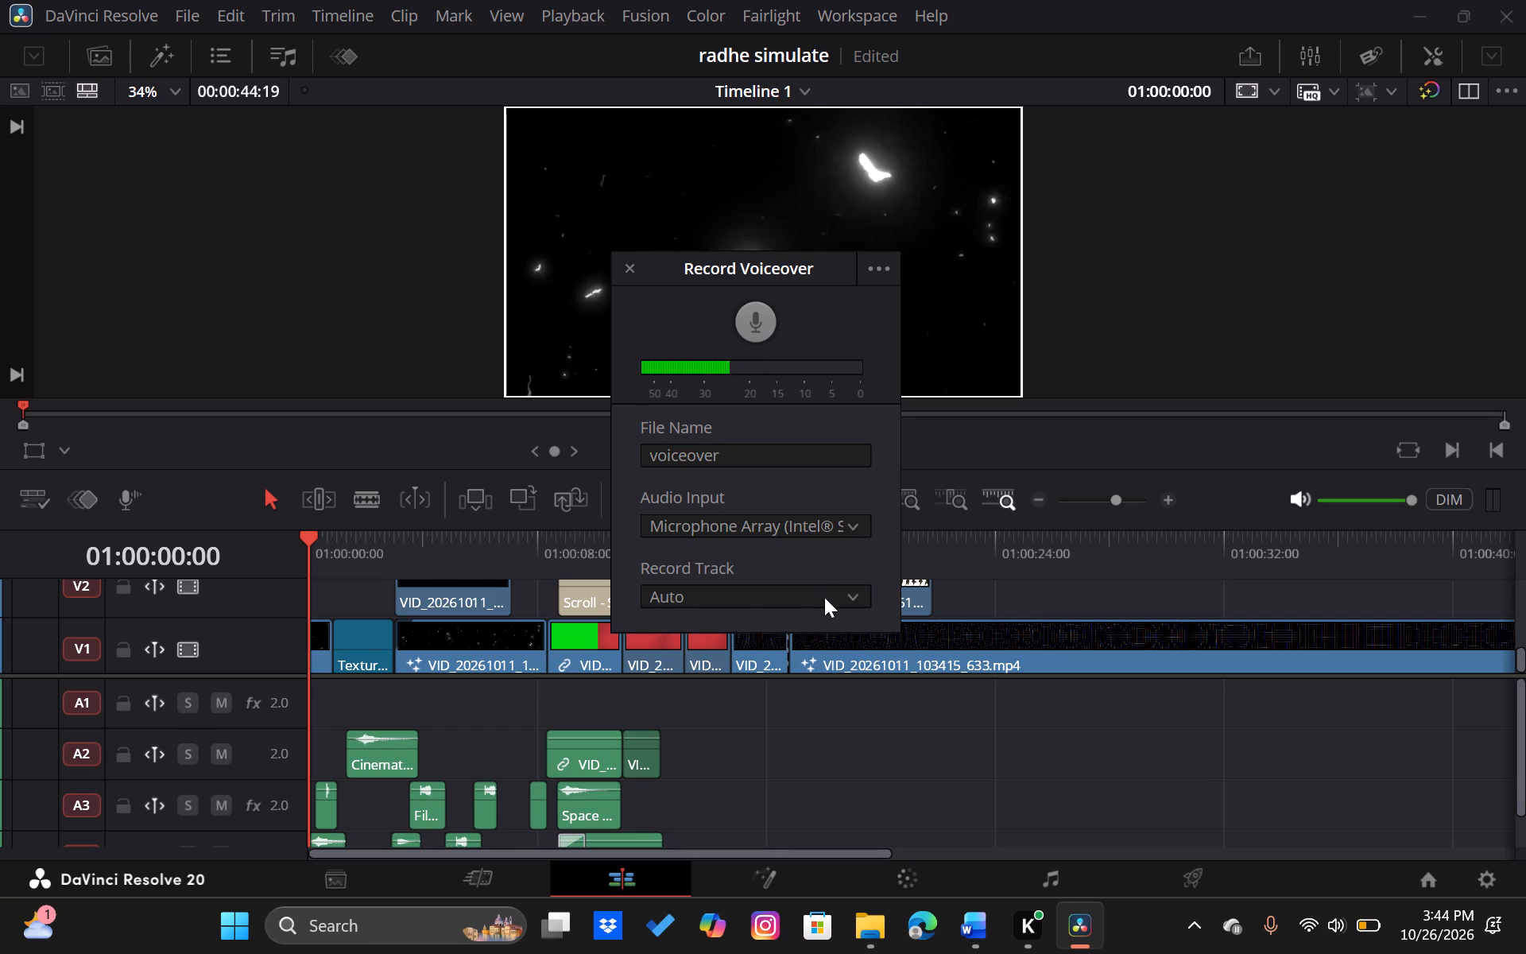
{"action": "left_click", "coordinate": [827, 600]}
{"action": "left_click", "coordinate": [827, 600]}
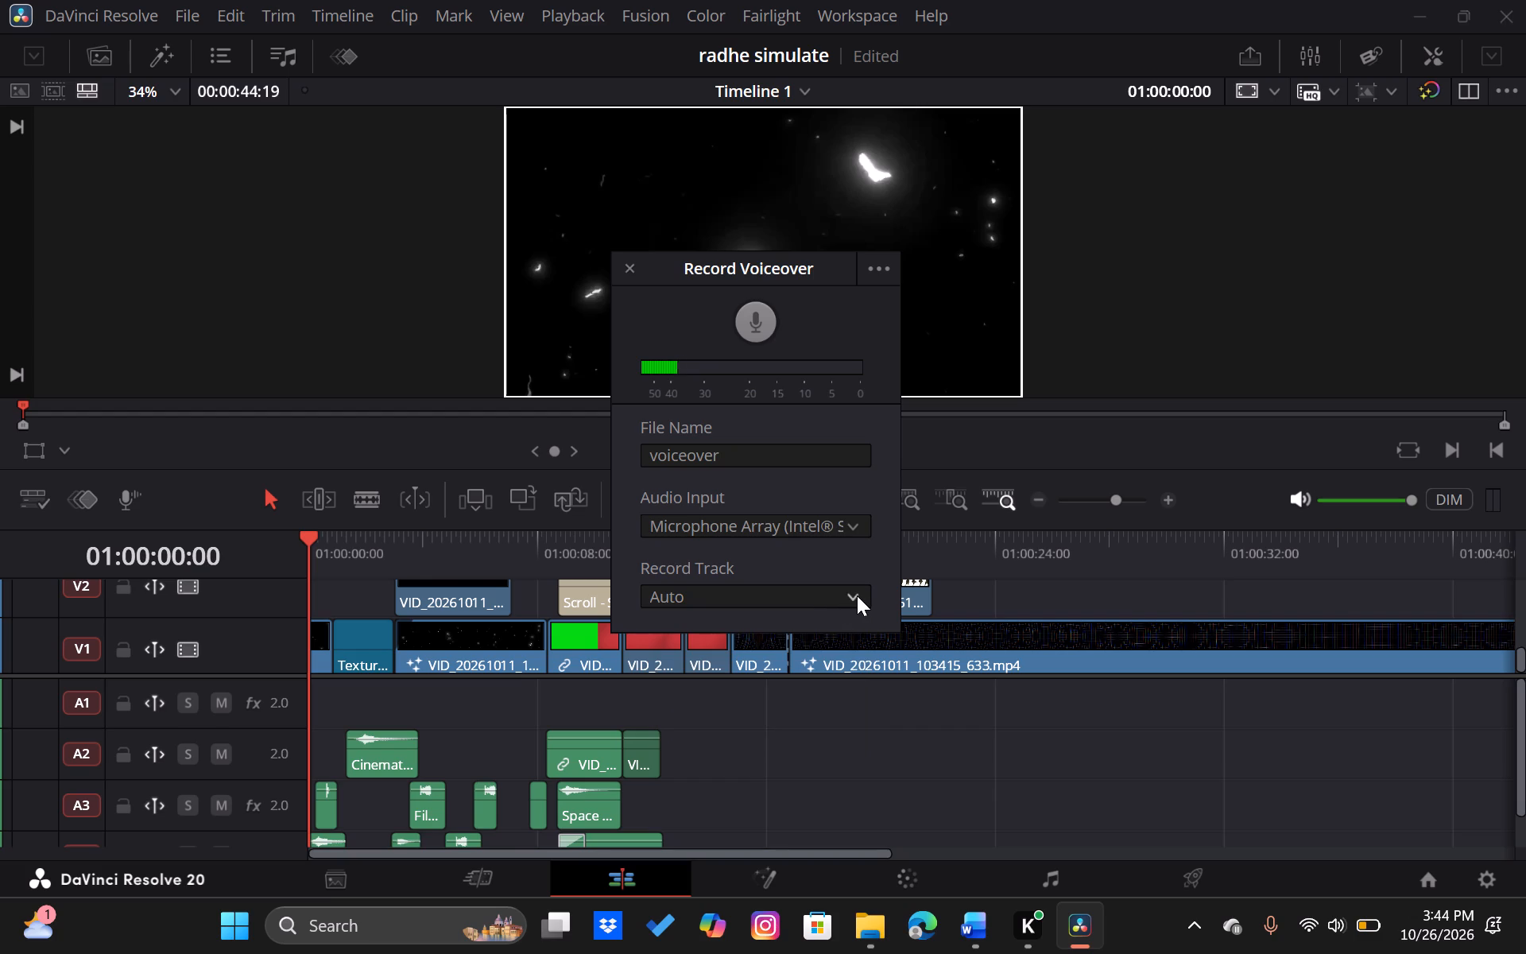
{"action": "left_click", "coordinate": [857, 595]}
{"action": "left_click", "coordinate": [701, 650]}
{"action": "scroll", "coordinate": [804, 568], "scroll_direction": "down", "scroll_amount": 1}
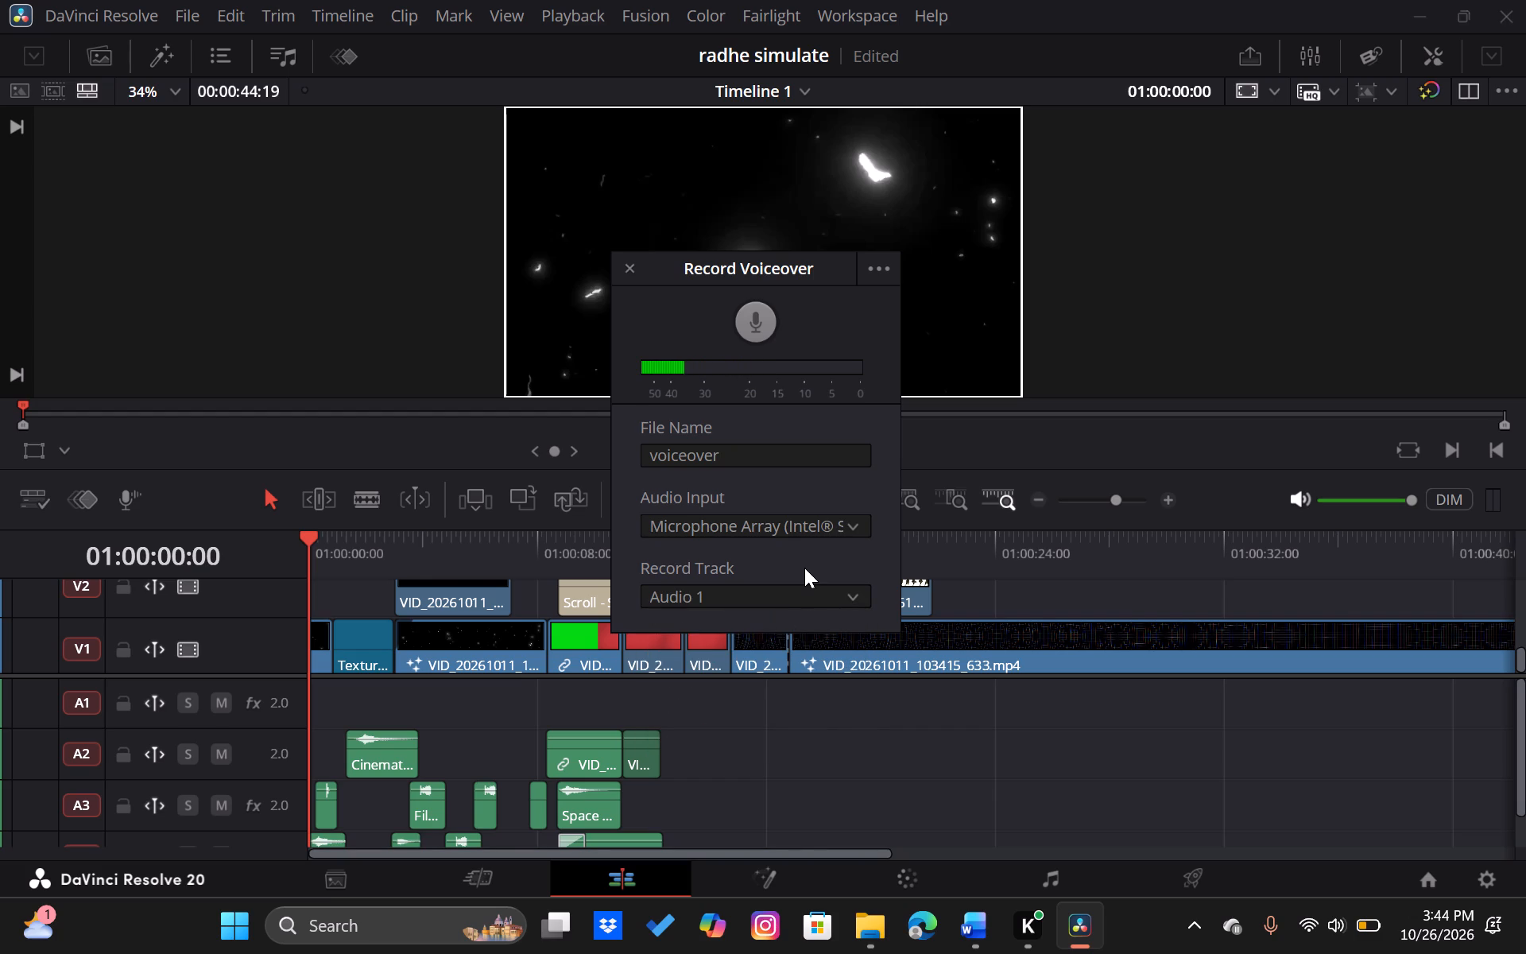
{"action": "scroll", "coordinate": [804, 568], "scroll_direction": "down", "scroll_amount": 1}
Record about 24 seconds of voiceover onto track A1 from the timeline start and close the voiceover recorder.
{"action": "left_click", "coordinate": [754, 319]}
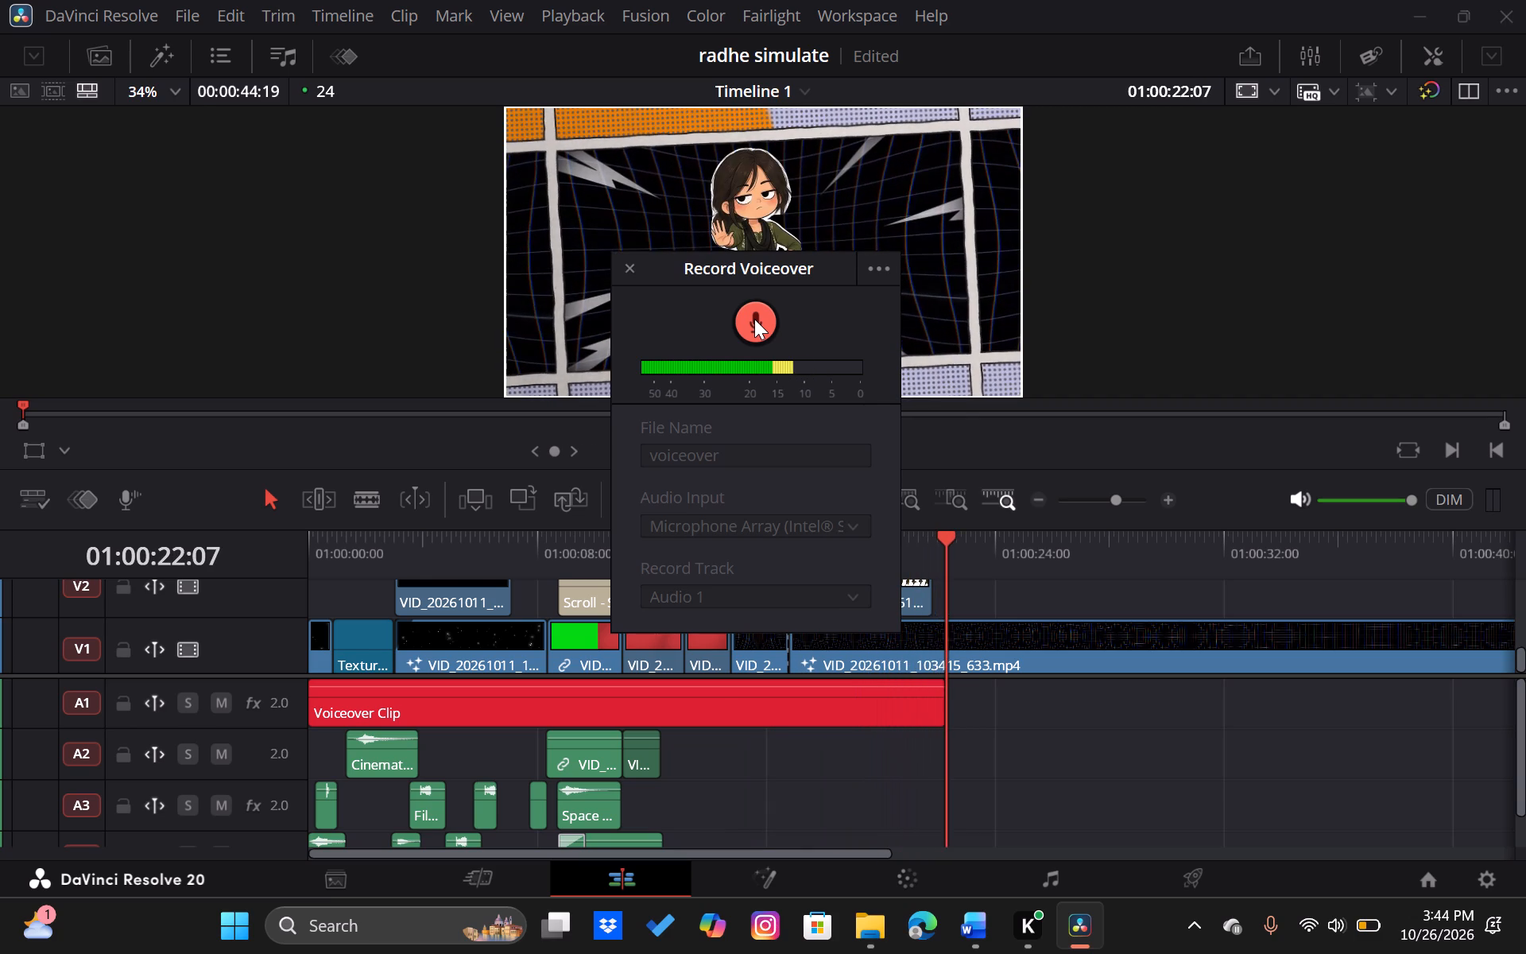
{"action": "key", "text": "space"}
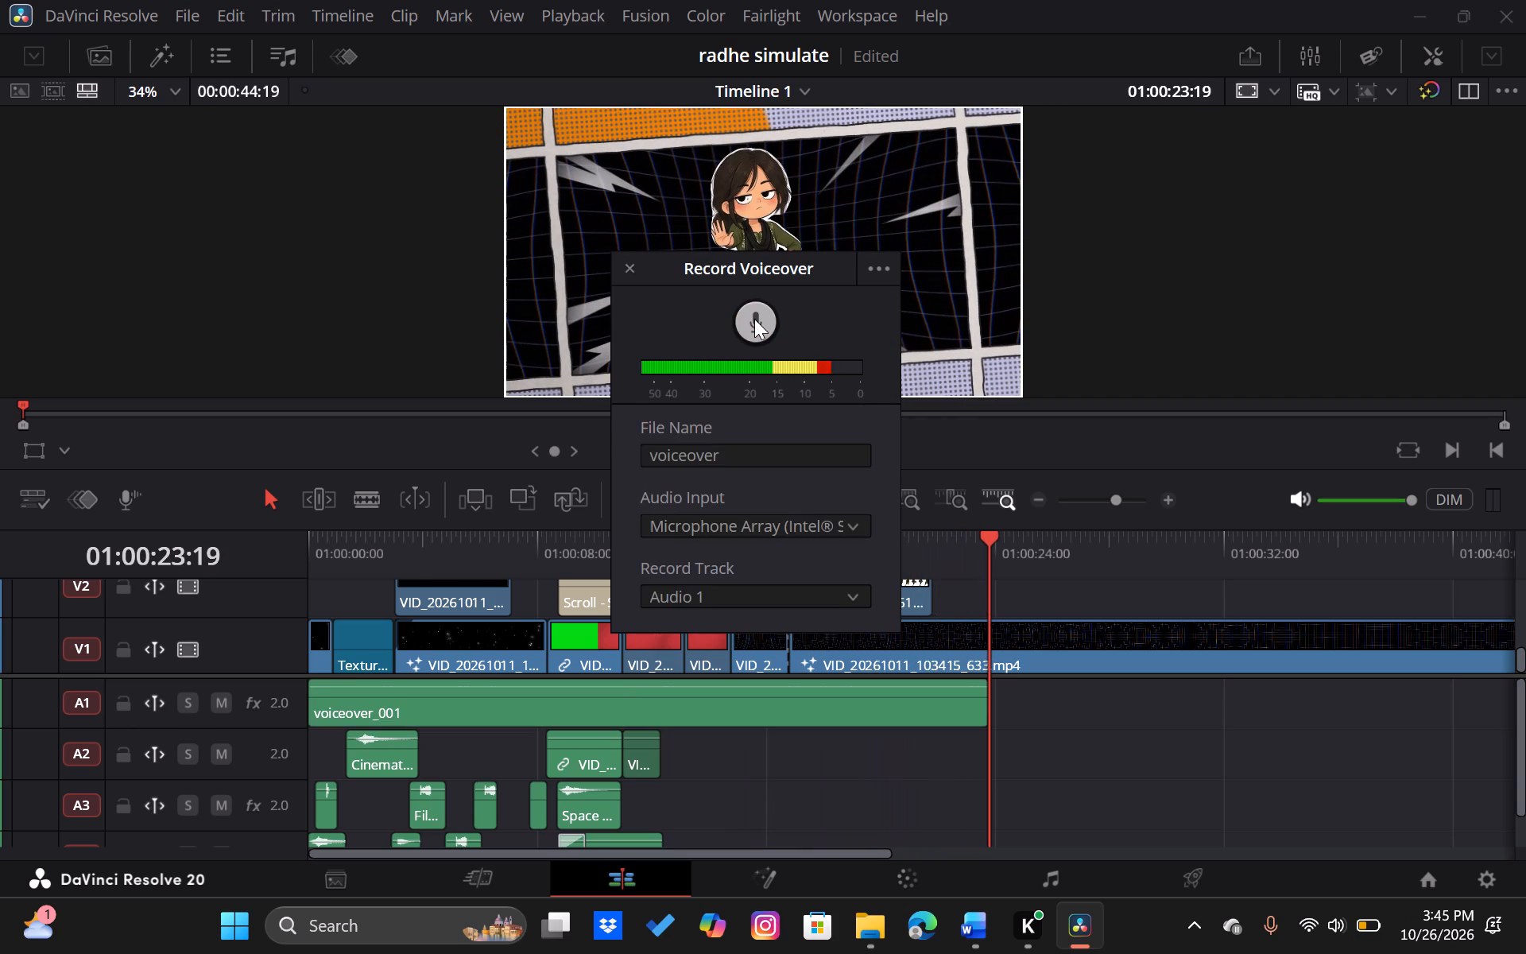
{"action": "left_click", "coordinate": [630, 265]}
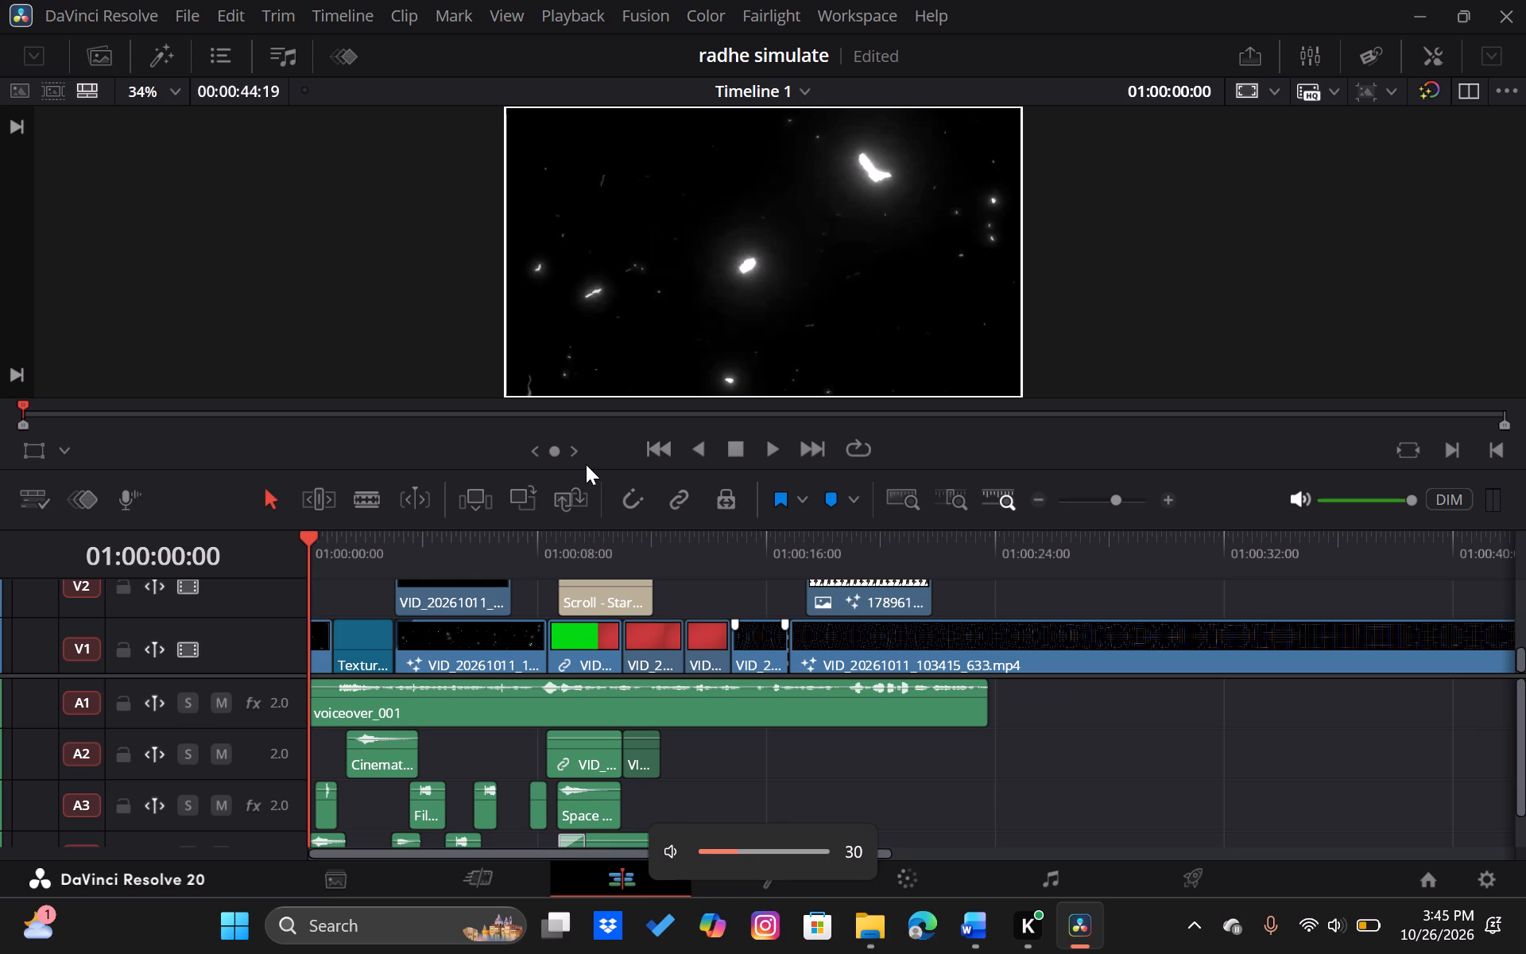
Play Timeline 1 from the start to listen to the new voiceover on A1 against the other tracks.
{"action": "key", "text": "space"}
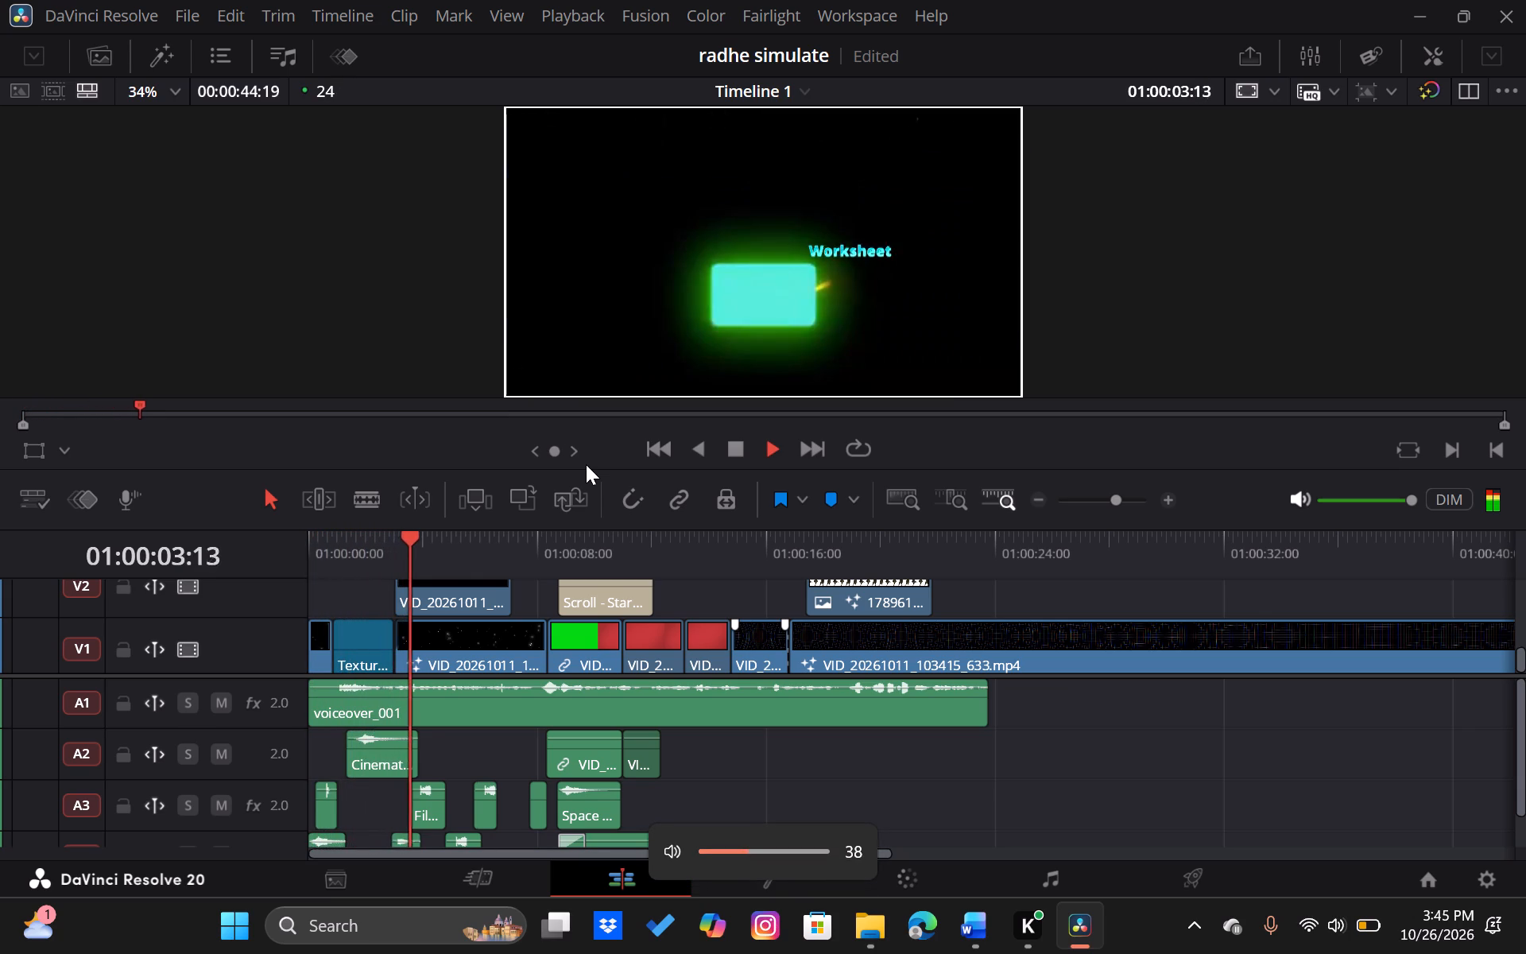
{"action": "scroll", "coordinate": [832, 741], "scroll_direction": "up", "scroll_amount": 1}
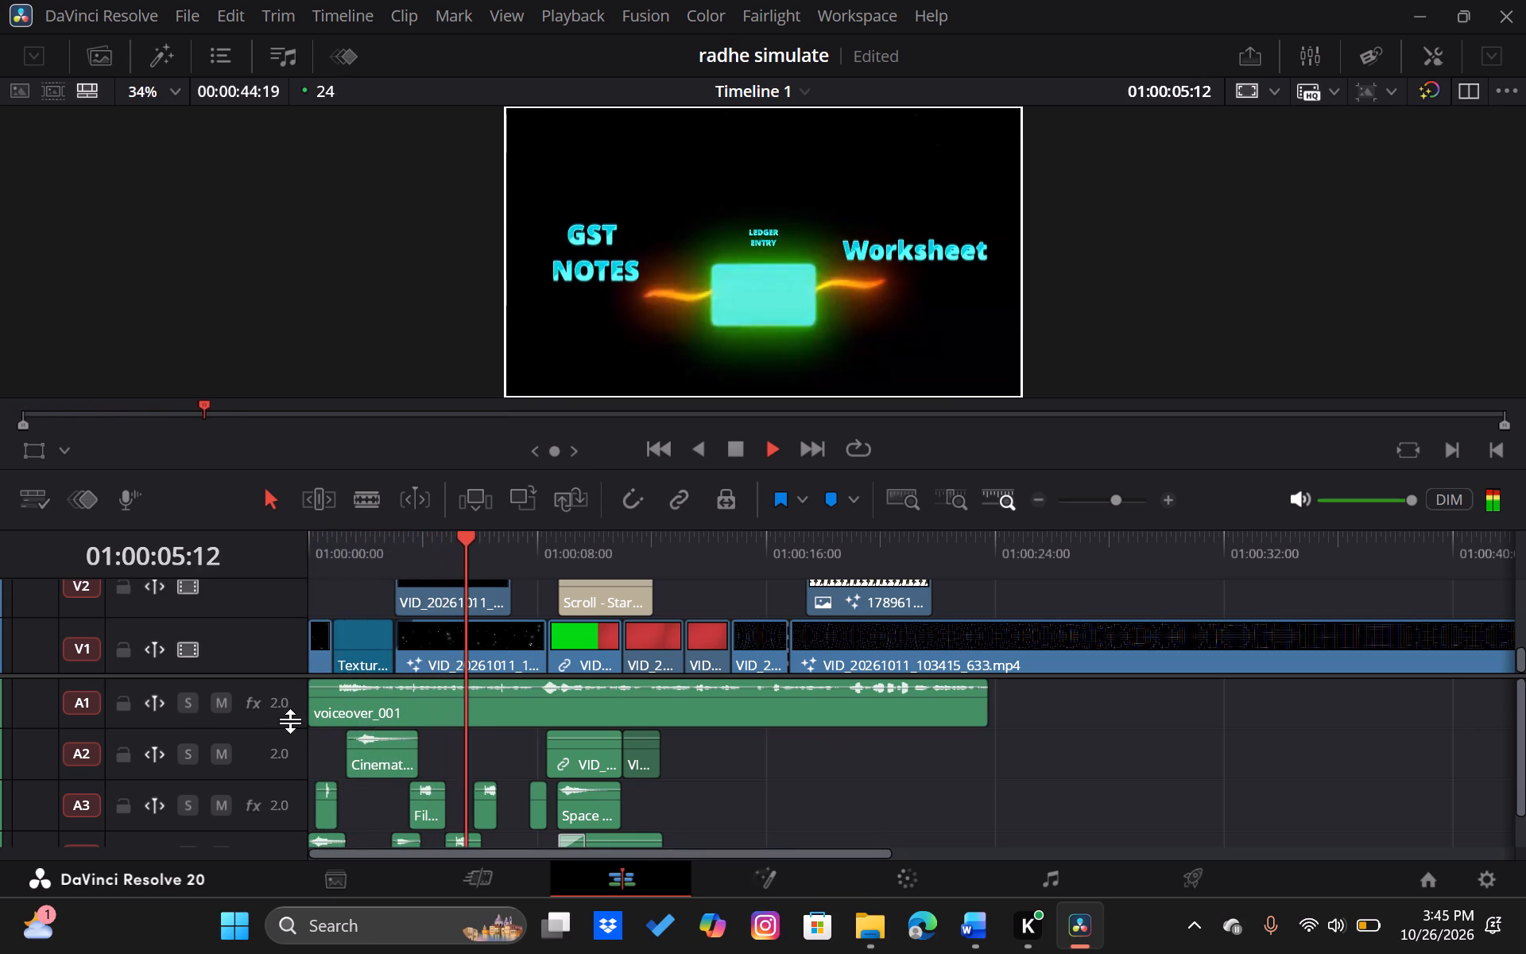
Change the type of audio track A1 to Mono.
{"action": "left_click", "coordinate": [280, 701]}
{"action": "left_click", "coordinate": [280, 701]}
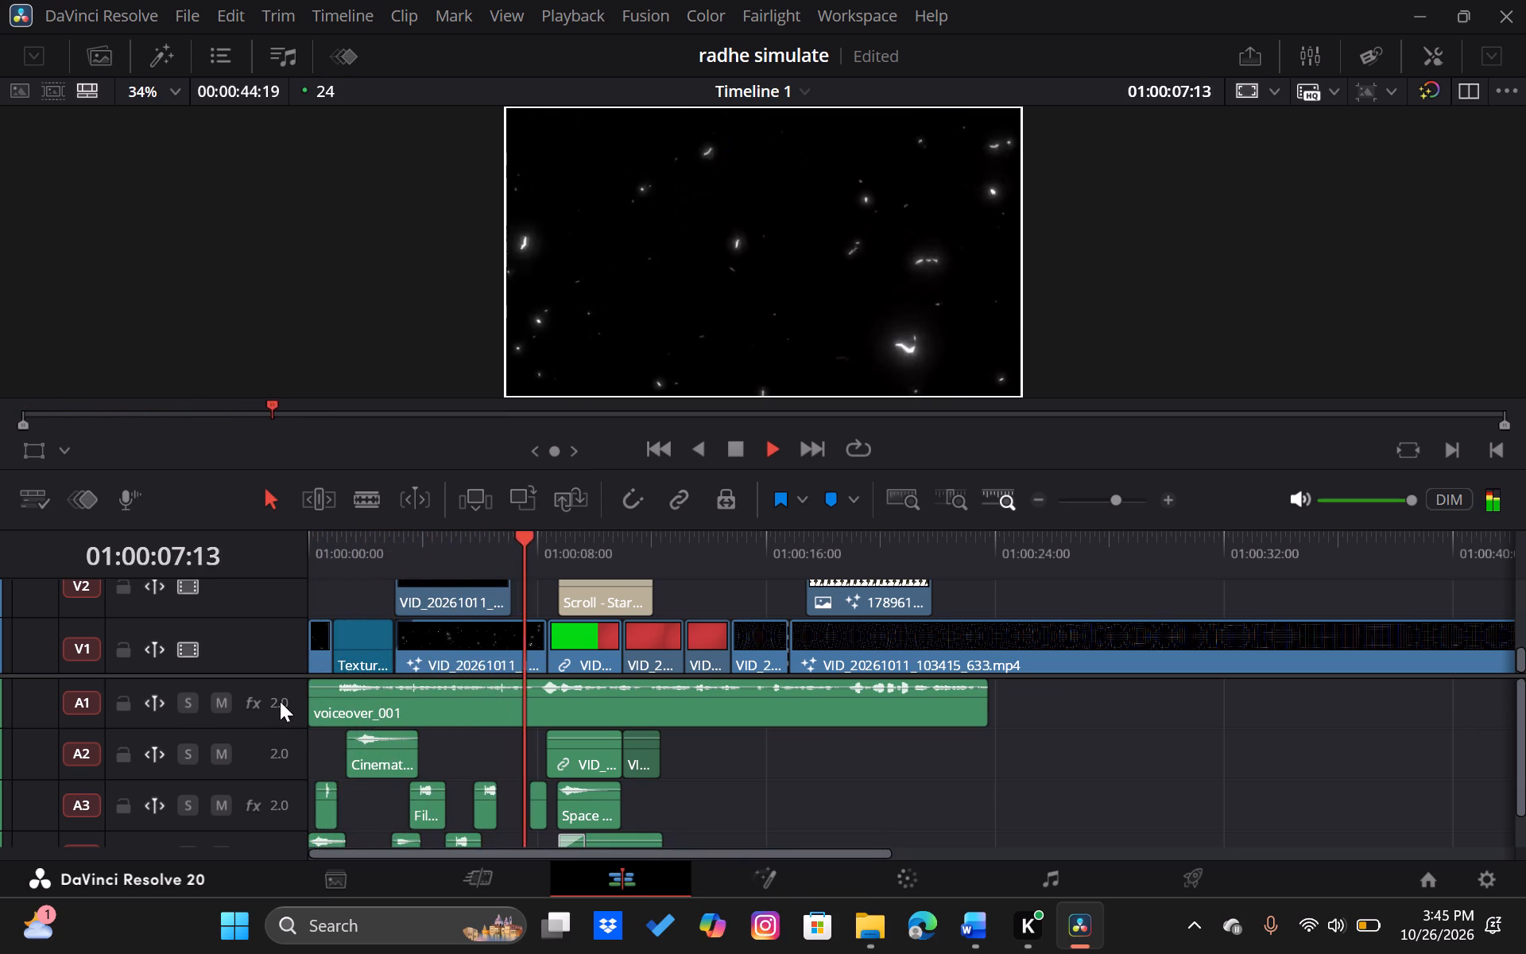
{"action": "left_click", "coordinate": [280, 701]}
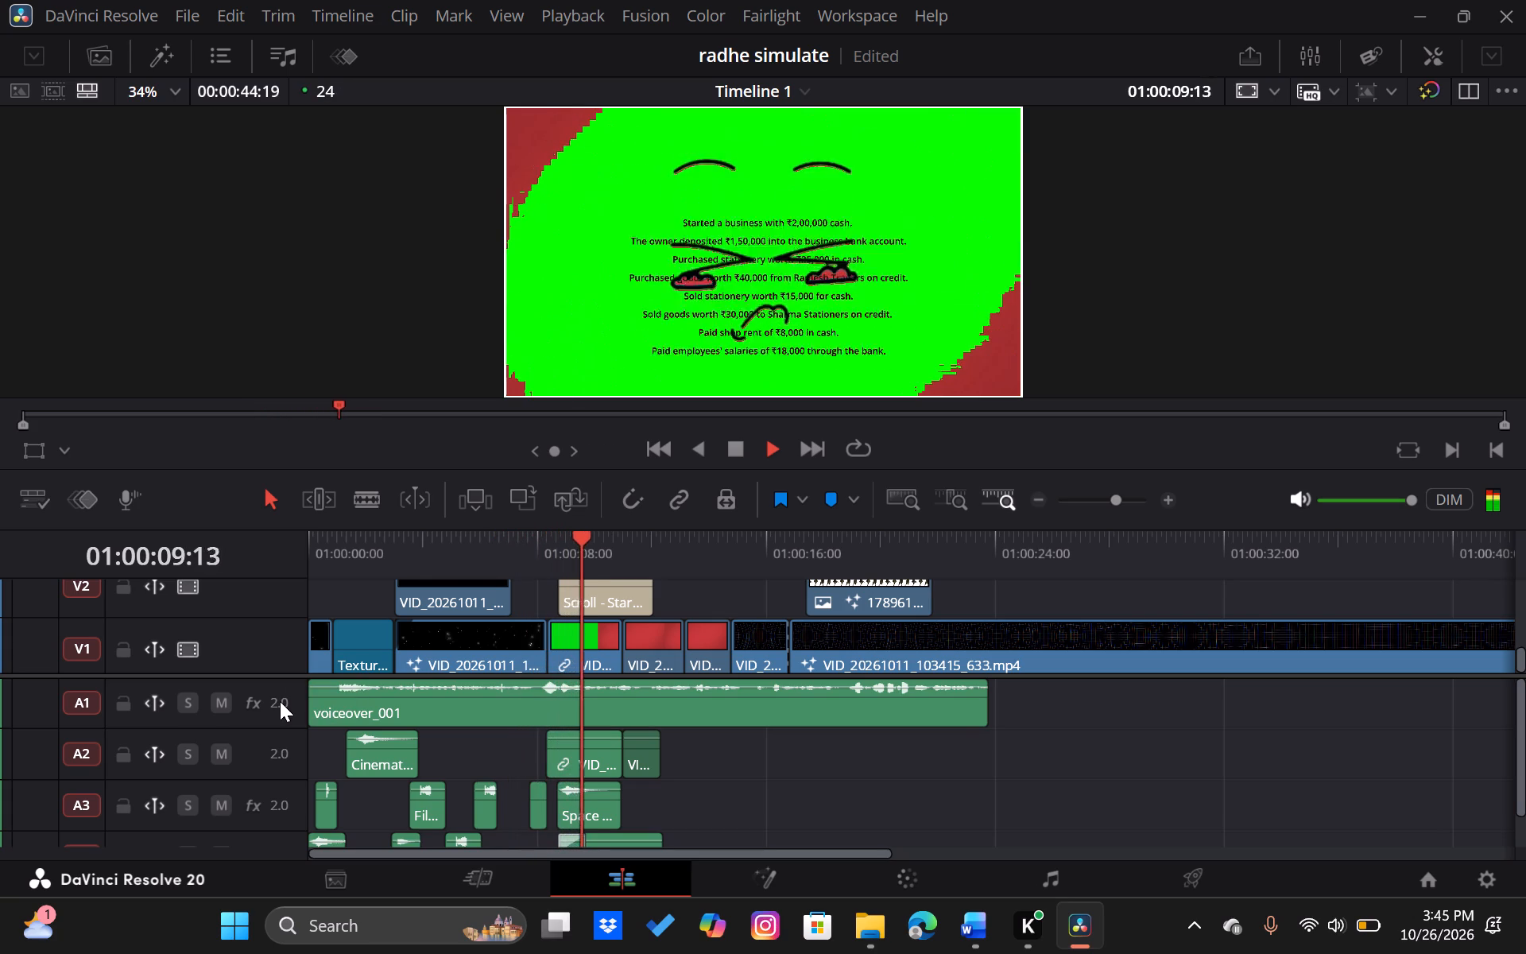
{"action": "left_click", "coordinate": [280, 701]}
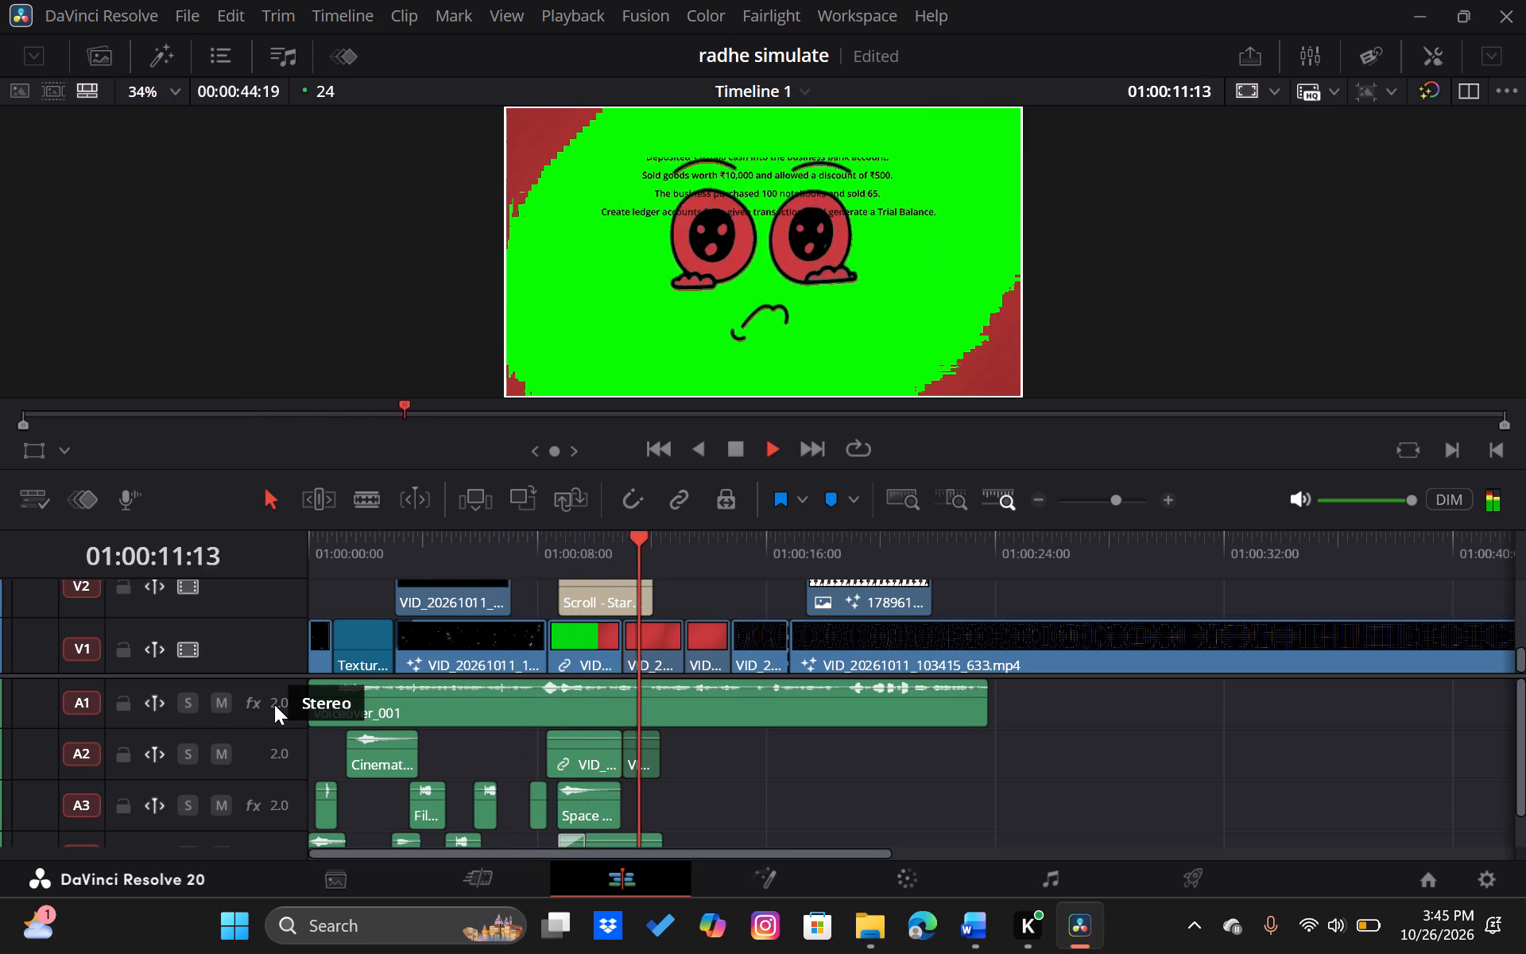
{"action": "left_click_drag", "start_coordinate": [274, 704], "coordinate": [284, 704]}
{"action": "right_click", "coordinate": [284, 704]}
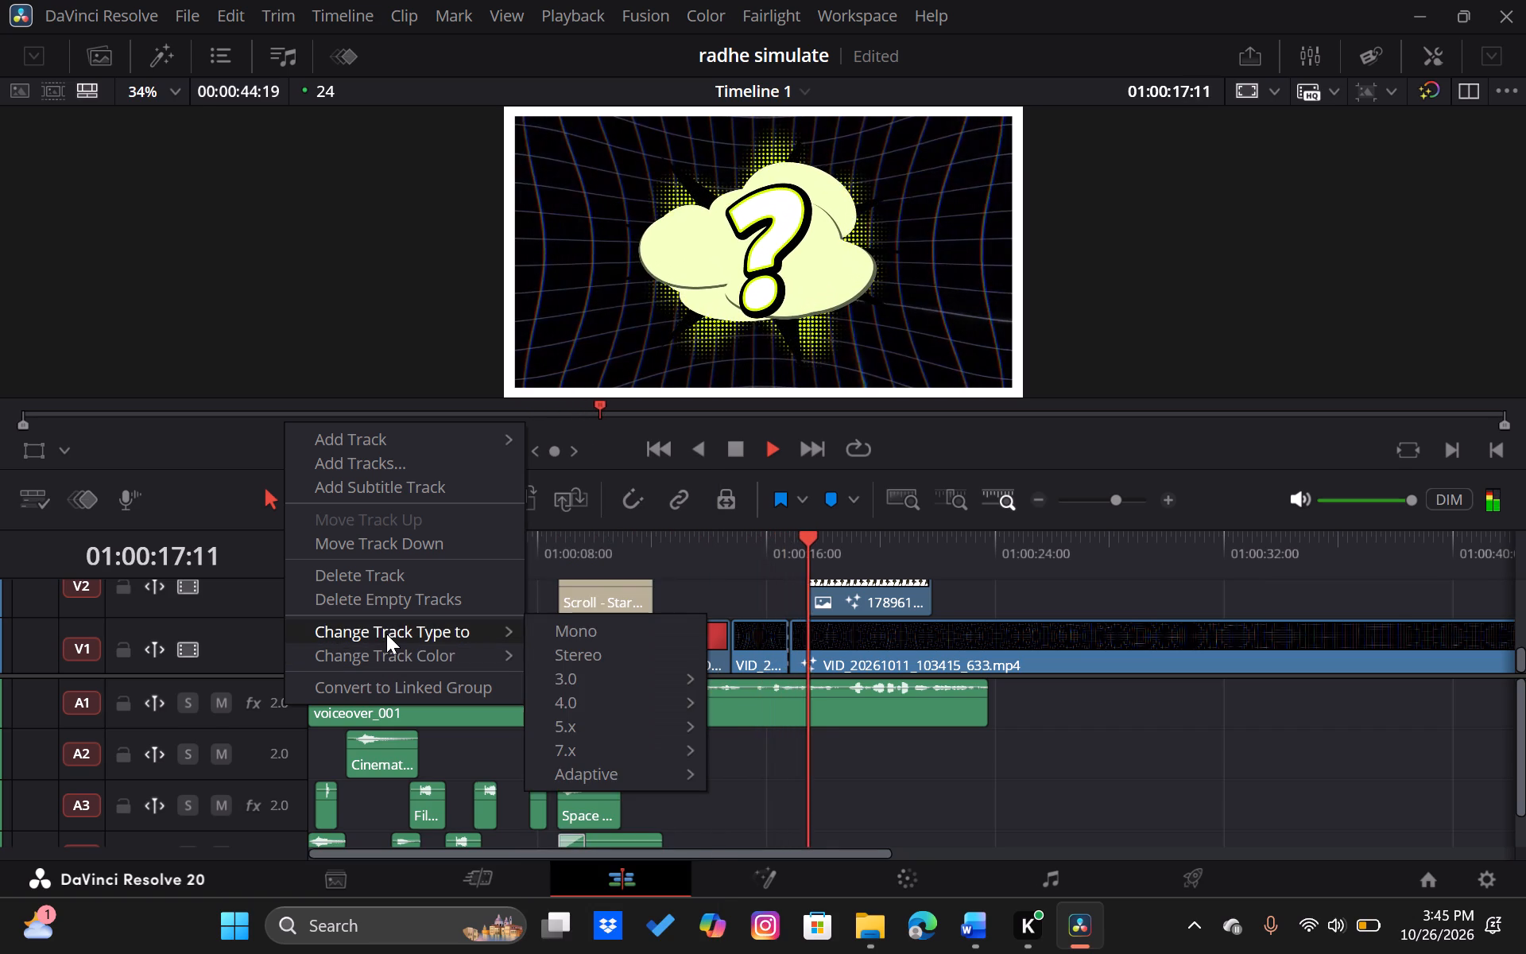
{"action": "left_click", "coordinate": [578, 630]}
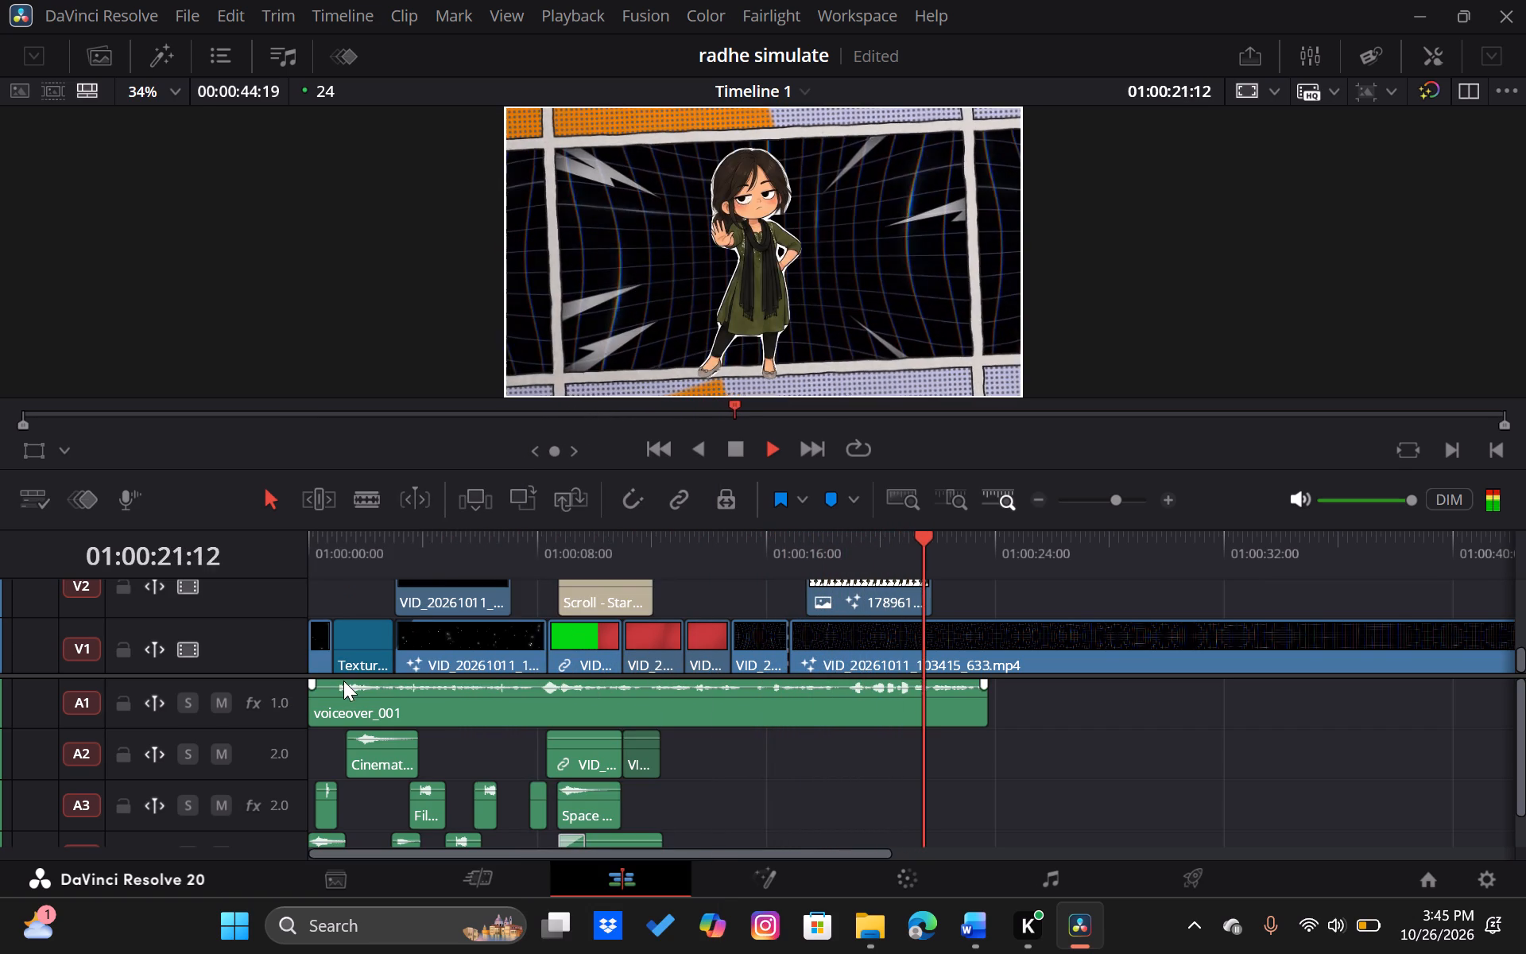
Change the type of audio track A1 to 4.0 LRCS.
{"action": "left_click", "coordinate": [288, 699]}
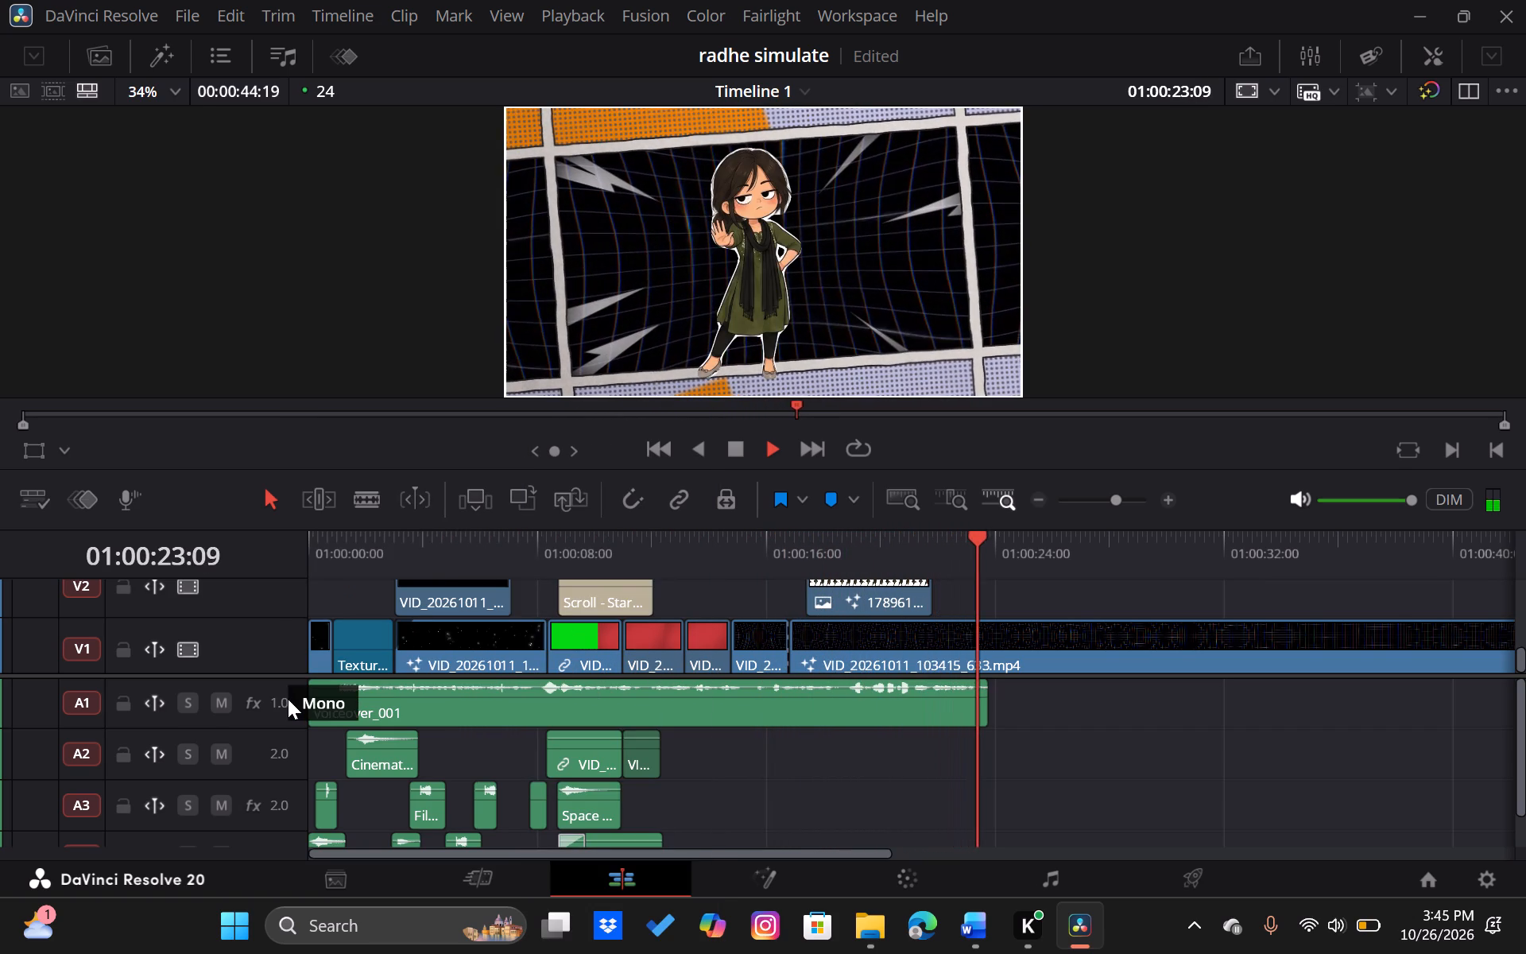
{"action": "left_click", "coordinate": [282, 700]}
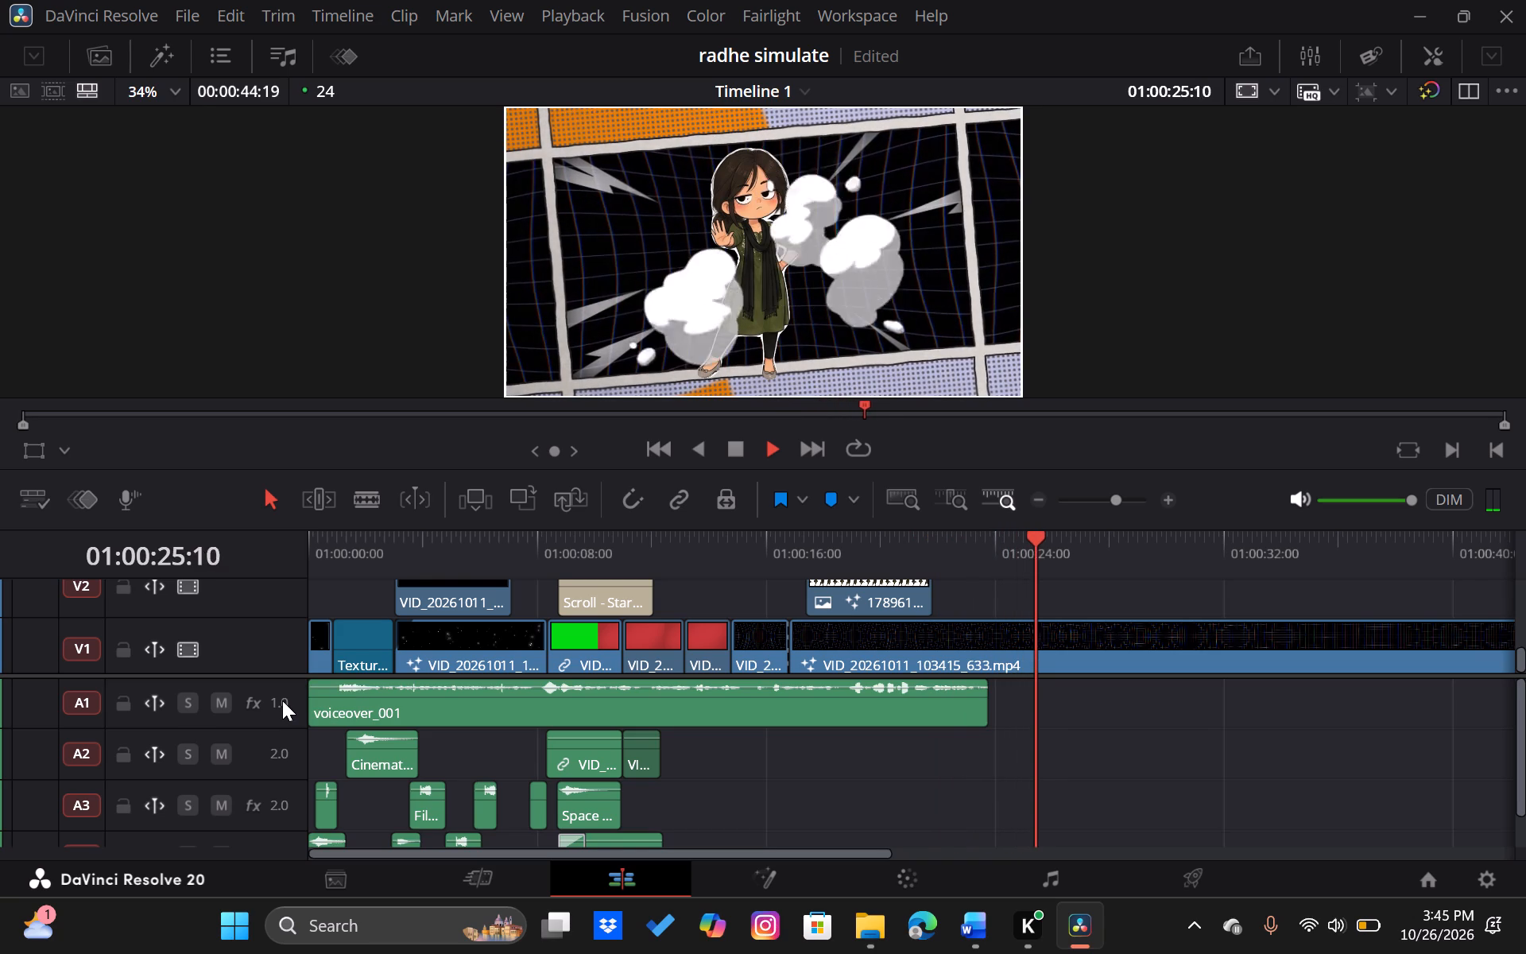
{"action": "left_click", "coordinate": [279, 700]}
{"action": "right_click", "coordinate": [279, 700]}
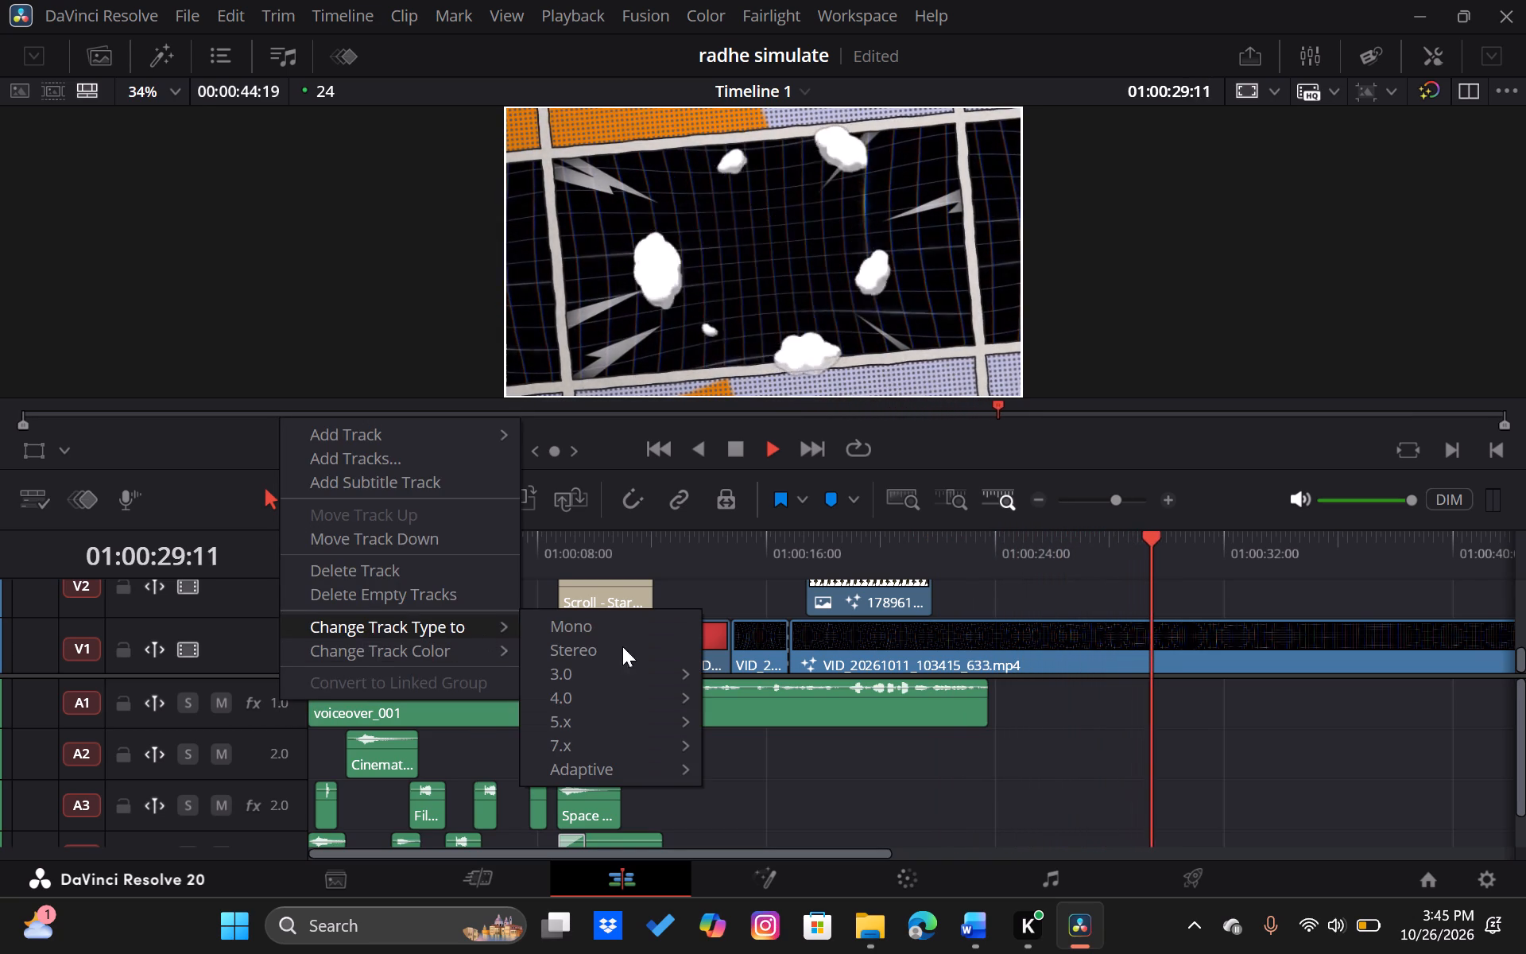
{"action": "left_click", "coordinate": [628, 688]}
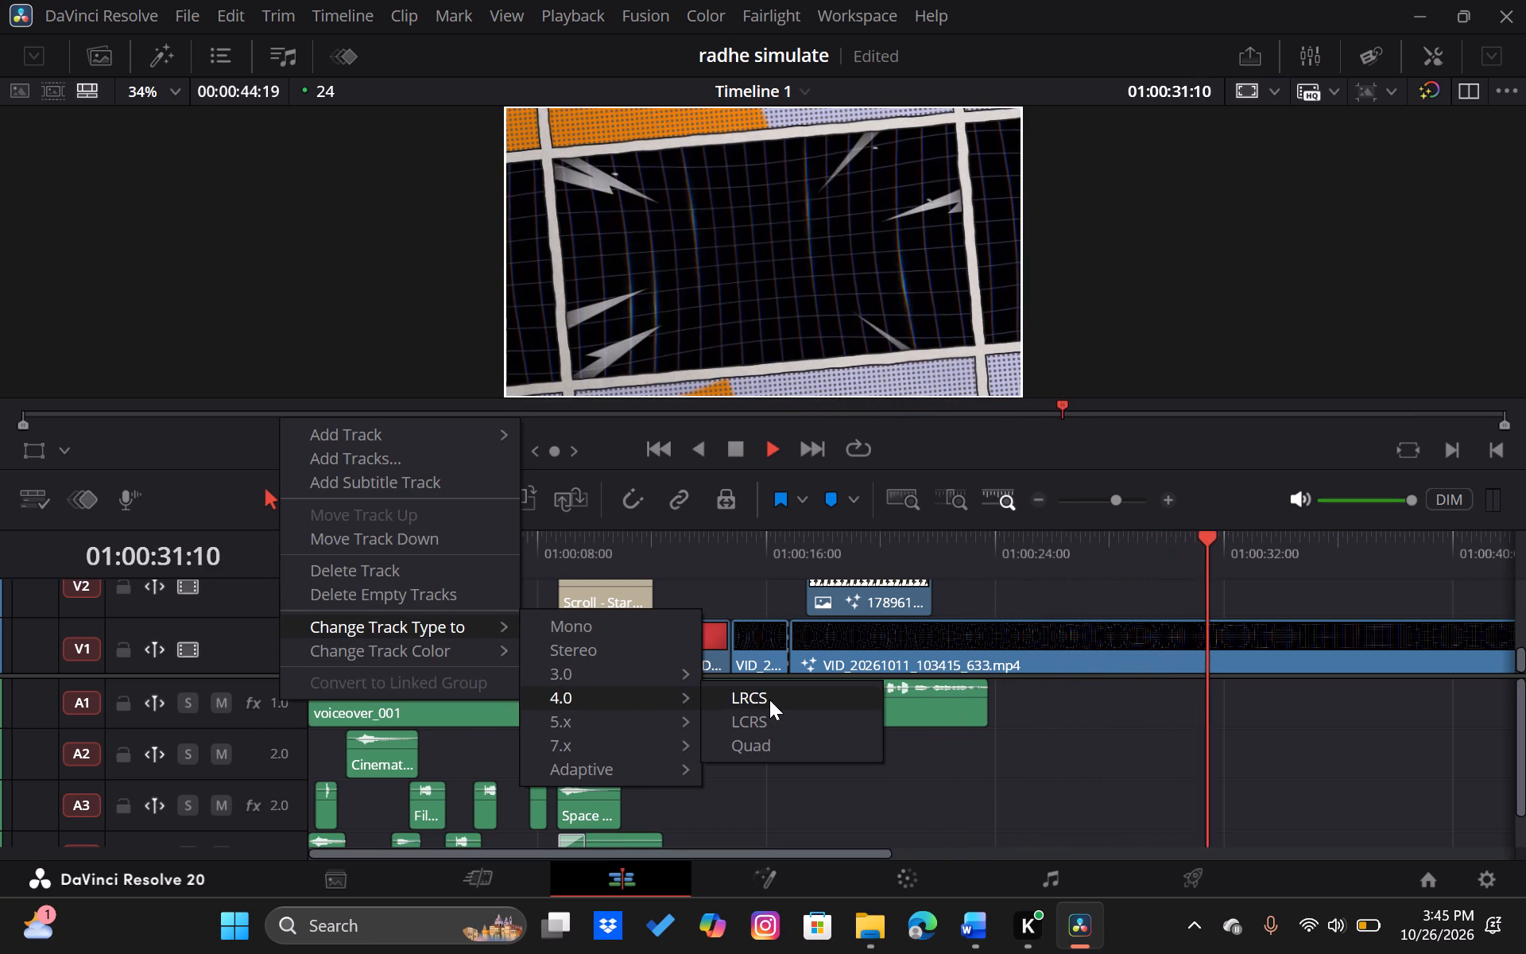
{"action": "left_click", "coordinate": [769, 700]}
Replay the timeline from about 01:00:07:00 and again from 01:00:04:14 to check how the A1 voiceover sounds in the mix.
{"action": "left_click", "coordinate": [512, 546]}
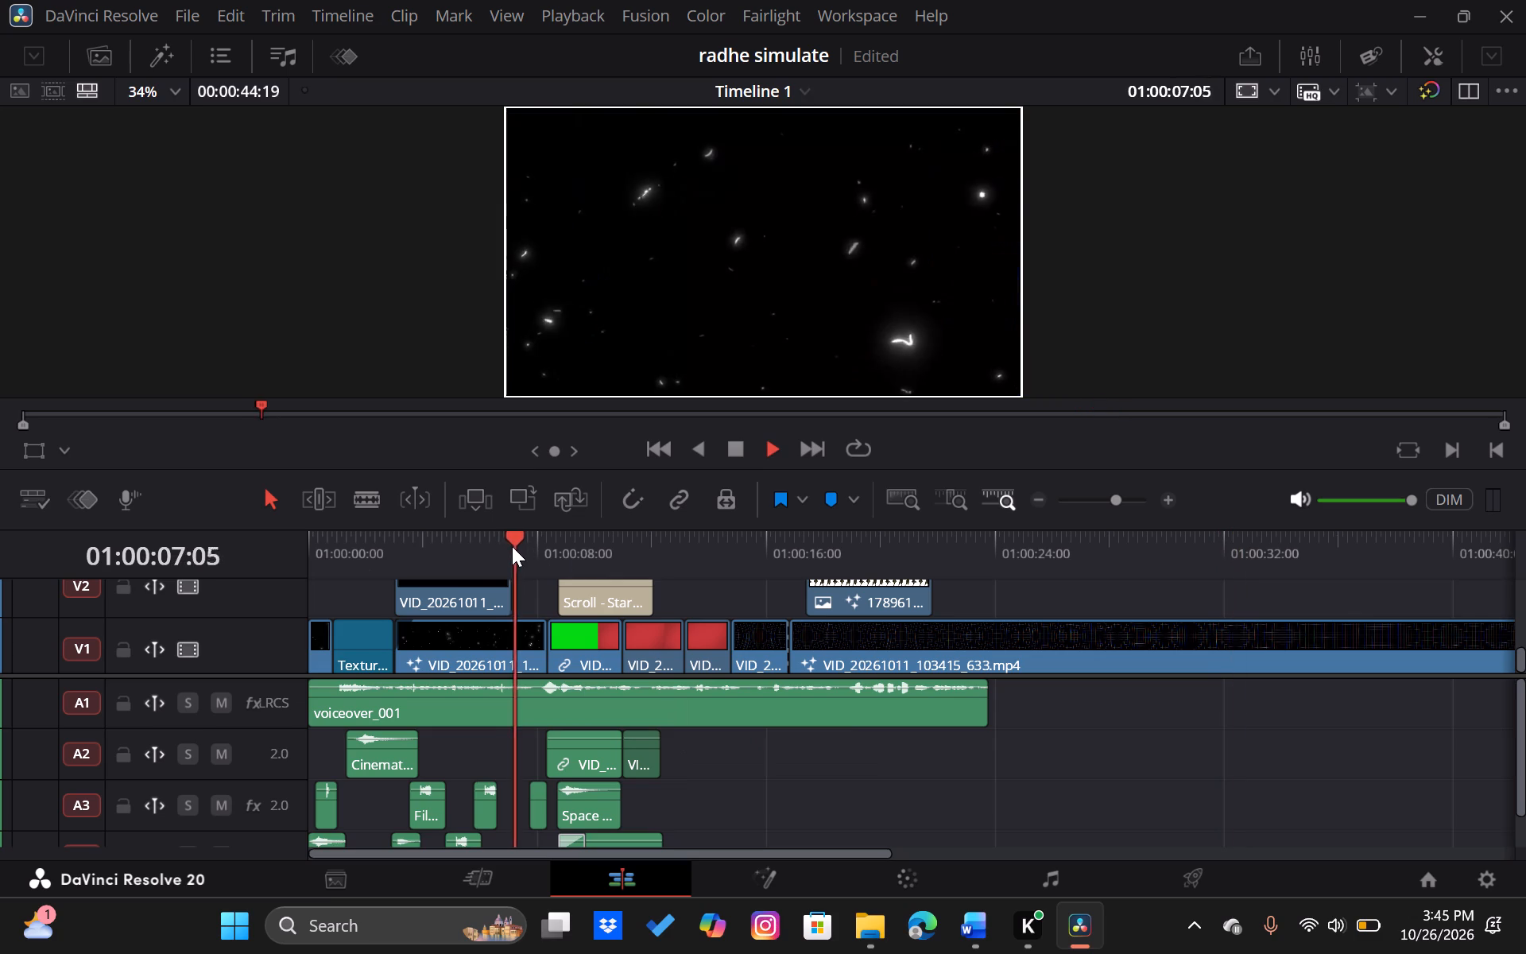
{"action": "right_click", "coordinate": [267, 706]}
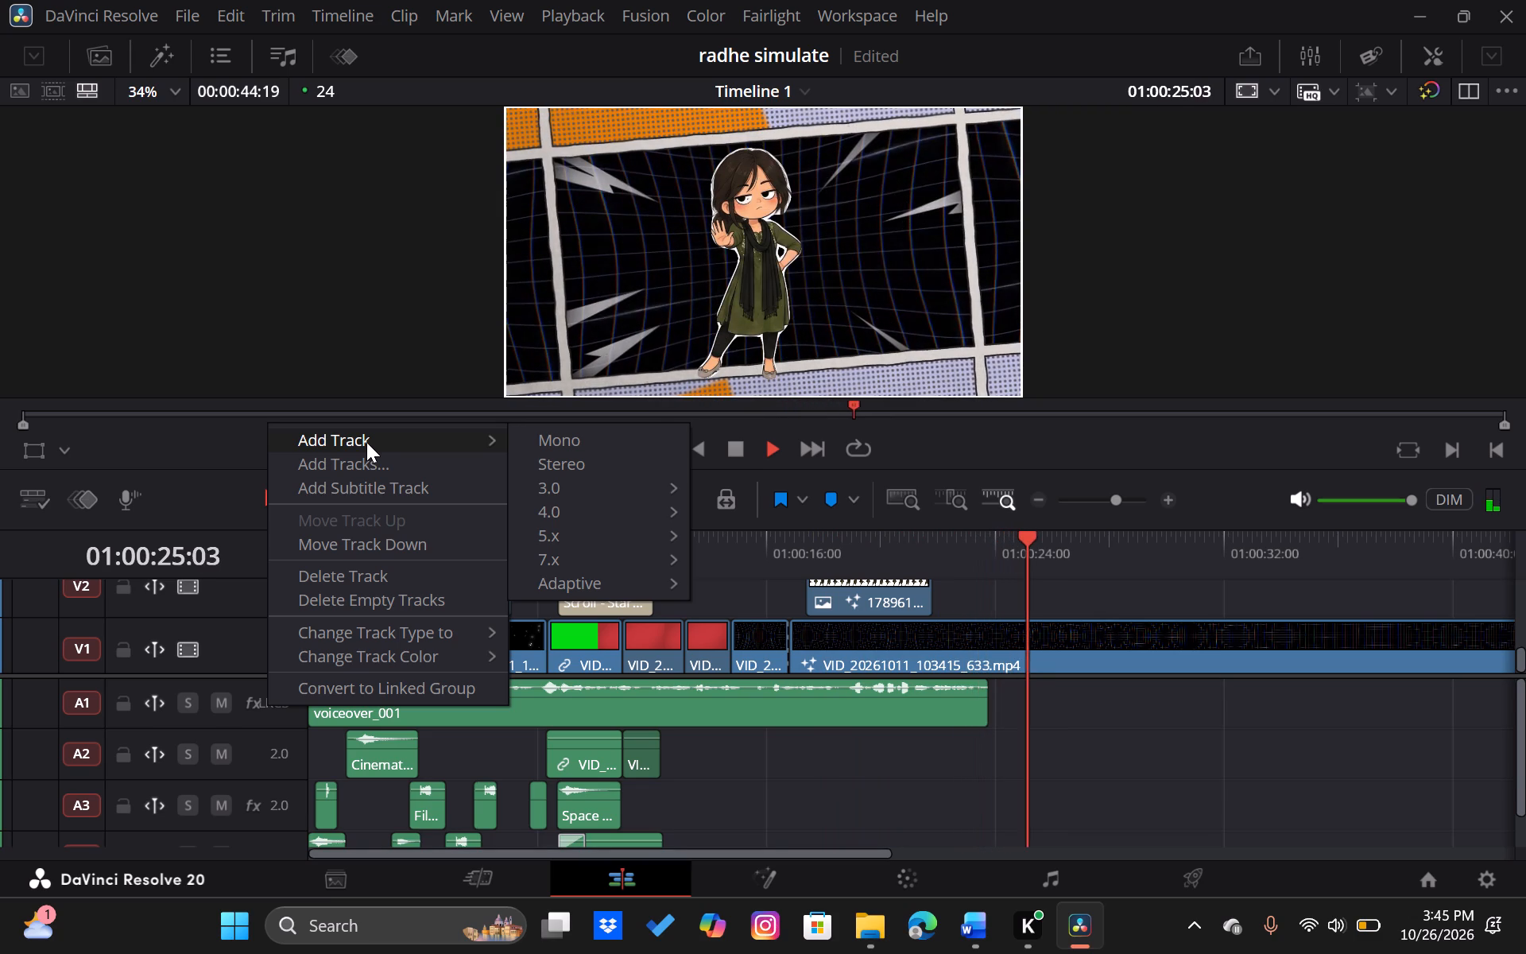
{"action": "left_click", "coordinate": [775, 549]}
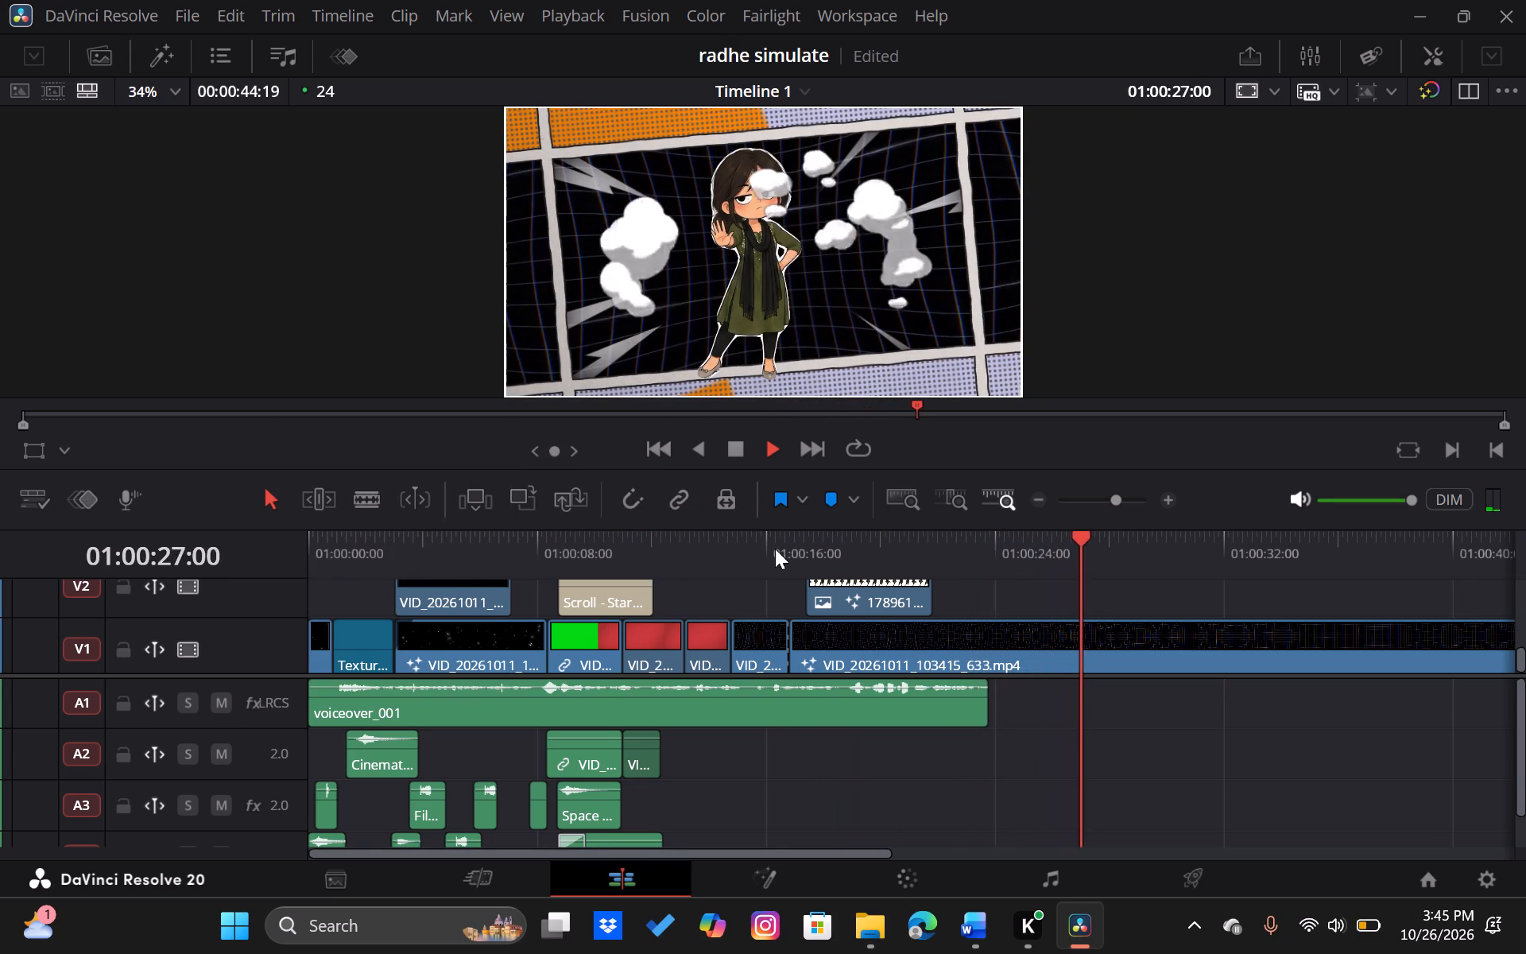
{"action": "left_click_drag", "start_coordinate": [775, 549], "coordinate": [507, 554]}
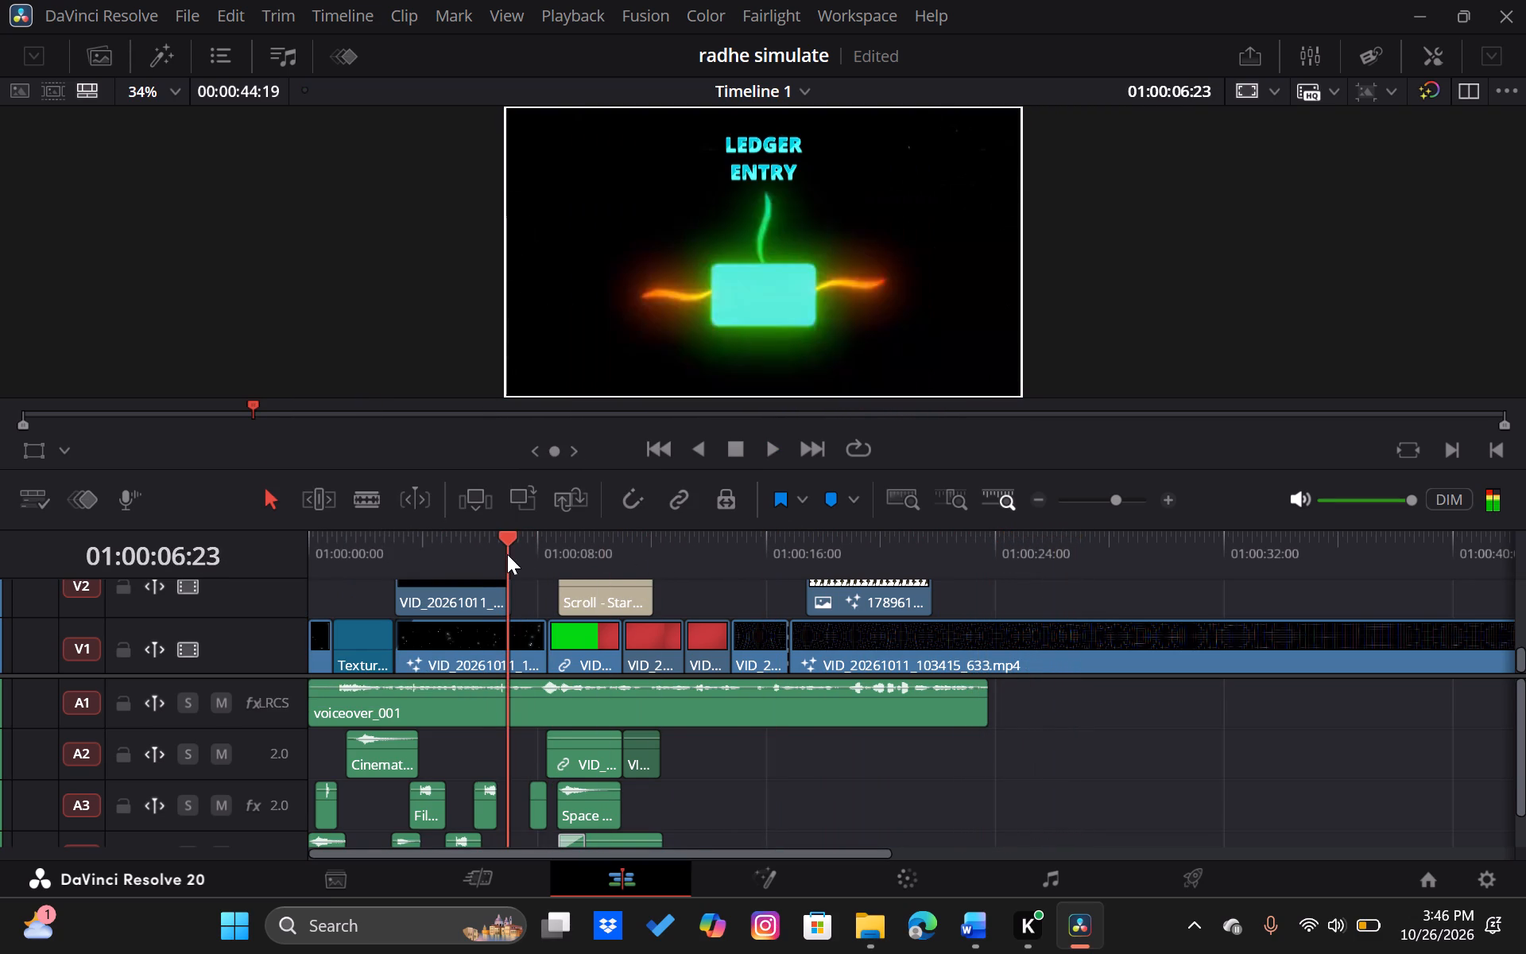
{"action": "left_click_drag", "start_coordinate": [507, 554], "coordinate": [471, 551]}
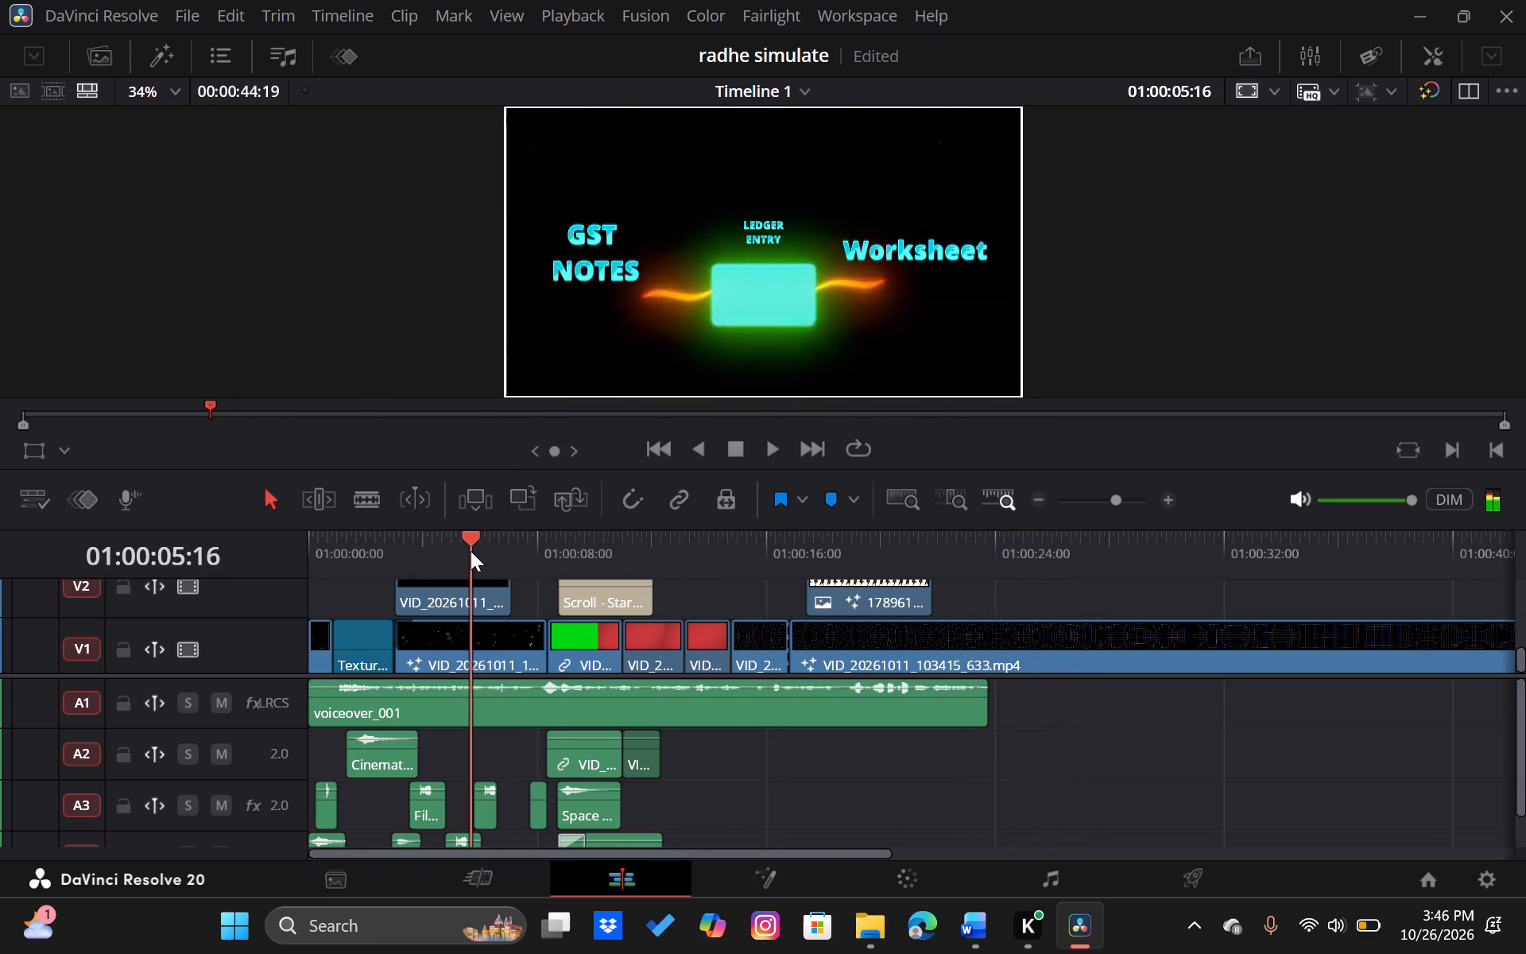
{"action": "left_click_drag", "start_coordinate": [471, 551], "coordinate": [440, 549]}
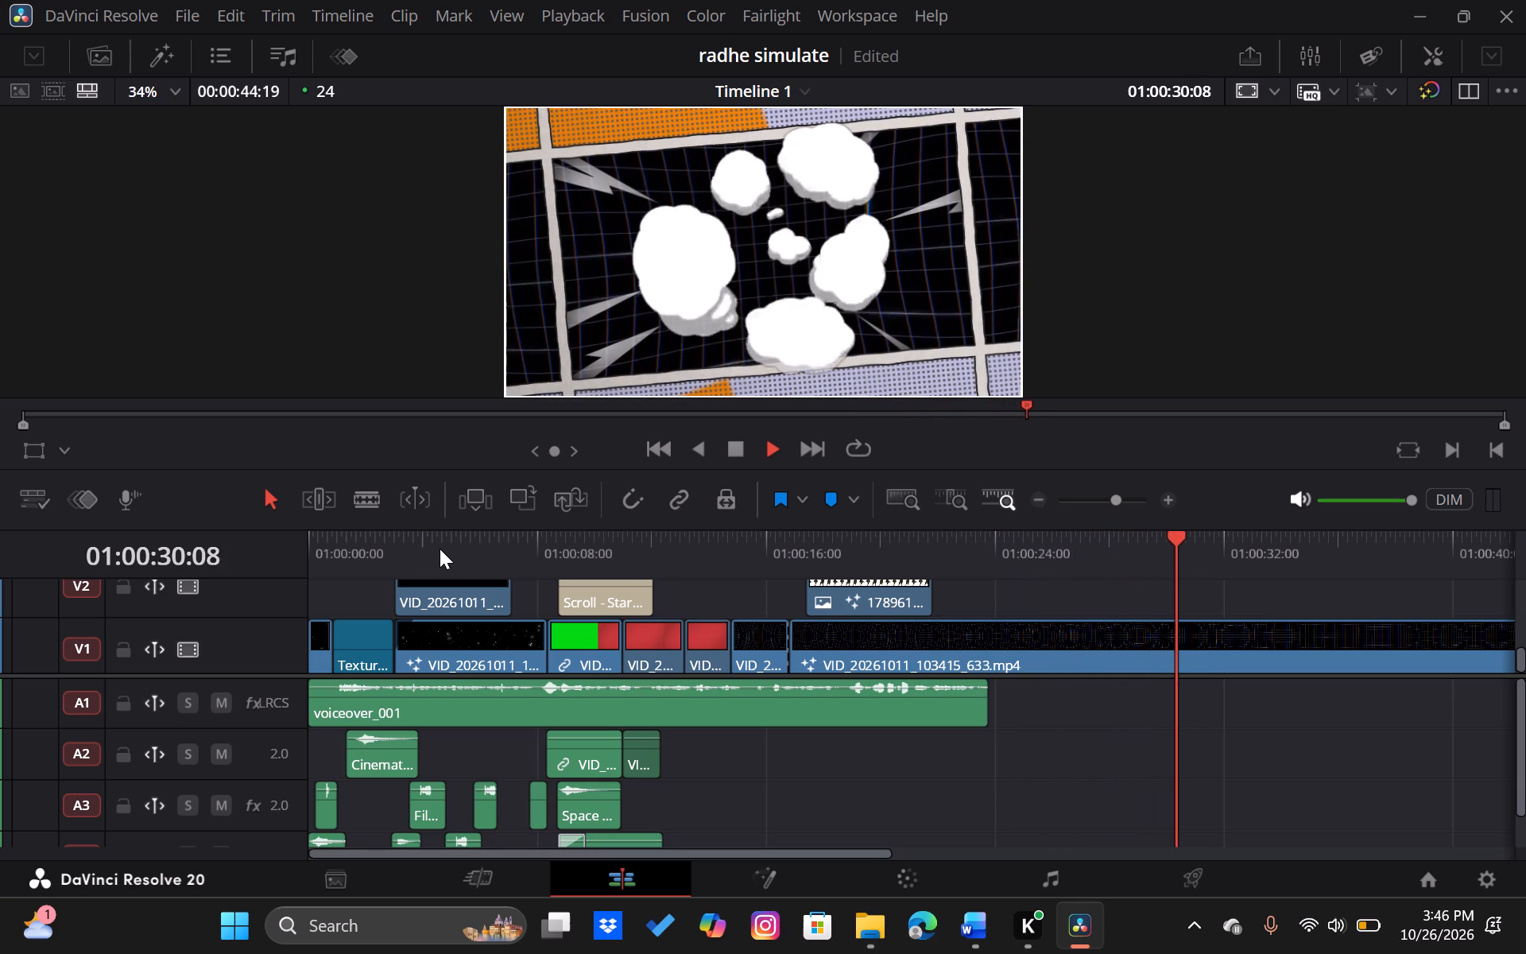
{"action": "left_click", "coordinate": [440, 549]}
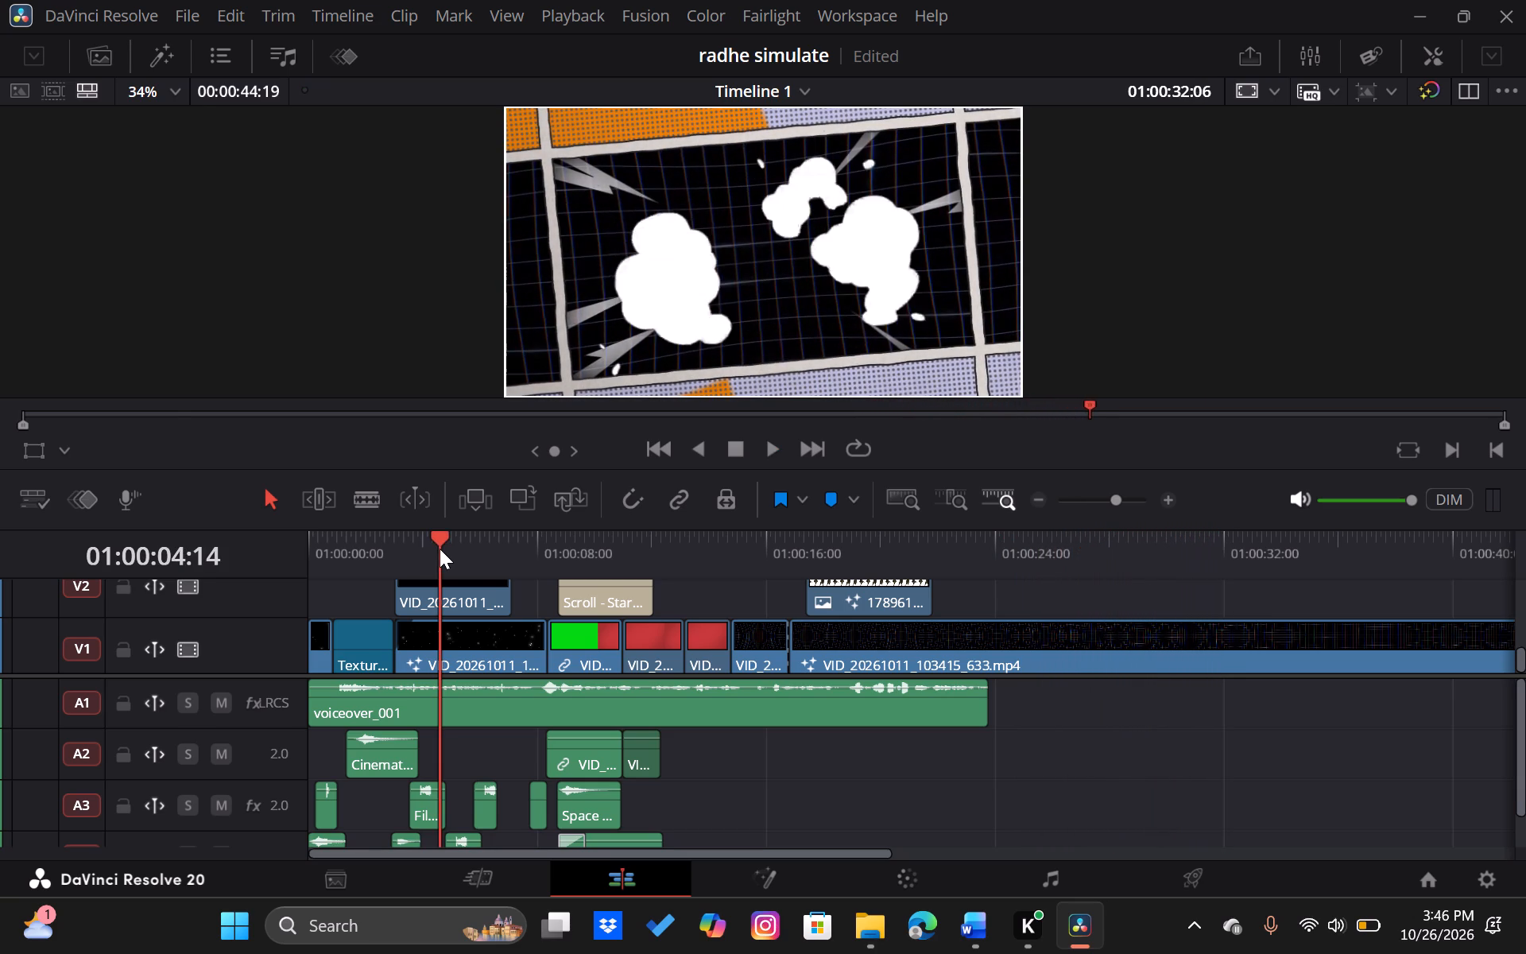
Play the timeline briefly from 01:00:04:14 to listen to the A1 voiceover again.
{"action": "key", "text": "space"}
{"action": "key", "text": "space"}
{"action": "key", "text": "space"}
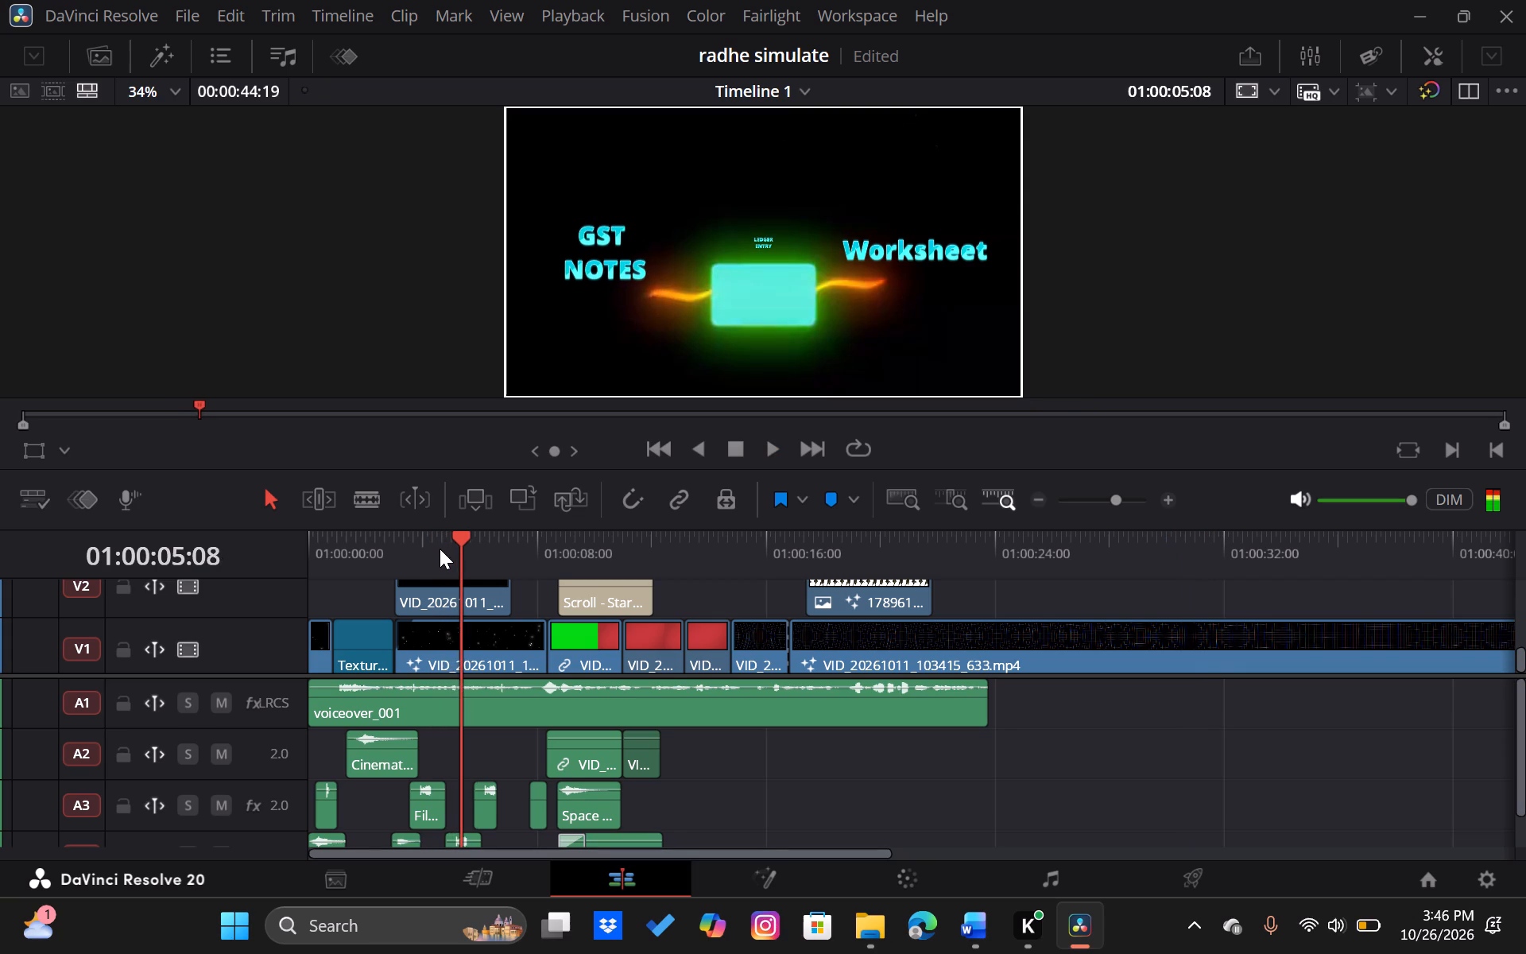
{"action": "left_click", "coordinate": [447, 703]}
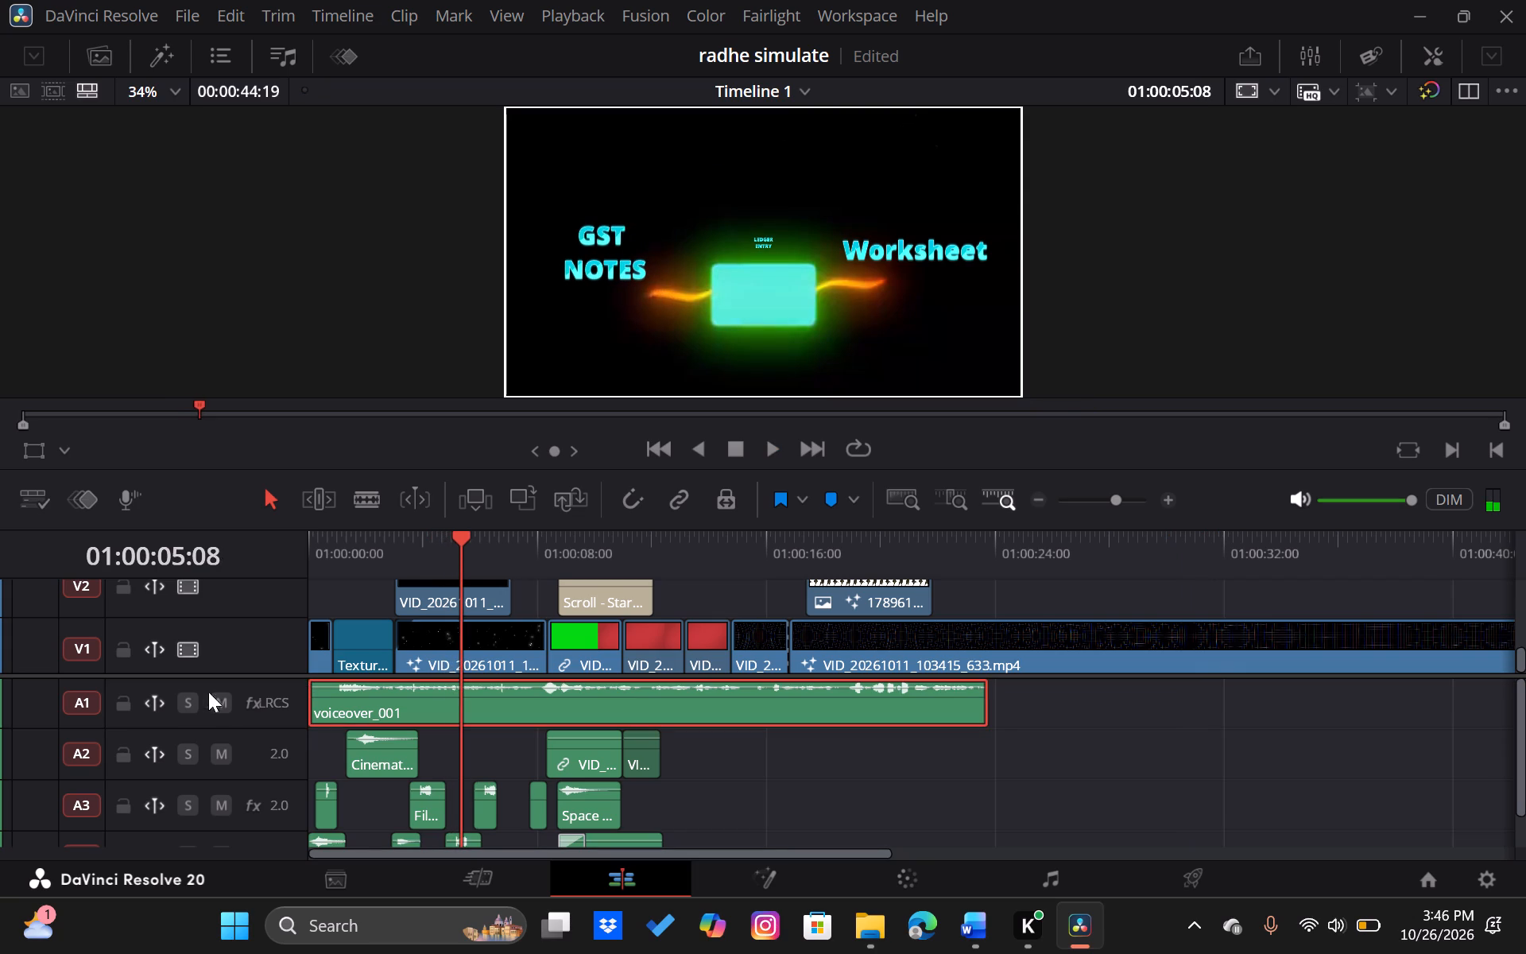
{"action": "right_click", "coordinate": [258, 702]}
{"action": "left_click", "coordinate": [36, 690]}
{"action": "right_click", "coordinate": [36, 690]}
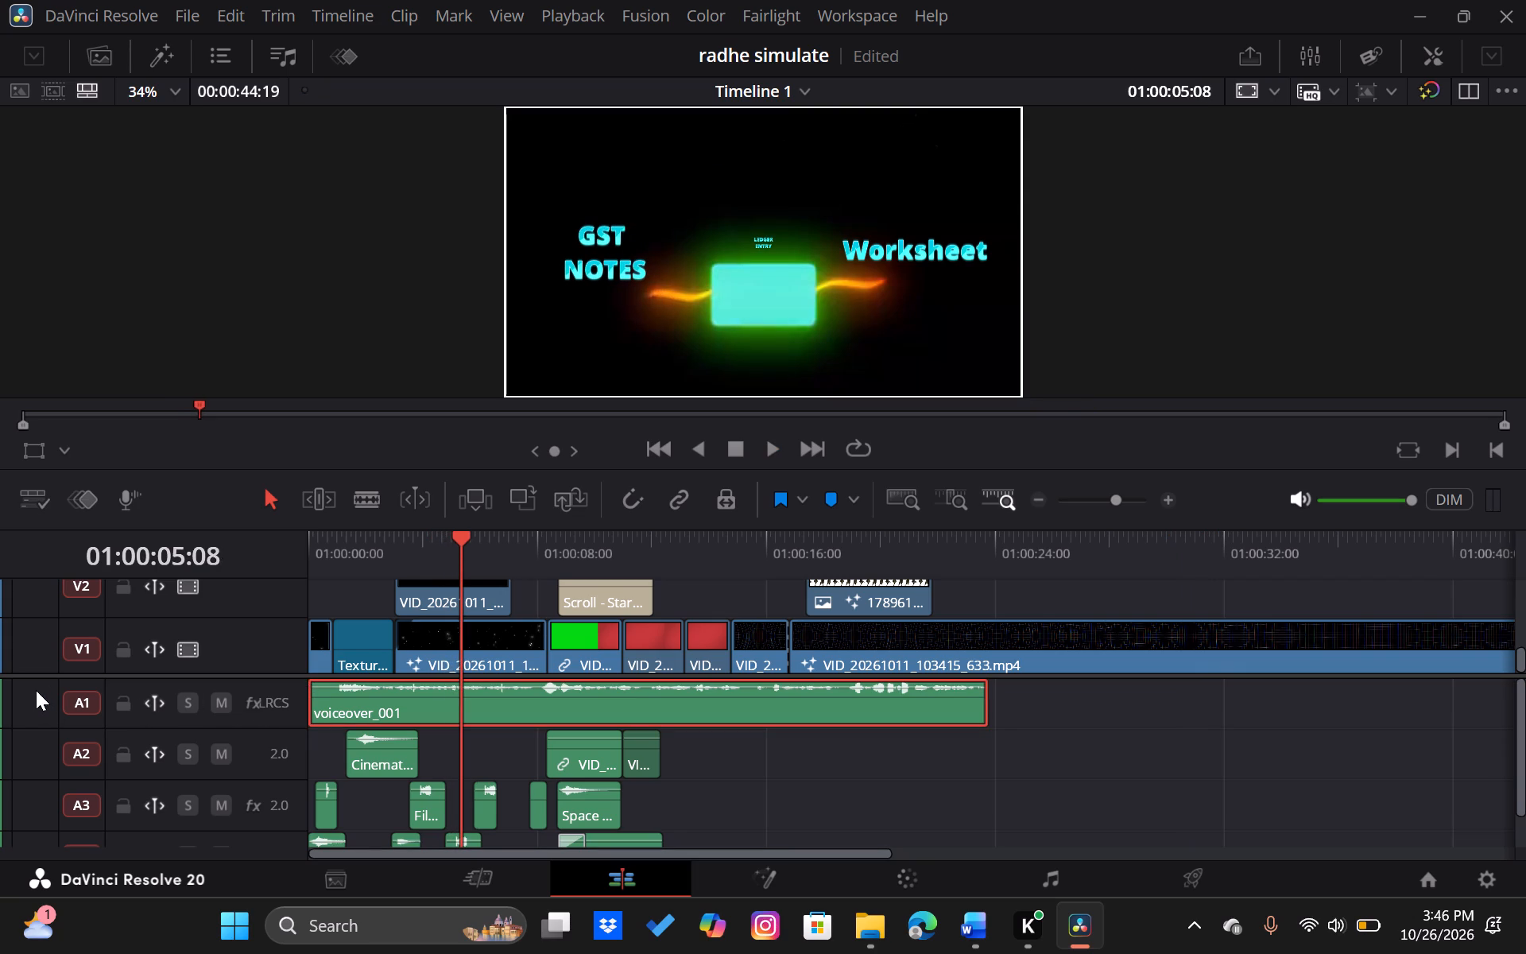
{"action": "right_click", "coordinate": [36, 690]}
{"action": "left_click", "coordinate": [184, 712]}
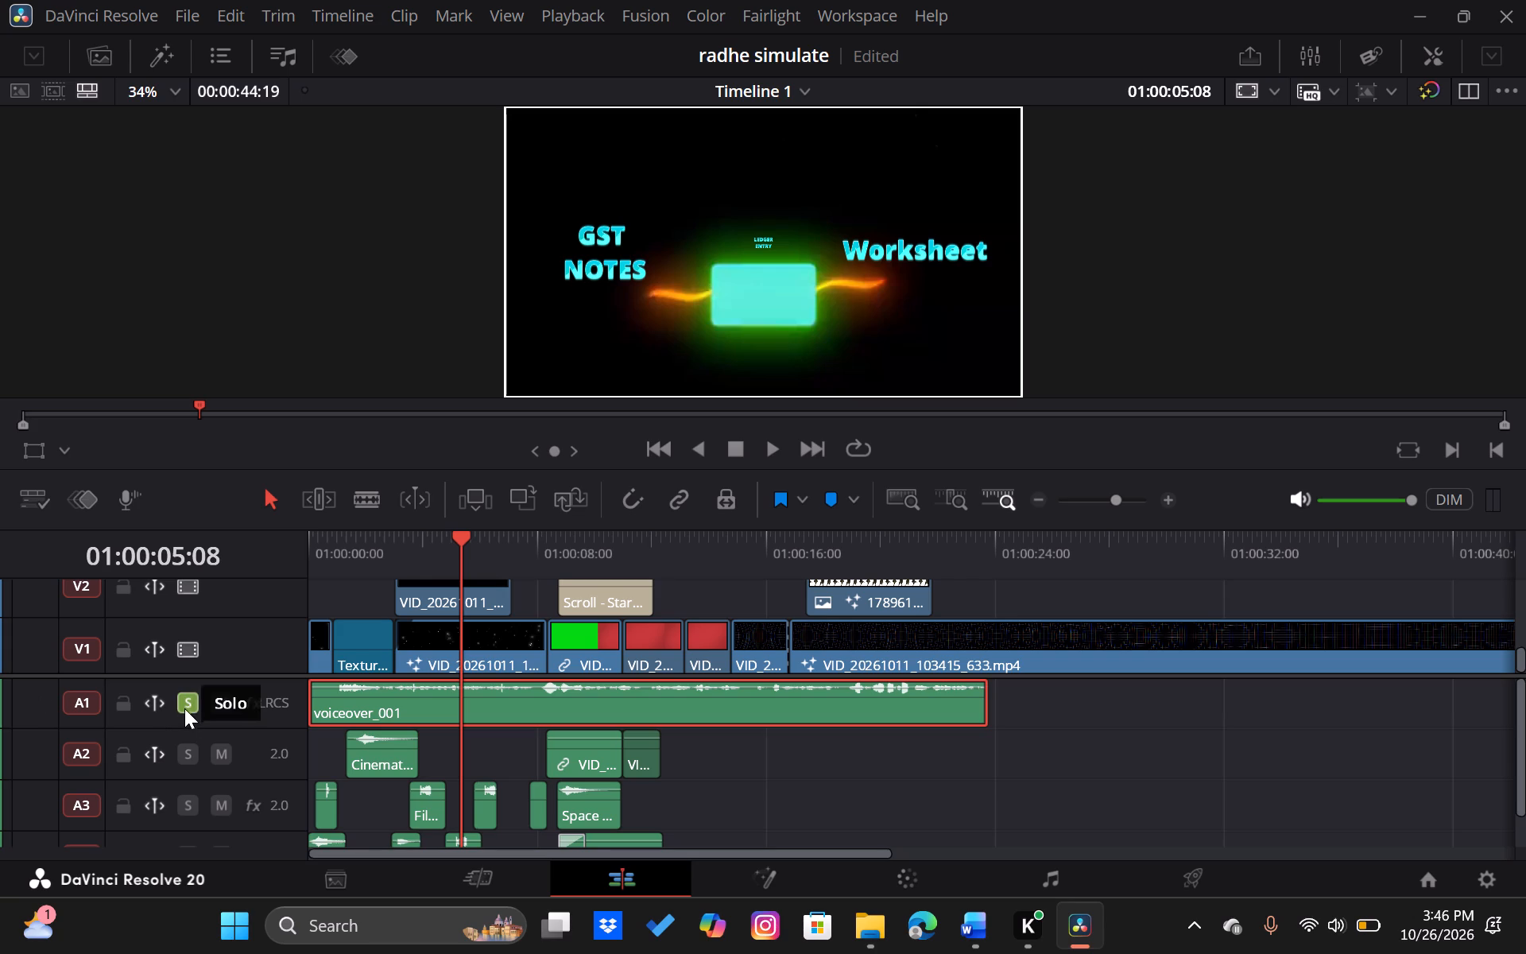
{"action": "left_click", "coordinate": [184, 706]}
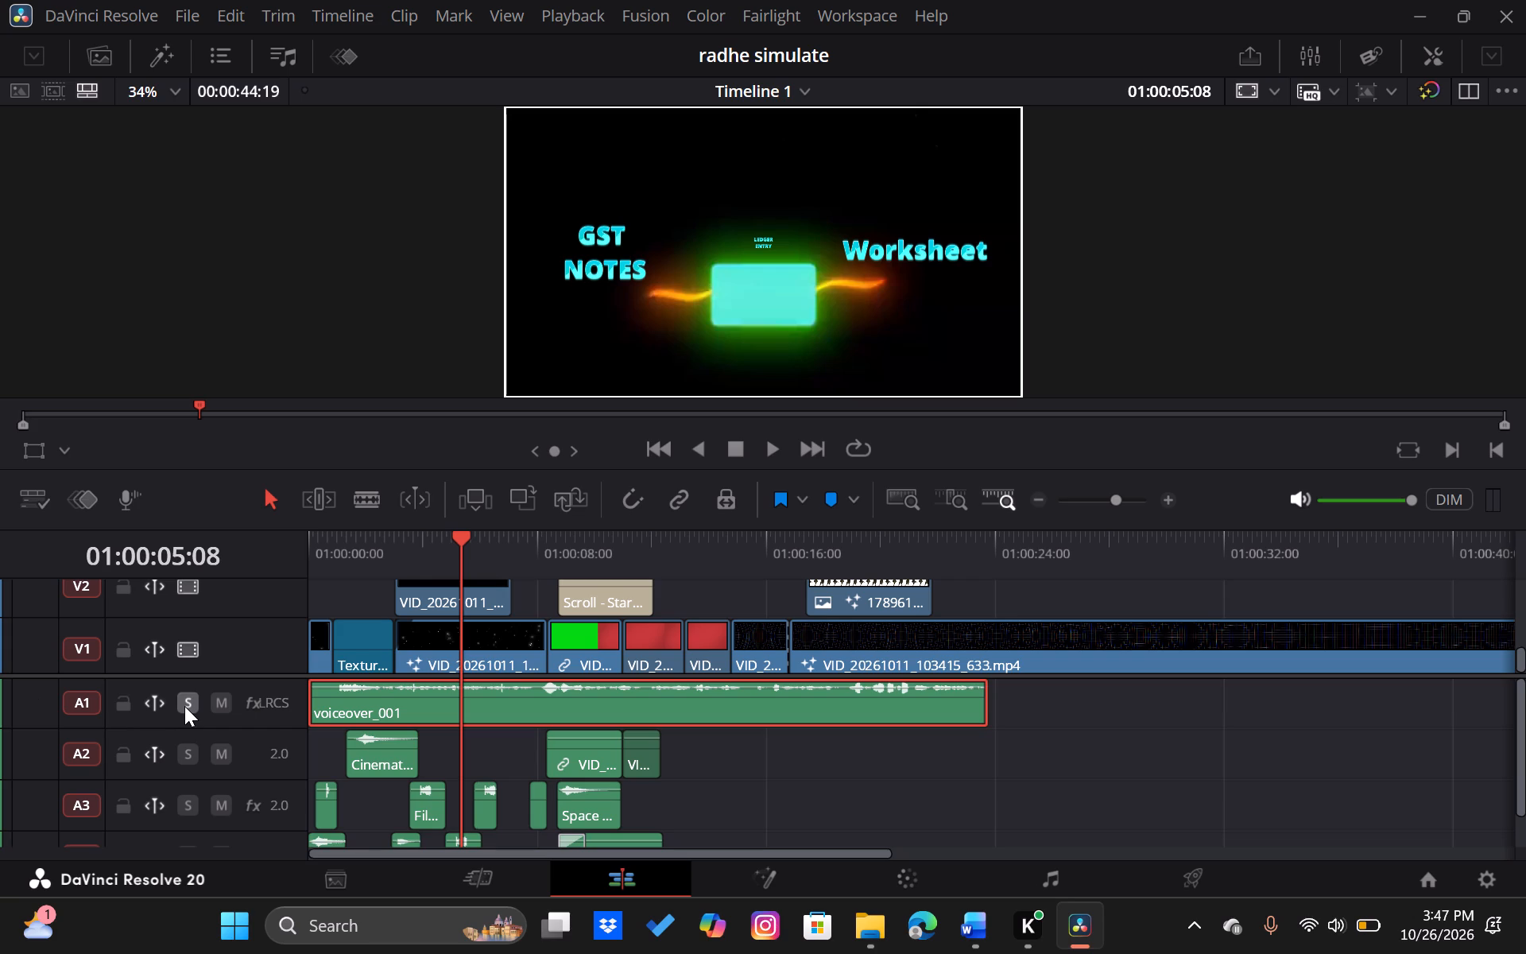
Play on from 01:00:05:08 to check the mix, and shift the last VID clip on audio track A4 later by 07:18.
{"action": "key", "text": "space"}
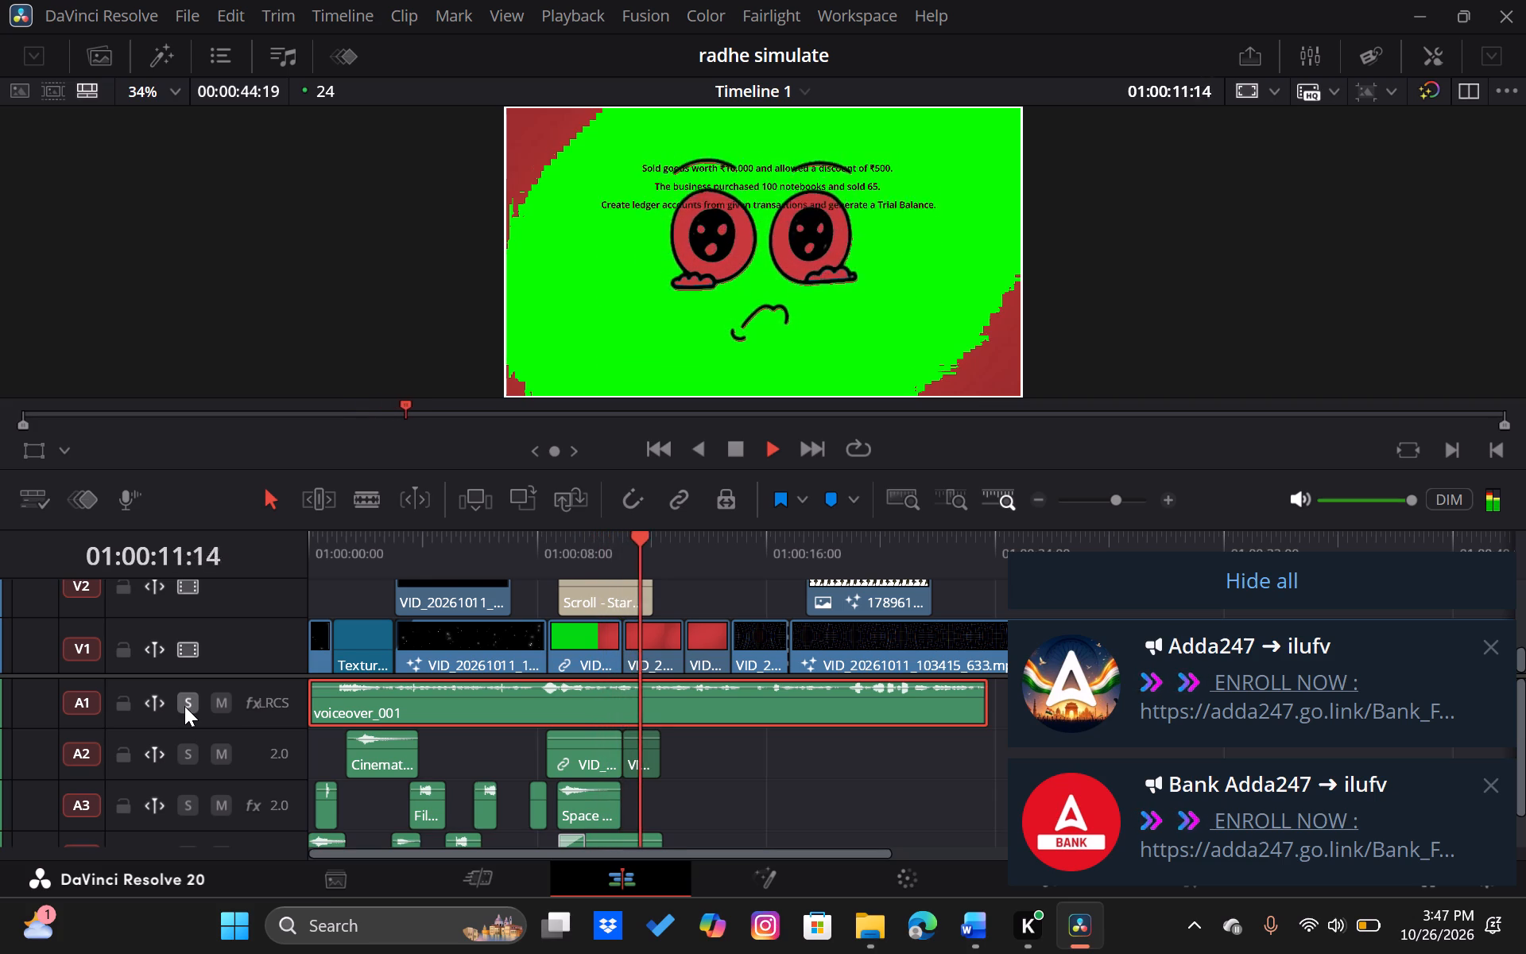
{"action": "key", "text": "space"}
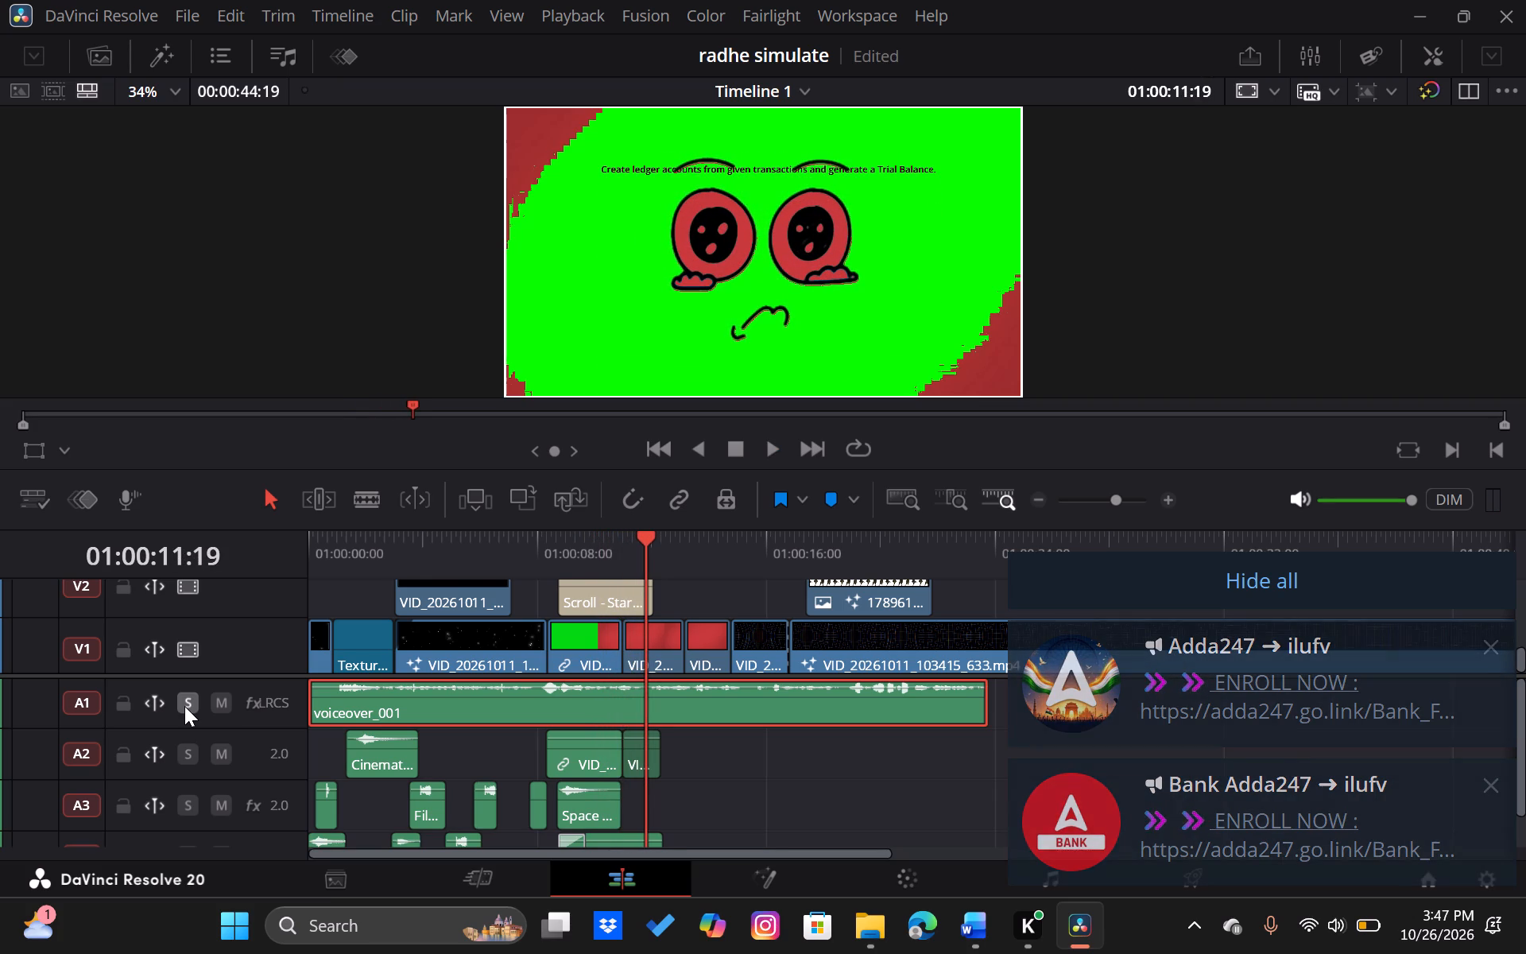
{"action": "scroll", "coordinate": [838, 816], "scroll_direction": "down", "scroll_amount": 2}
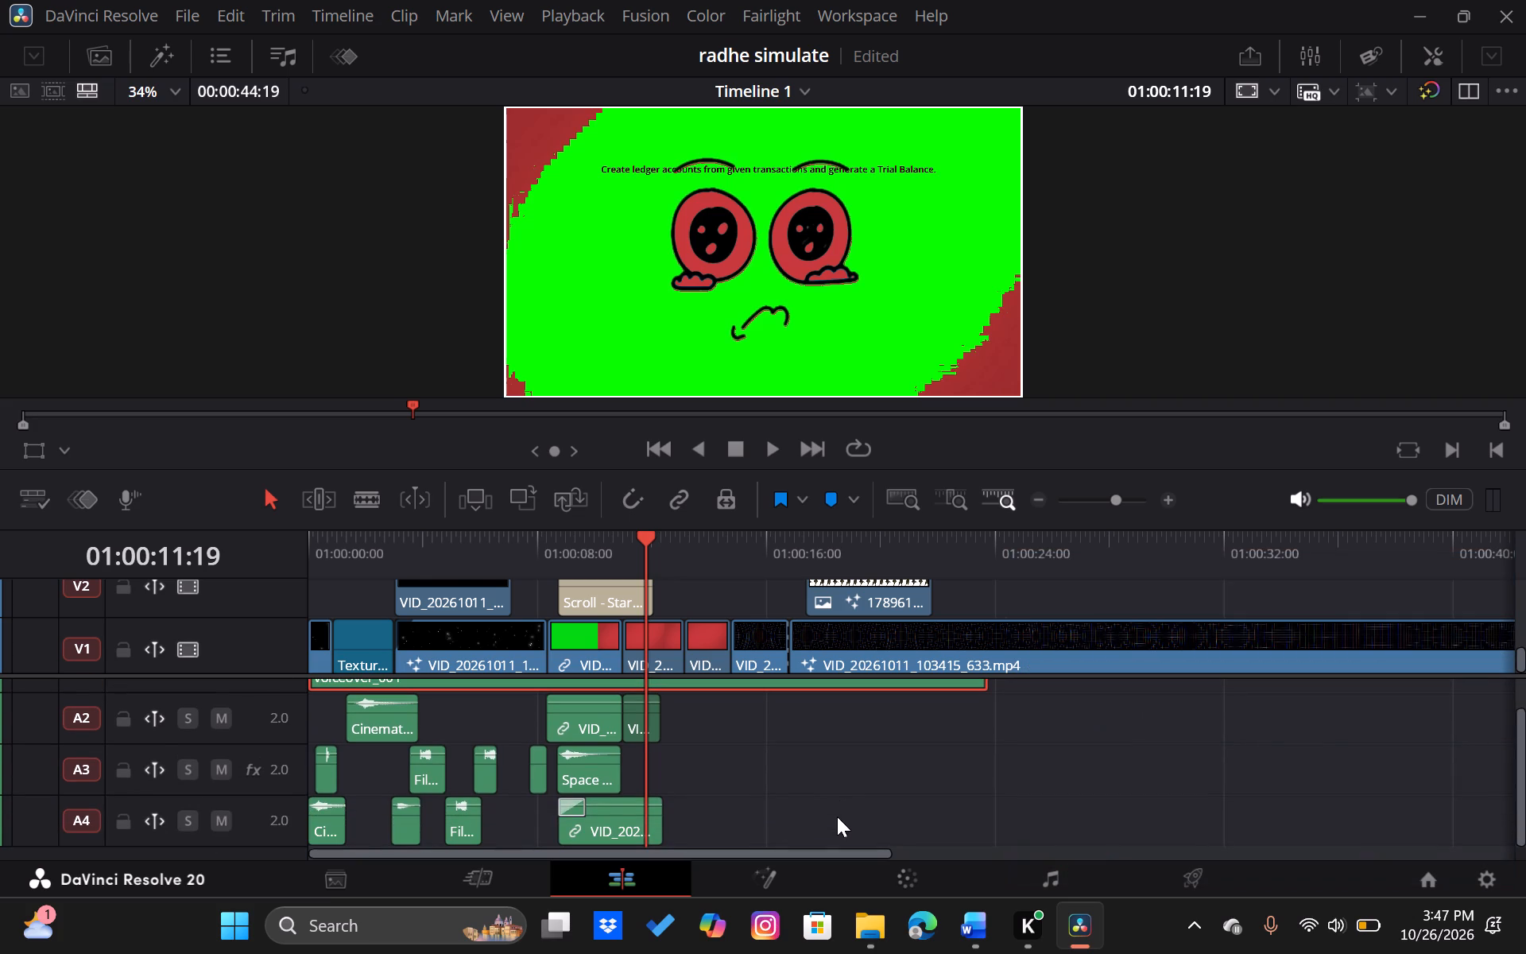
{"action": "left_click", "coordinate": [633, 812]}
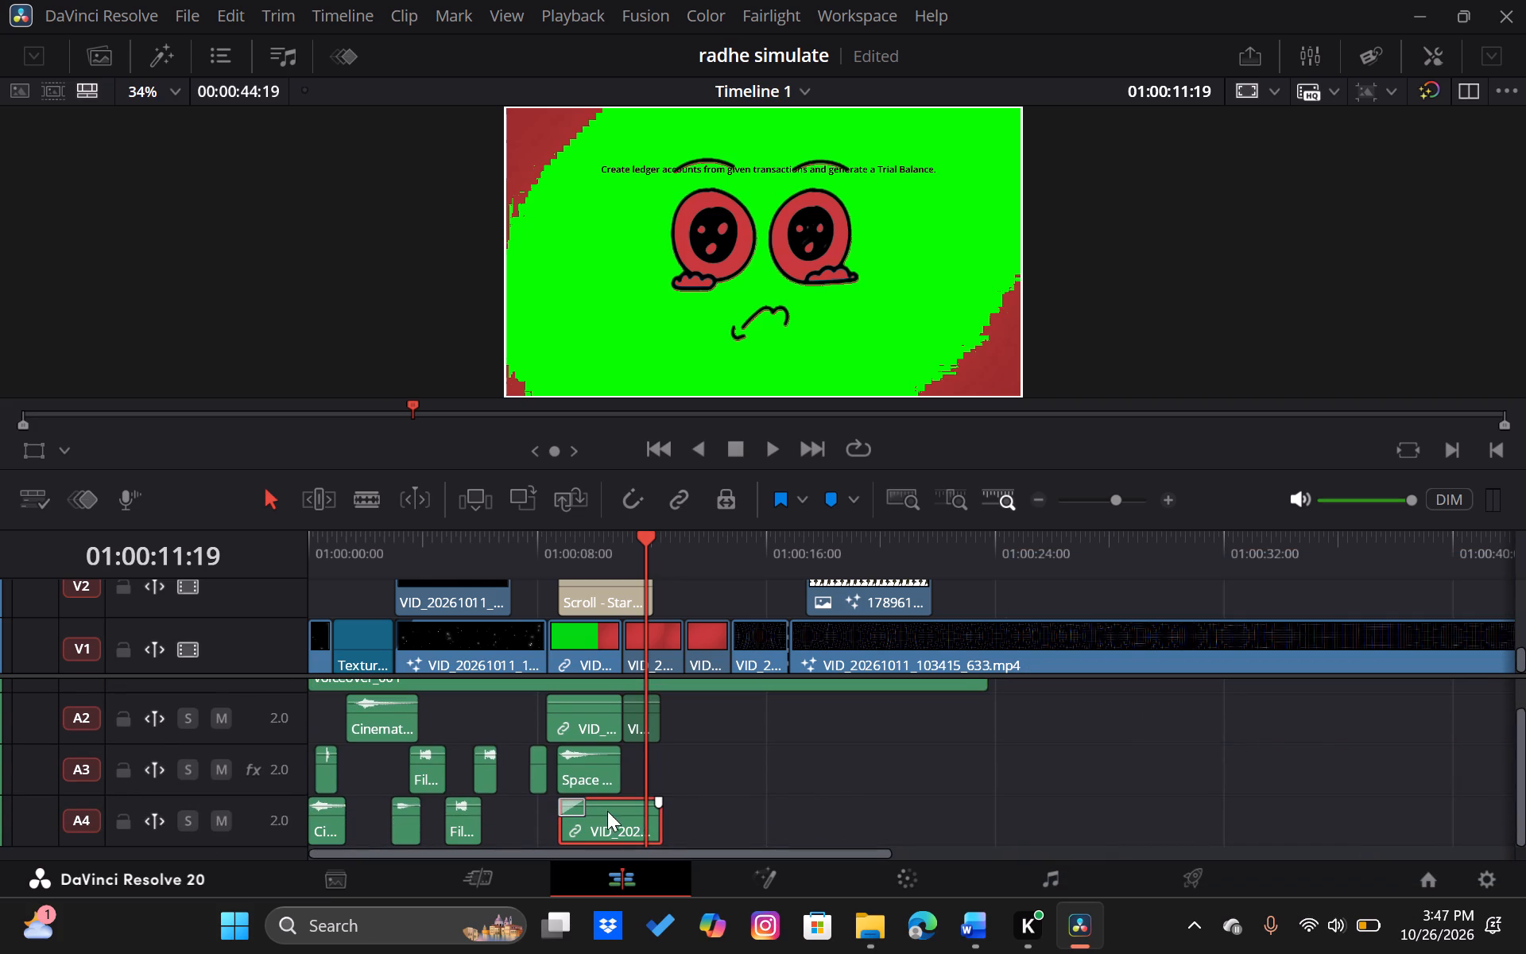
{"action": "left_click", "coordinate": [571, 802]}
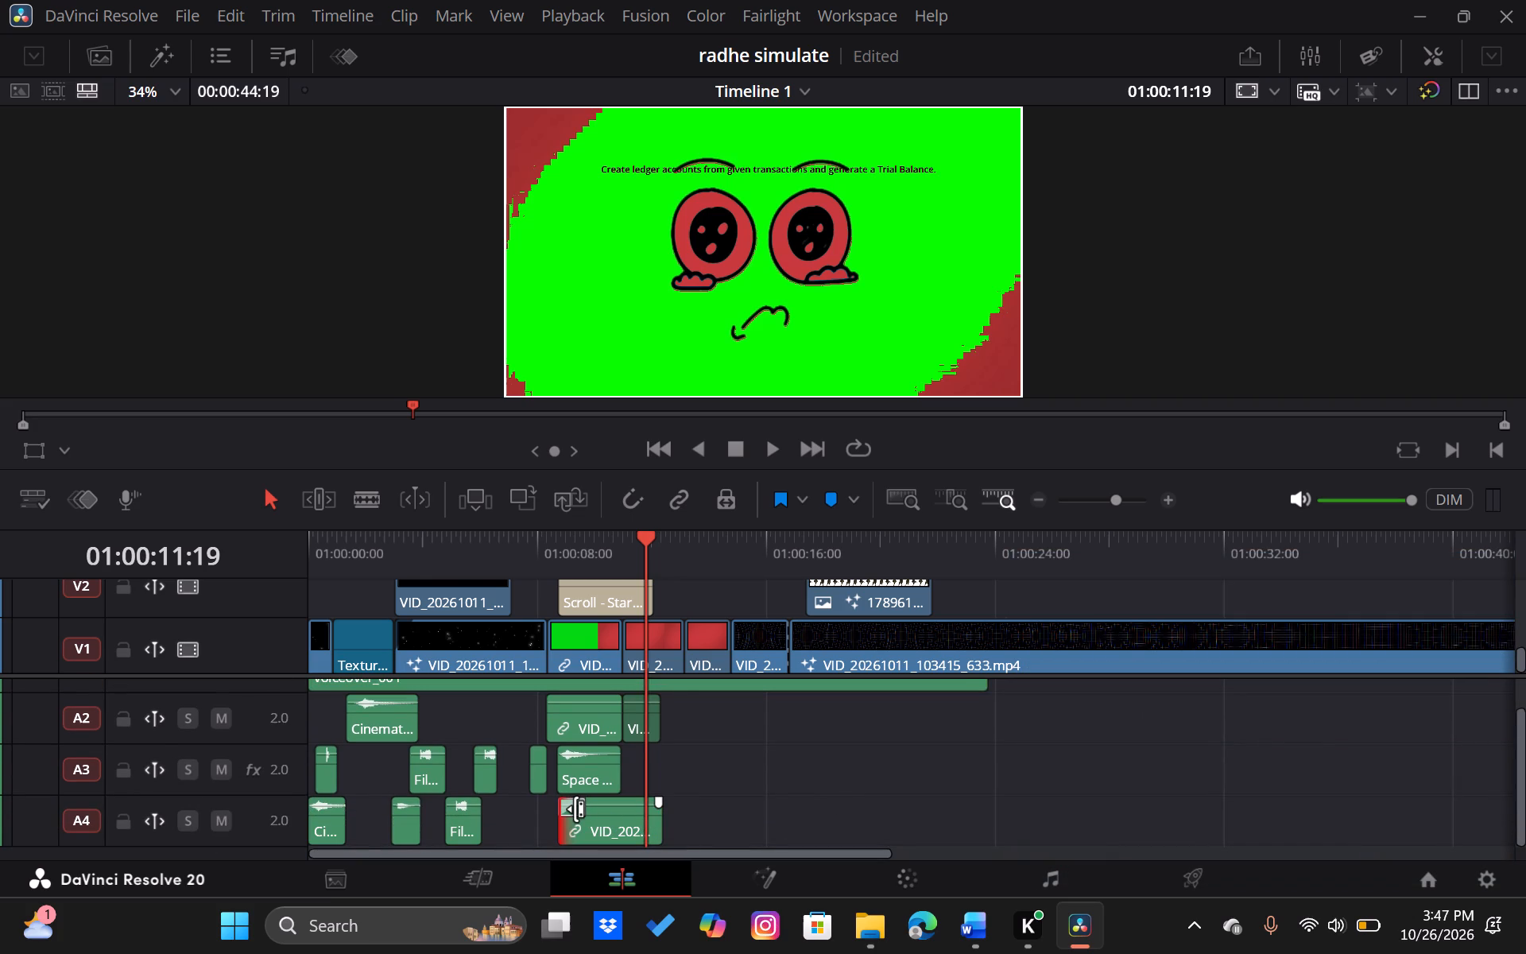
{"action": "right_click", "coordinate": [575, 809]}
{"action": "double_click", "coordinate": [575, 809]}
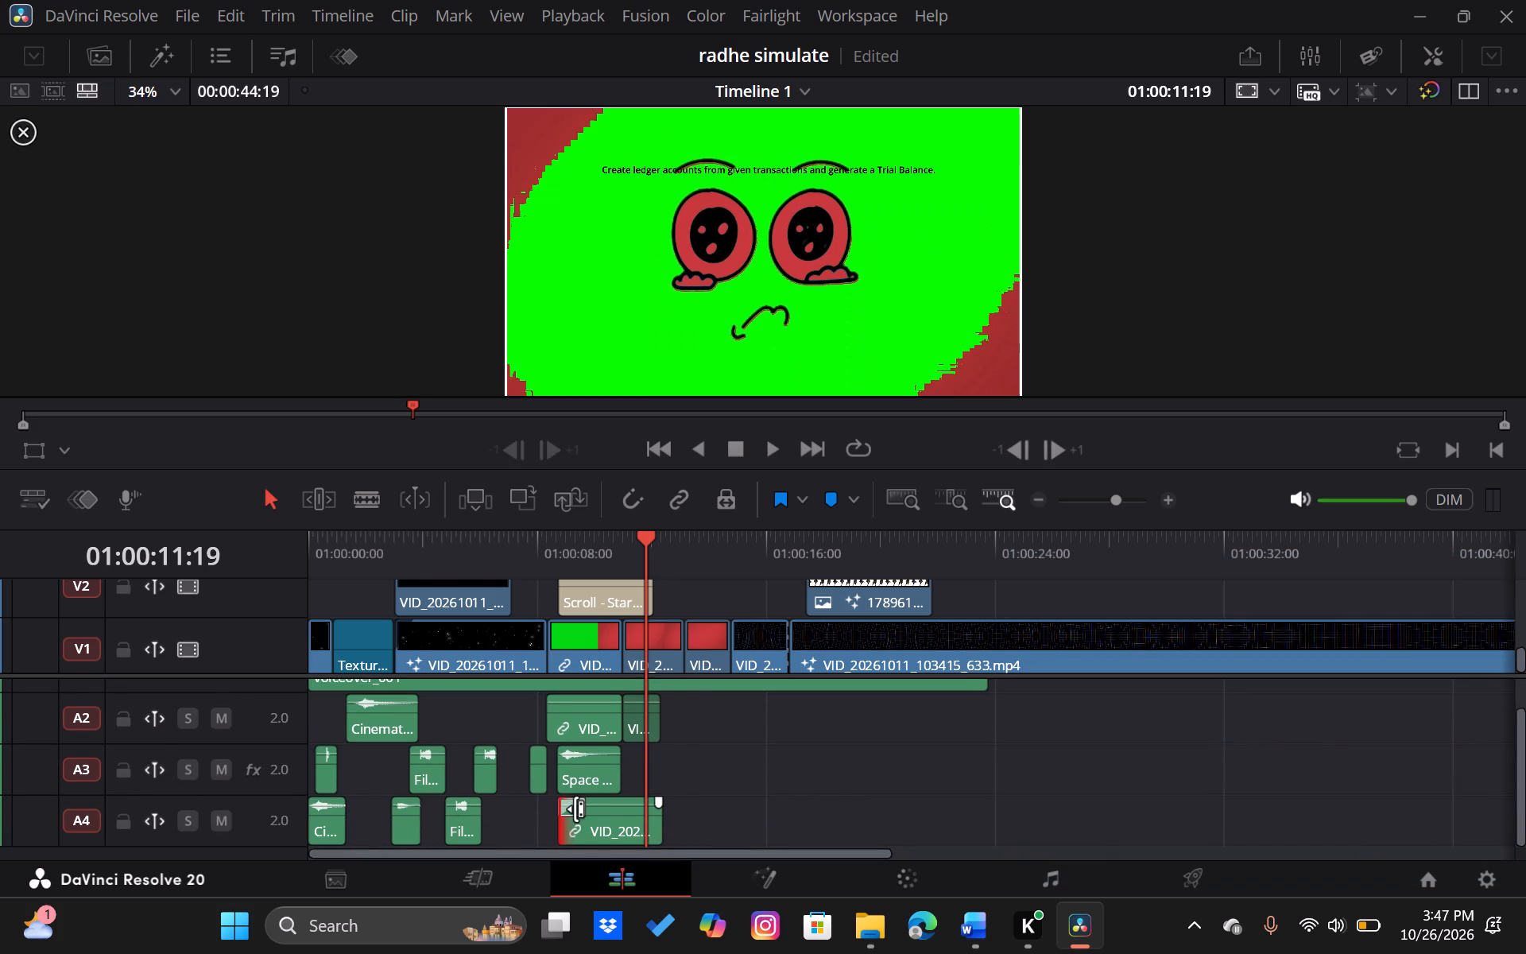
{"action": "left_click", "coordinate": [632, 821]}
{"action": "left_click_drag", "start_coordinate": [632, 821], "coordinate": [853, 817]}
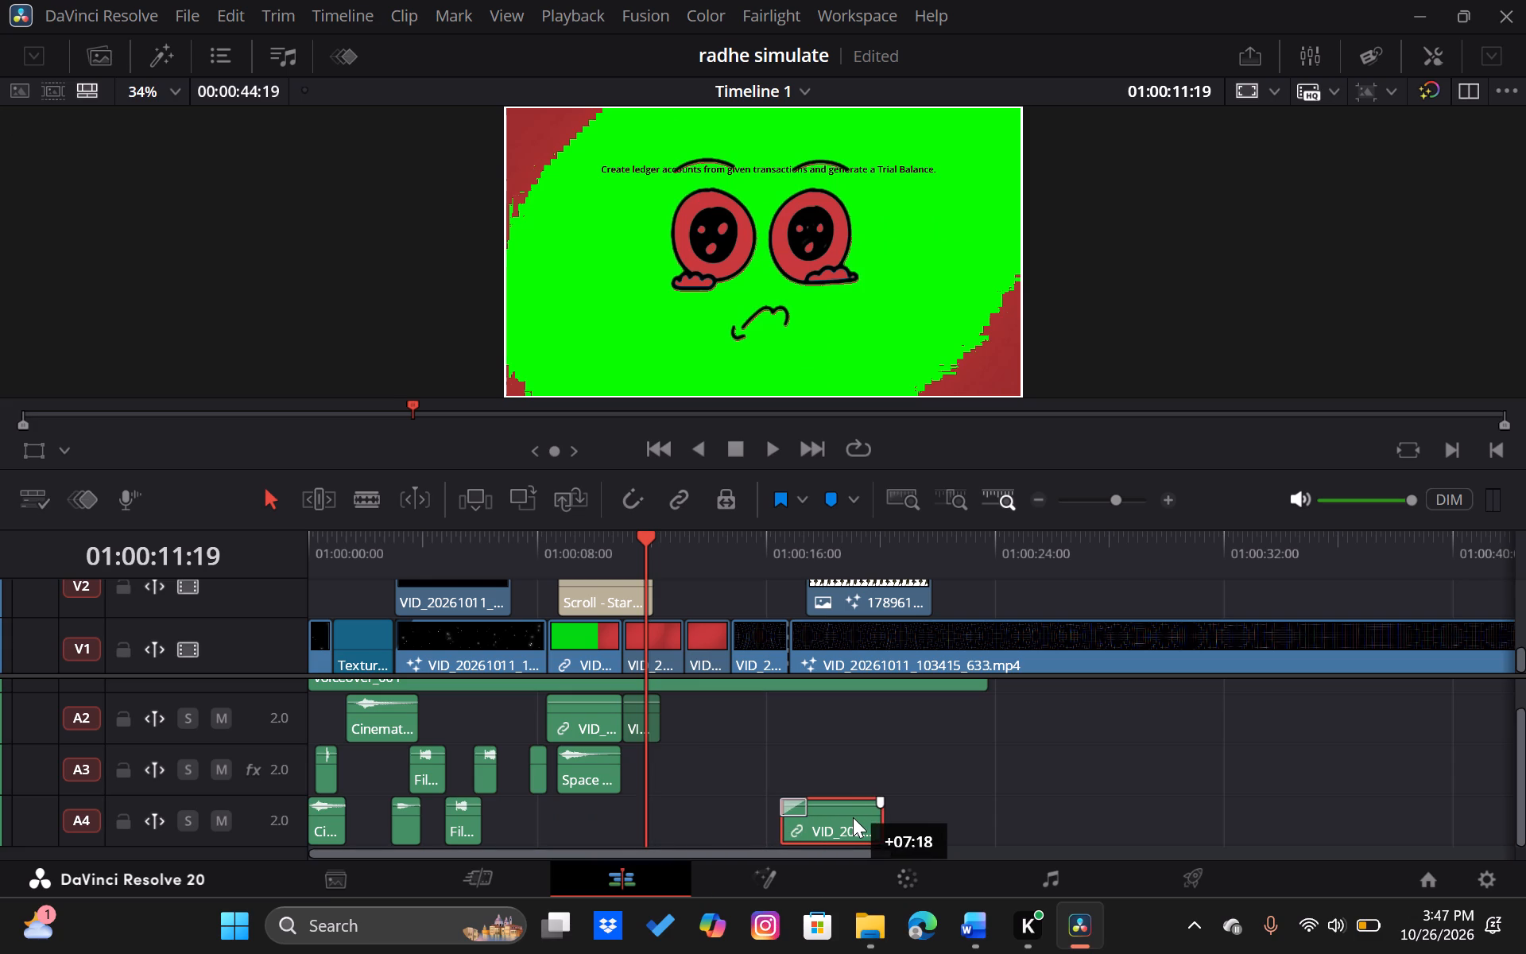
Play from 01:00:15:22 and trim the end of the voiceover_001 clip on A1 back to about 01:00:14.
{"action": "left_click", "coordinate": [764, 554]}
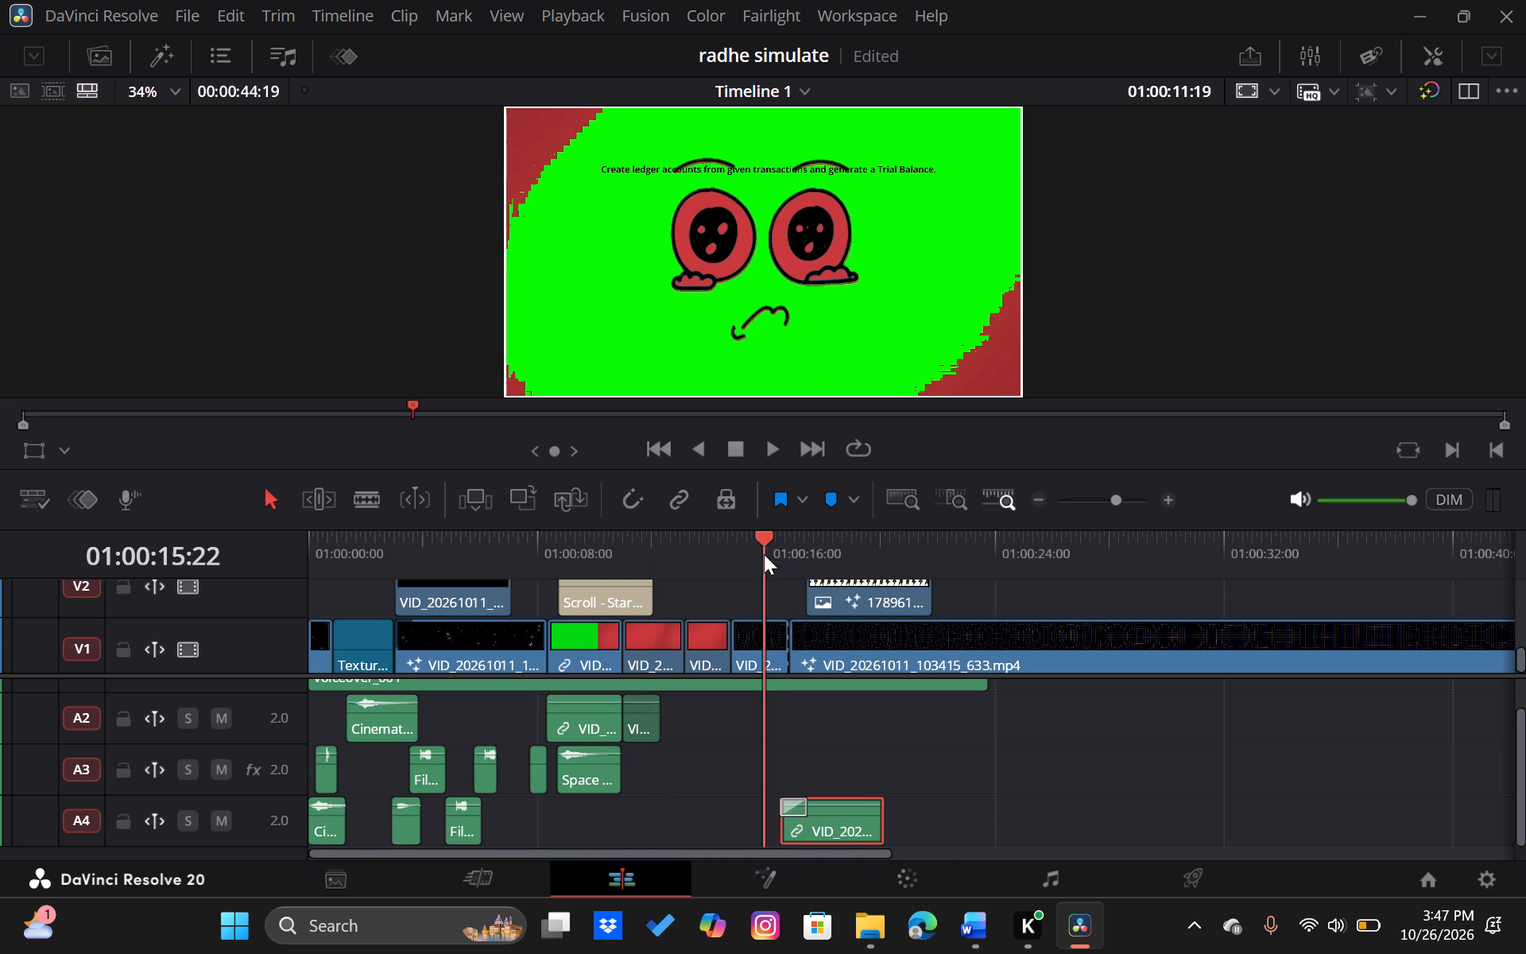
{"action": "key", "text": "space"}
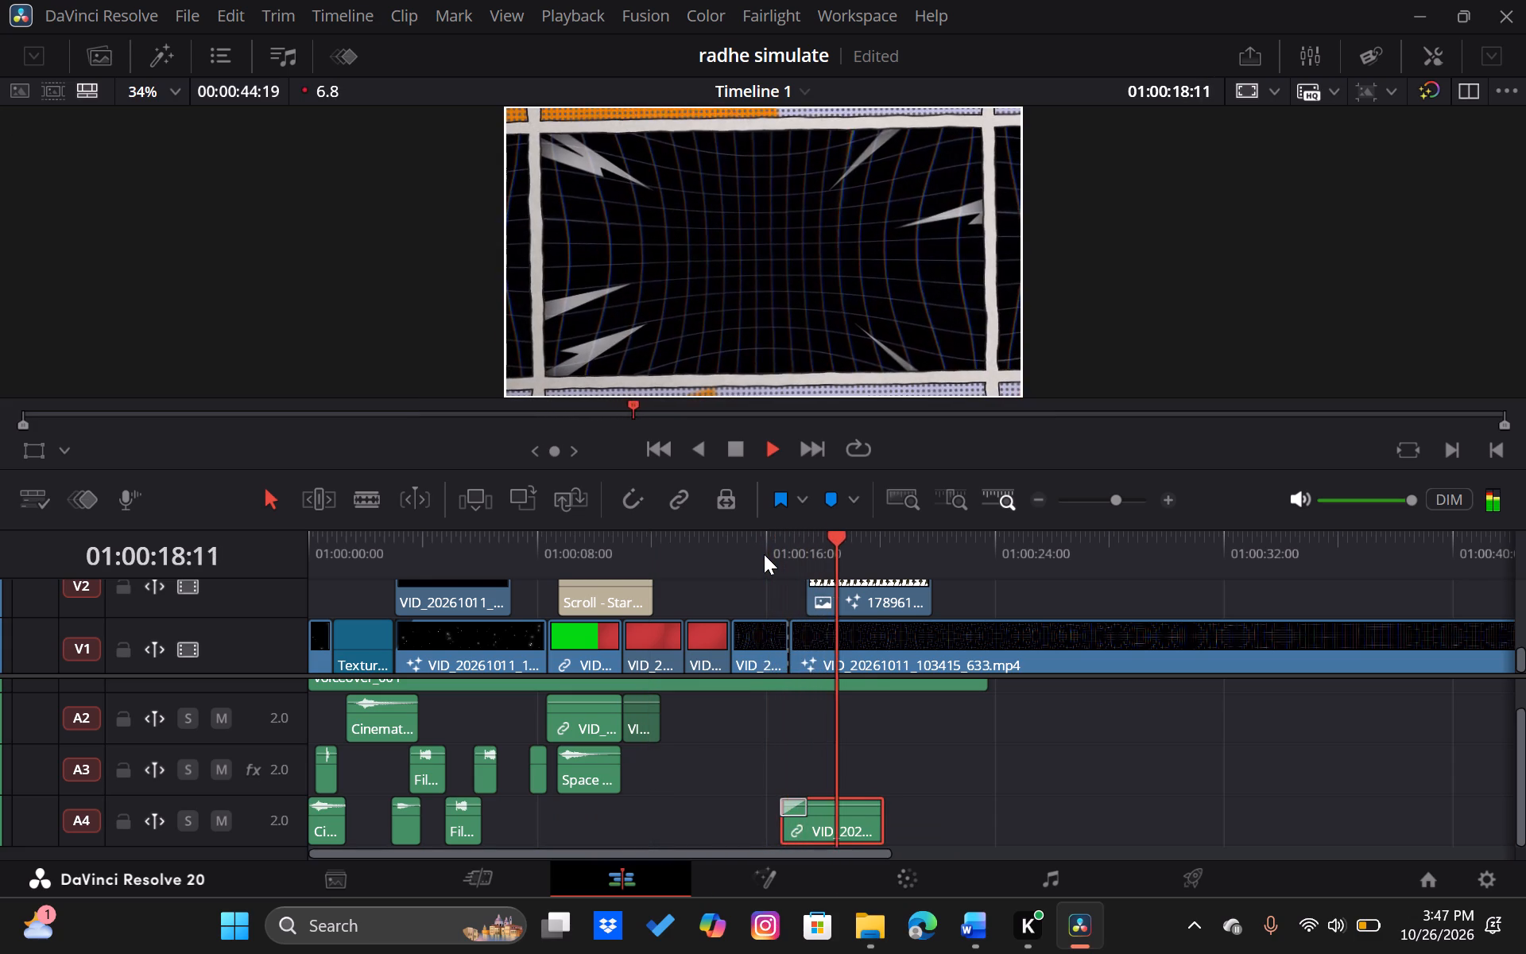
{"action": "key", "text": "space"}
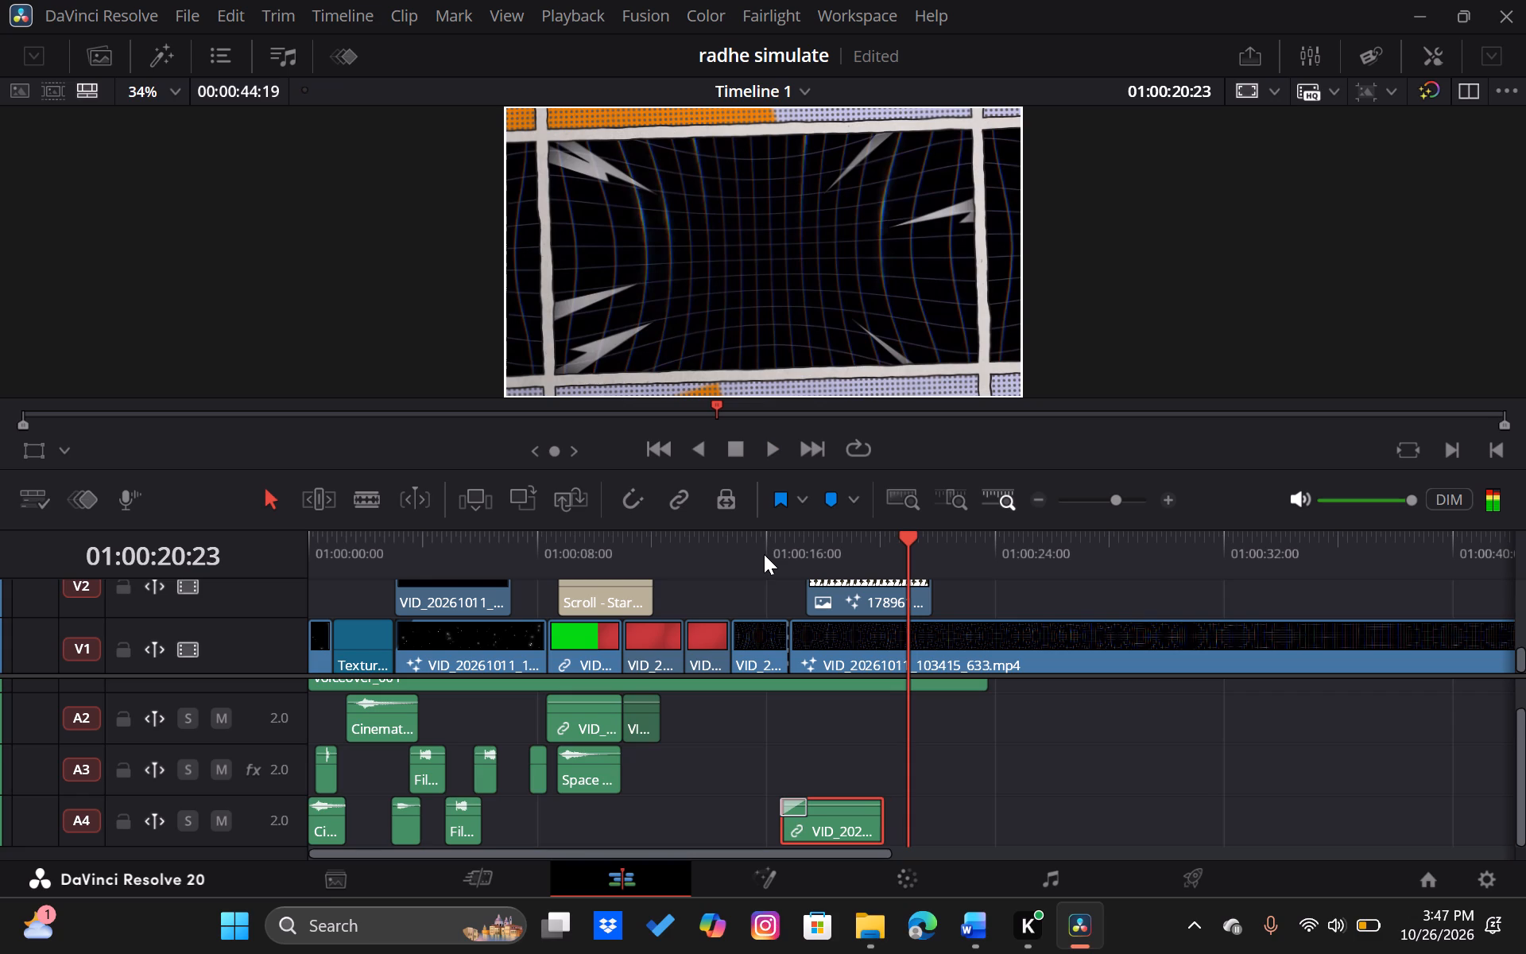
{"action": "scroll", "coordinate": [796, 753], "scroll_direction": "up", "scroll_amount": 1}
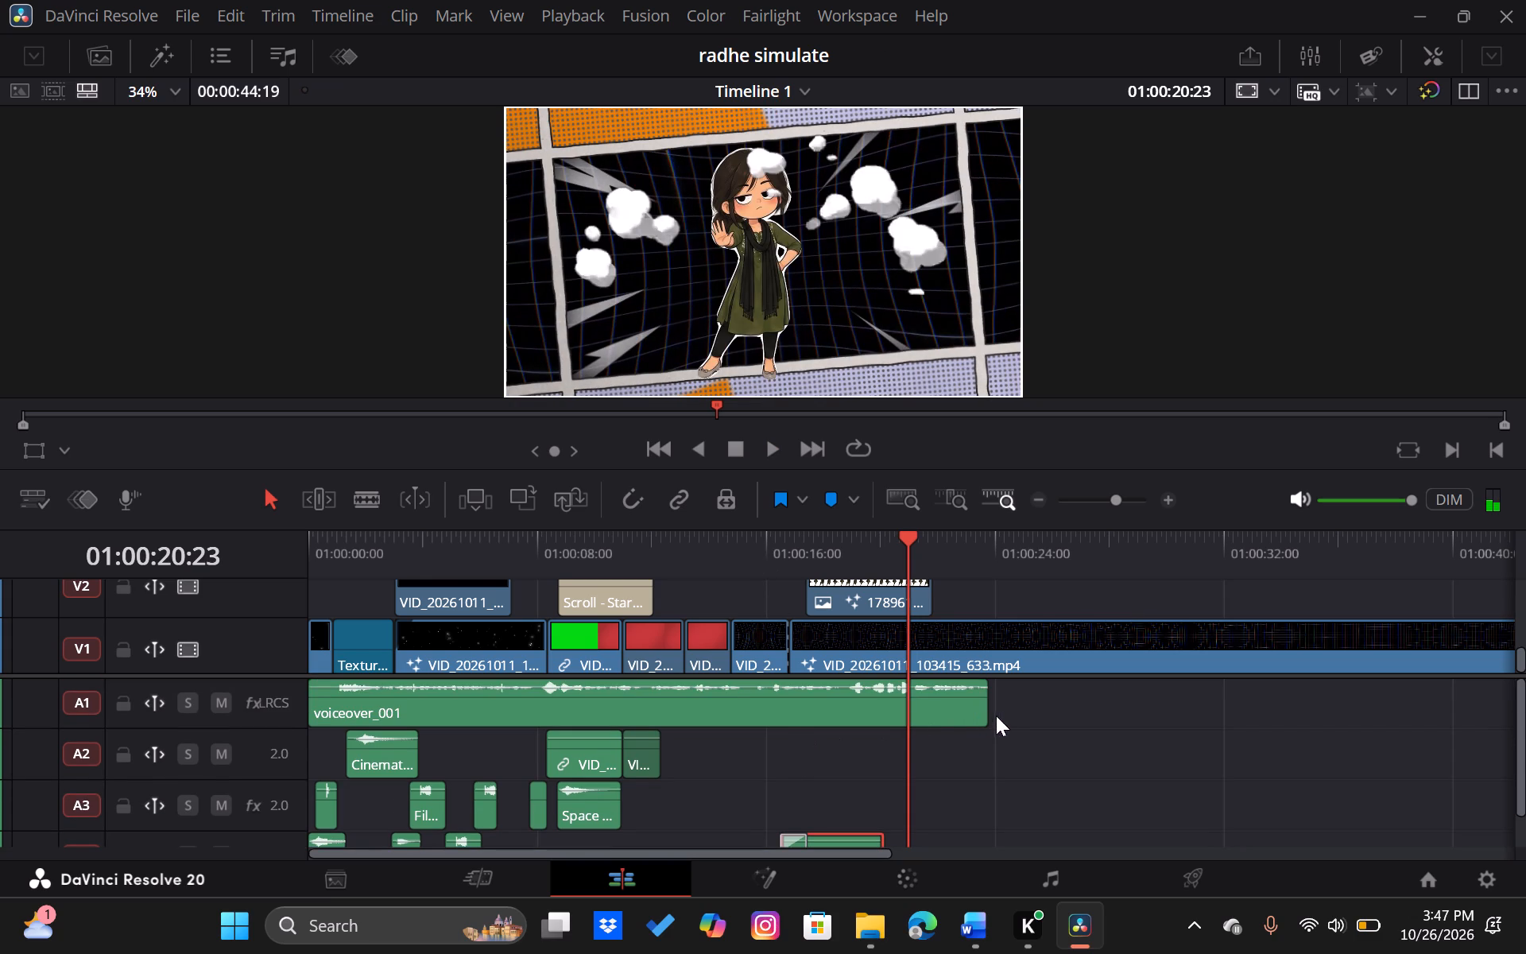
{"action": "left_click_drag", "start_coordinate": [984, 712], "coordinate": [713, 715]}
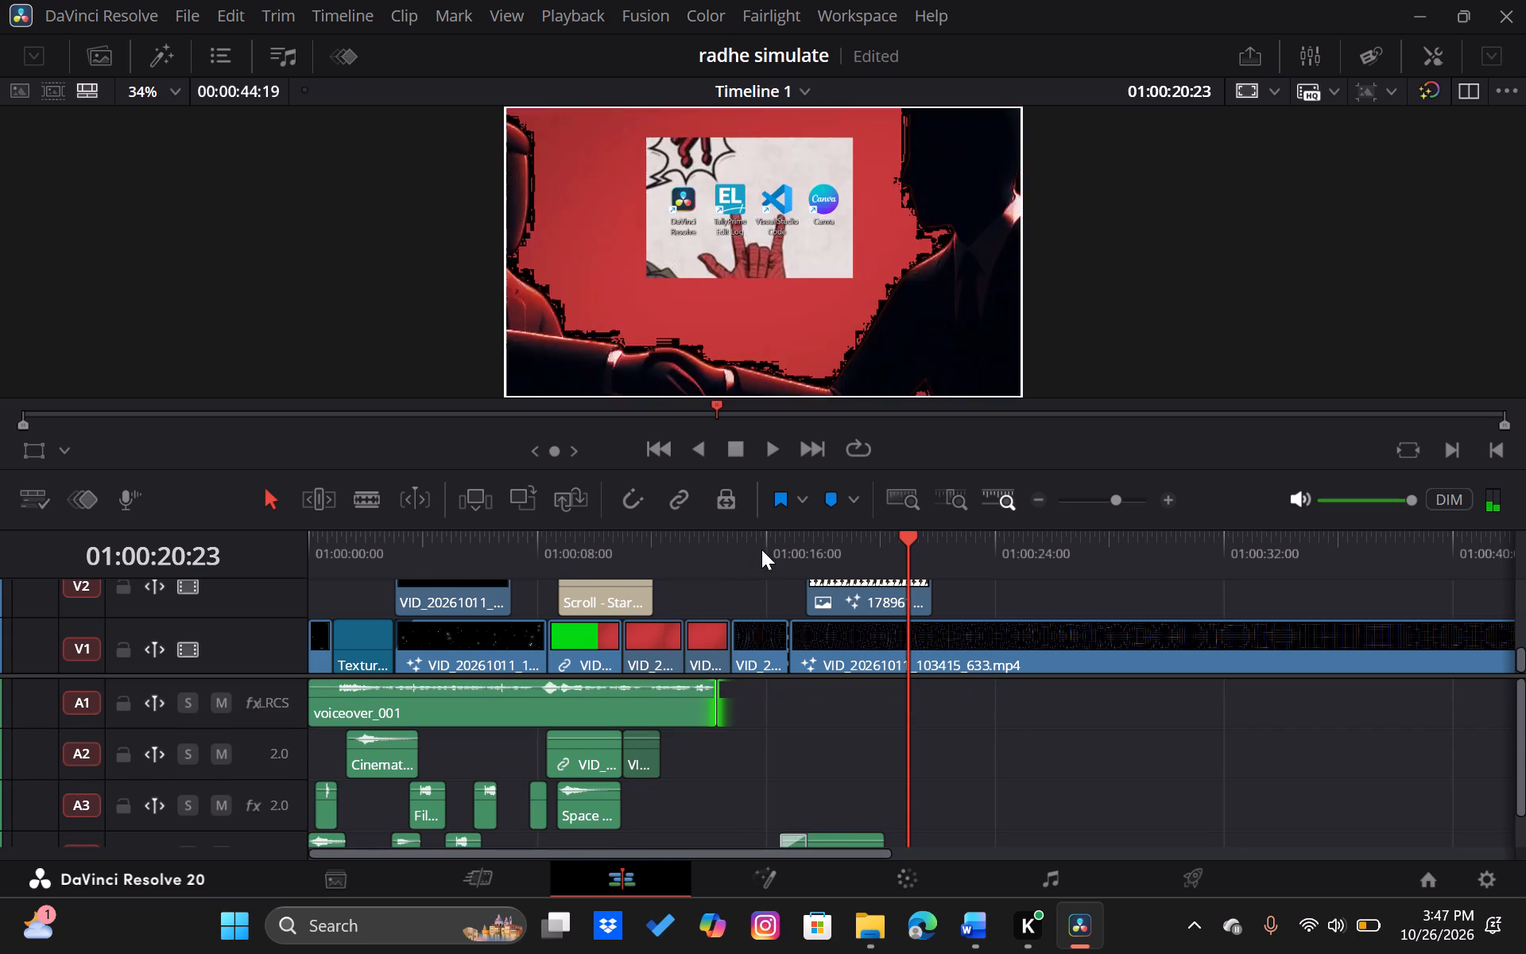
Replay the section from about 01:00:16 and delete the last VID audio clip from track A4.
{"action": "left_click", "coordinate": [777, 547]}
{"action": "key", "text": "space"}
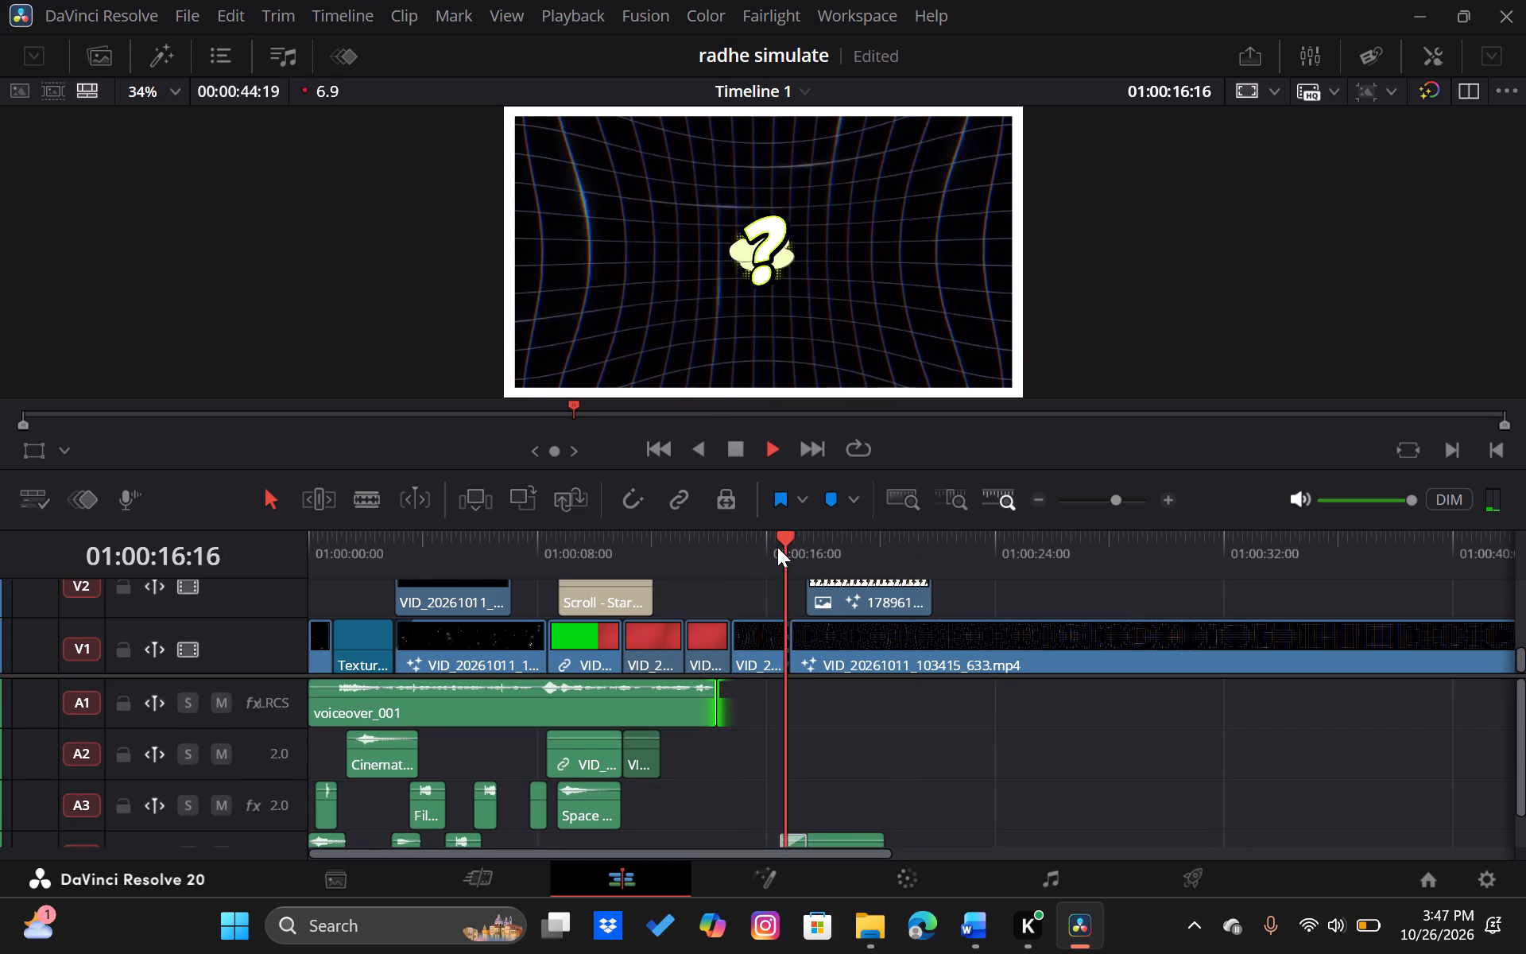
{"action": "scroll", "coordinate": [916, 805], "scroll_direction": "down", "scroll_amount": 1}
{"action": "left_click", "coordinate": [857, 812]}
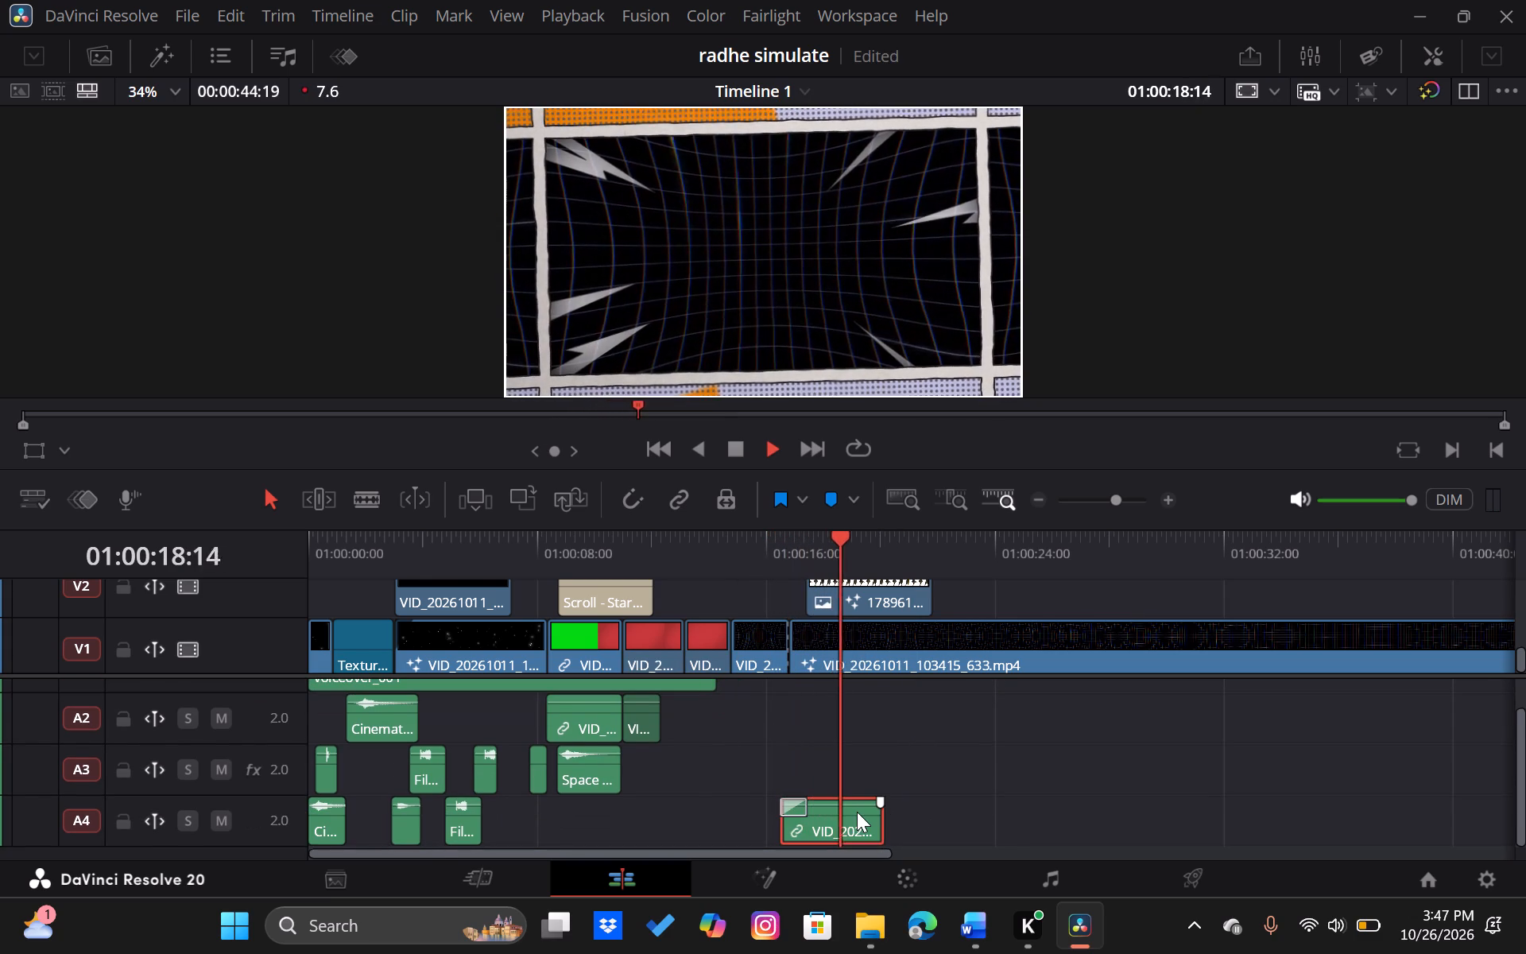
{"action": "key", "text": "BackSpace"}
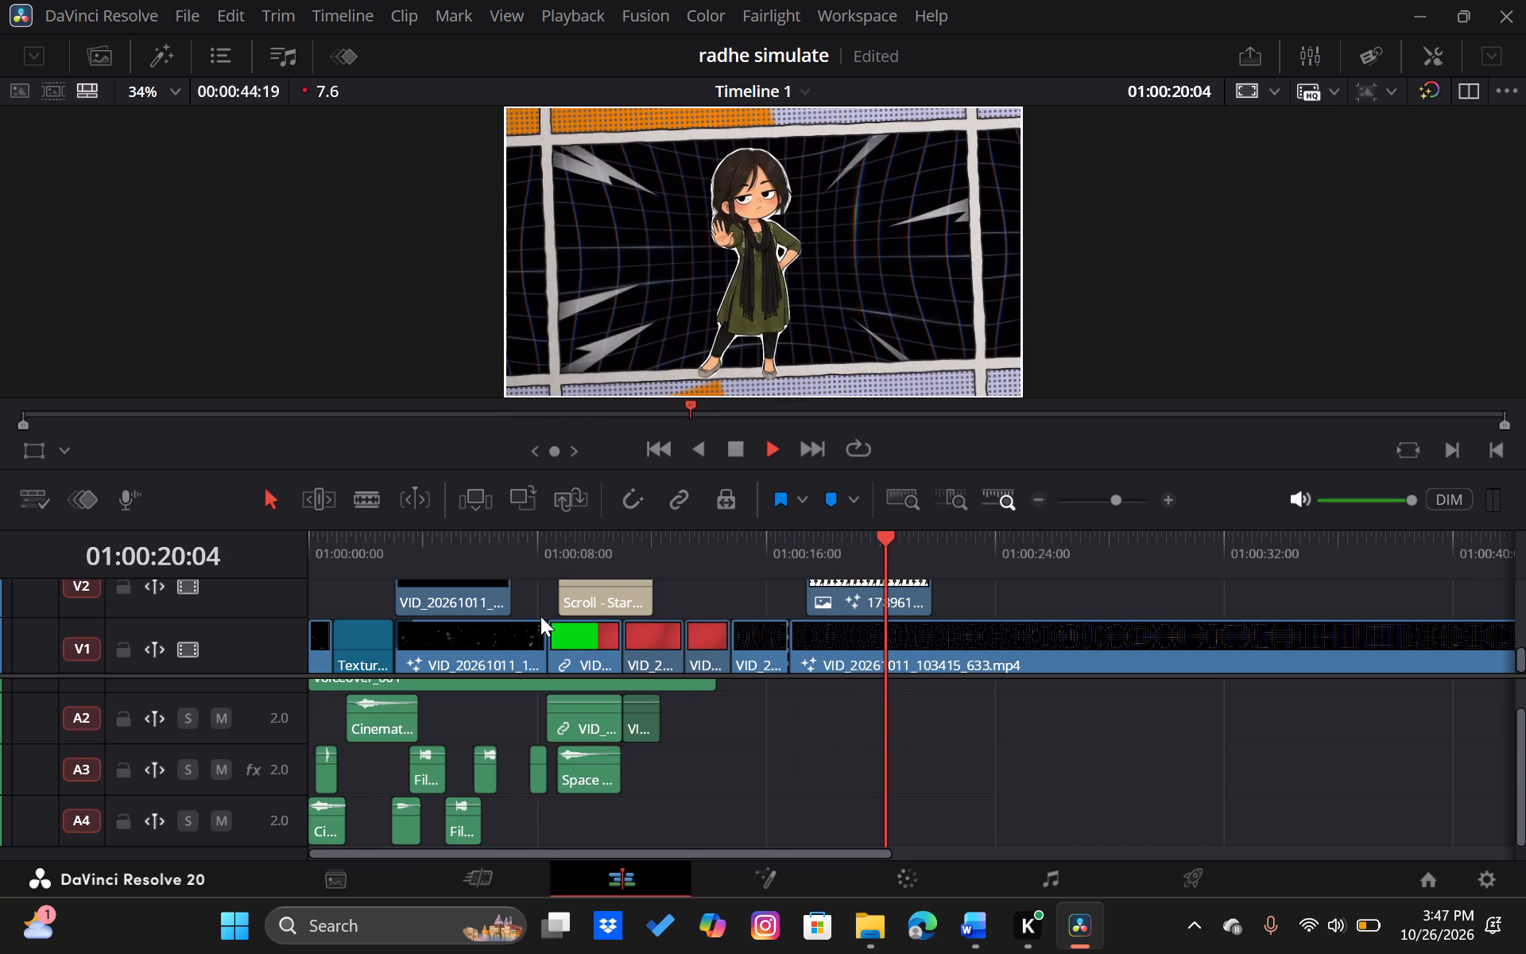
Replay the mix from about 01:00:06:23 and delete the voiceover_001 clip from audio track A1.
{"action": "left_click", "coordinate": [505, 549]}
{"action": "key", "text": "space"}
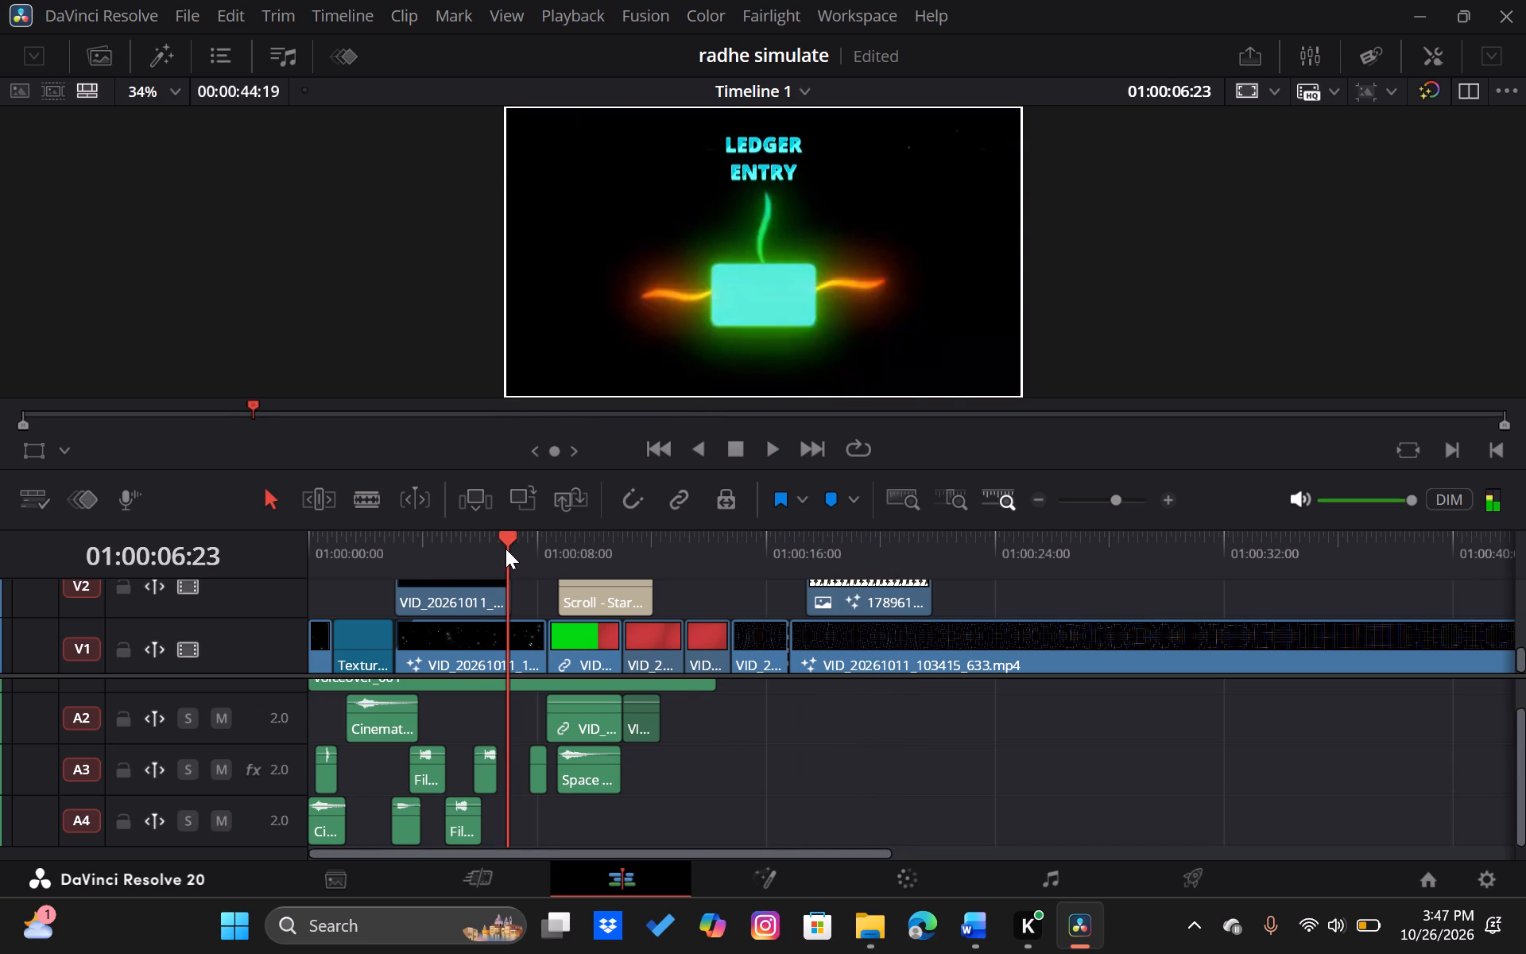
{"action": "key", "text": "space"}
{"action": "scroll", "coordinate": [704, 766], "scroll_direction": "up", "scroll_amount": 1}
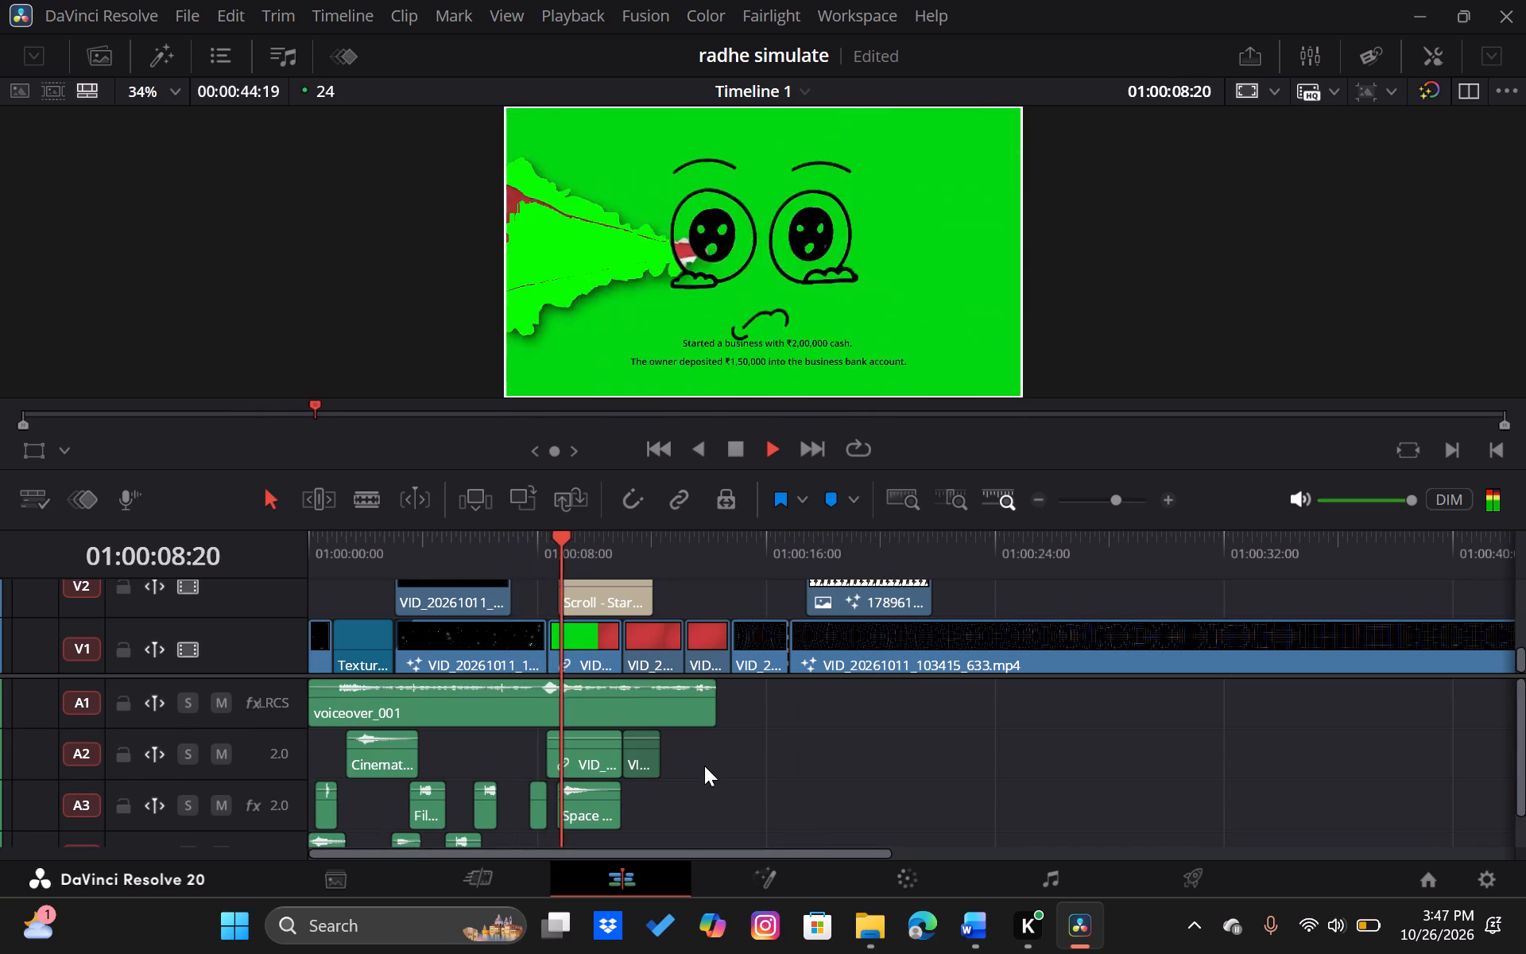
{"action": "scroll", "coordinate": [704, 766], "scroll_direction": "up", "scroll_amount": 1}
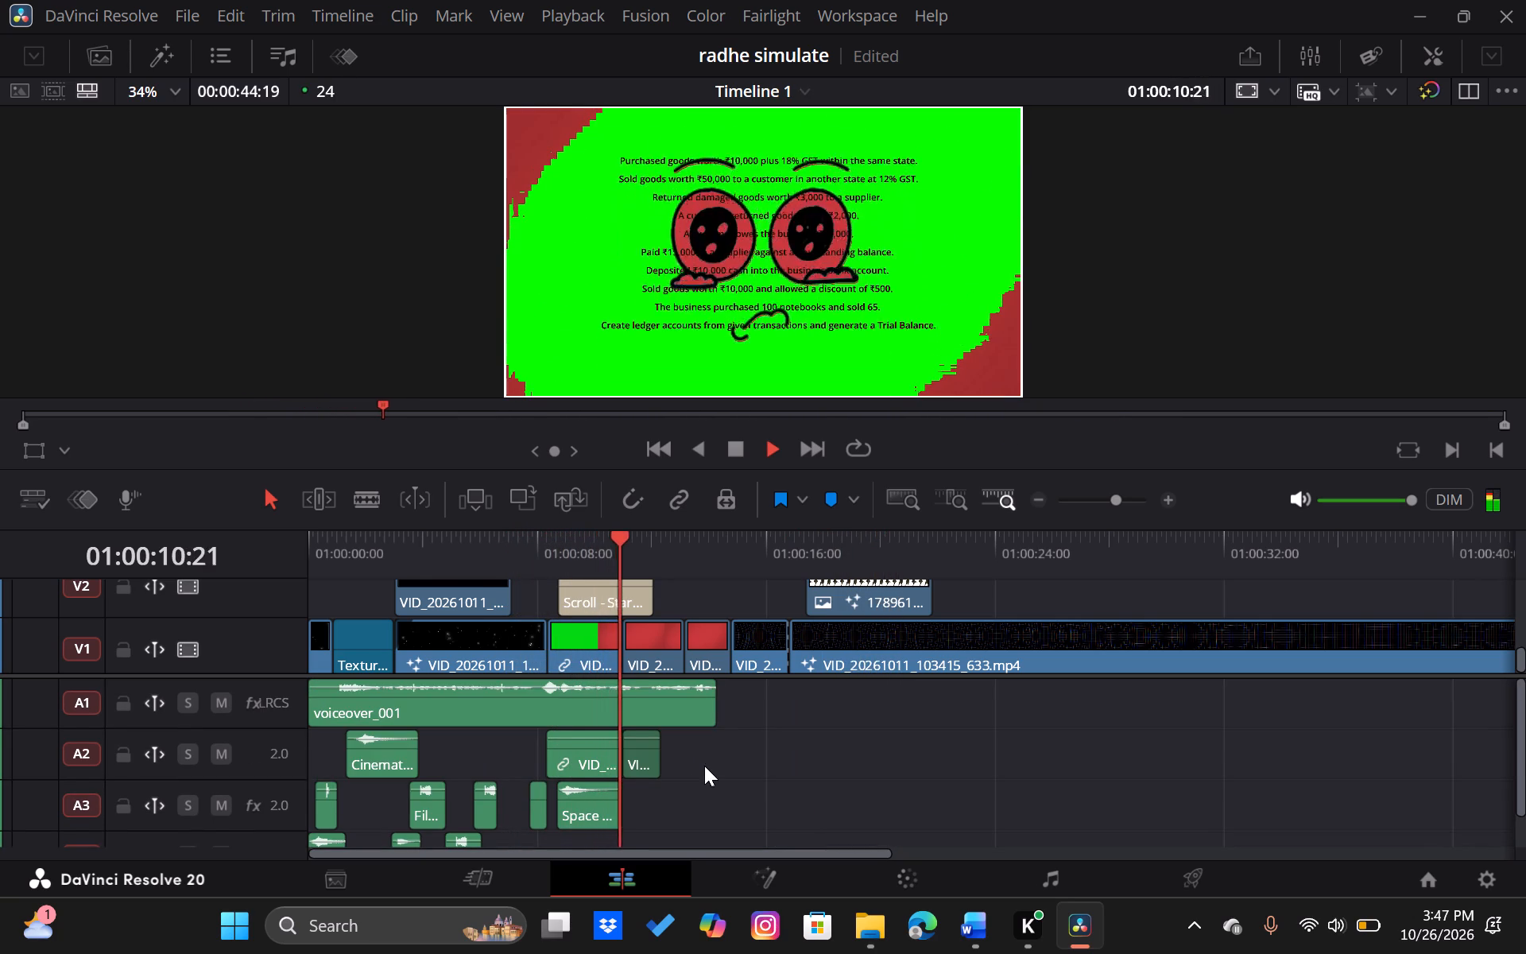
{"action": "key", "text": "space"}
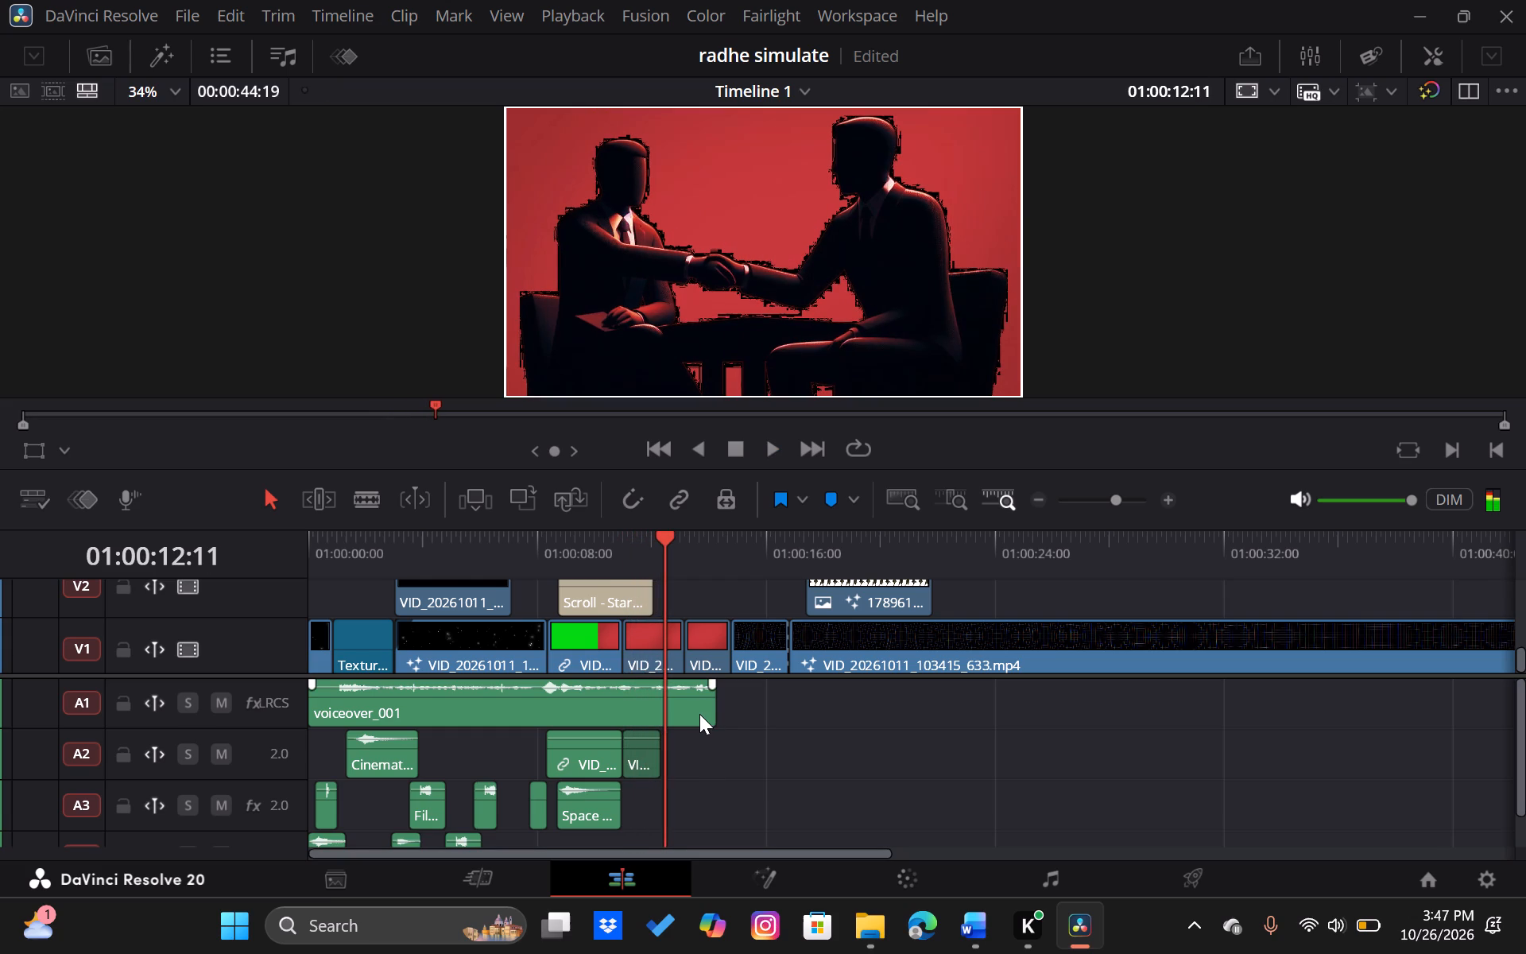
{"action": "left_click", "coordinate": [699, 714]}
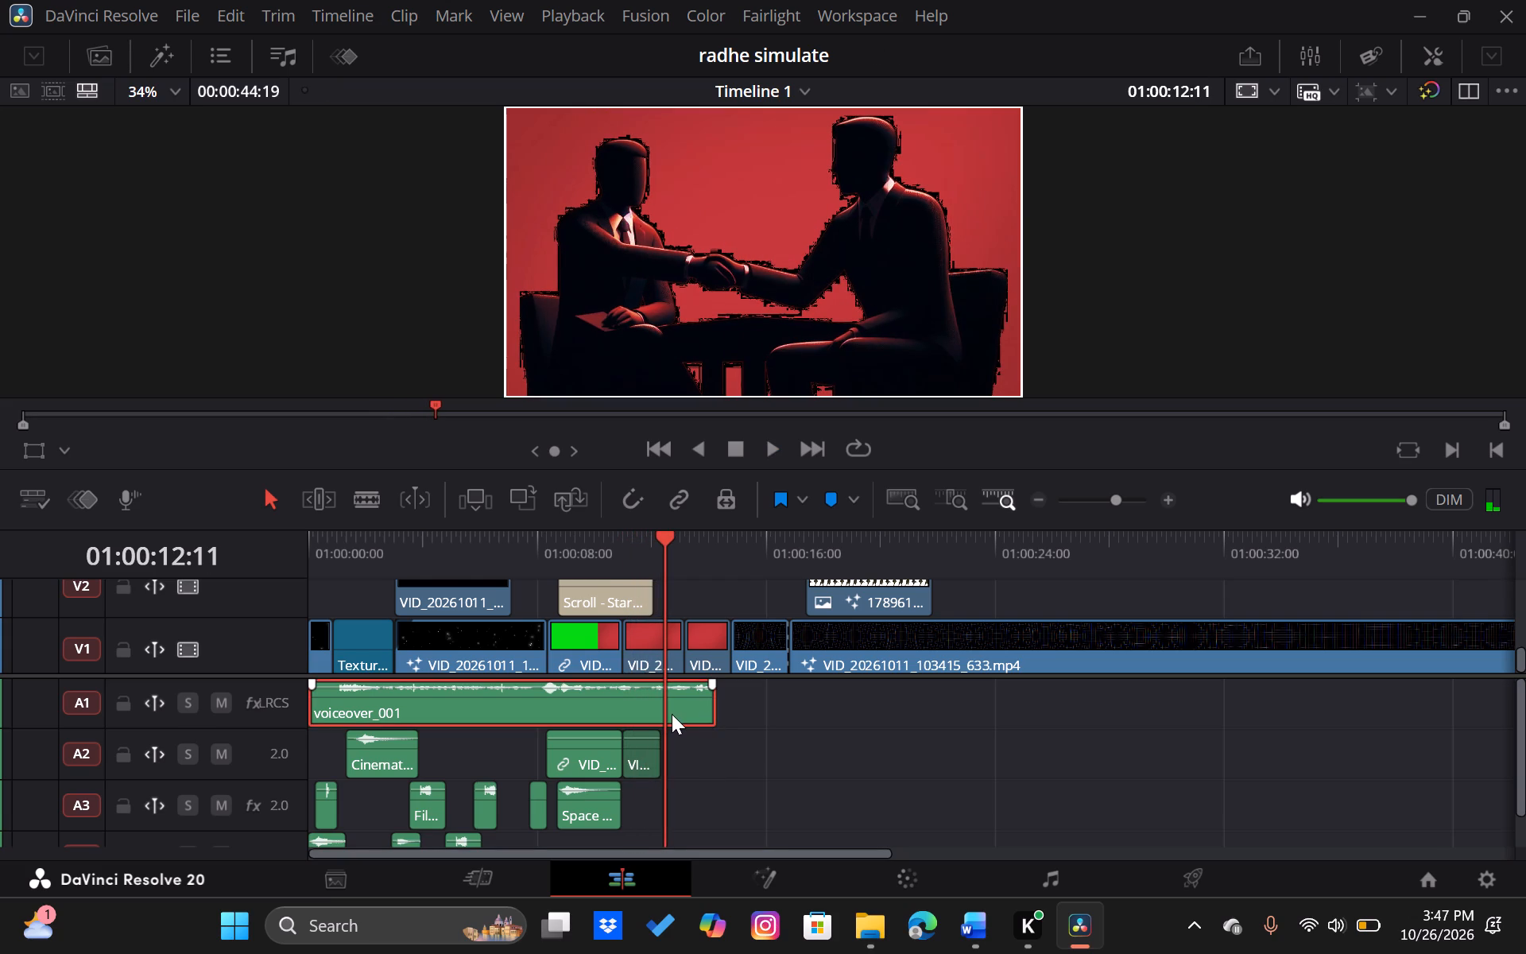
{"action": "key", "text": "BackSpace"}
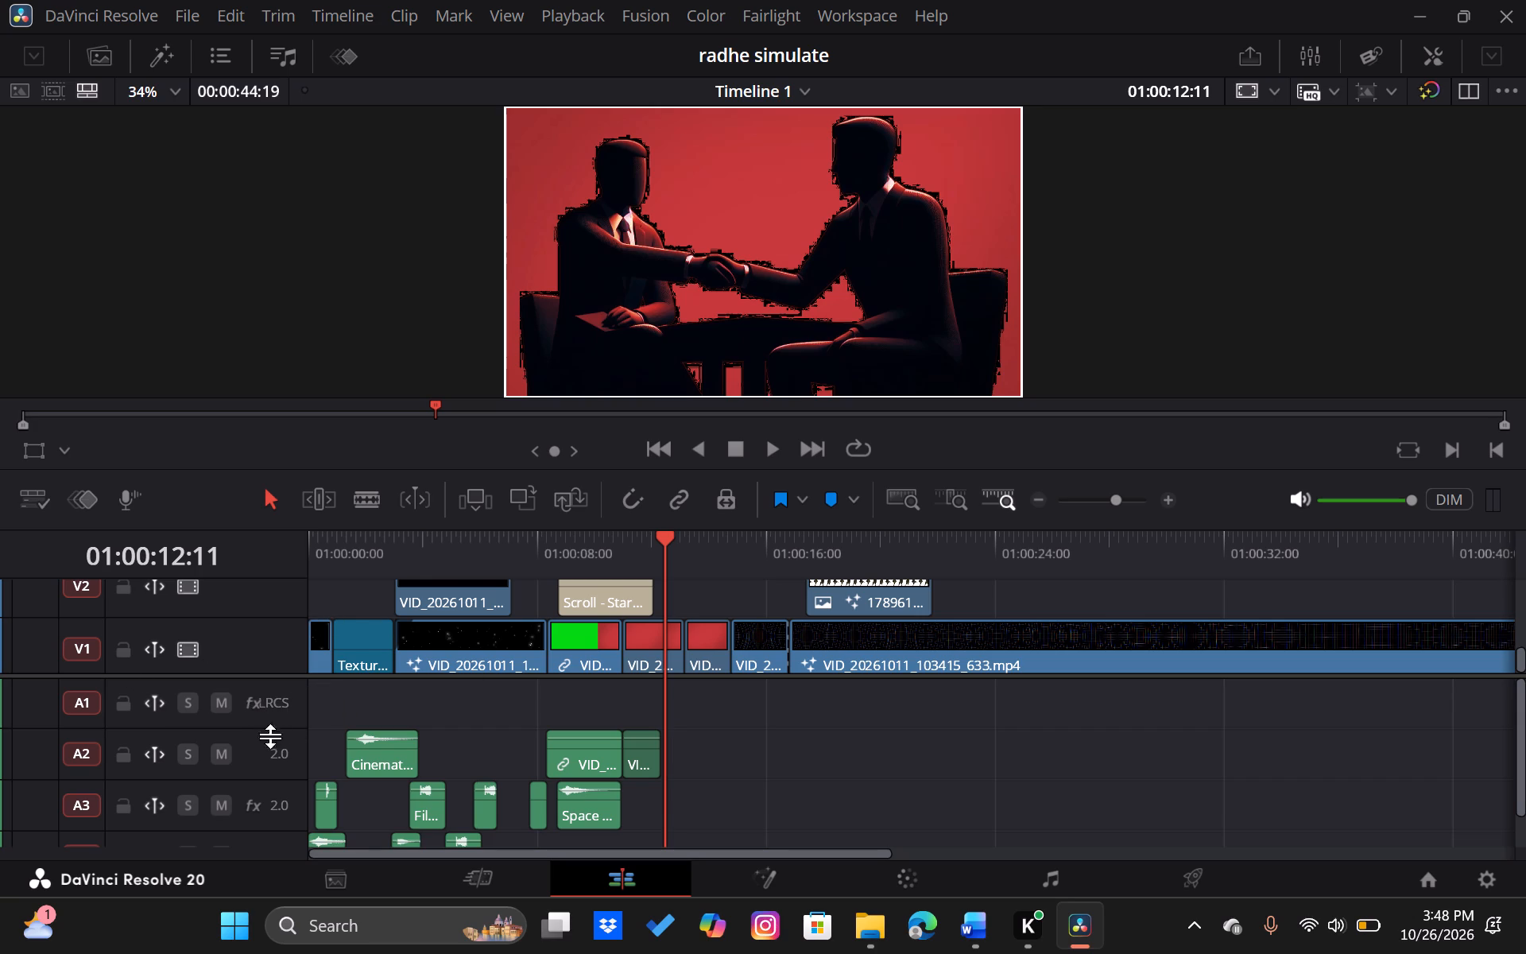
Open the track options for the empty audio track A1.
{"action": "right_click", "coordinate": [37, 698]}
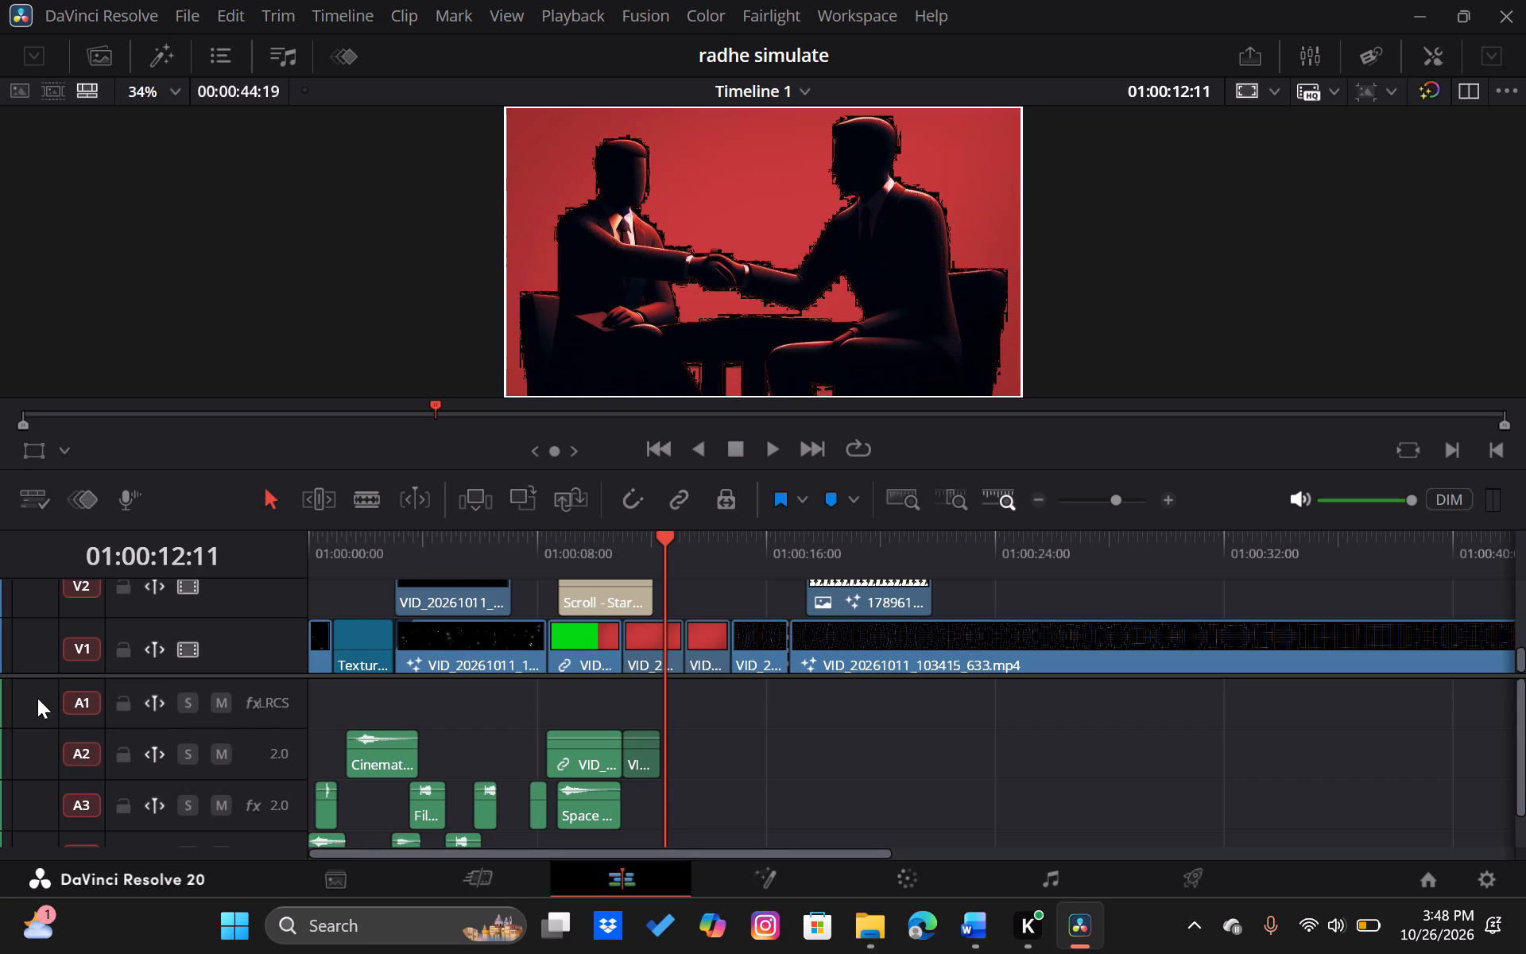
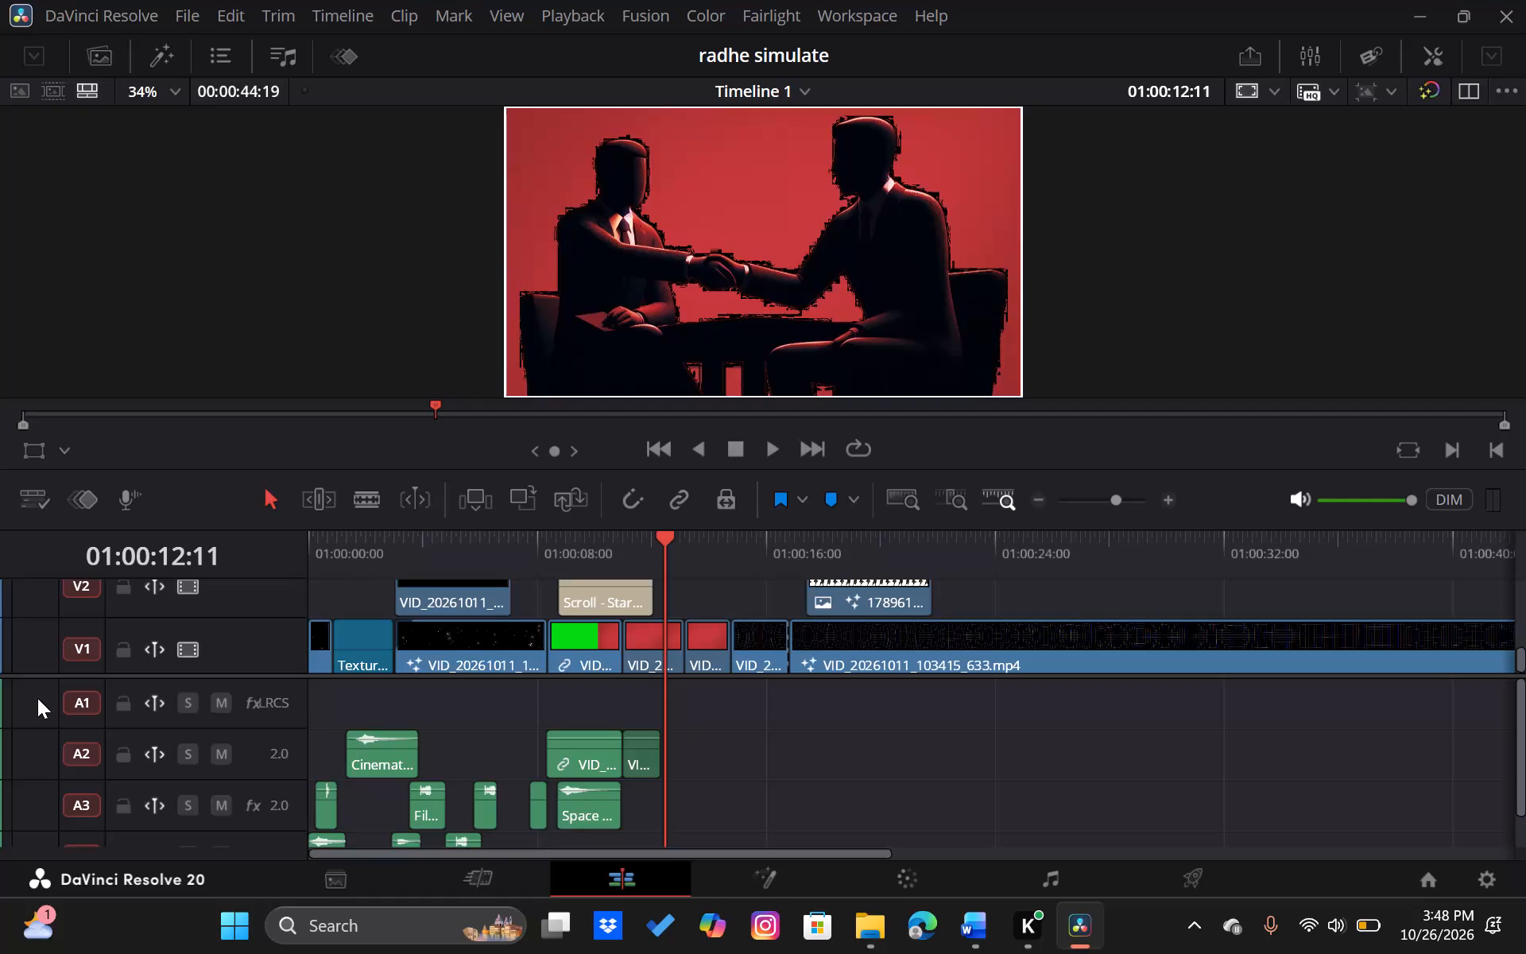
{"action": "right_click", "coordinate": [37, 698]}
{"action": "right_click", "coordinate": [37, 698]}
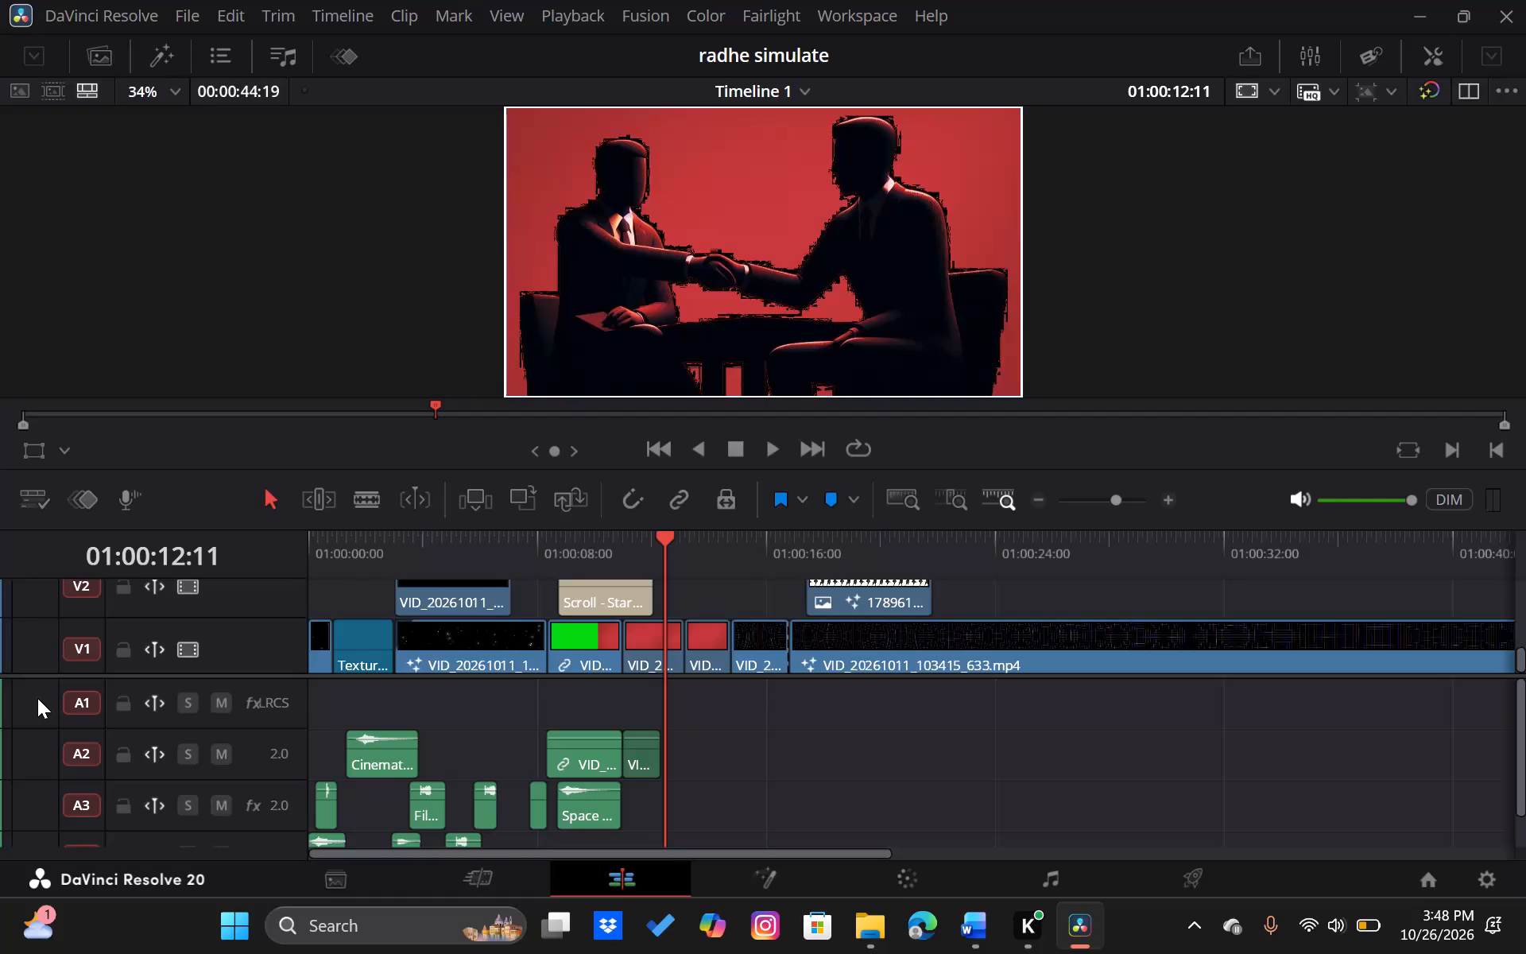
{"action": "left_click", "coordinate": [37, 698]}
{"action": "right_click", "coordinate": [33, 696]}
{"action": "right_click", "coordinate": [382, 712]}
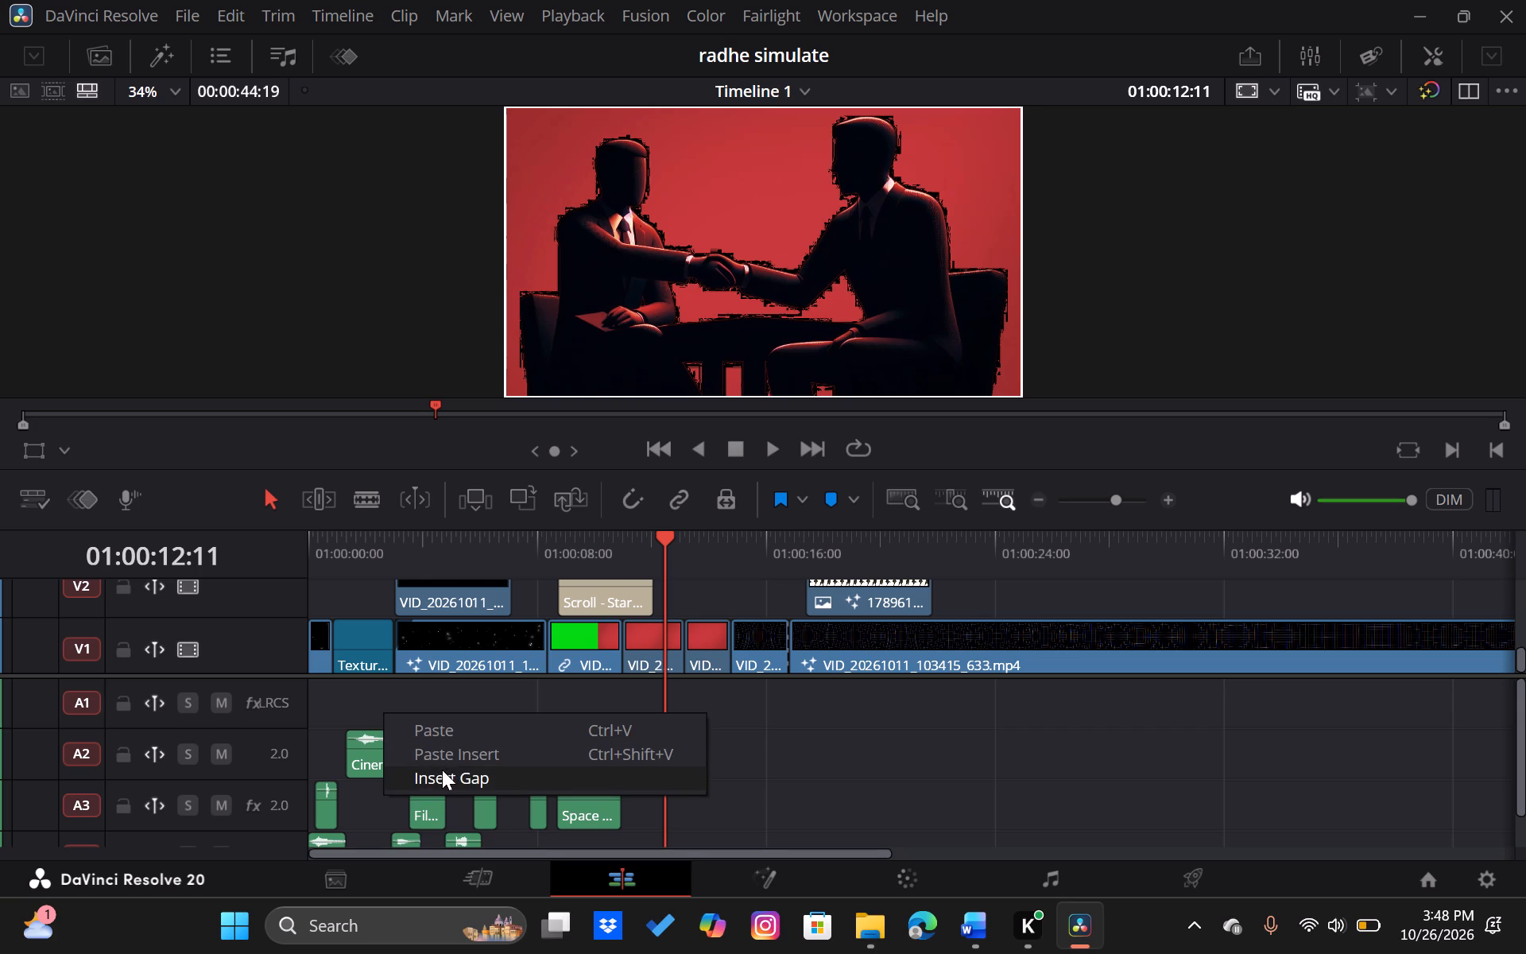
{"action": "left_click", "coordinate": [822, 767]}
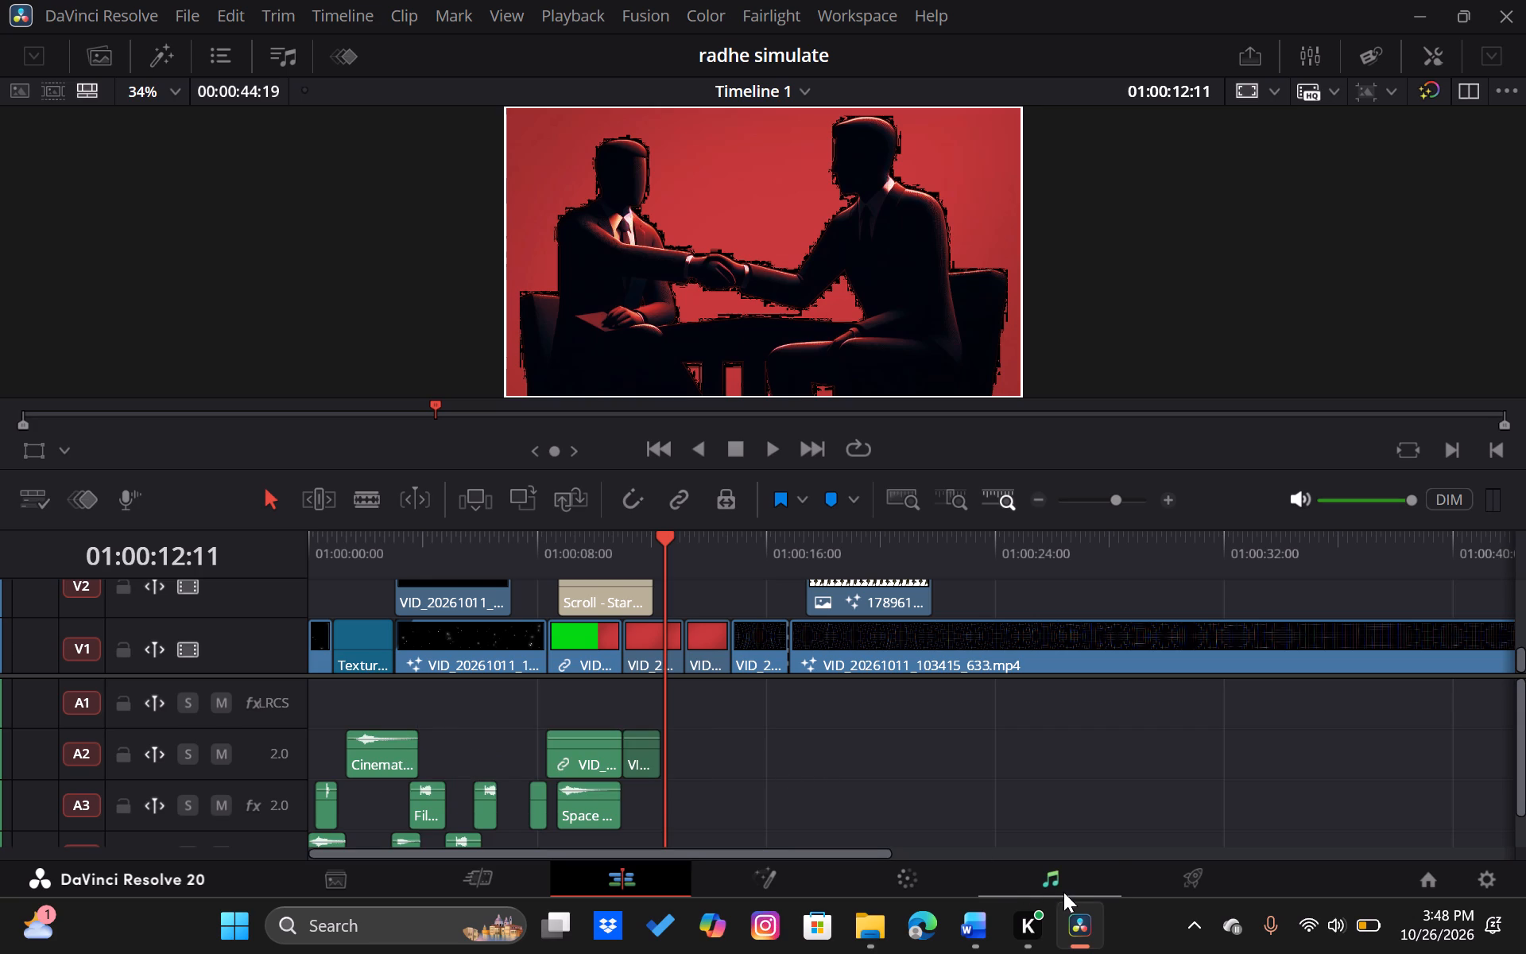
In the Fairlight workspace, clear all automation from track Audio 1 and reset its parameters, then return to the Edit workspace.
{"action": "left_click", "coordinate": [1063, 892]}
{"action": "scroll", "coordinate": [883, 702], "scroll_direction": "up", "scroll_amount": 1}
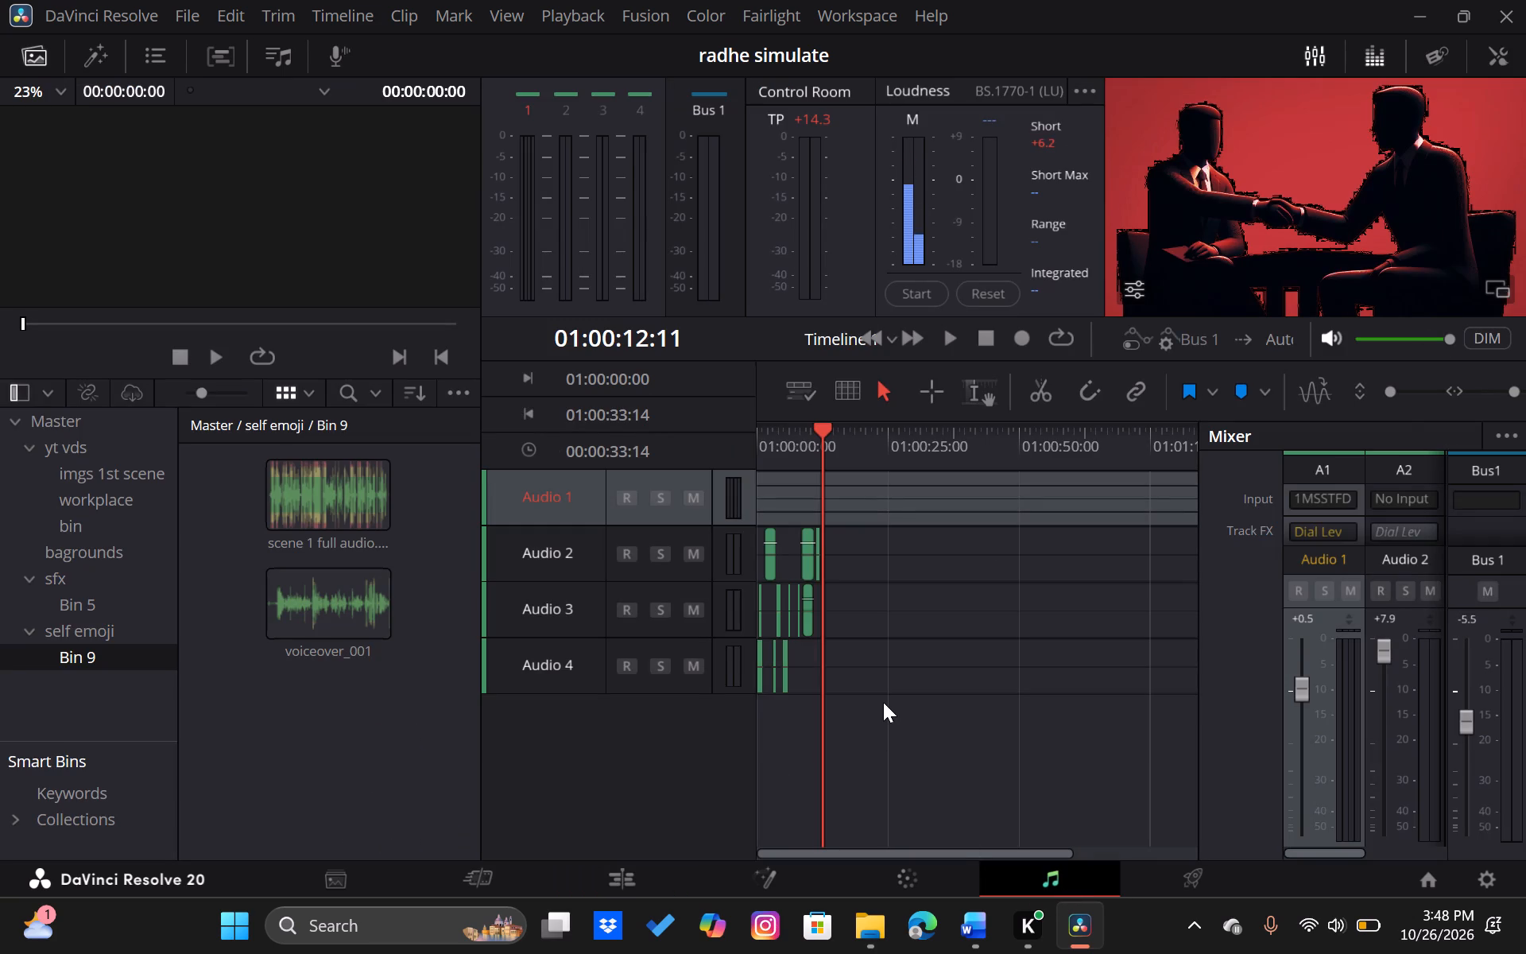
{"action": "right_click", "coordinate": [554, 487]}
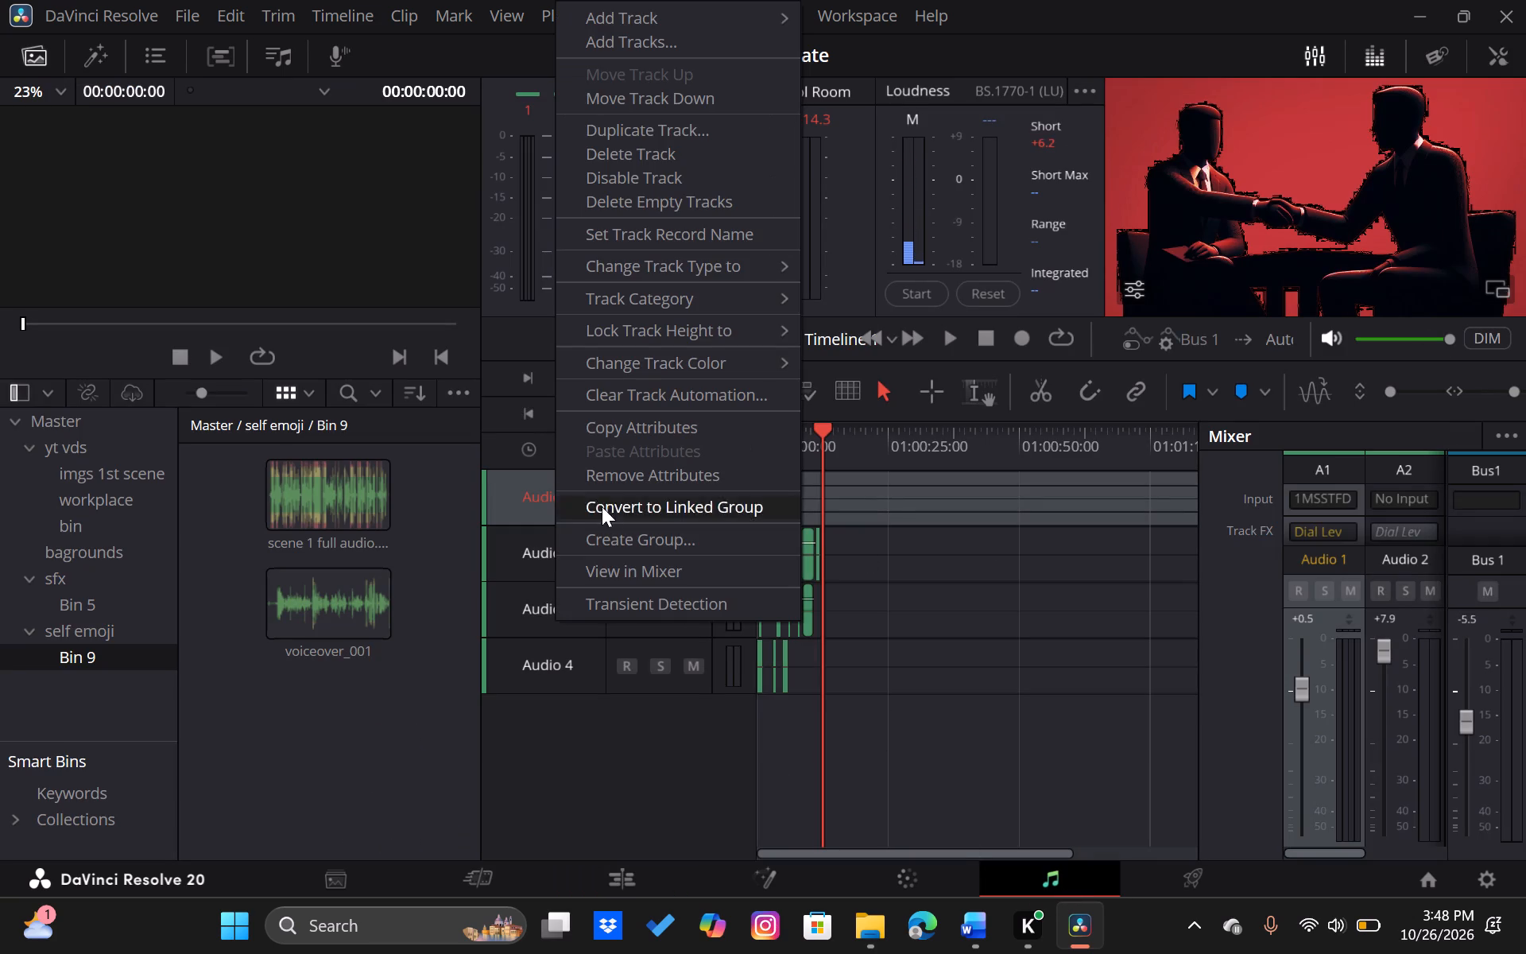
{"action": "left_click", "coordinate": [651, 394]}
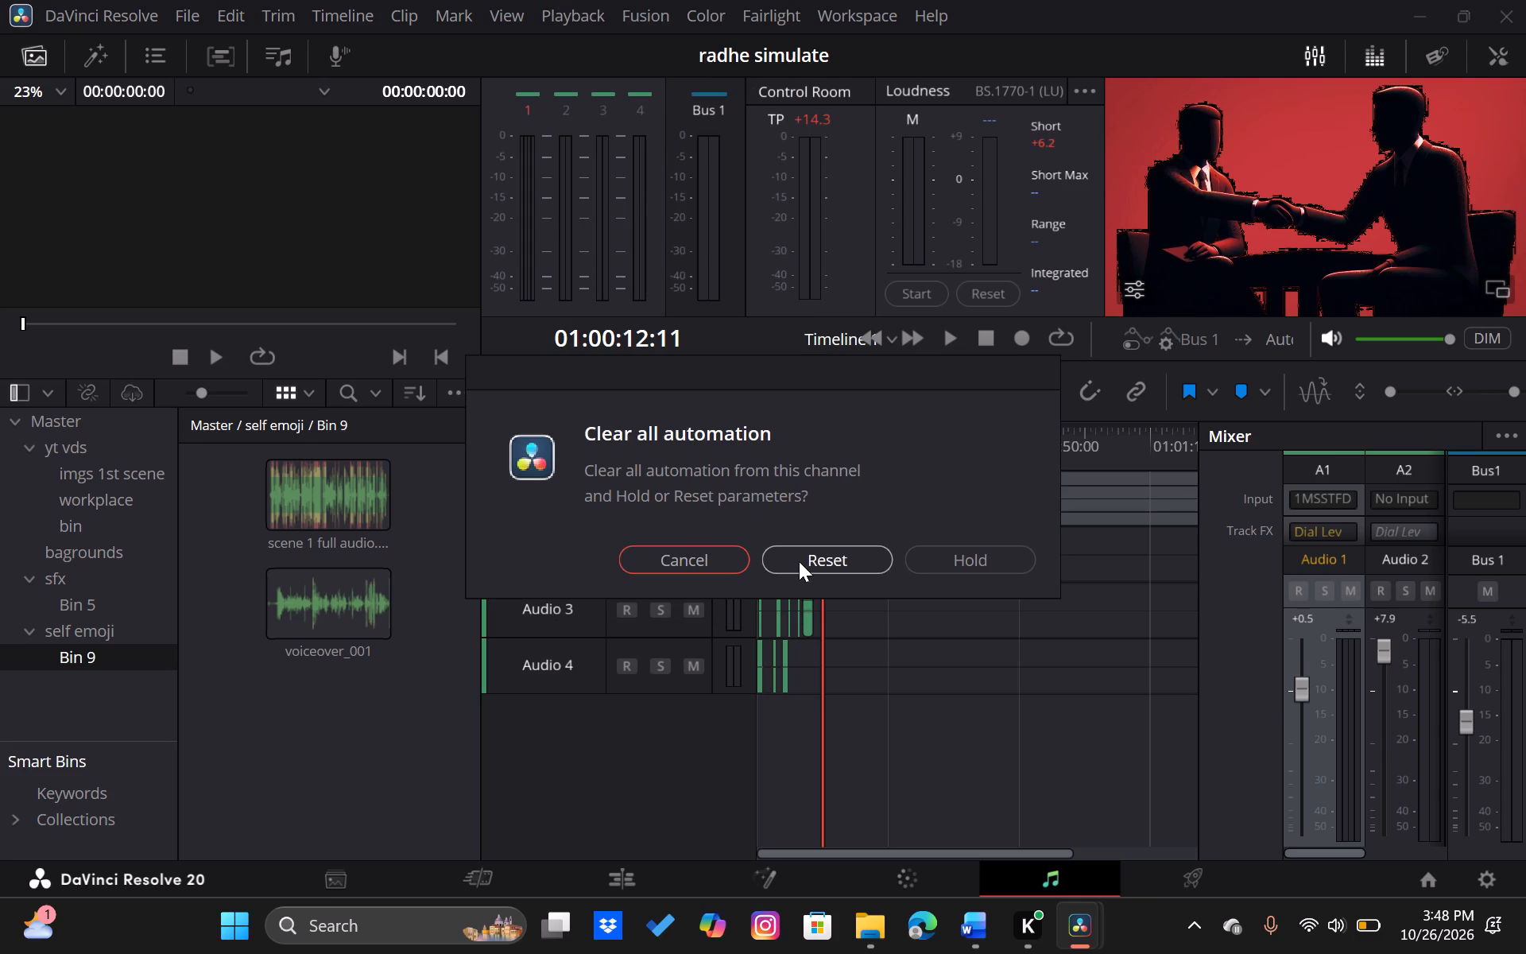
{"action": "left_click", "coordinate": [804, 564]}
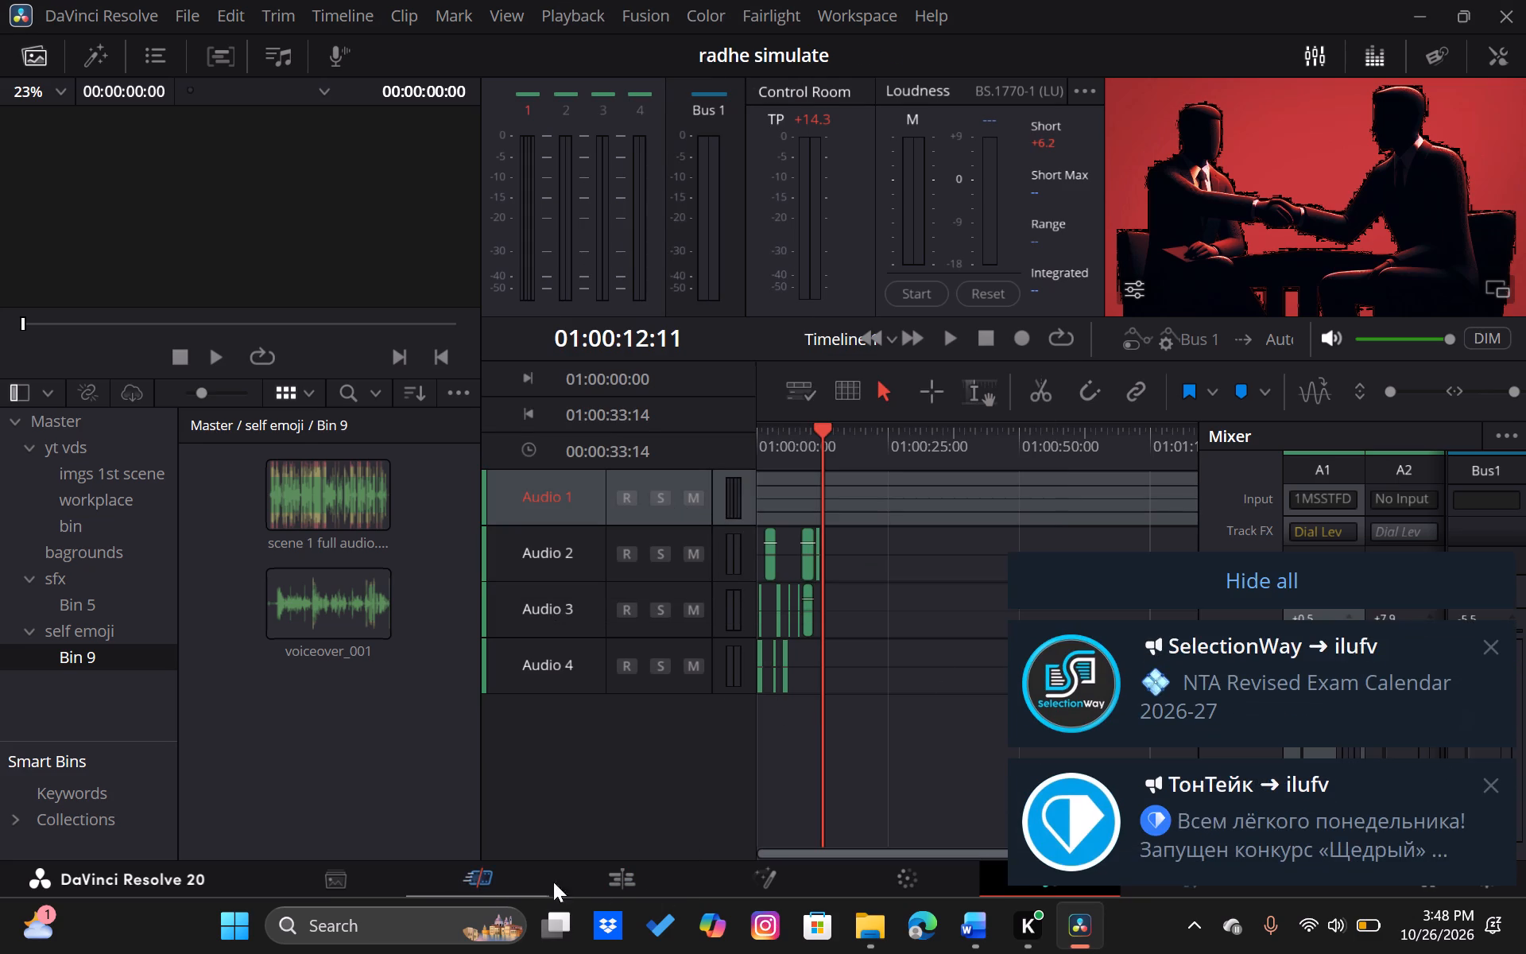
{"action": "left_click", "coordinate": [620, 881]}
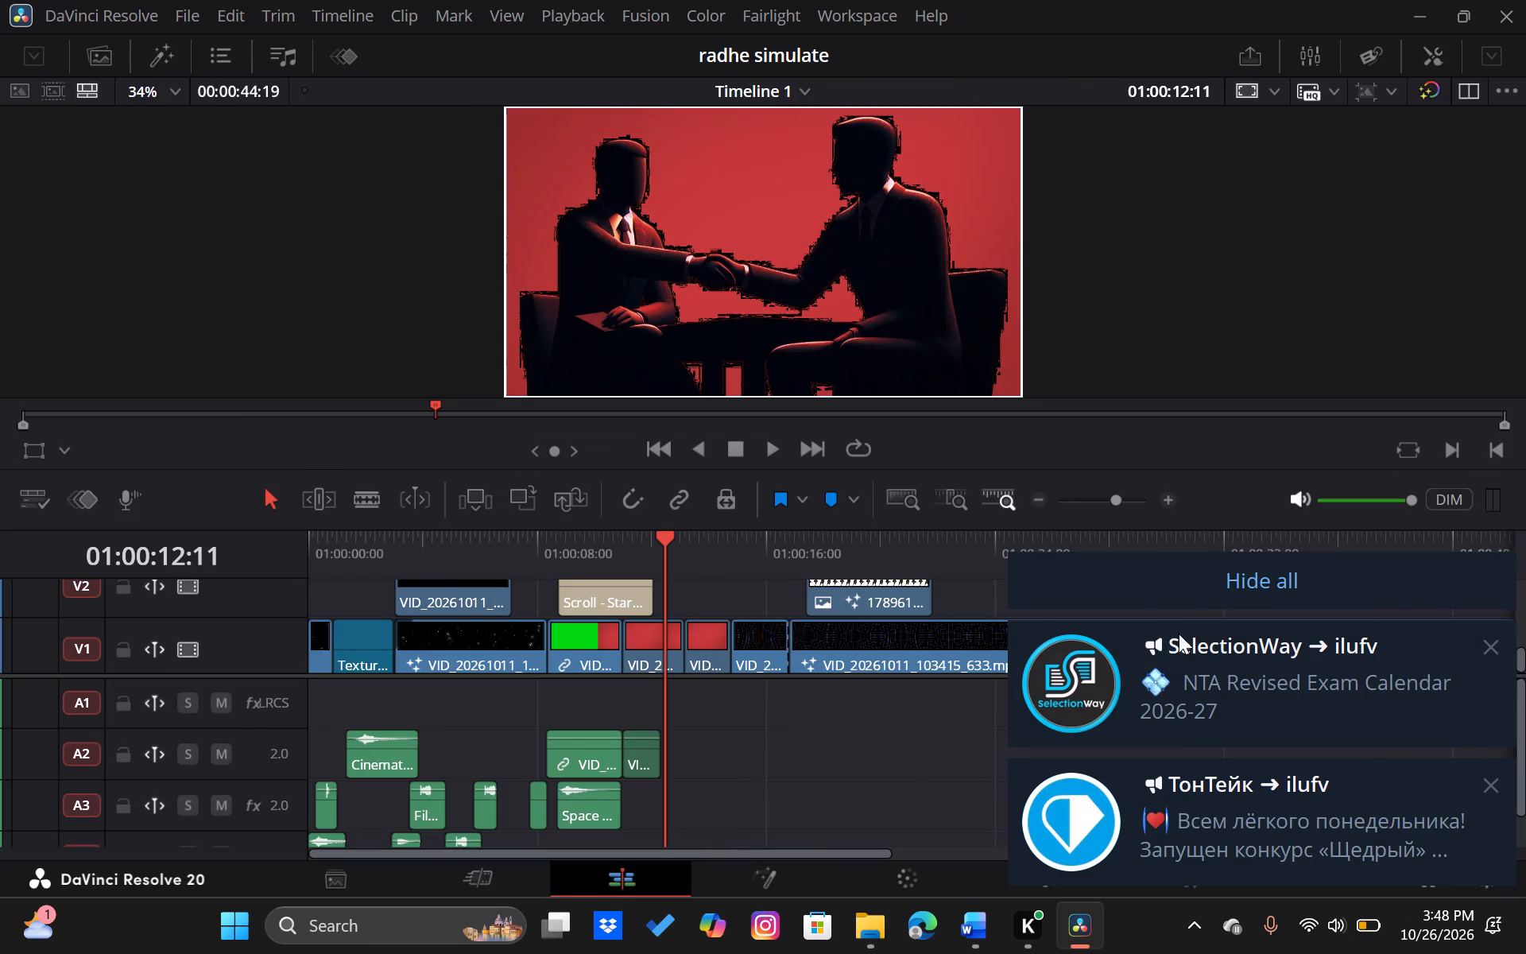
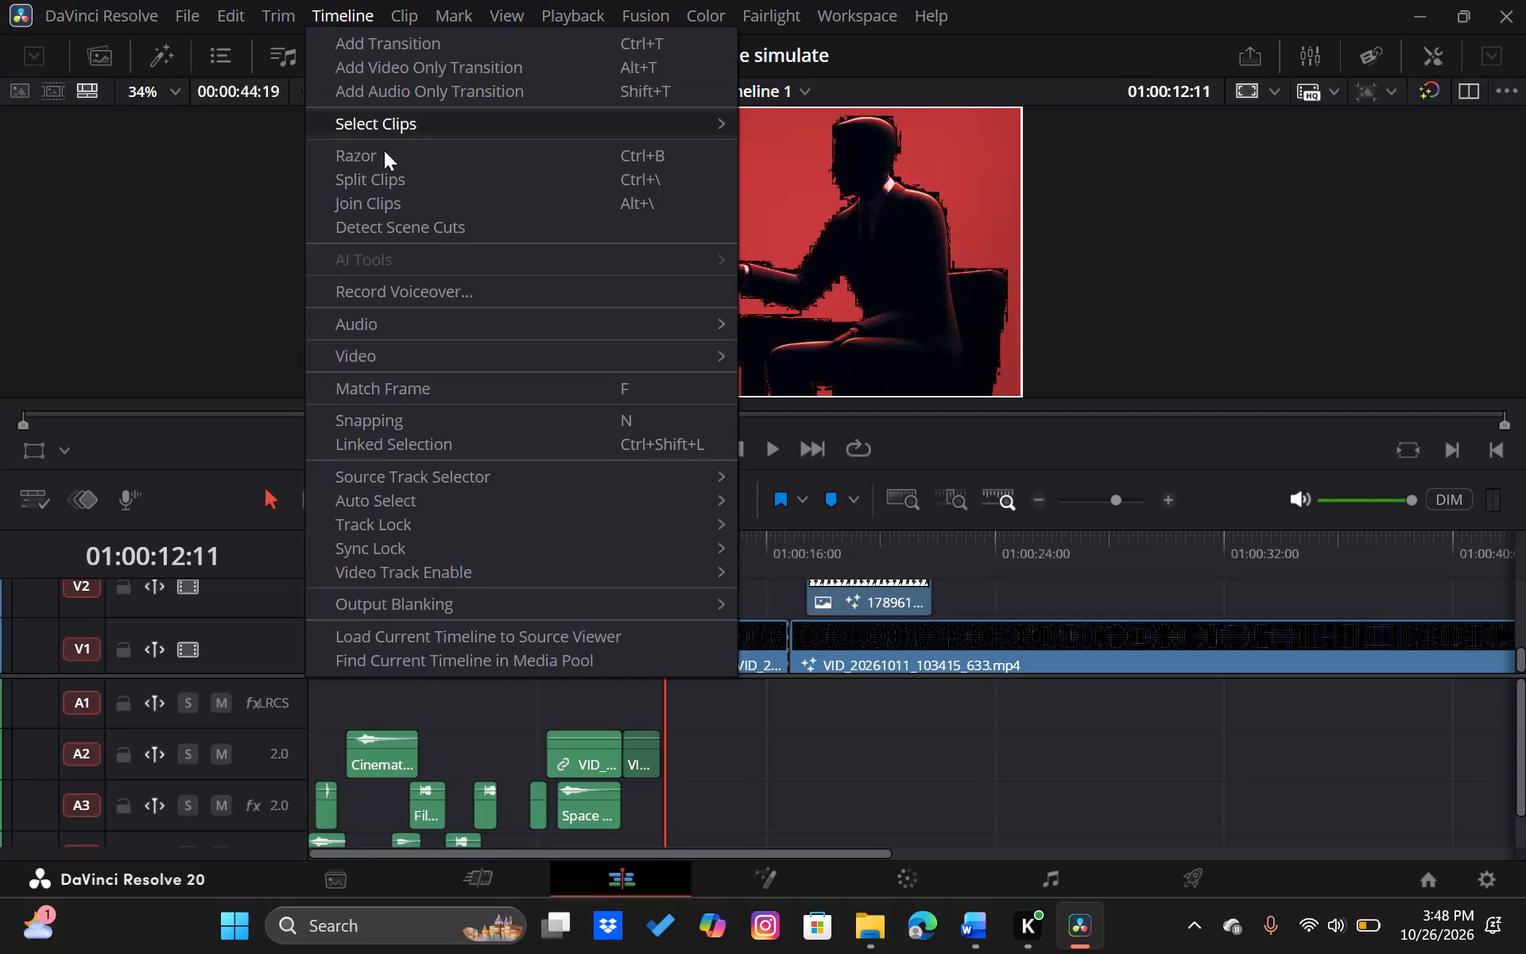
Record a new voiceover about 6 seconds long onto track Audio 1, starting at 01:00:12:11, and close the voiceover recorder.
{"action": "left_click", "coordinate": [401, 289]}
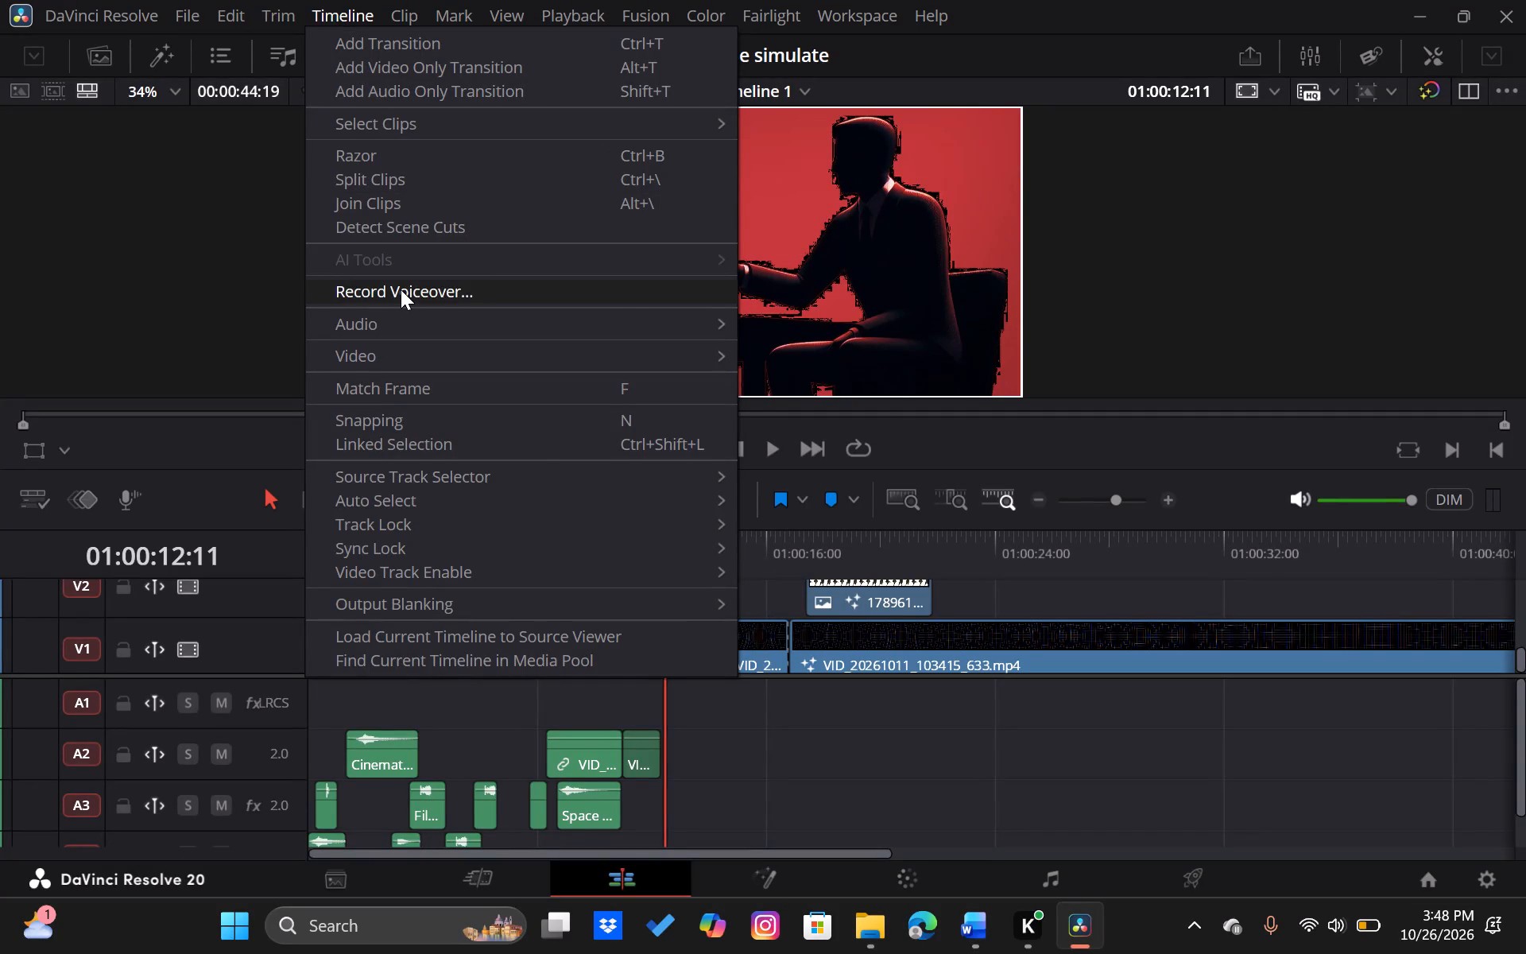
{"action": "left_click", "coordinate": [750, 324]}
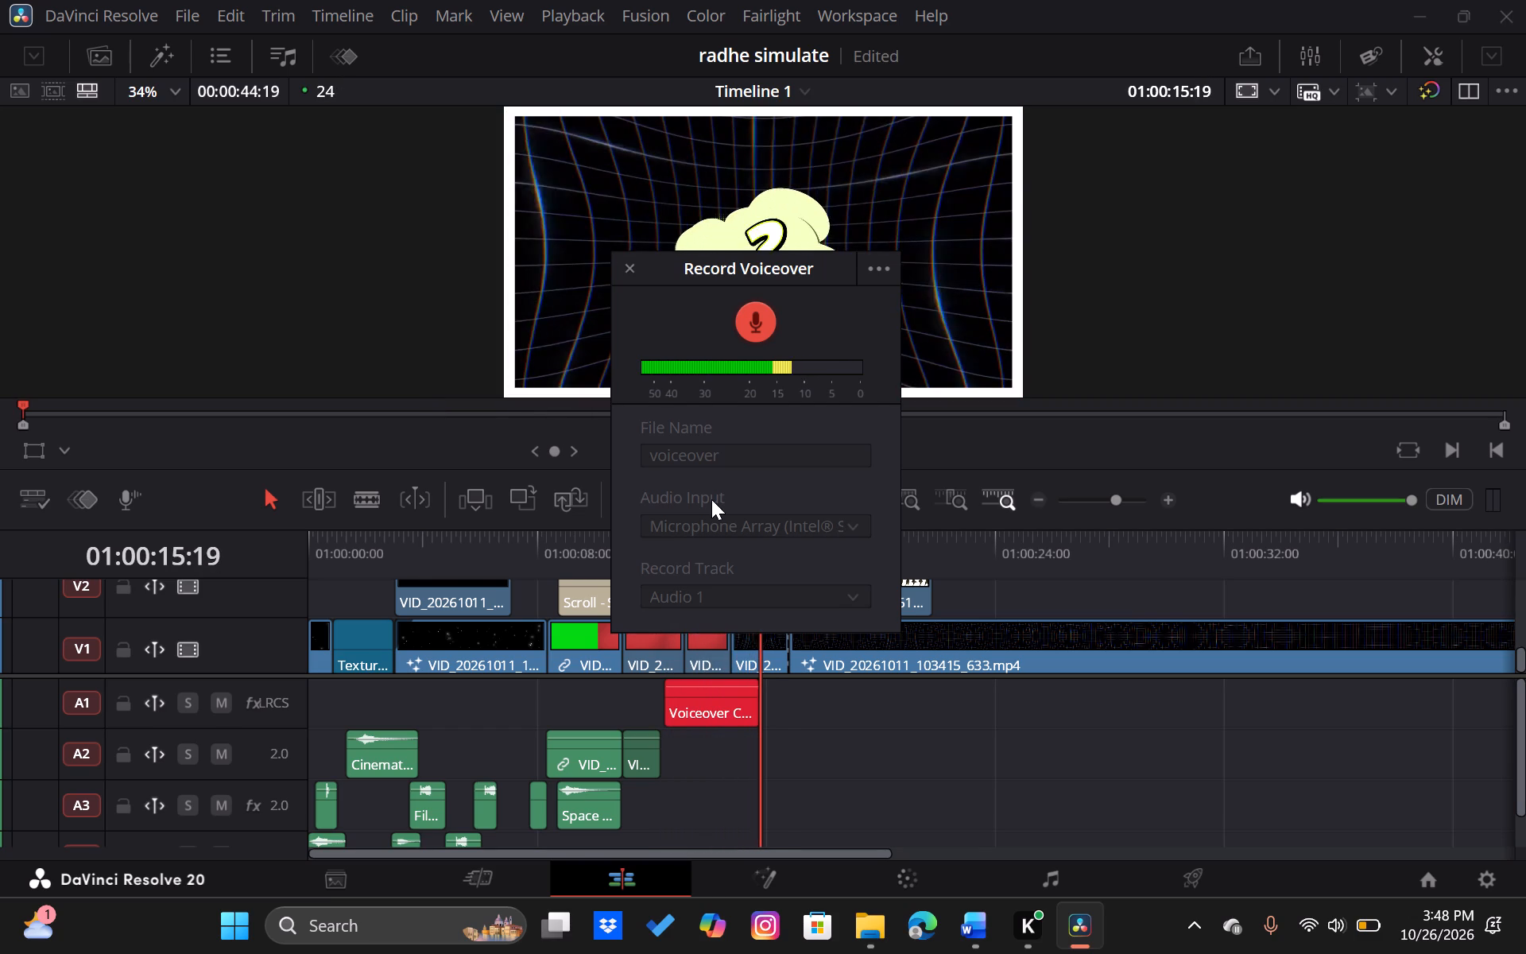
{"action": "left_click", "coordinate": [759, 324]}
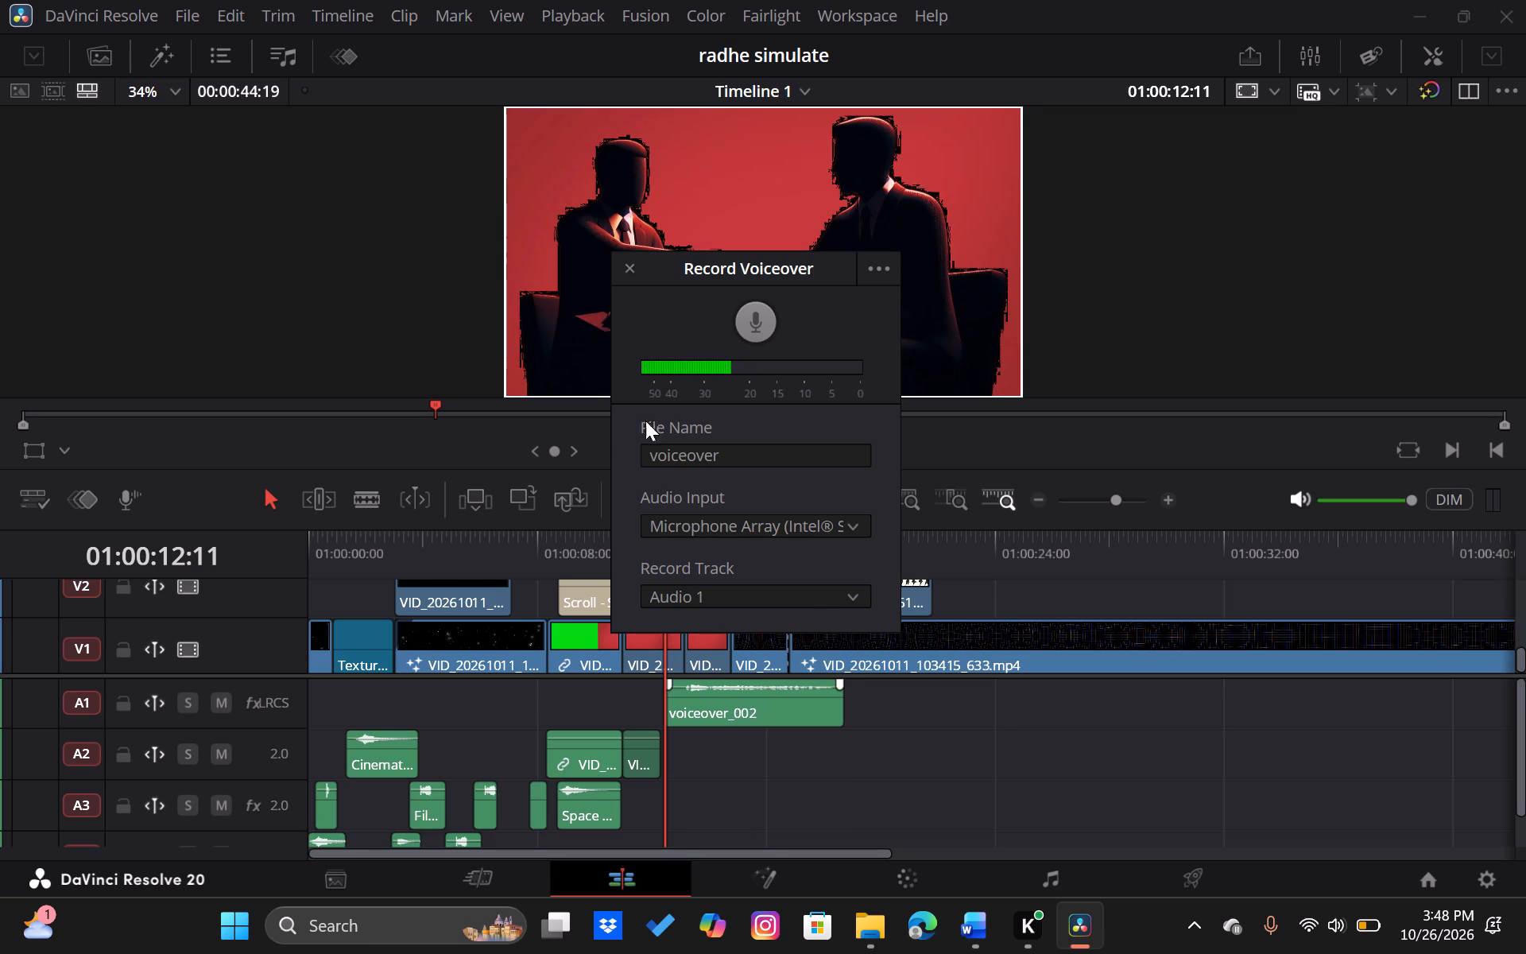
{"action": "left_click", "coordinate": [629, 264]}
Play back the newly recorded voiceover on track A1.
{"action": "key", "text": "space"}
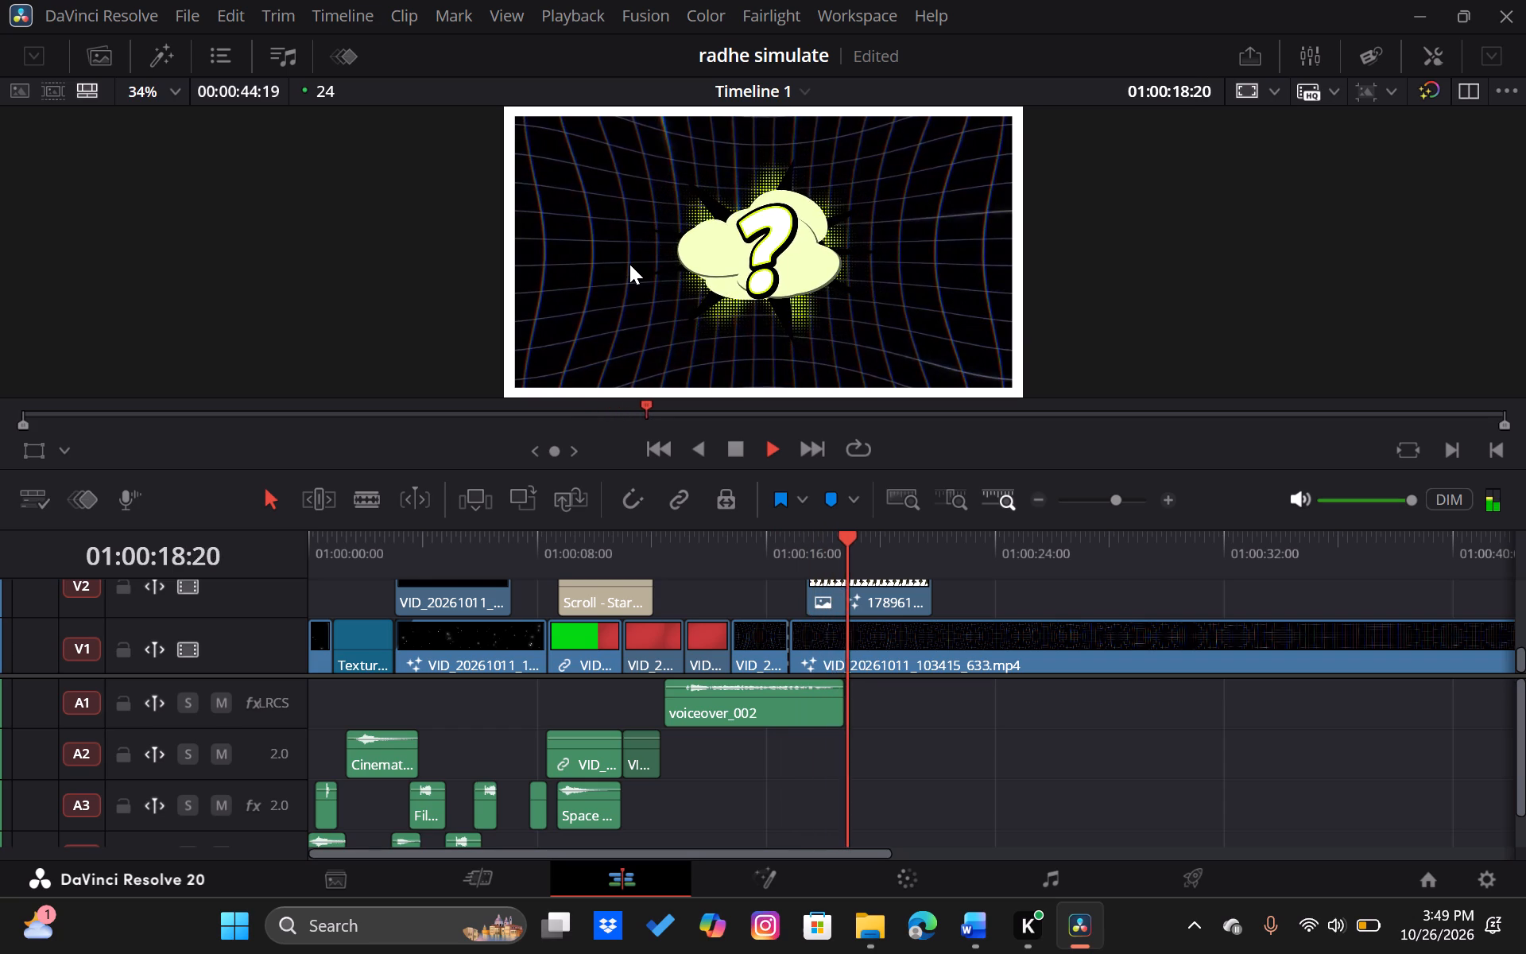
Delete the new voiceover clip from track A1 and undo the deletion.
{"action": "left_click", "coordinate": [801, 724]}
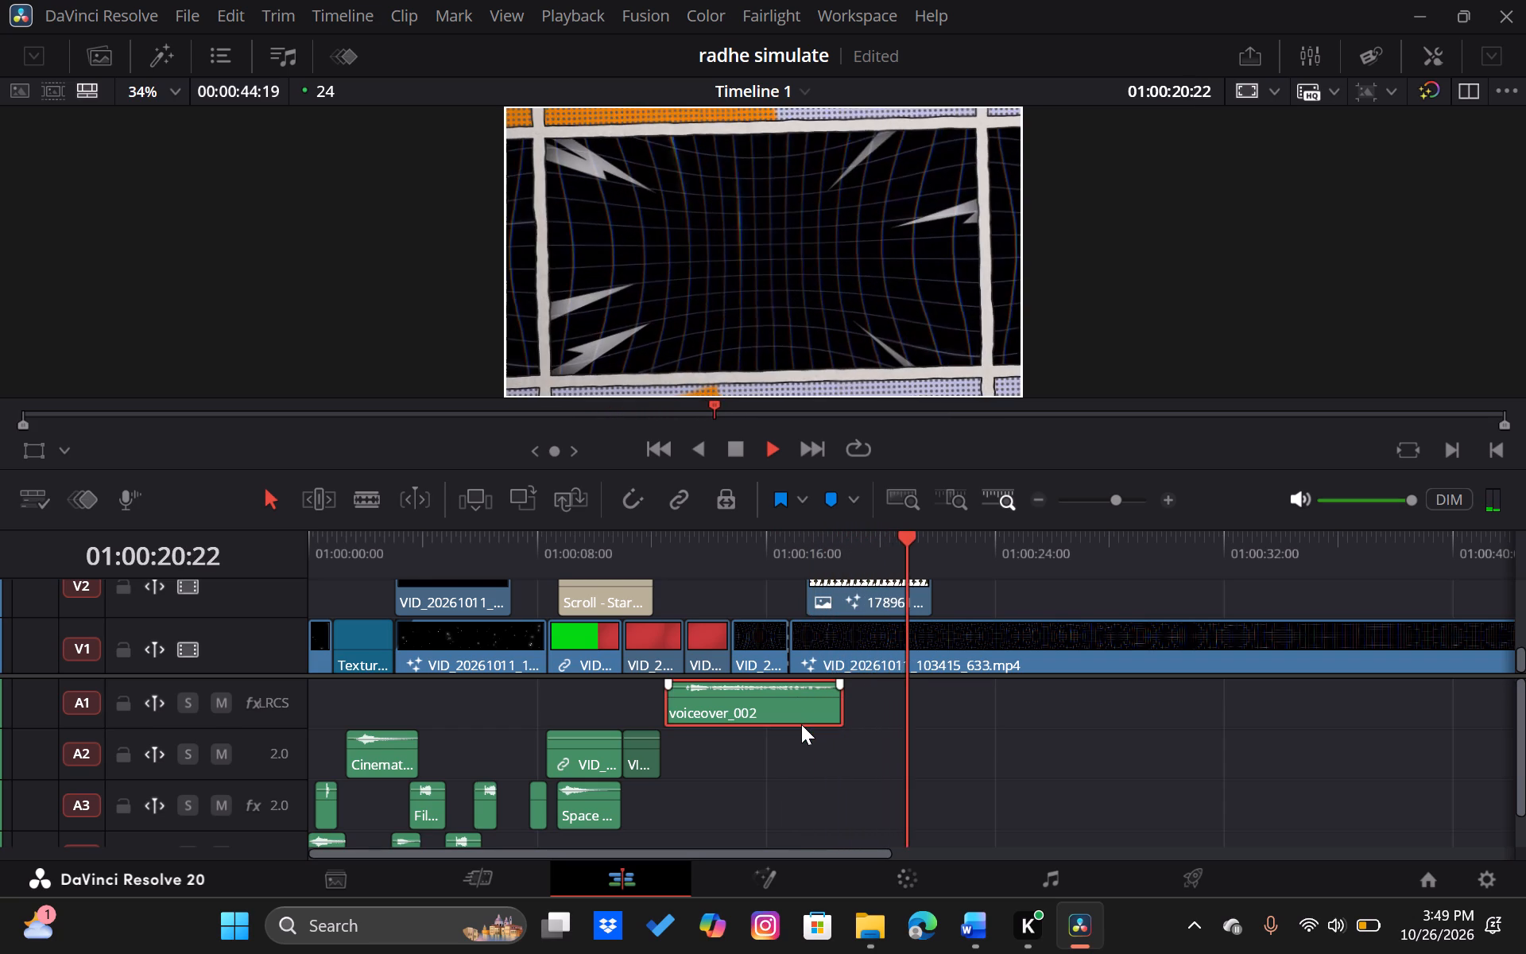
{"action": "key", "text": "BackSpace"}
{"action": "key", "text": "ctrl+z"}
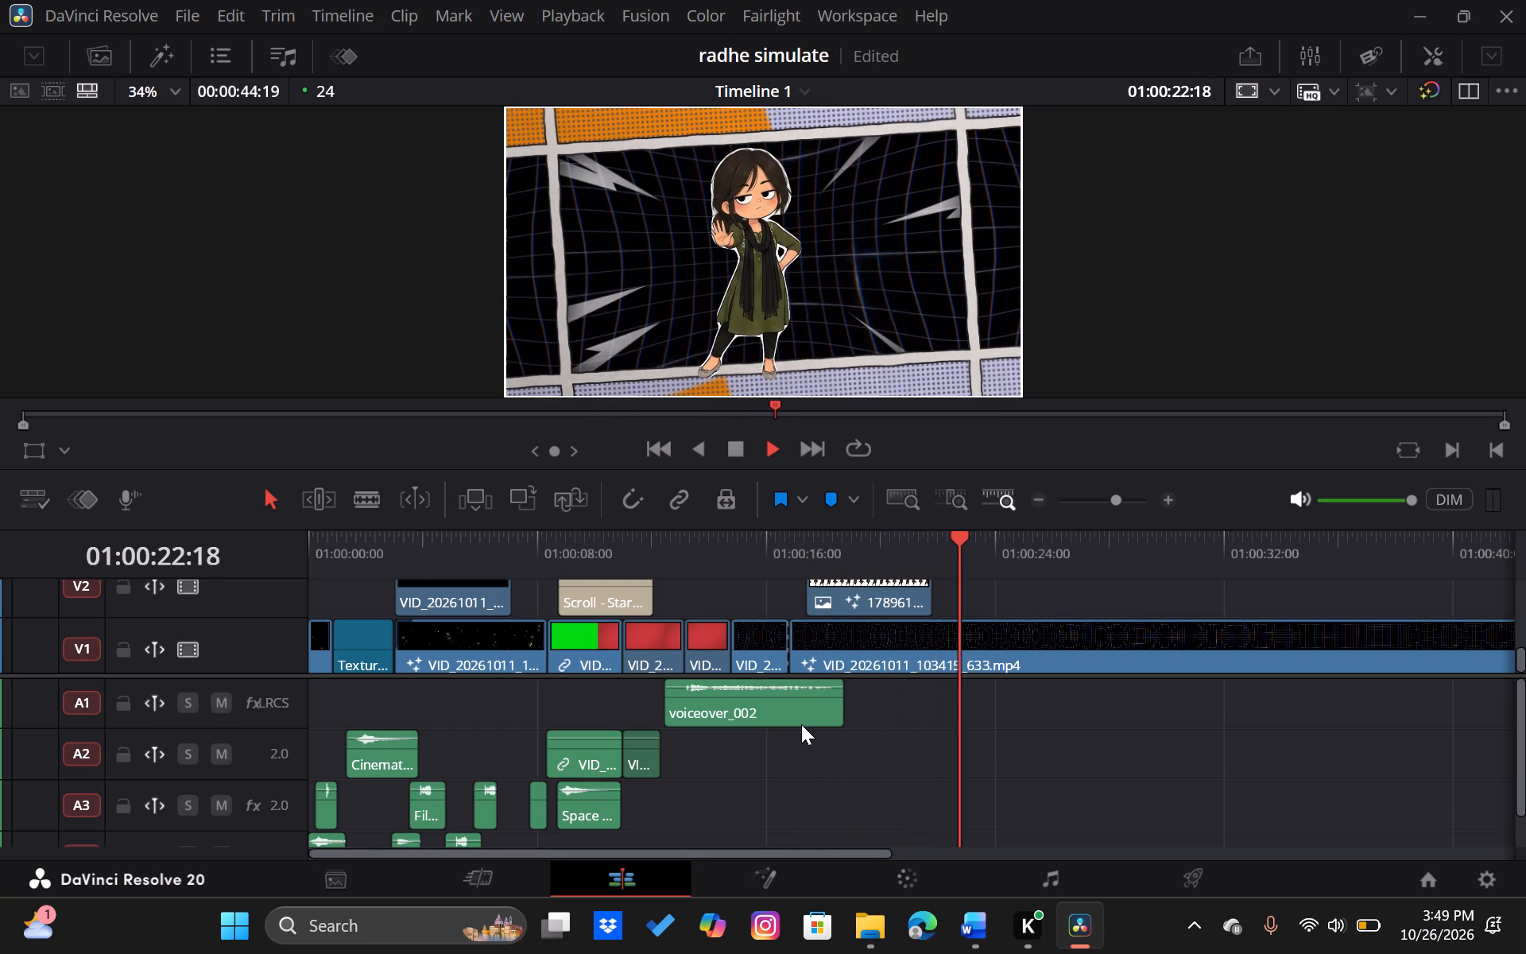
Move the new voiceover clip on track A1 to the start of the timeline and stop playback.
{"action": "left_click_drag", "start_coordinate": [790, 719], "coordinate": [407, 698]}
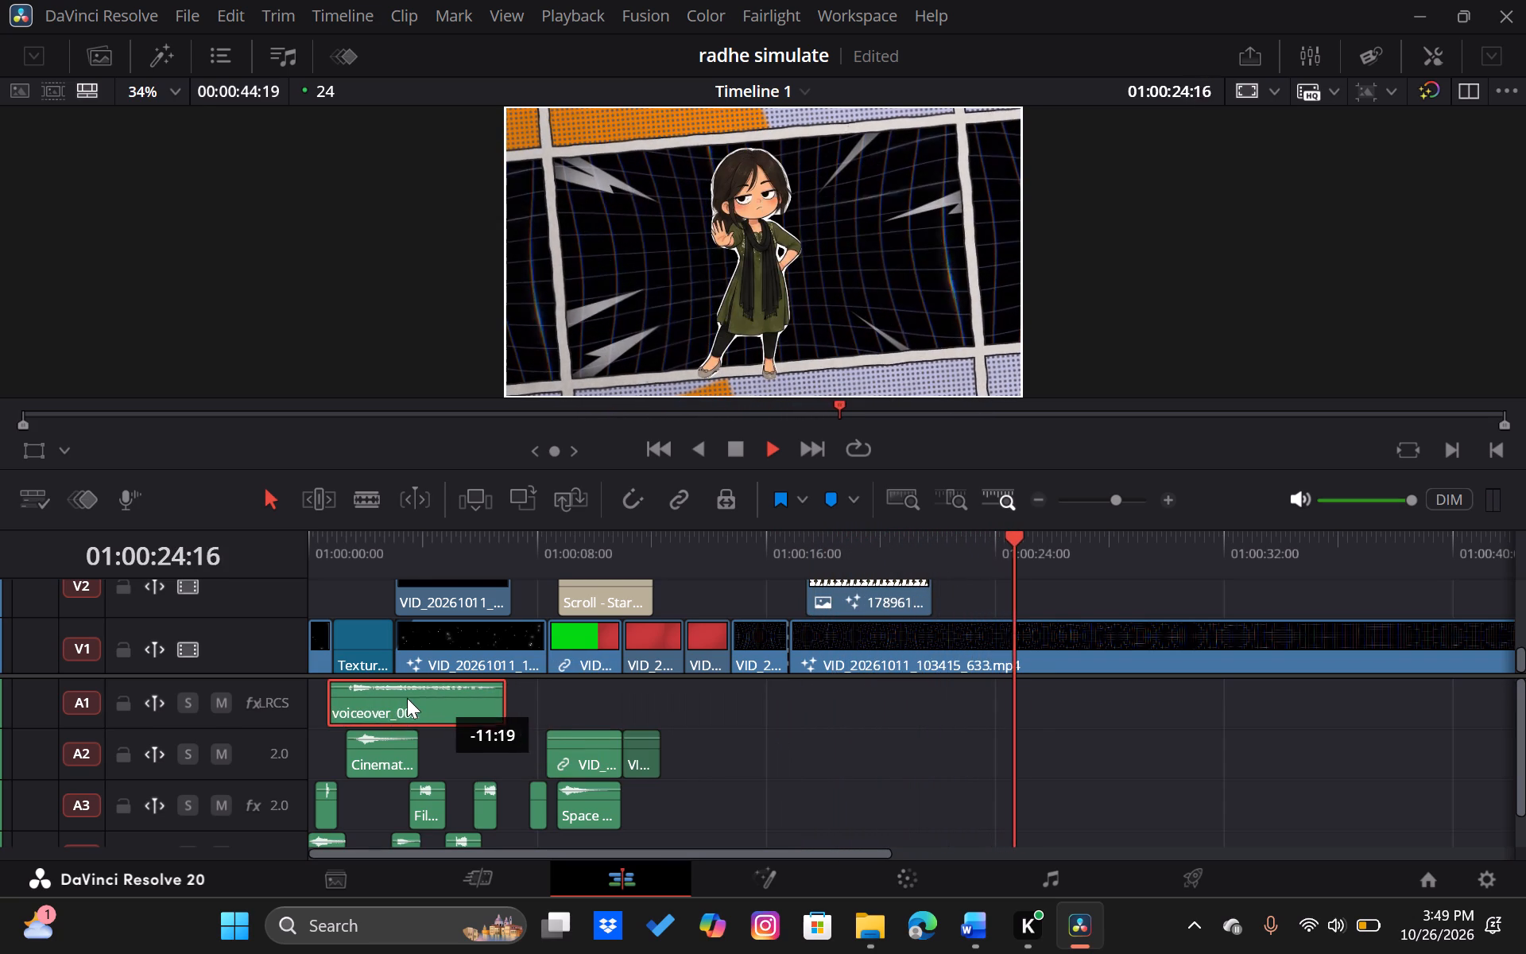
{"action": "left_click_drag", "start_coordinate": [407, 698], "coordinate": [391, 699]}
{"action": "key", "text": "space"}
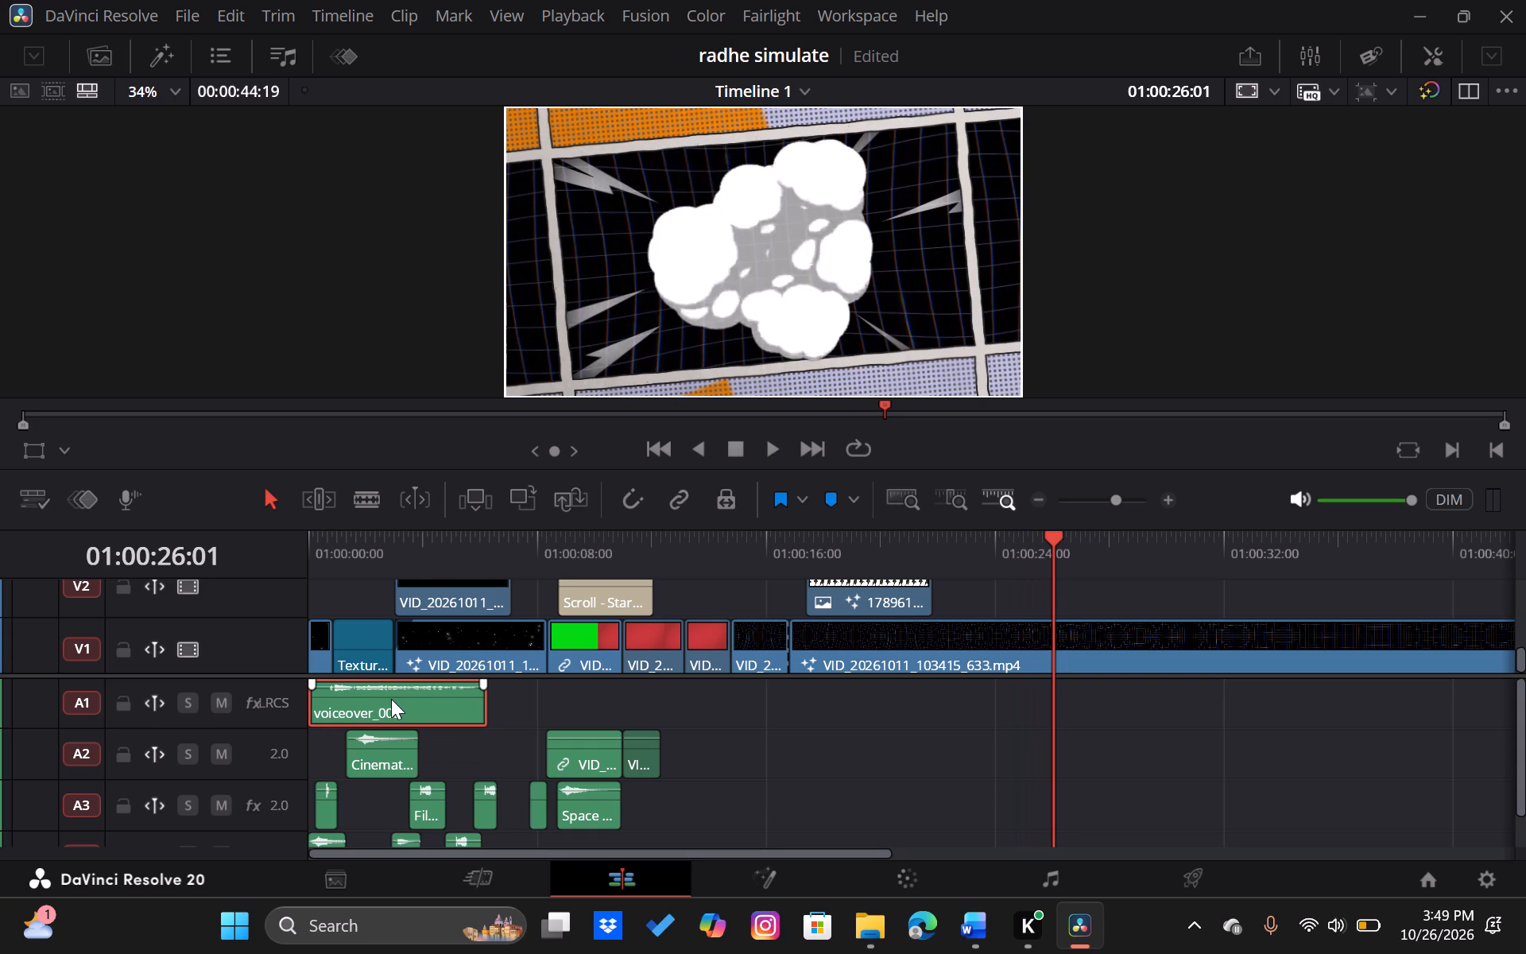
Play the timeline from 01:00:00:00 through the end of the voiceover to check it against the other audio.
{"action": "left_click_drag", "start_coordinate": [362, 546], "coordinate": [283, 545]}
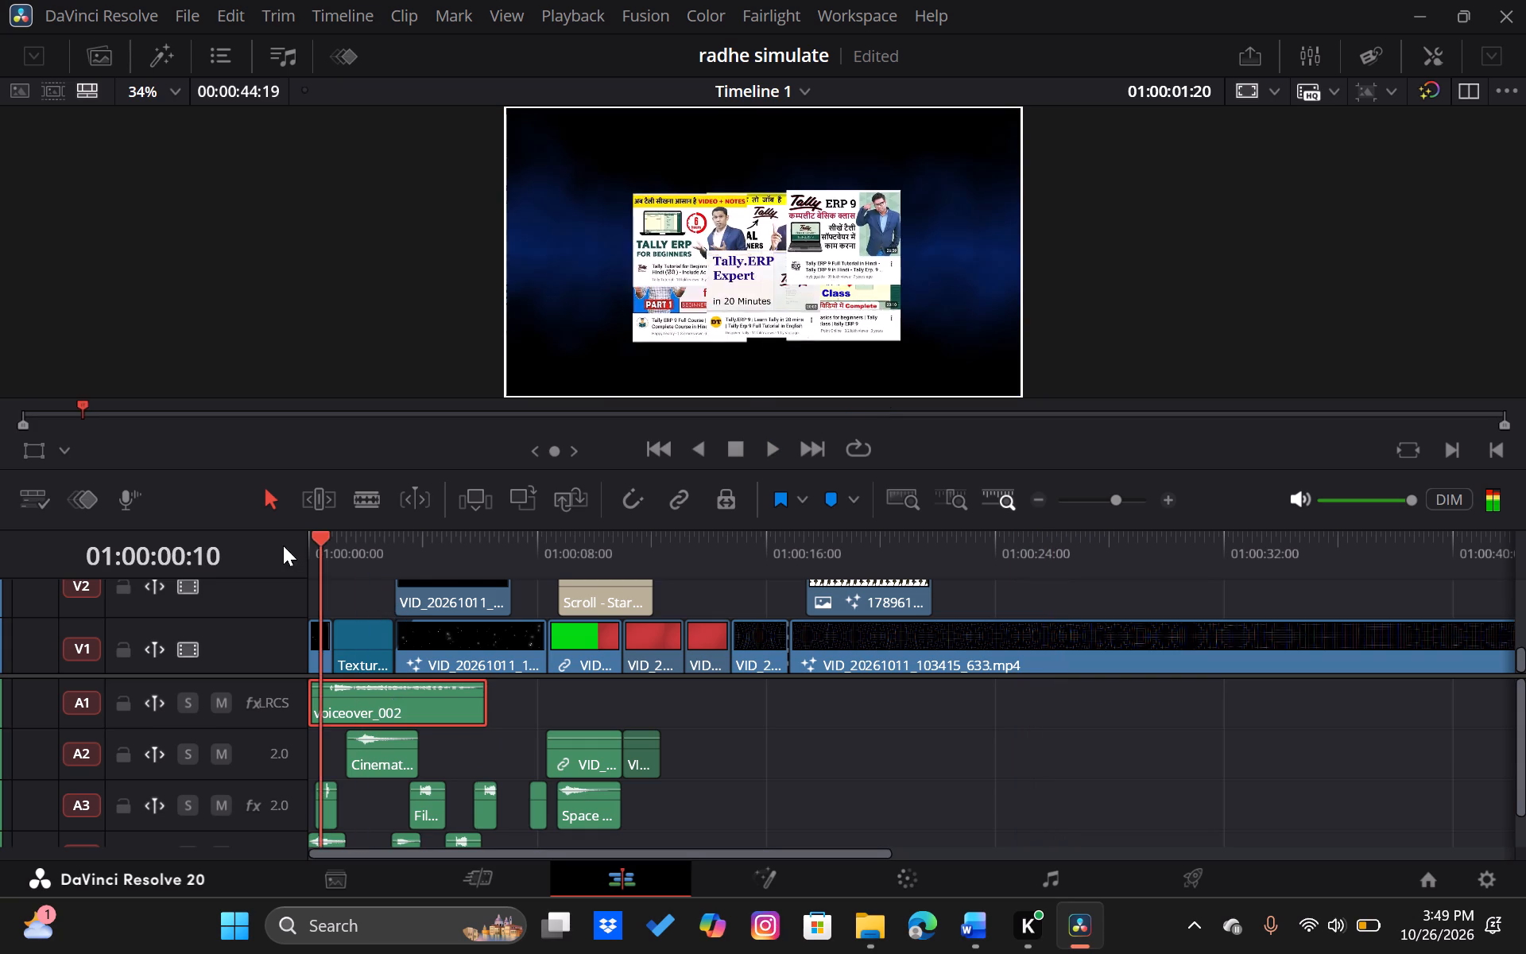
{"action": "left_click_drag", "start_coordinate": [283, 545], "coordinate": [277, 545]}
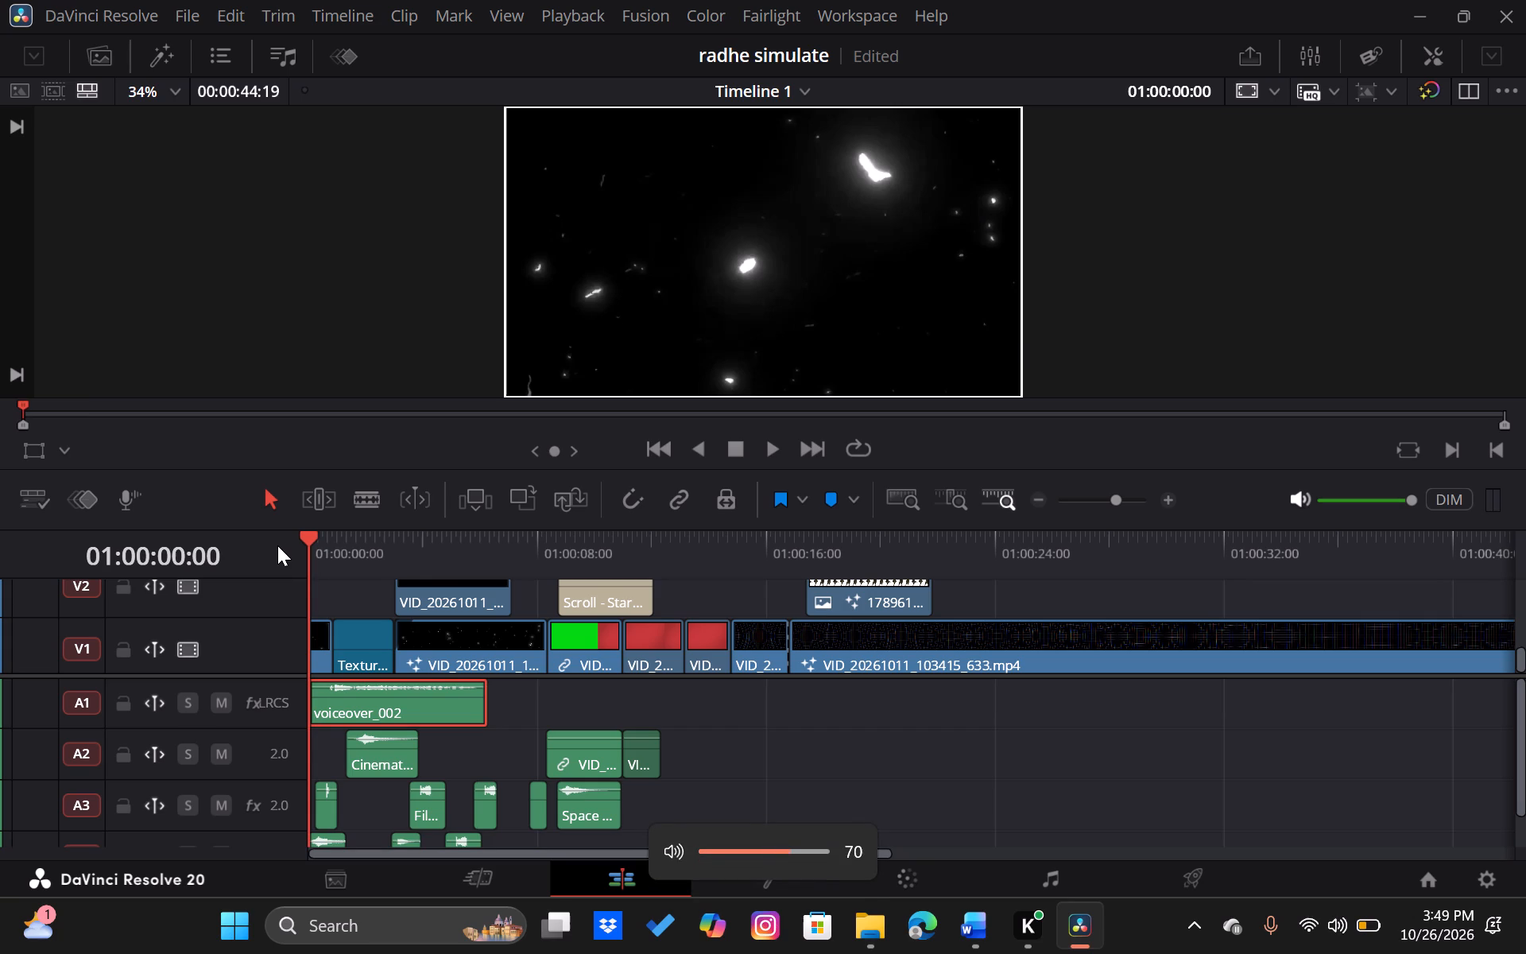
{"action": "key", "text": "space"}
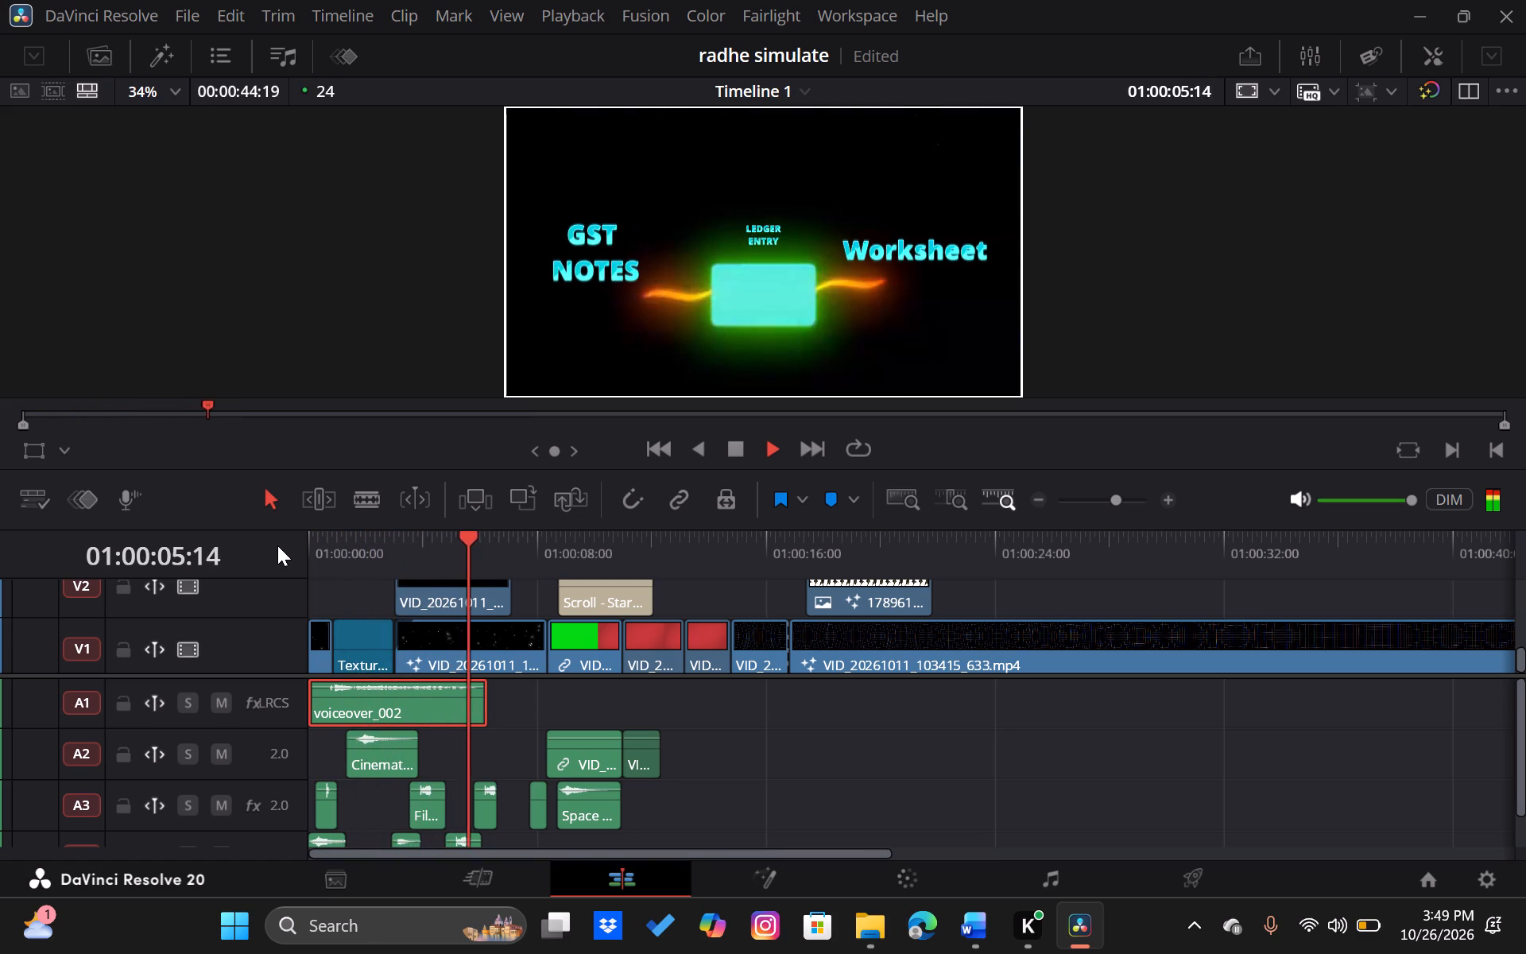
{"action": "key", "text": "space"}
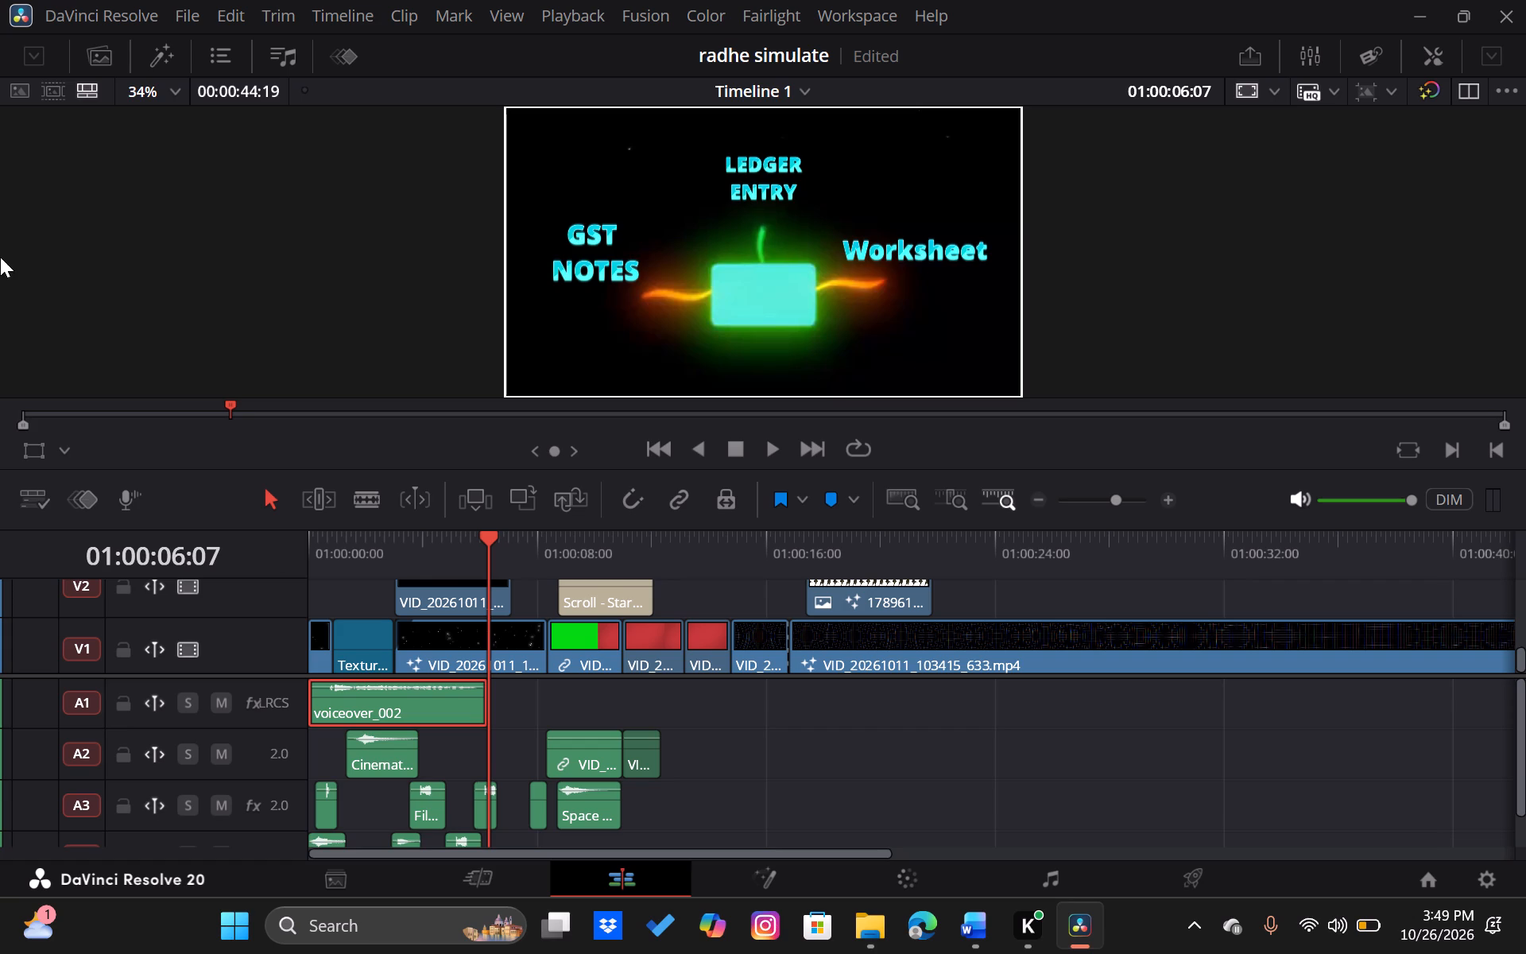
Show the Resolve FX filters, select the Texture clip on V1 and scrub through its section to 01:00:02:02.
{"action": "left_click", "coordinate": [159, 63]}
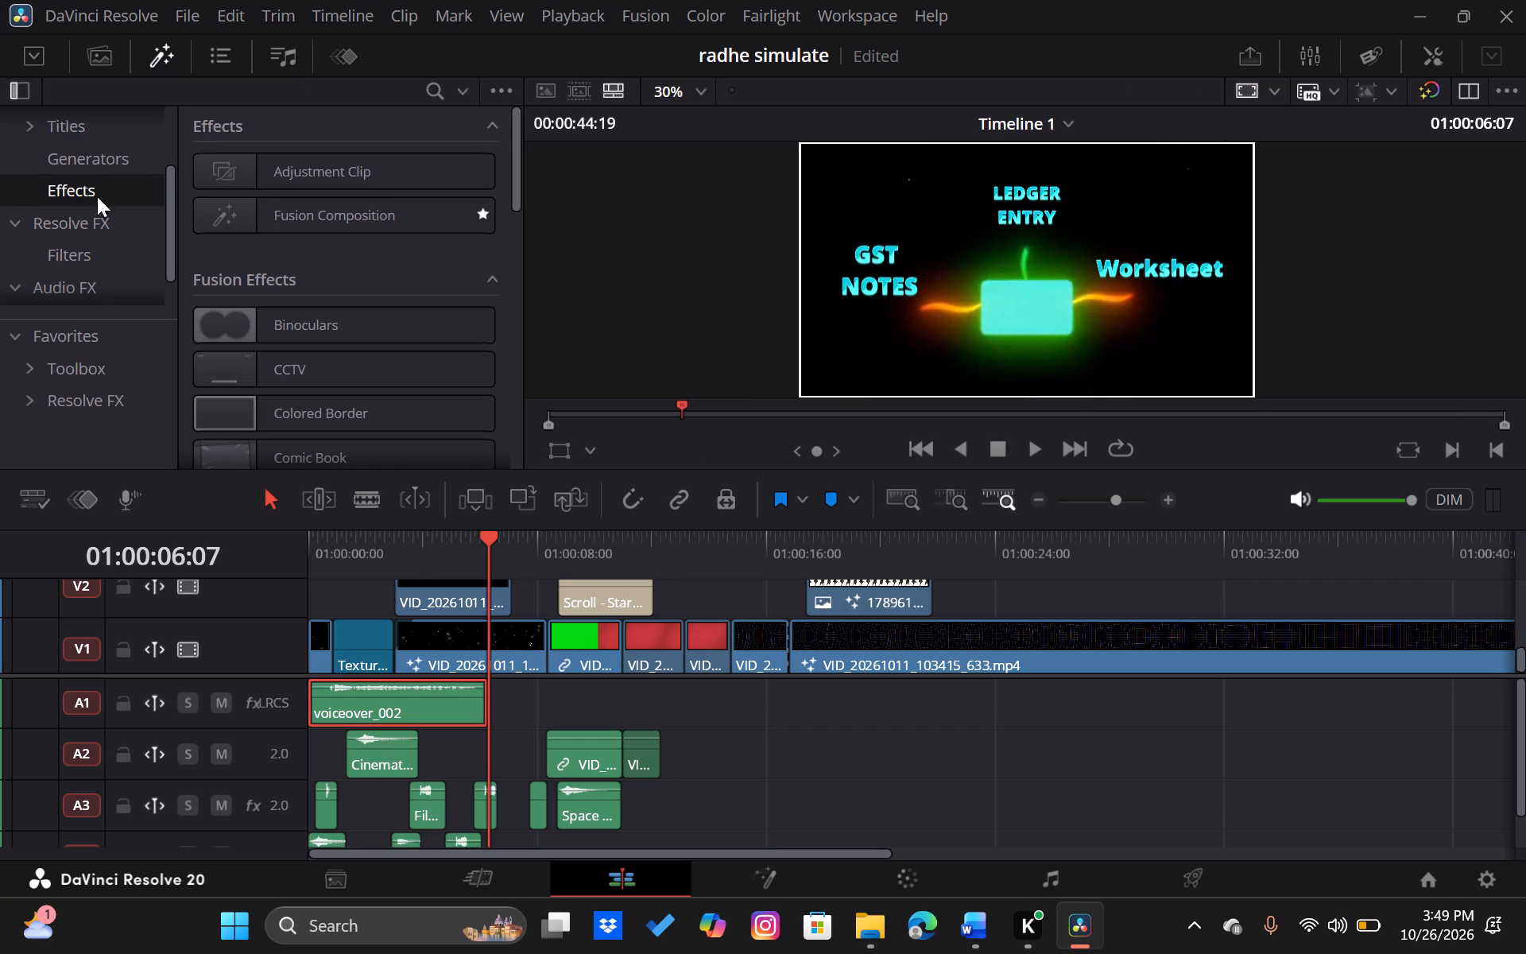
{"action": "scroll", "coordinate": [93, 208], "scroll_direction": "down", "scroll_amount": 1}
{"action": "left_click", "coordinate": [93, 208]}
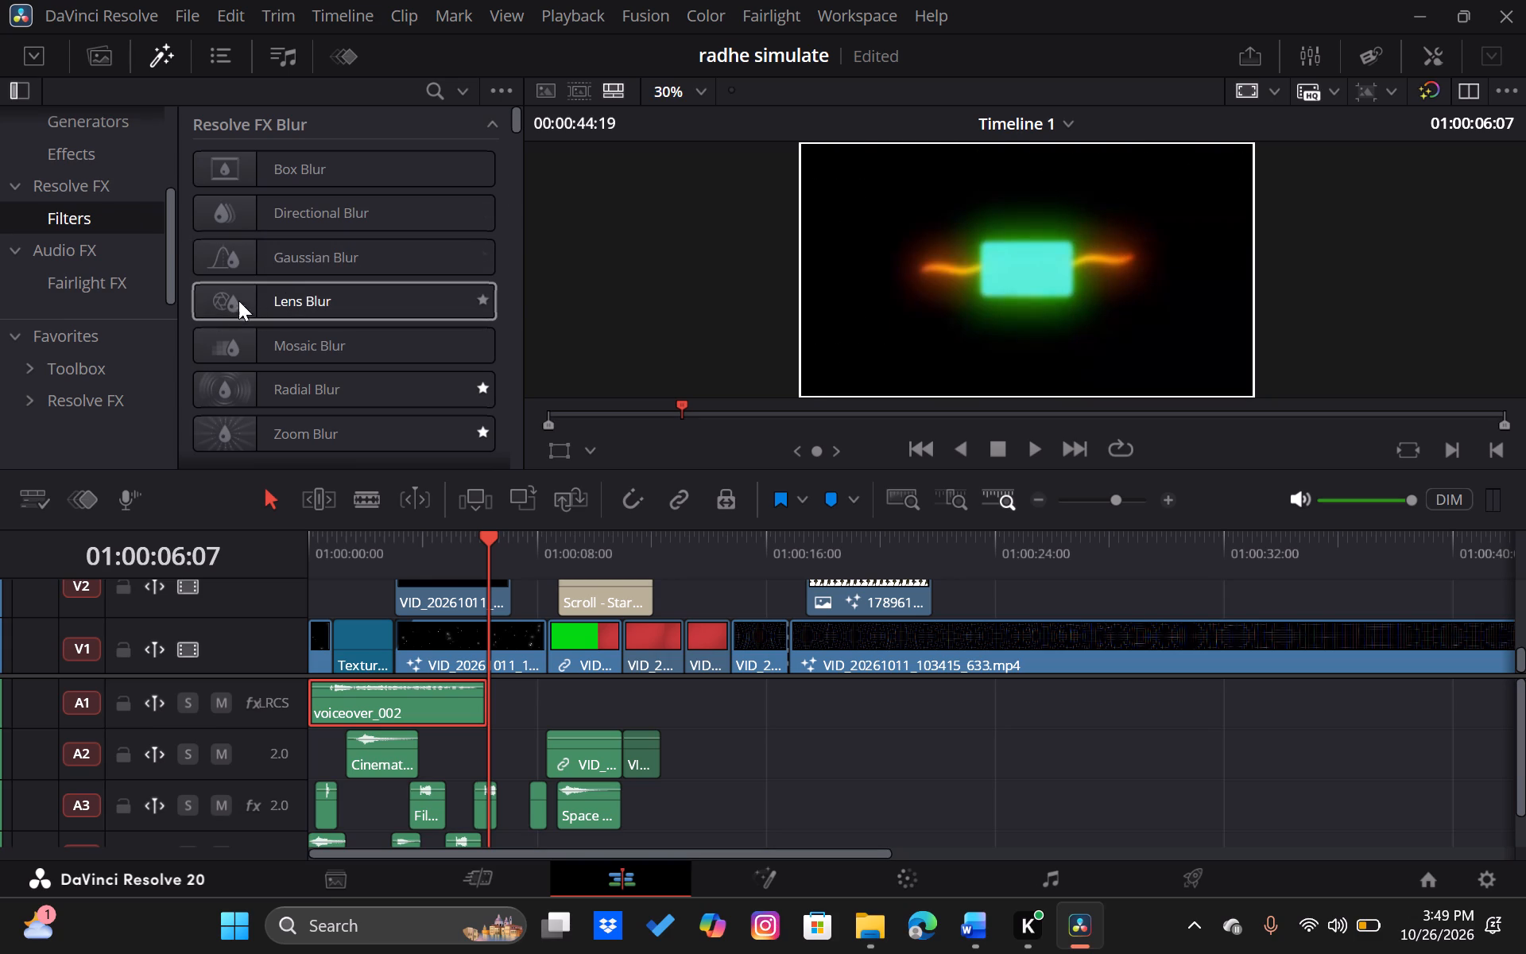
{"action": "left_click_drag", "start_coordinate": [492, 541], "coordinate": [342, 561]}
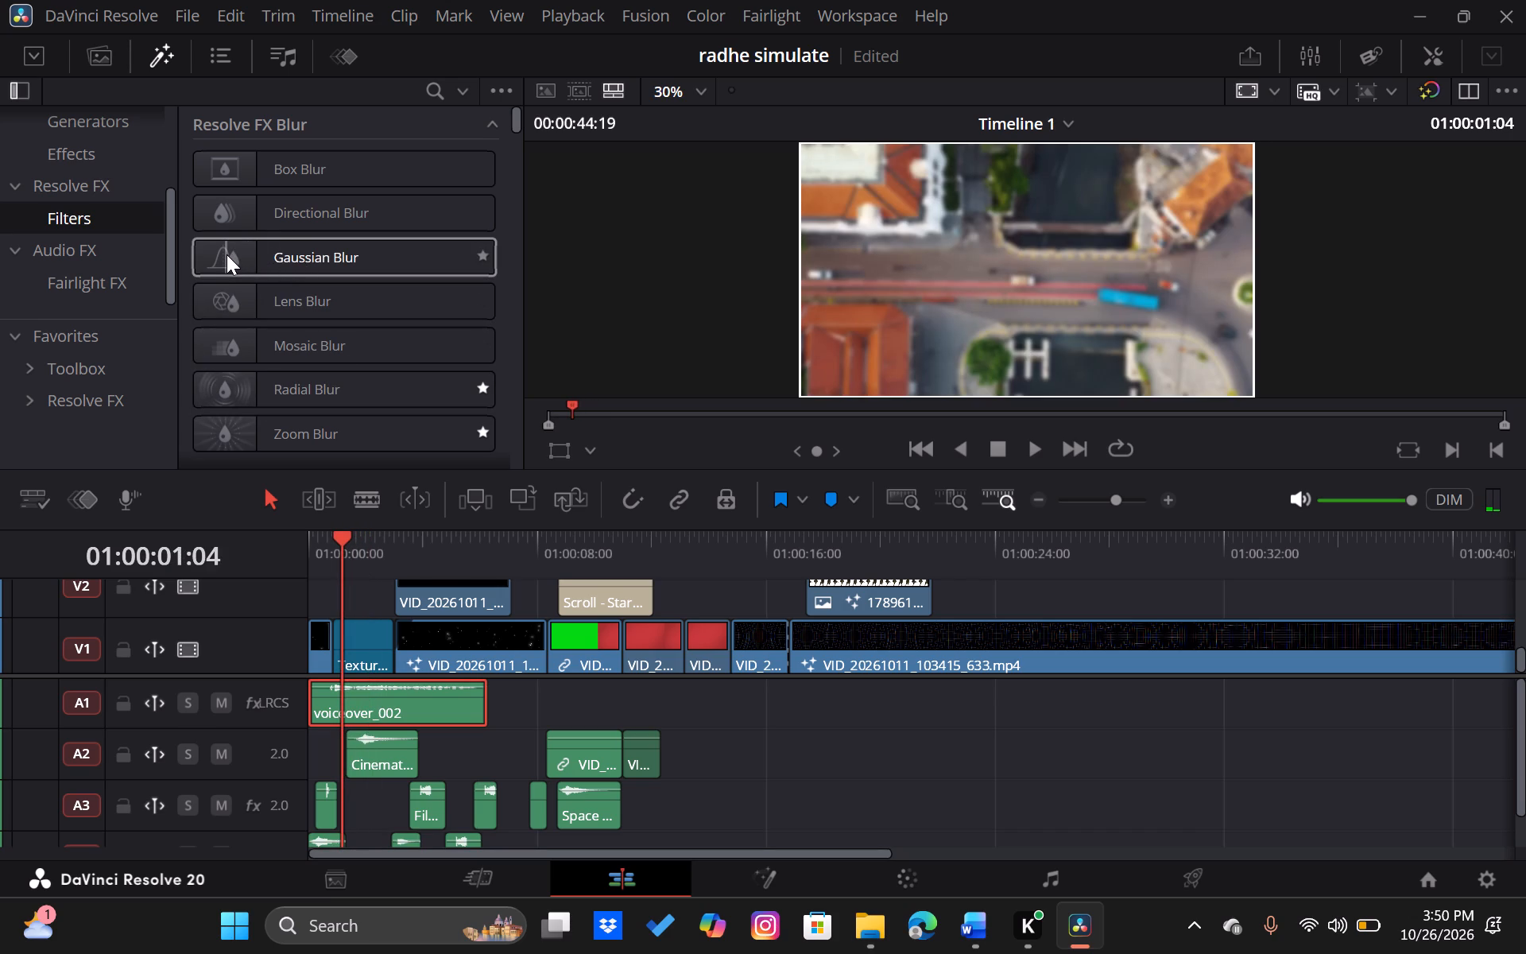
{"action": "left_click", "coordinate": [362, 634]}
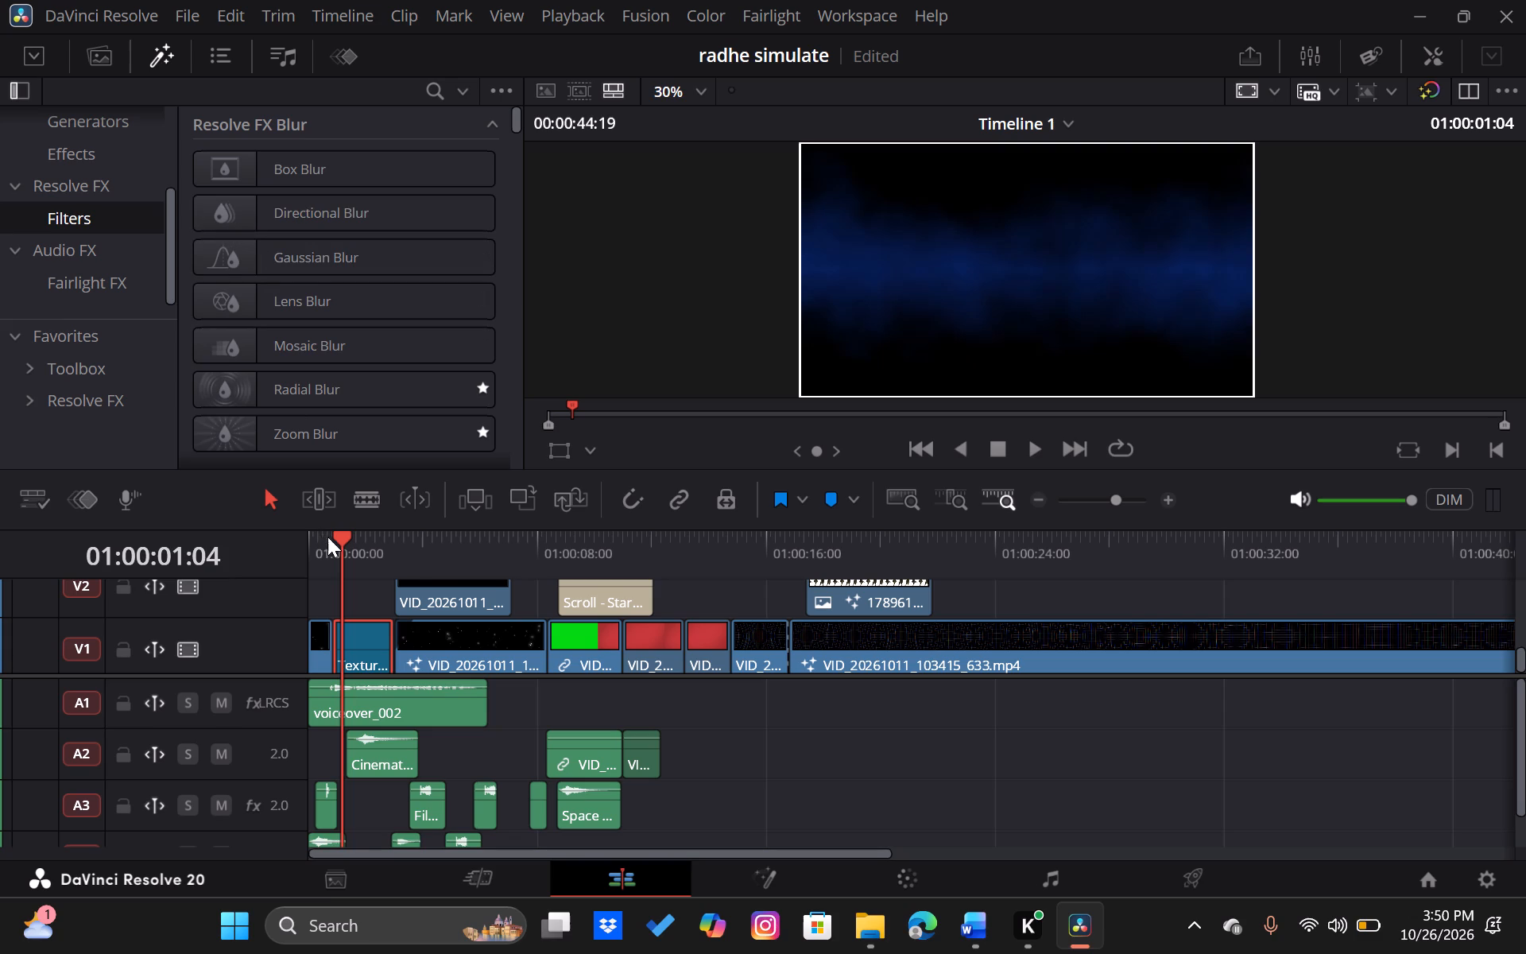
{"action": "left_click_drag", "start_coordinate": [327, 537], "coordinate": [354, 546]}
{"action": "left_click_drag", "start_coordinate": [354, 546], "coordinate": [368, 552]}
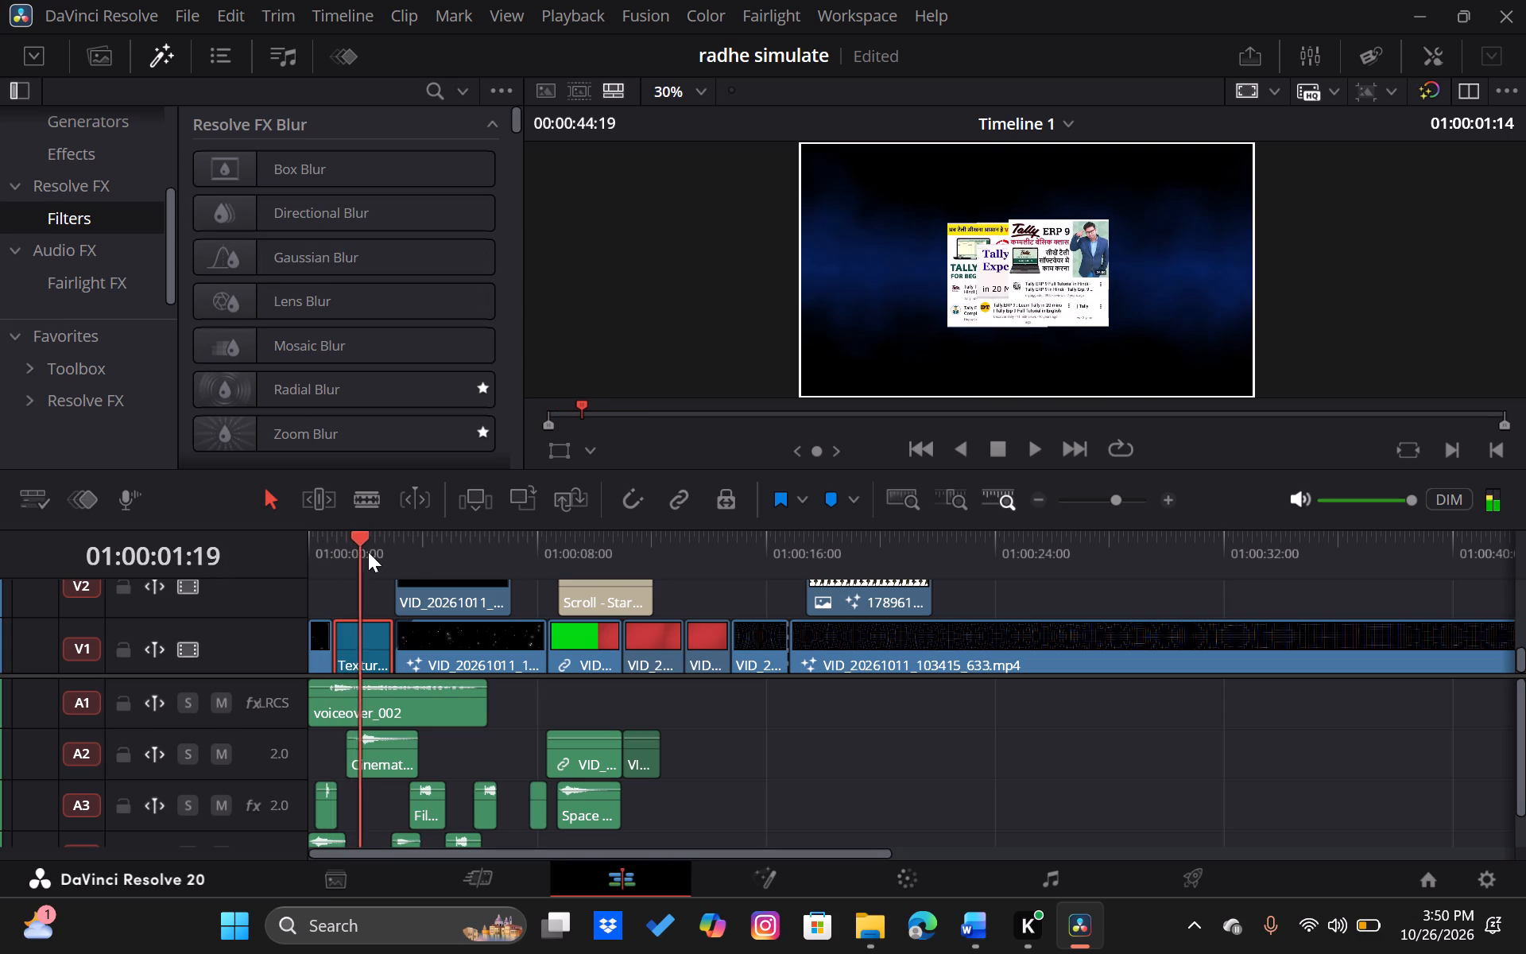
{"action": "left_click_drag", "start_coordinate": [368, 552], "coordinate": [368, 553]}
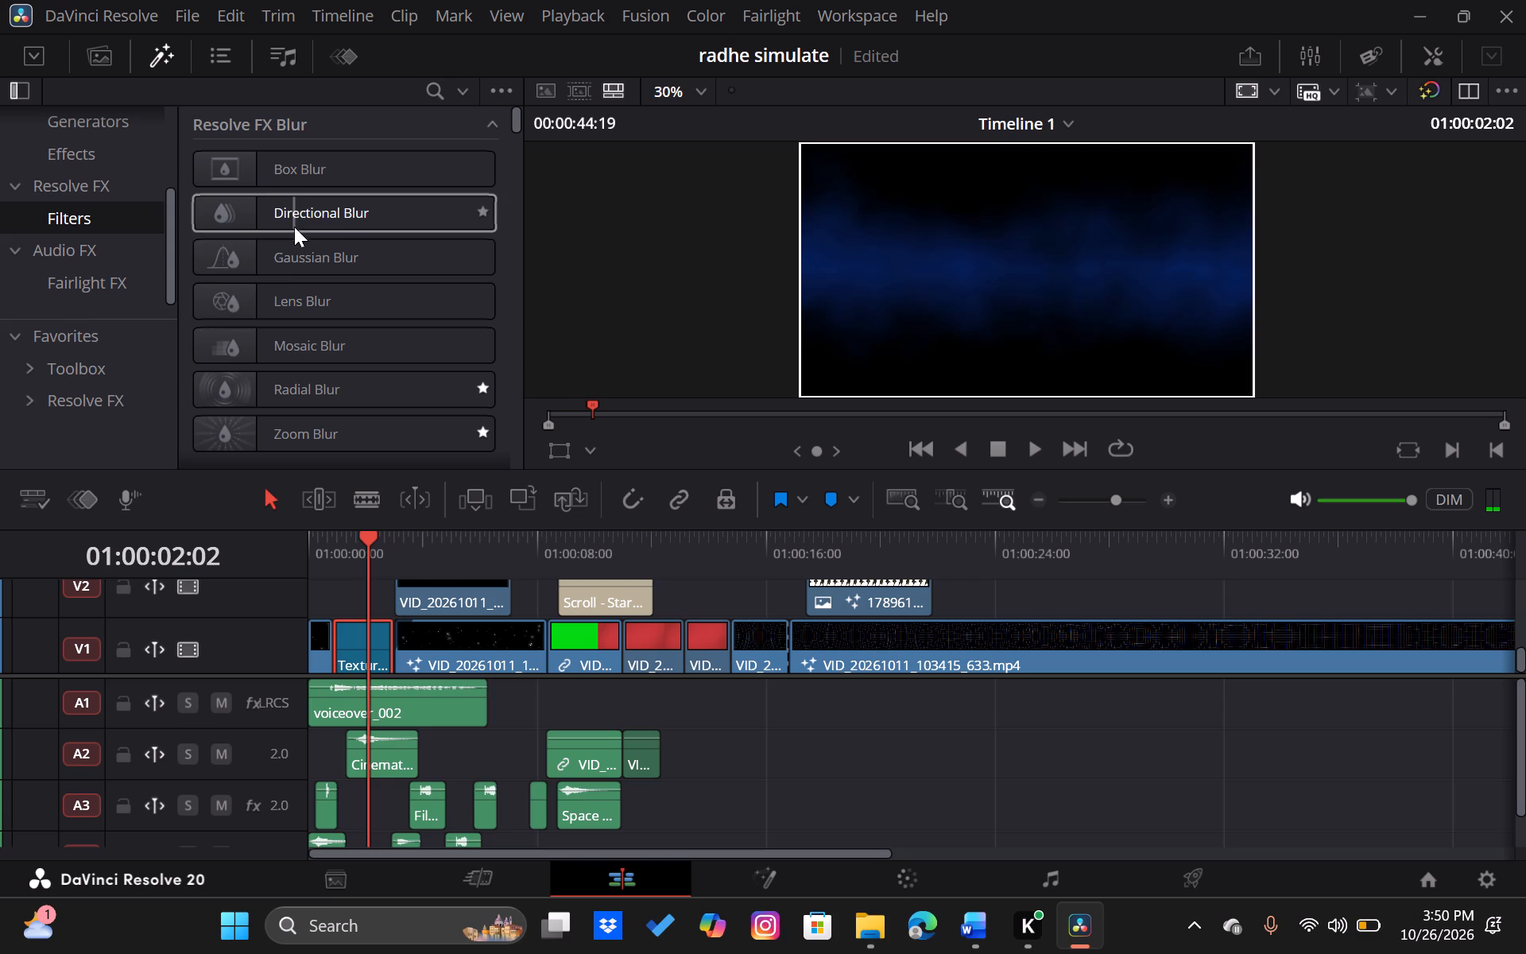
Examine the Resolve FX Blur and Color filters, including Gaussian Blur and Directional Blur, with the playhead at 01:00:01:19.
{"action": "left_click", "coordinate": [198, 261]}
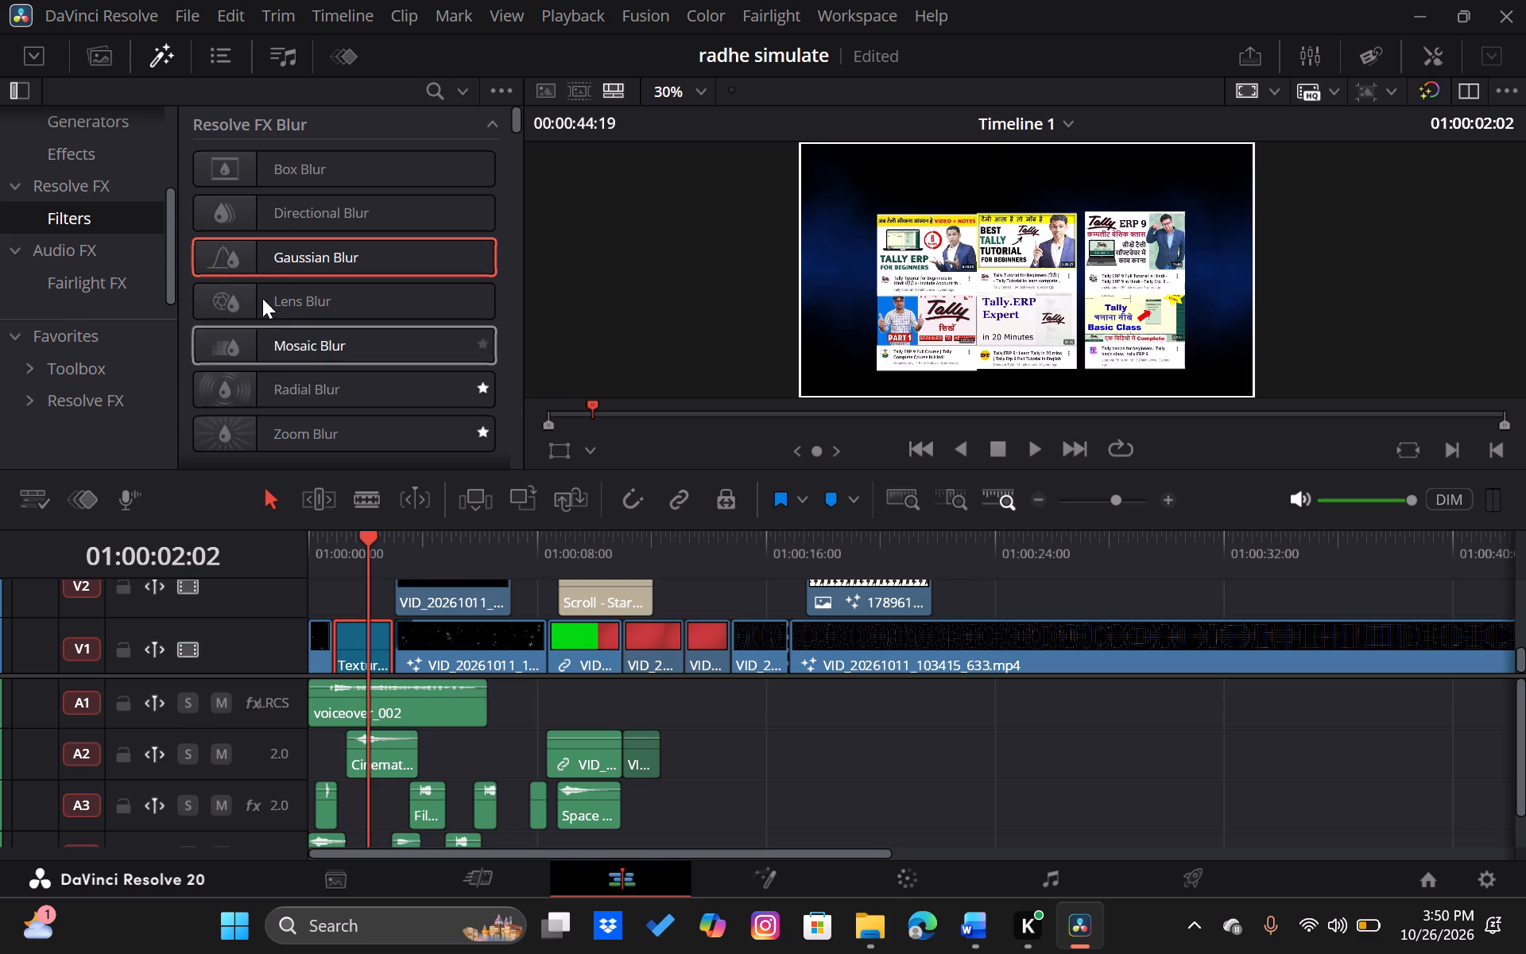
{"action": "left_click", "coordinate": [360, 596]}
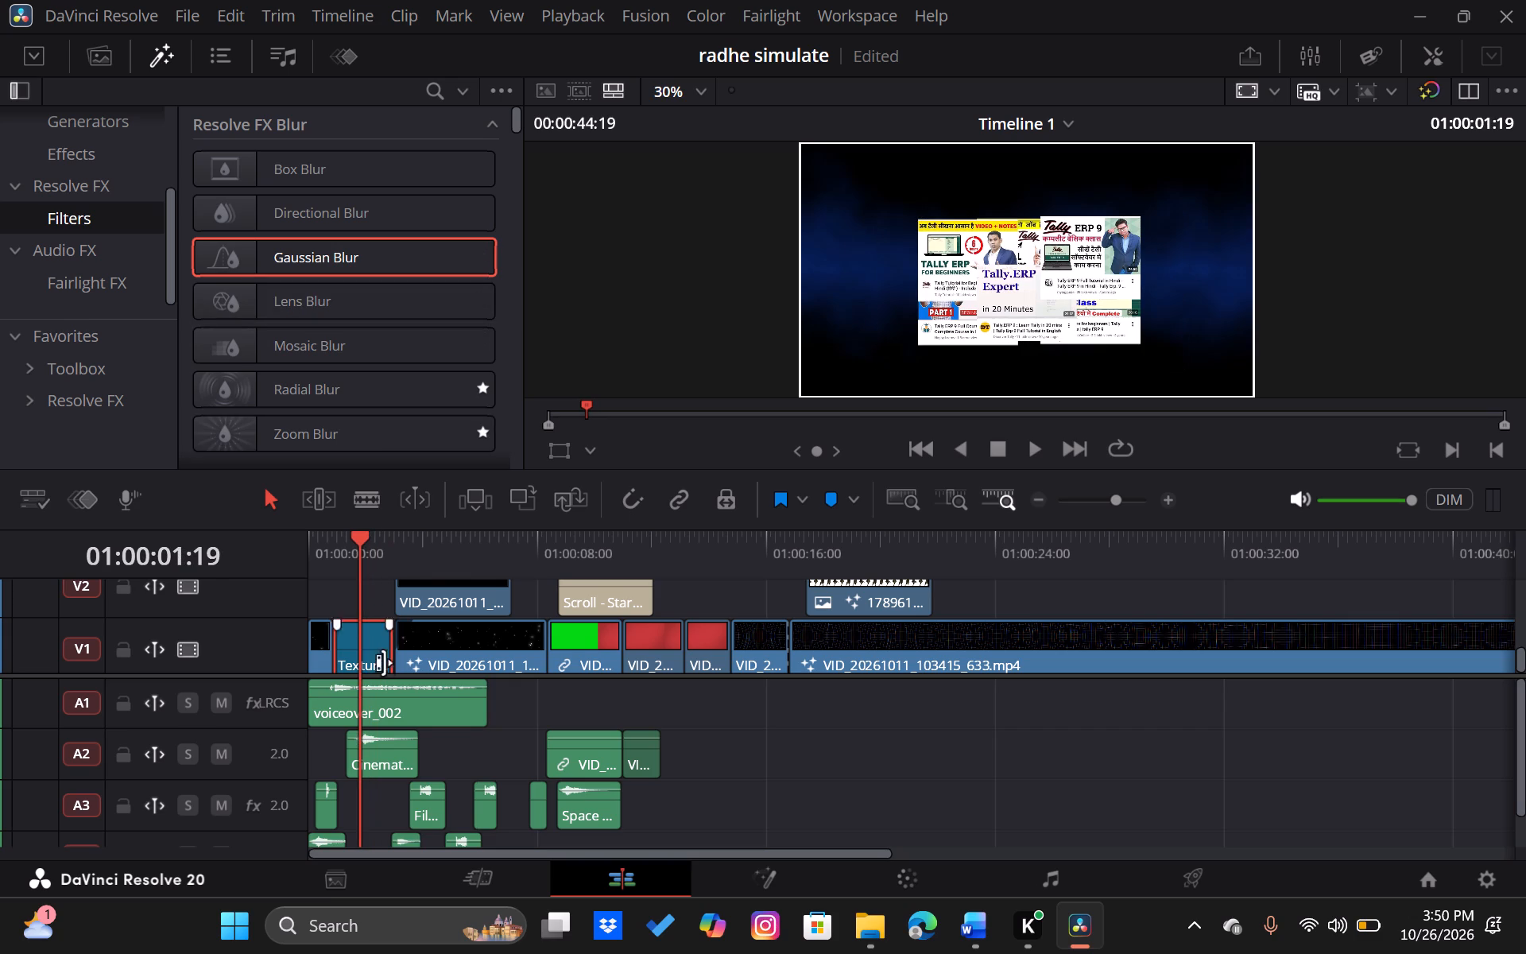
{"action": "left_click", "coordinate": [394, 695]}
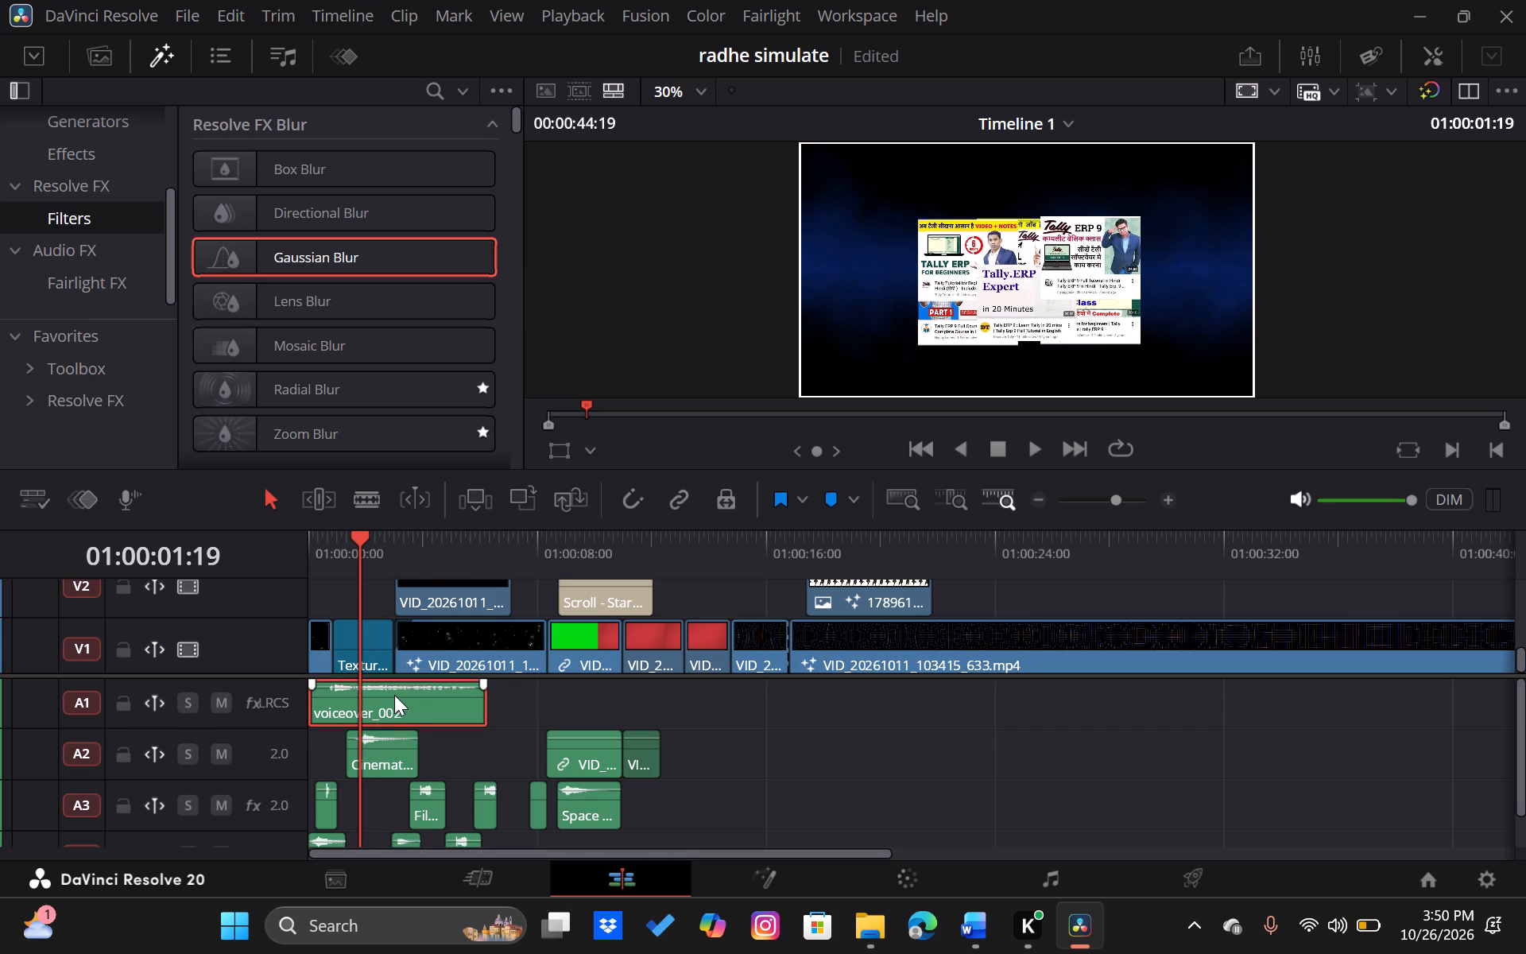
{"action": "scroll", "coordinate": [358, 594], "scroll_direction": "down", "scroll_amount": 1}
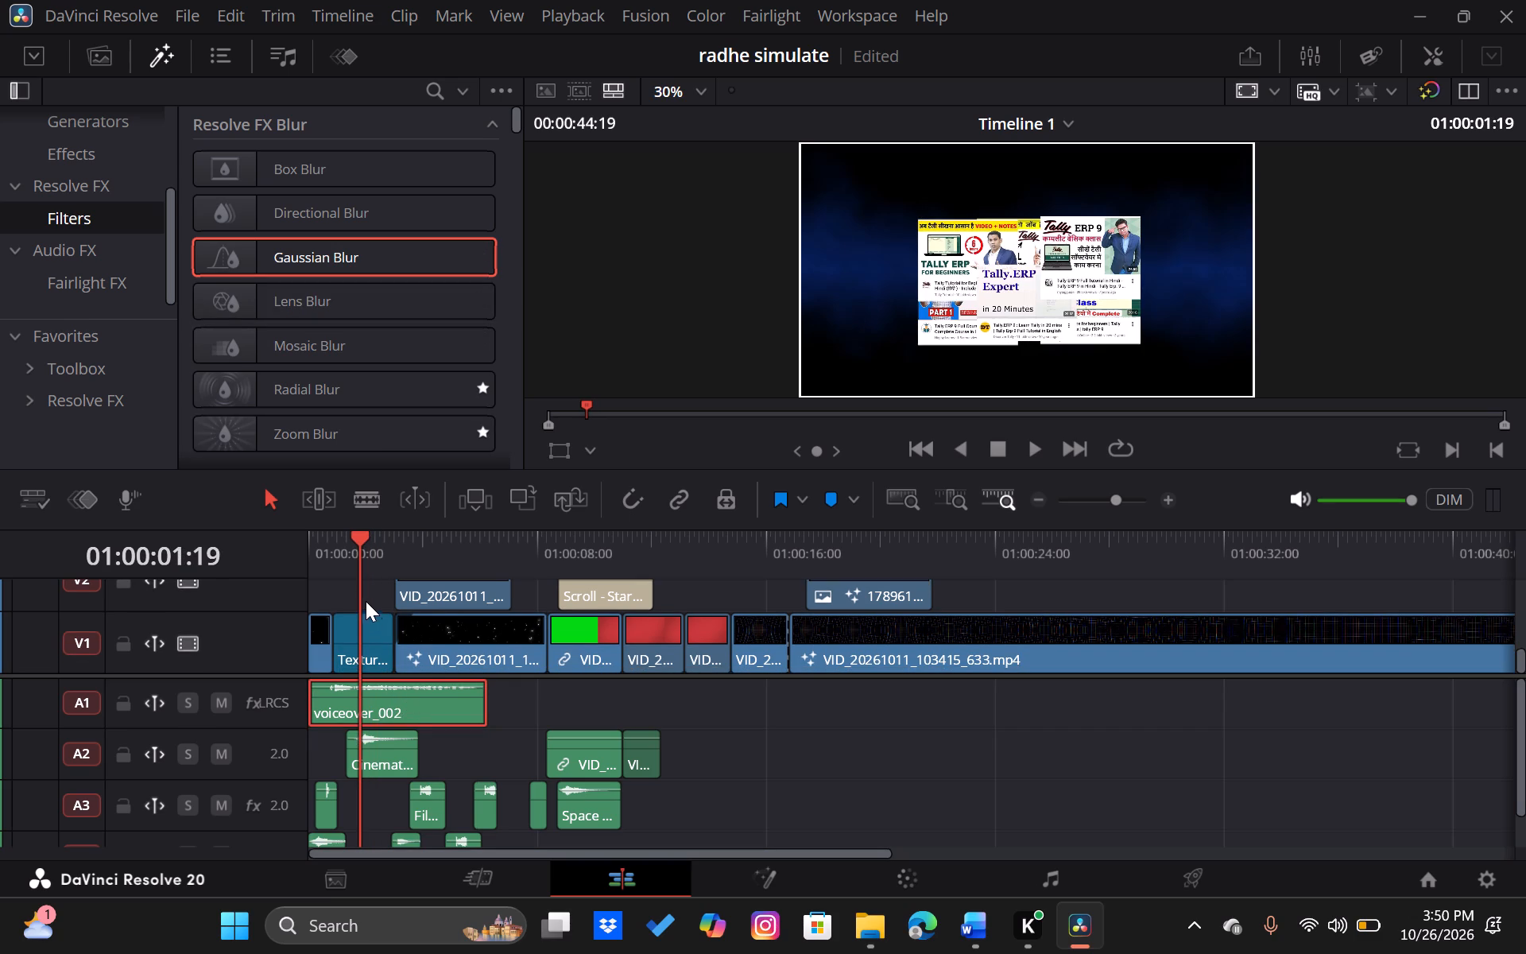
{"action": "left_click", "coordinate": [372, 622]}
{"action": "scroll", "coordinate": [372, 622], "scroll_direction": "up", "scroll_amount": 1}
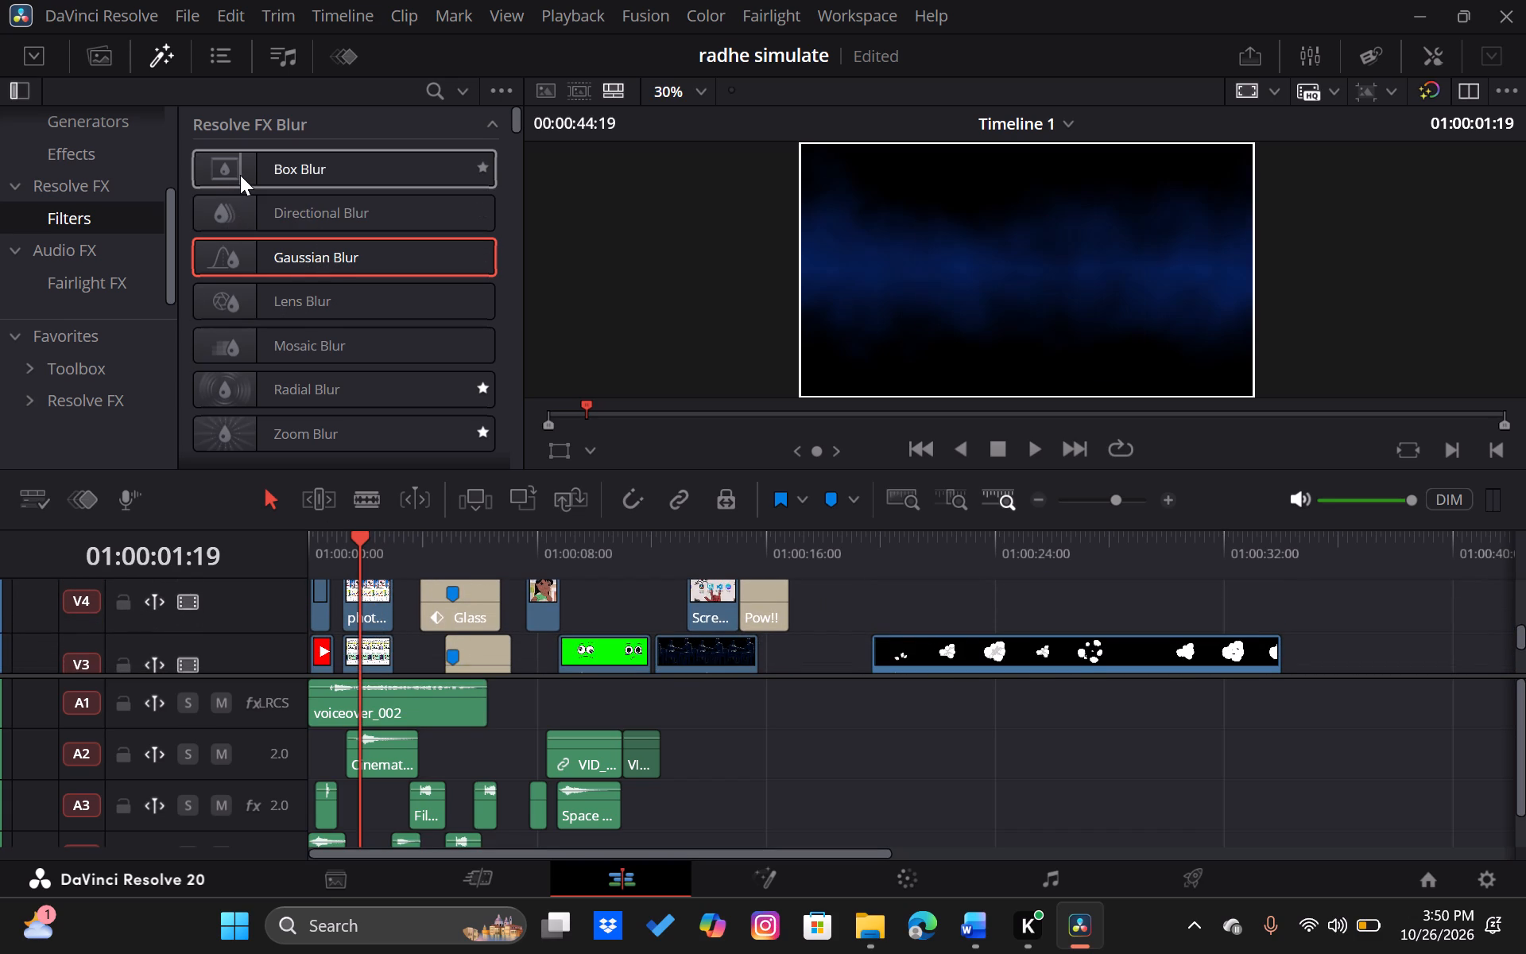
{"action": "scroll", "coordinate": [242, 215], "scroll_direction": "up", "scroll_amount": 1}
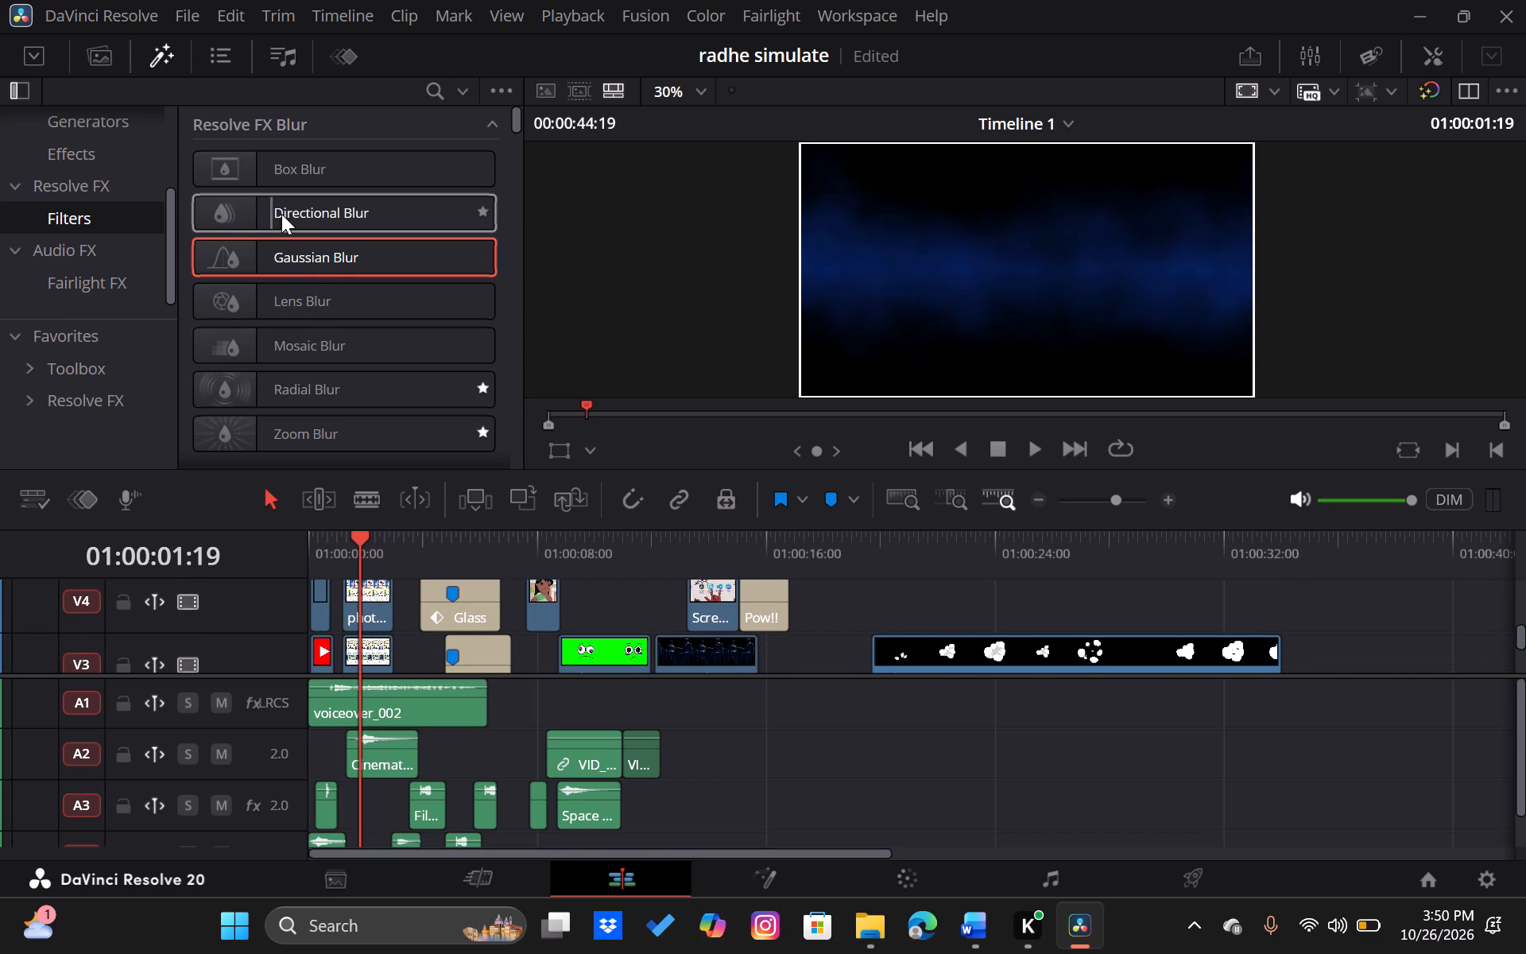
{"action": "left_click", "coordinate": [221, 214]}
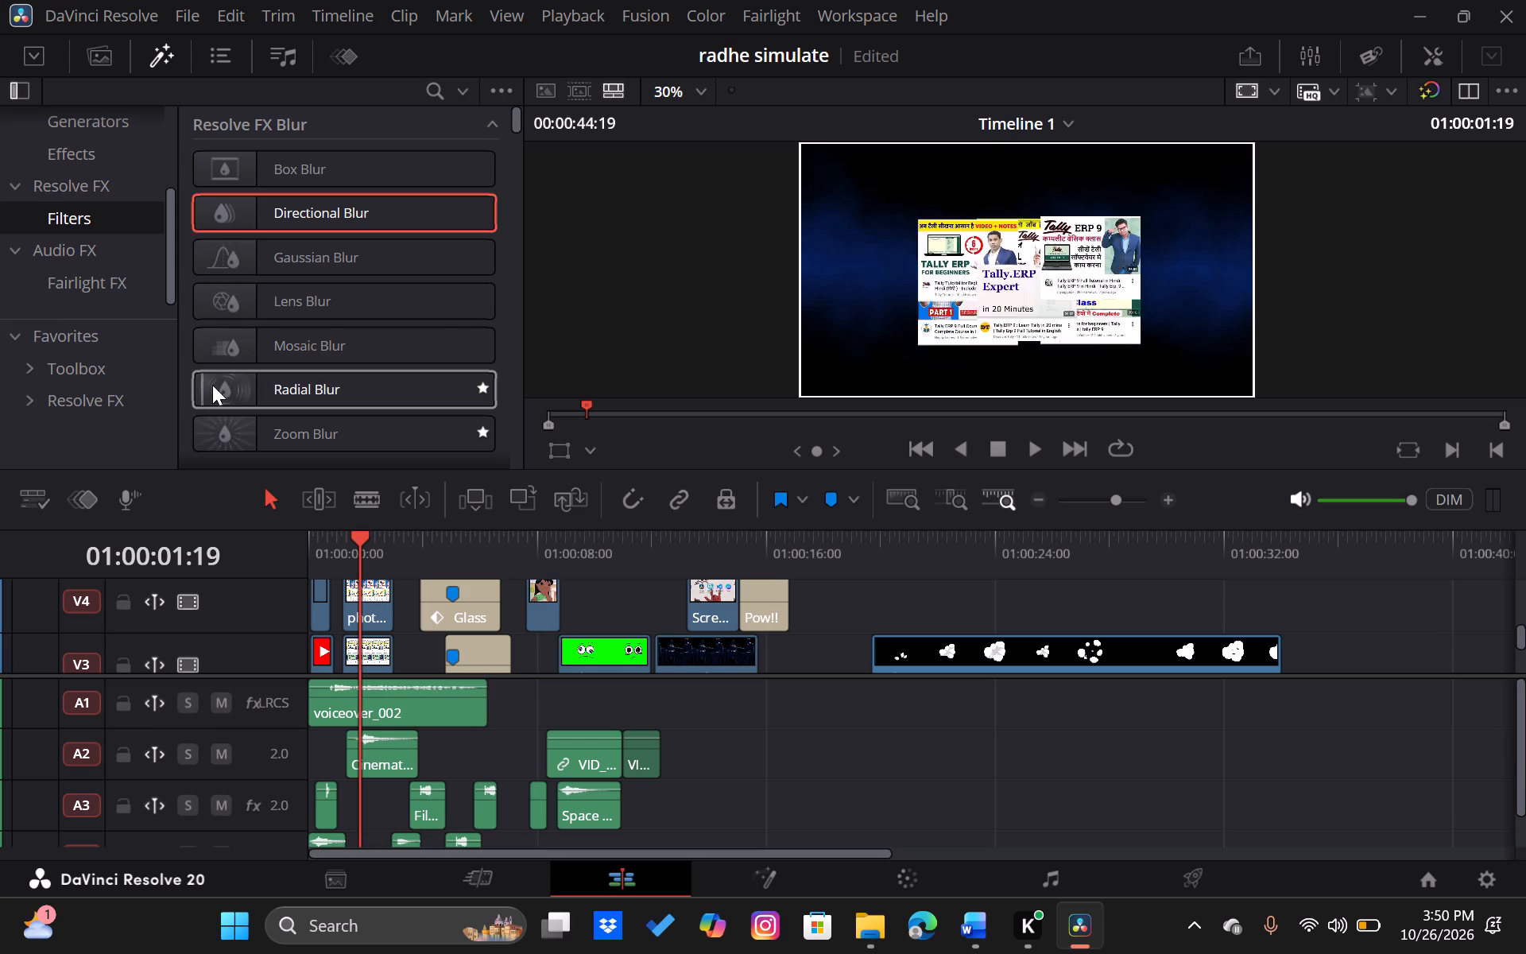
{"action": "scroll", "coordinate": [238, 389], "scroll_direction": "down", "scroll_amount": 1}
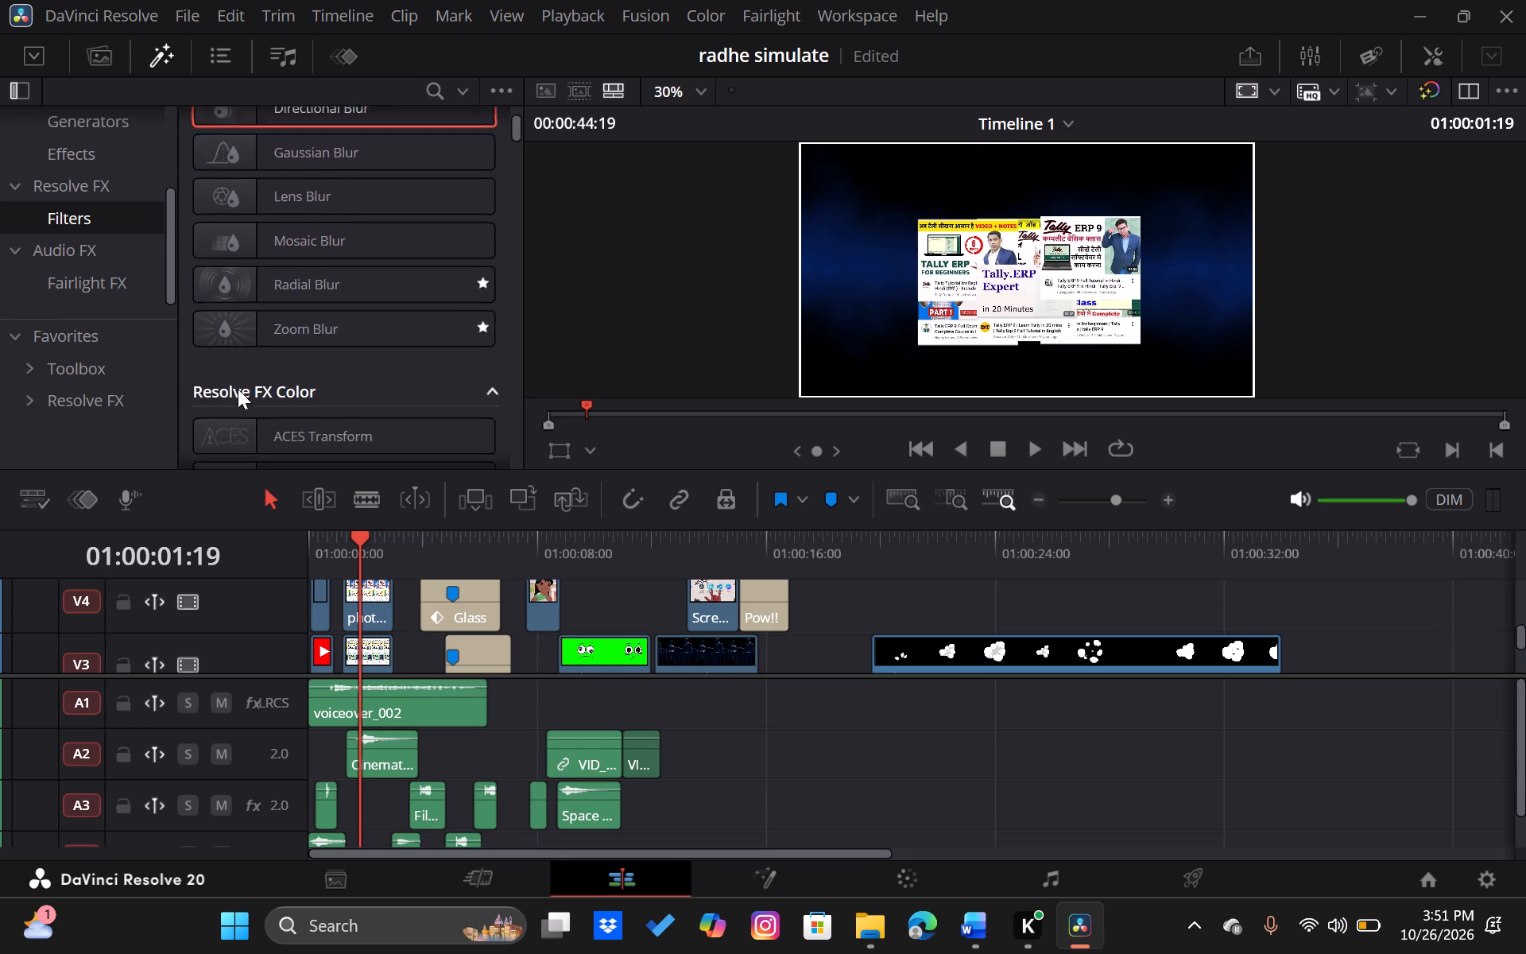
{"action": "scroll", "coordinate": [238, 389], "scroll_direction": "down", "scroll_amount": 1}
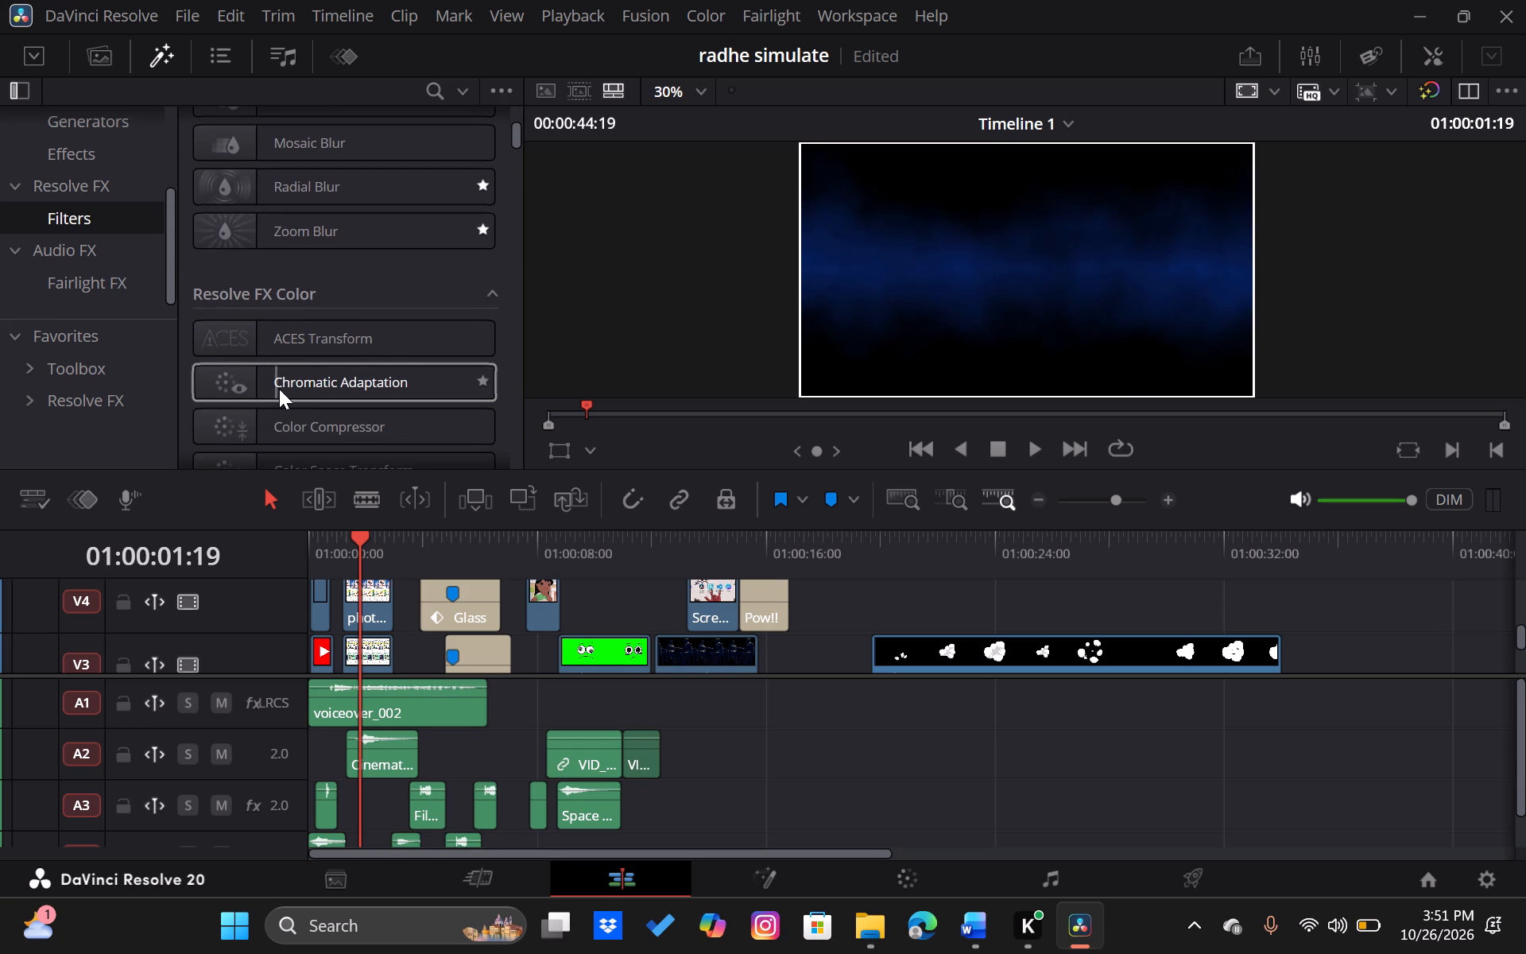
{"action": "scroll", "coordinate": [215, 430], "scroll_direction": "down", "scroll_amount": 1}
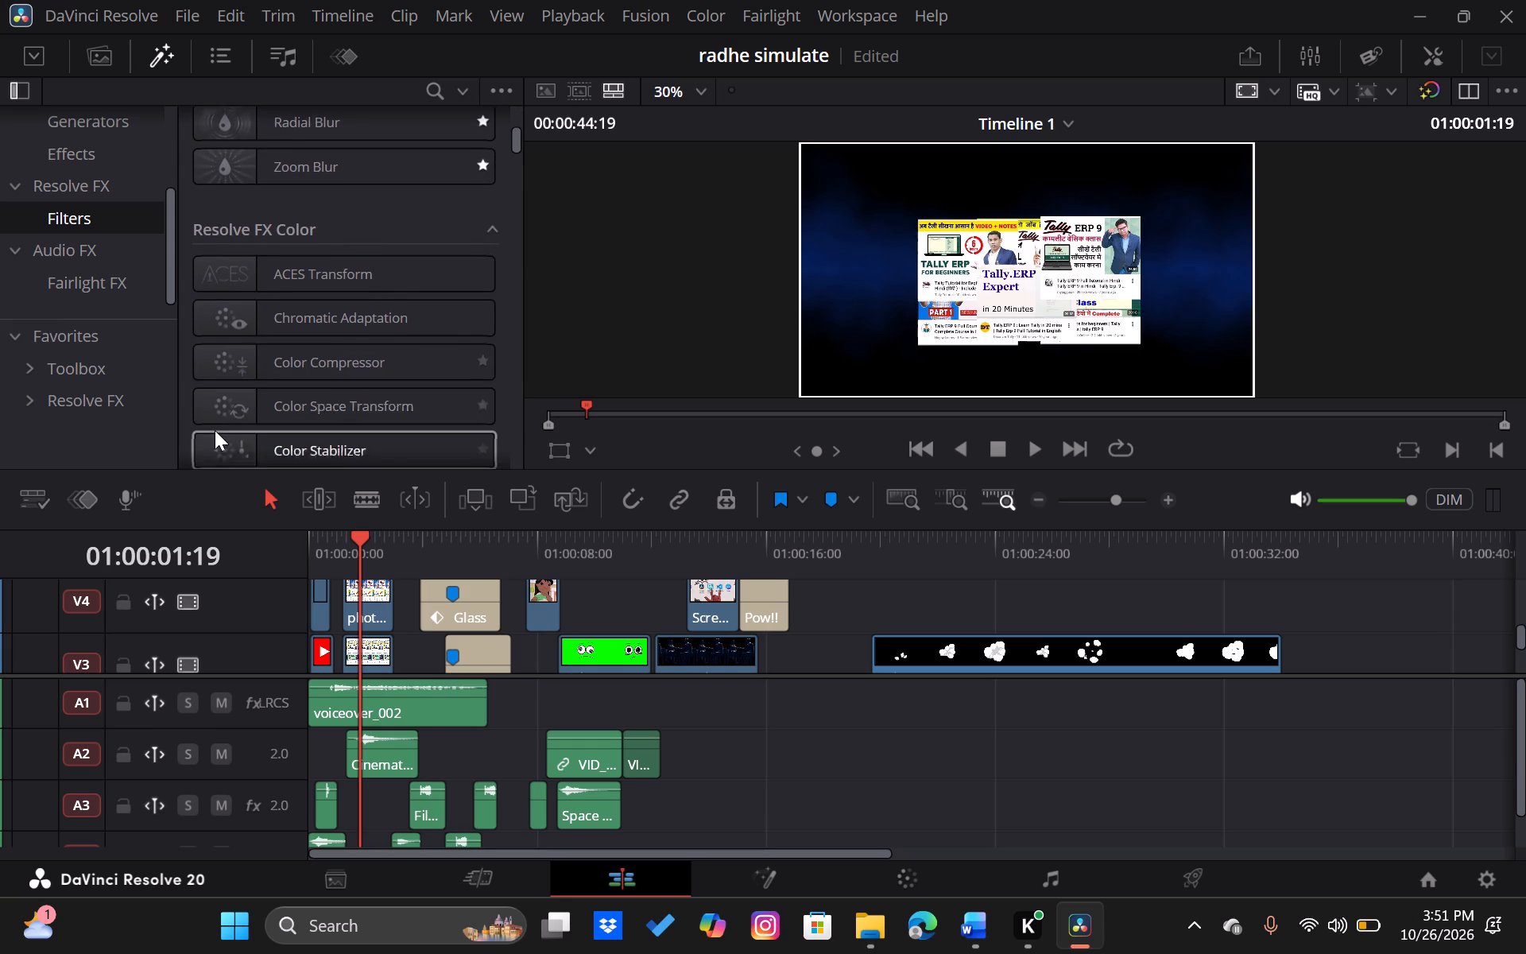
{"action": "scroll", "coordinate": [215, 430], "scroll_direction": "down", "scroll_amount": 1}
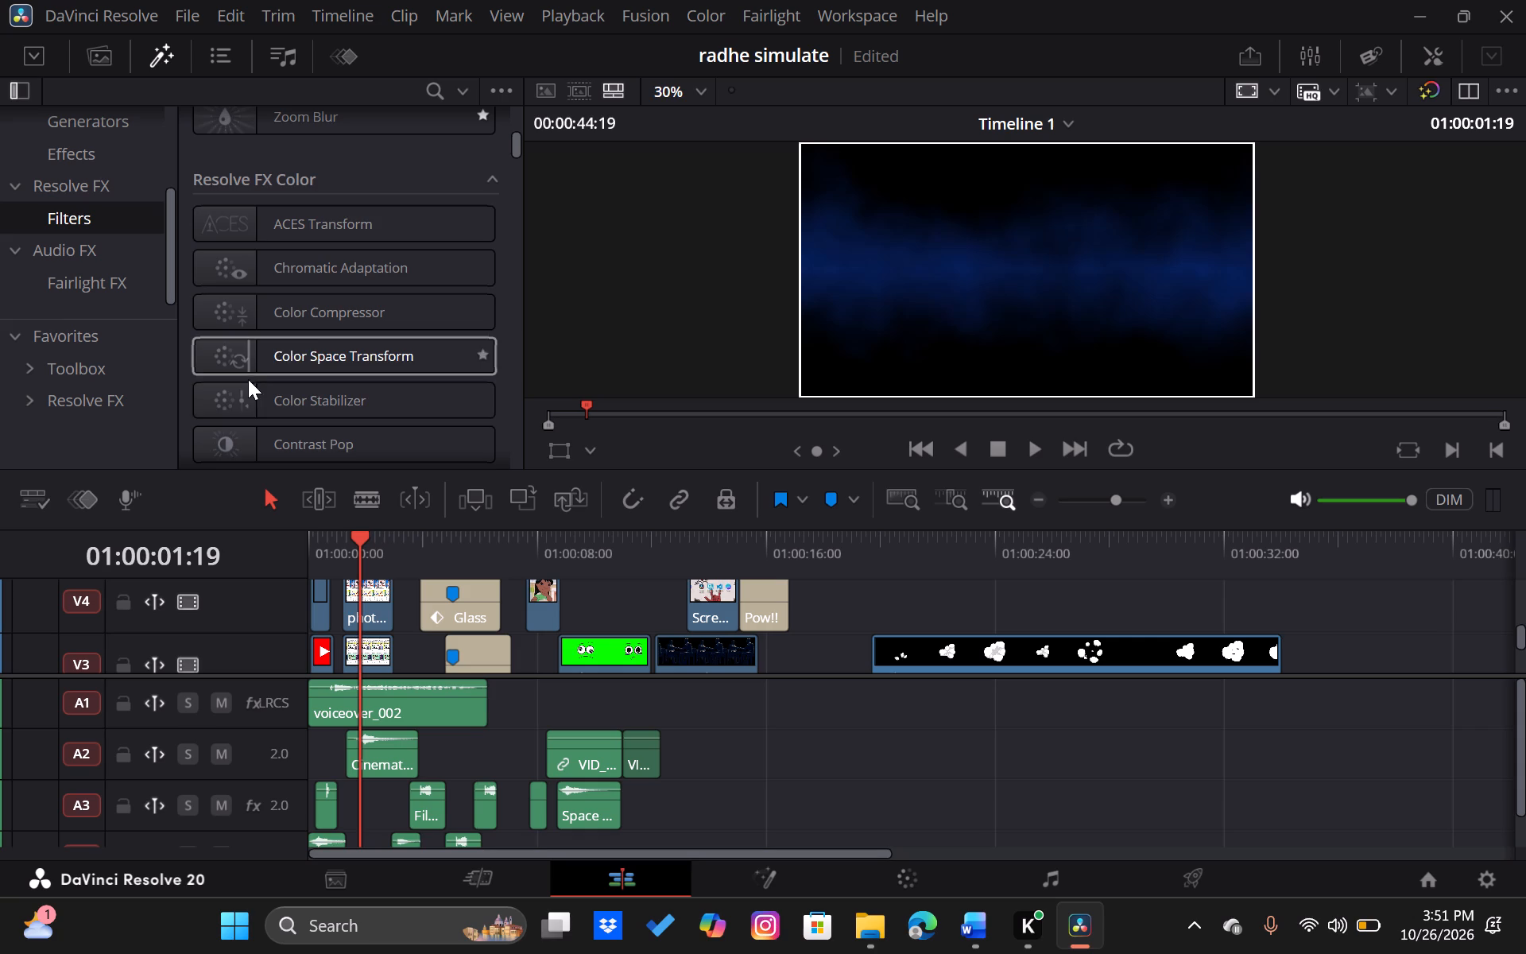
{"action": "scroll", "coordinate": [246, 397], "scroll_direction": "up", "scroll_amount": 3}
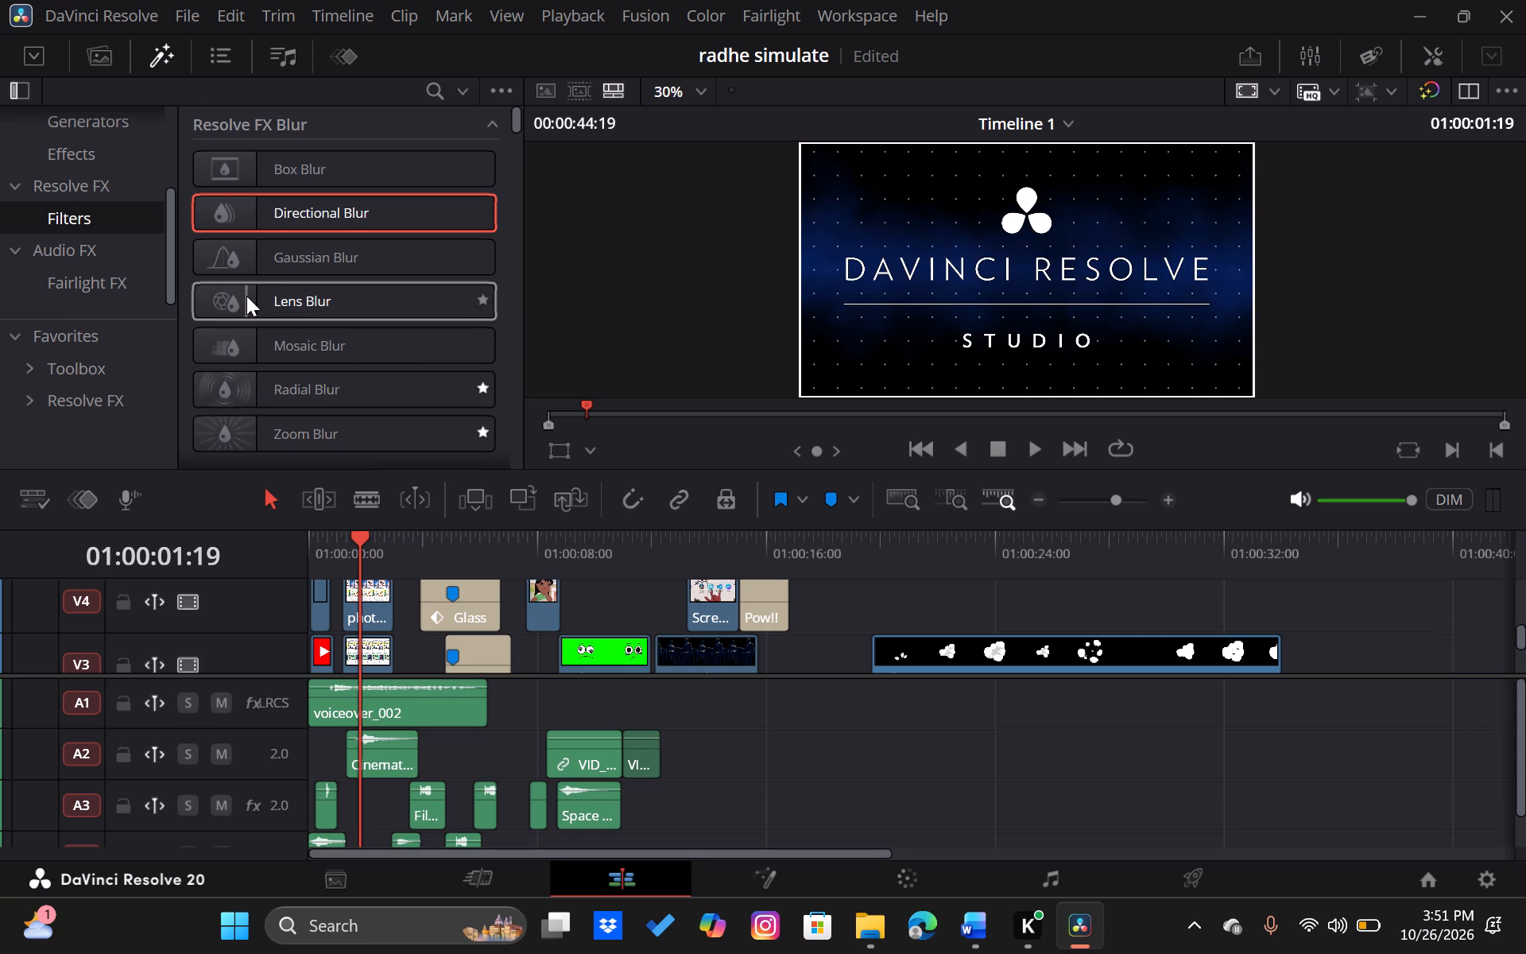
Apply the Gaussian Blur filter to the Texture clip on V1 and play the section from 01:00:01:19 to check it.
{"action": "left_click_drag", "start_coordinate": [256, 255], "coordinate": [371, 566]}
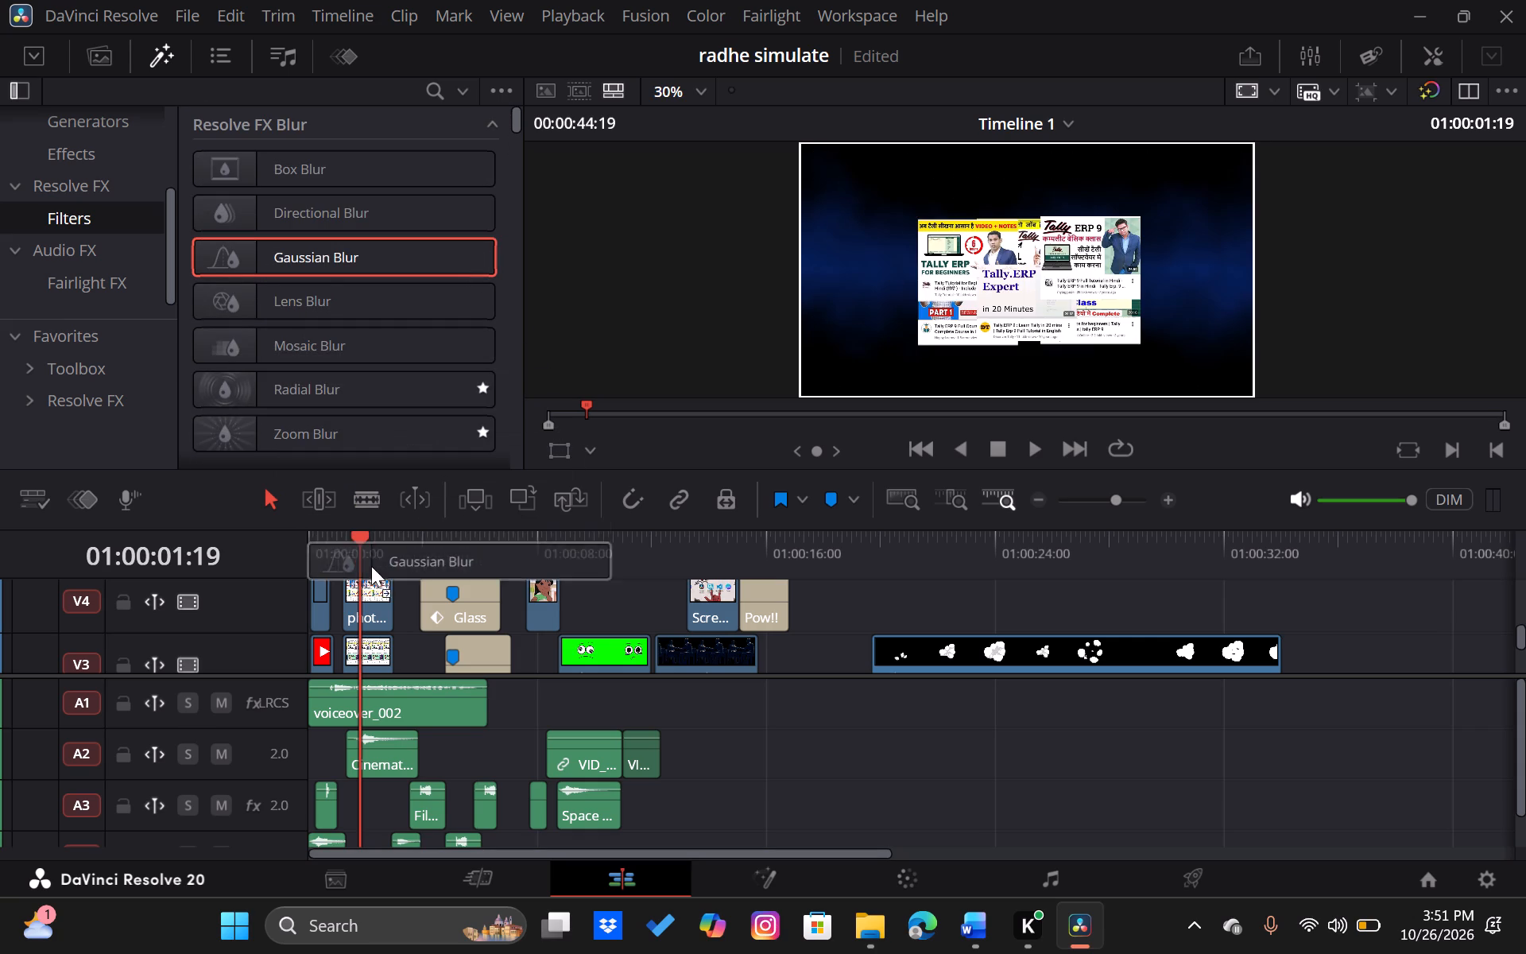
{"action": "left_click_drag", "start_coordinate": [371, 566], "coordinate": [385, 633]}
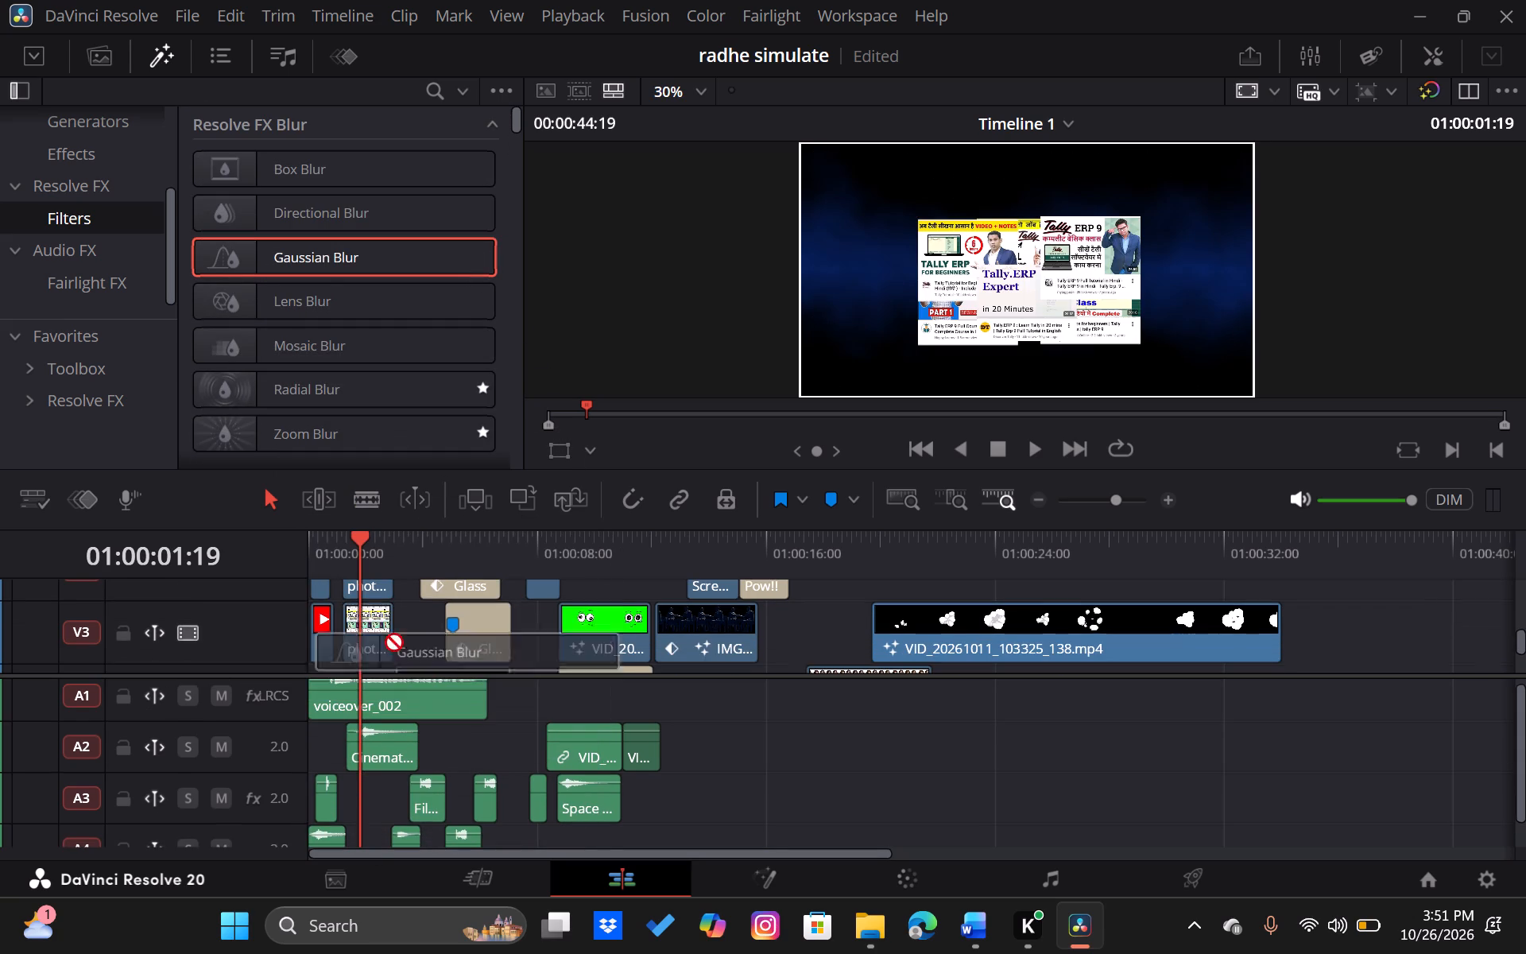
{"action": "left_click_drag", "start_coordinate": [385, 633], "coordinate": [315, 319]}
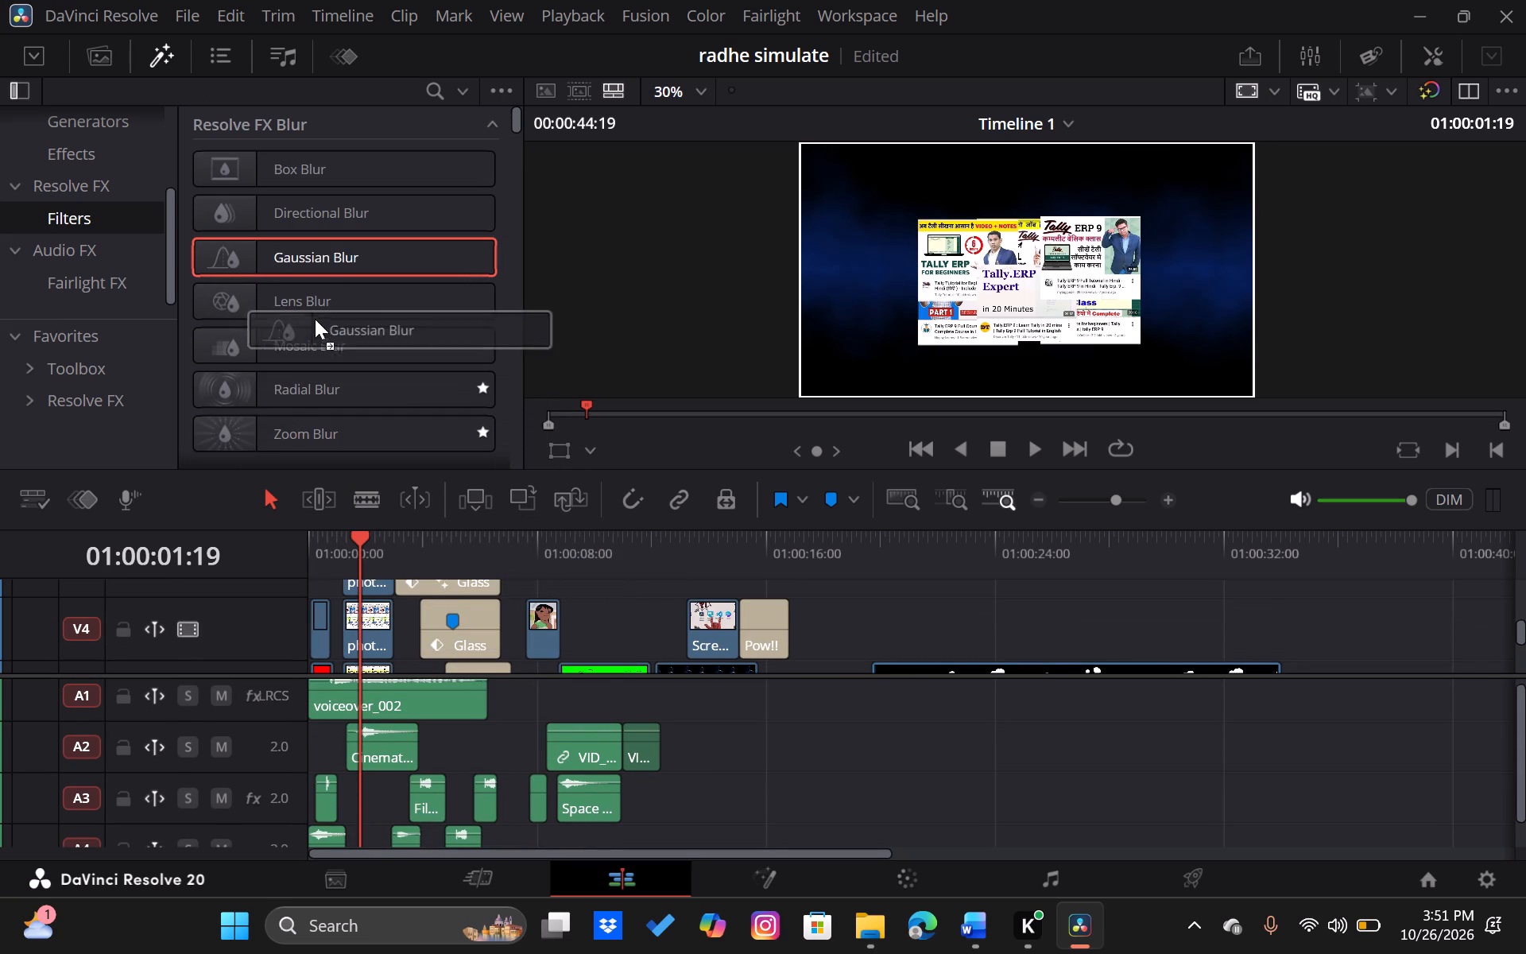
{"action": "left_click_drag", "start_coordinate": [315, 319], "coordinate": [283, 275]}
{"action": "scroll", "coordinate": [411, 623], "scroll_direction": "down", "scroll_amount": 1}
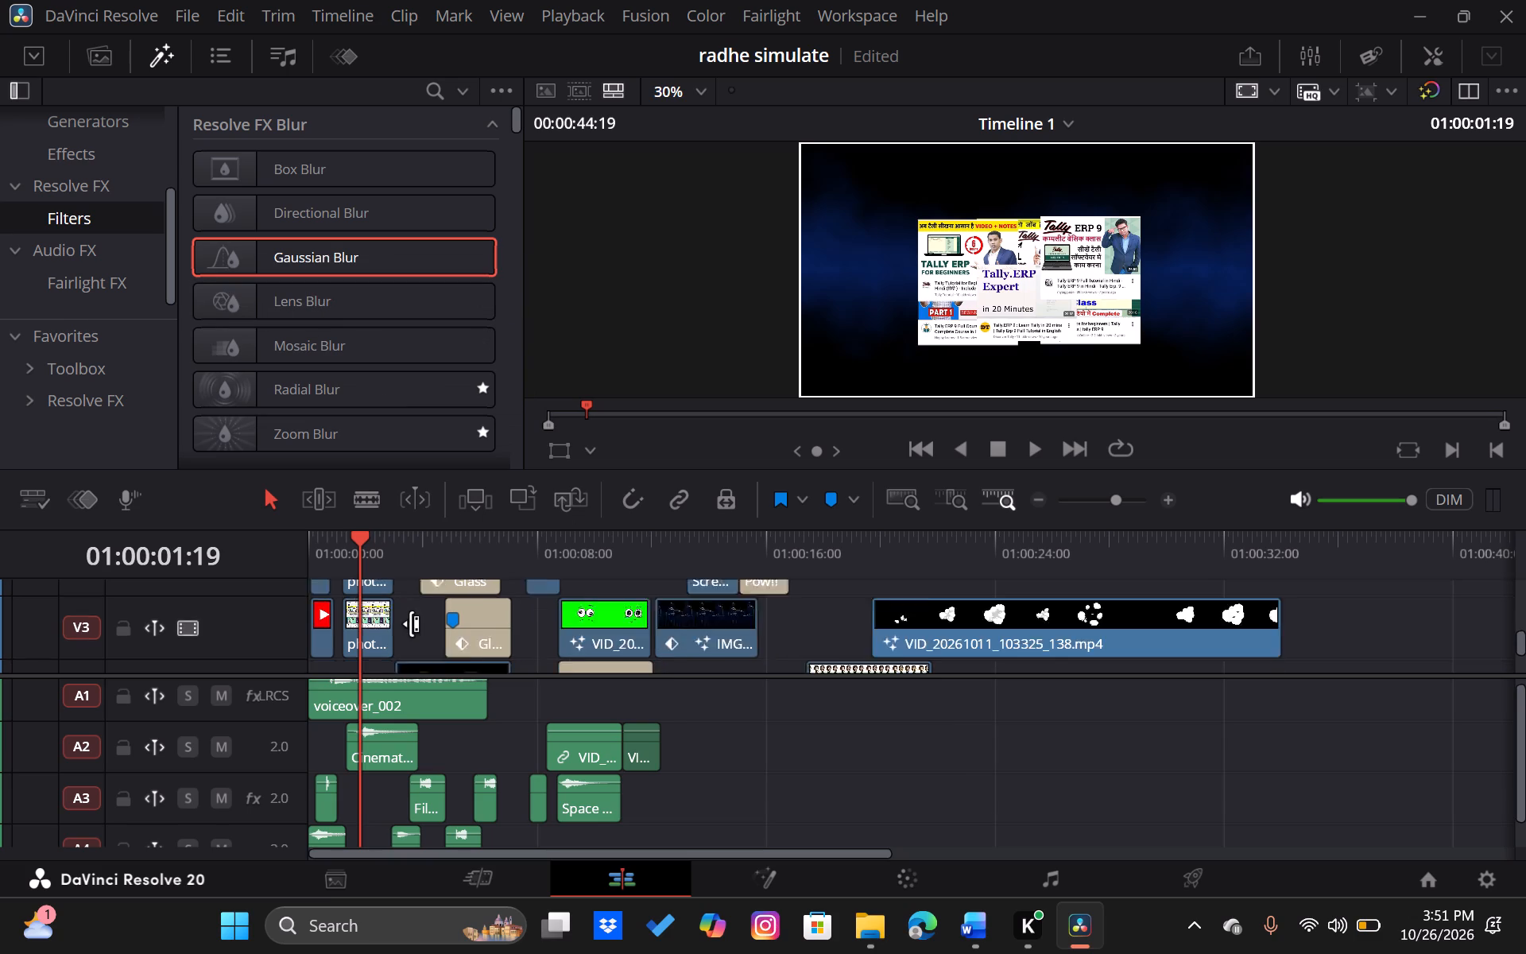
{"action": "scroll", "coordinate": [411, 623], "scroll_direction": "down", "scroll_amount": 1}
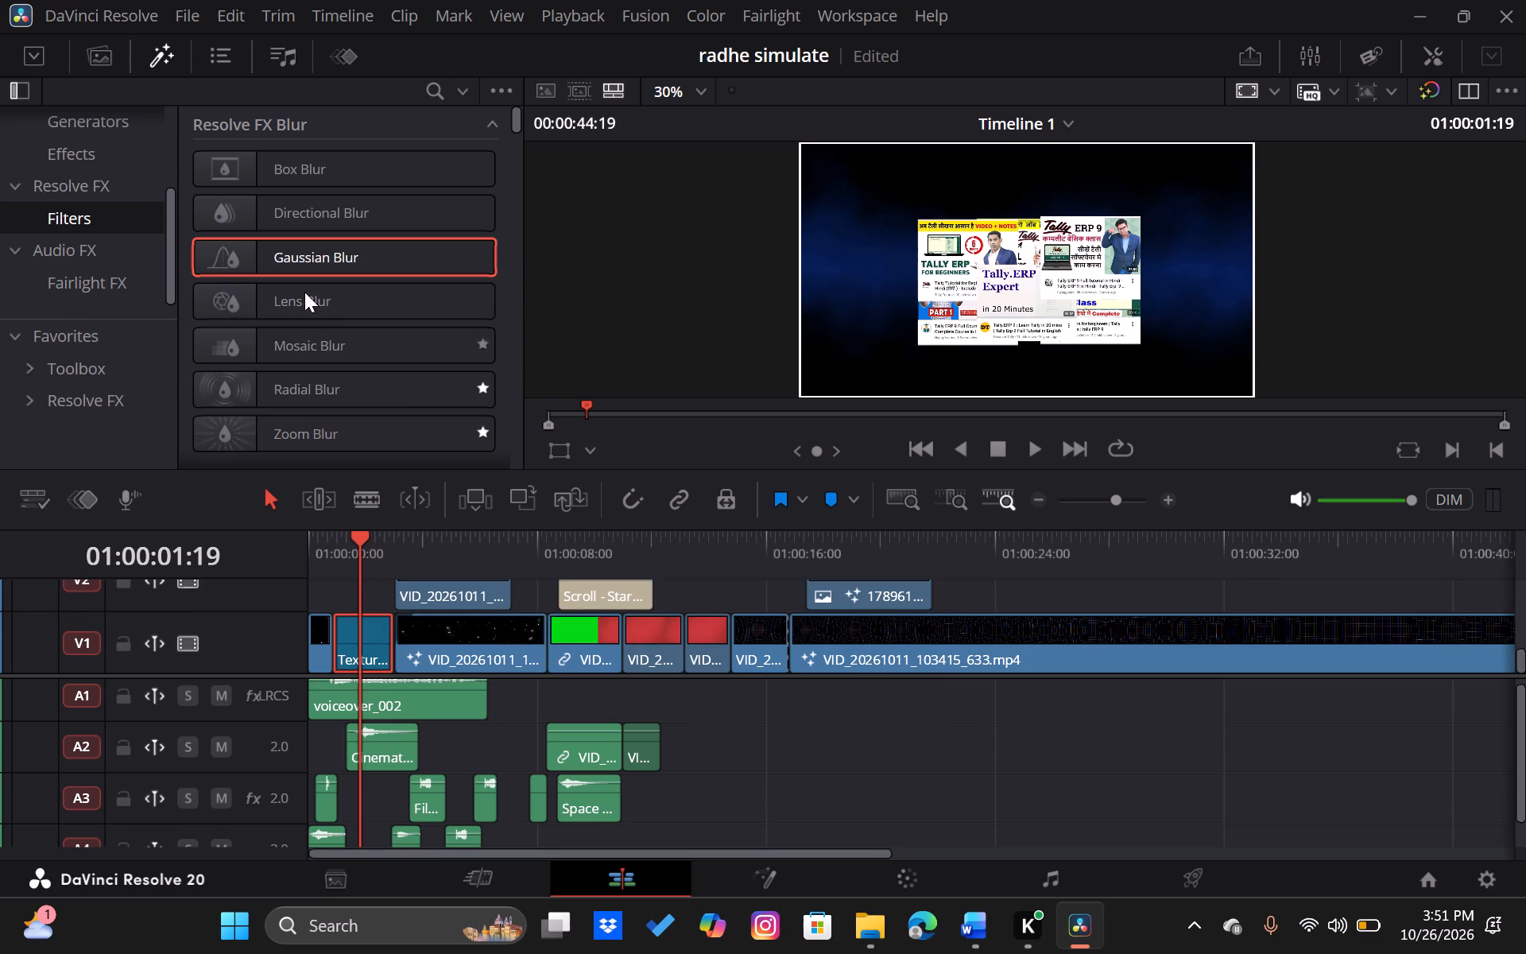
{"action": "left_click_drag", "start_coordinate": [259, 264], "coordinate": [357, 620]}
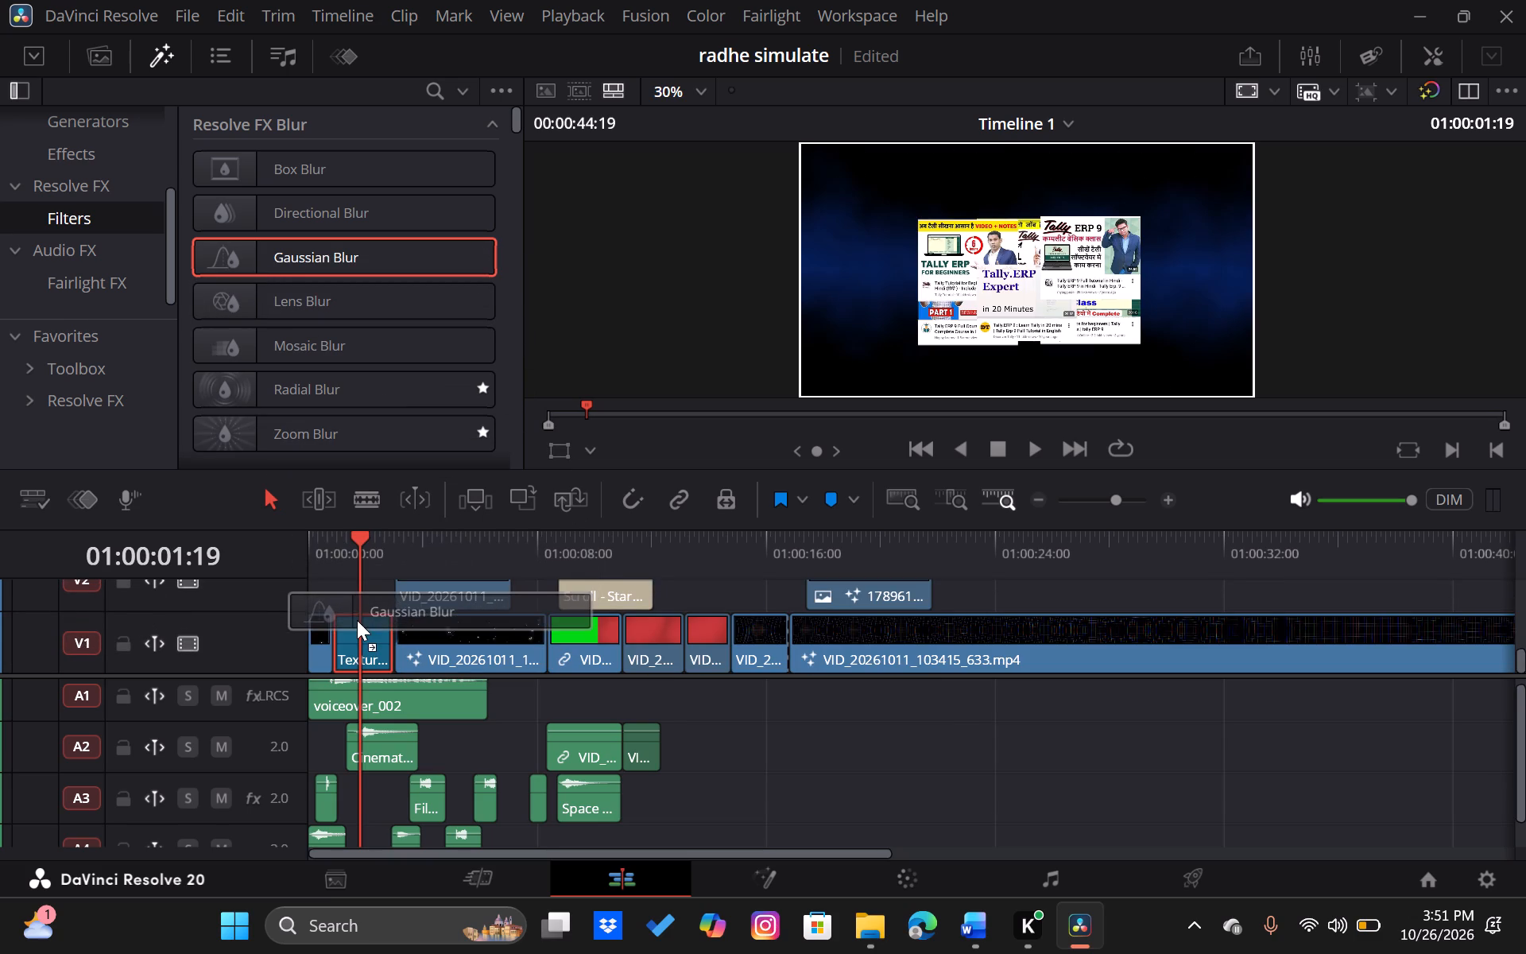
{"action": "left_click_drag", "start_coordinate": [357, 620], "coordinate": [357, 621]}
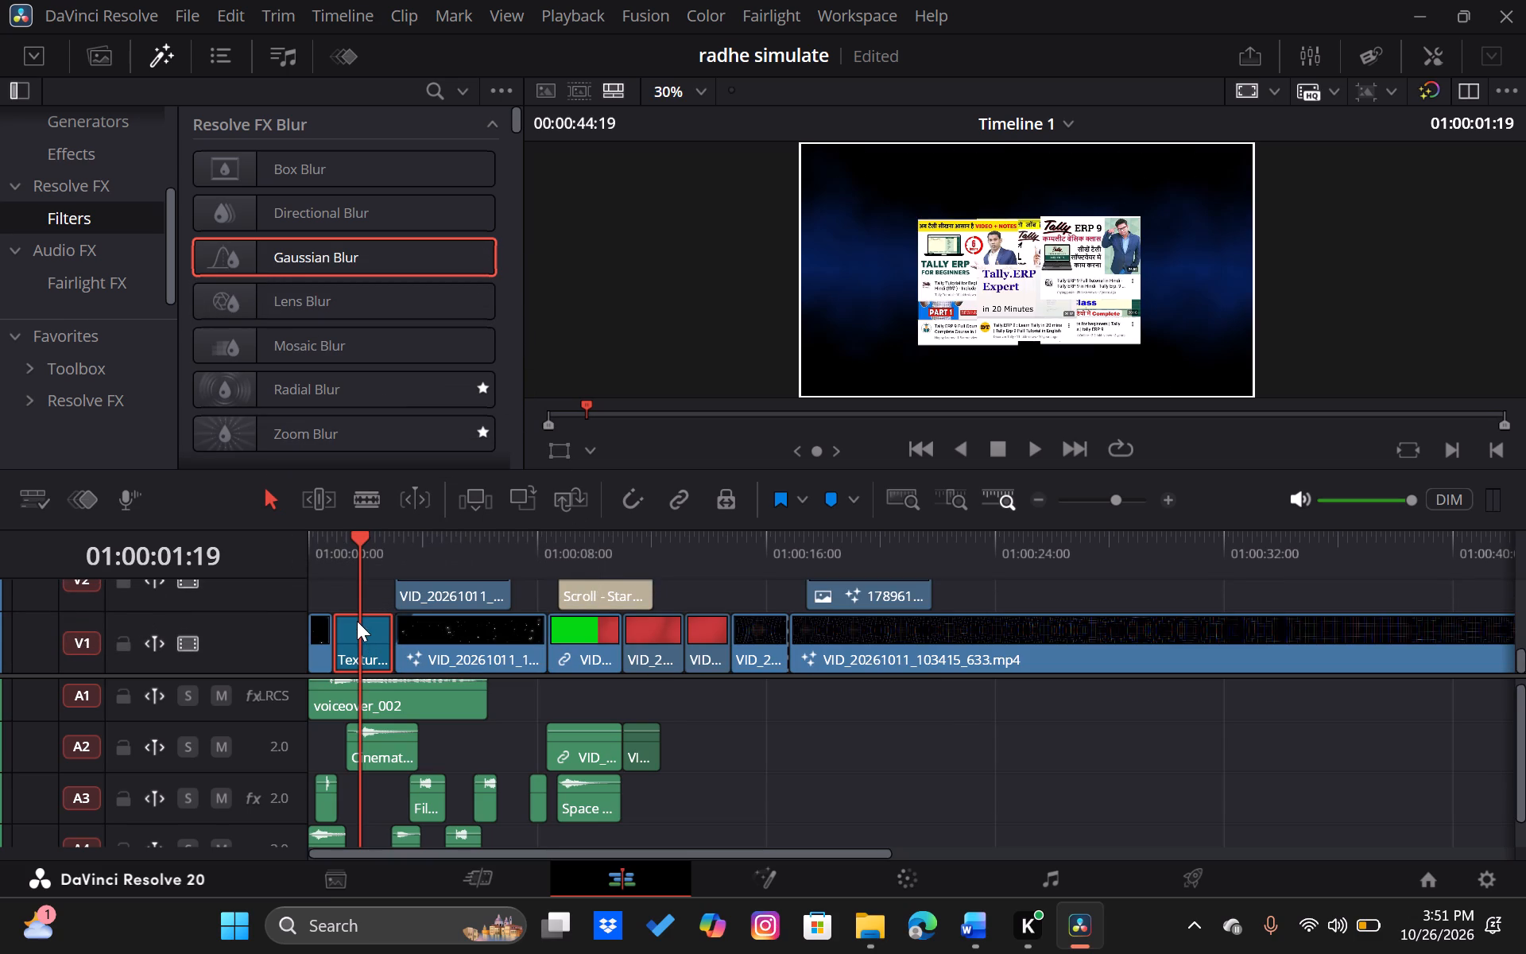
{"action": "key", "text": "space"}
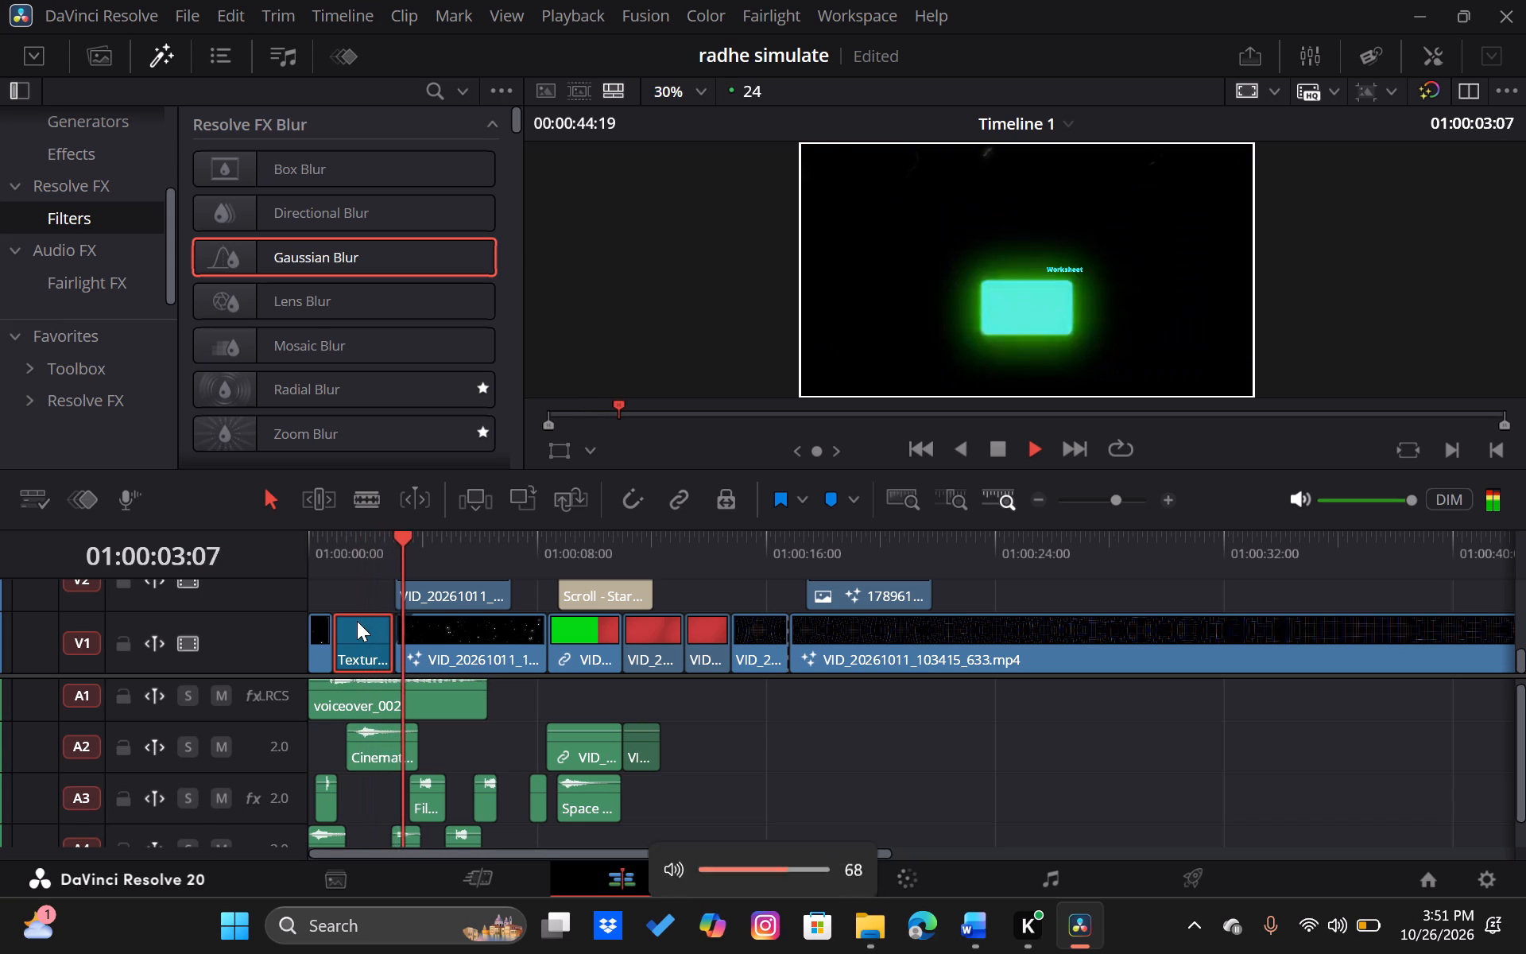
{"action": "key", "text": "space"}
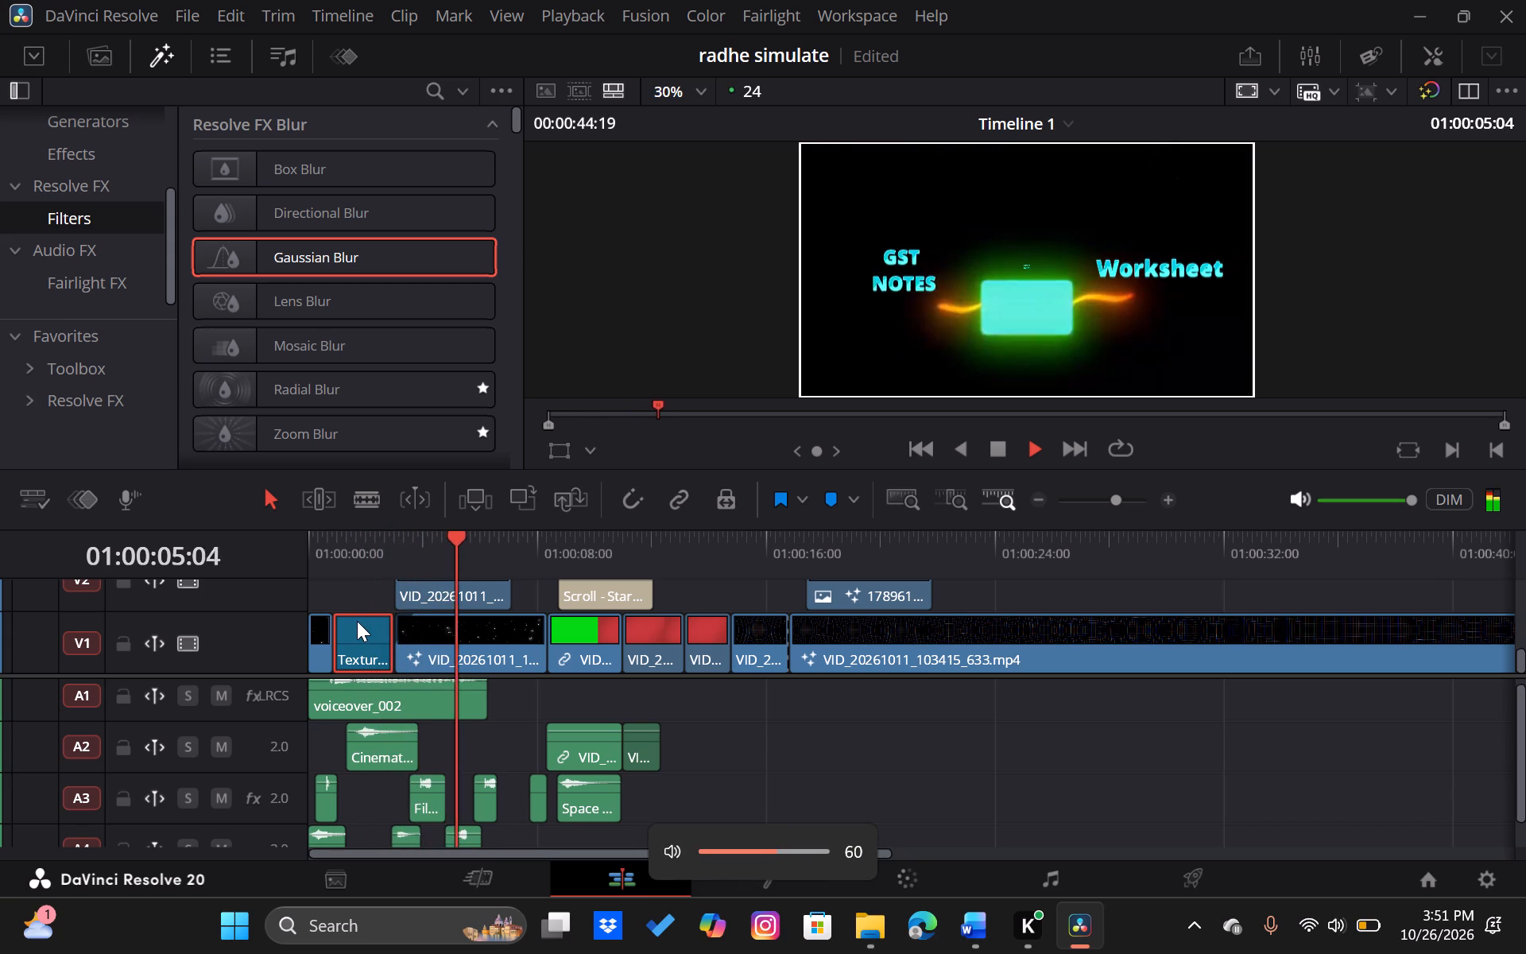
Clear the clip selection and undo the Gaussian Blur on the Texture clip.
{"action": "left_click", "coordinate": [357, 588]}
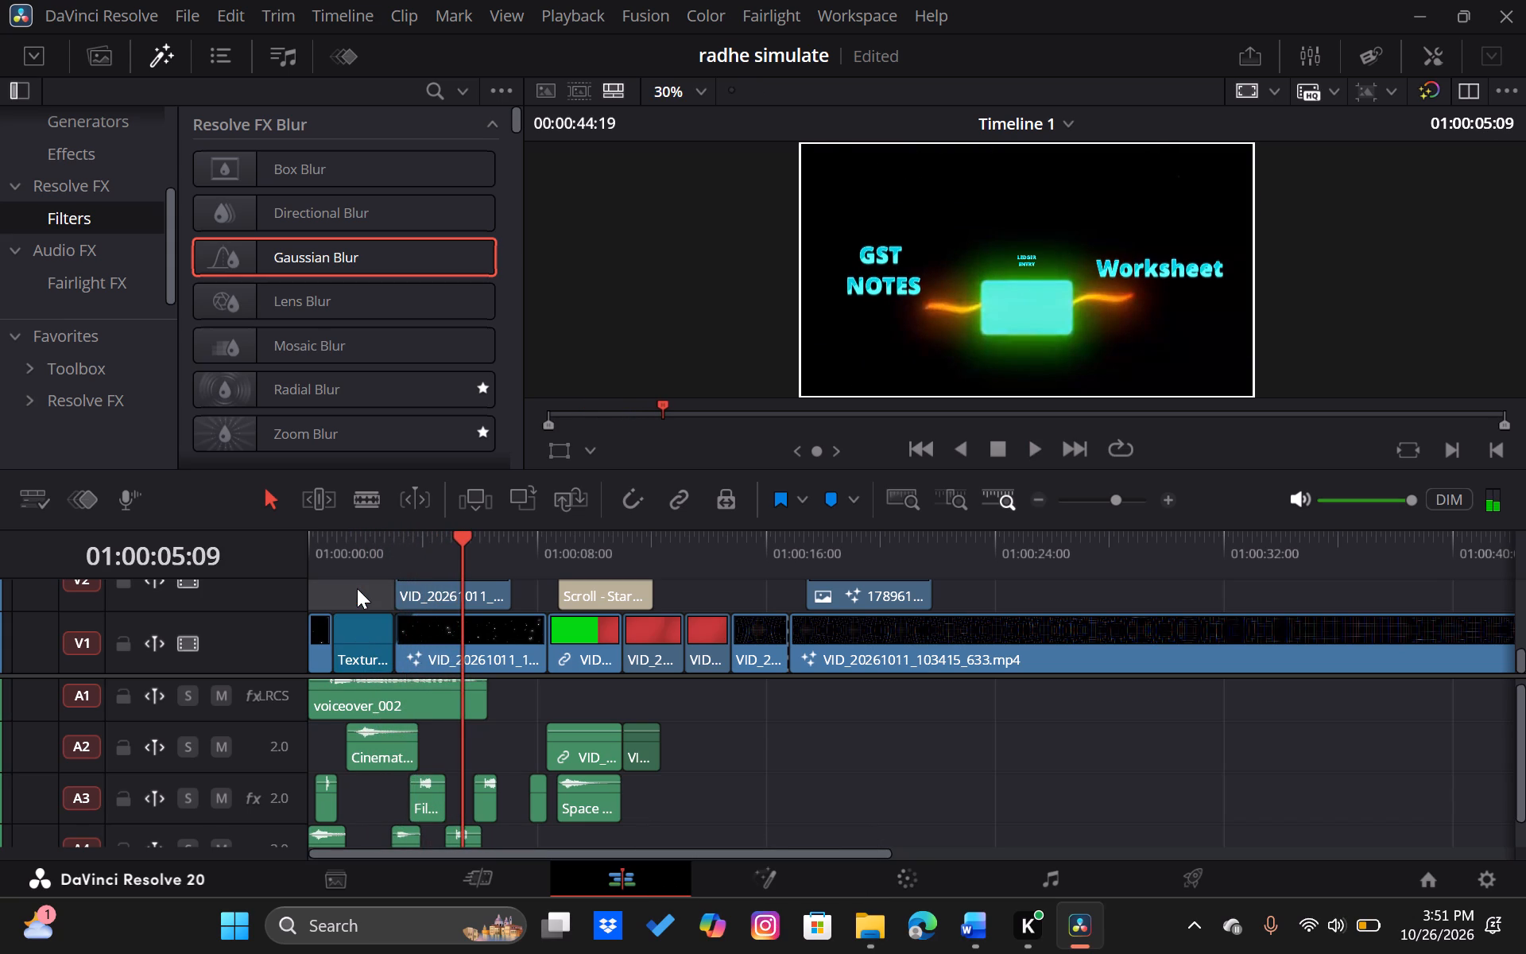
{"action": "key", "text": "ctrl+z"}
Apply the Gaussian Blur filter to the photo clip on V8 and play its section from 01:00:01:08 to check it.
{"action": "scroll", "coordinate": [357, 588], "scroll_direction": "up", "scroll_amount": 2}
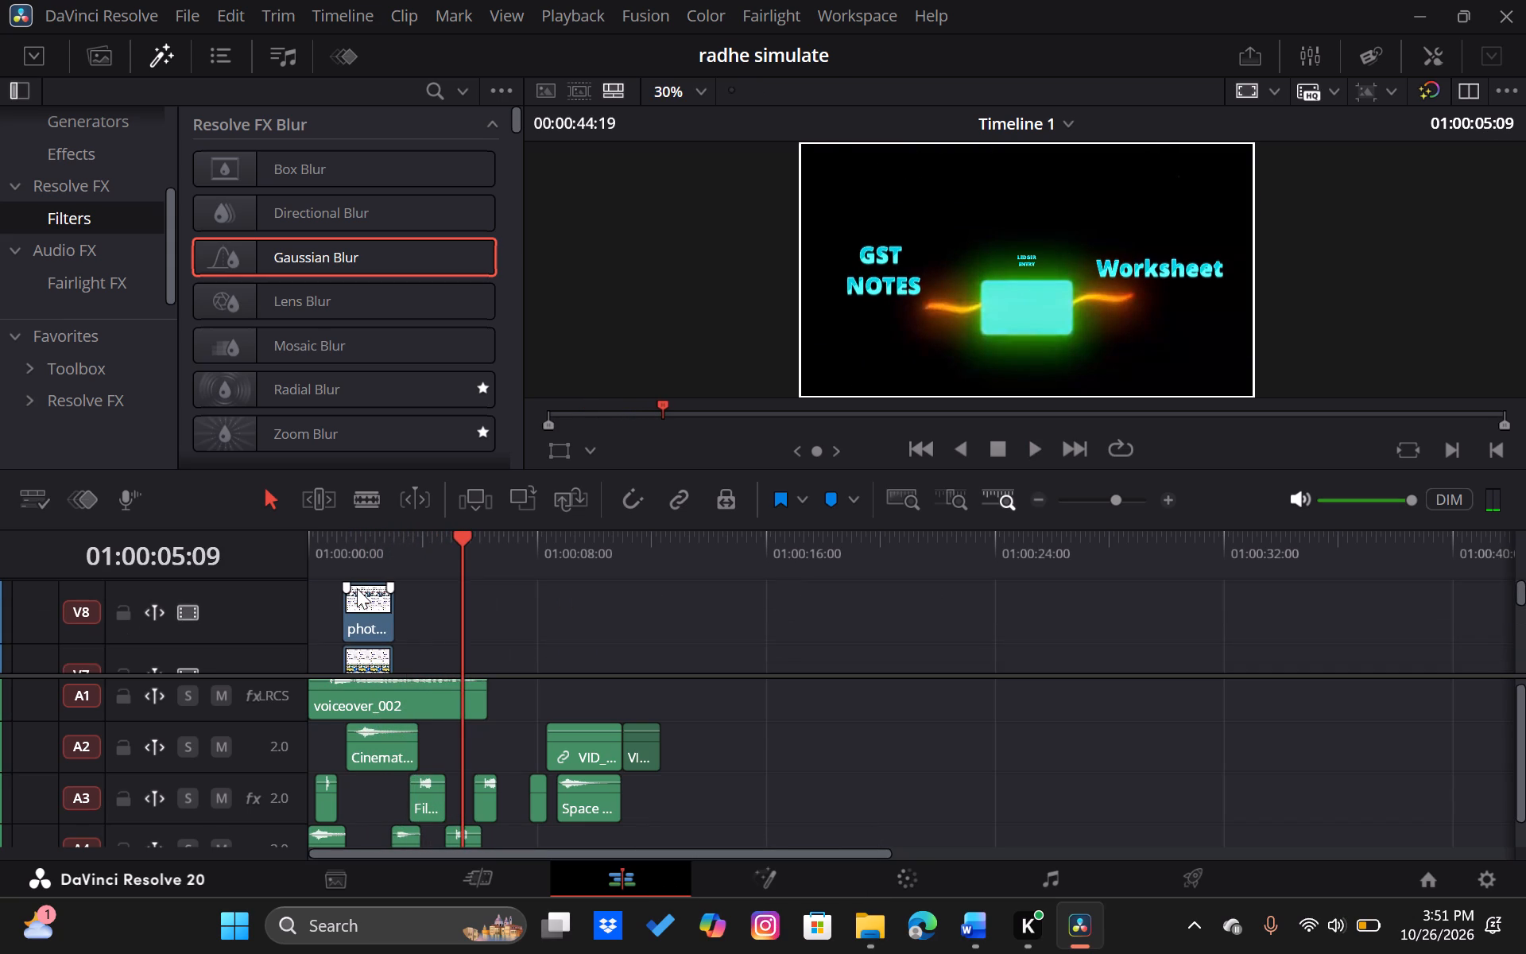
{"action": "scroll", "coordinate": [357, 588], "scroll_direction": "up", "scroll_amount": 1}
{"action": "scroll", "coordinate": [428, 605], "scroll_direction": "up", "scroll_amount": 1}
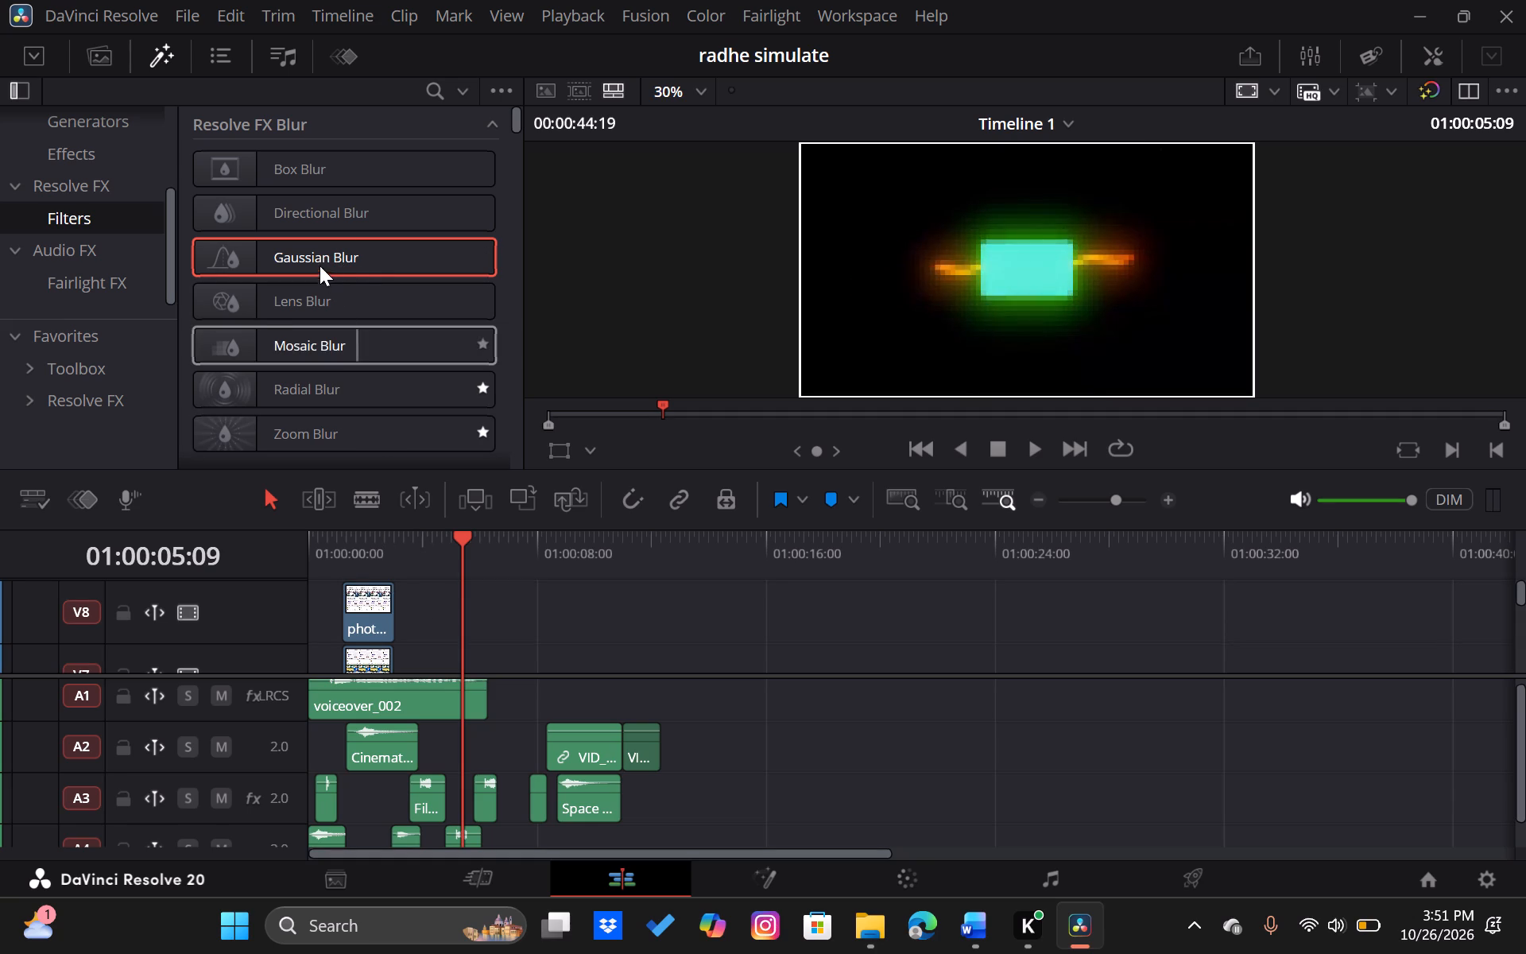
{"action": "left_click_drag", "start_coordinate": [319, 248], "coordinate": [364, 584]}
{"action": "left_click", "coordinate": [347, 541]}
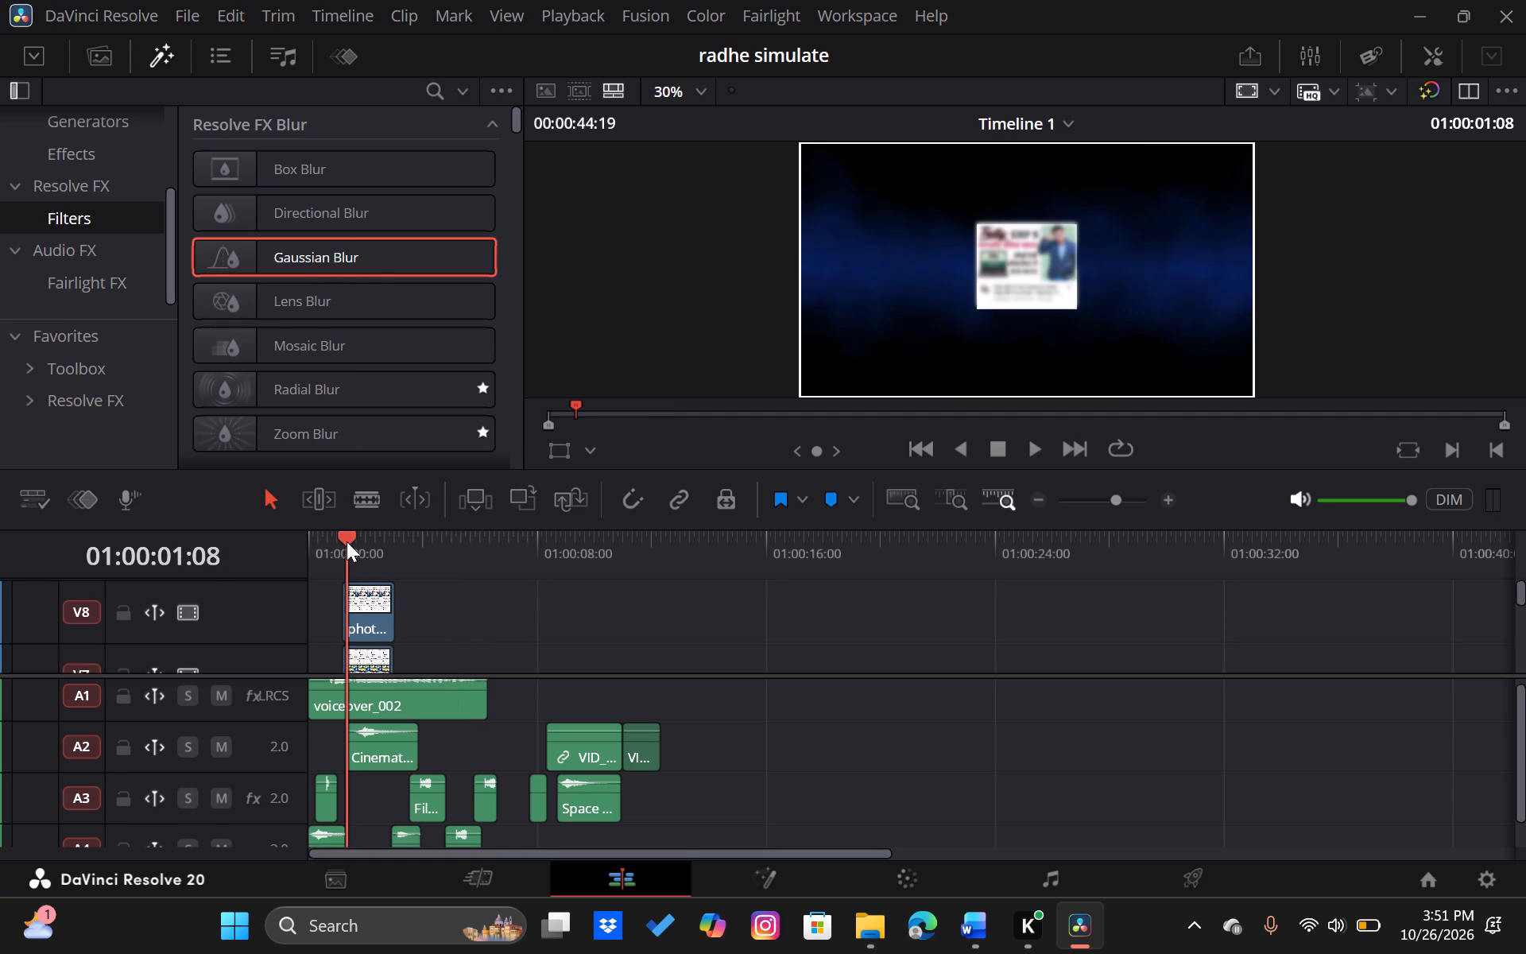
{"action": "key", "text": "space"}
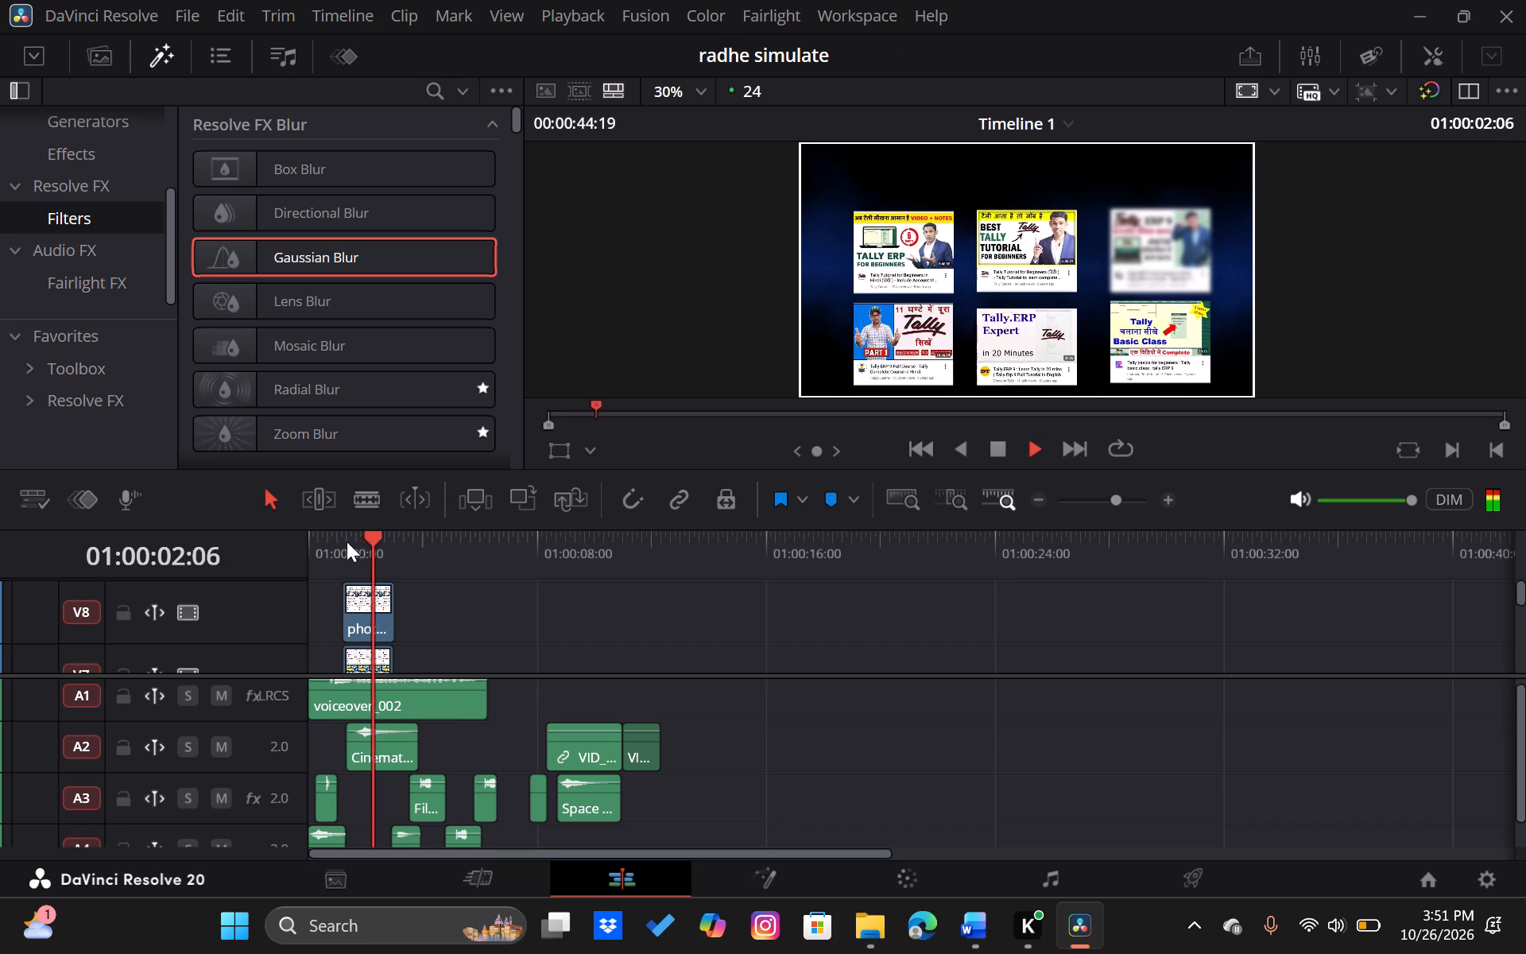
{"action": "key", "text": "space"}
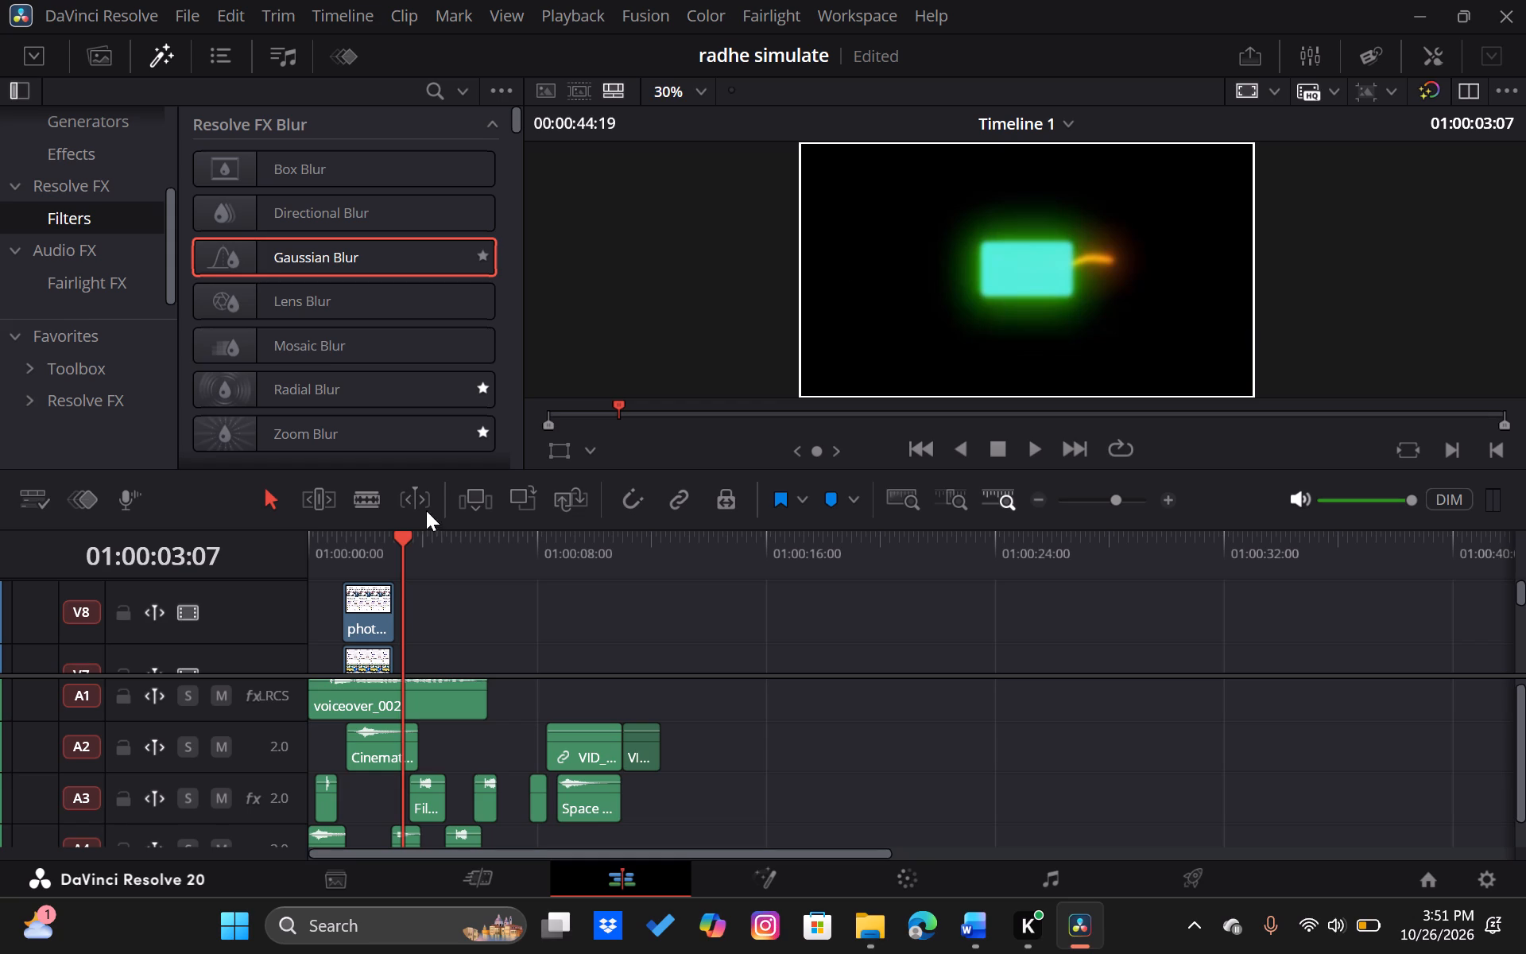
Examine the Resolve FX Blur and Color filters at 01:00:01:19, previewing them also on the photo clip on V7.
{"action": "left_click", "coordinate": [359, 542]}
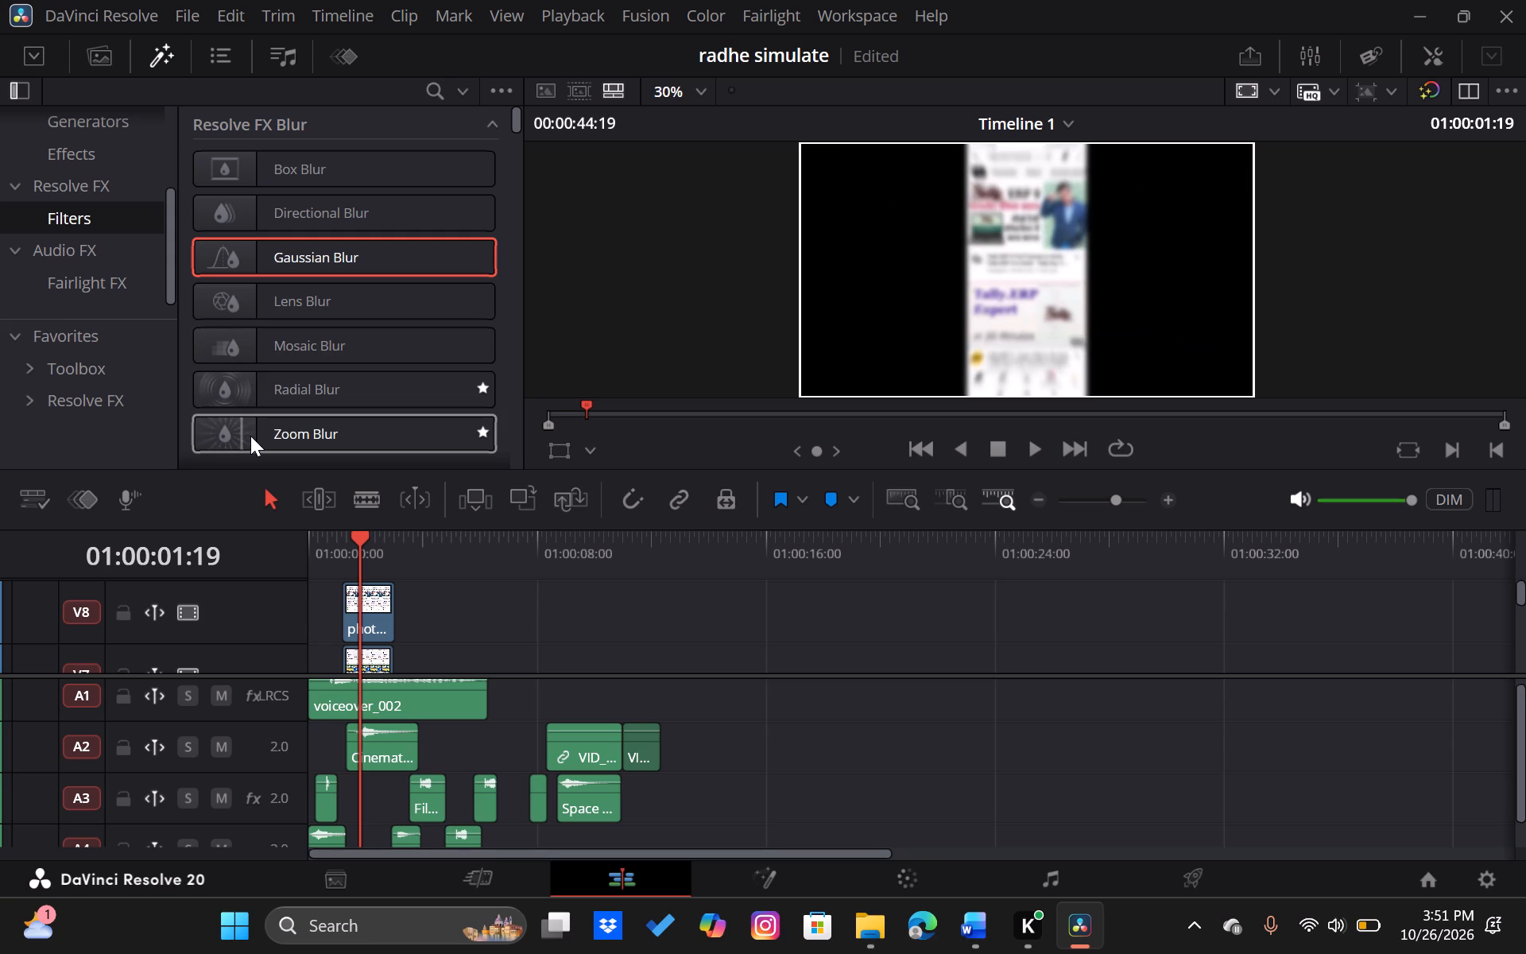
{"action": "scroll", "coordinate": [257, 436], "scroll_direction": "down", "scroll_amount": 1}
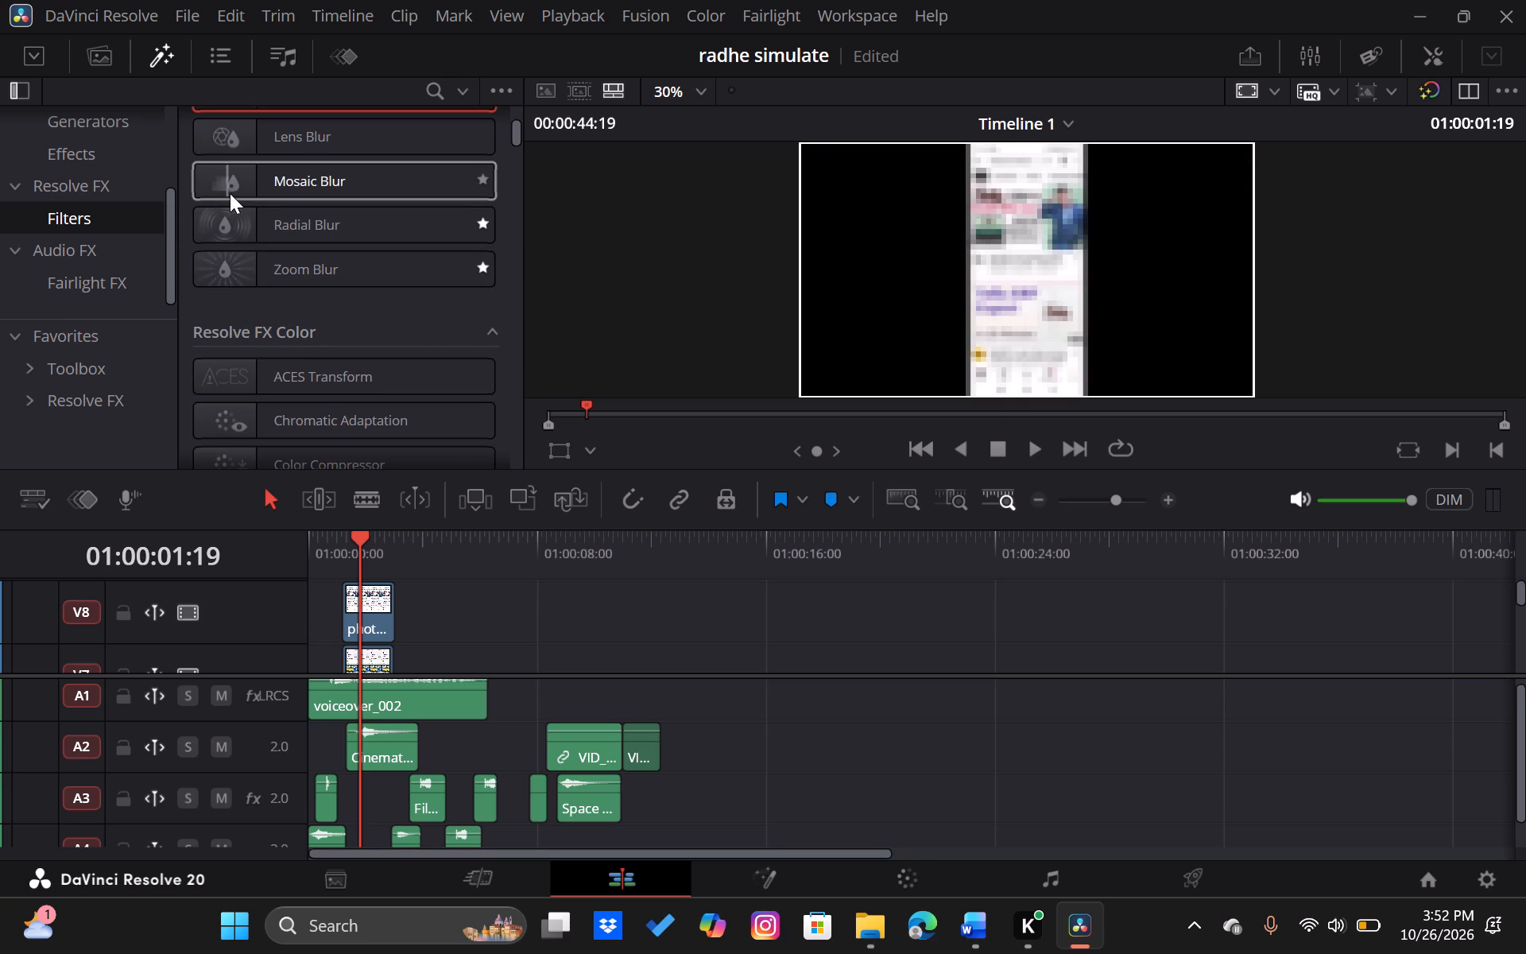
{"action": "scroll", "coordinate": [247, 189], "scroll_direction": "up", "scroll_amount": 1}
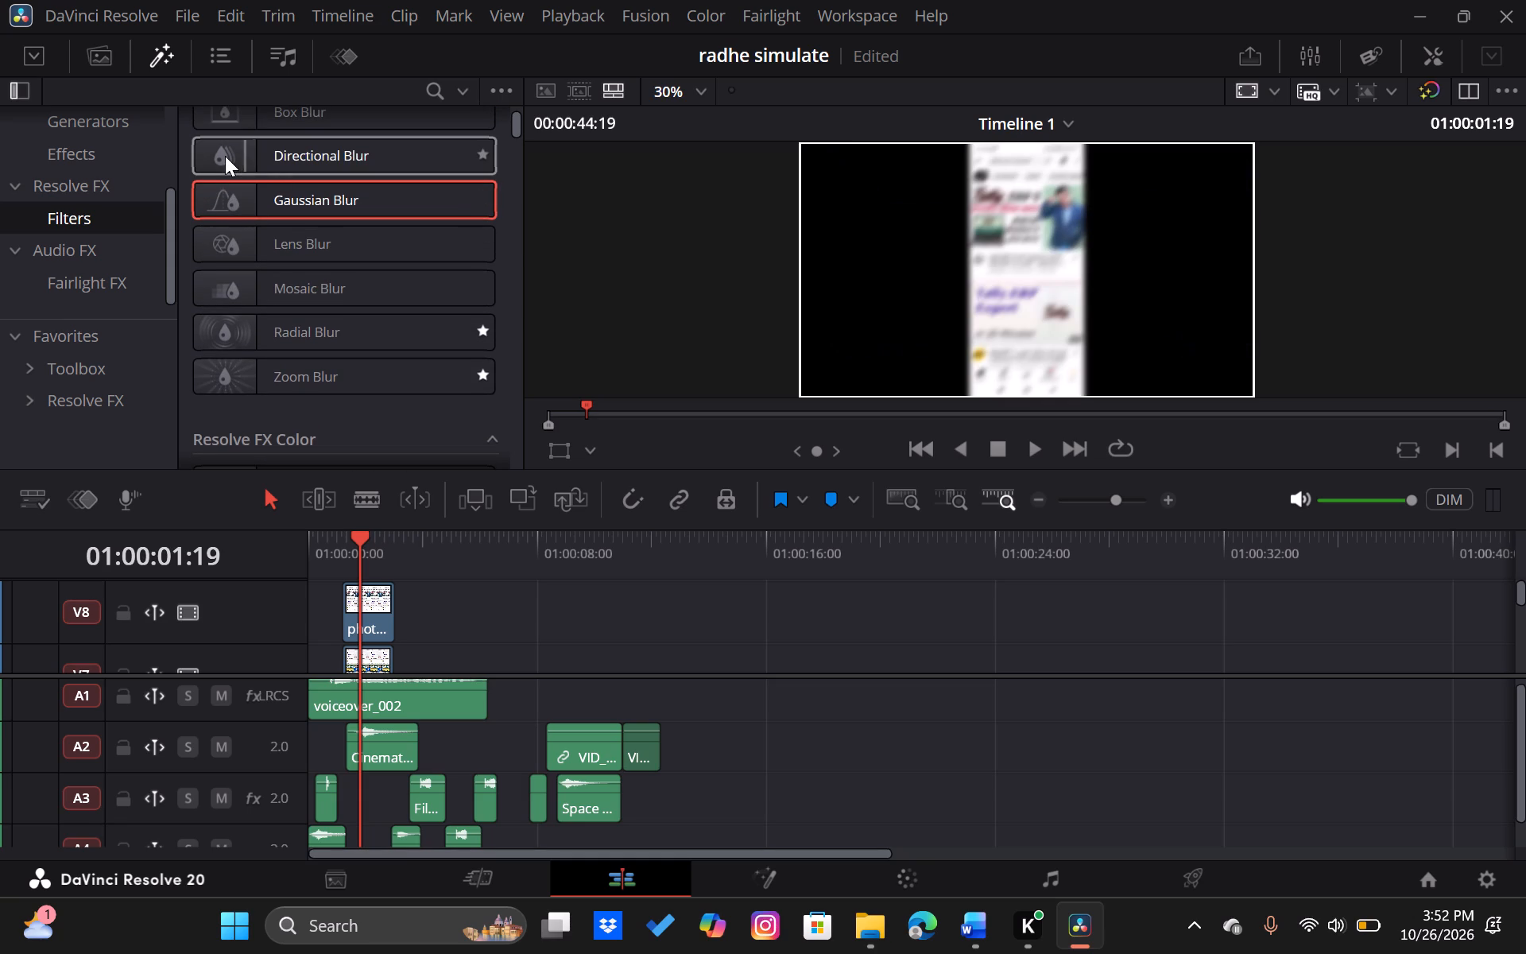
{"action": "scroll", "coordinate": [218, 157], "scroll_direction": "up", "scroll_amount": 1}
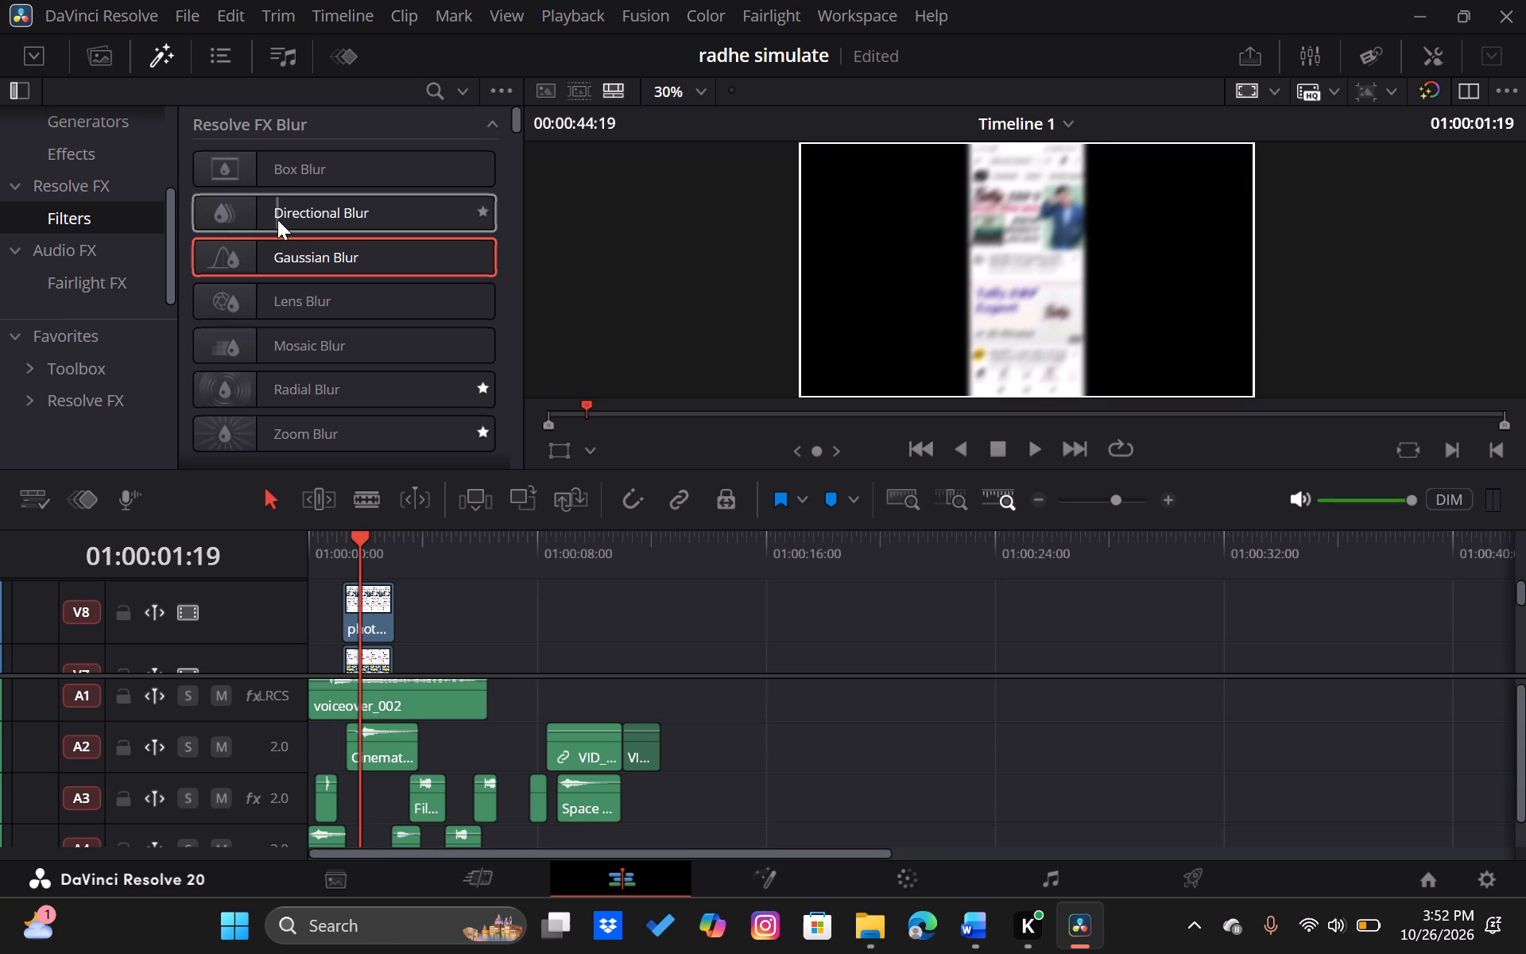
{"action": "left_click", "coordinate": [378, 657]}
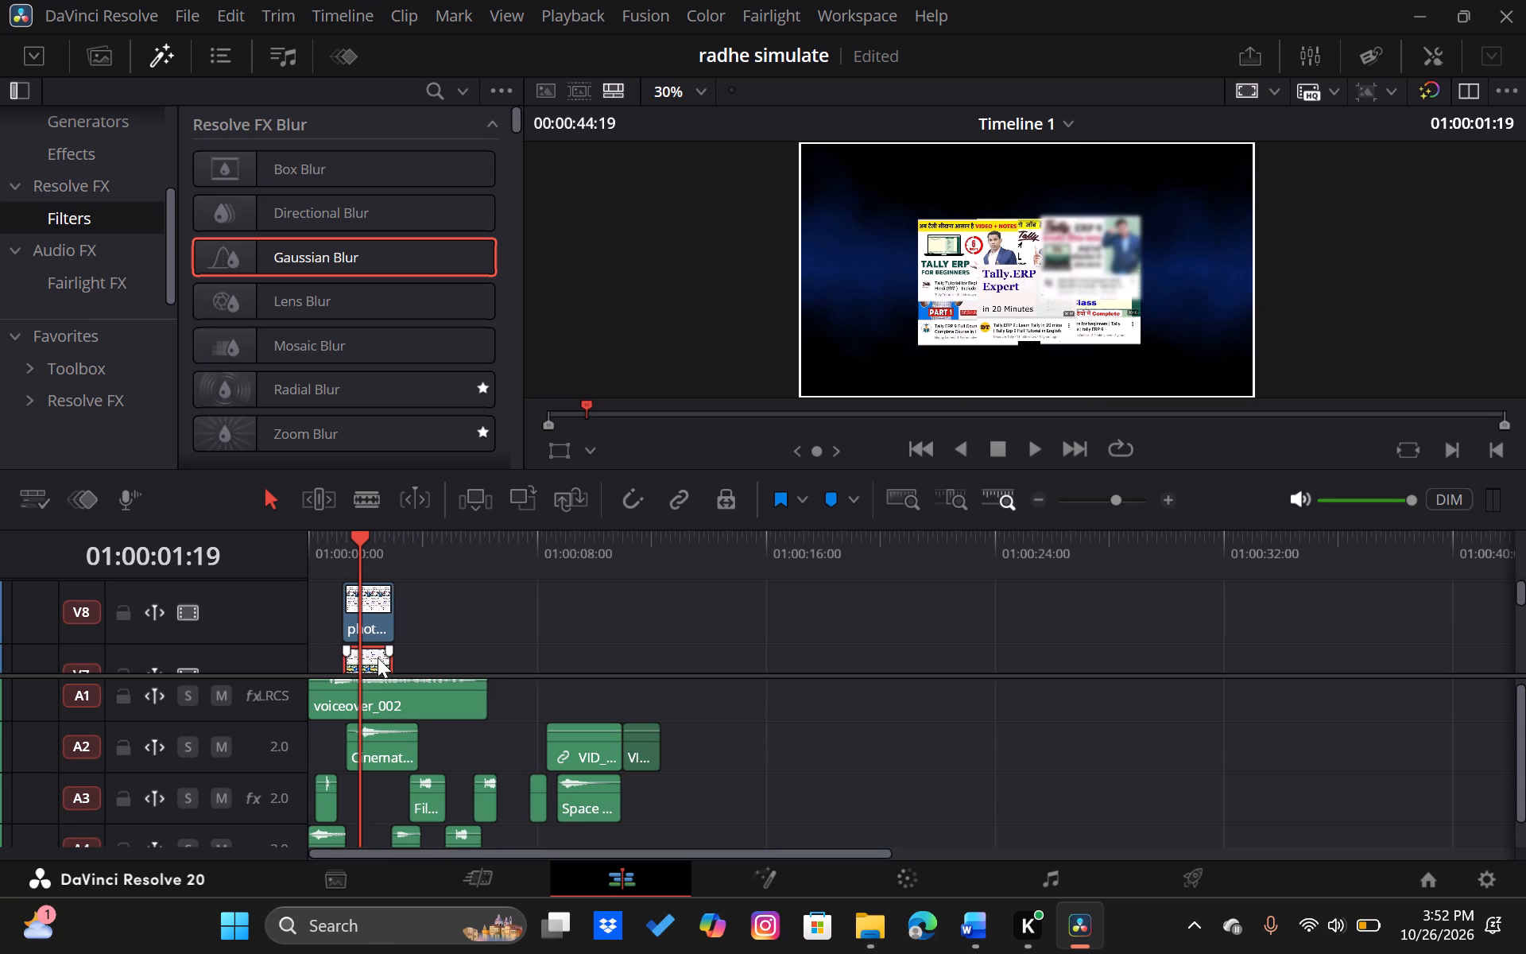
{"action": "left_click", "coordinate": [378, 657]}
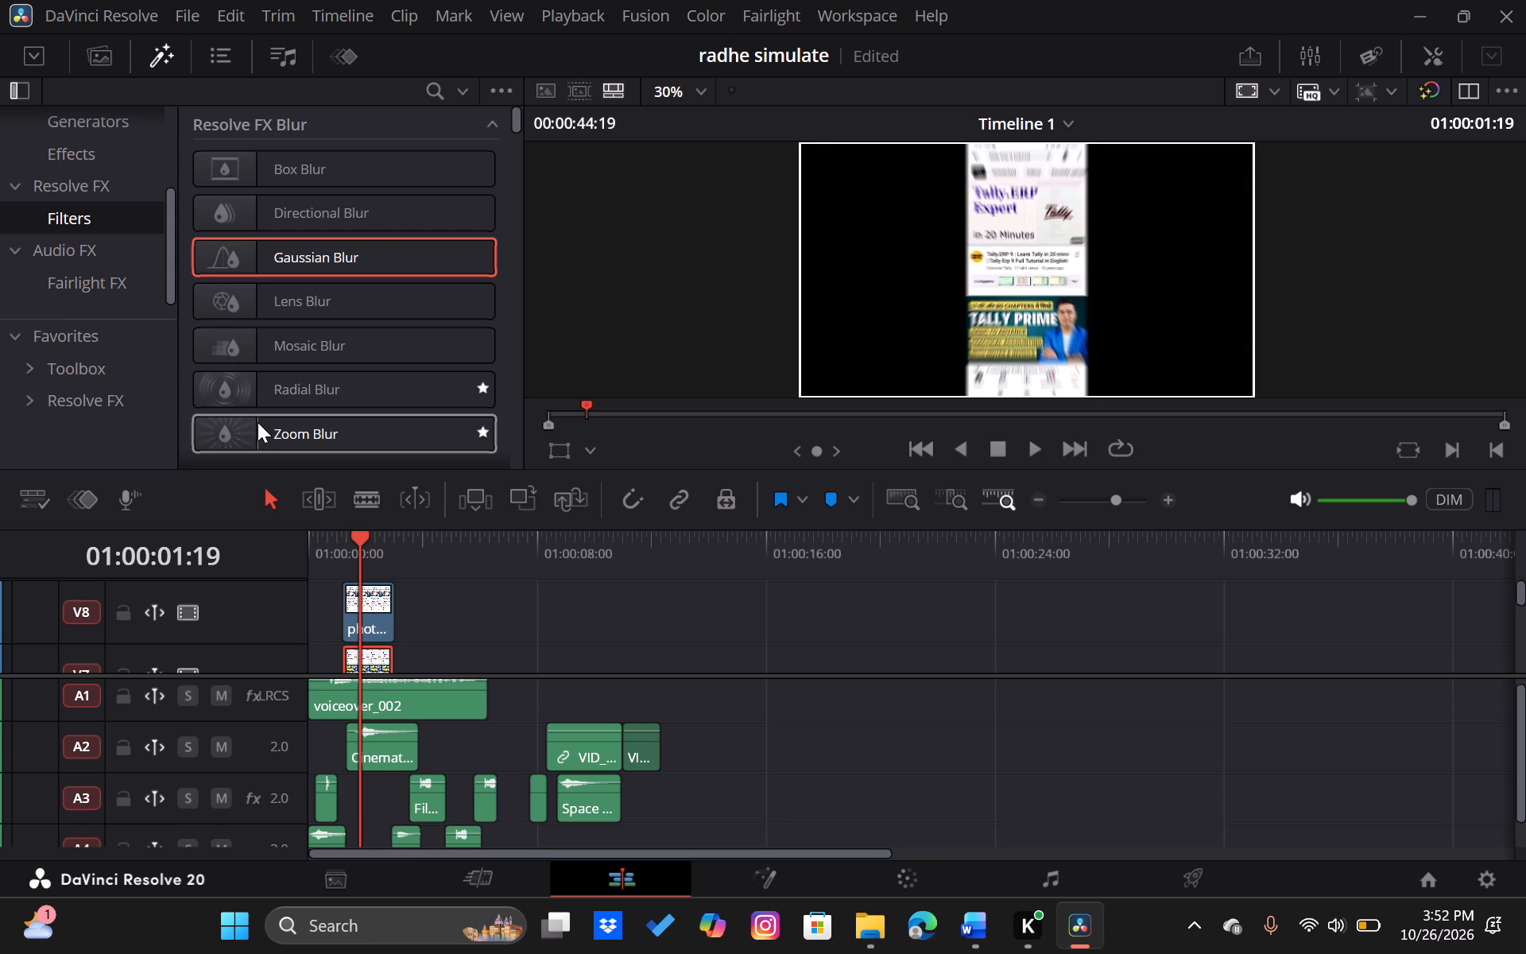
{"action": "scroll", "coordinate": [256, 432], "scroll_direction": "down", "scroll_amount": 1}
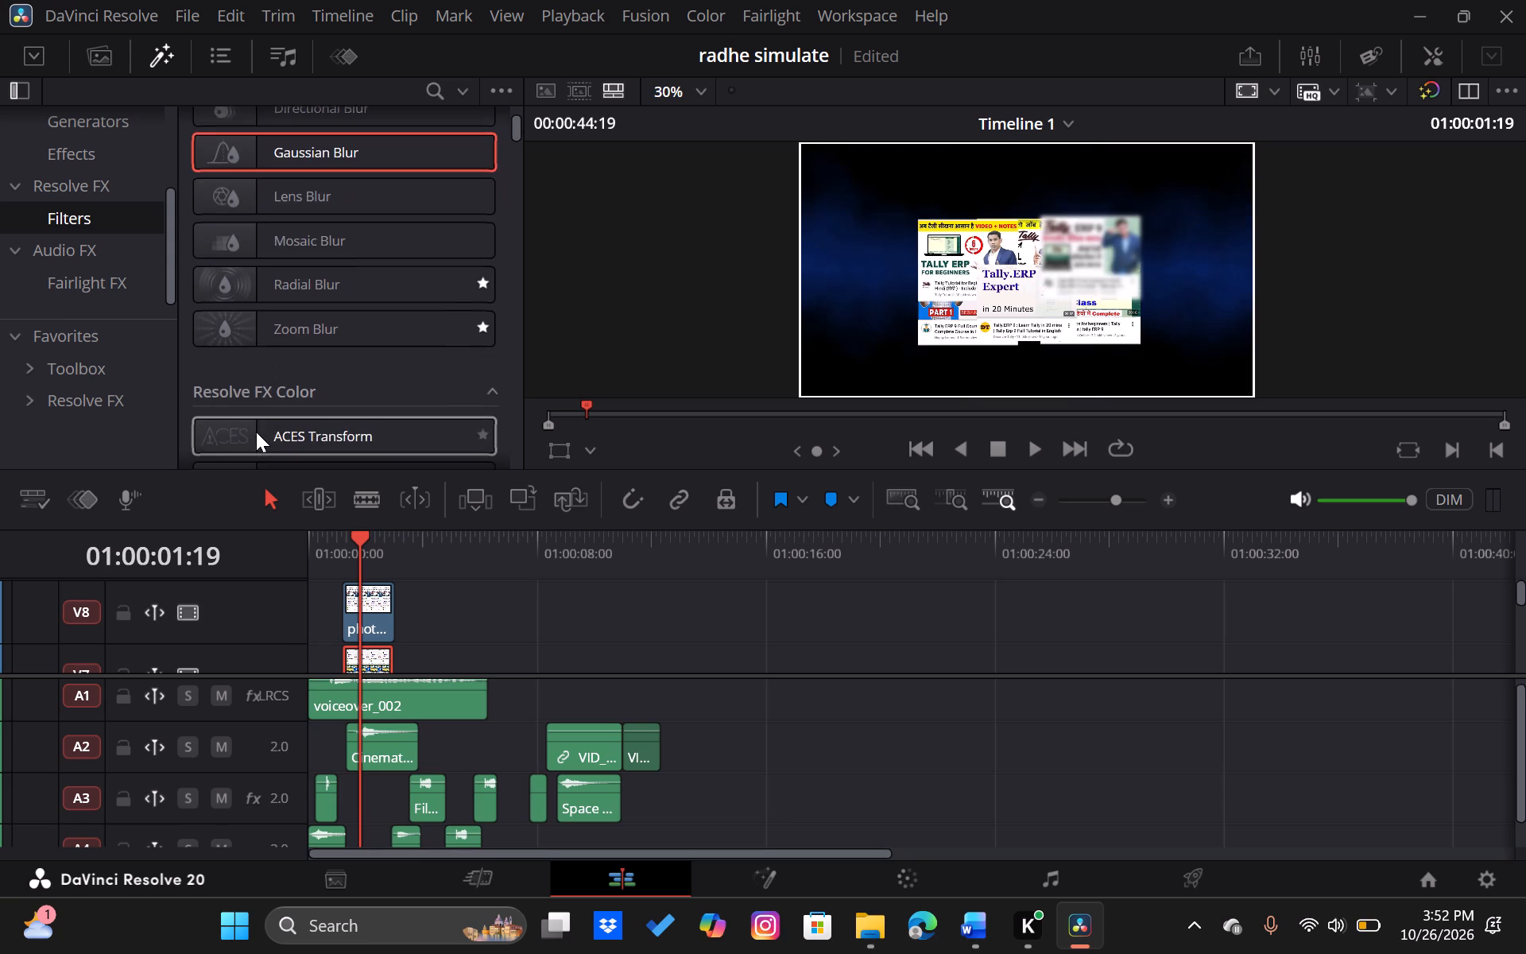
{"action": "scroll", "coordinate": [256, 432], "scroll_direction": "down", "scroll_amount": 2}
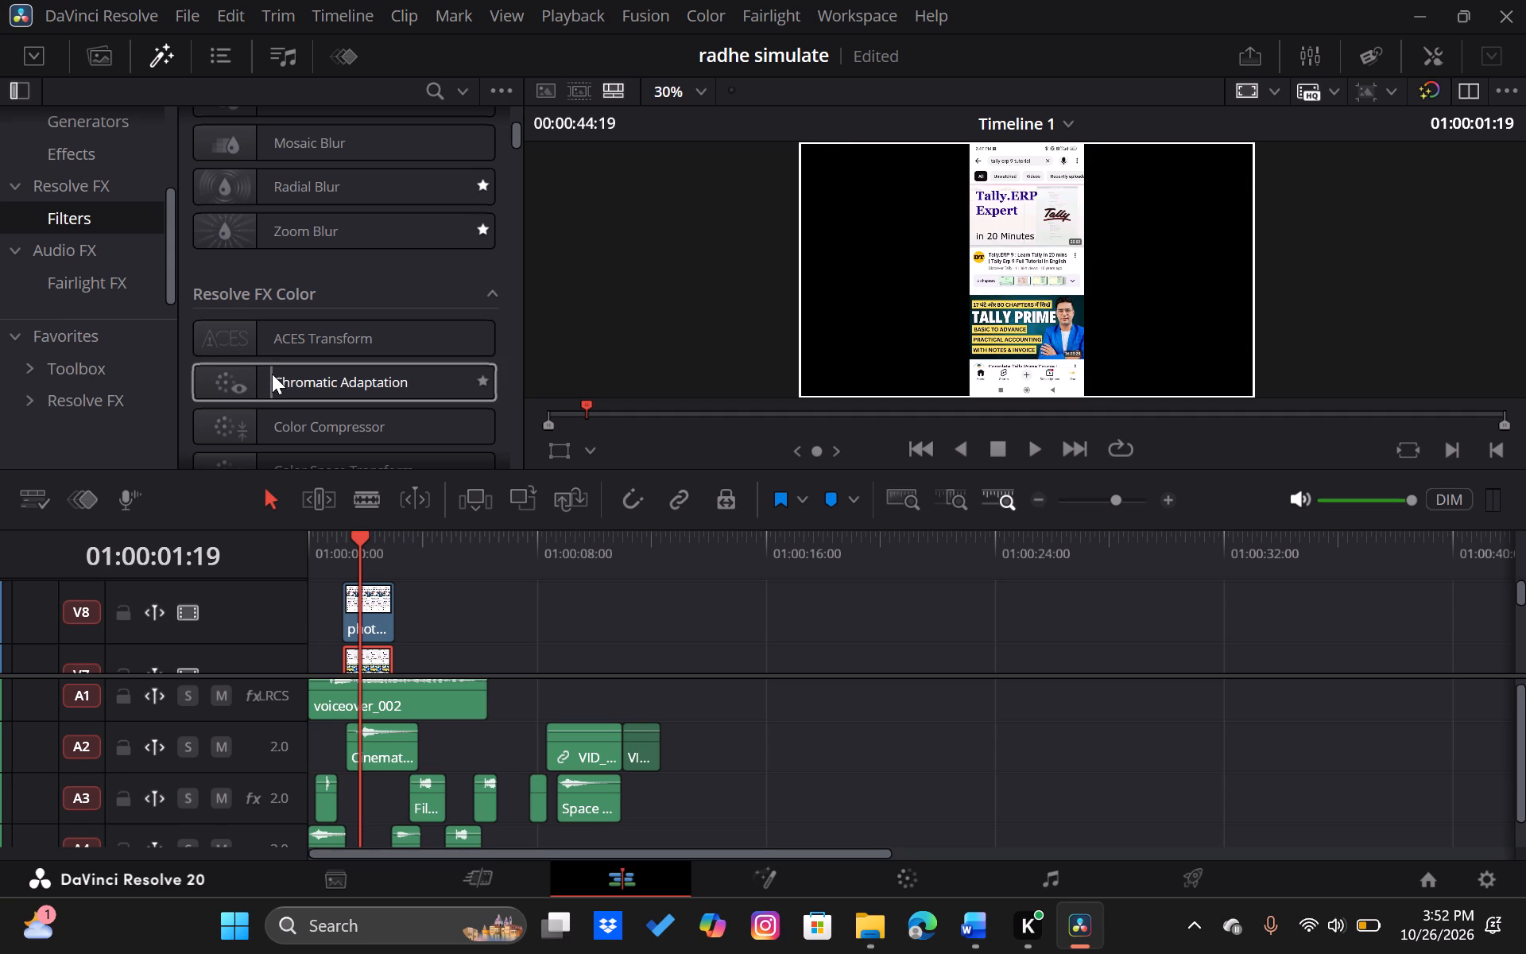
{"action": "scroll", "coordinate": [227, 389], "scroll_direction": "up", "scroll_amount": 3}
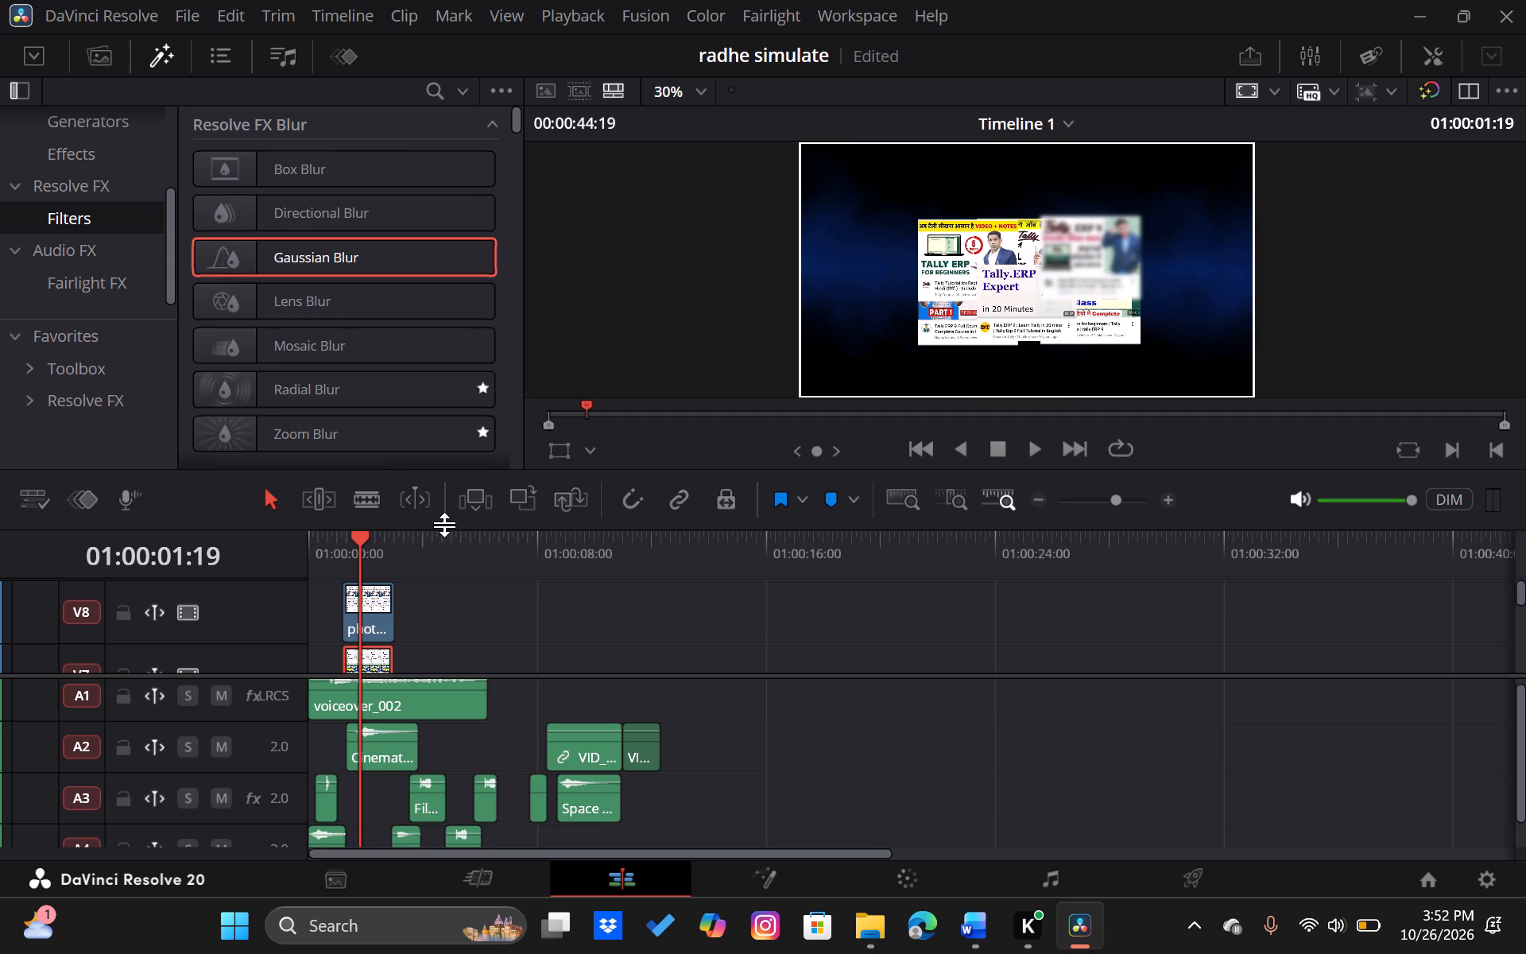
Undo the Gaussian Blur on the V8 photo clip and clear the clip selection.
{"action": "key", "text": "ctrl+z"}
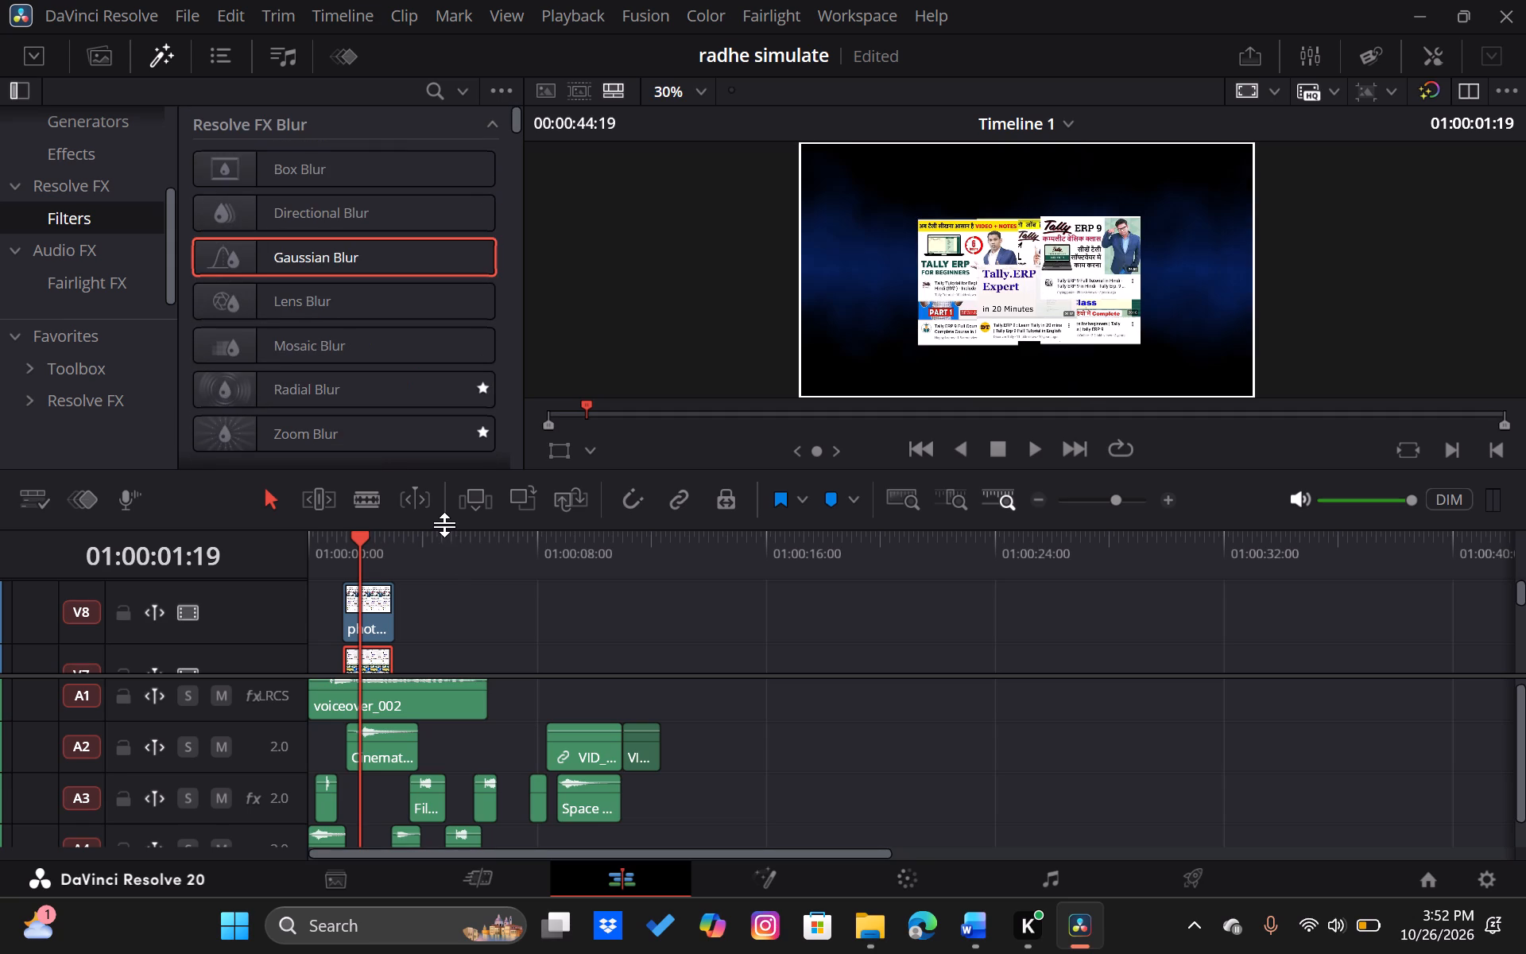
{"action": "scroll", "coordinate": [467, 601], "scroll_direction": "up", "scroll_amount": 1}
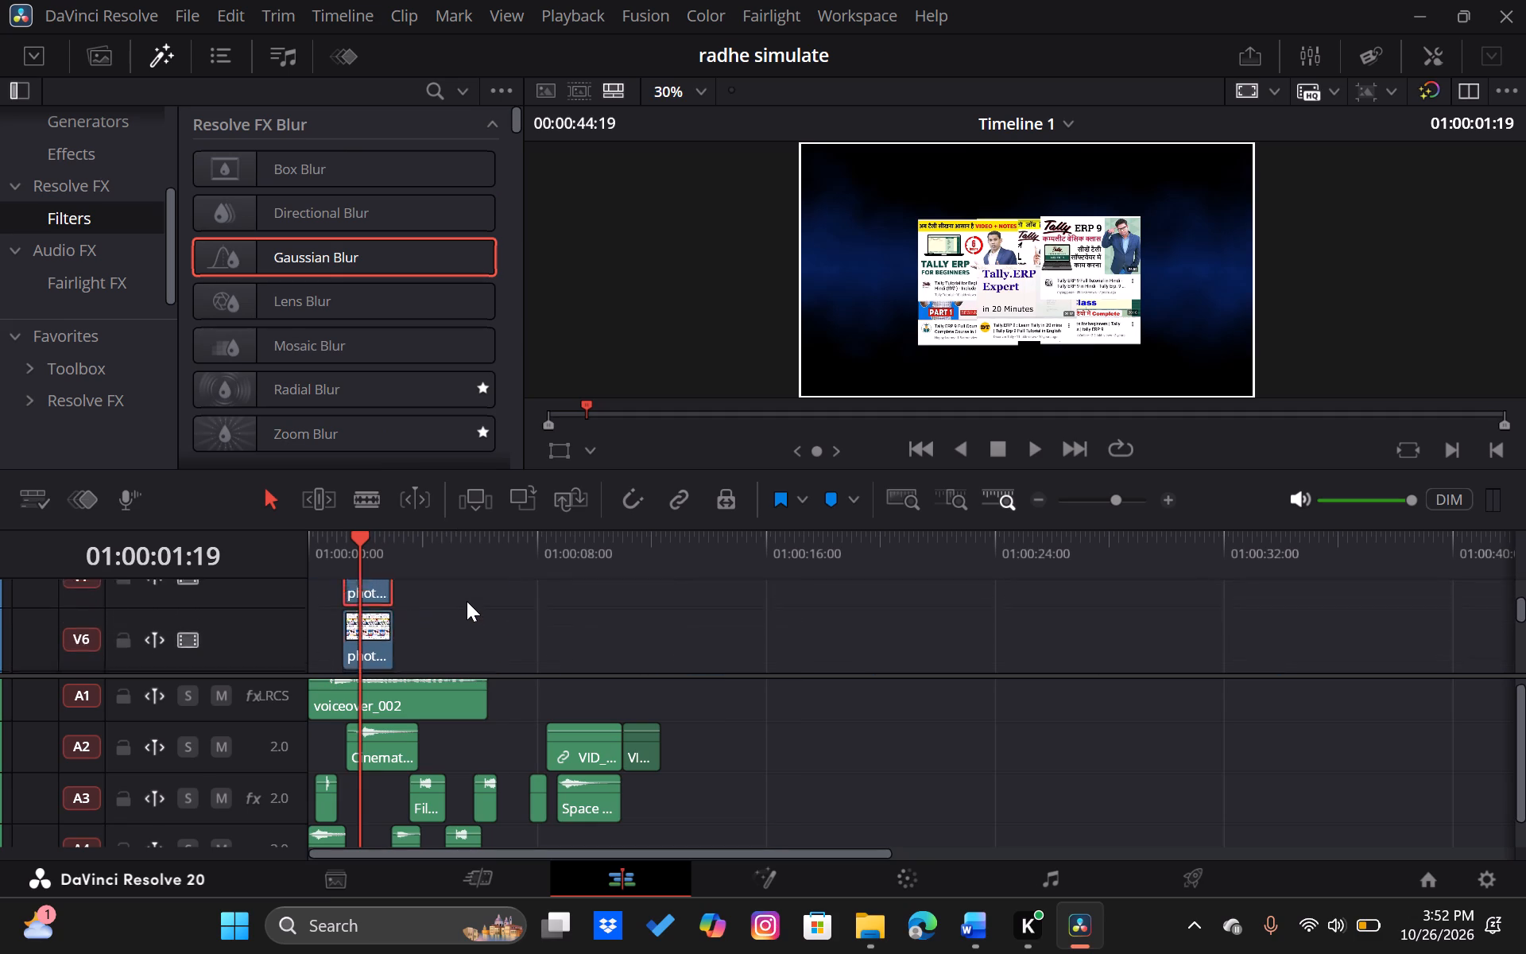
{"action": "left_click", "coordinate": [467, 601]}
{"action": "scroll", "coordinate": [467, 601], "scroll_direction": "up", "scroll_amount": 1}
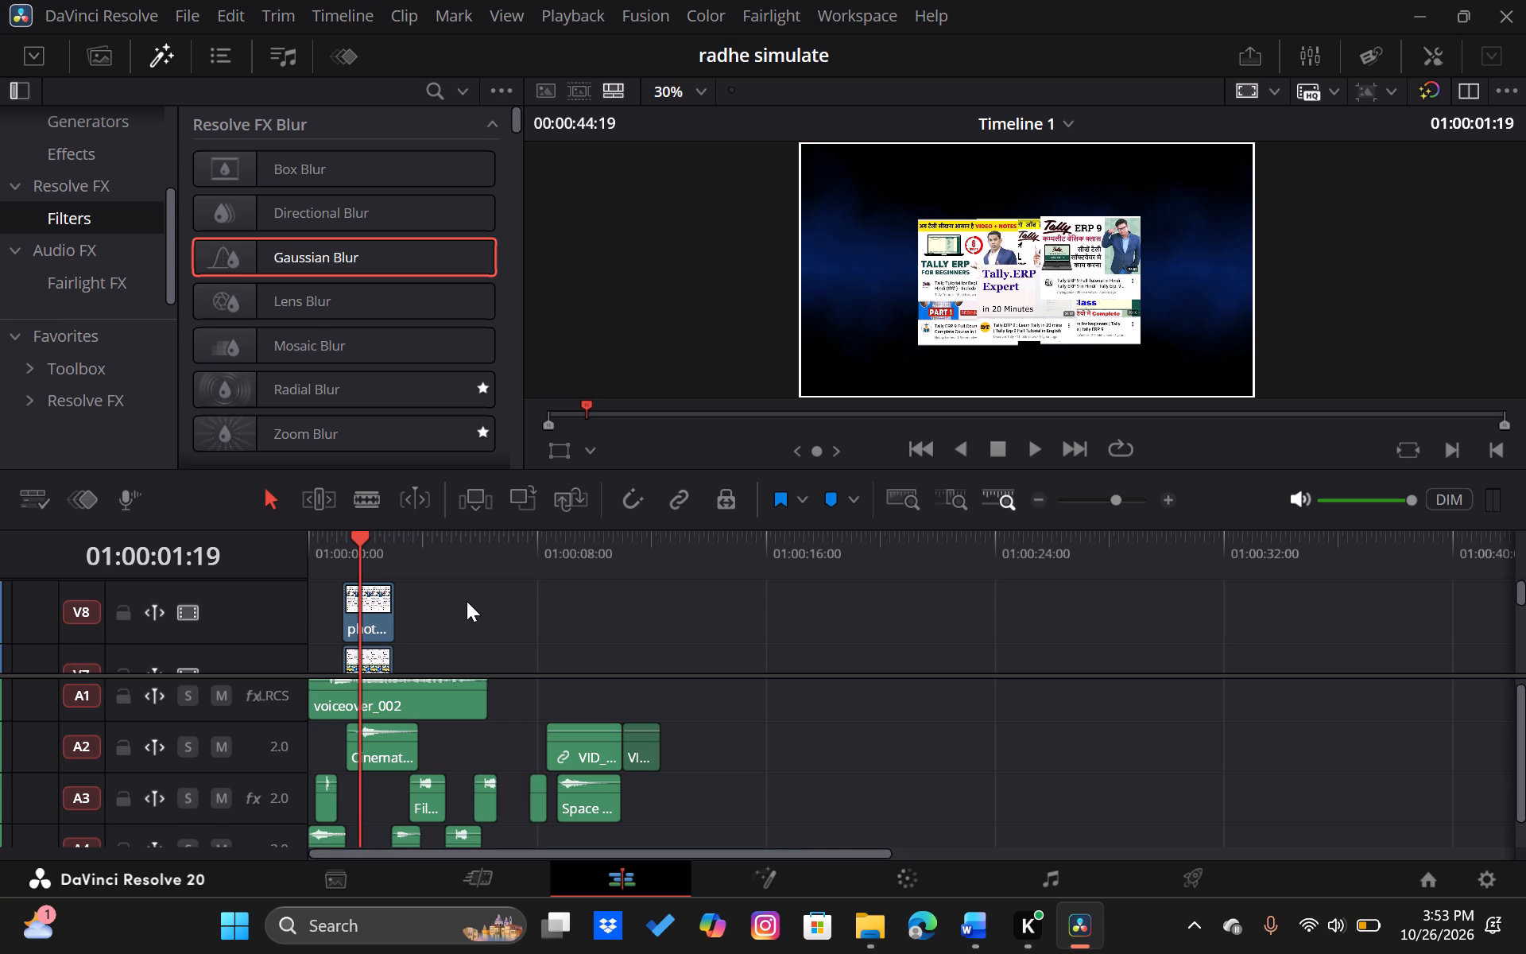
Switch to the Fairlight page, select the voiceover clip on Audio 1 and scrub the timeline to 01:00:12:11.
{"action": "left_click", "coordinate": [1032, 873]}
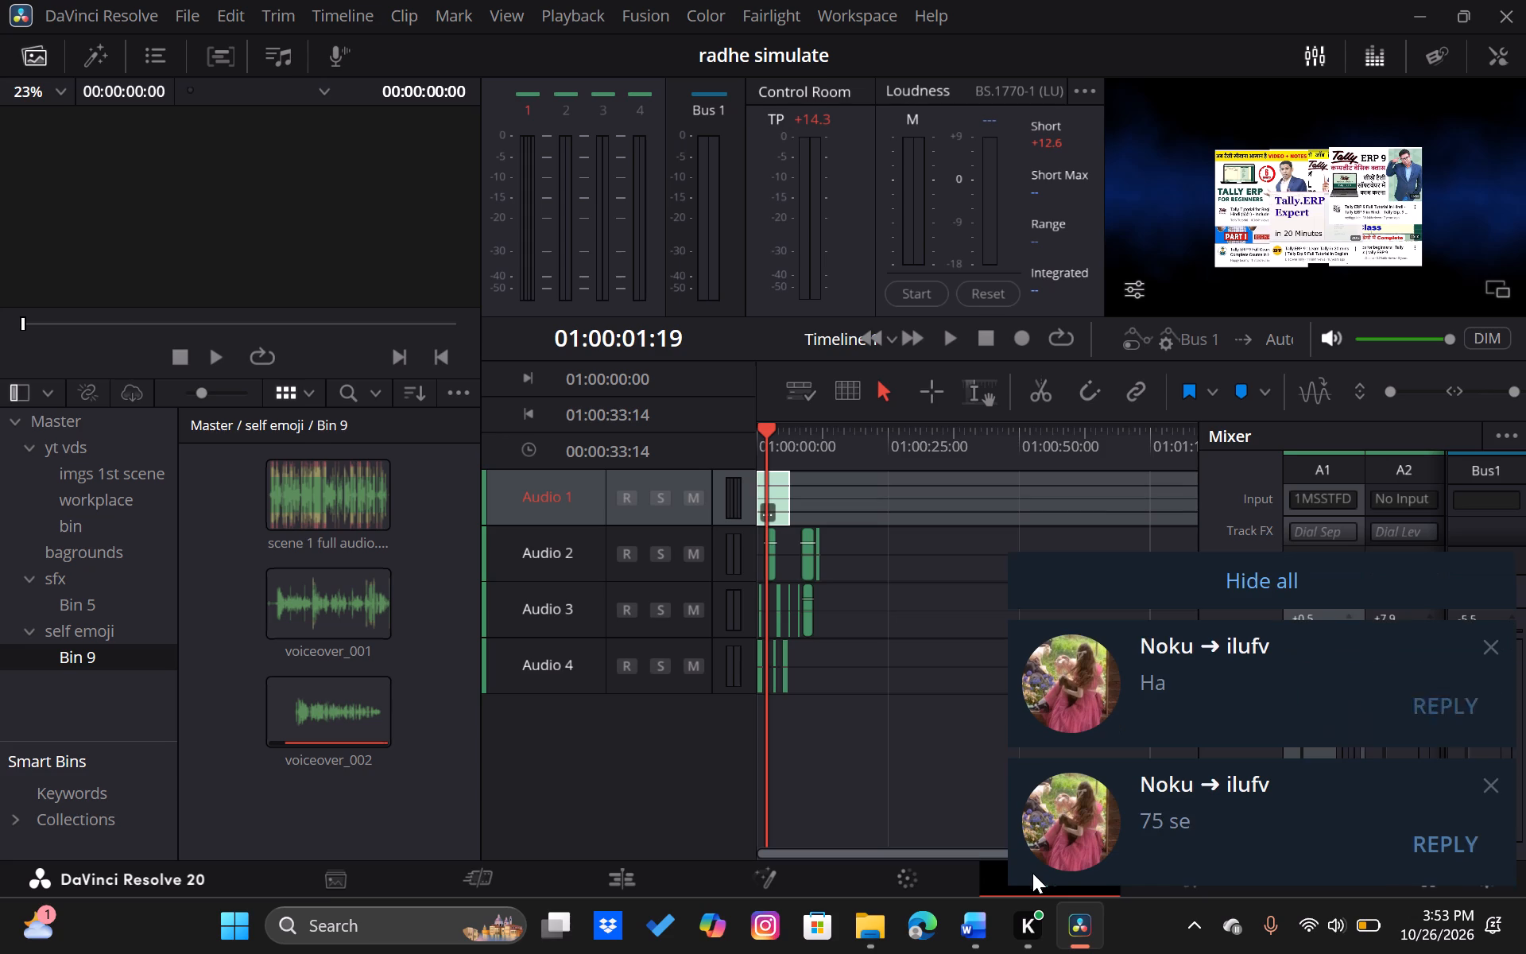
{"action": "left_click", "coordinate": [773, 491]}
{"action": "left_click", "coordinate": [761, 427]}
{"action": "left_click_drag", "start_coordinate": [761, 427], "coordinate": [793, 436]}
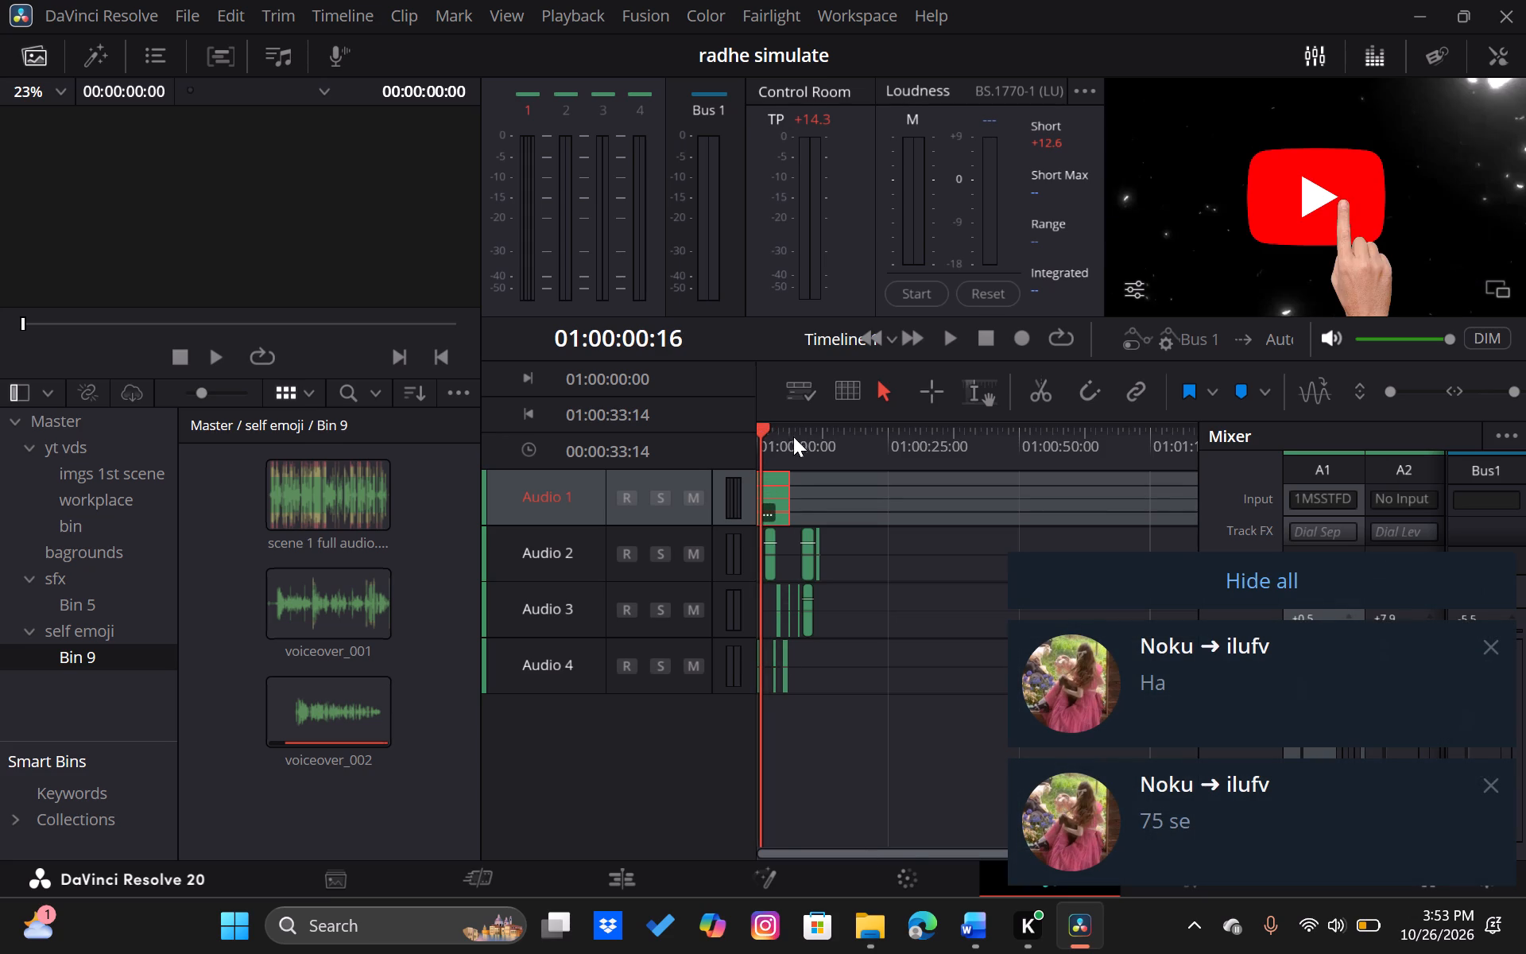
{"action": "left_click_drag", "start_coordinate": [793, 436], "coordinate": [825, 439]}
{"action": "left_click", "coordinate": [823, 434]}
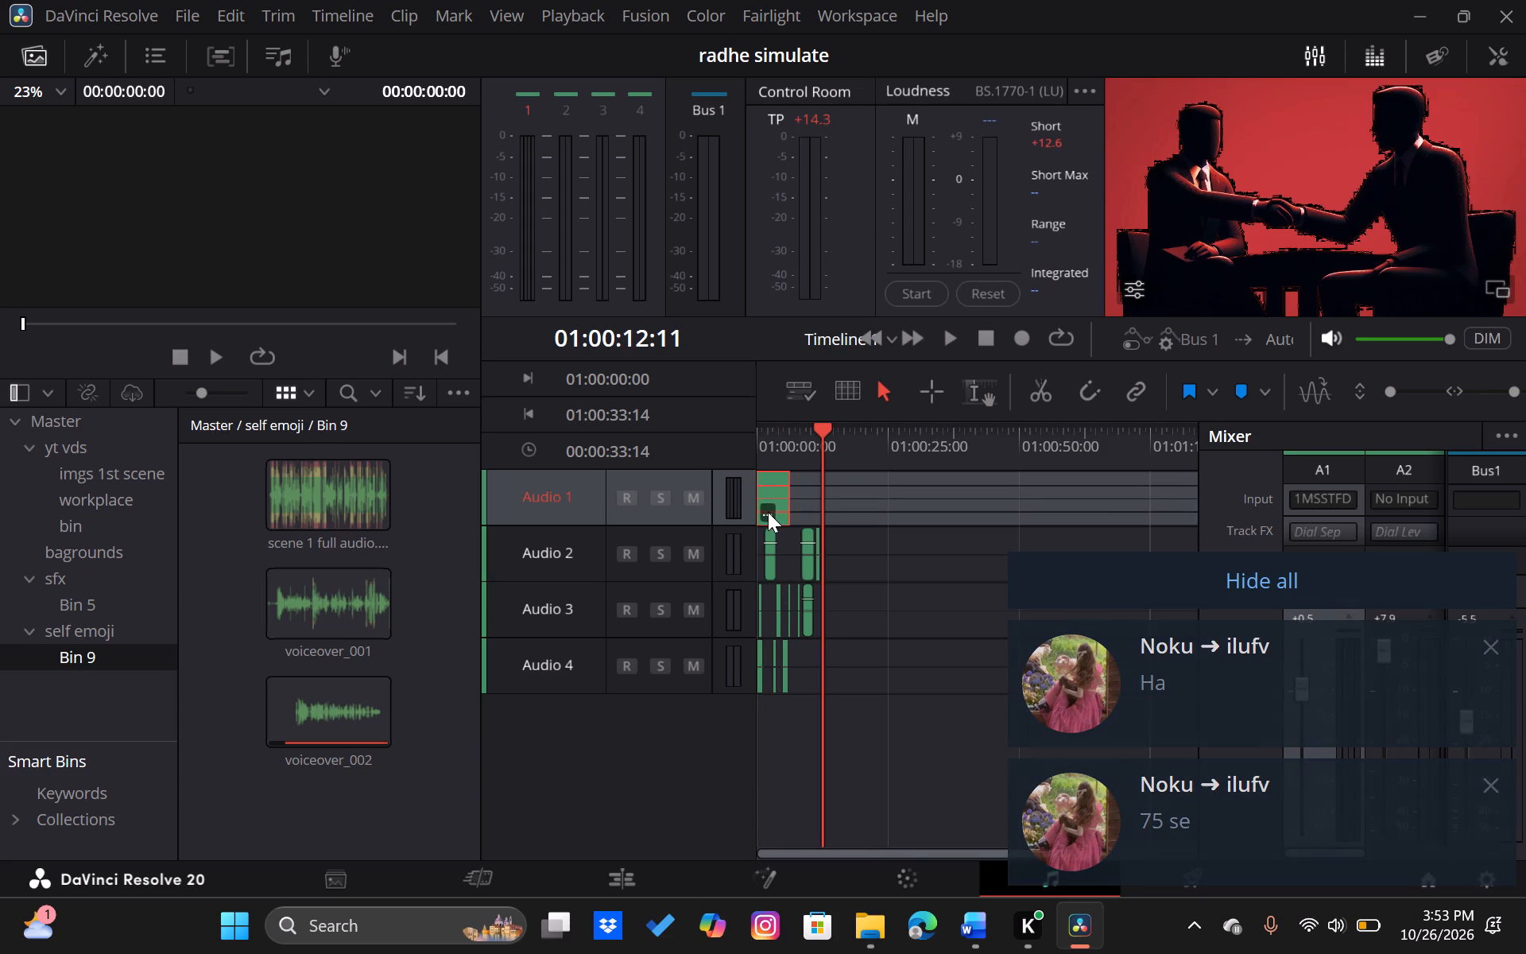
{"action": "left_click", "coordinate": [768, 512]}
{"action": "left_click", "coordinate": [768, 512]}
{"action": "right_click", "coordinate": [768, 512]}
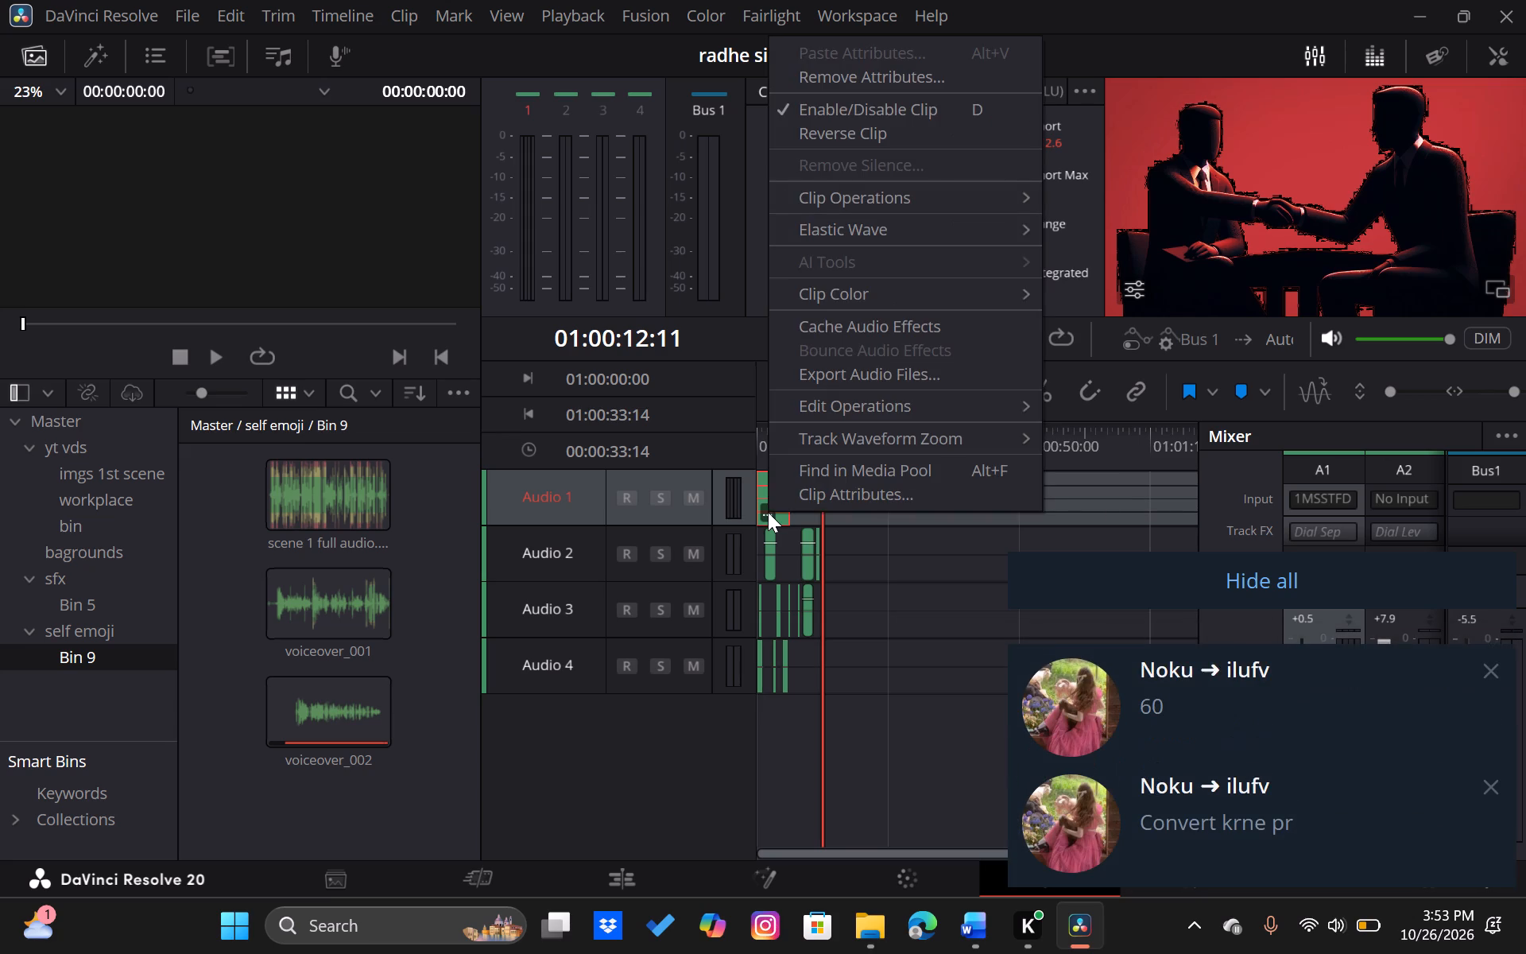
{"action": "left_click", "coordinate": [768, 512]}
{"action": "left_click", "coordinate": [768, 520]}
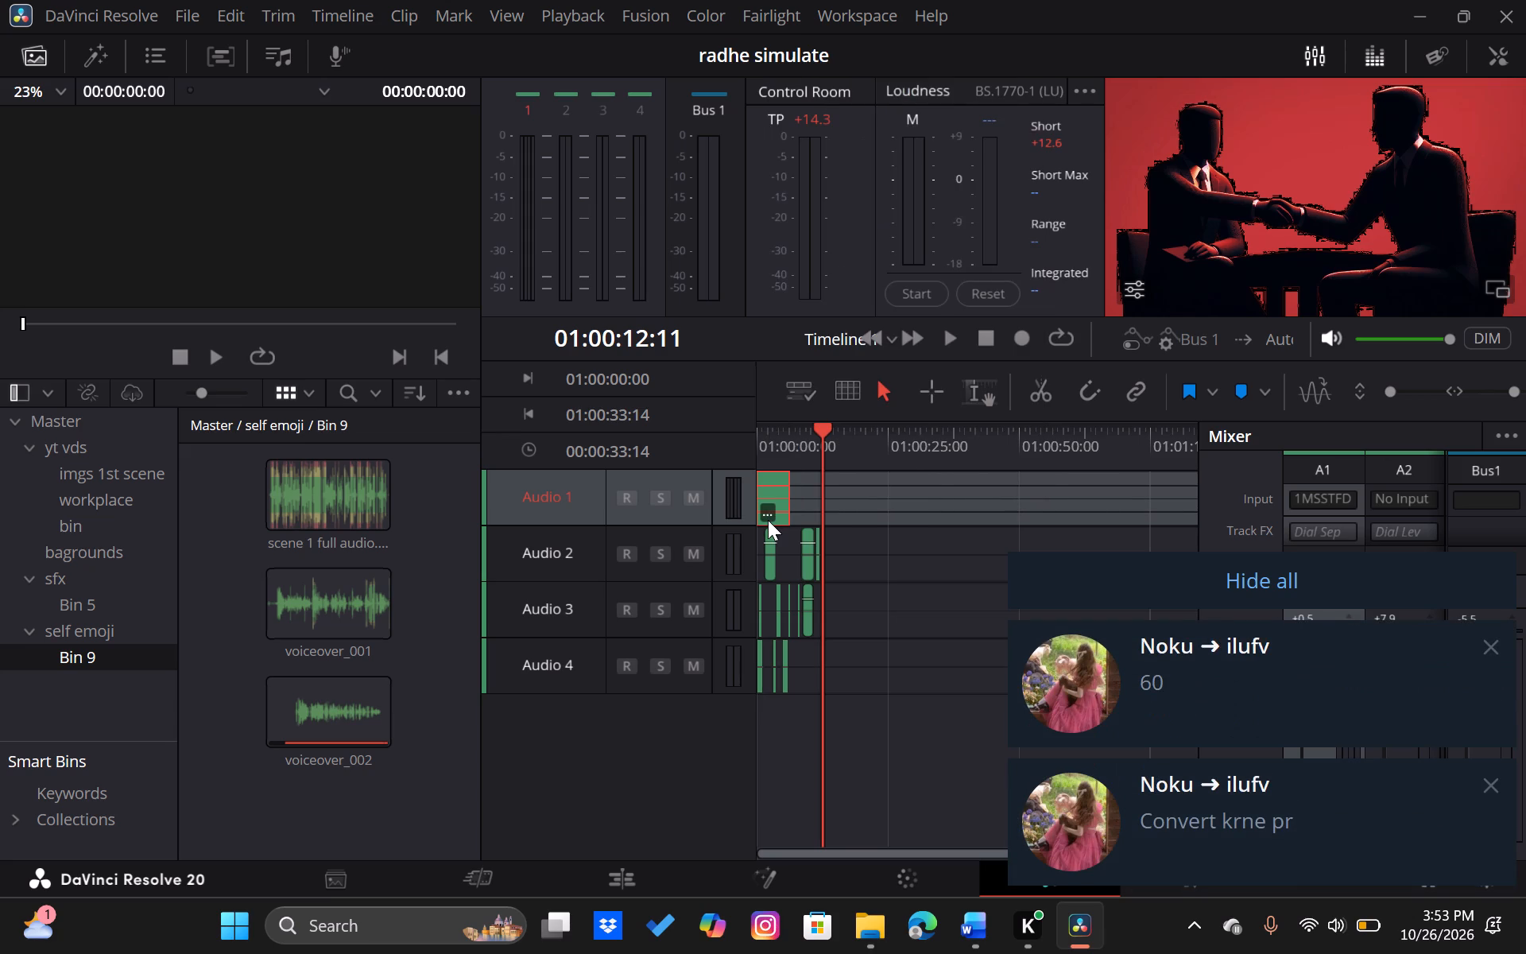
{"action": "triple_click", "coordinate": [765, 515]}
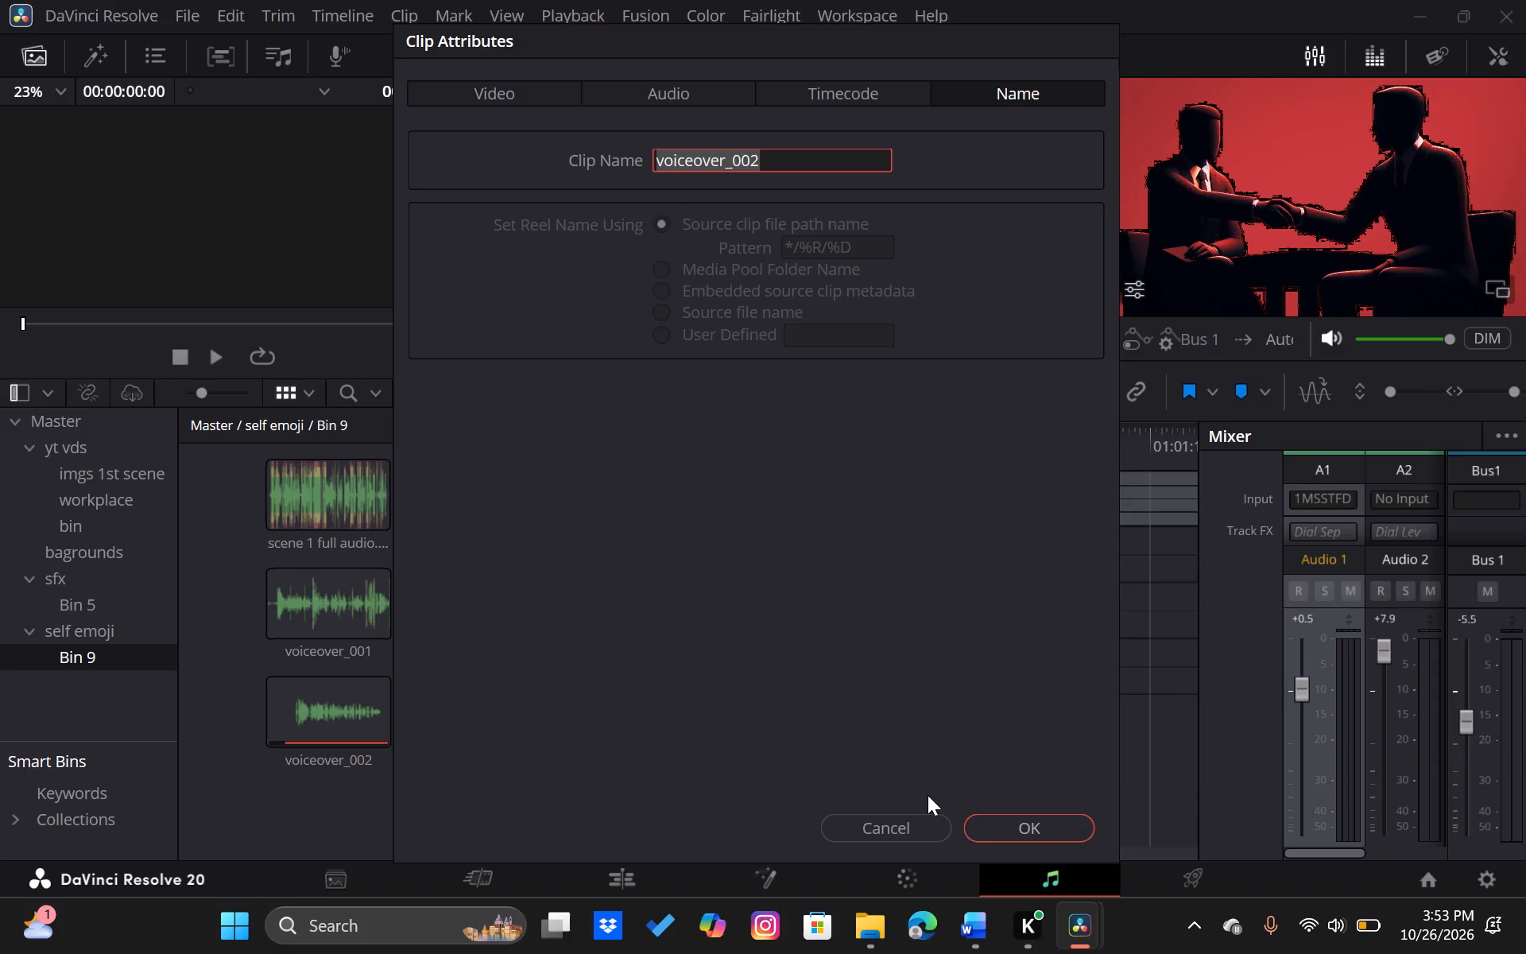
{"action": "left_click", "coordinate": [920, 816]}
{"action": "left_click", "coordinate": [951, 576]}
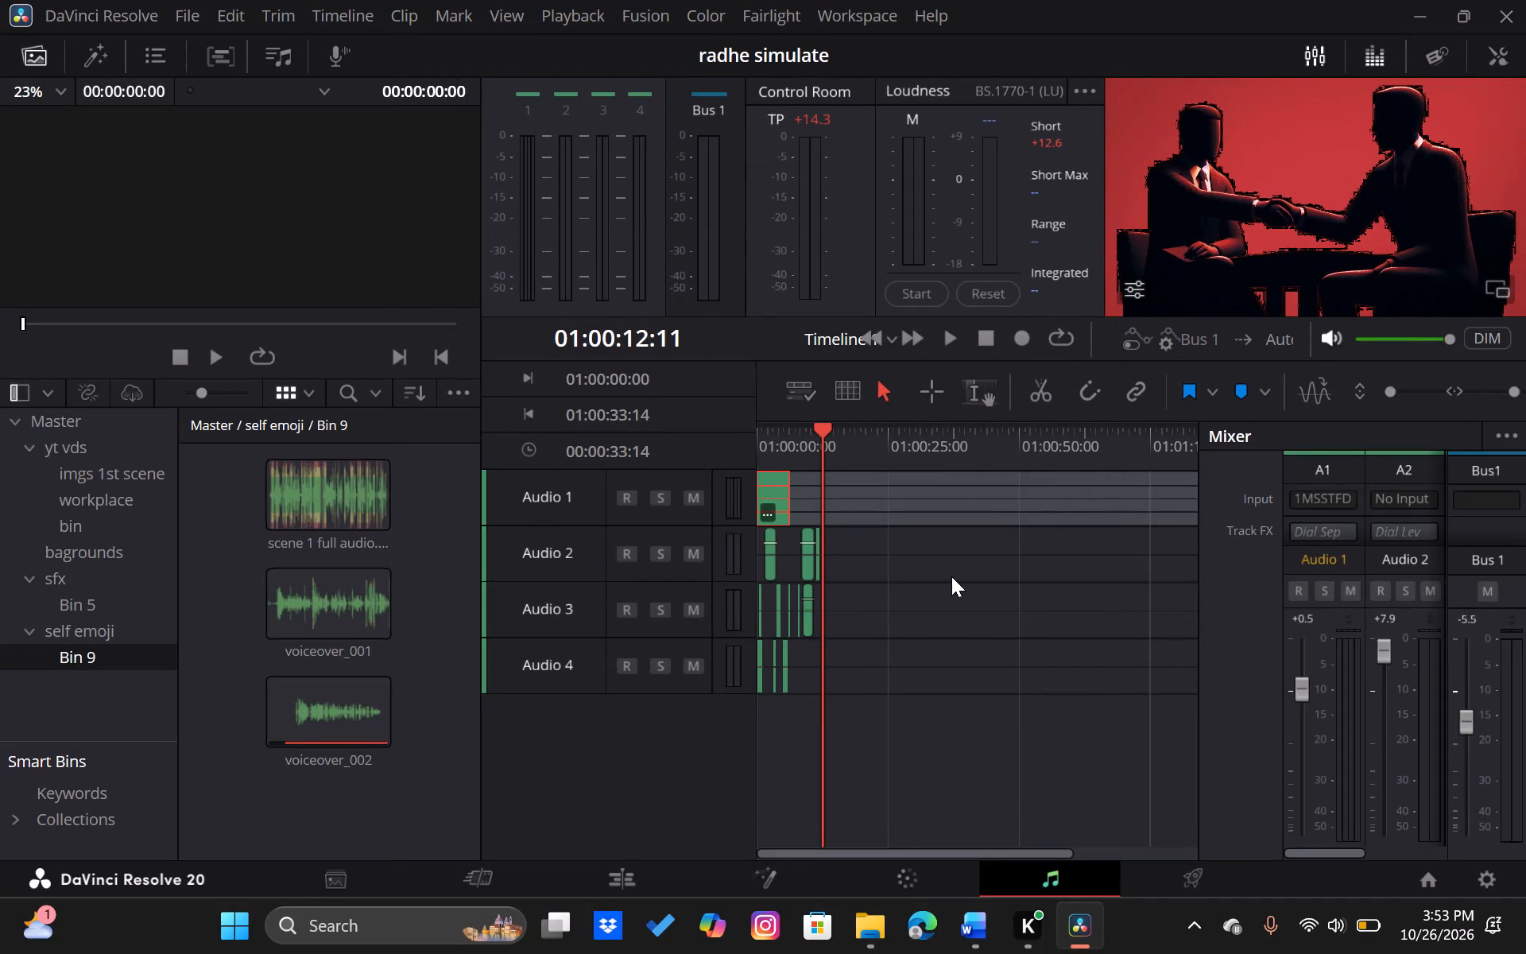
Hide the Fairlight page's meters and media pool, and widen the mixer to show channels A1 to A4 alongside Bus1.
{"action": "left_click", "coordinate": [781, 494]}
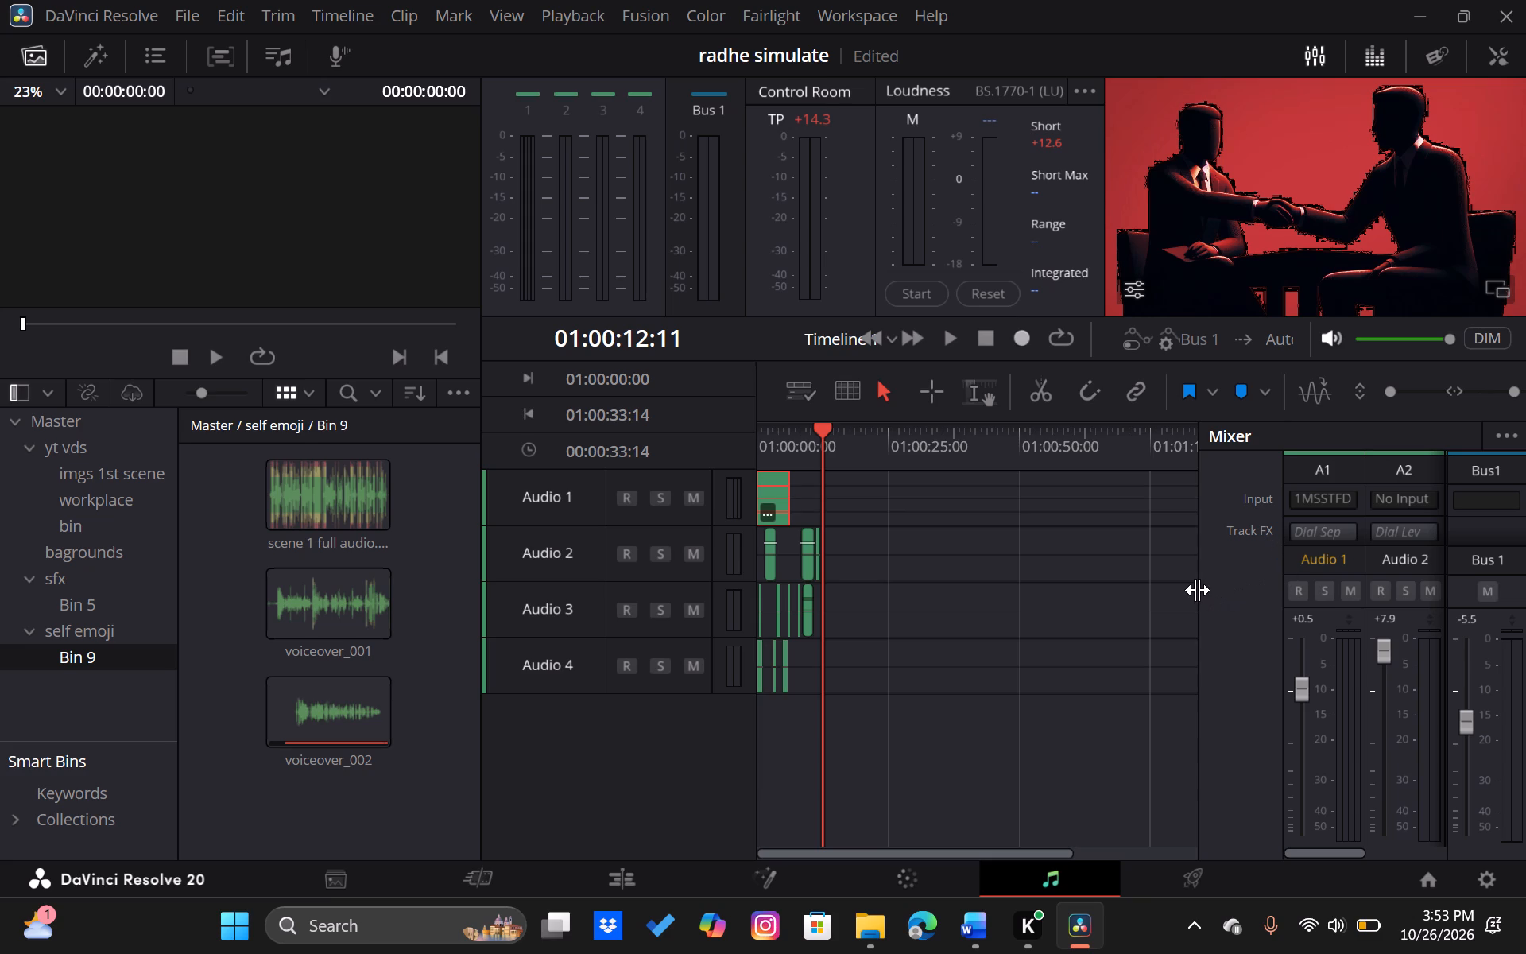
{"action": "left_click_drag", "start_coordinate": [1197, 590], "coordinate": [1097, 600]}
{"action": "left_click", "coordinate": [1305, 62]}
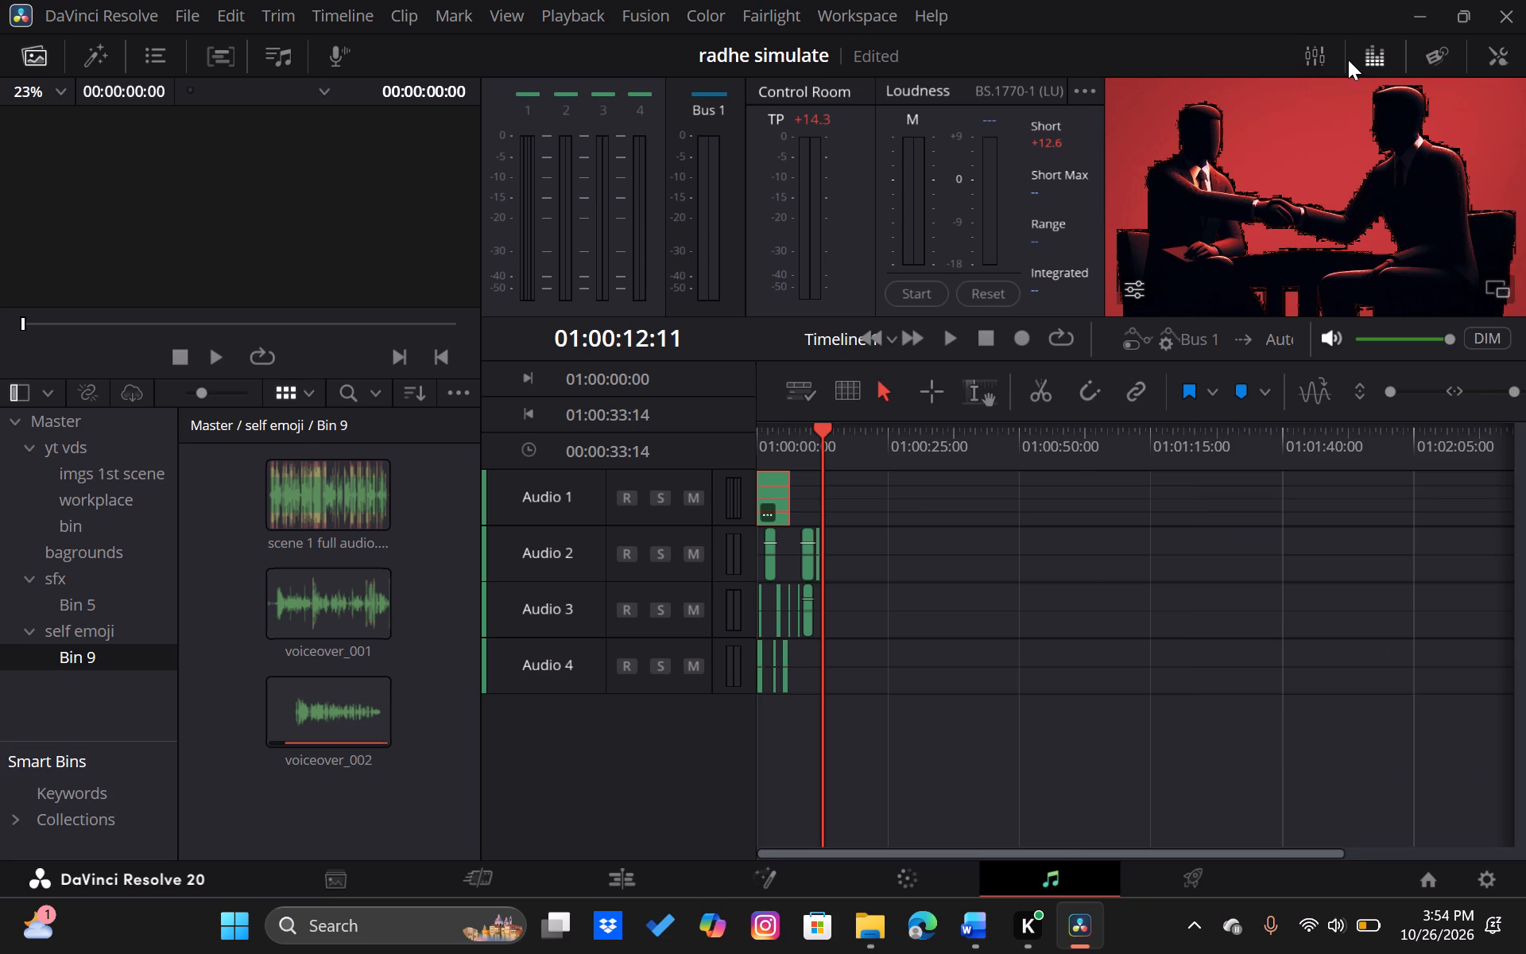
{"action": "left_click", "coordinate": [1370, 60]}
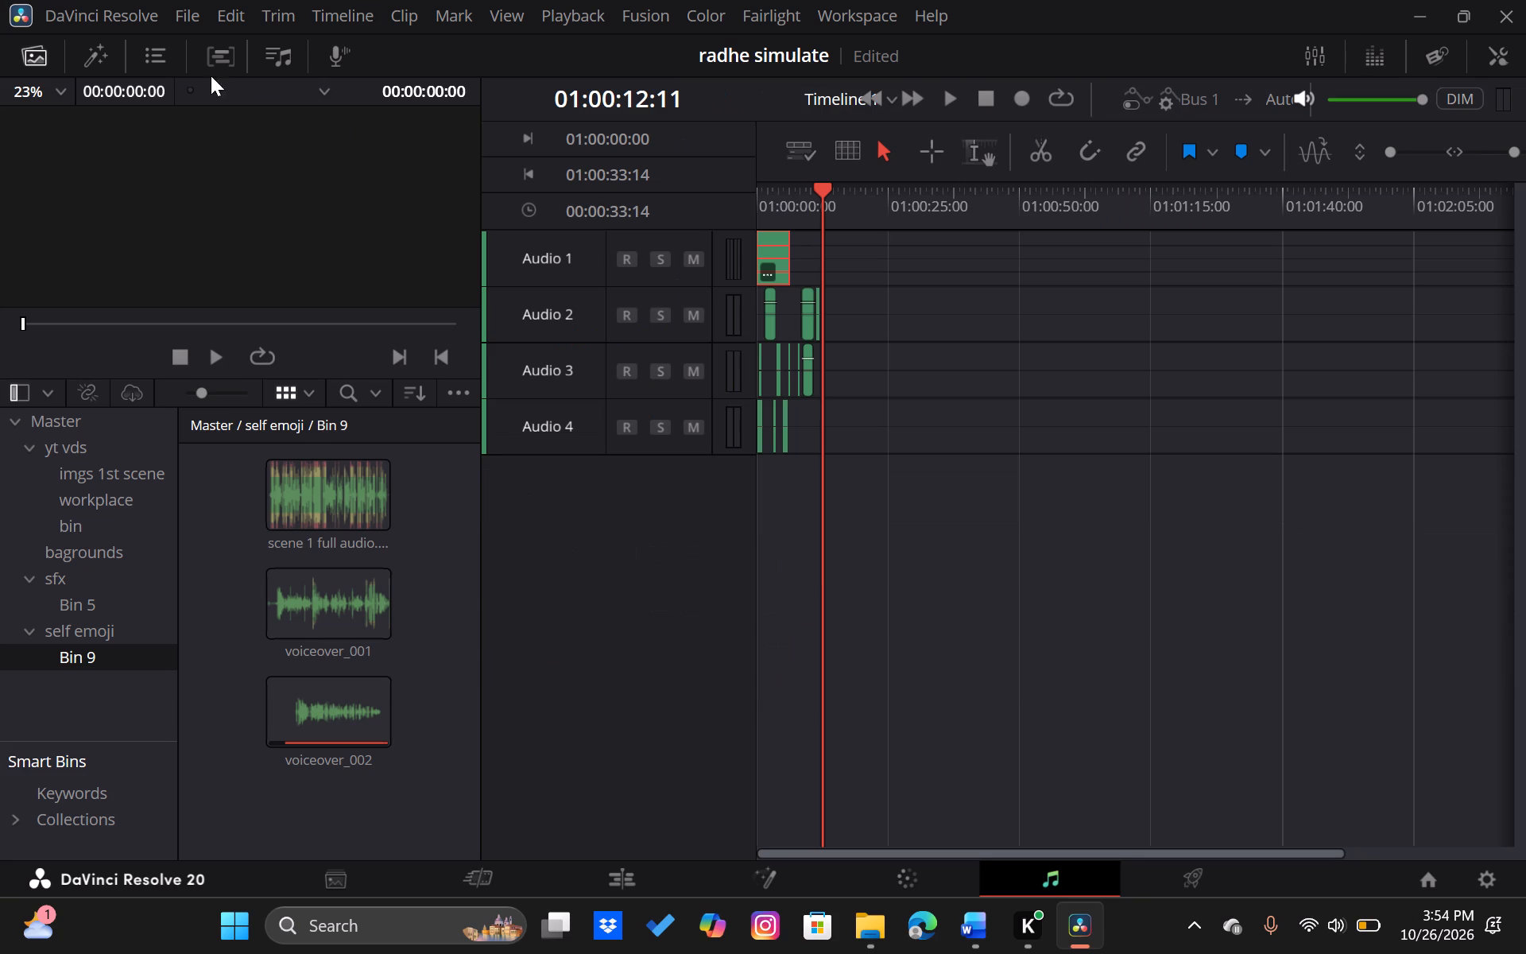
{"action": "left_click", "coordinate": [33, 65]}
{"action": "scroll", "coordinate": [646, 467], "scroll_direction": "up", "scroll_amount": 2}
{"action": "scroll", "coordinate": [646, 467], "scroll_direction": "right", "scroll_amount": 1}
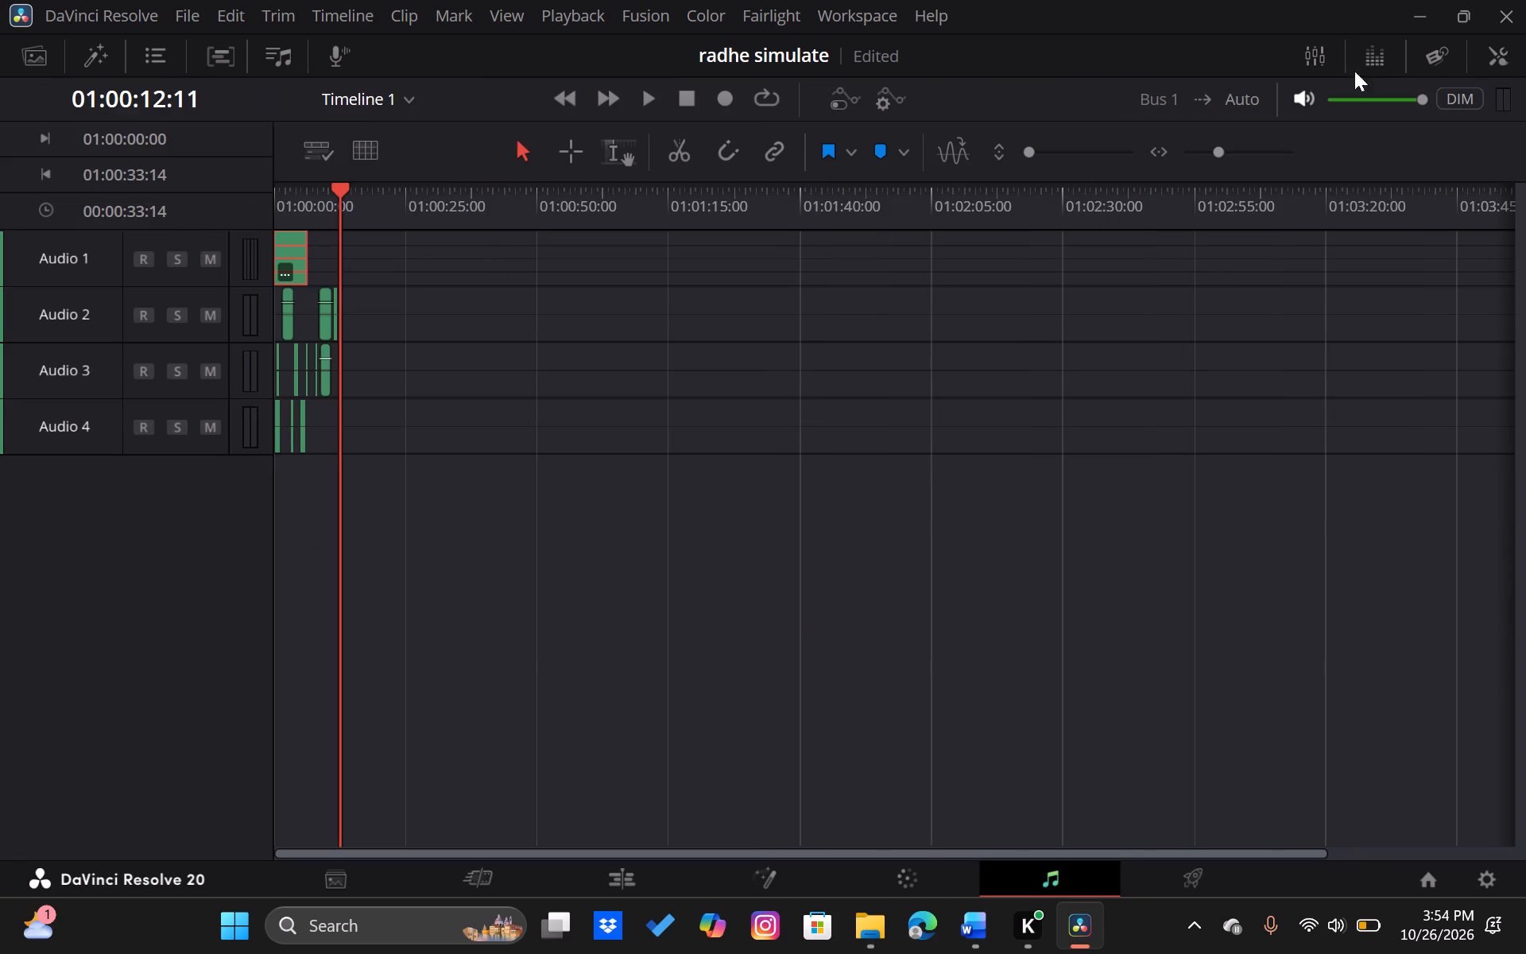
{"action": "left_click", "coordinate": [1317, 51]}
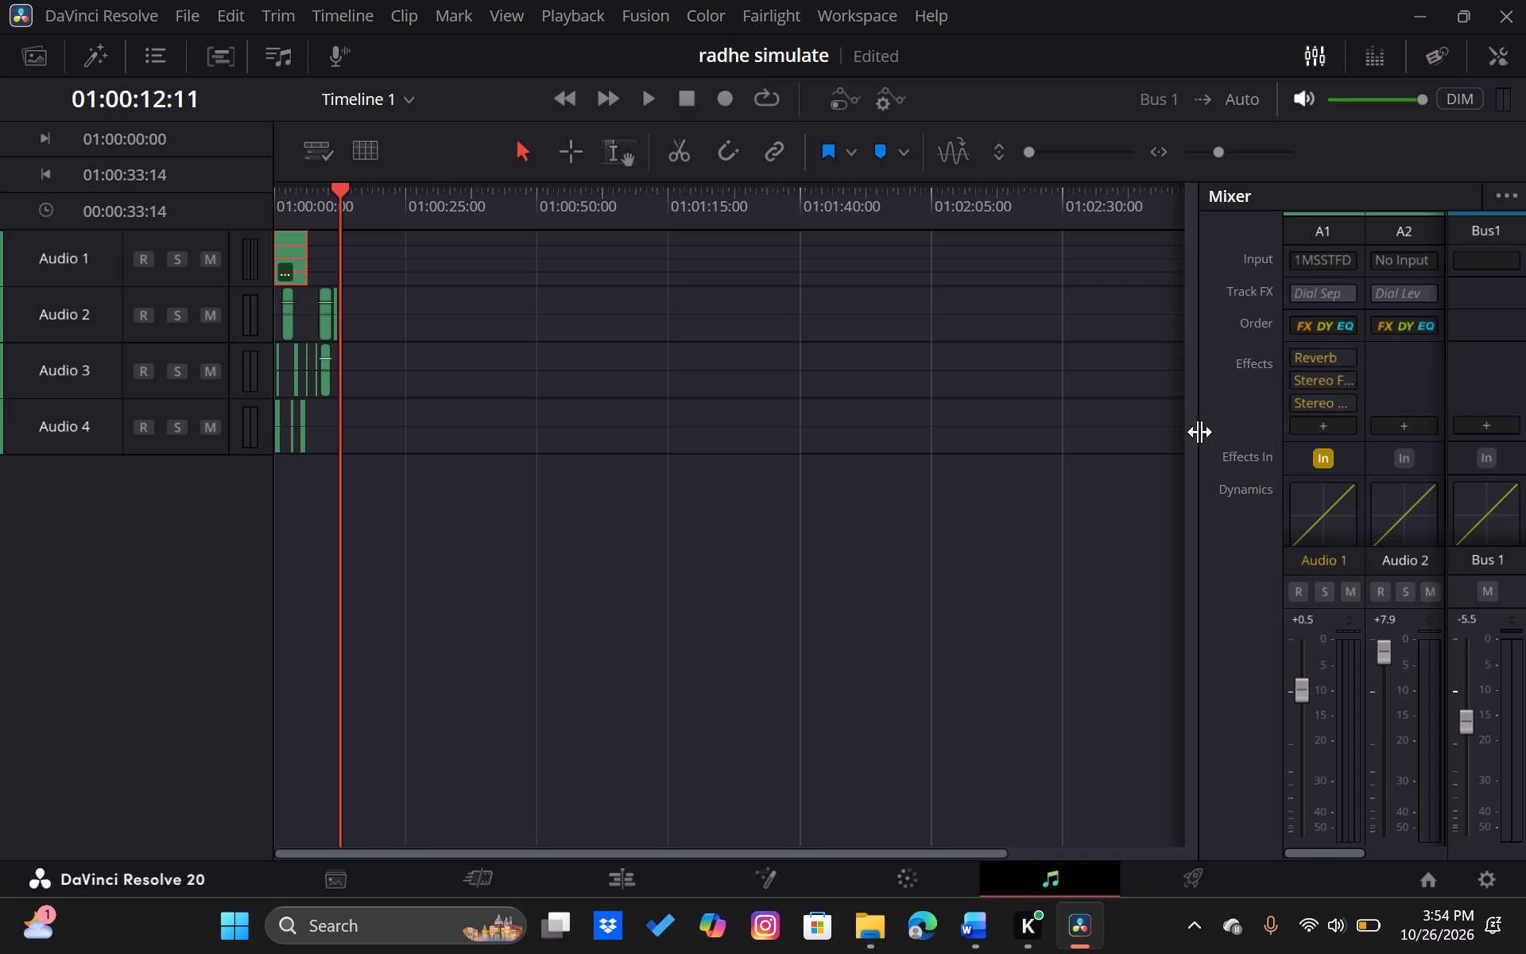
{"action": "left_click_drag", "start_coordinate": [1199, 432], "coordinate": [872, 461]}
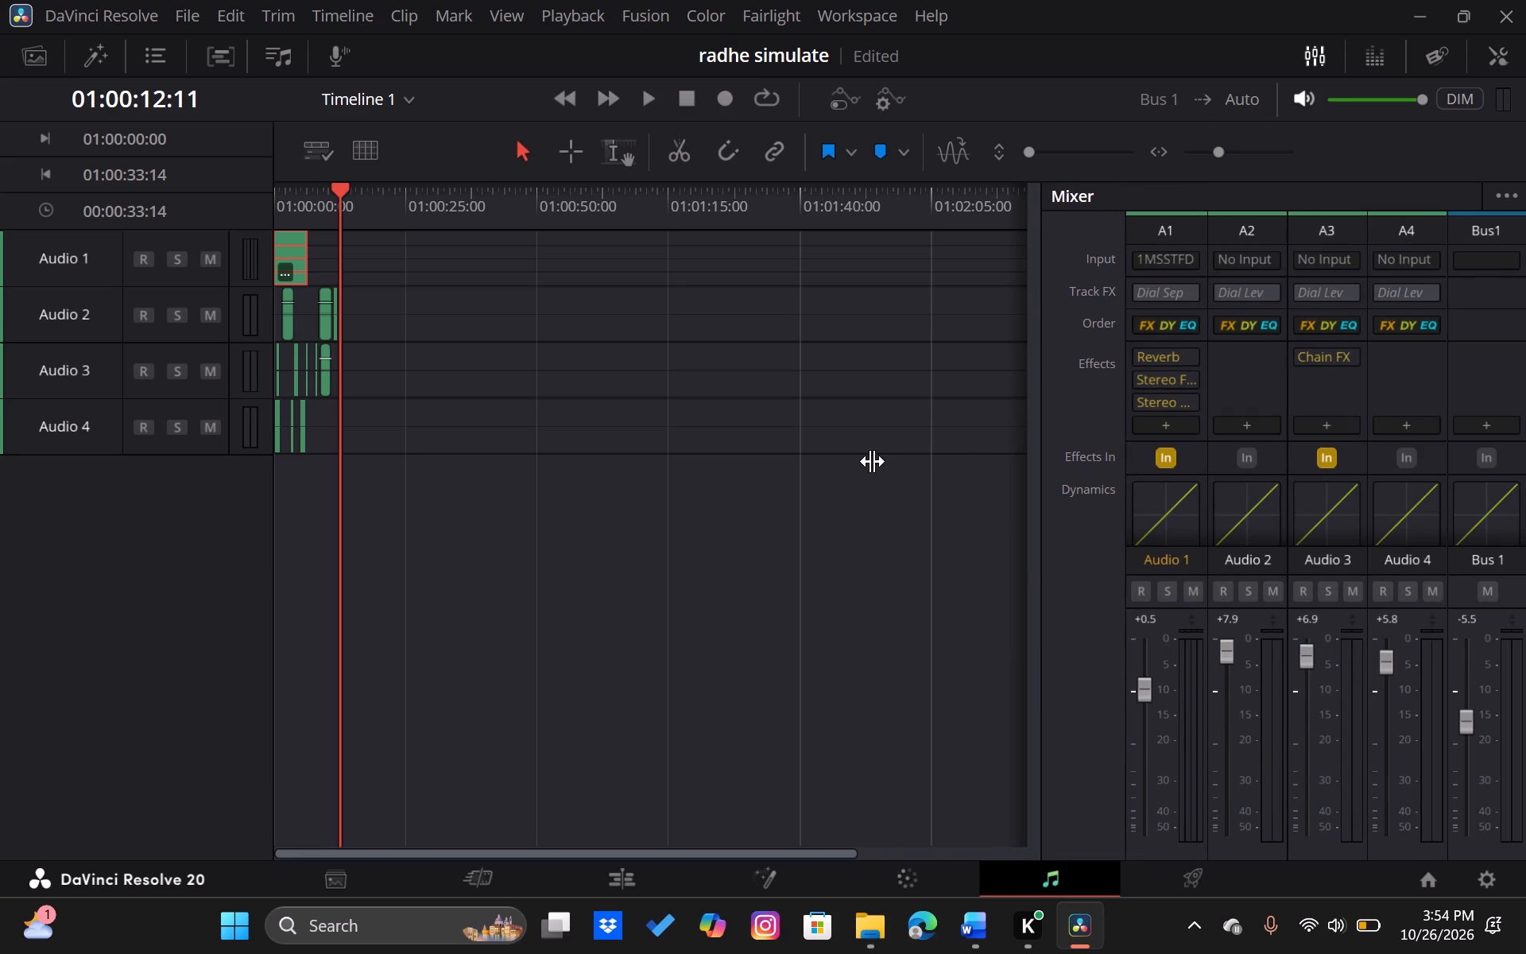
{"action": "left_click_drag", "start_coordinate": [872, 461], "coordinate": [834, 467]}
Delete all three effect plugins, the Reverb and the two Stereo ones, from the A1 channel in the mixer.
{"action": "scroll", "coordinate": [1202, 341], "scroll_direction": "up", "scroll_amount": 1}
{"action": "scroll", "coordinate": [1202, 341], "scroll_direction": "down", "scroll_amount": 1}
{"action": "scroll", "coordinate": [1202, 341], "scroll_direction": "up", "scroll_amount": 1}
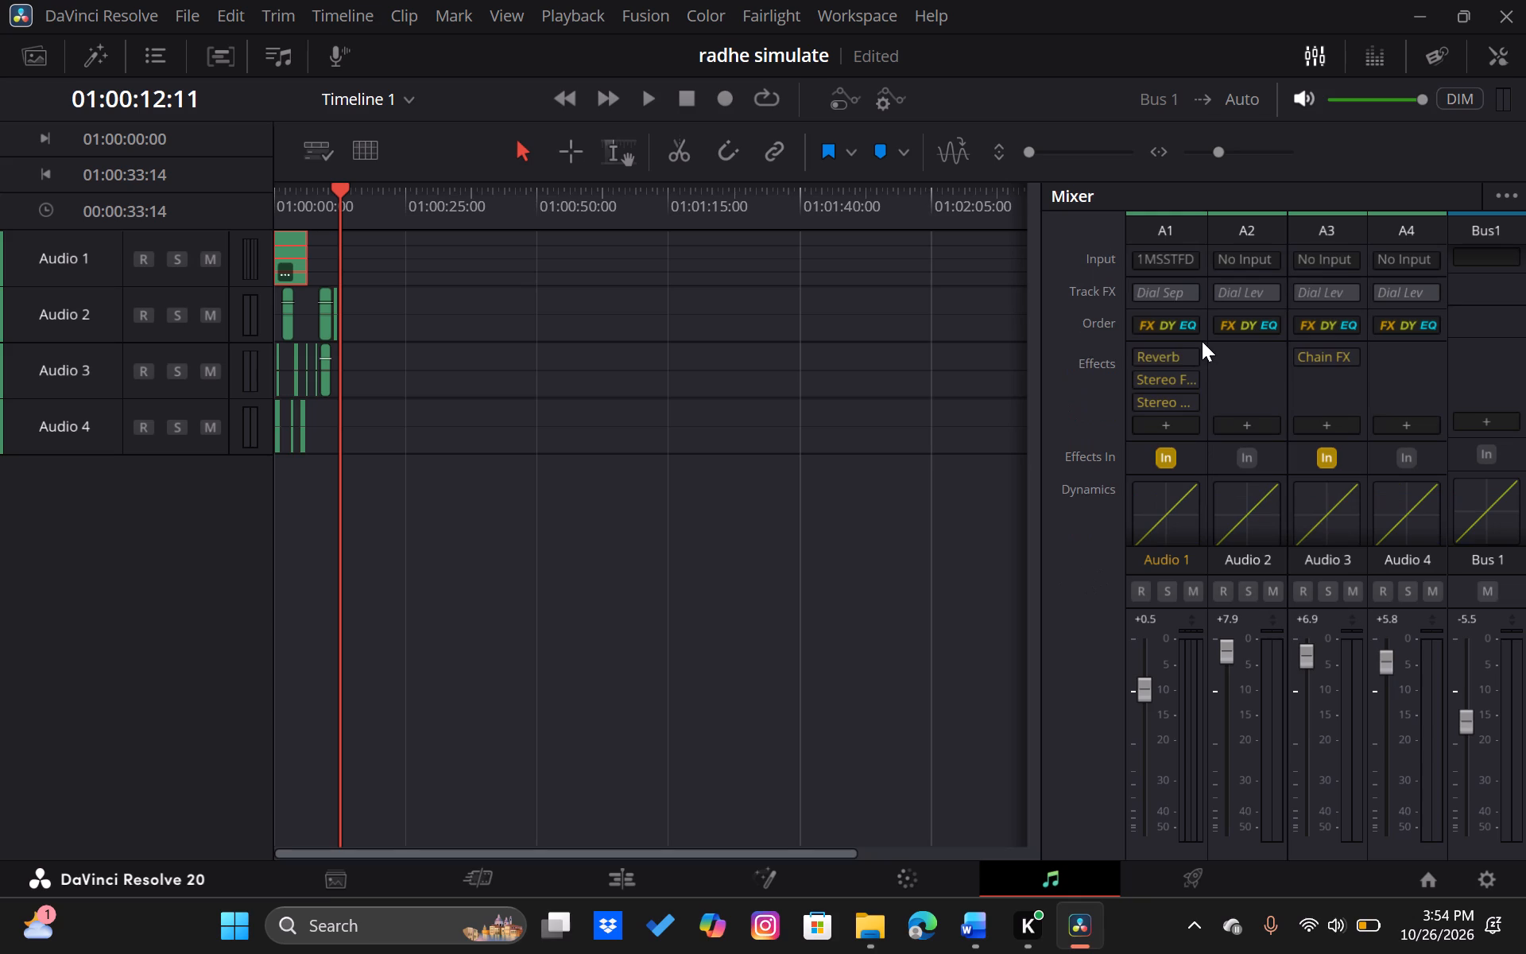
{"action": "left_click", "coordinate": [1186, 356]}
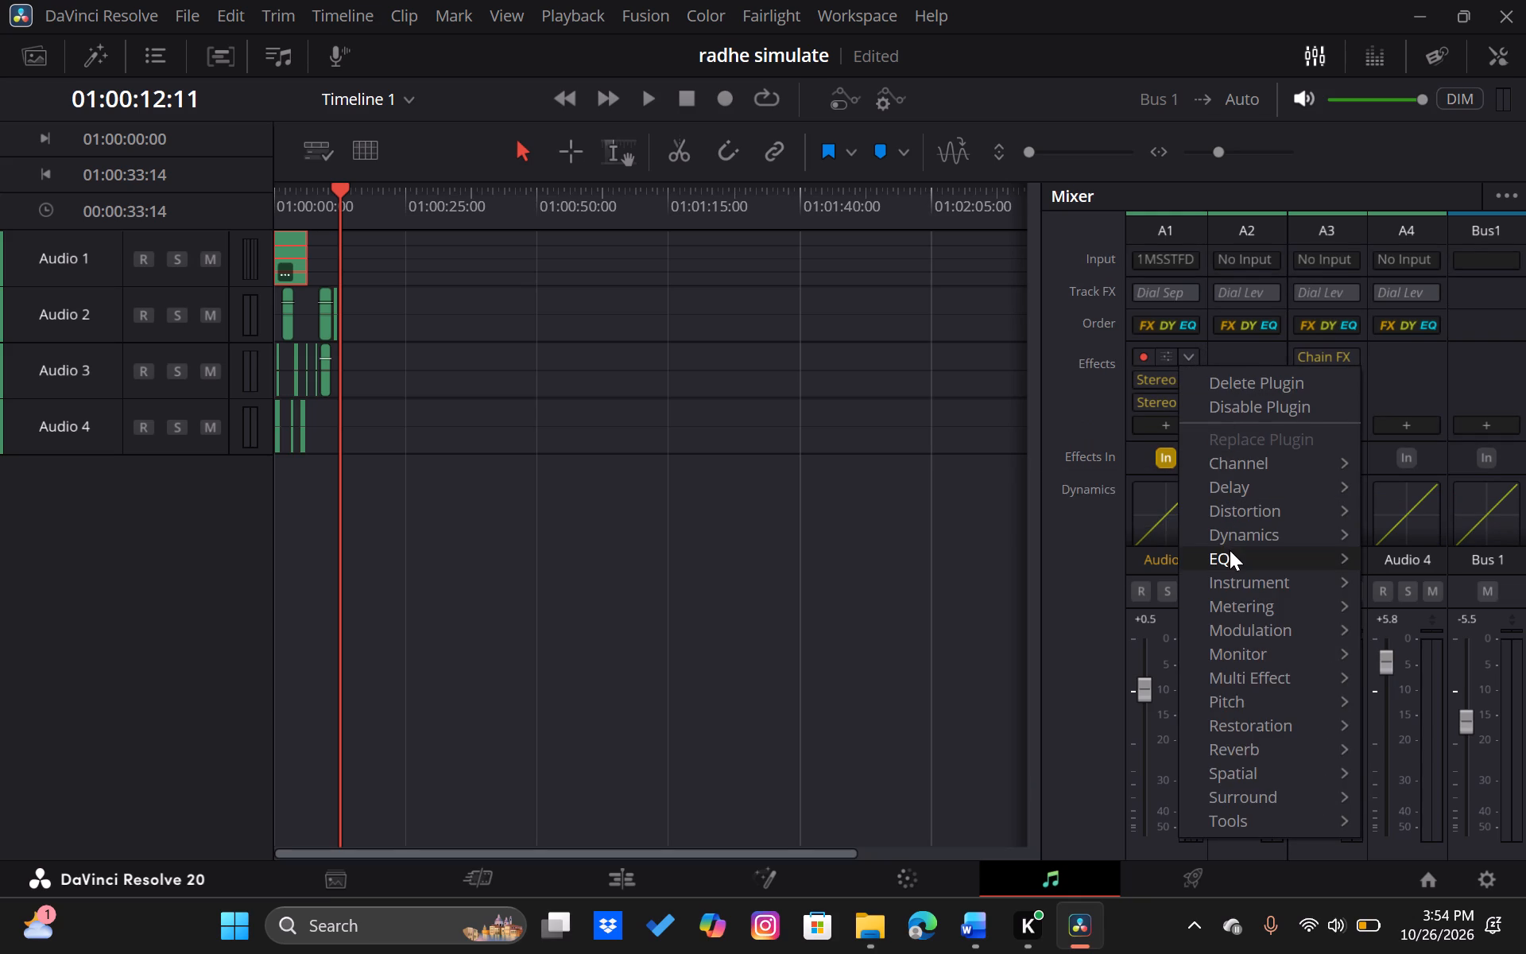
{"action": "left_click", "coordinate": [1083, 397]}
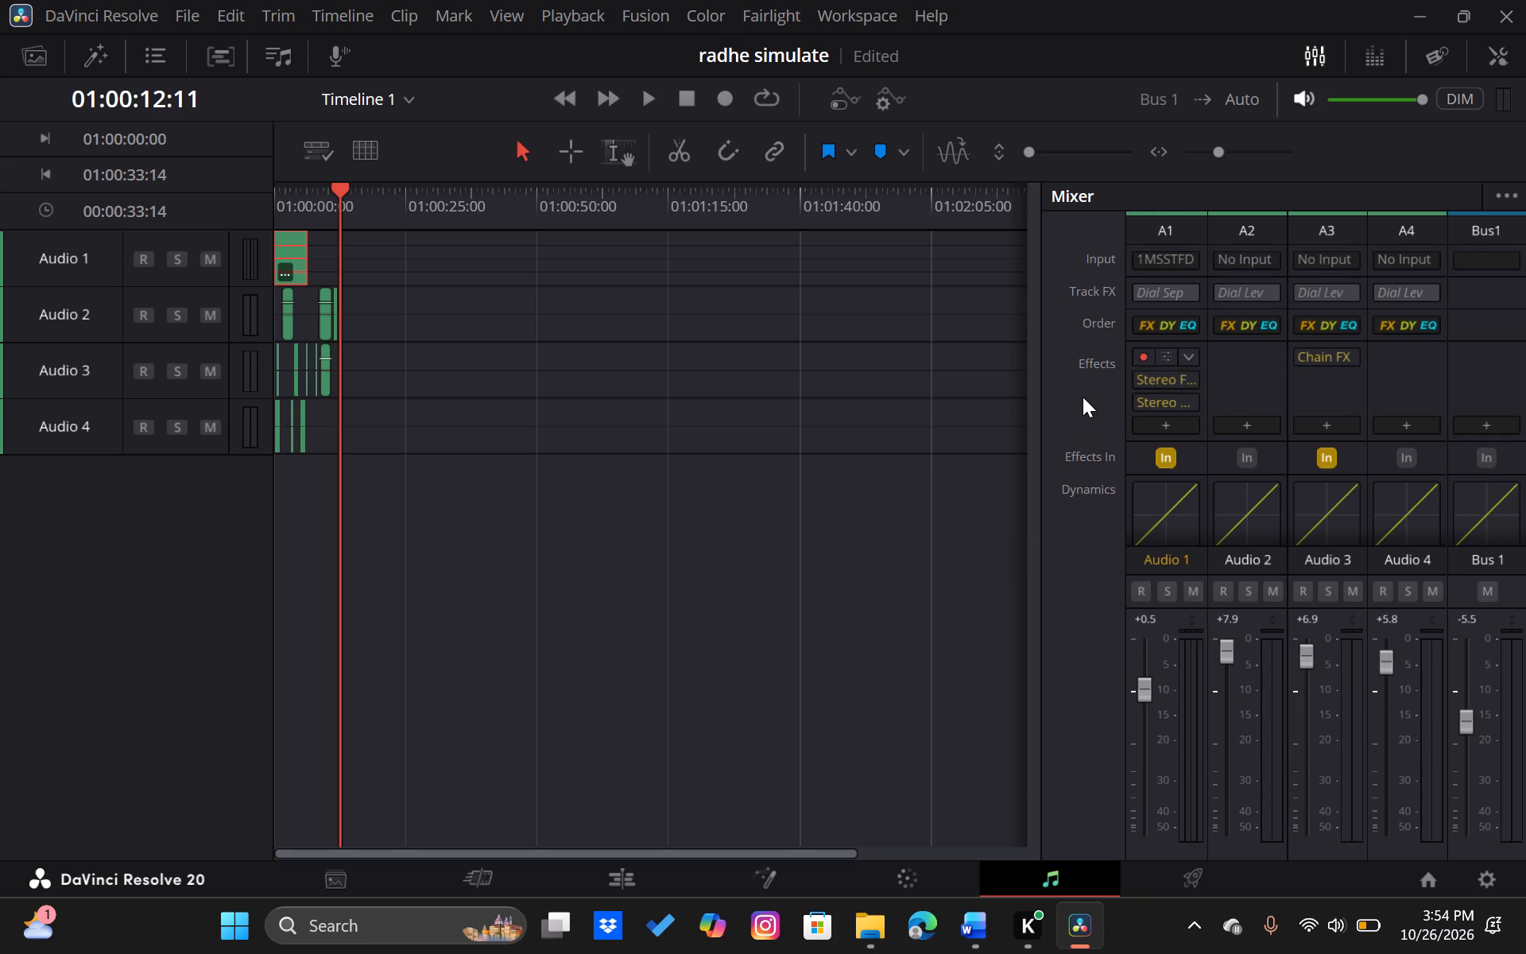
{"action": "scroll", "coordinate": [1244, 403], "scroll_direction": "down", "scroll_amount": 1}
{"action": "right_click", "coordinate": [1108, 363]}
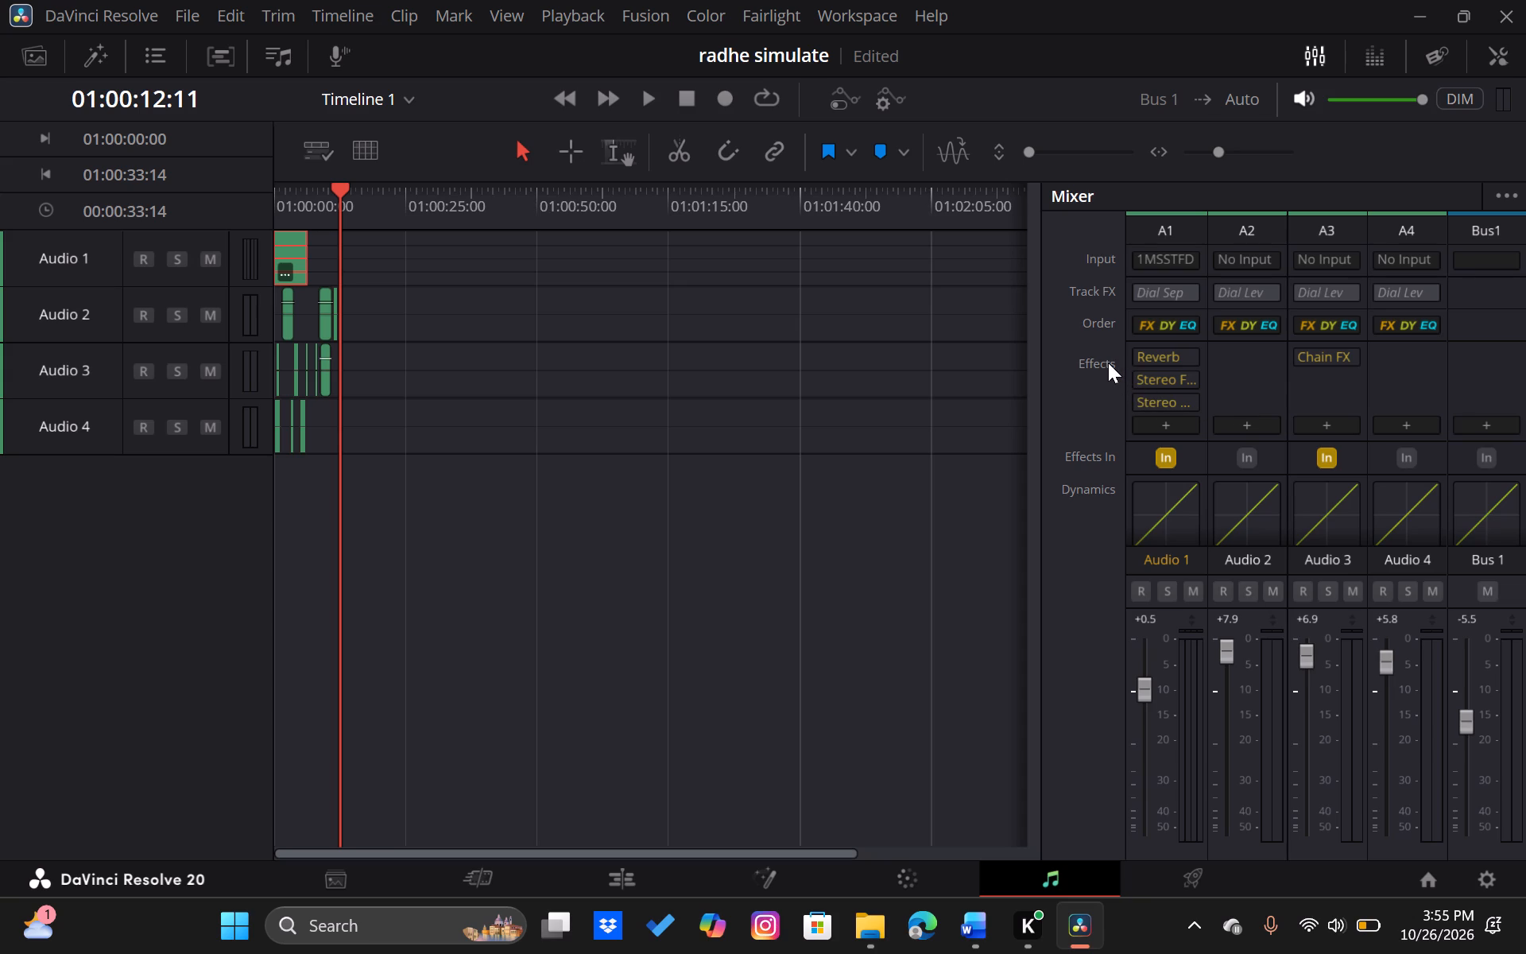
{"action": "right_click", "coordinate": [1108, 363]}
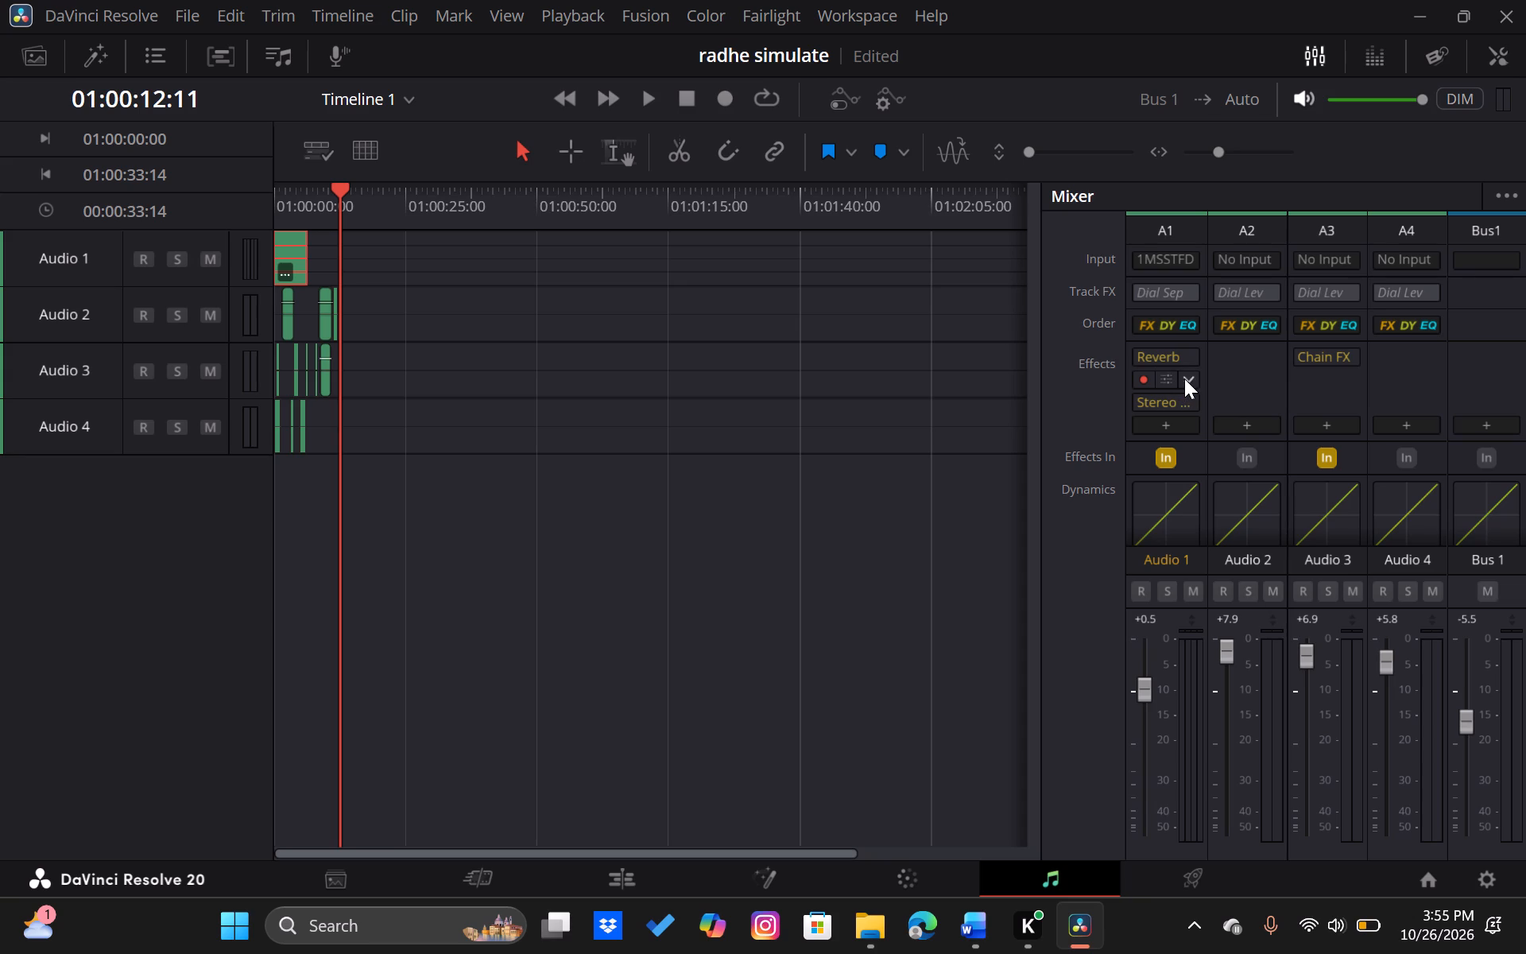
{"action": "left_click", "coordinate": [1186, 378]}
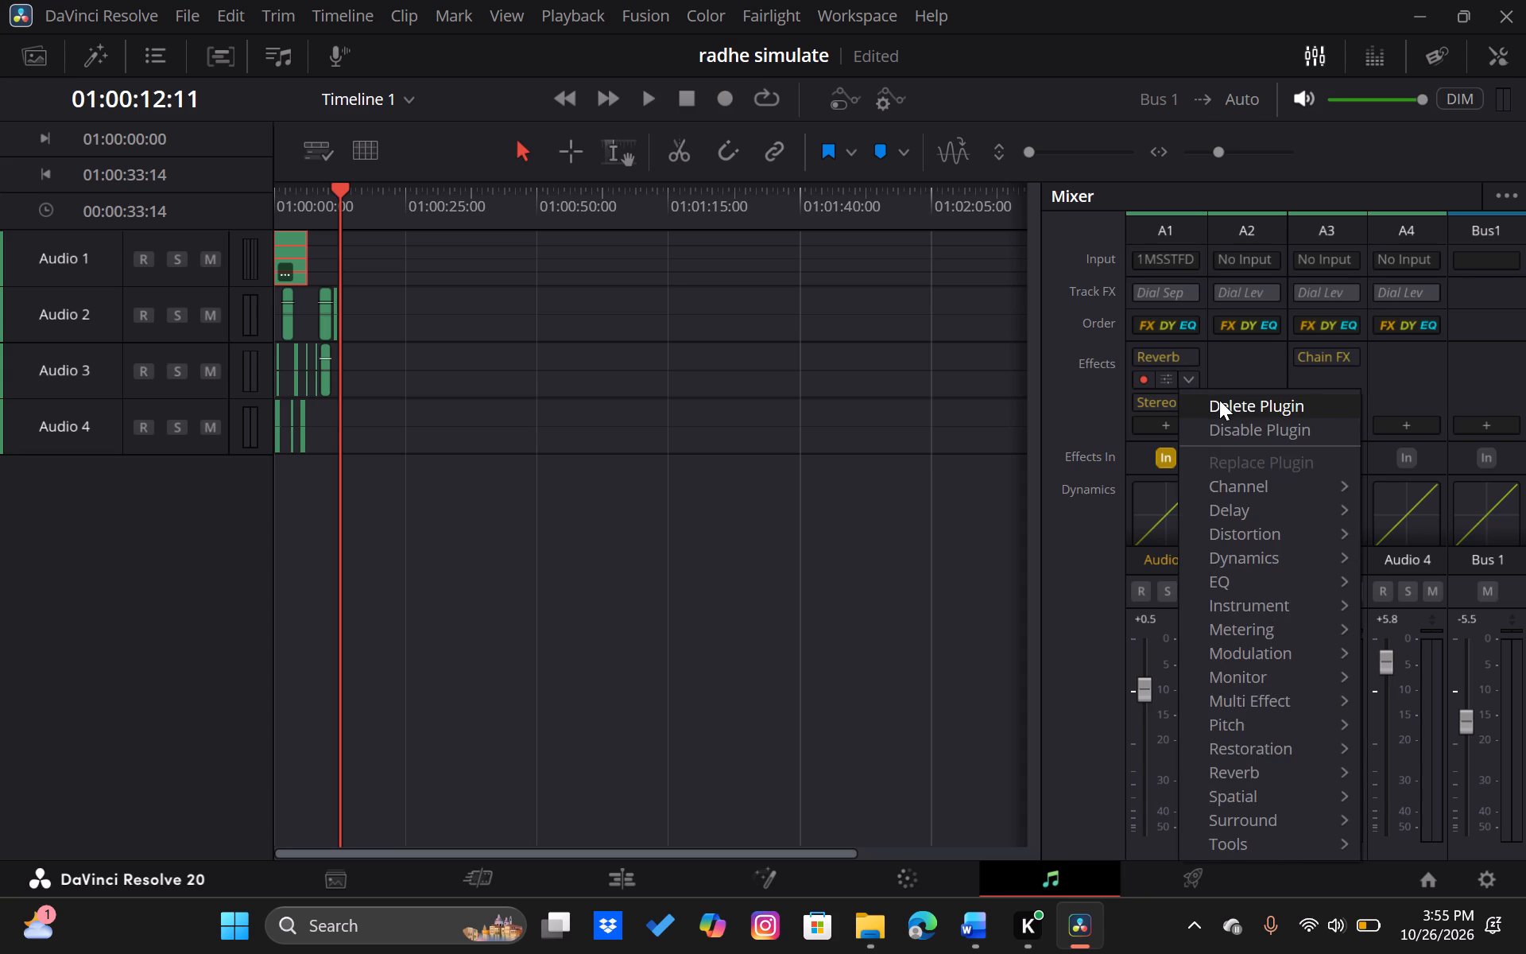
{"action": "left_click", "coordinate": [1219, 400]}
{"action": "left_click", "coordinate": [1192, 382]}
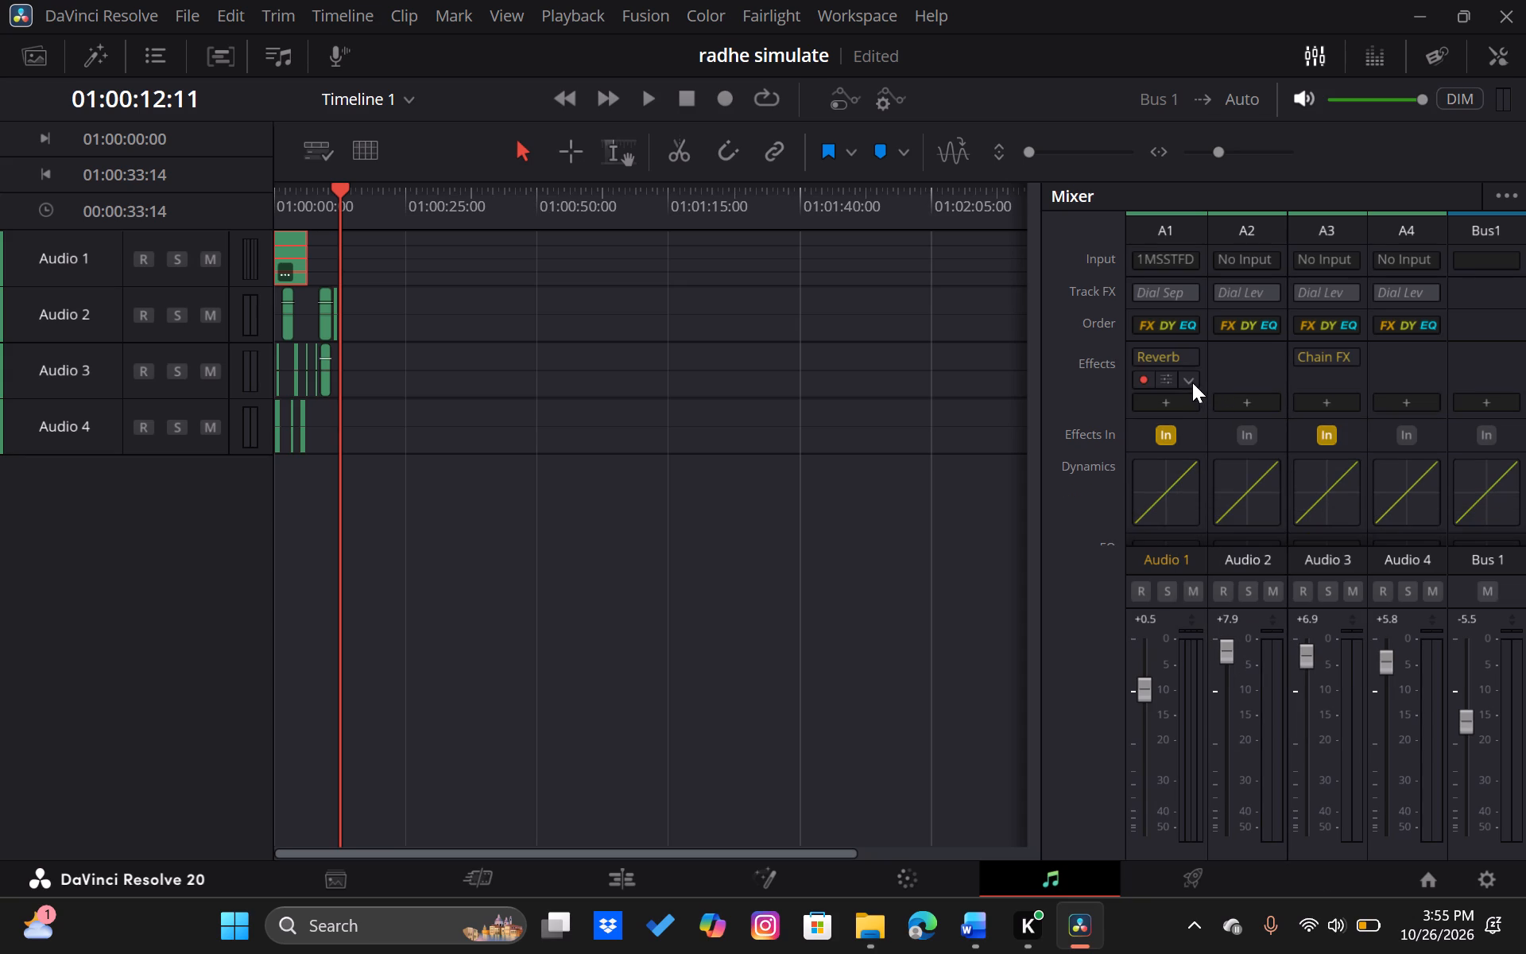
{"action": "left_click", "coordinate": [1237, 407]}
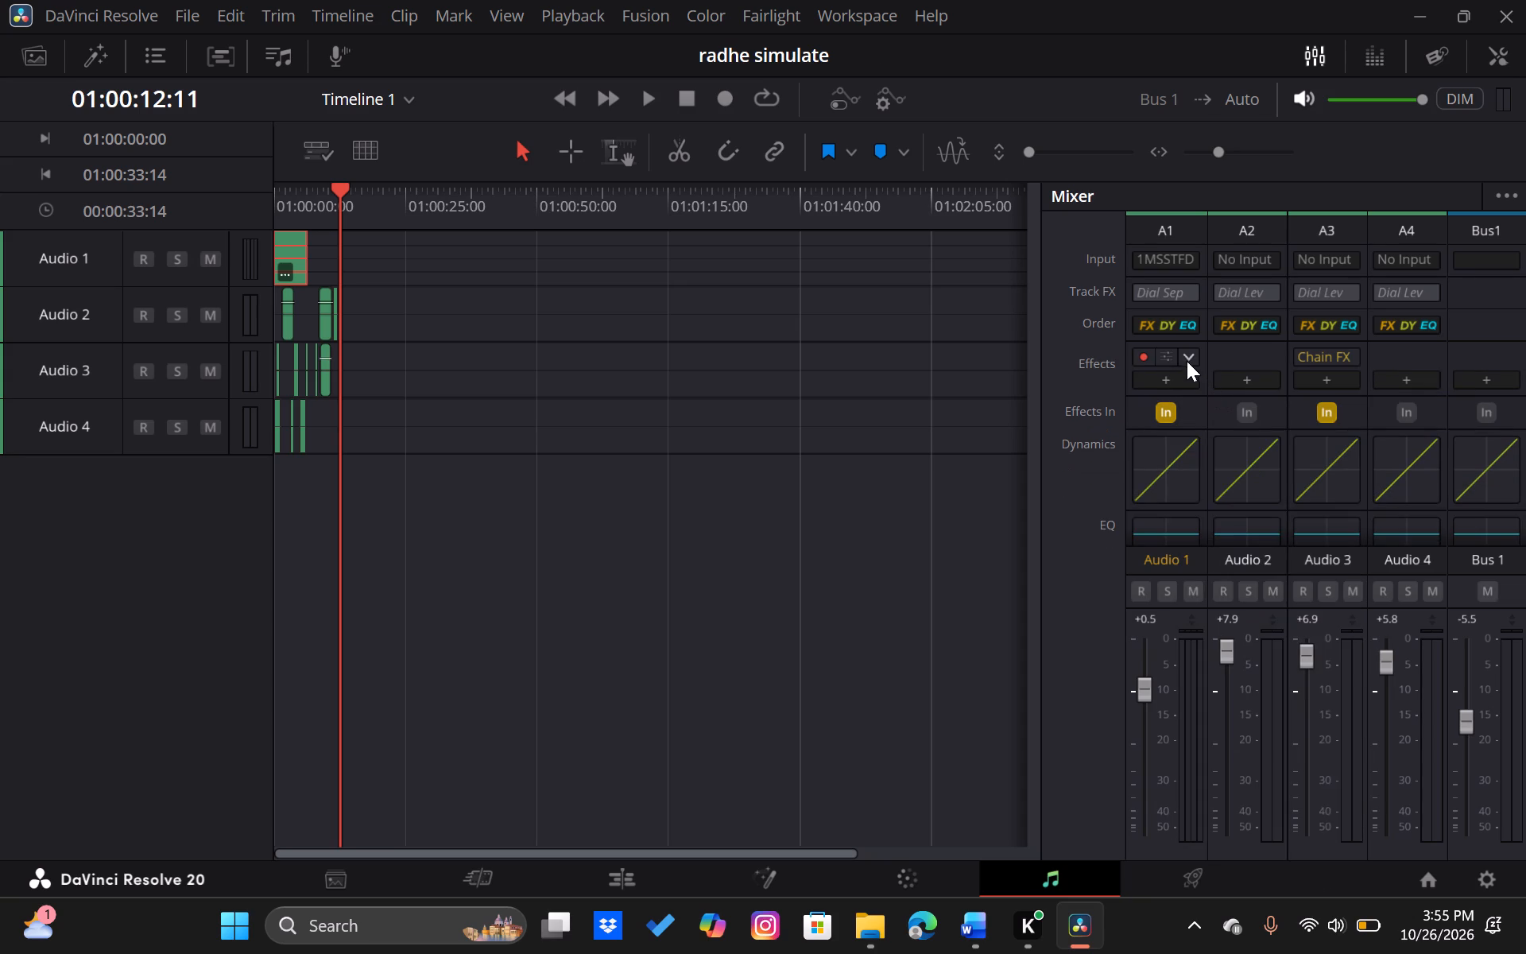
{"action": "left_click", "coordinate": [1185, 359]}
{"action": "left_click", "coordinate": [1218, 382]}
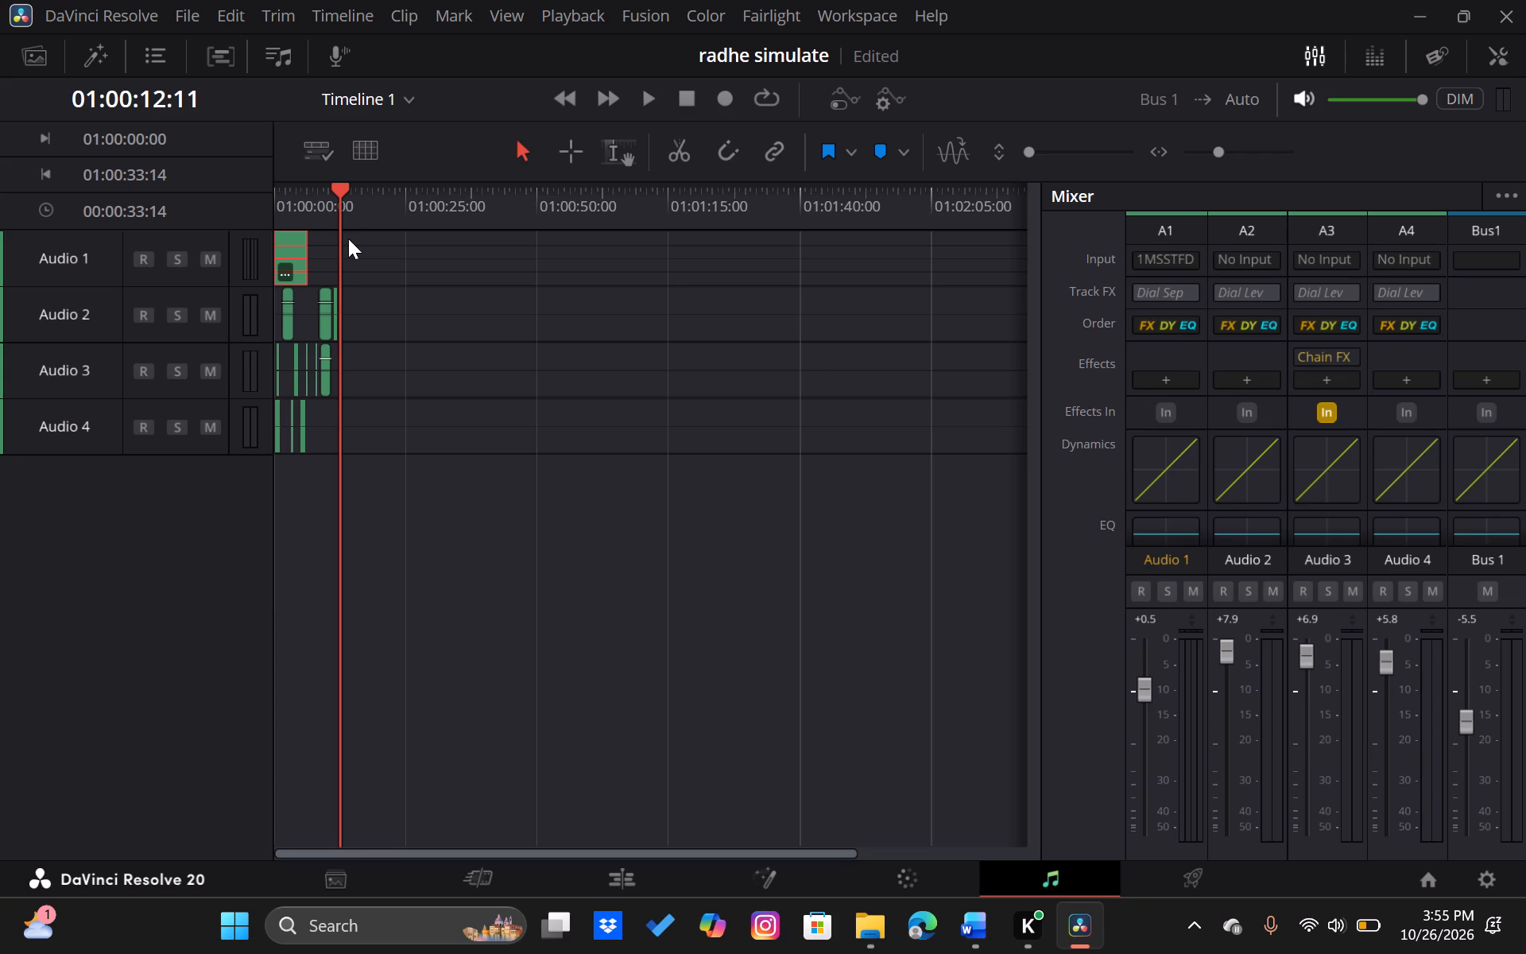
Play the timeline from 01:00:01:03 to listen to the audio without the A1 effects.
{"action": "left_click_drag", "start_coordinate": [325, 203], "coordinate": [281, 202]}
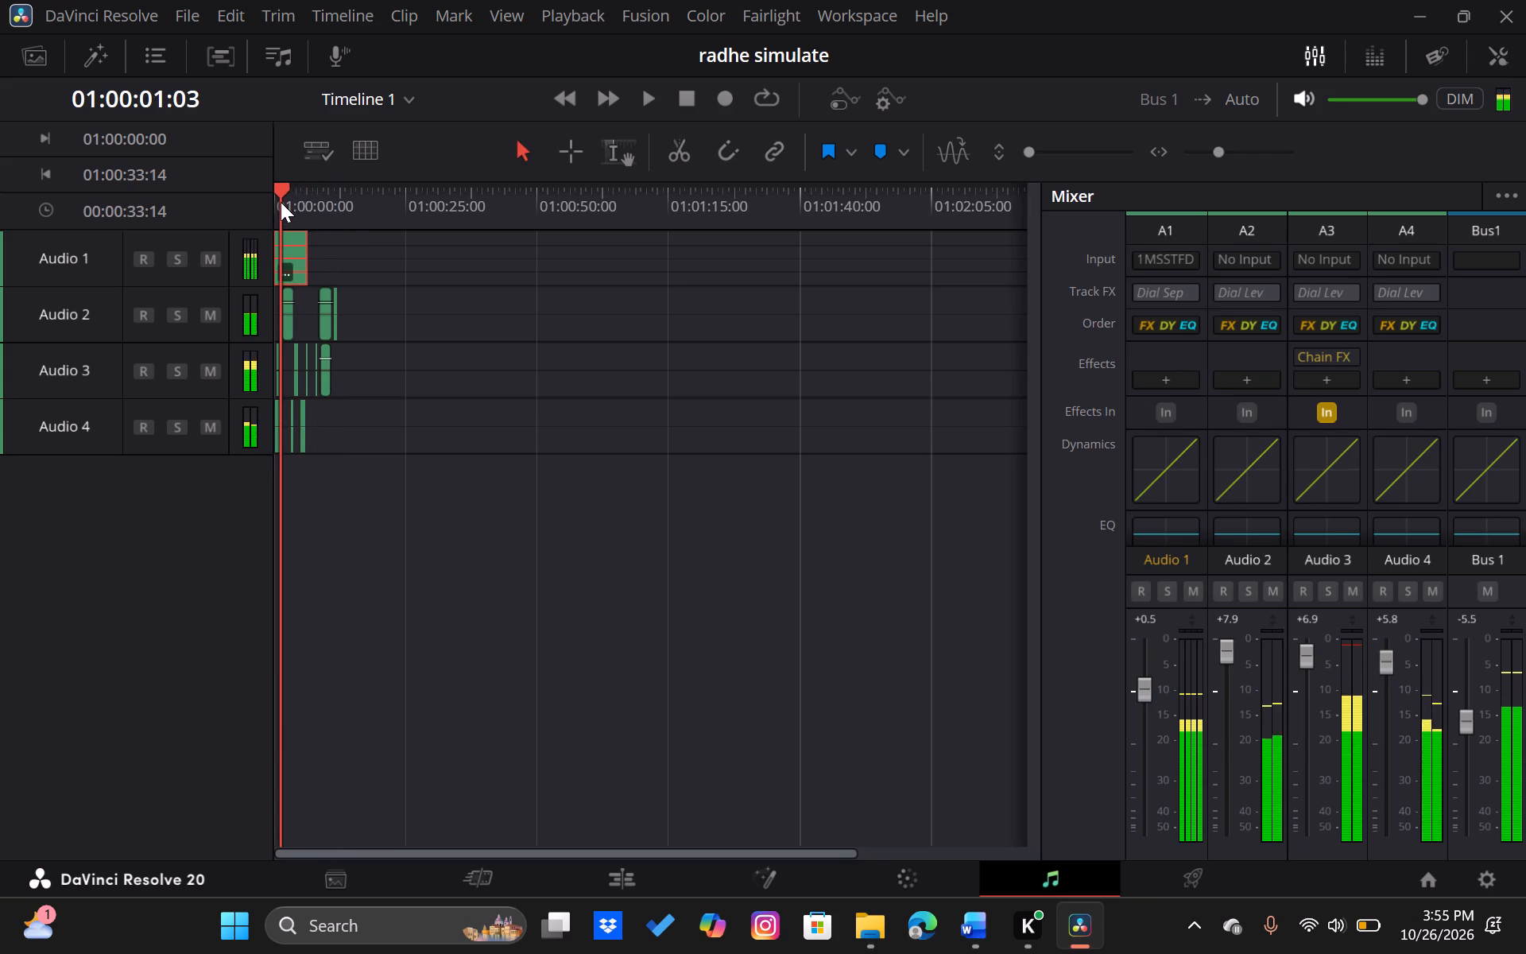
{"action": "key", "text": "space"}
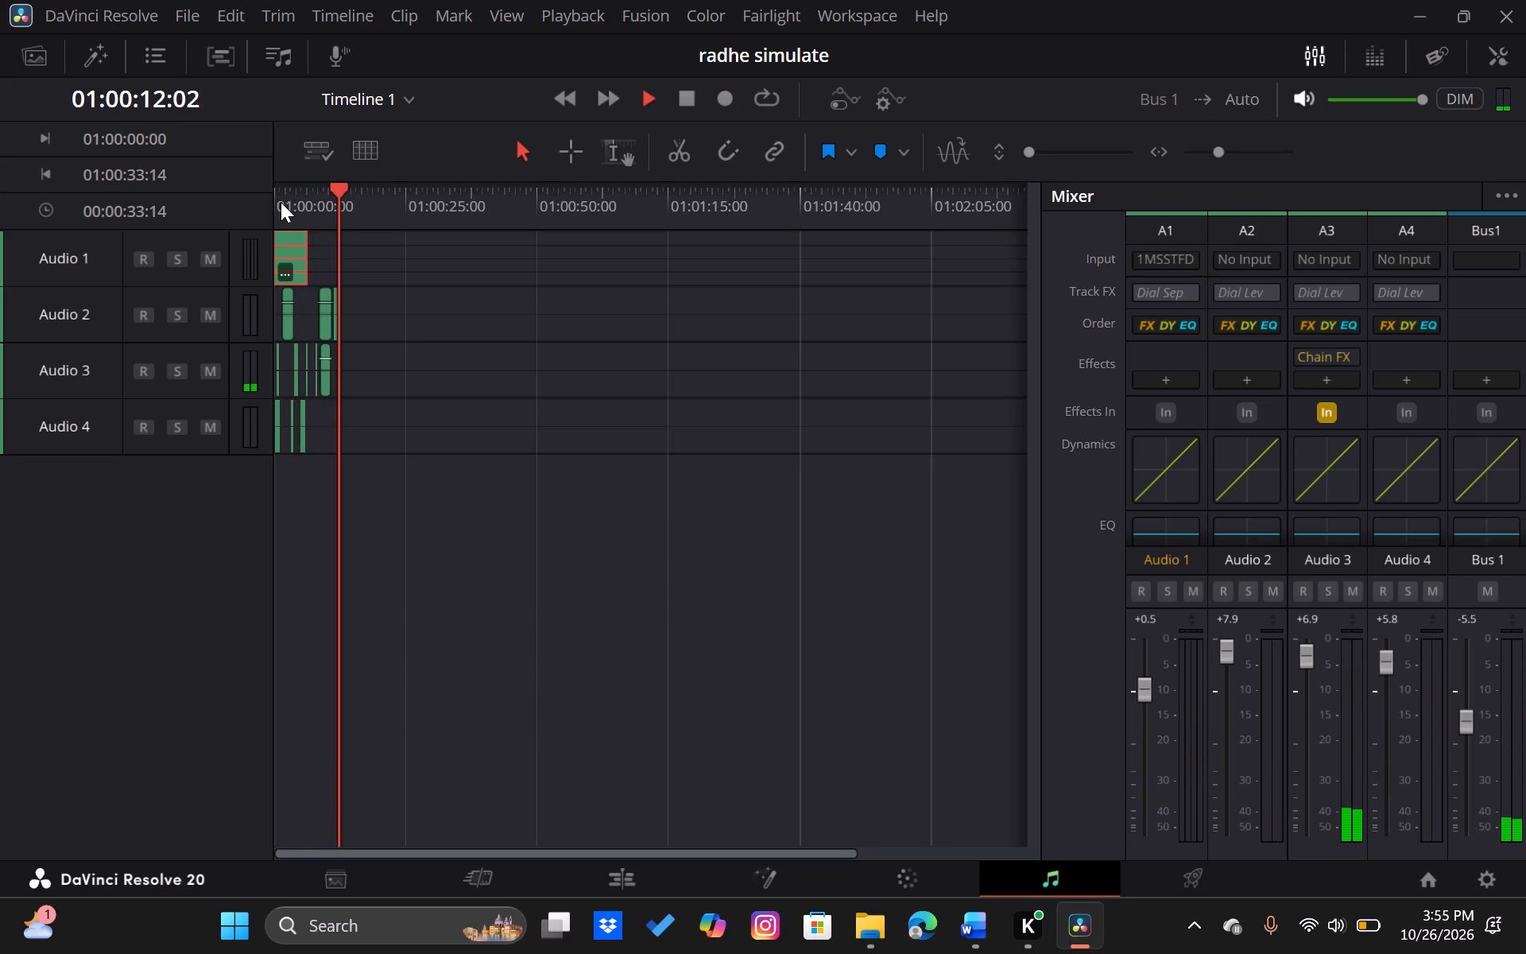
Delete the selected voiceover clip from Audio 1 and stop playback.
{"action": "key", "text": "BackSpace"}
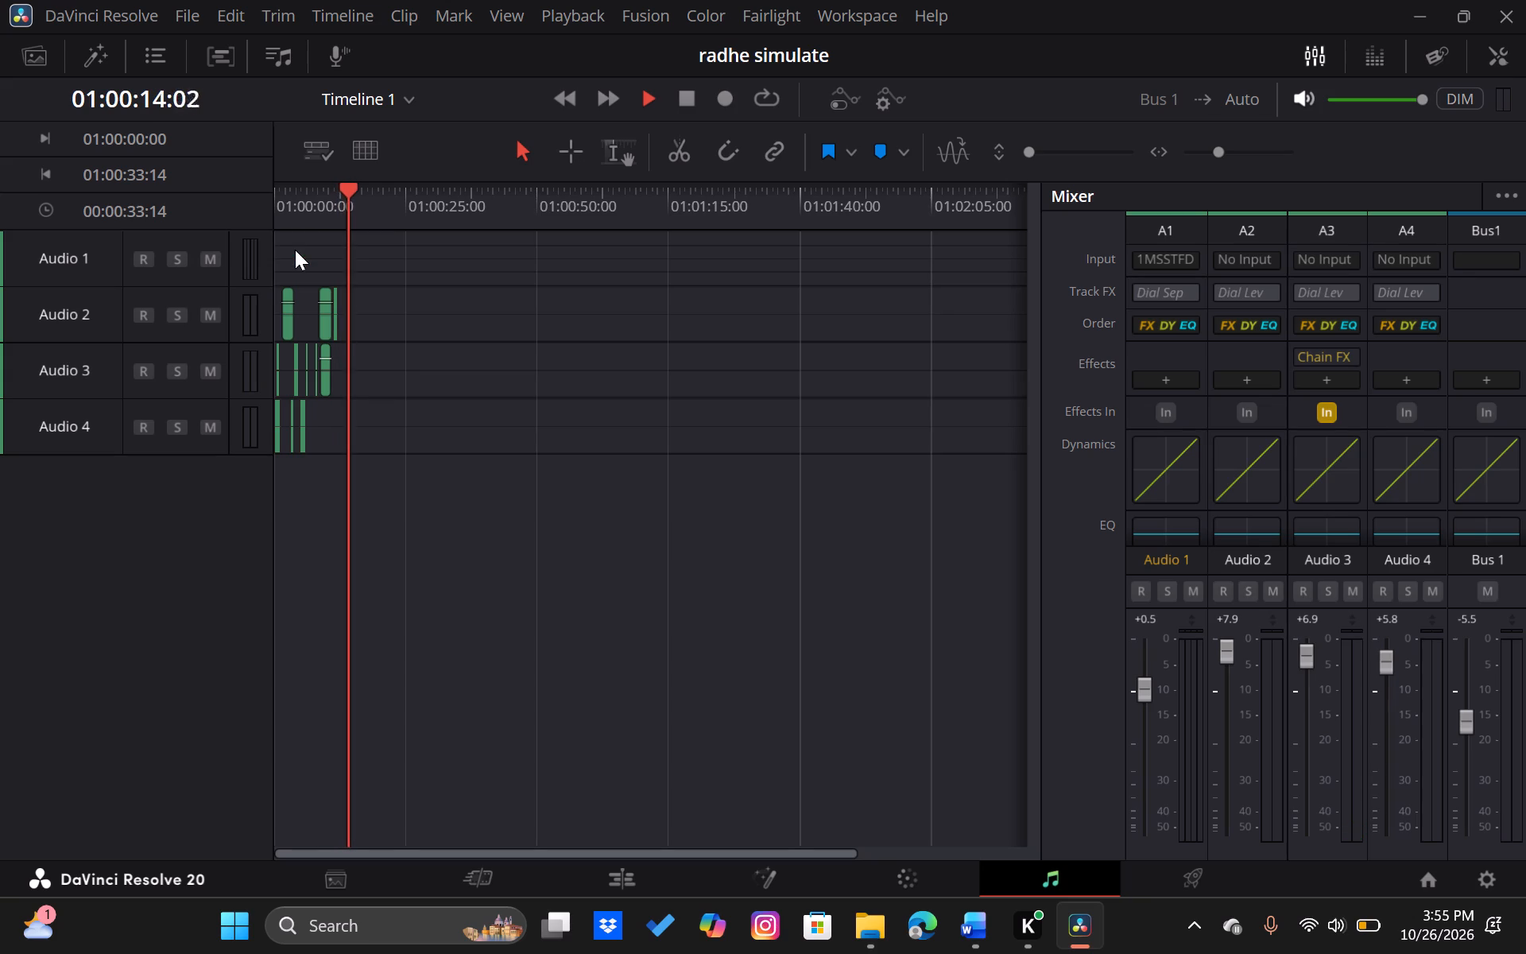
{"action": "key", "text": "space"}
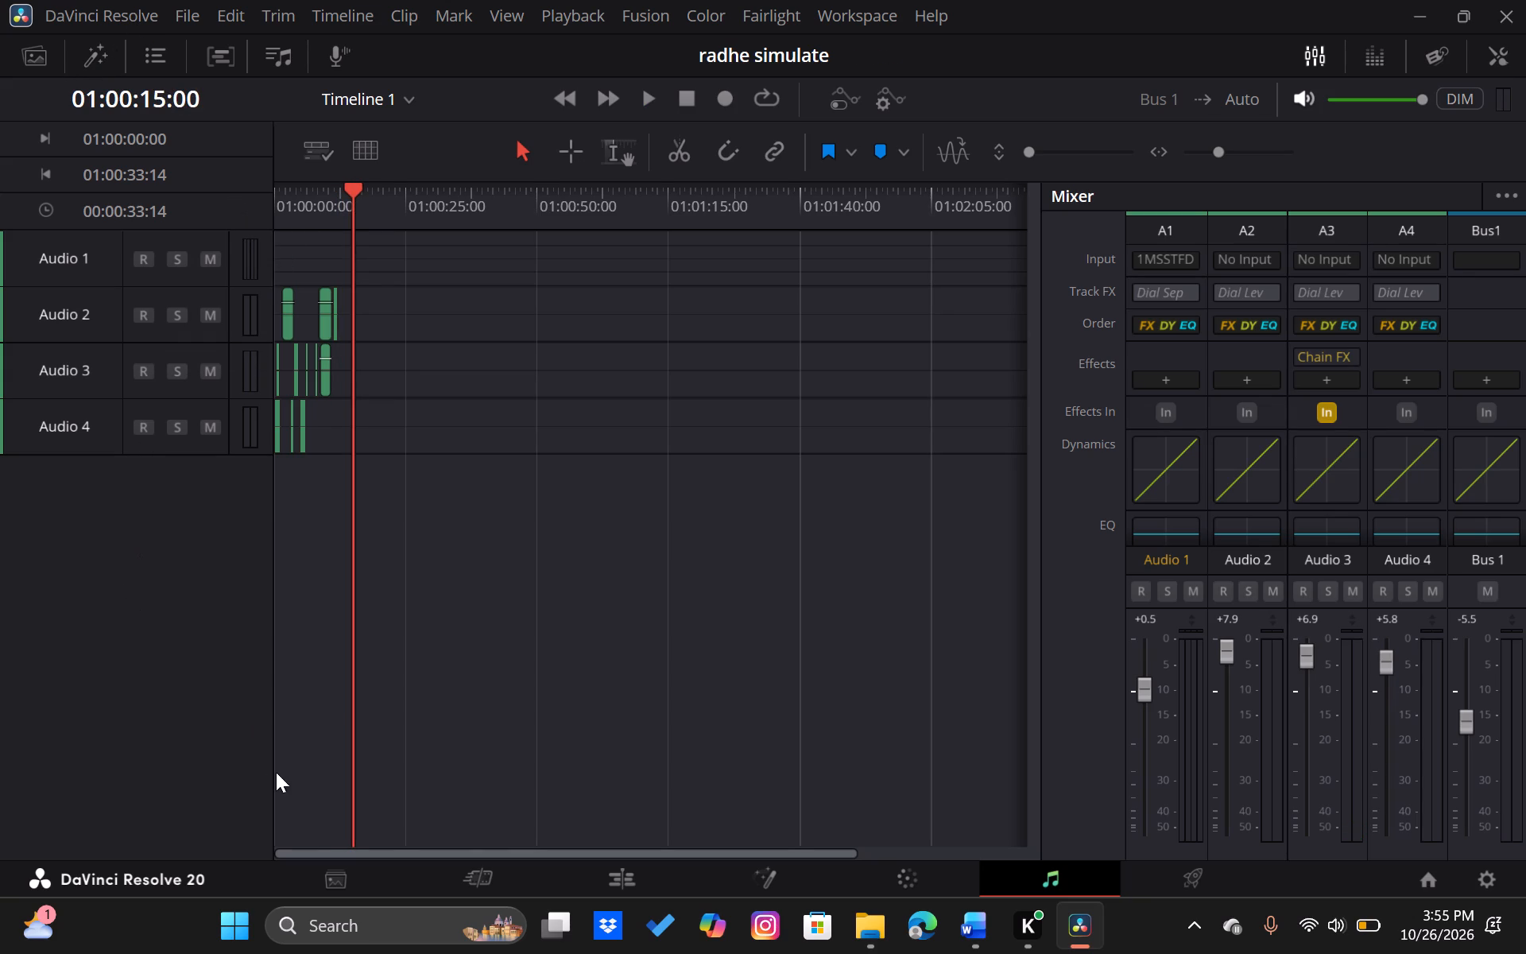
On the Edit page, look through Bin 5 and Bin 9 for replacement audio, also checking the Sound Effect folder in File Explorer.
{"action": "left_click", "coordinate": [622, 883]}
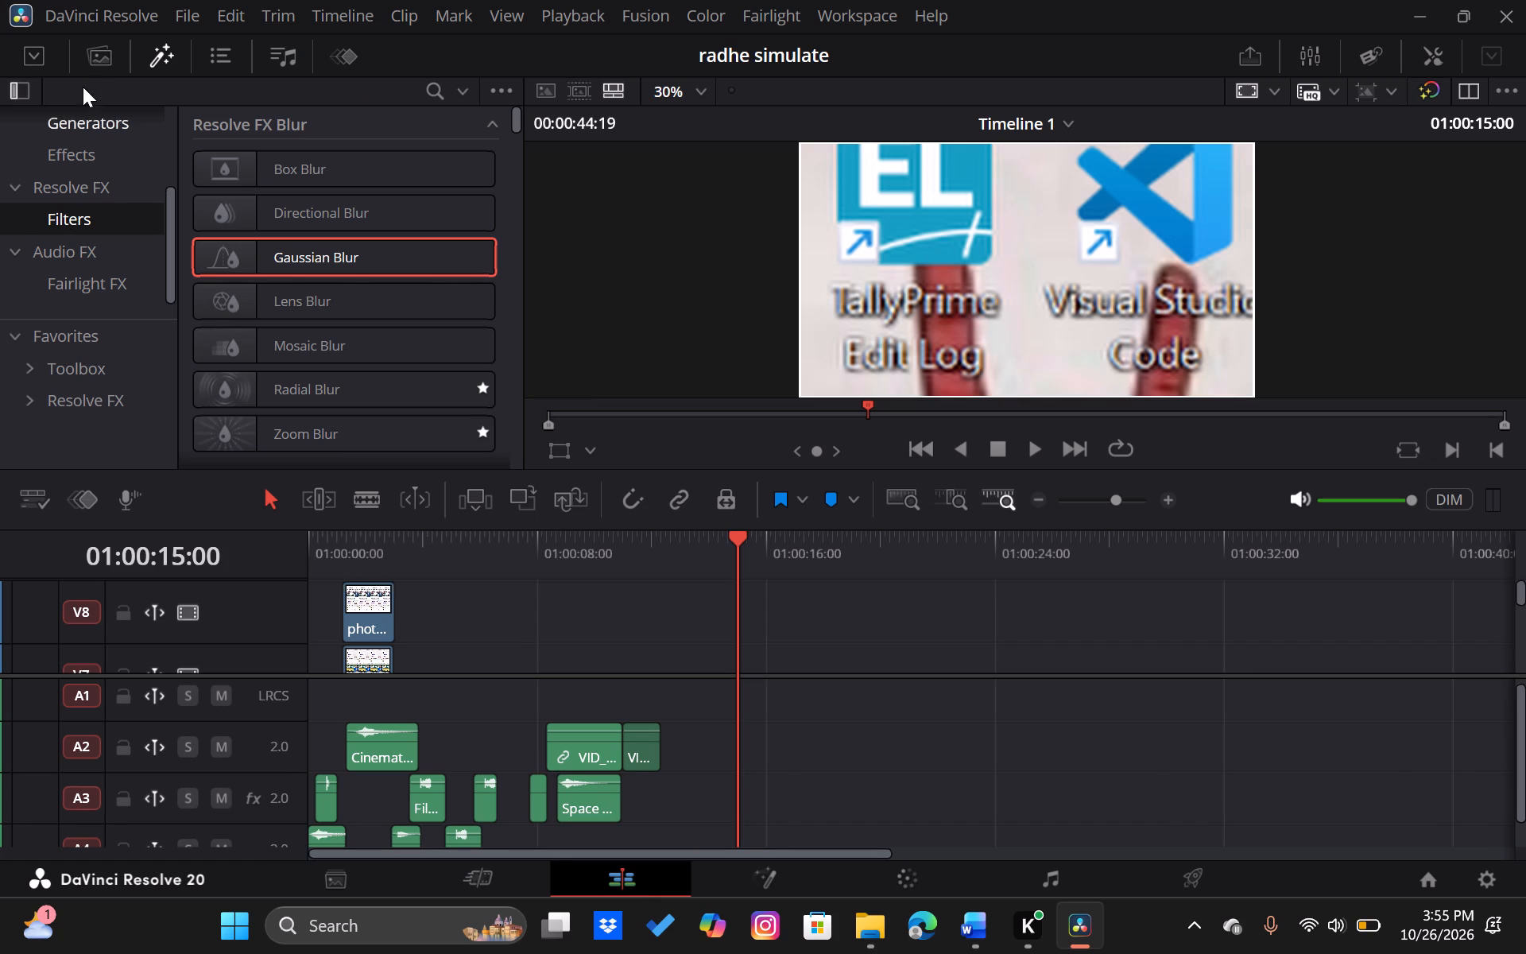
{"action": "left_click", "coordinate": [82, 61]}
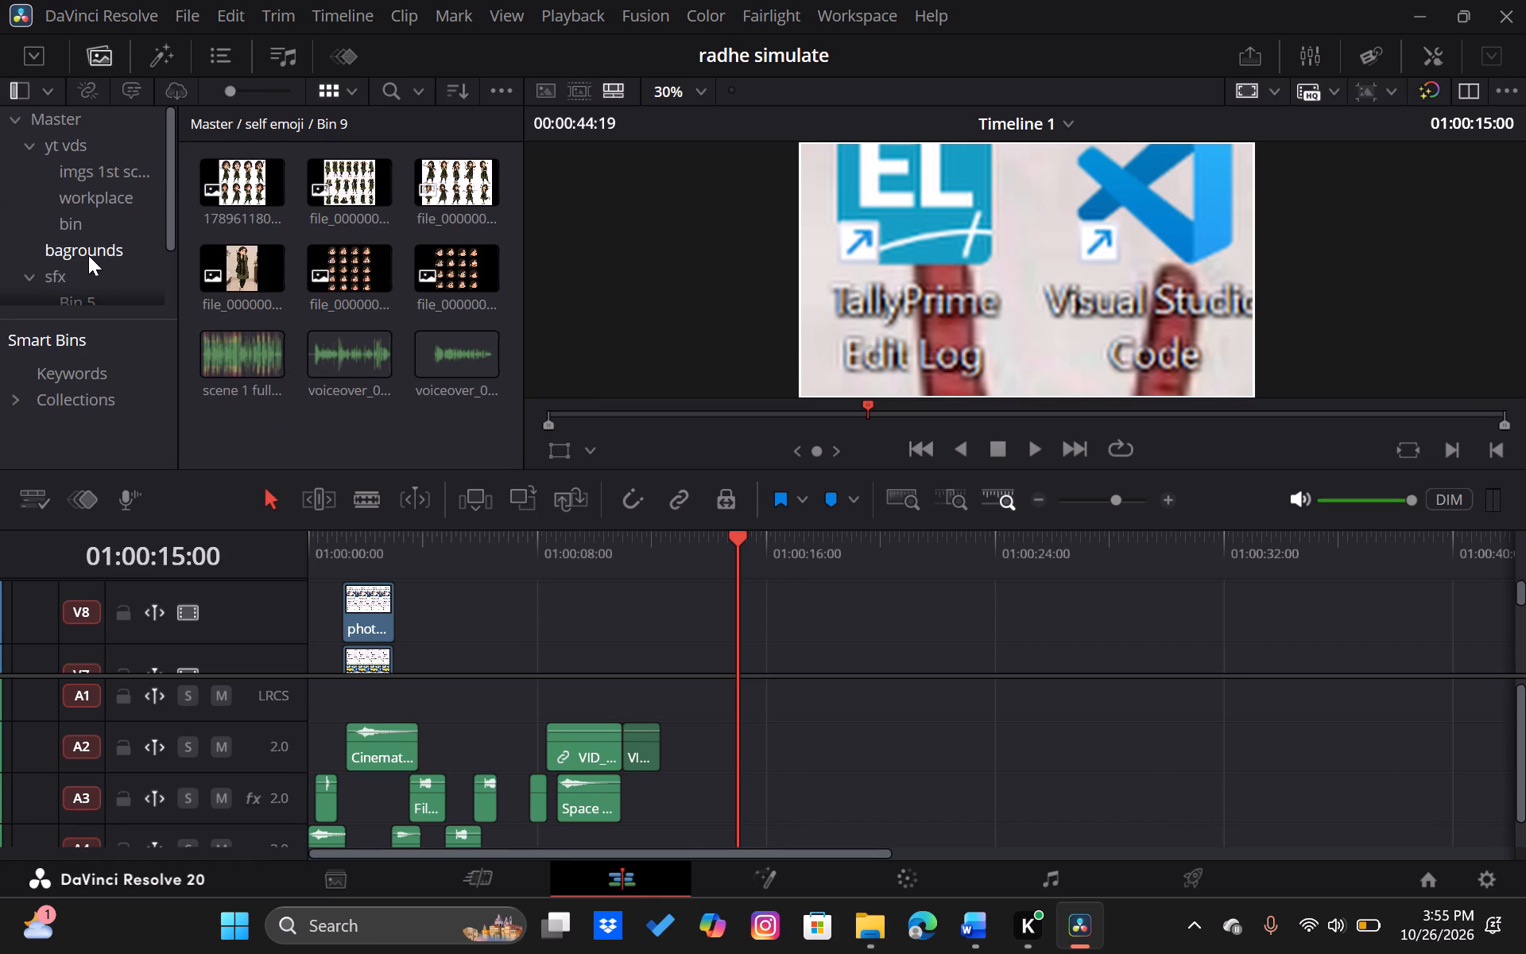
{"action": "scroll", "coordinate": [87, 271], "scroll_direction": "down", "scroll_amount": 1}
{"action": "left_click", "coordinate": [87, 271]}
{"action": "scroll", "coordinate": [87, 271], "scroll_direction": "down", "scroll_amount": 1}
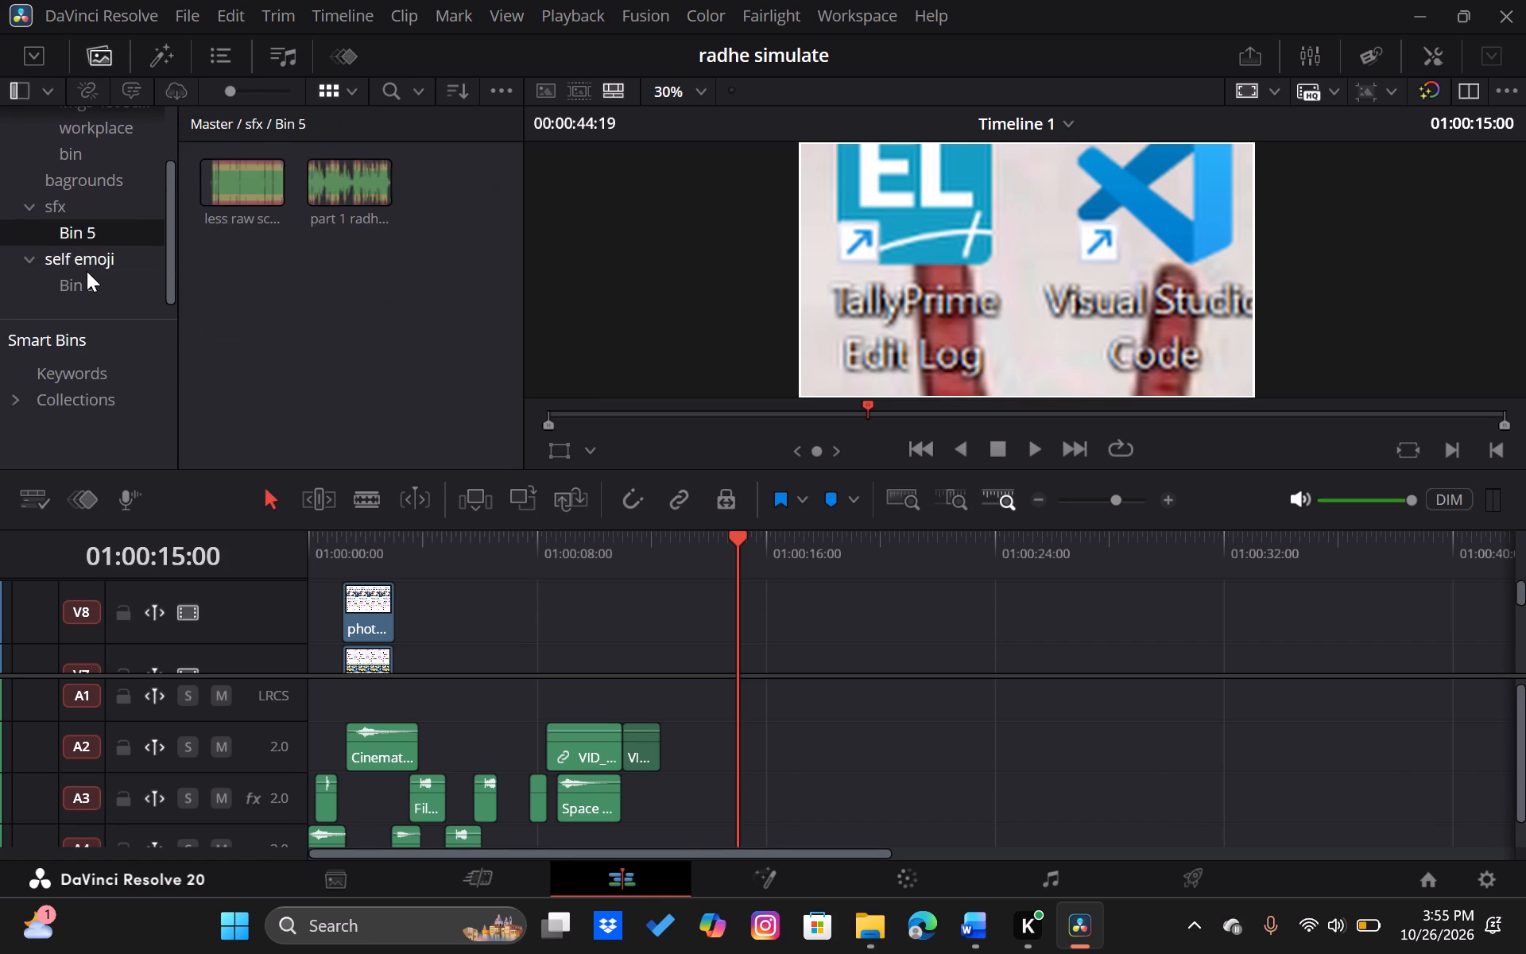
{"action": "scroll", "coordinate": [87, 271], "scroll_direction": "down", "scroll_amount": 1}
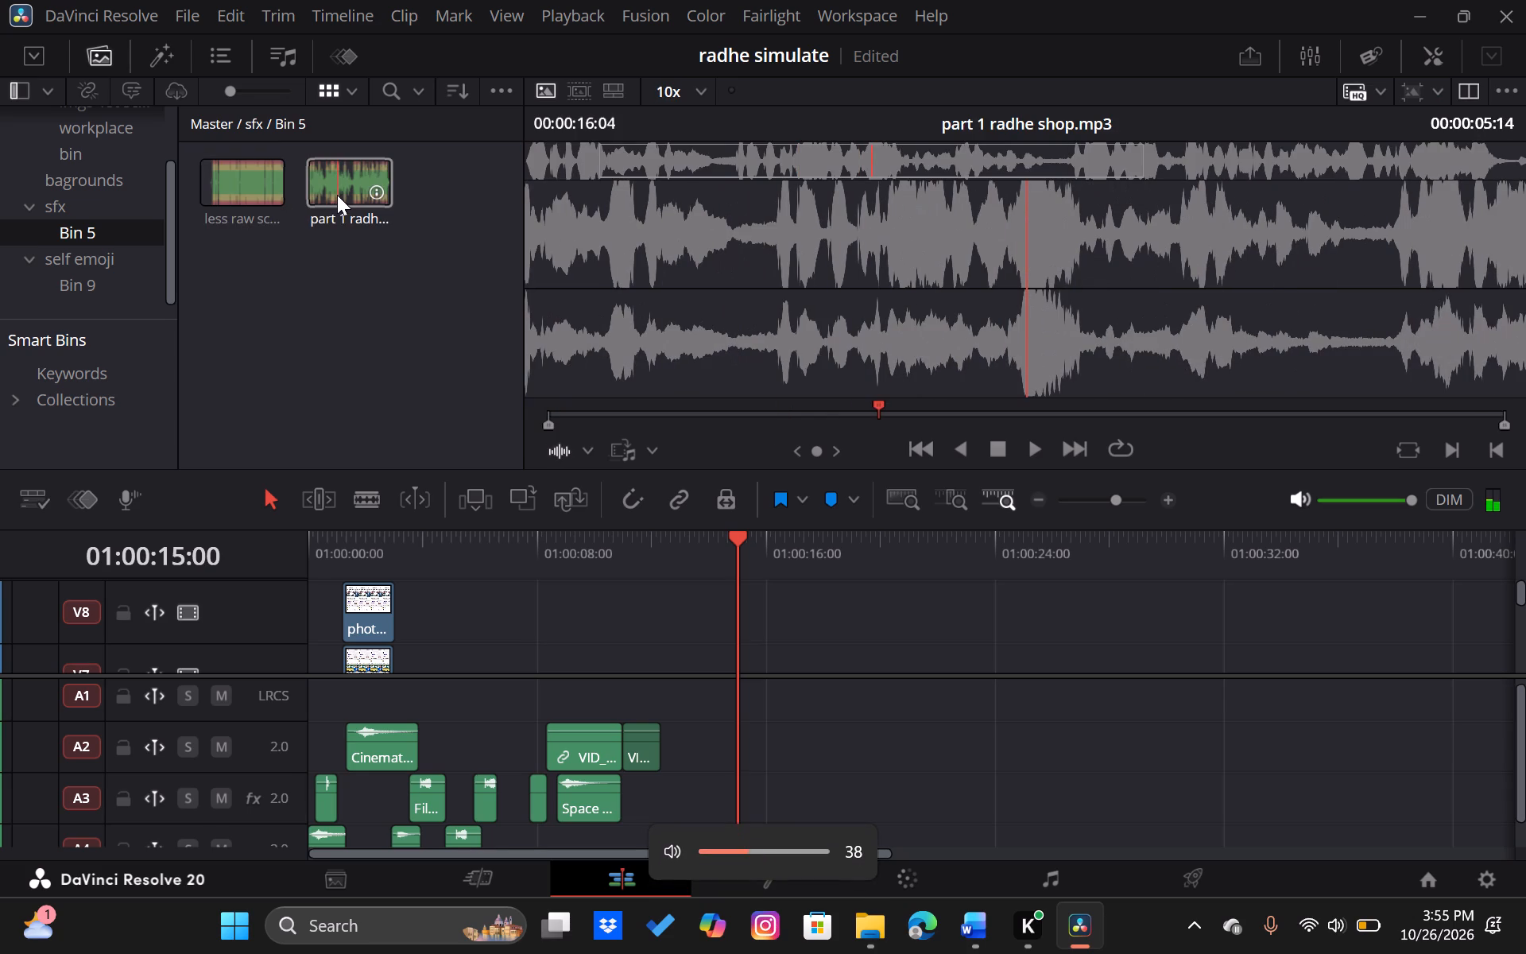
{"action": "left_click", "coordinate": [89, 289]}
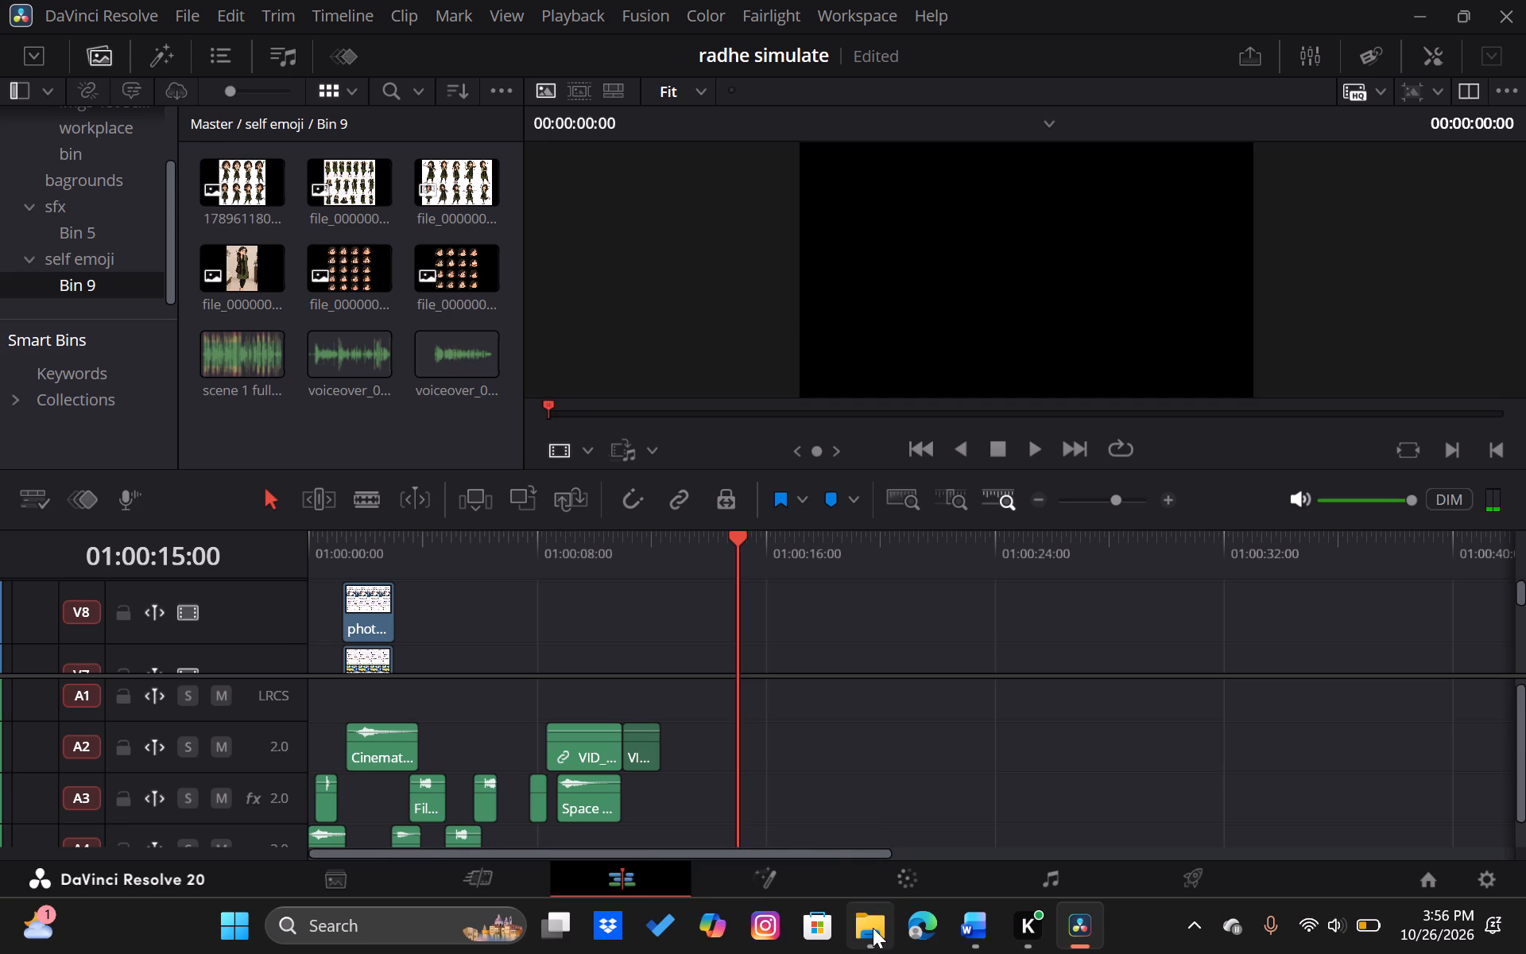
{"action": "left_click", "coordinate": [873, 928]}
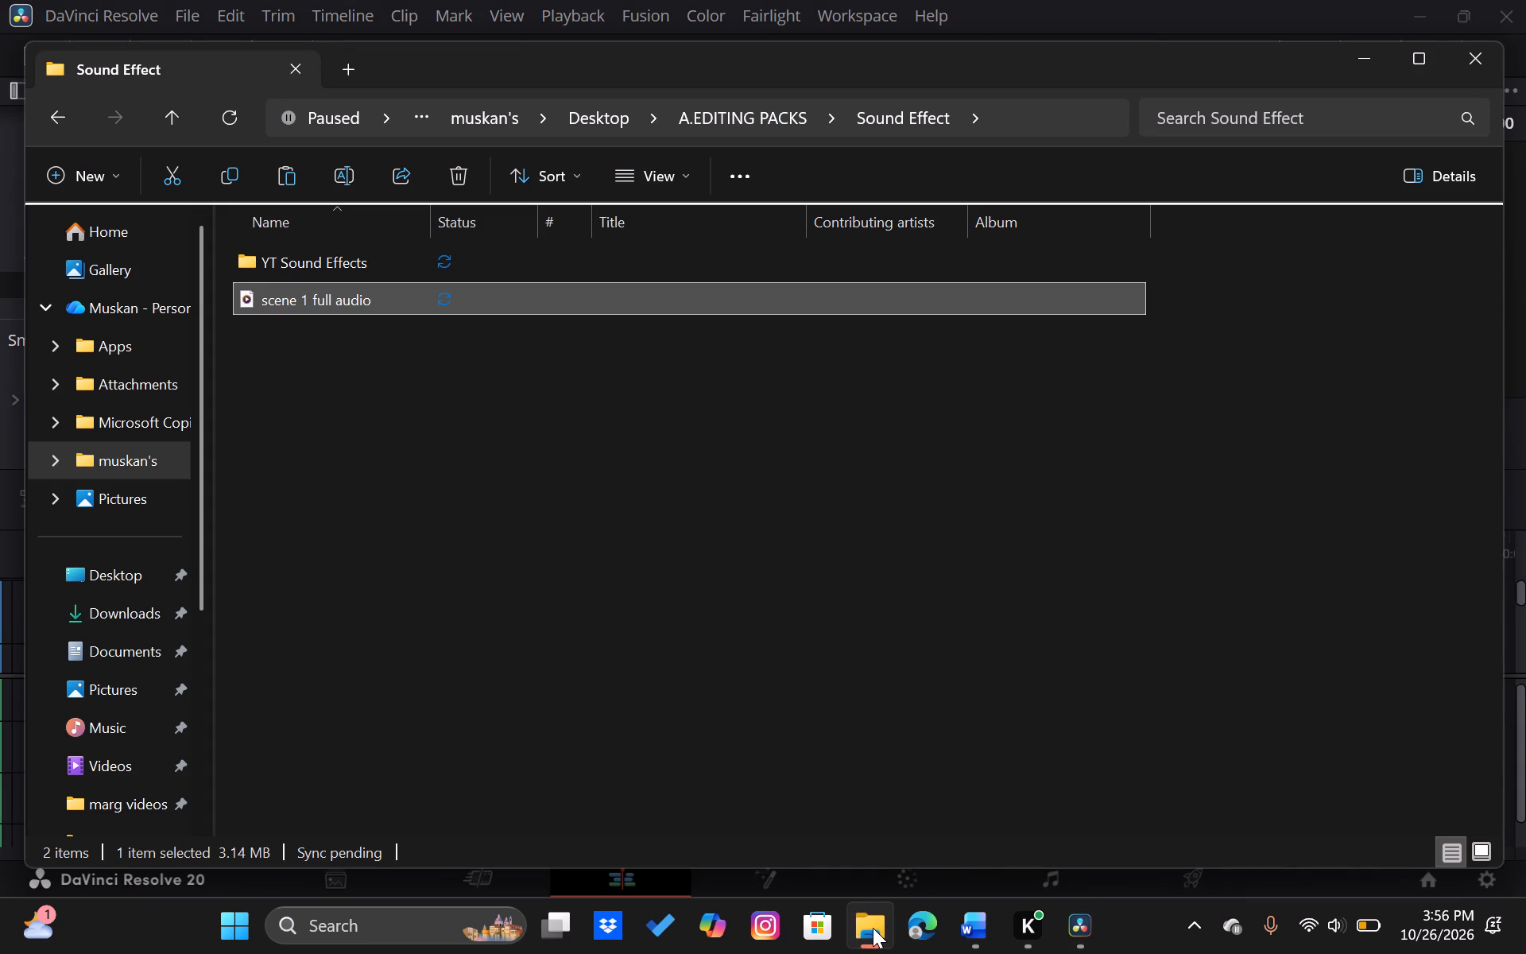
{"action": "left_click", "coordinate": [1078, 930]}
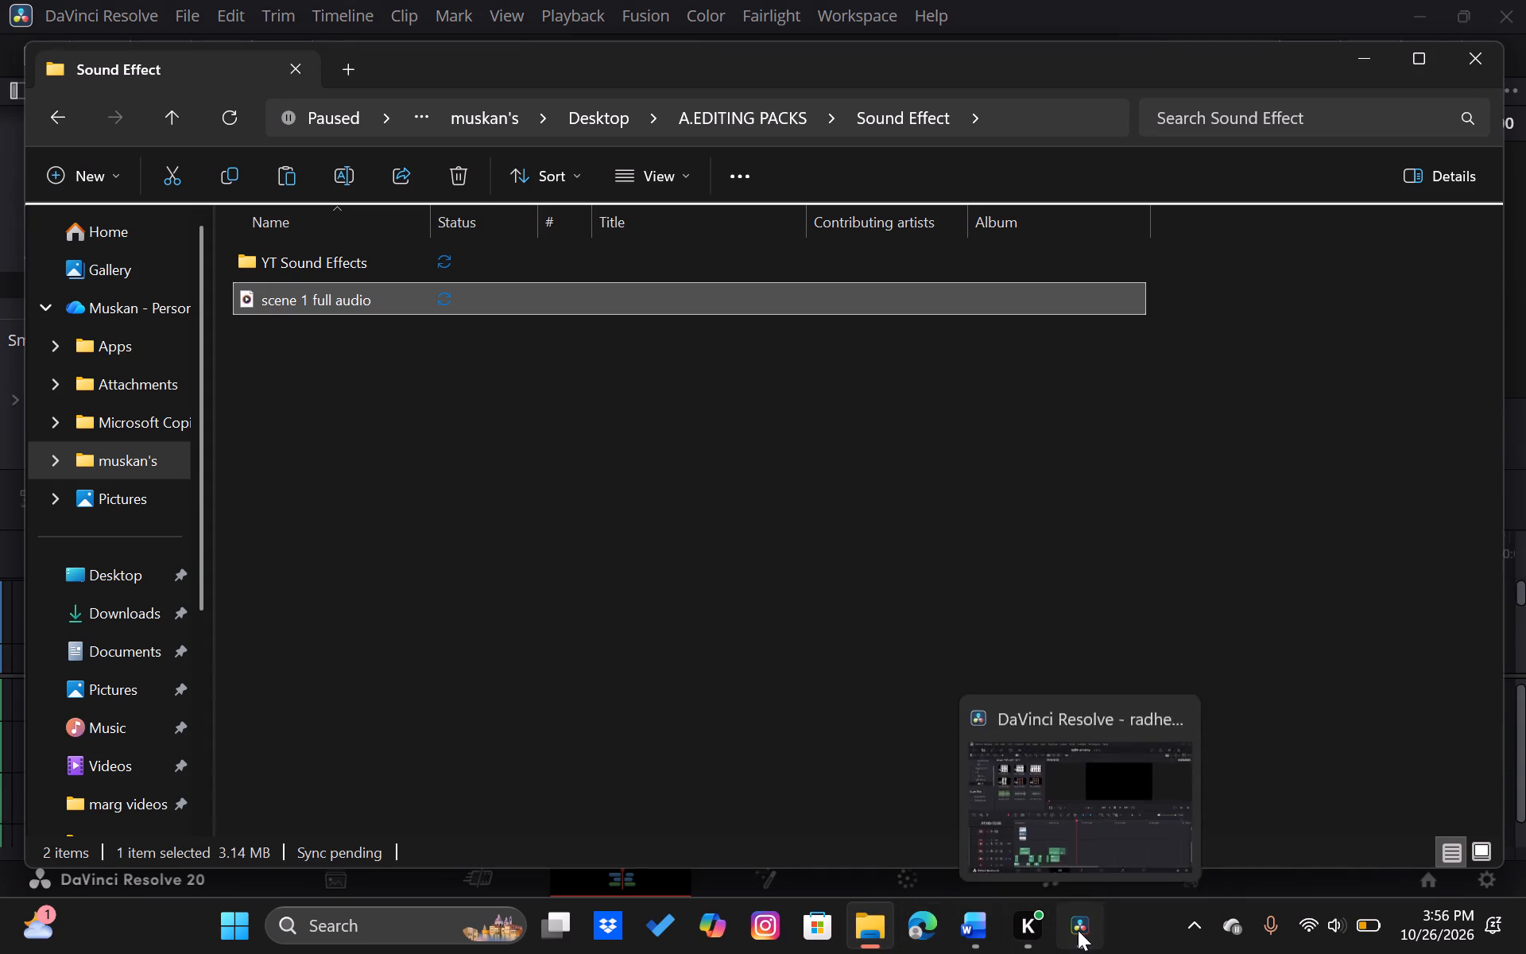
Place the scene 1 full audio clip from Bin 9 on Audio 1 at the start of the timeline.
{"action": "left_click_drag", "start_coordinate": [215, 351], "coordinate": [332, 689]}
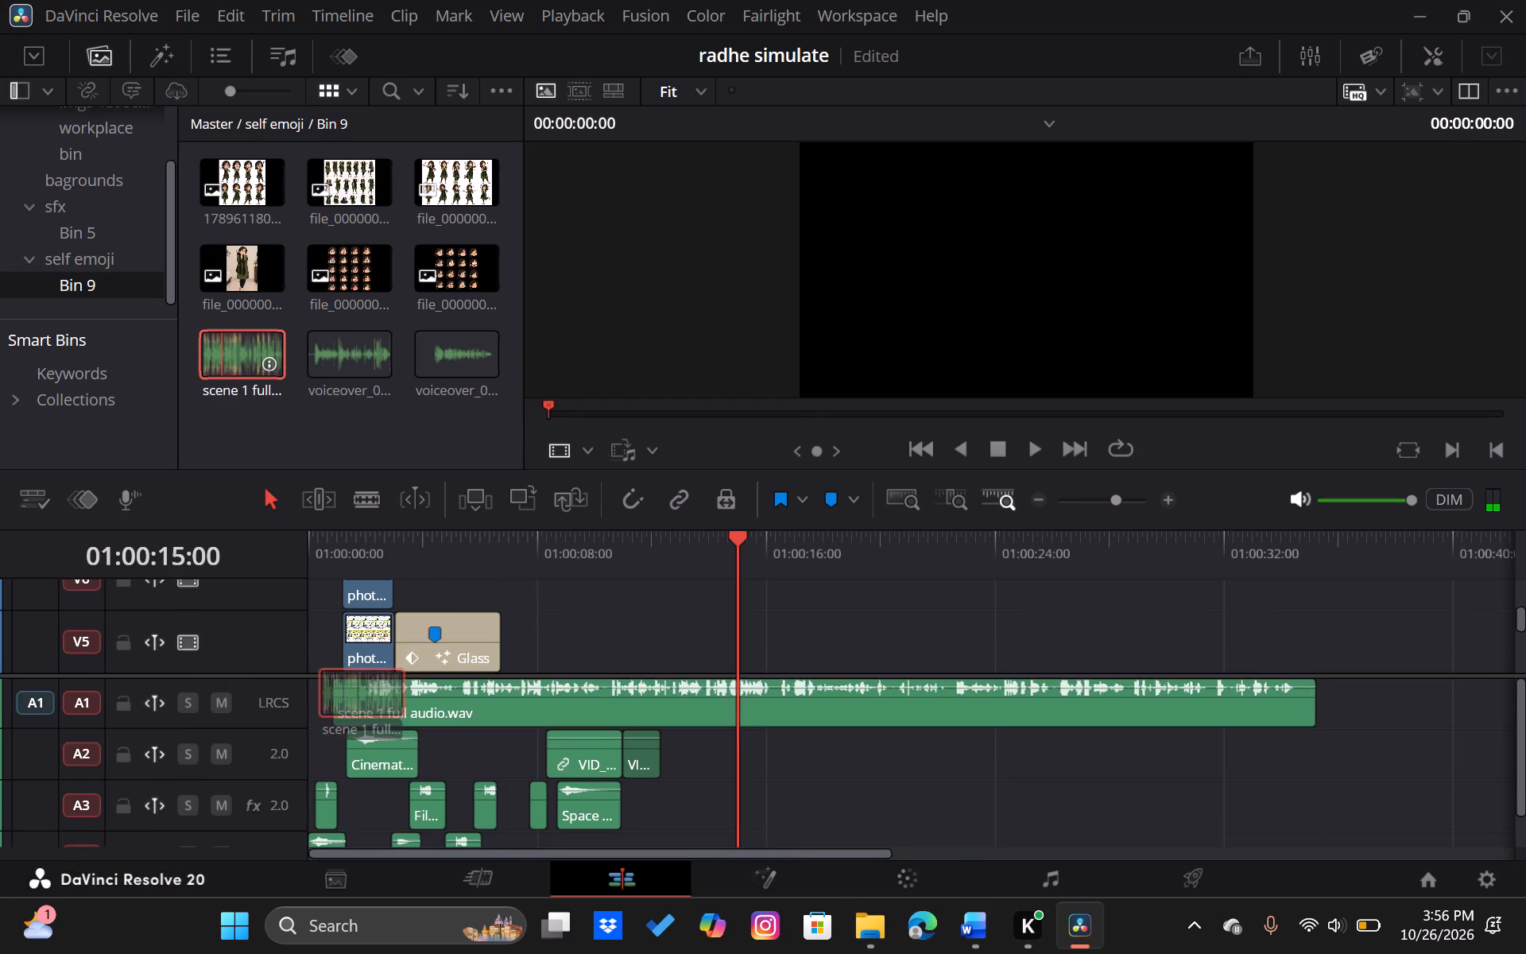
{"action": "left_click_drag", "start_coordinate": [332, 689], "coordinate": [296, 690]}
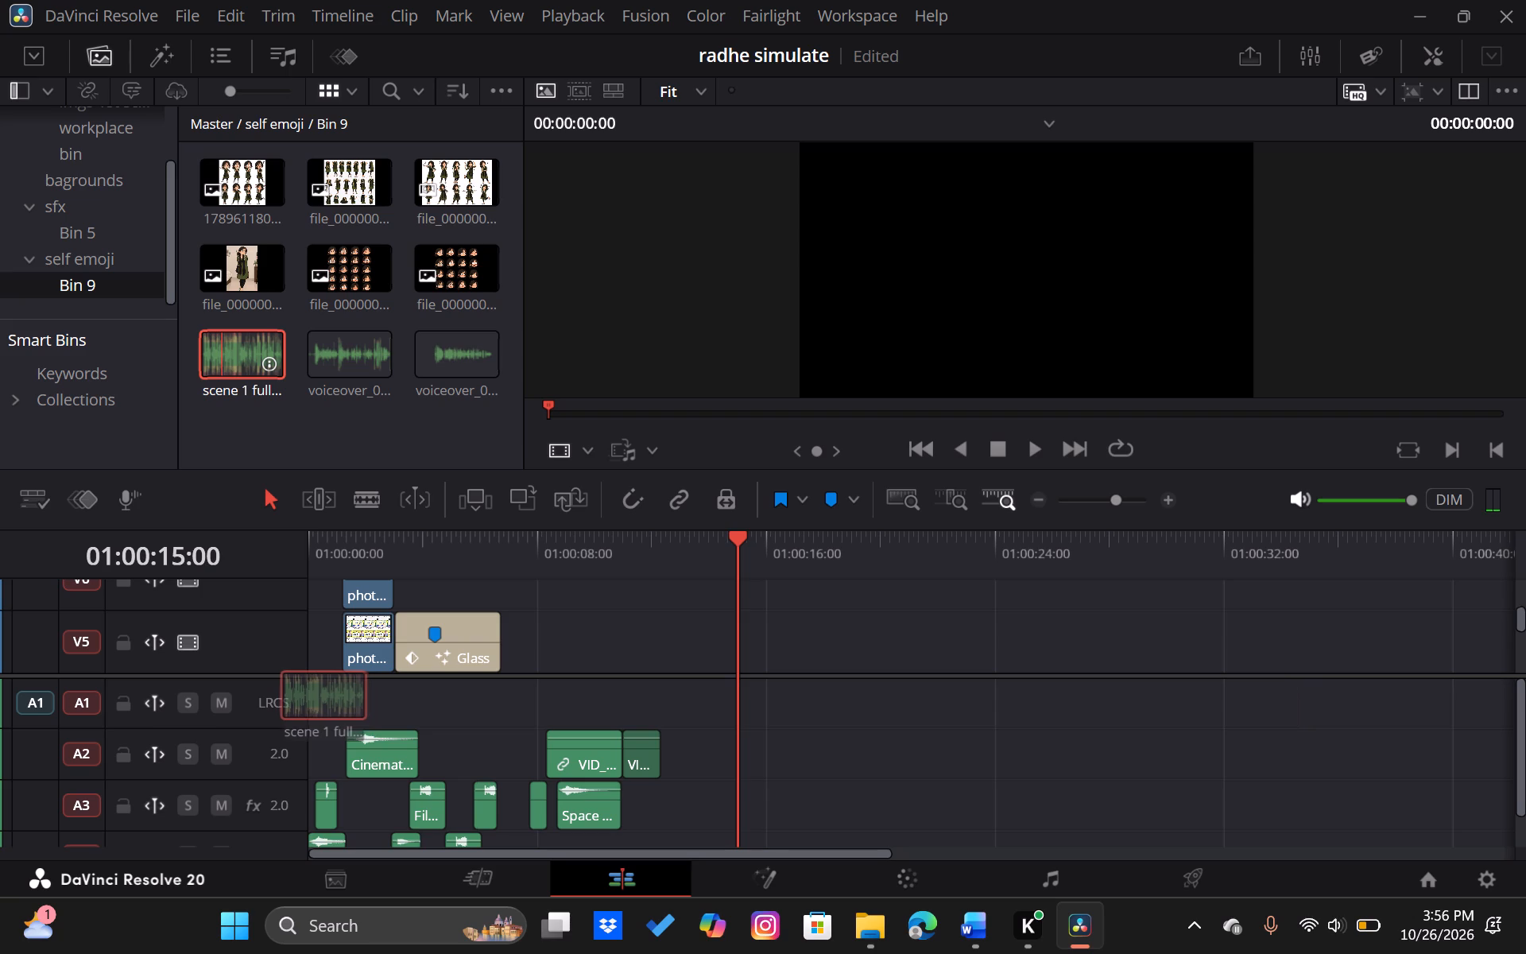
{"action": "left_click_drag", "start_coordinate": [296, 690], "coordinate": [303, 689]}
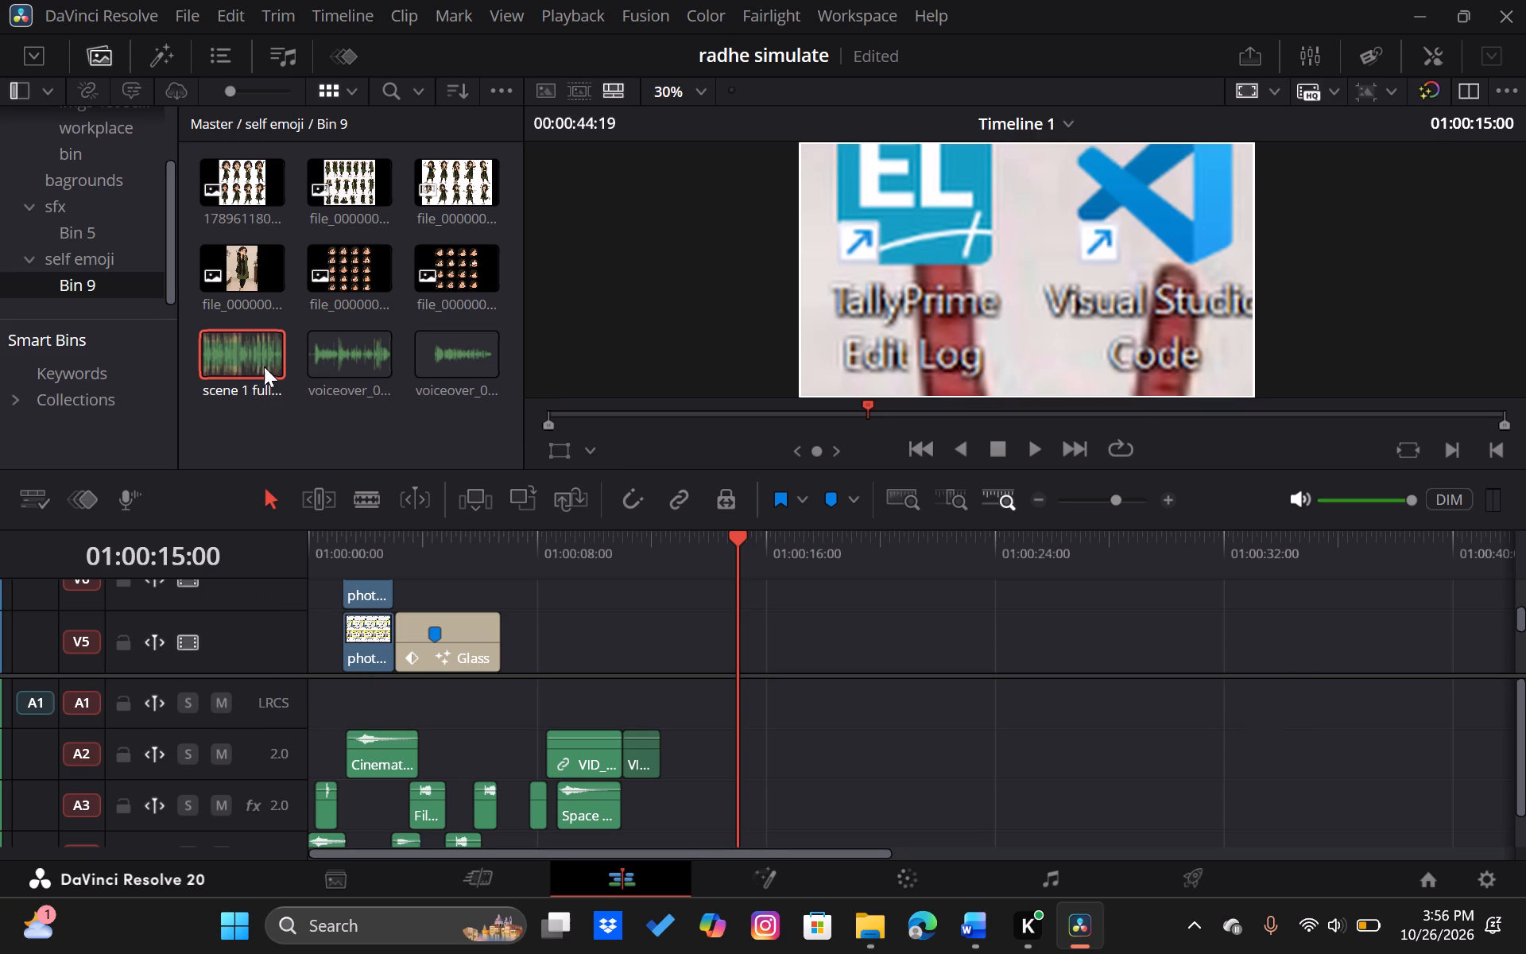
{"action": "left_click_drag", "start_coordinate": [253, 361], "coordinate": [535, 694]}
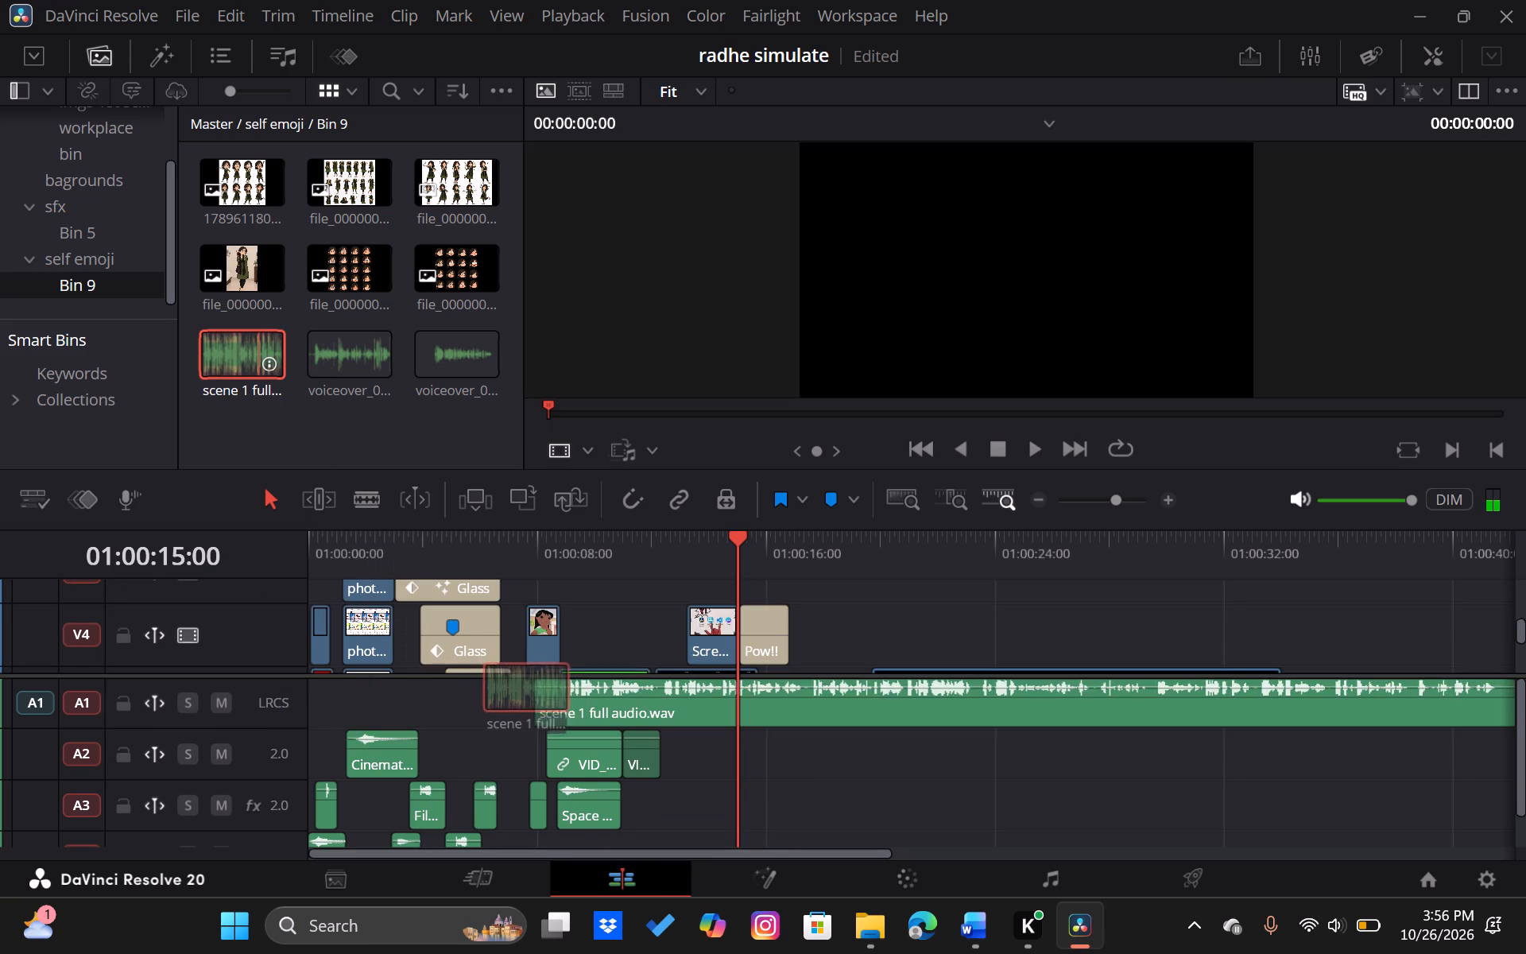
{"action": "left_click_drag", "start_coordinate": [535, 694], "coordinate": [514, 672]}
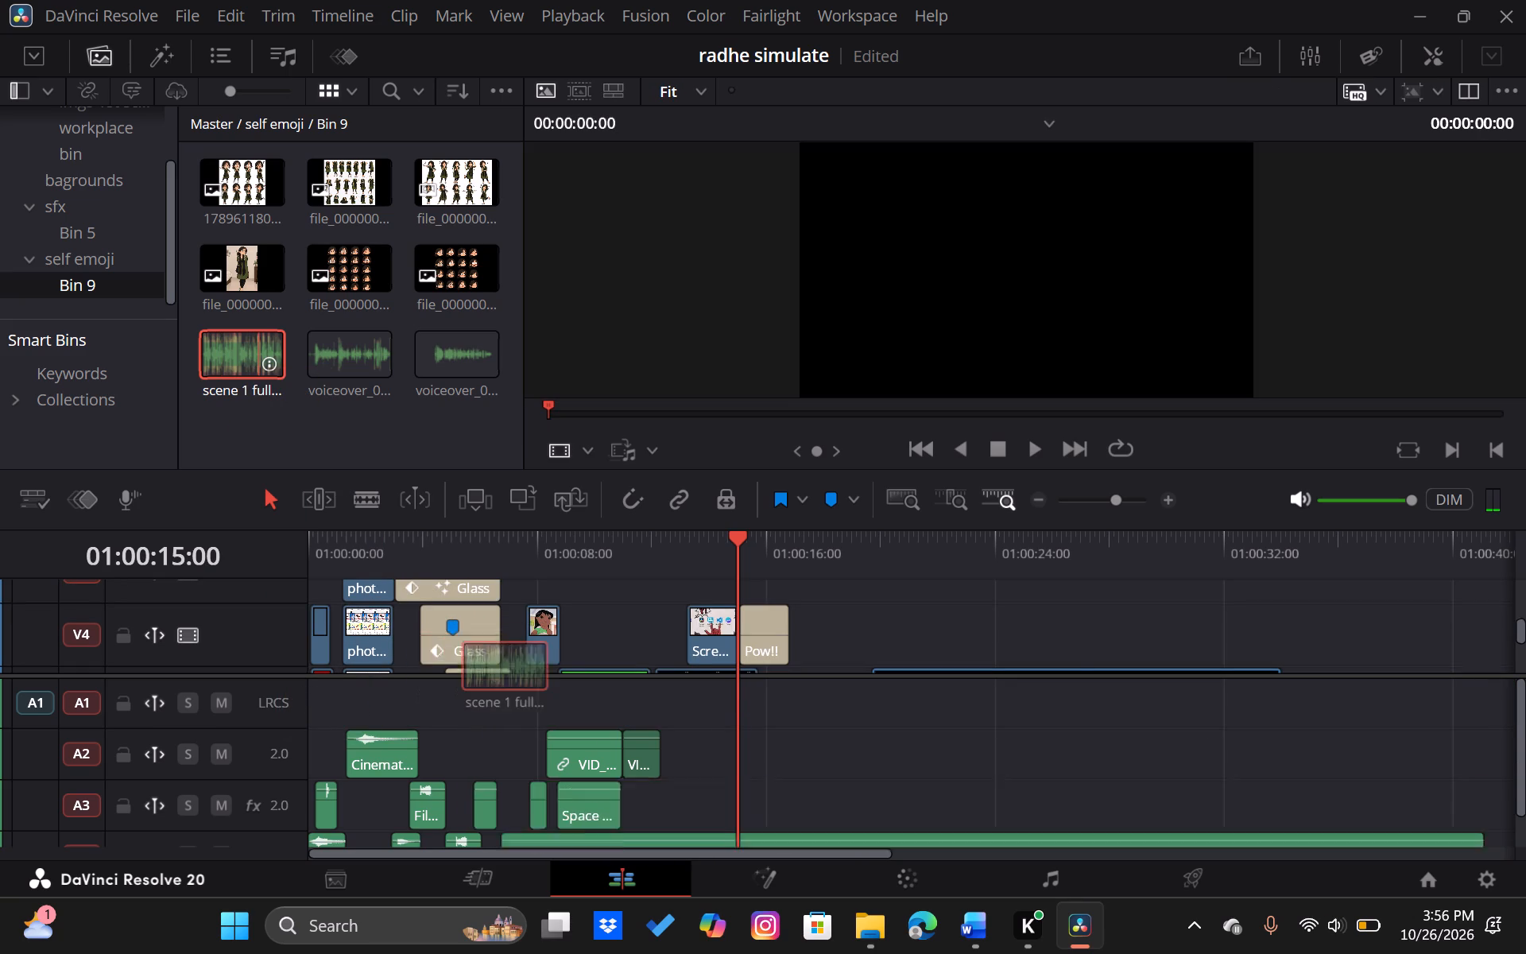
{"action": "left_click_drag", "start_coordinate": [514, 672], "coordinate": [600, 688]}
{"action": "left_click_drag", "start_coordinate": [692, 714], "coordinate": [405, 712]}
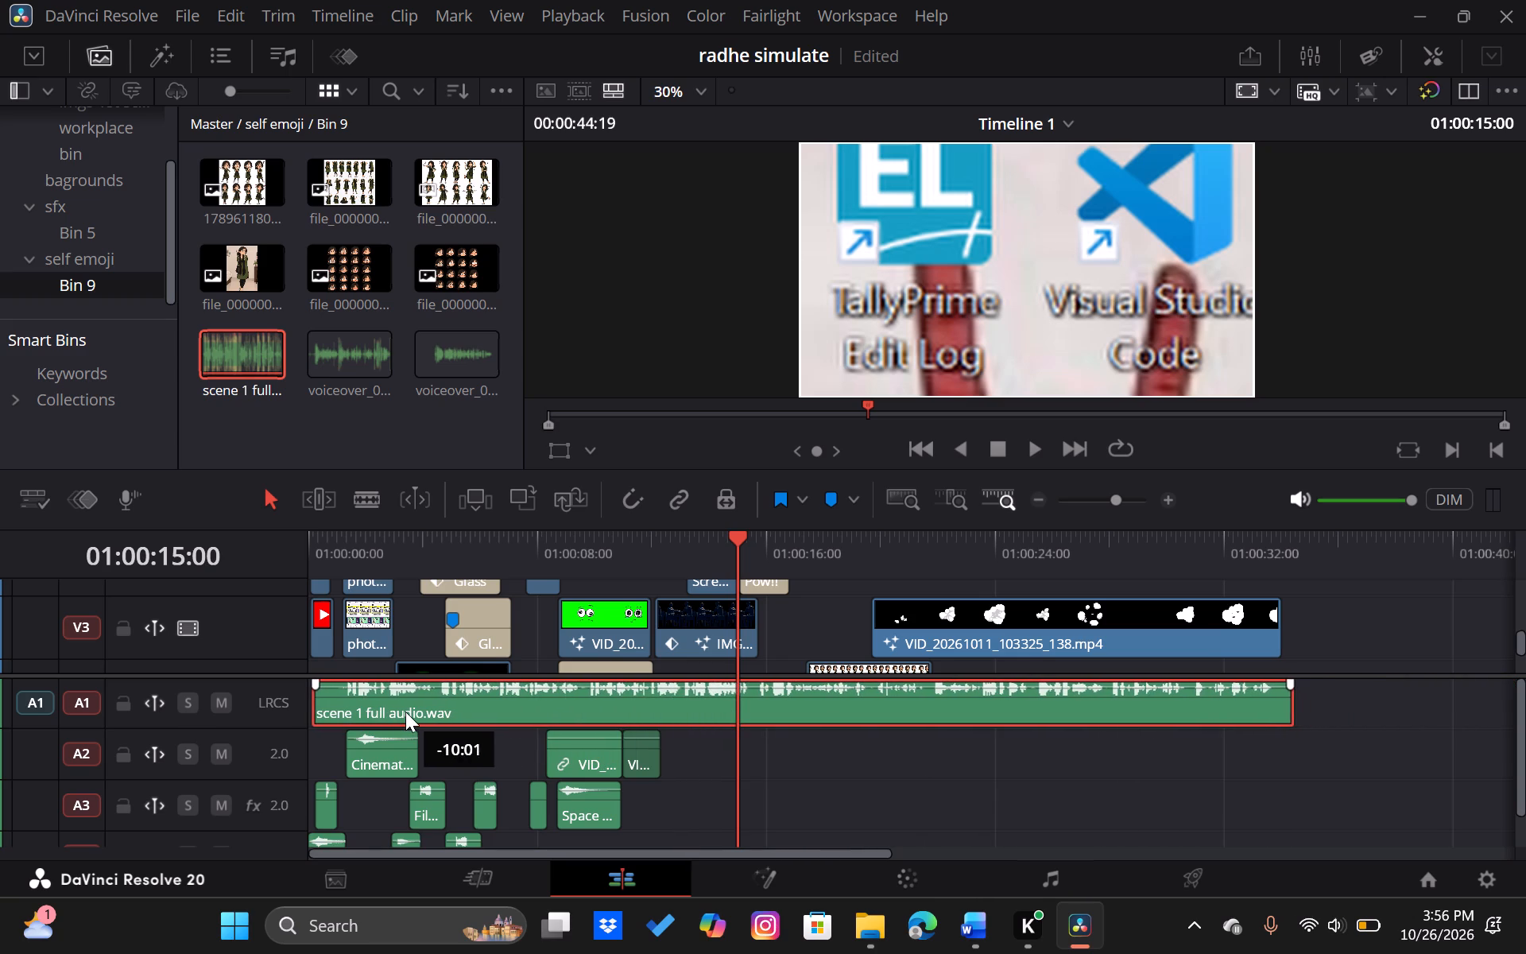
{"action": "left_click_drag", "start_coordinate": [405, 712], "coordinate": [381, 712]}
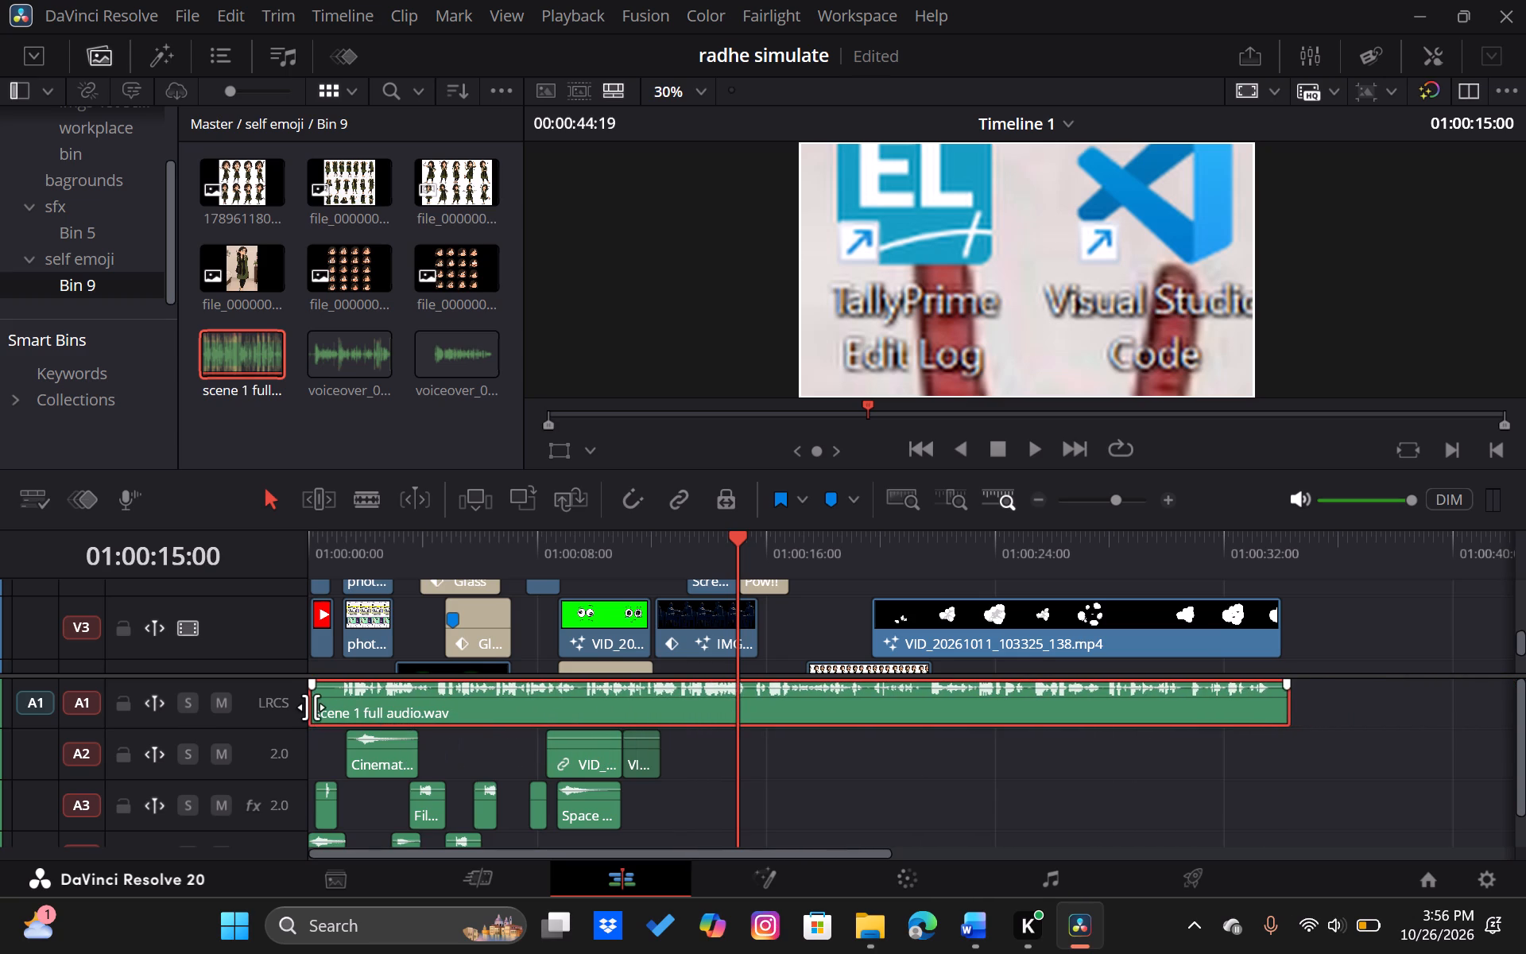
Trim about one second off the start of the scene 1 full audio clip and slide it back to the timeline start.
{"action": "left_click_drag", "start_coordinate": [311, 707], "coordinate": [343, 711]}
{"action": "left_click_drag", "start_coordinate": [391, 708], "coordinate": [357, 705]}
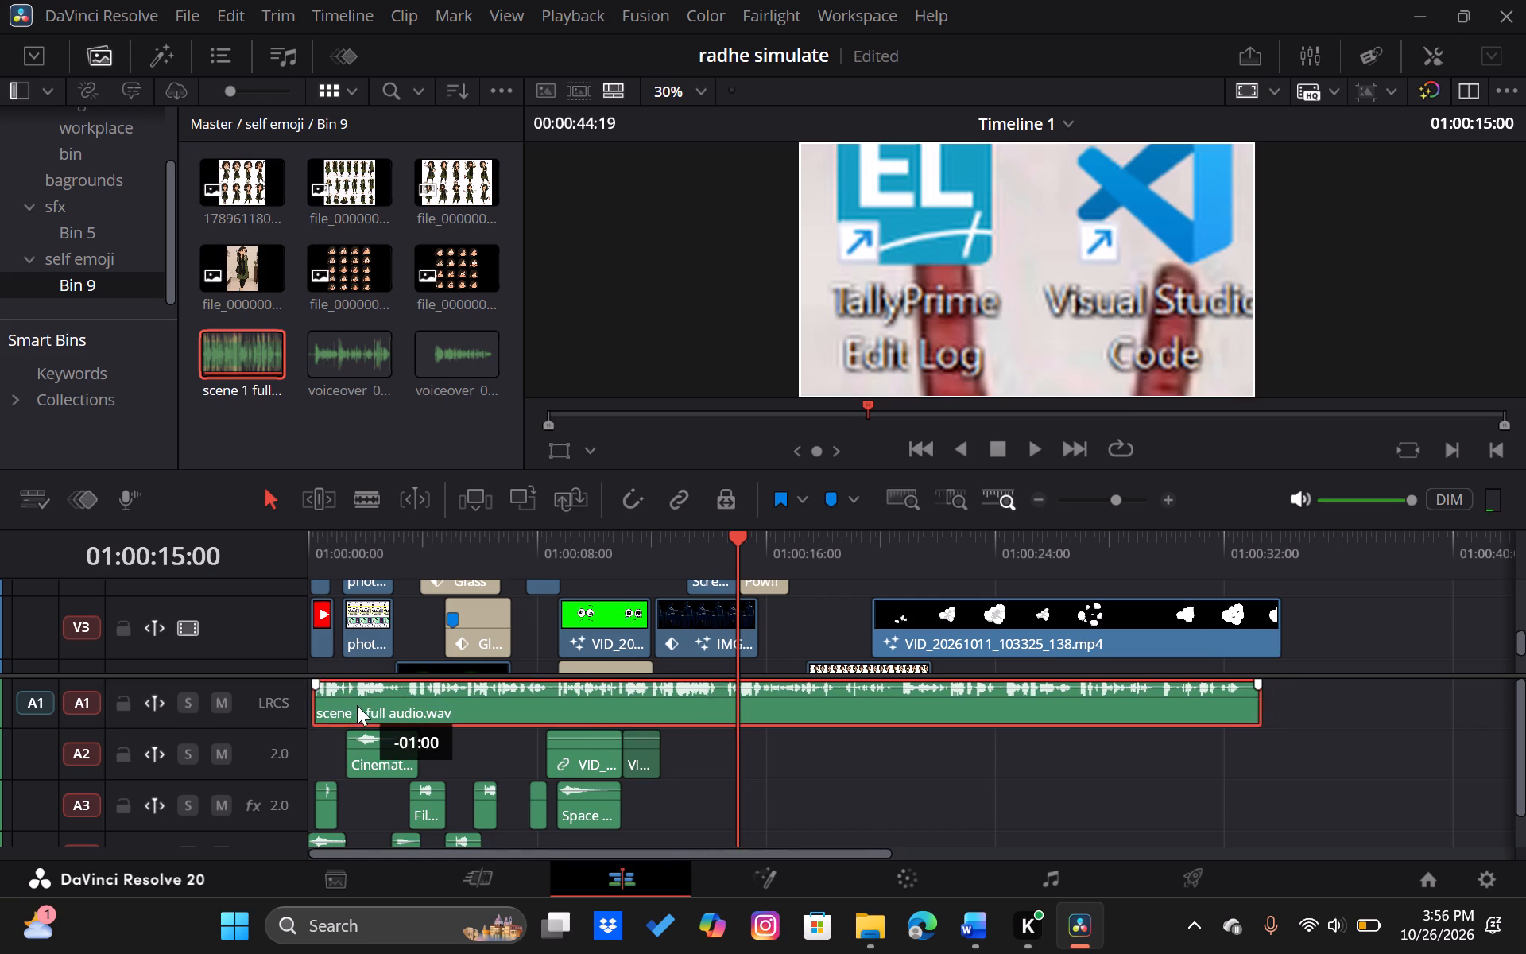
{"action": "left_click_drag", "start_coordinate": [357, 705], "coordinate": [345, 704]}
Play the timeline from the beginning to about 01:00:09:12 to listen to the scene 1 full audio against the visuals.
{"action": "left_click_drag", "start_coordinate": [374, 540], "coordinate": [352, 541]}
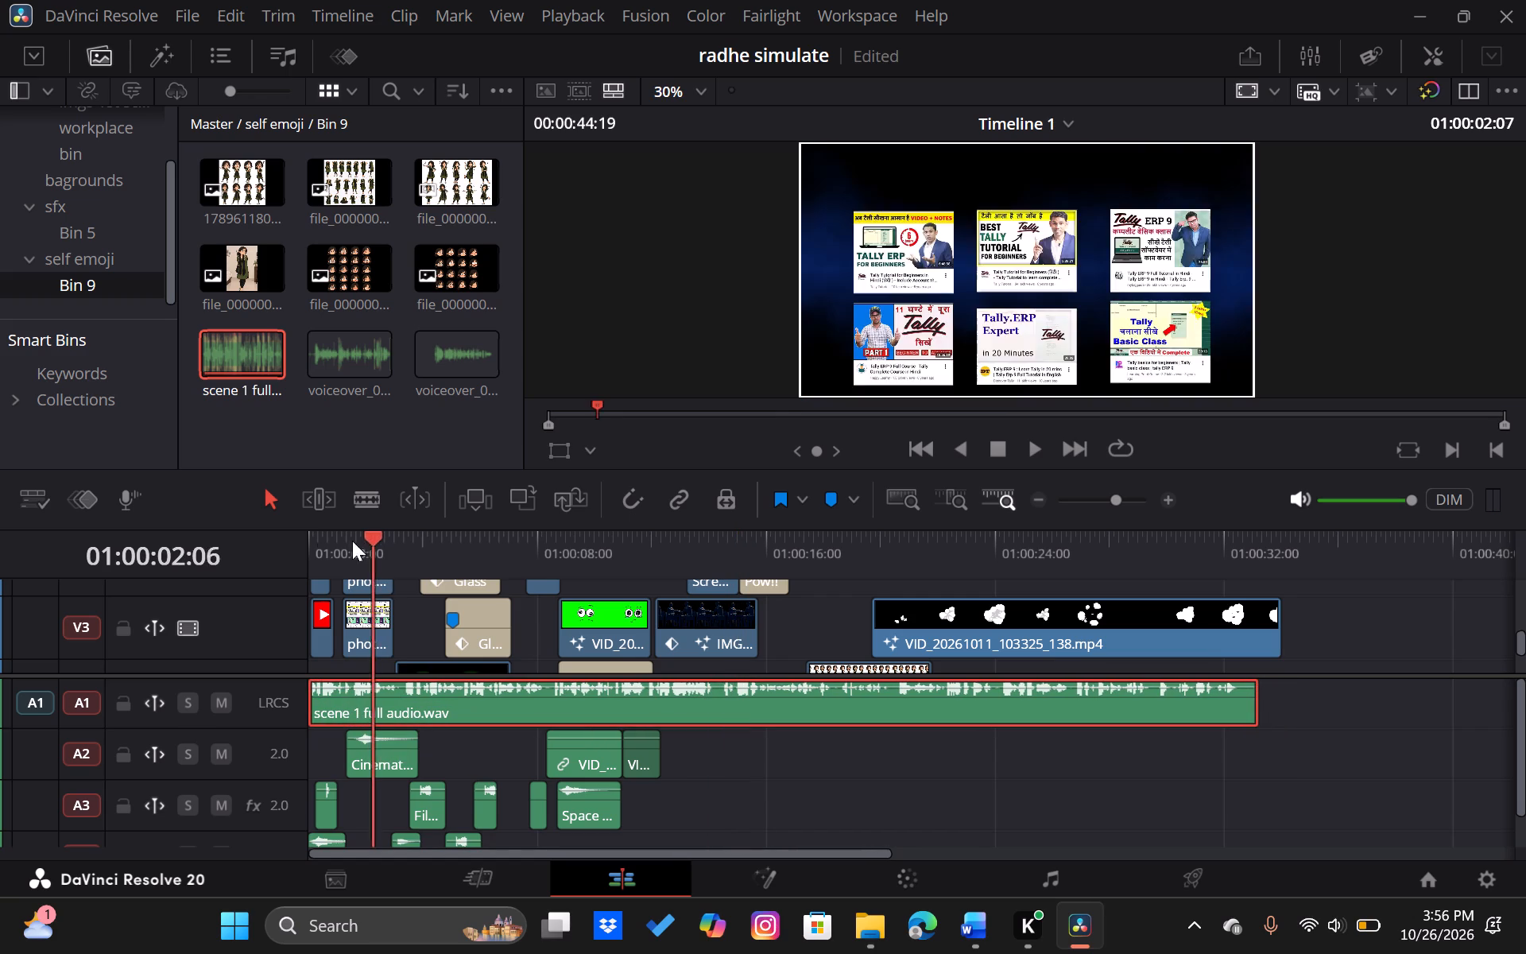
{"action": "left_click_drag", "start_coordinate": [352, 541], "coordinate": [279, 549]}
{"action": "key", "text": "space"}
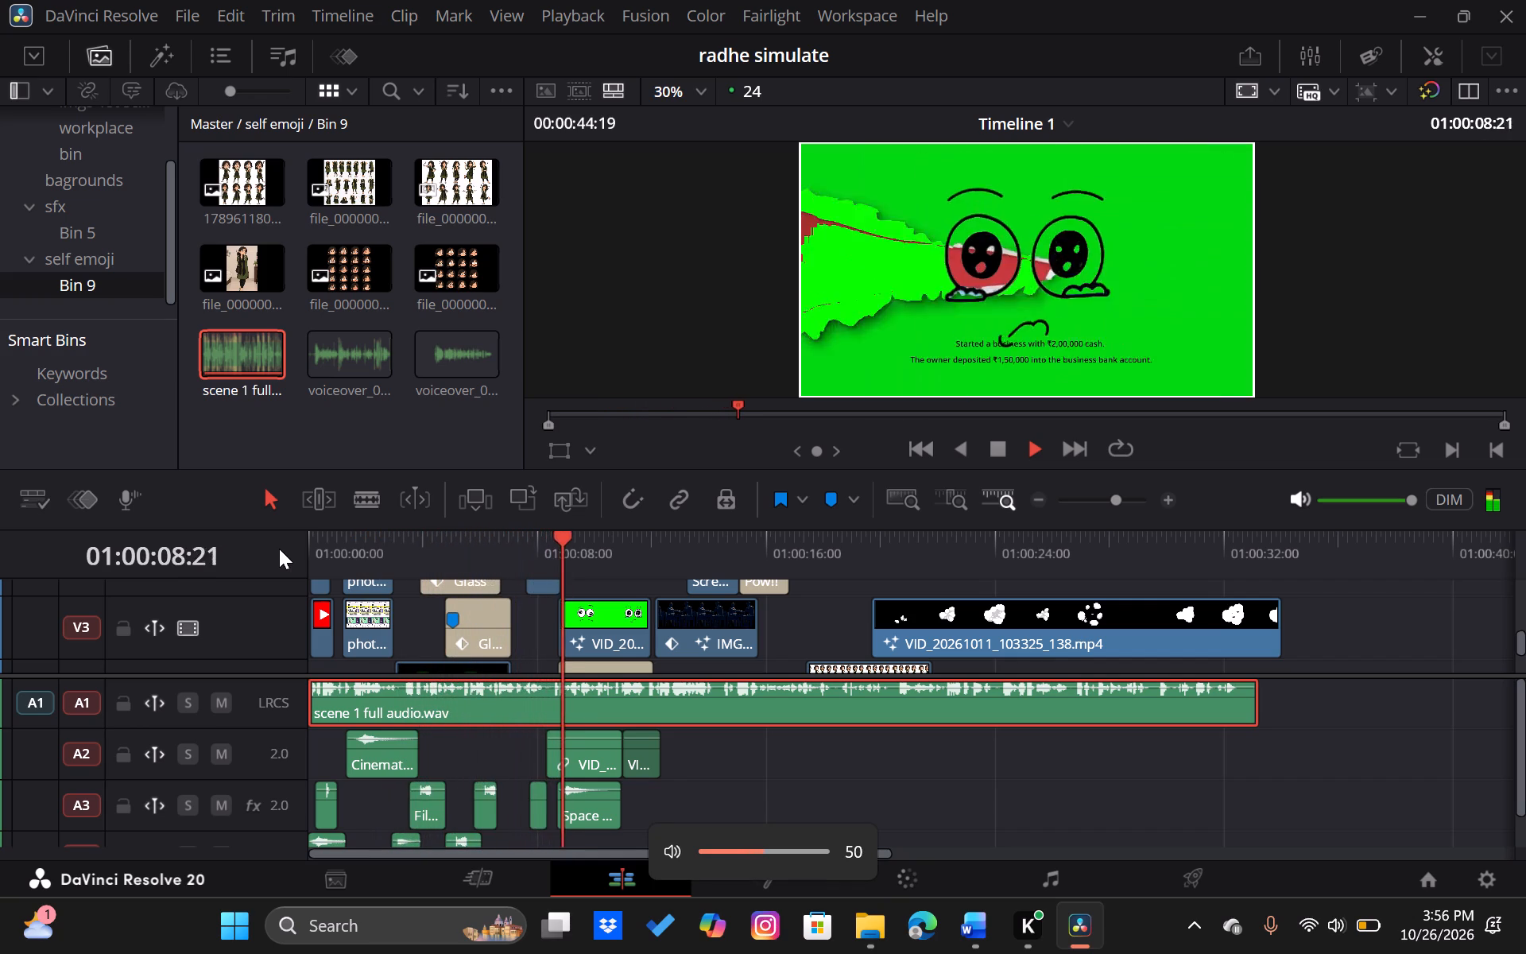
{"action": "key", "text": "space"}
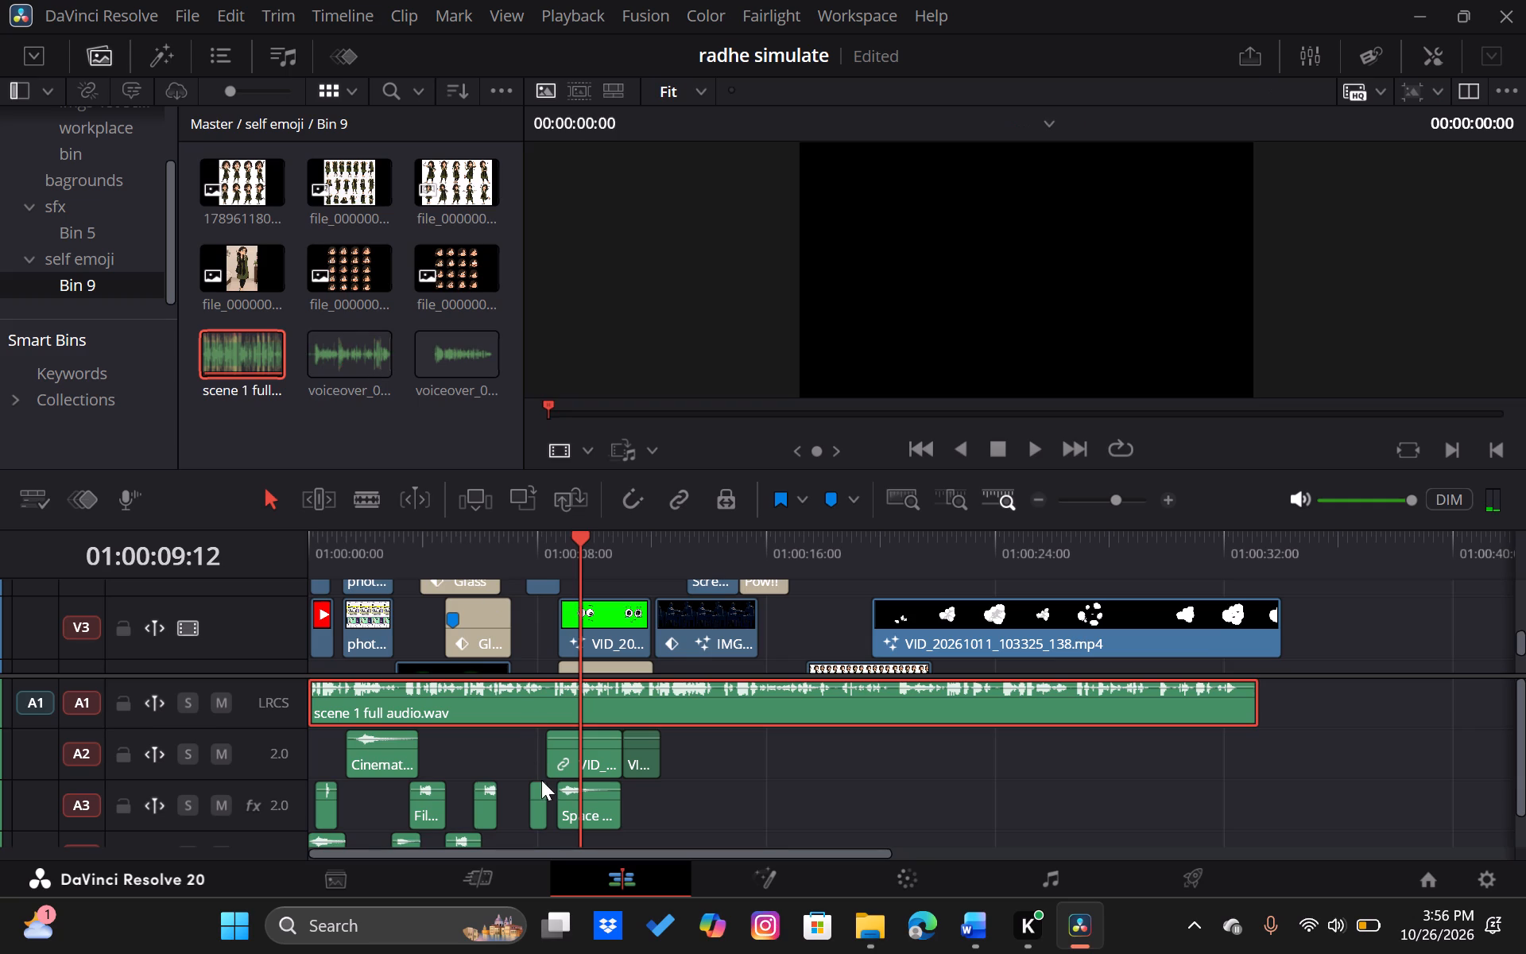
Move the scene 1 full audio clip from Audio 1 to Audio 3, starting at about 01:00:12:00 after the Space clip.
{"action": "scroll", "coordinate": [664, 781], "scroll_direction": "up", "scroll_amount": 1}
{"action": "left_click", "coordinate": [664, 781]}
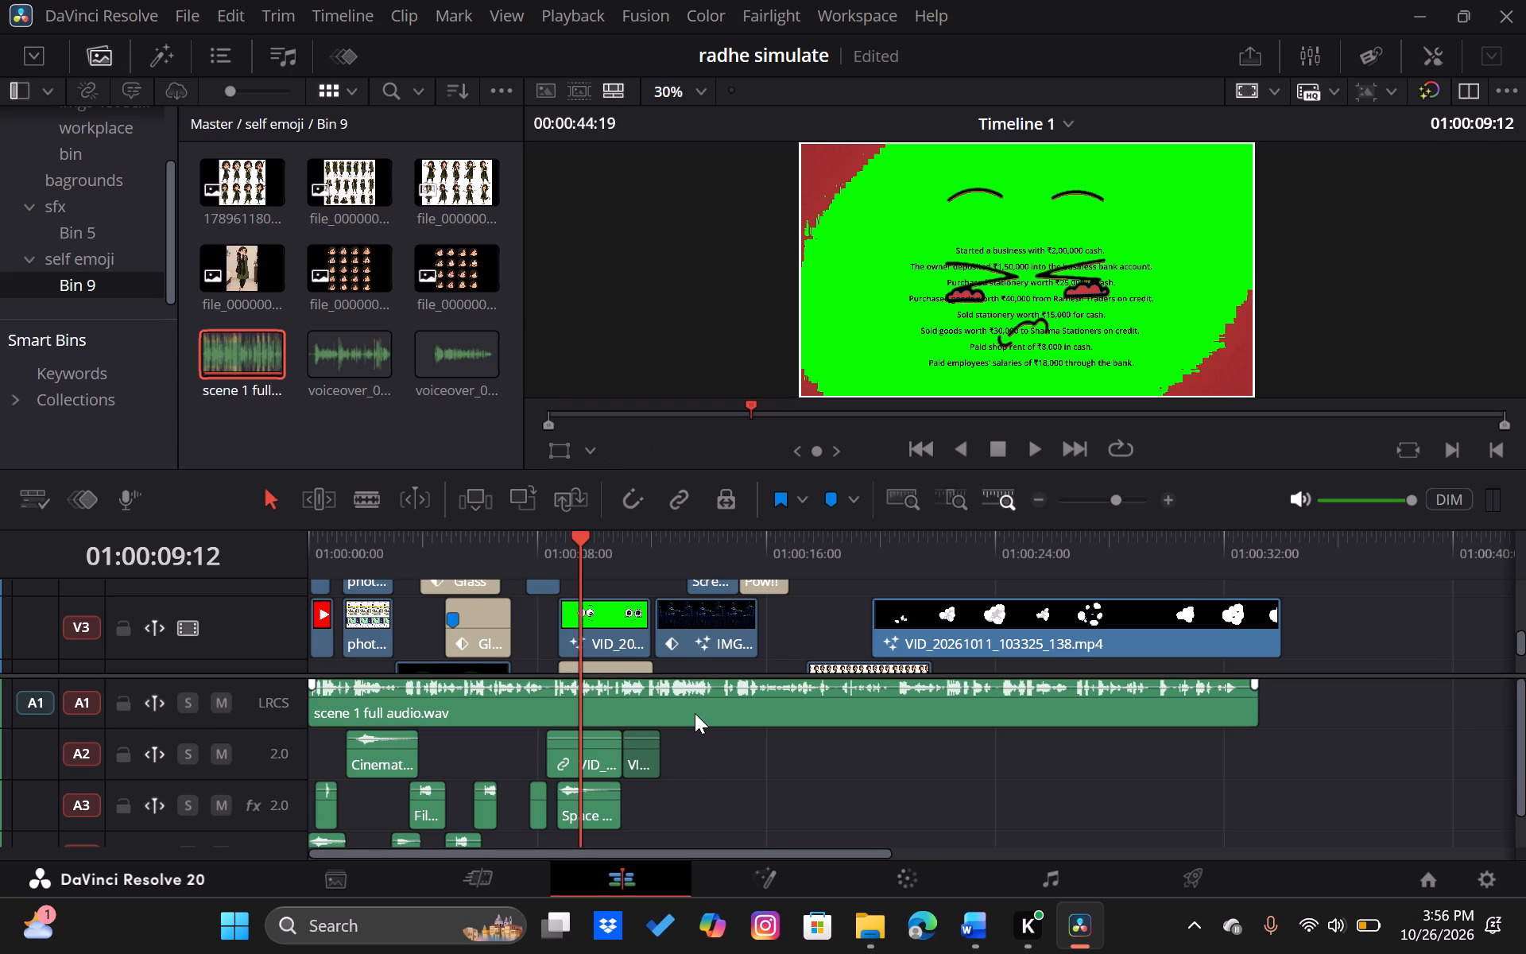
{"action": "left_click_drag", "start_coordinate": [693, 715], "coordinate": [1041, 815]}
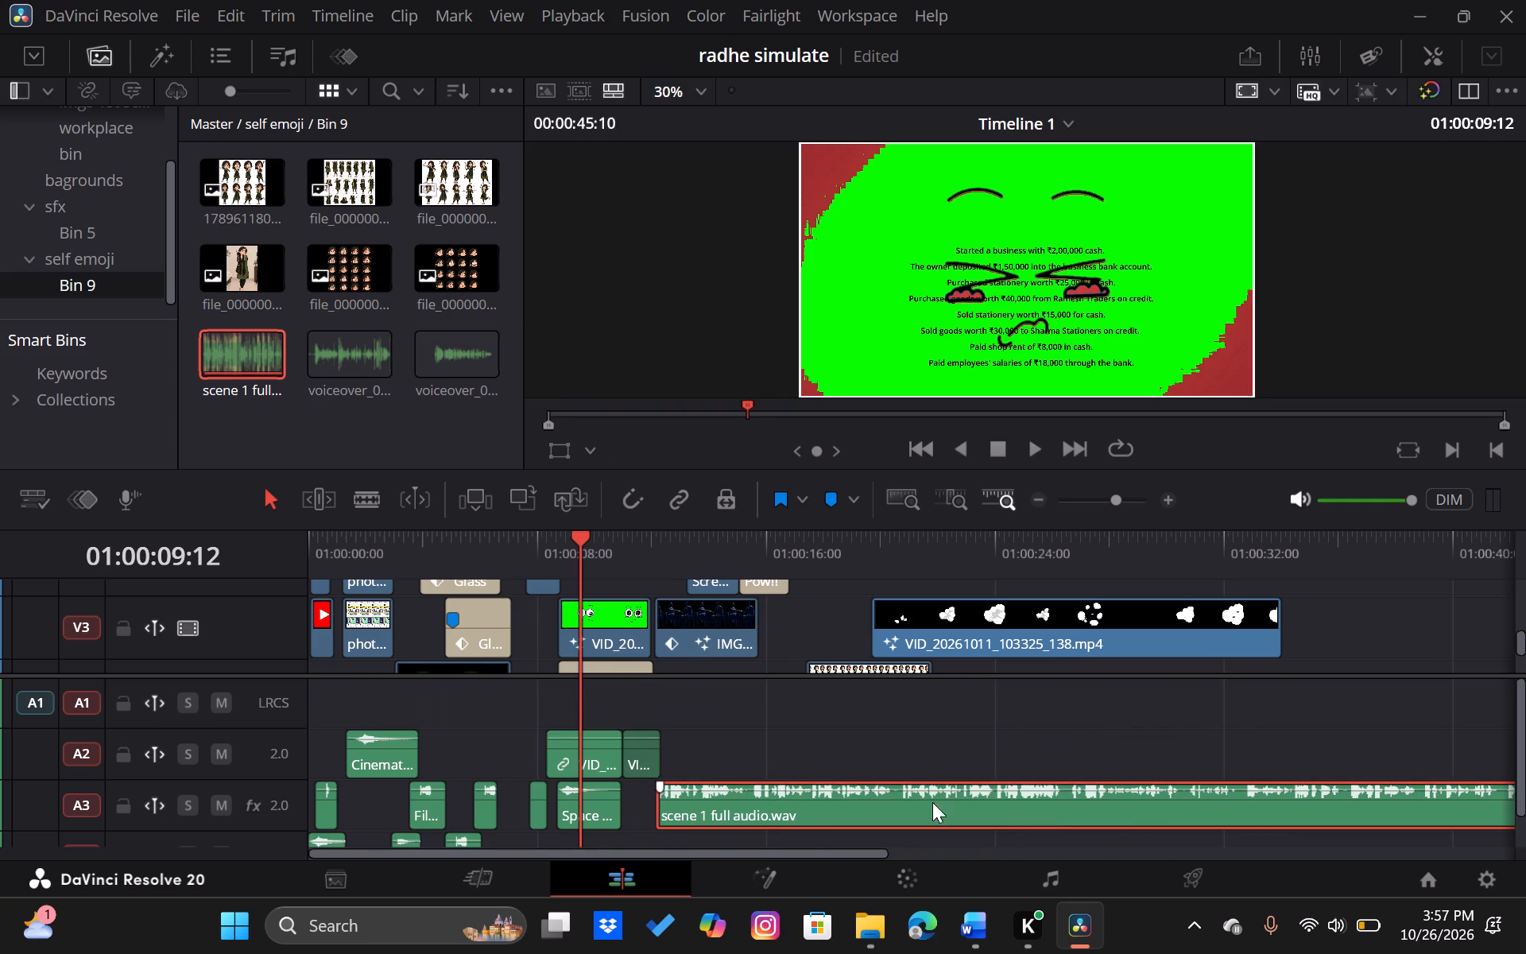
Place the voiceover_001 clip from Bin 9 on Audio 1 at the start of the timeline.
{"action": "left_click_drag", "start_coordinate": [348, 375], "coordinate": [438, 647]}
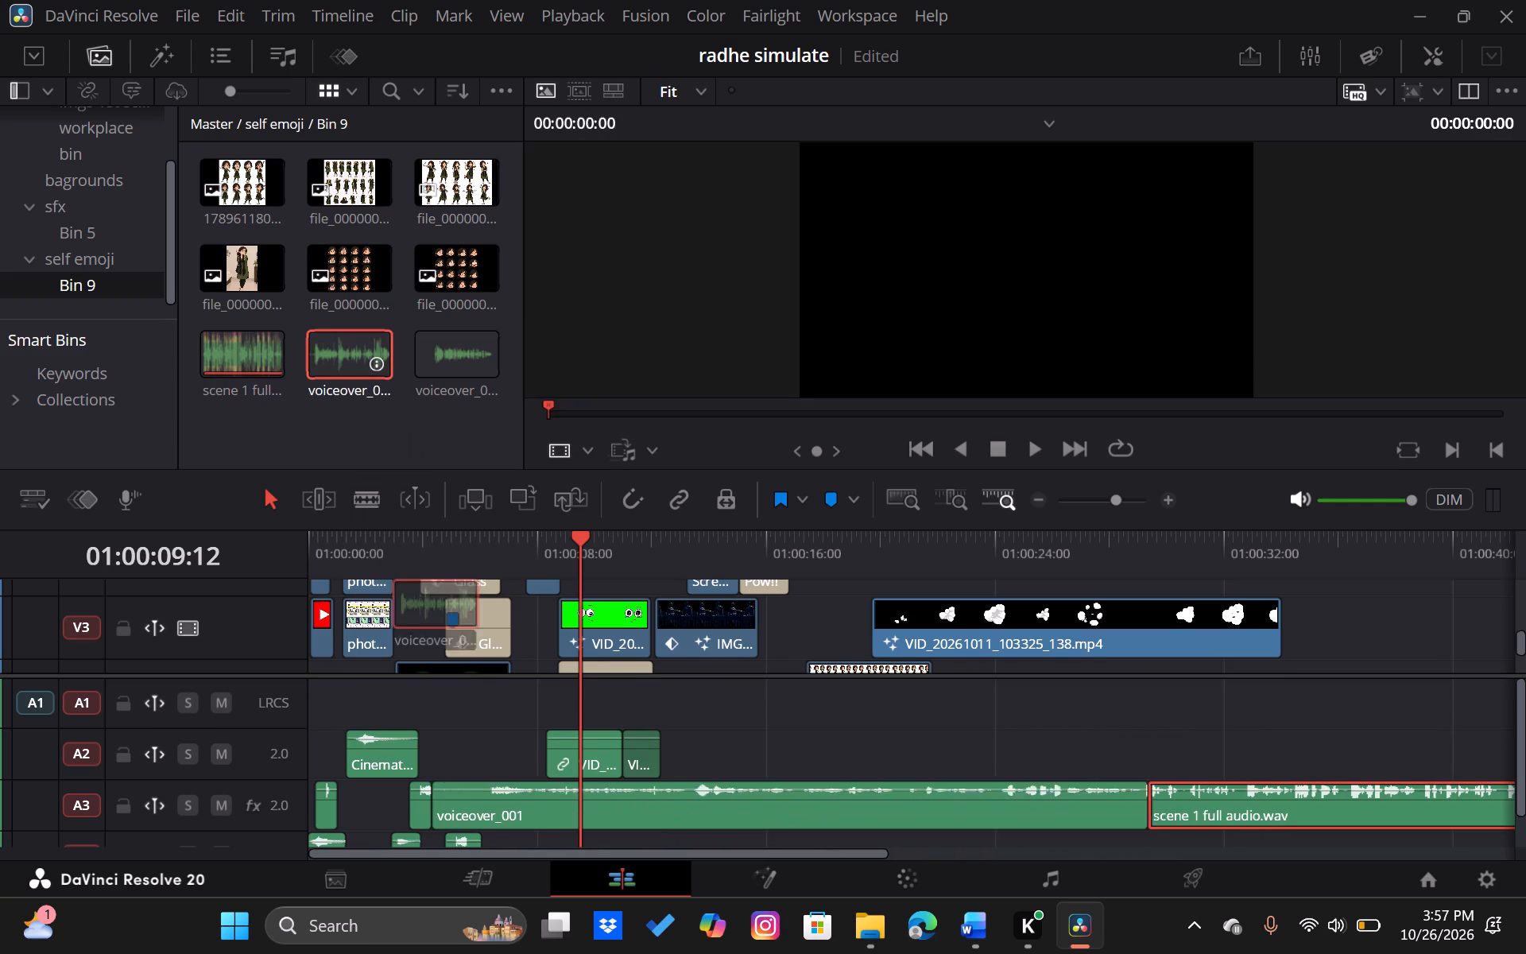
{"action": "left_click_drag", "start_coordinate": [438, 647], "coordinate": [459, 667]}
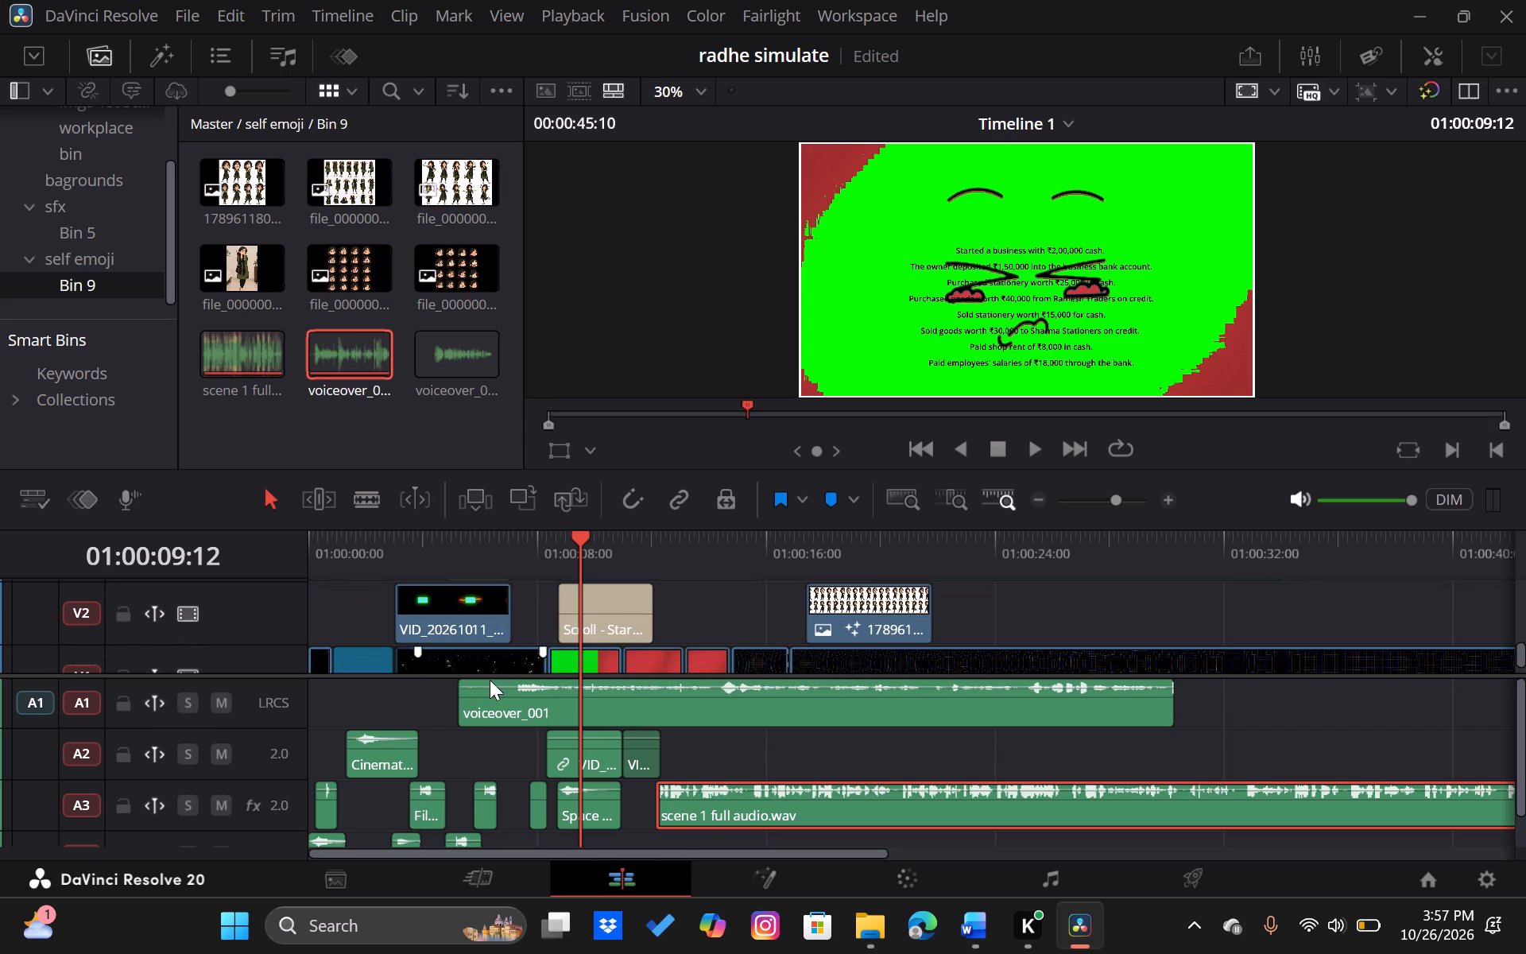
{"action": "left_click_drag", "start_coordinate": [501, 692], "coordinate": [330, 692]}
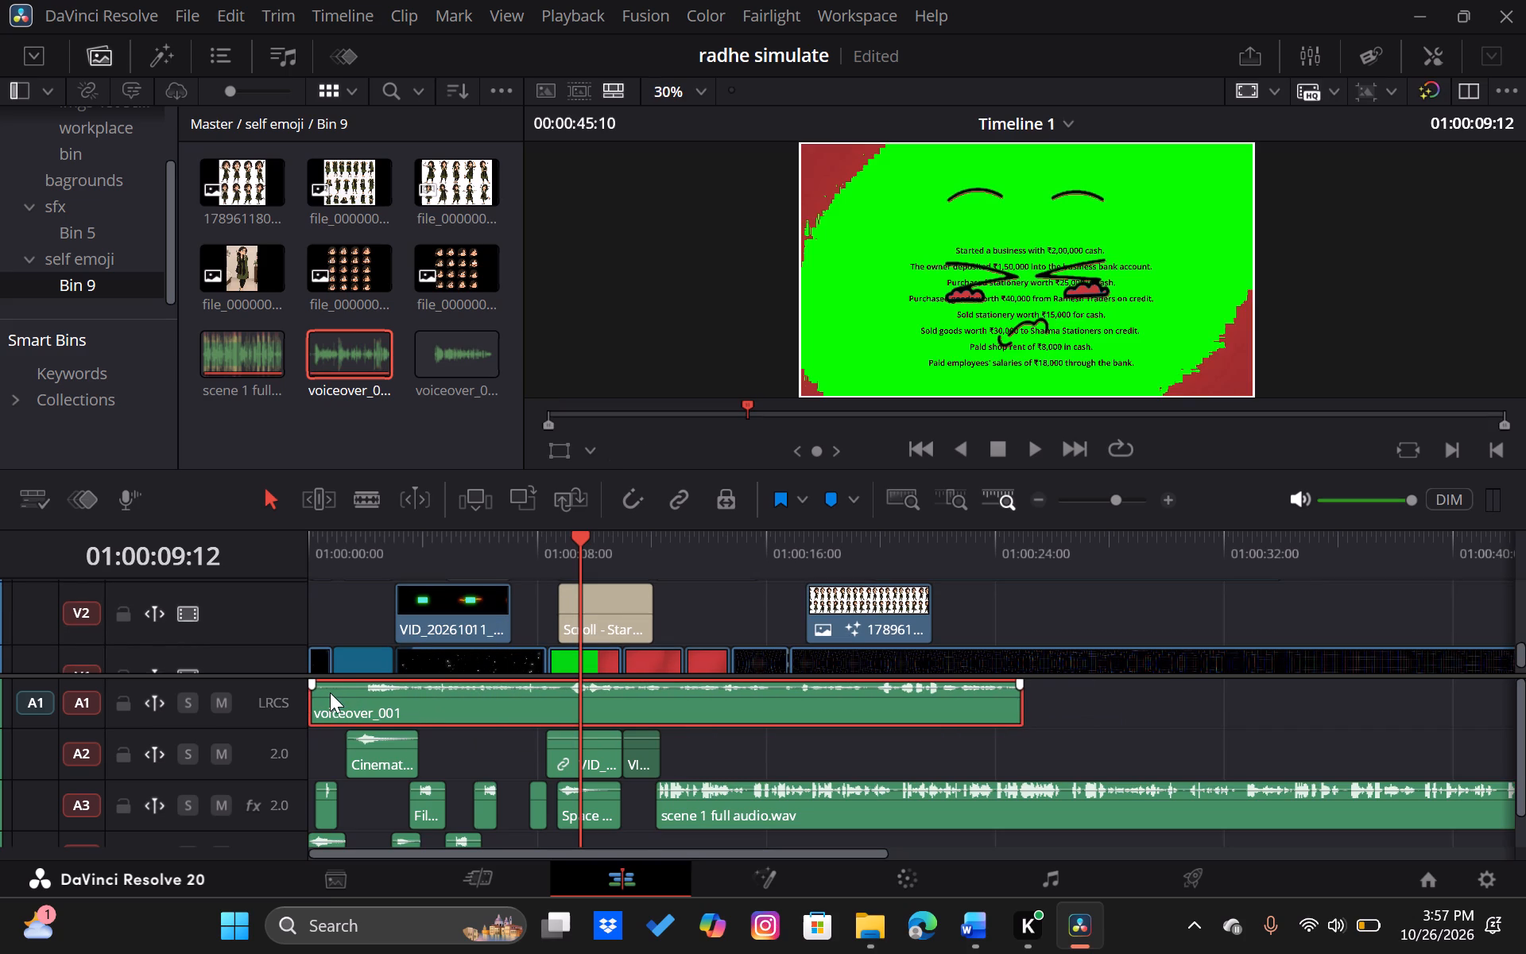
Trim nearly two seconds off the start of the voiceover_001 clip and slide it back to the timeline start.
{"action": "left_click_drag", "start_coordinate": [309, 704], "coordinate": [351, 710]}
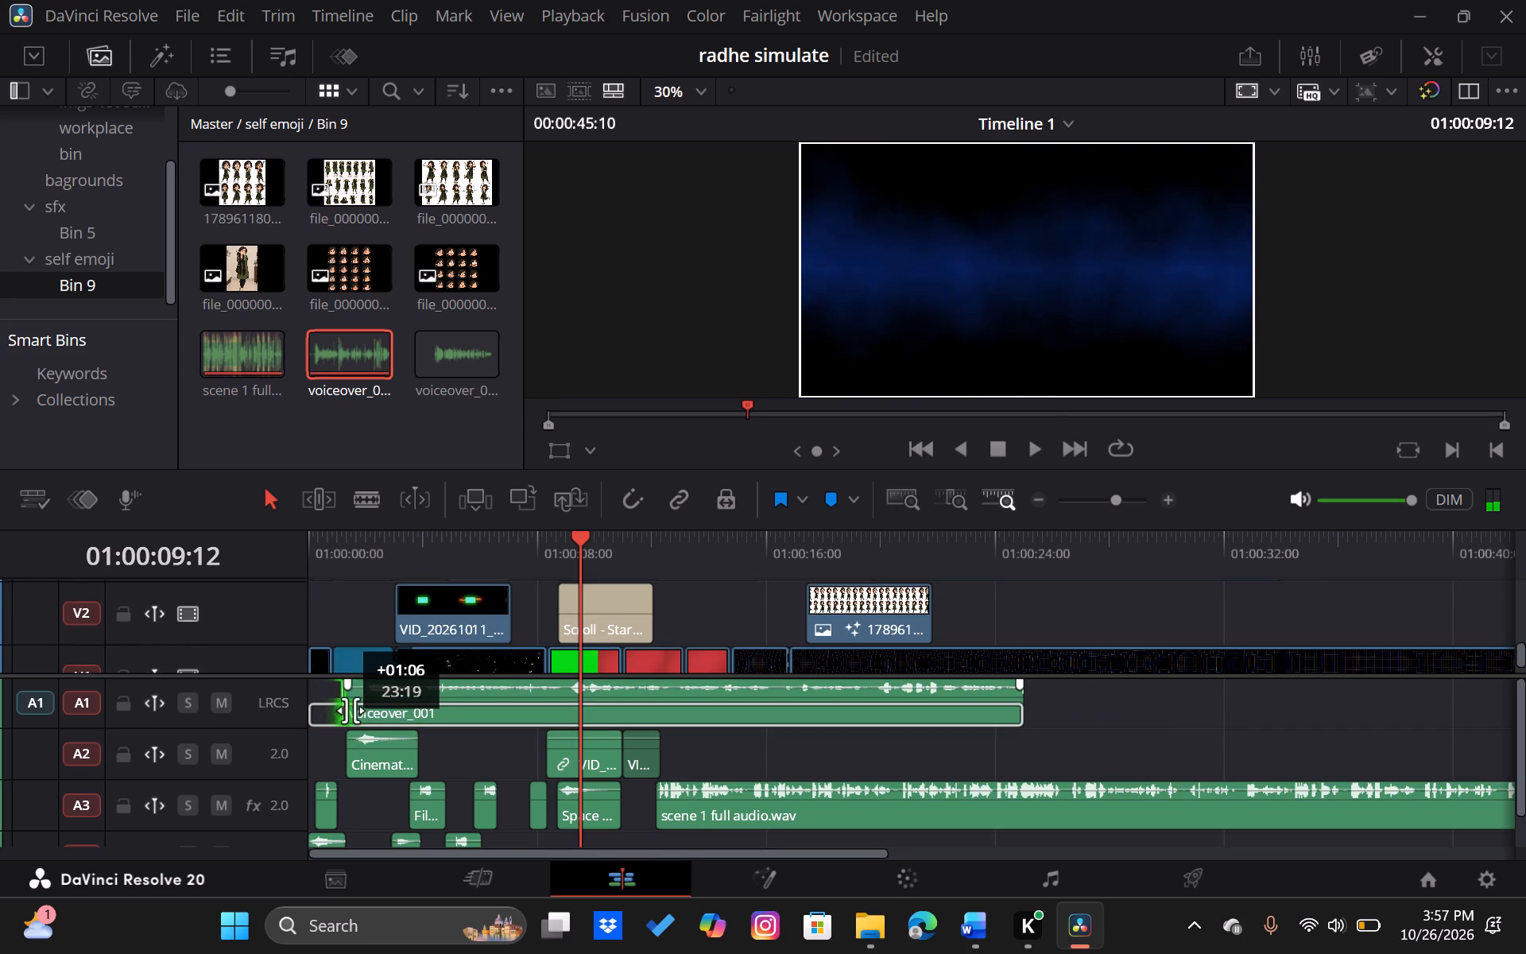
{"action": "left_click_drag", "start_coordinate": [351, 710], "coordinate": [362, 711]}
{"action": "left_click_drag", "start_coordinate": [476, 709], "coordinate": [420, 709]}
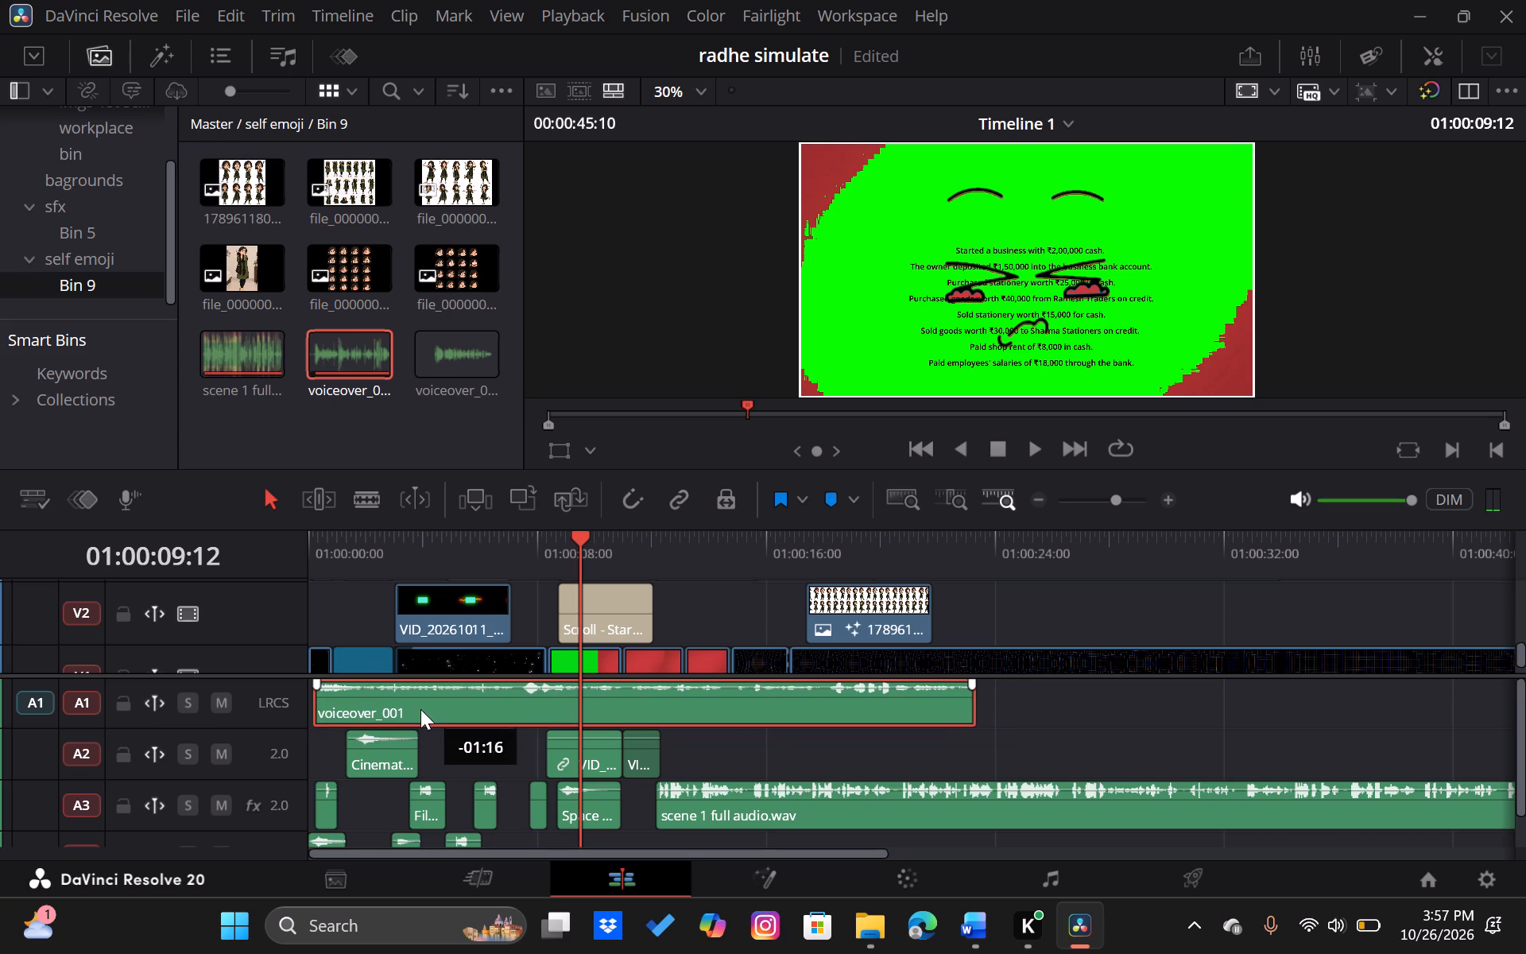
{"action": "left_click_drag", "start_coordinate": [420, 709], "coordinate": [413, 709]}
Play the timeline at several points to compare the voiceover_001 audio with the visuals.
{"action": "key", "text": "space"}
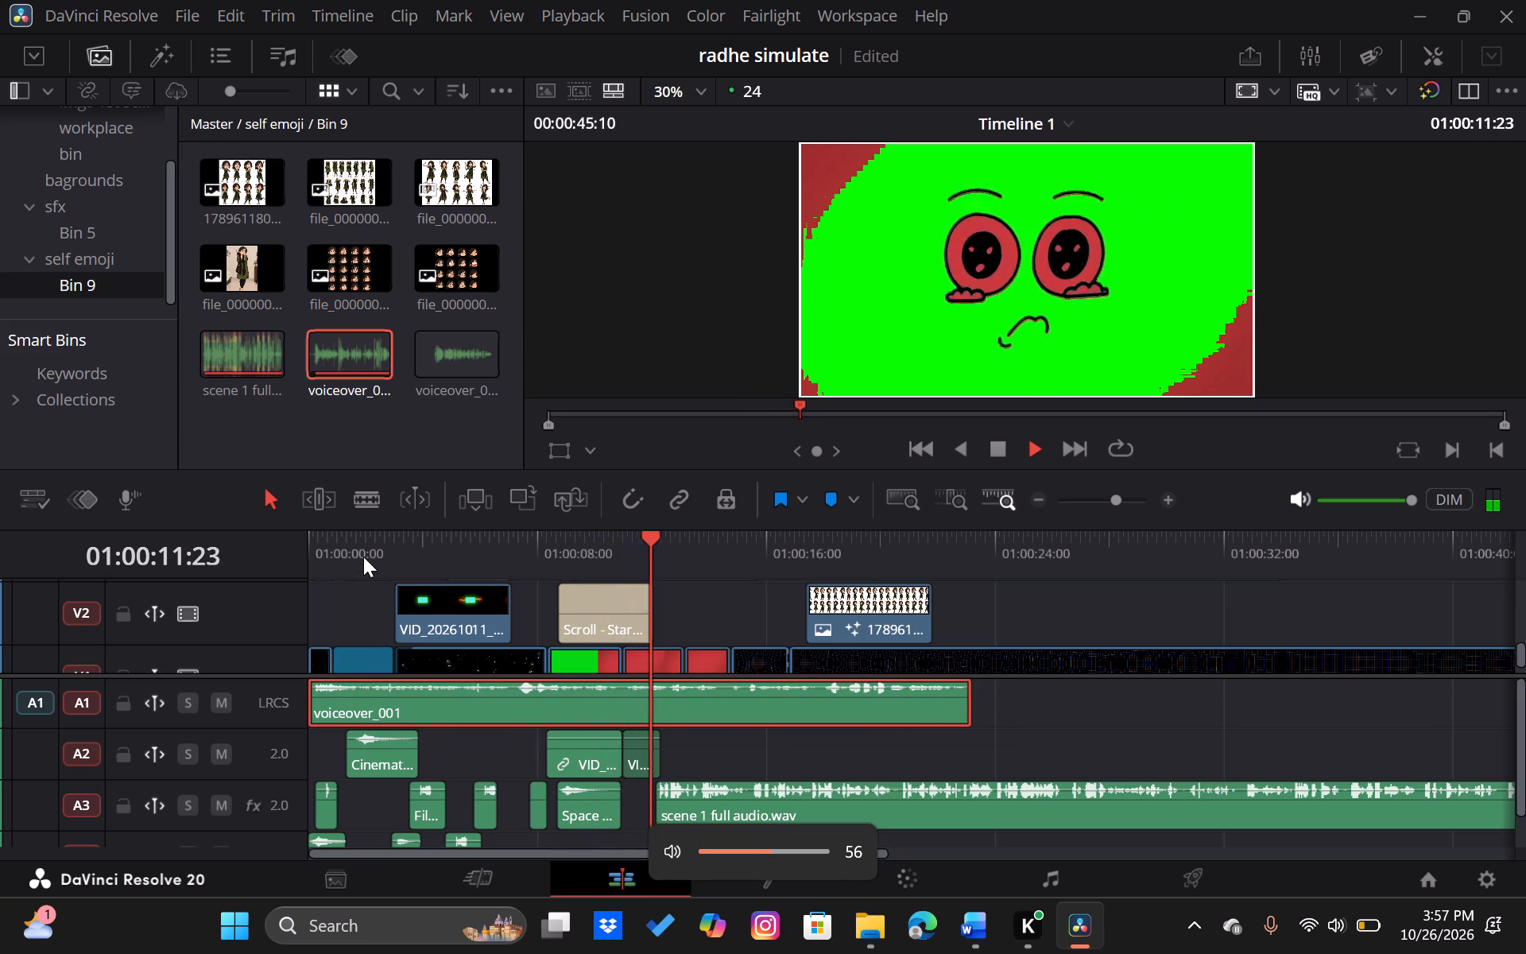
{"action": "left_click", "coordinate": [506, 533]}
{"action": "left_click_drag", "start_coordinate": [506, 533], "coordinate": [412, 534]}
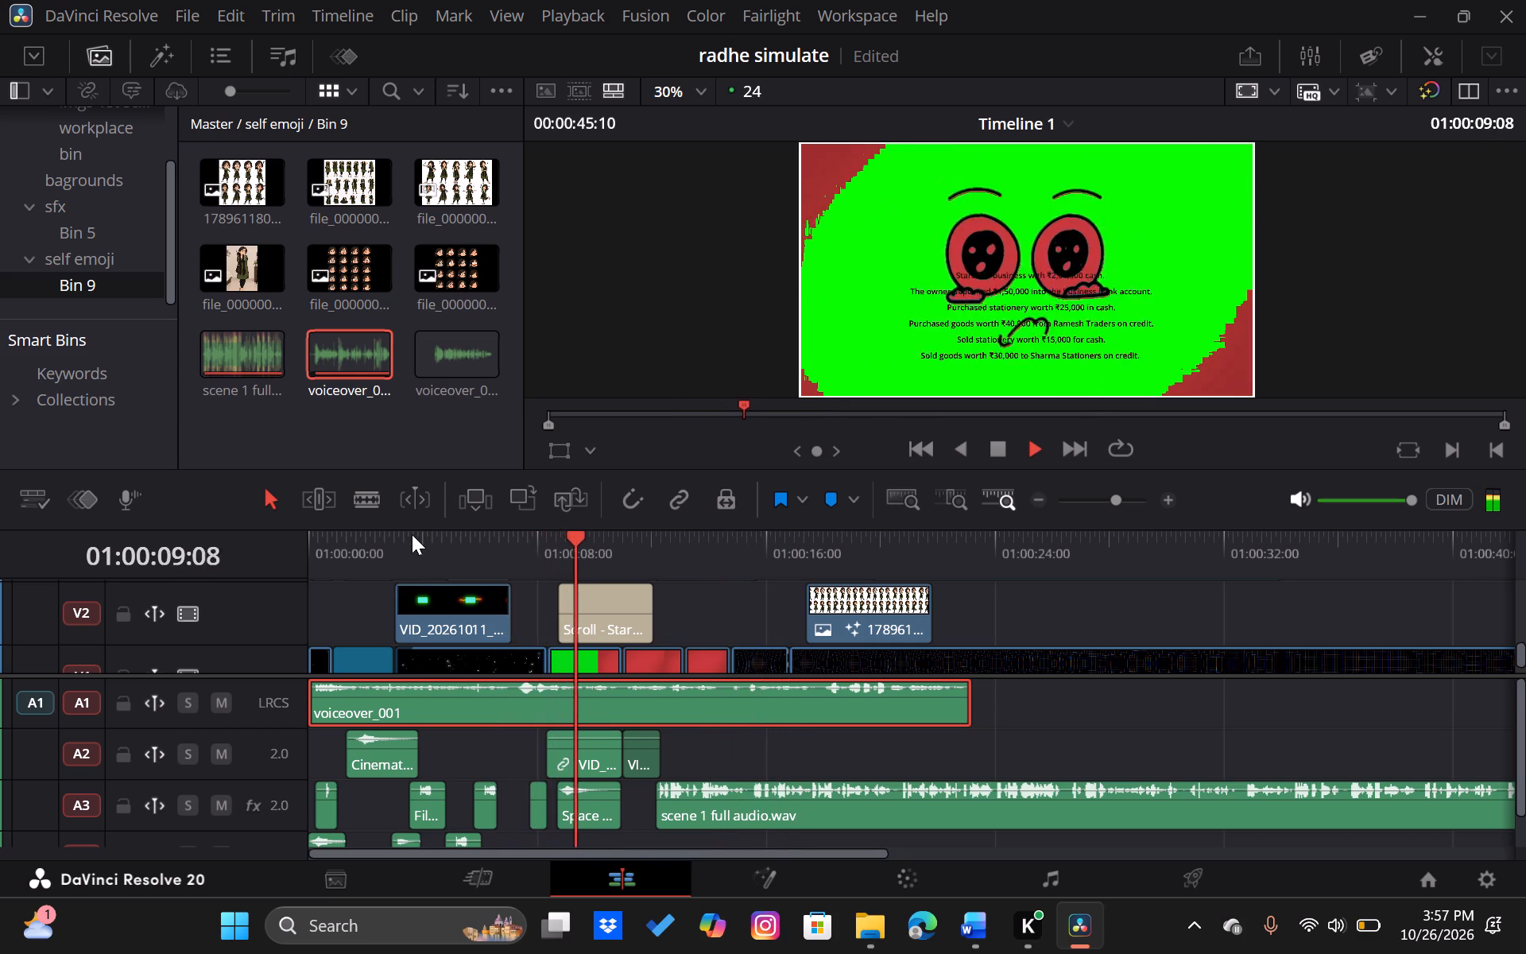
{"action": "left_click", "coordinate": [343, 542]}
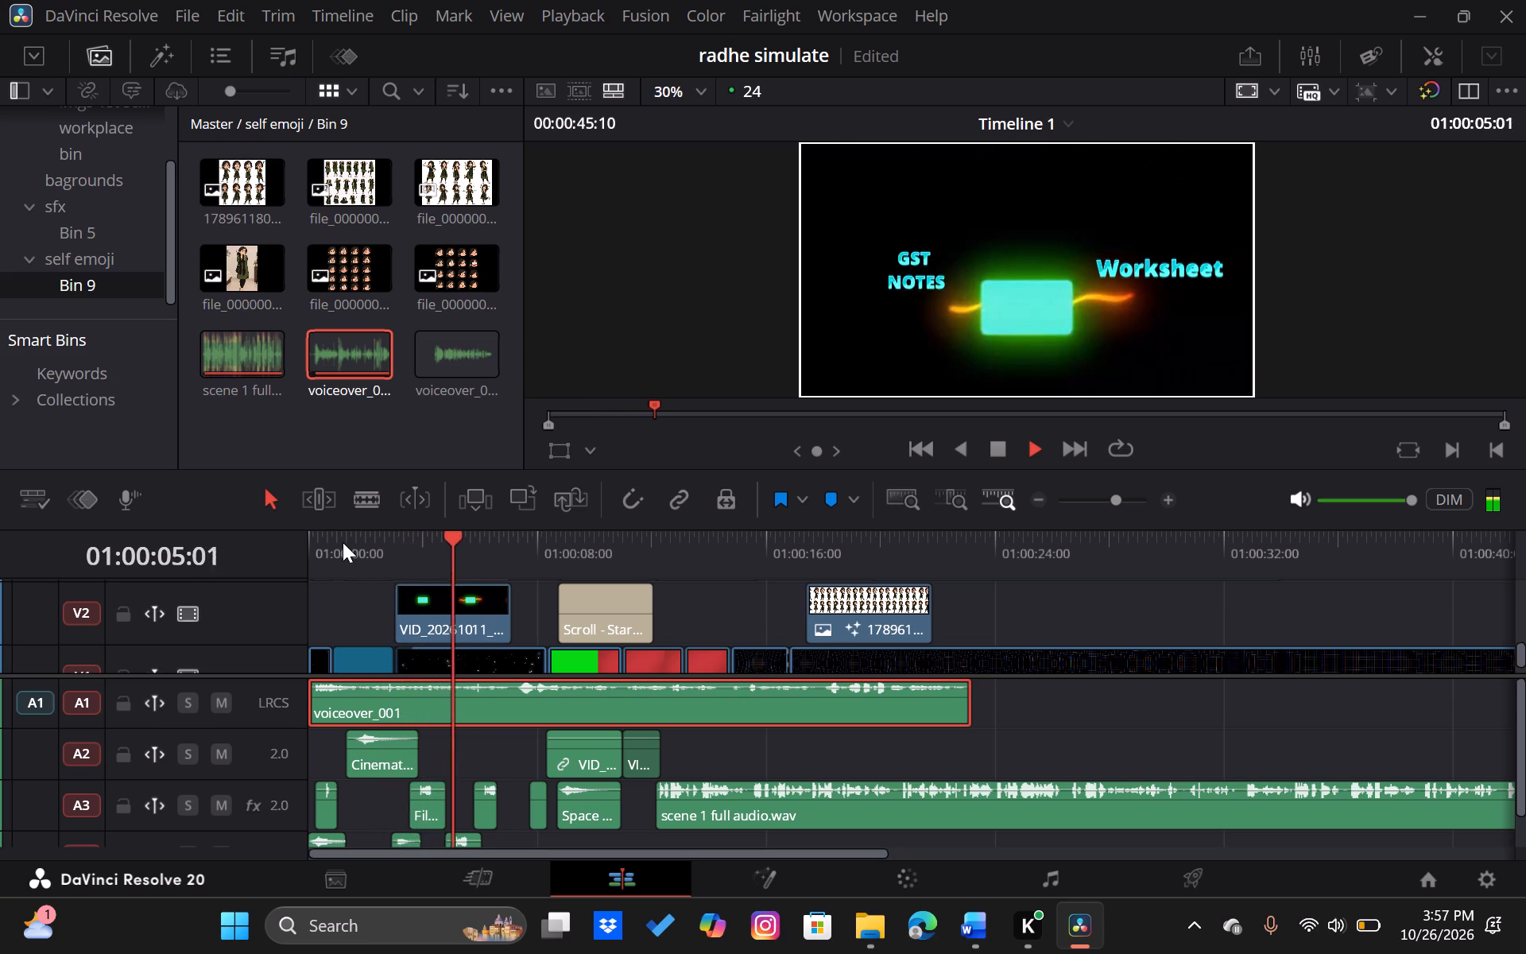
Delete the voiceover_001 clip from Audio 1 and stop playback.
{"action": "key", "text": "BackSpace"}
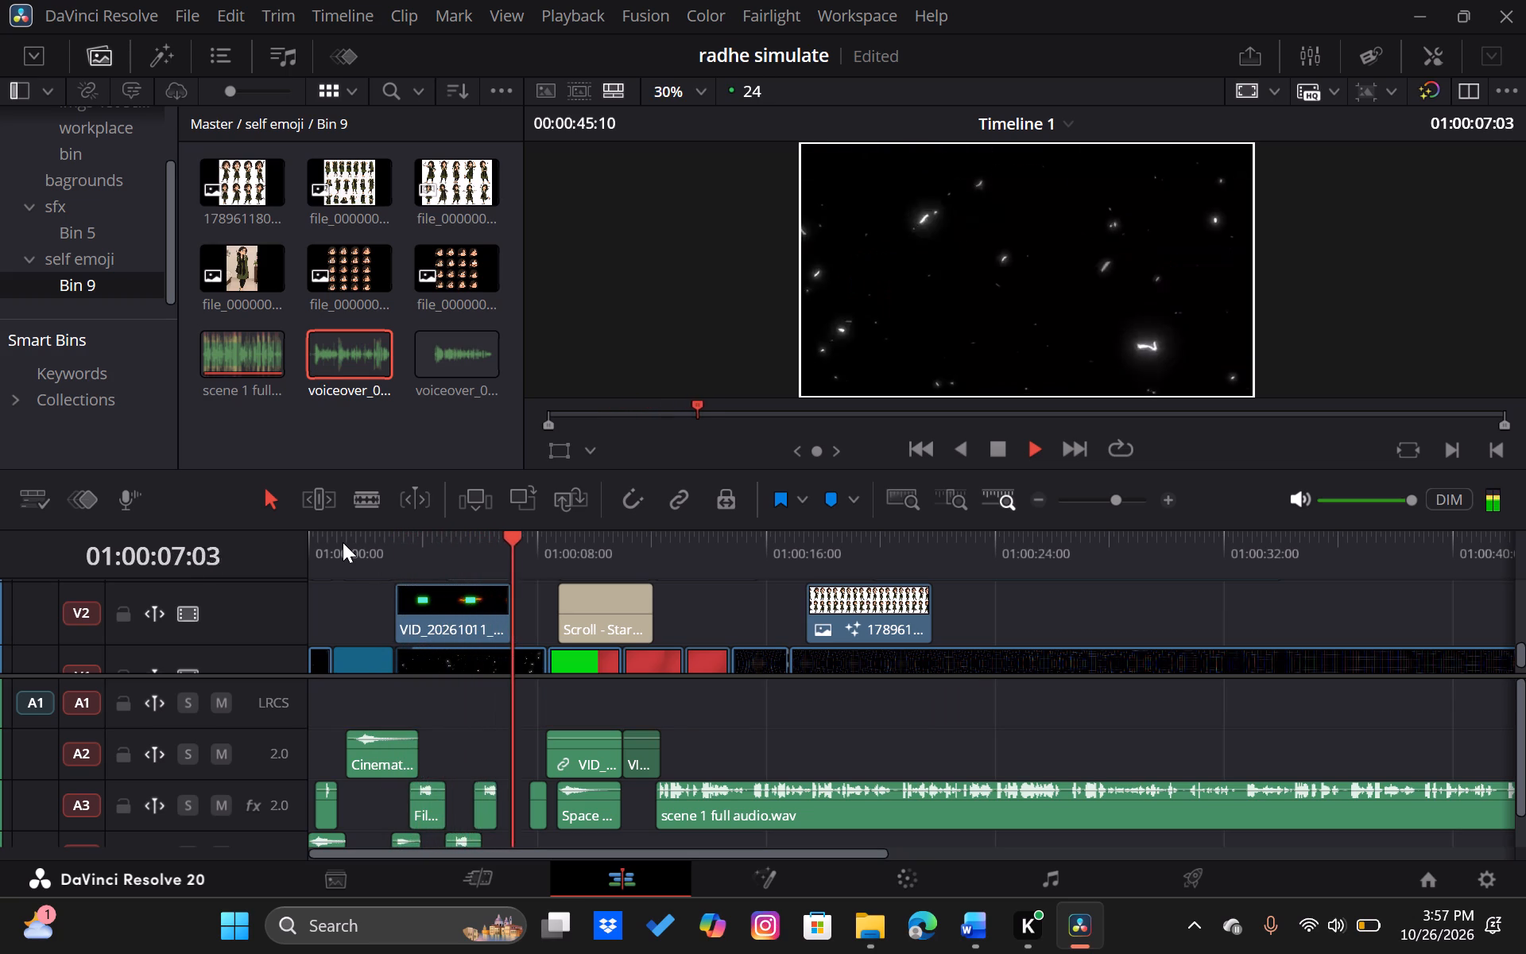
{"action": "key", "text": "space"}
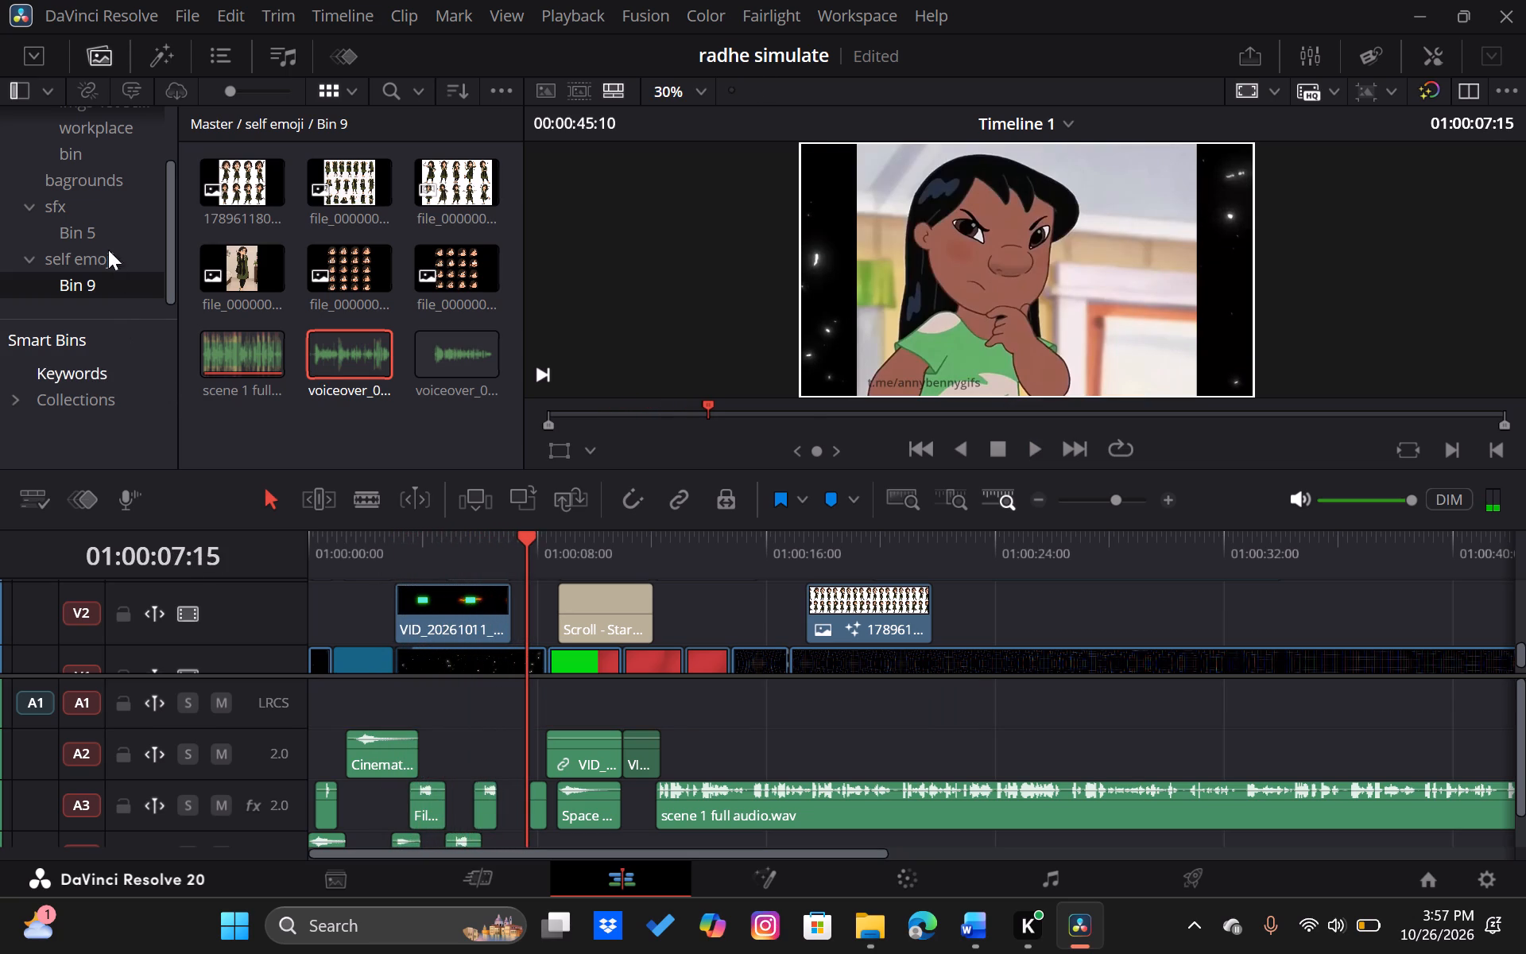
Open Bin 5 and check its two audio clips, less raw and part 1 radhe shop, as replacements.
{"action": "left_click", "coordinate": [105, 236]}
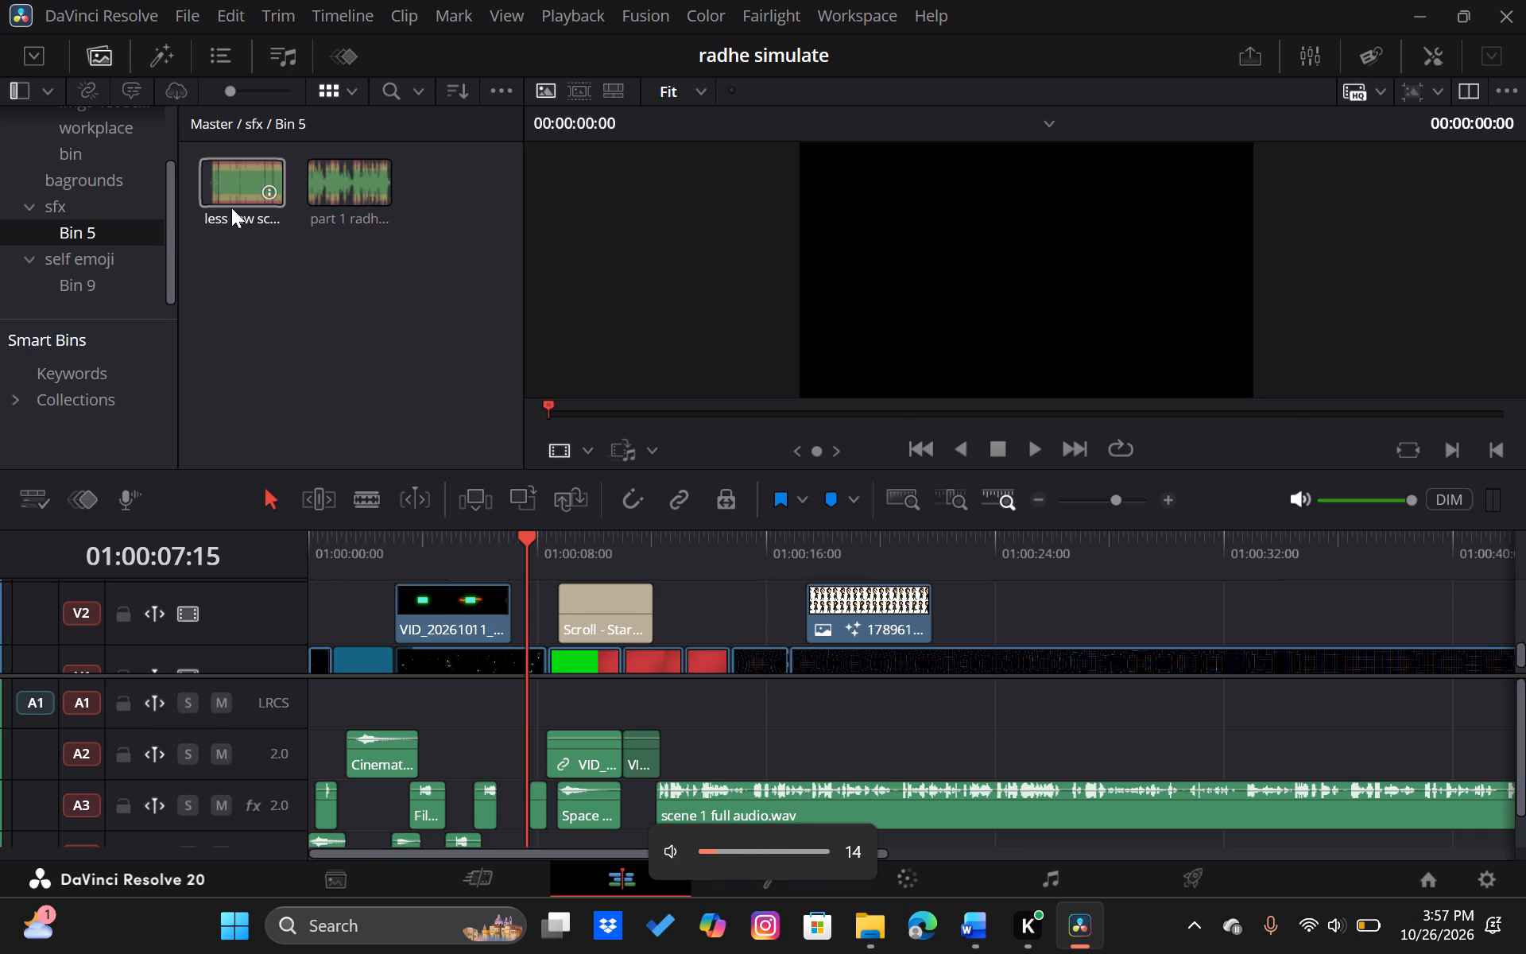
{"action": "left_click_drag", "start_coordinate": [231, 207], "coordinate": [229, 192]}
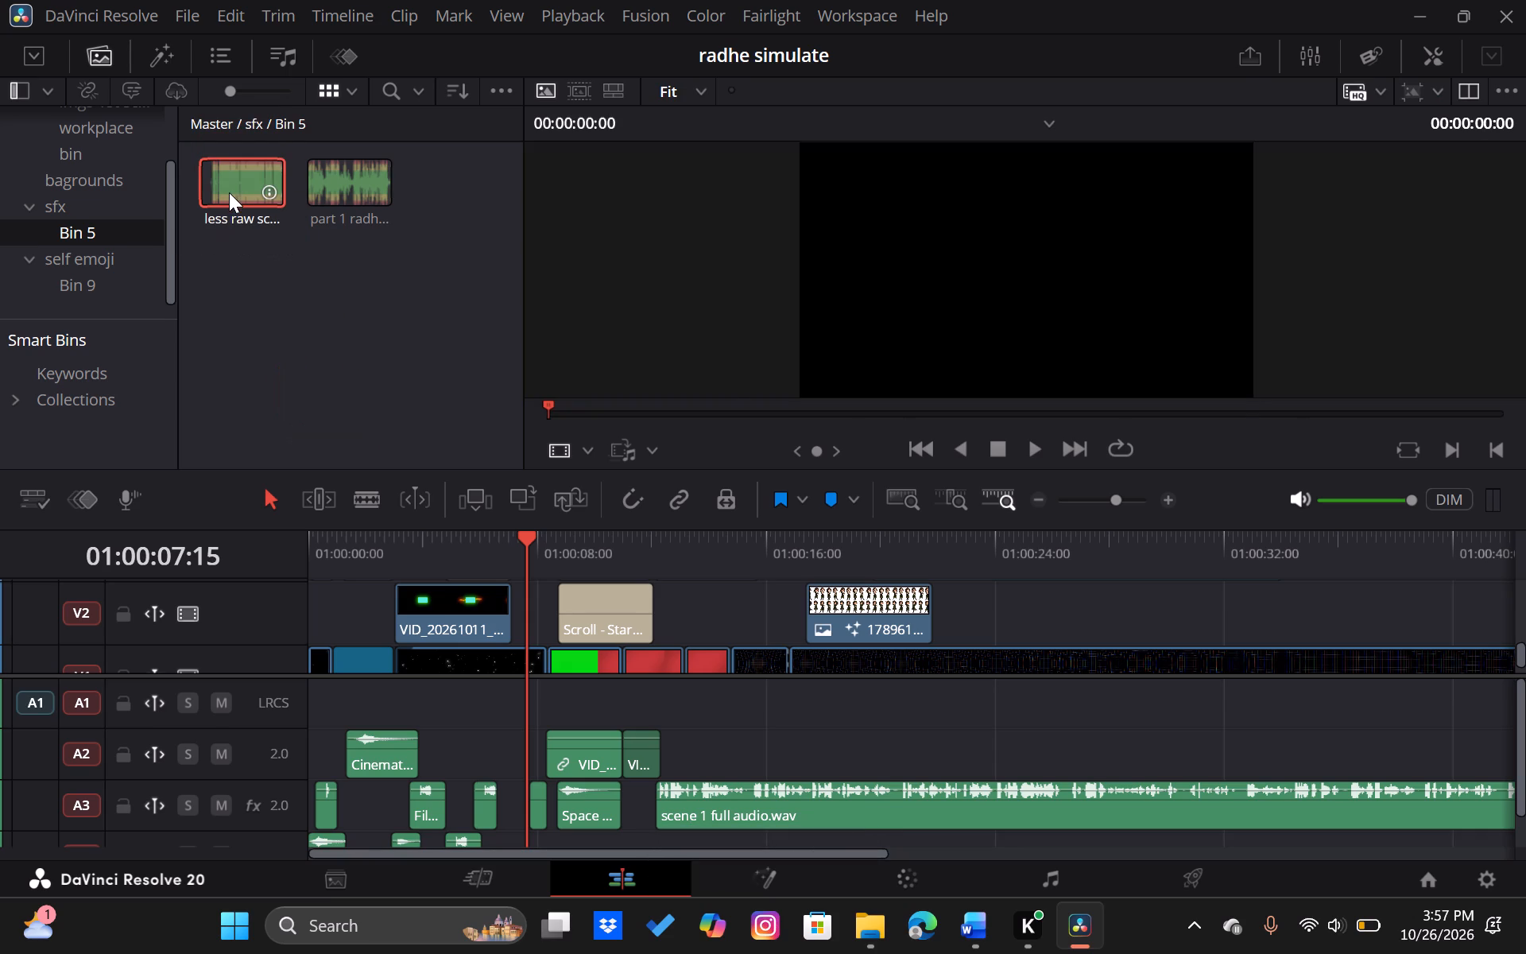
{"action": "left_click_drag", "start_coordinate": [319, 192], "coordinate": [341, 298]}
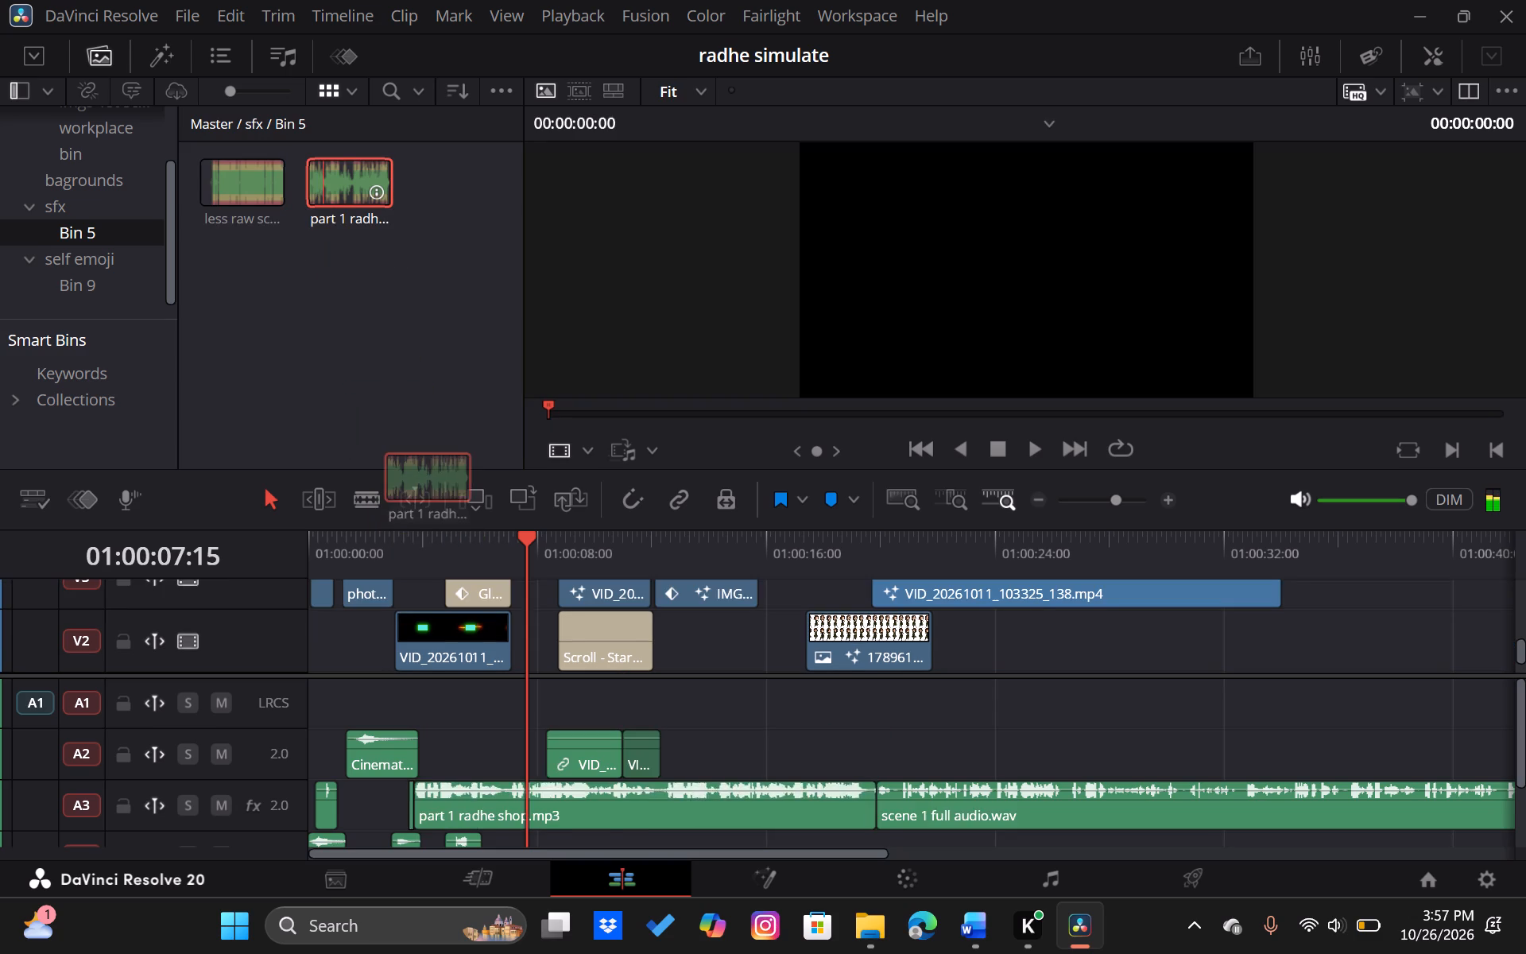
{"action": "left_click_drag", "start_coordinate": [341, 298], "coordinate": [341, 194]}
{"action": "key", "text": "space"}
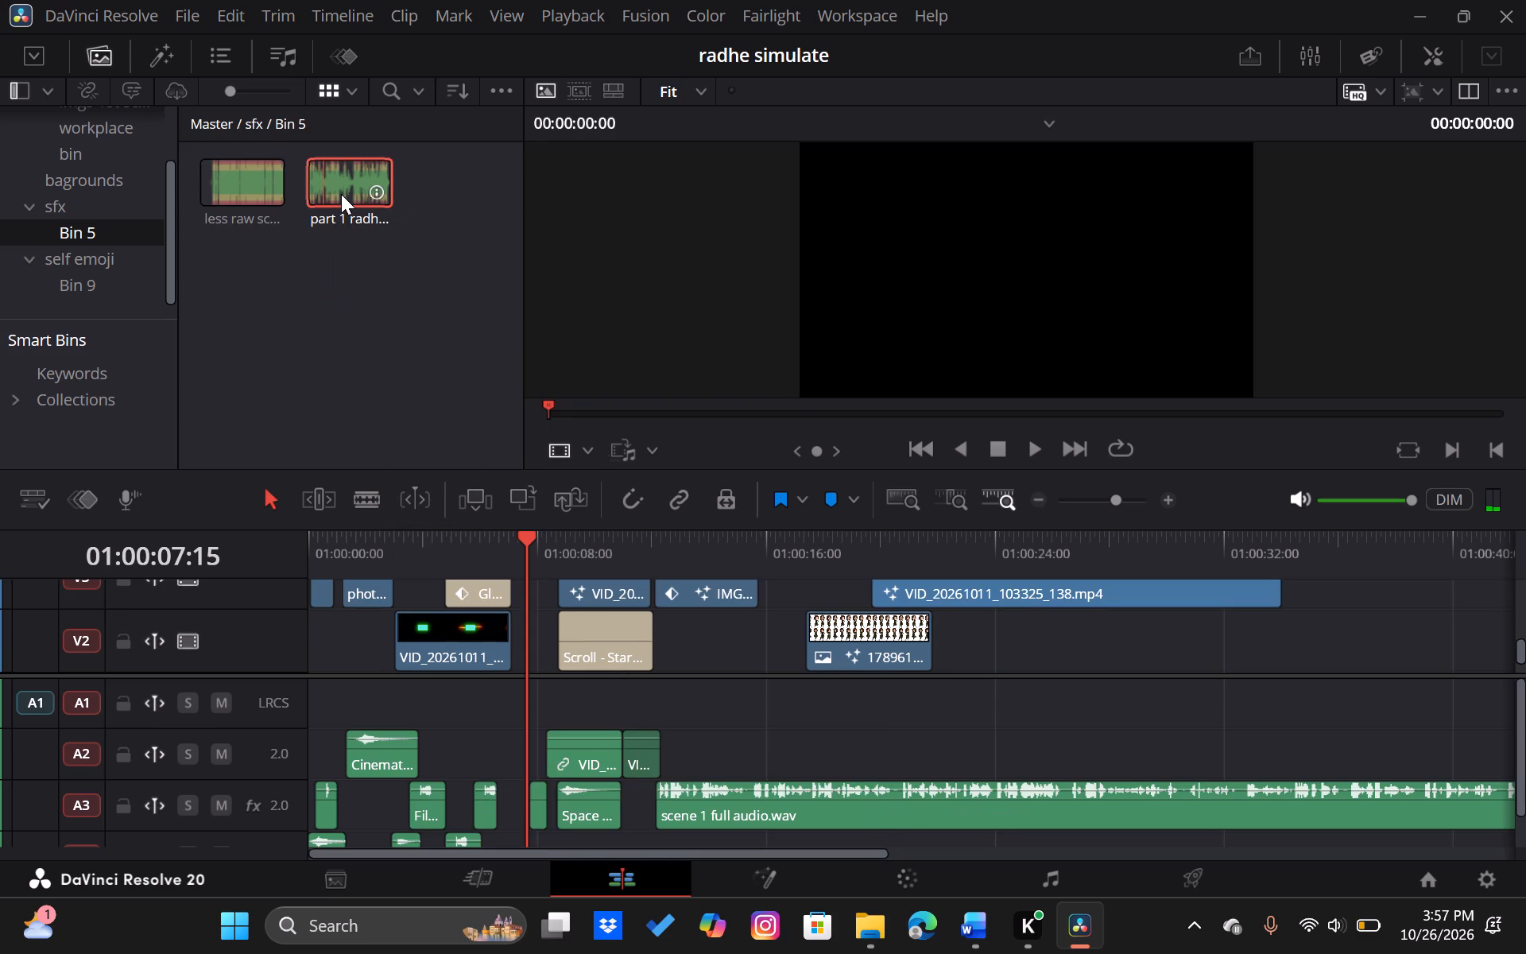
{"action": "key", "text": "space"}
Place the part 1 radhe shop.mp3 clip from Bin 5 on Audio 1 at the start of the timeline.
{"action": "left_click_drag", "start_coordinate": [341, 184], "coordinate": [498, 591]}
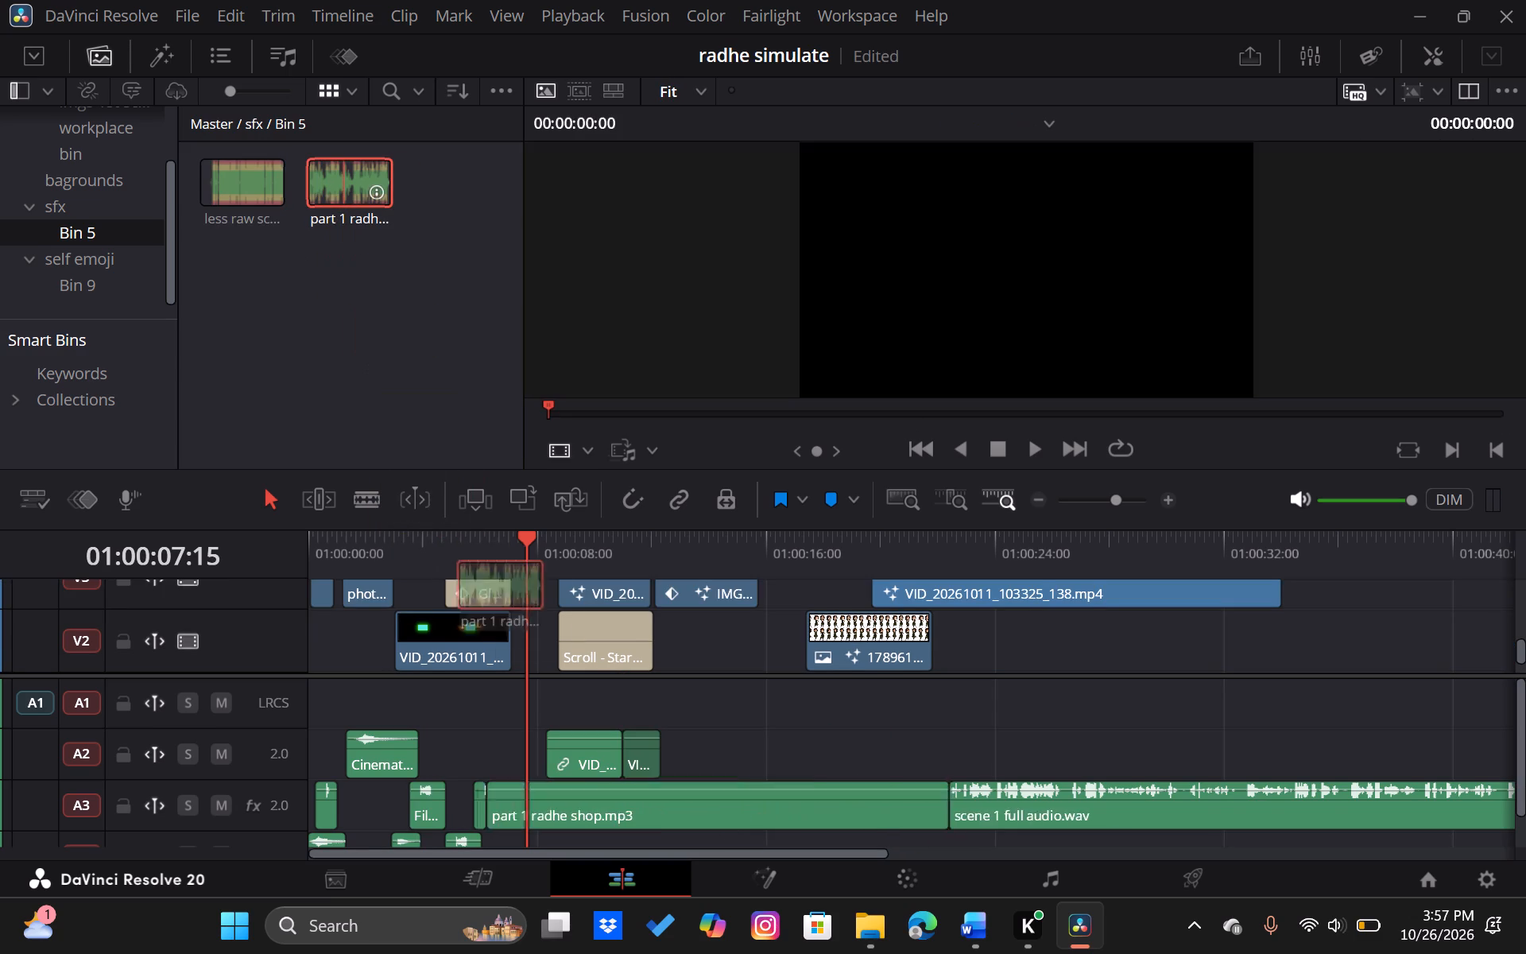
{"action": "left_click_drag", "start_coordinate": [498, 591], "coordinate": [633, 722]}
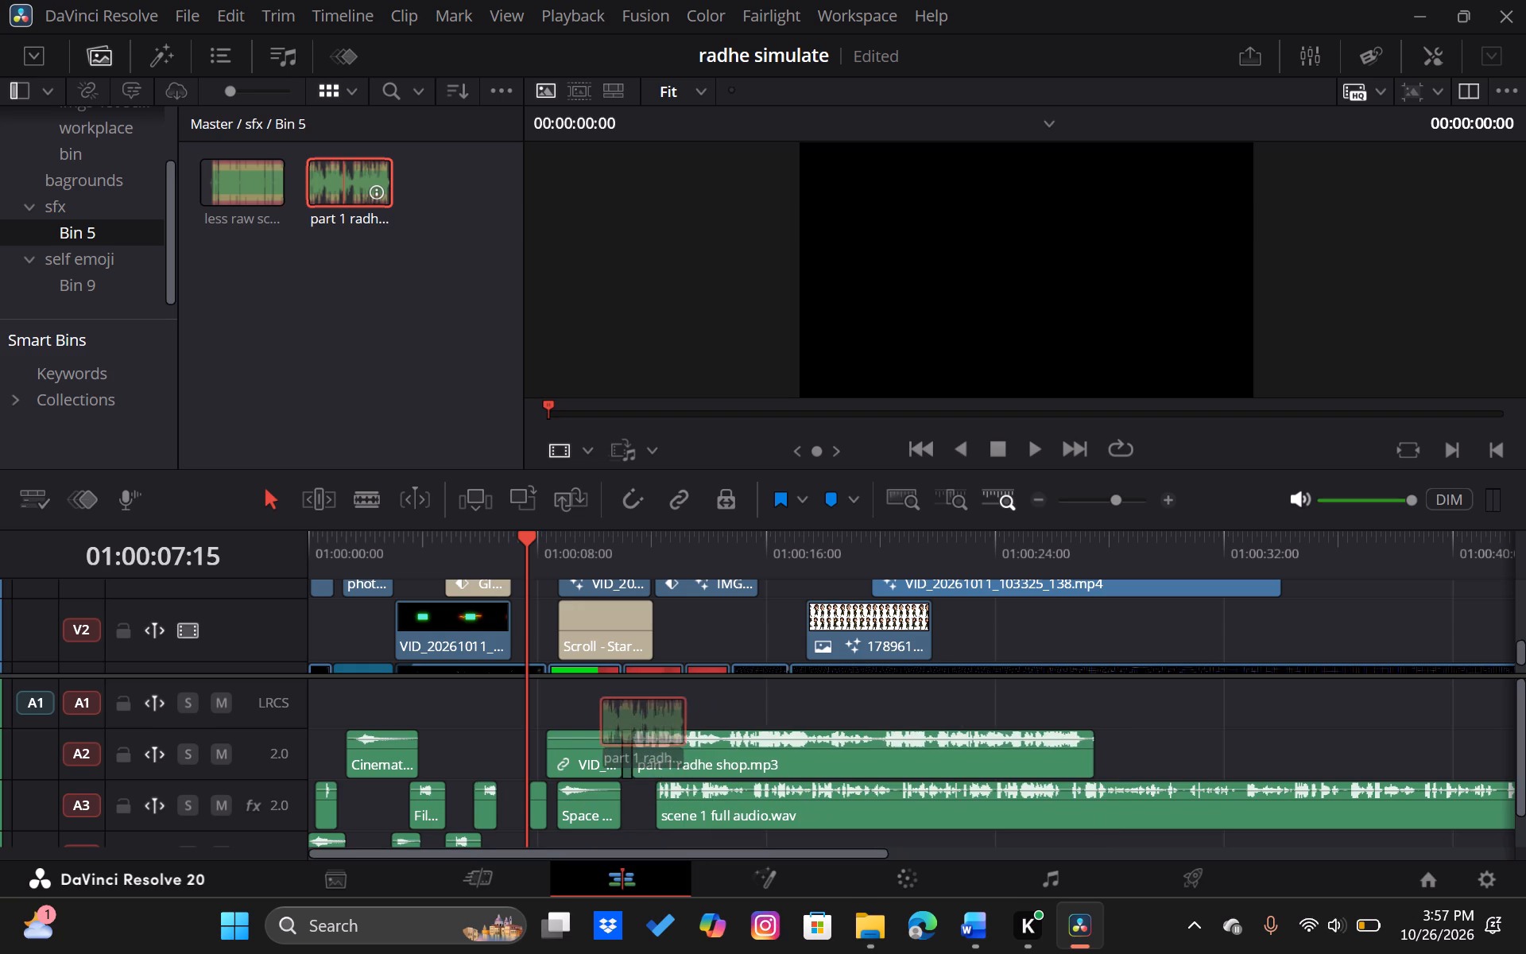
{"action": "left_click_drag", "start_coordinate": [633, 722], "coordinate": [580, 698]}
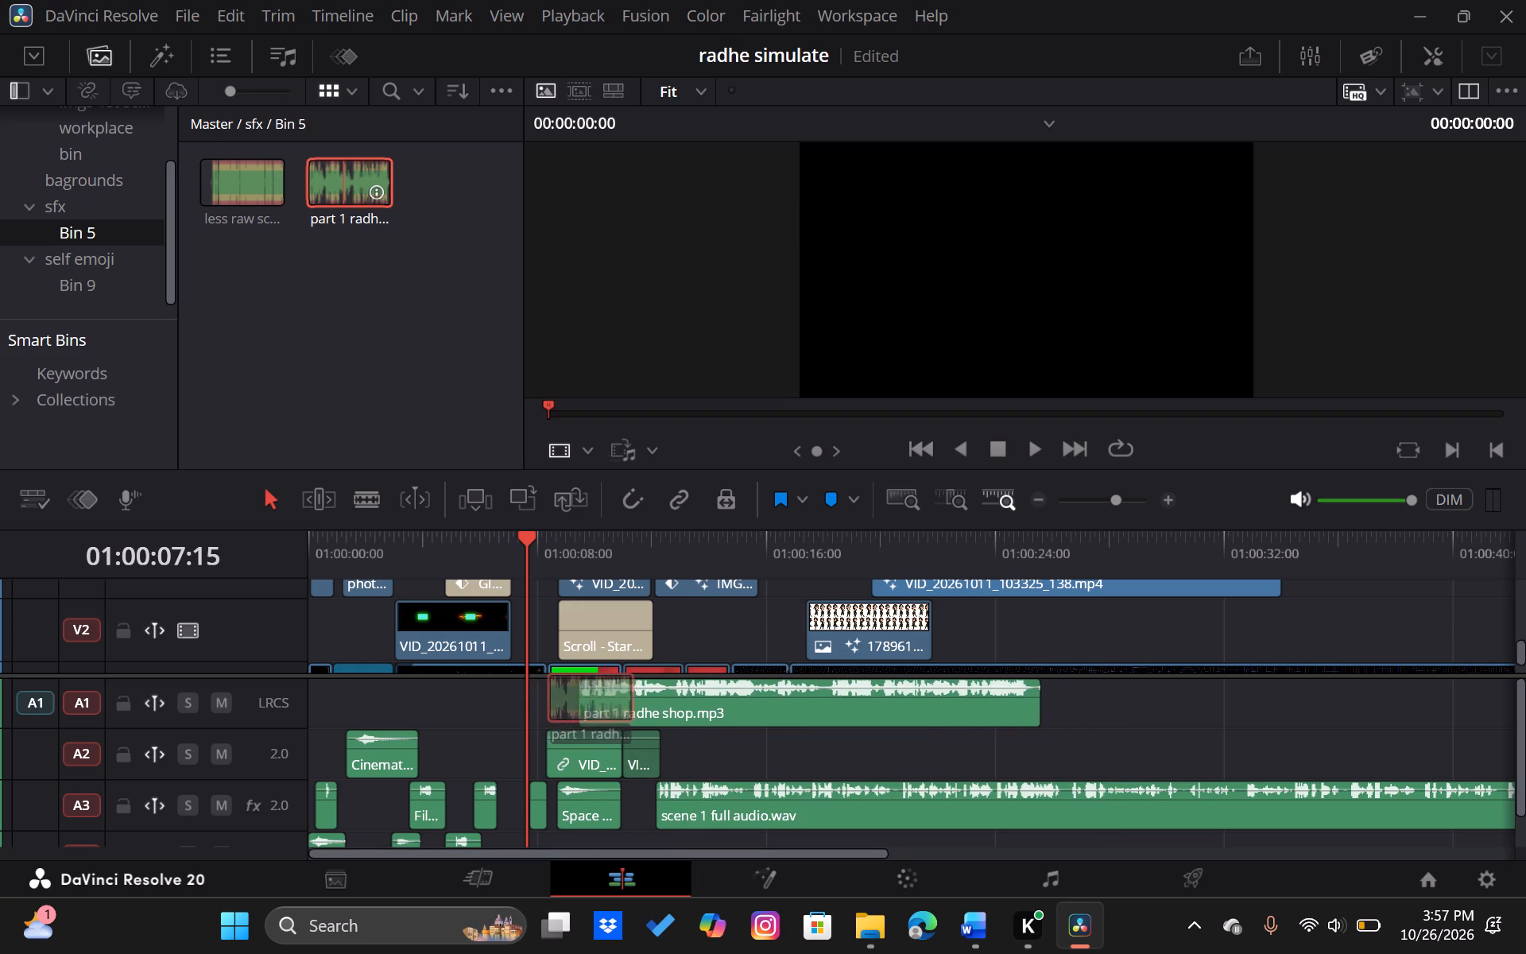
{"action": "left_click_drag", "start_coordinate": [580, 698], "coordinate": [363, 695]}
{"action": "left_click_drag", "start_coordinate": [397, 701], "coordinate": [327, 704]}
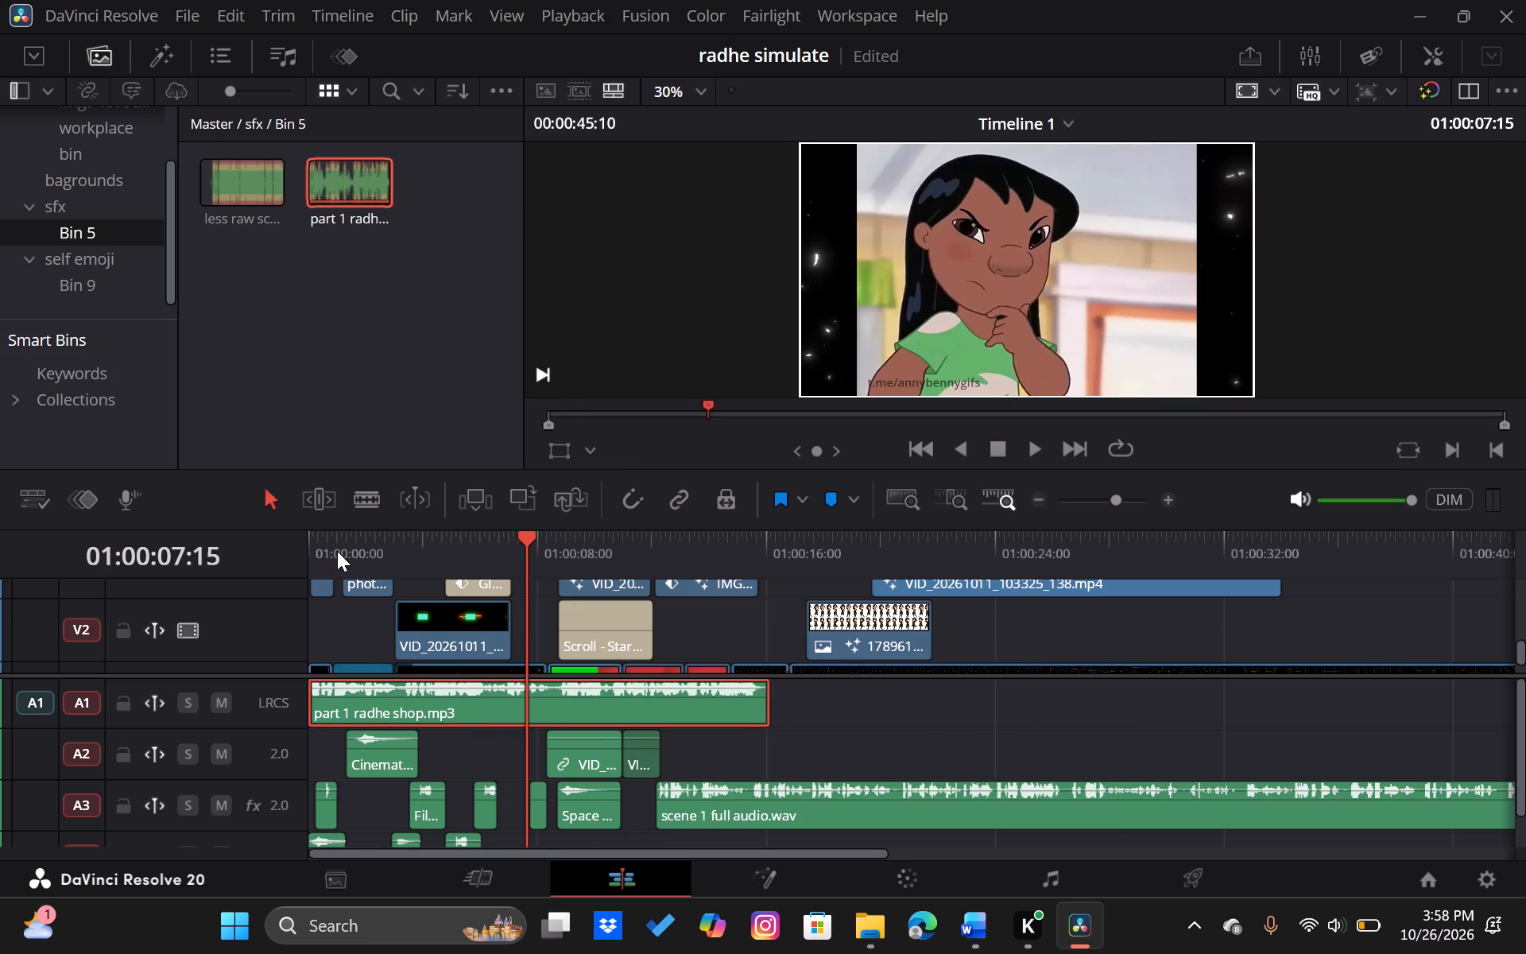
Play the timeline from the beginning to listen to the part 1 radhe shop audio against the visuals.
{"action": "left_click_drag", "start_coordinate": [337, 551], "coordinate": [289, 554]}
{"action": "key", "text": "space"}
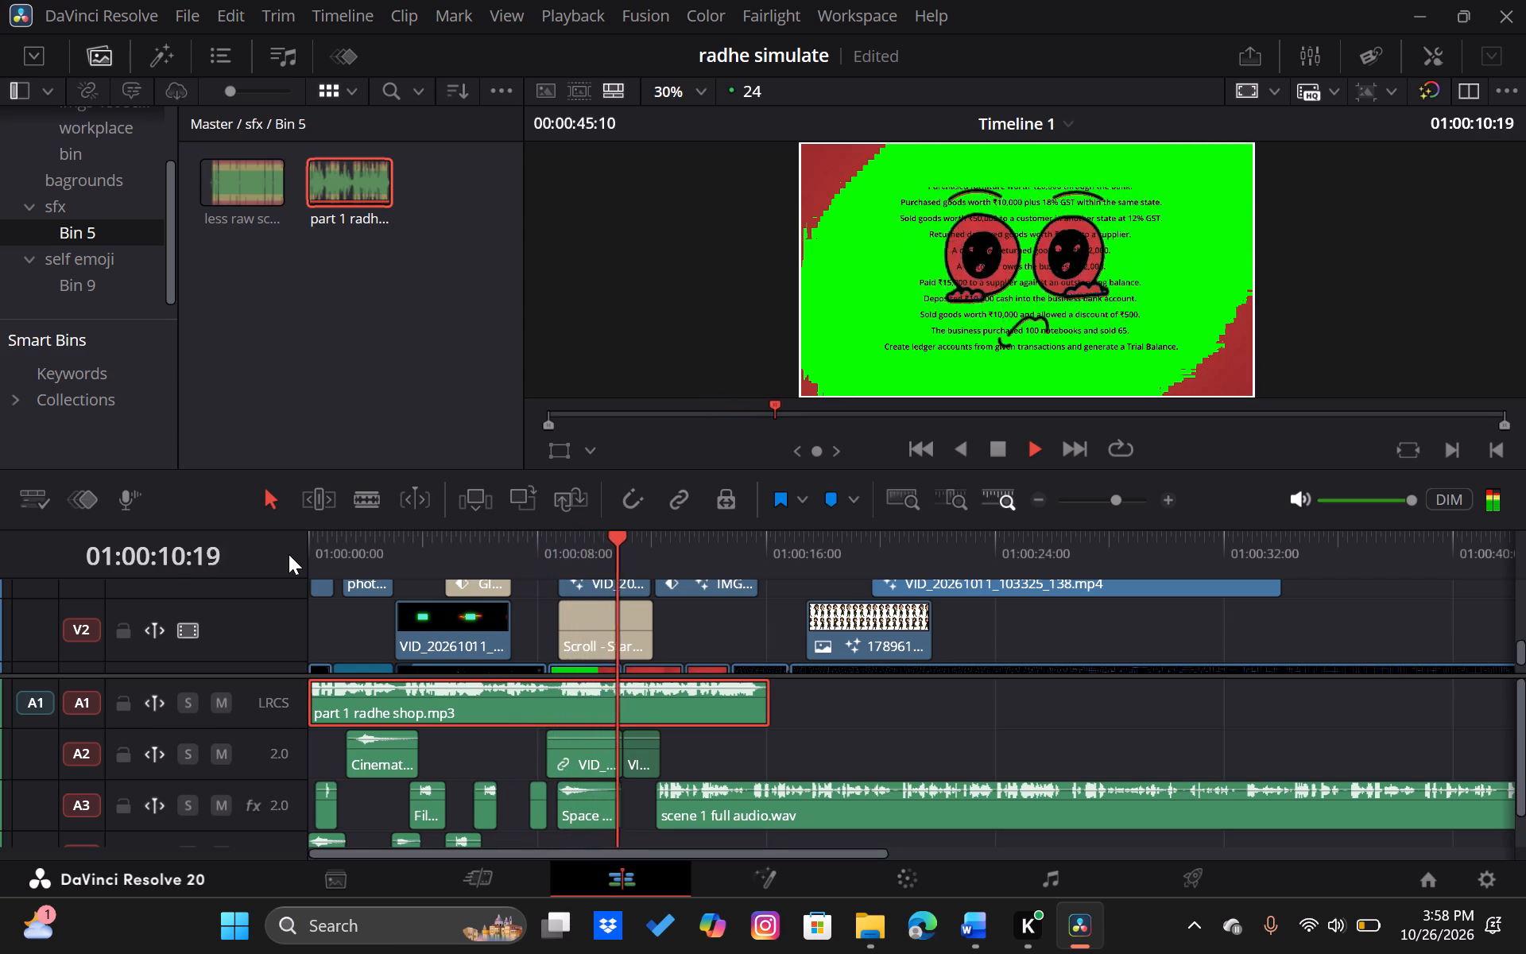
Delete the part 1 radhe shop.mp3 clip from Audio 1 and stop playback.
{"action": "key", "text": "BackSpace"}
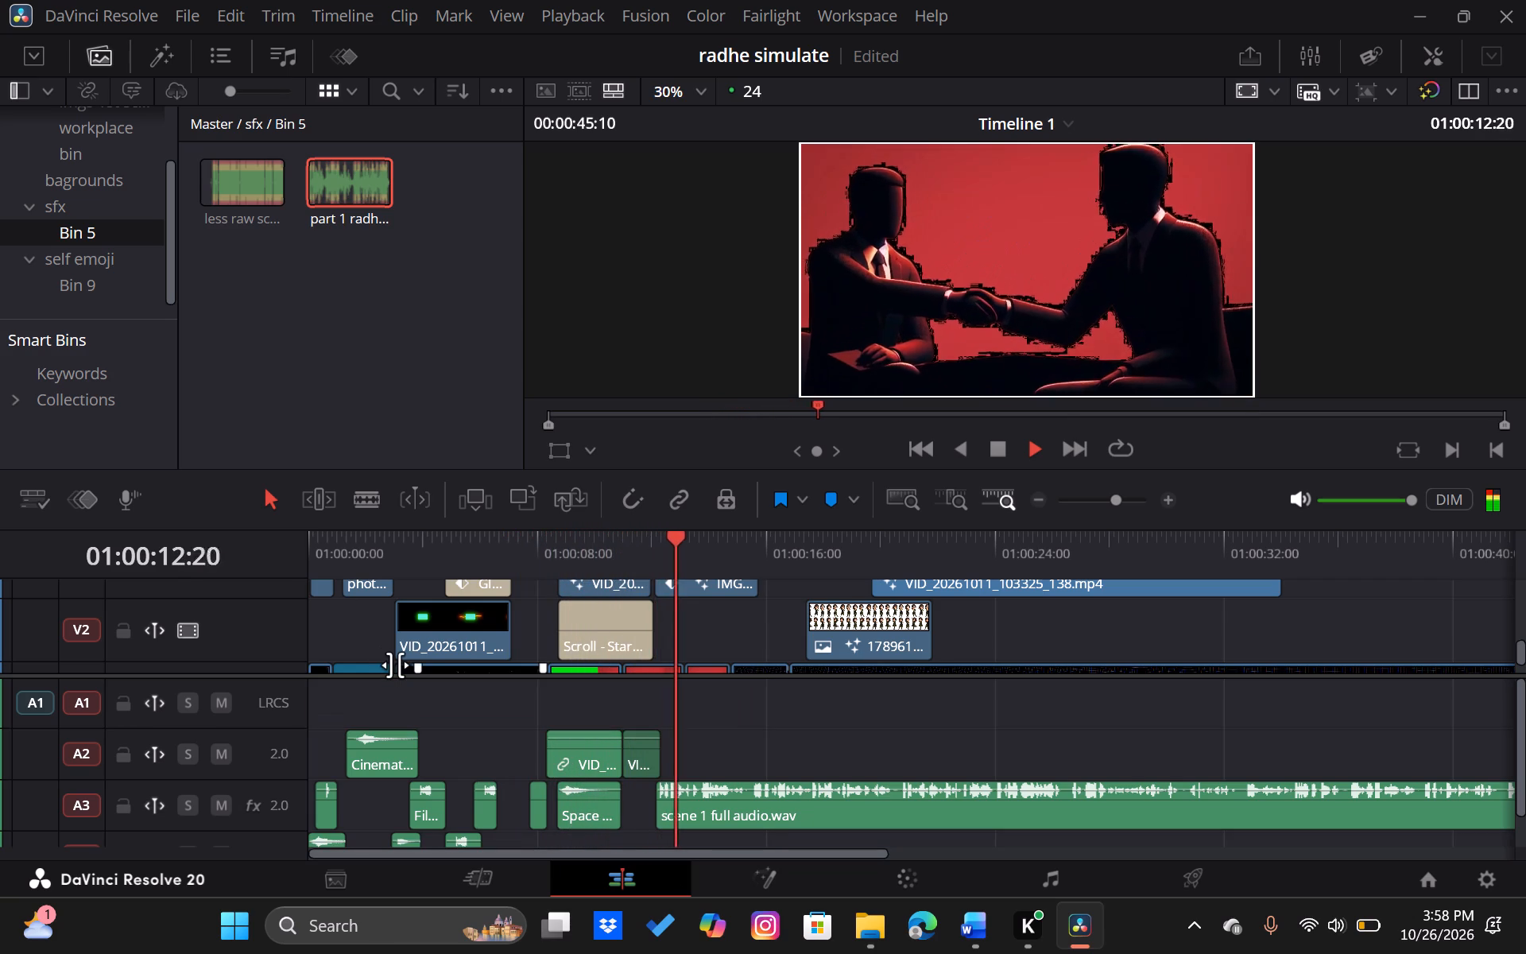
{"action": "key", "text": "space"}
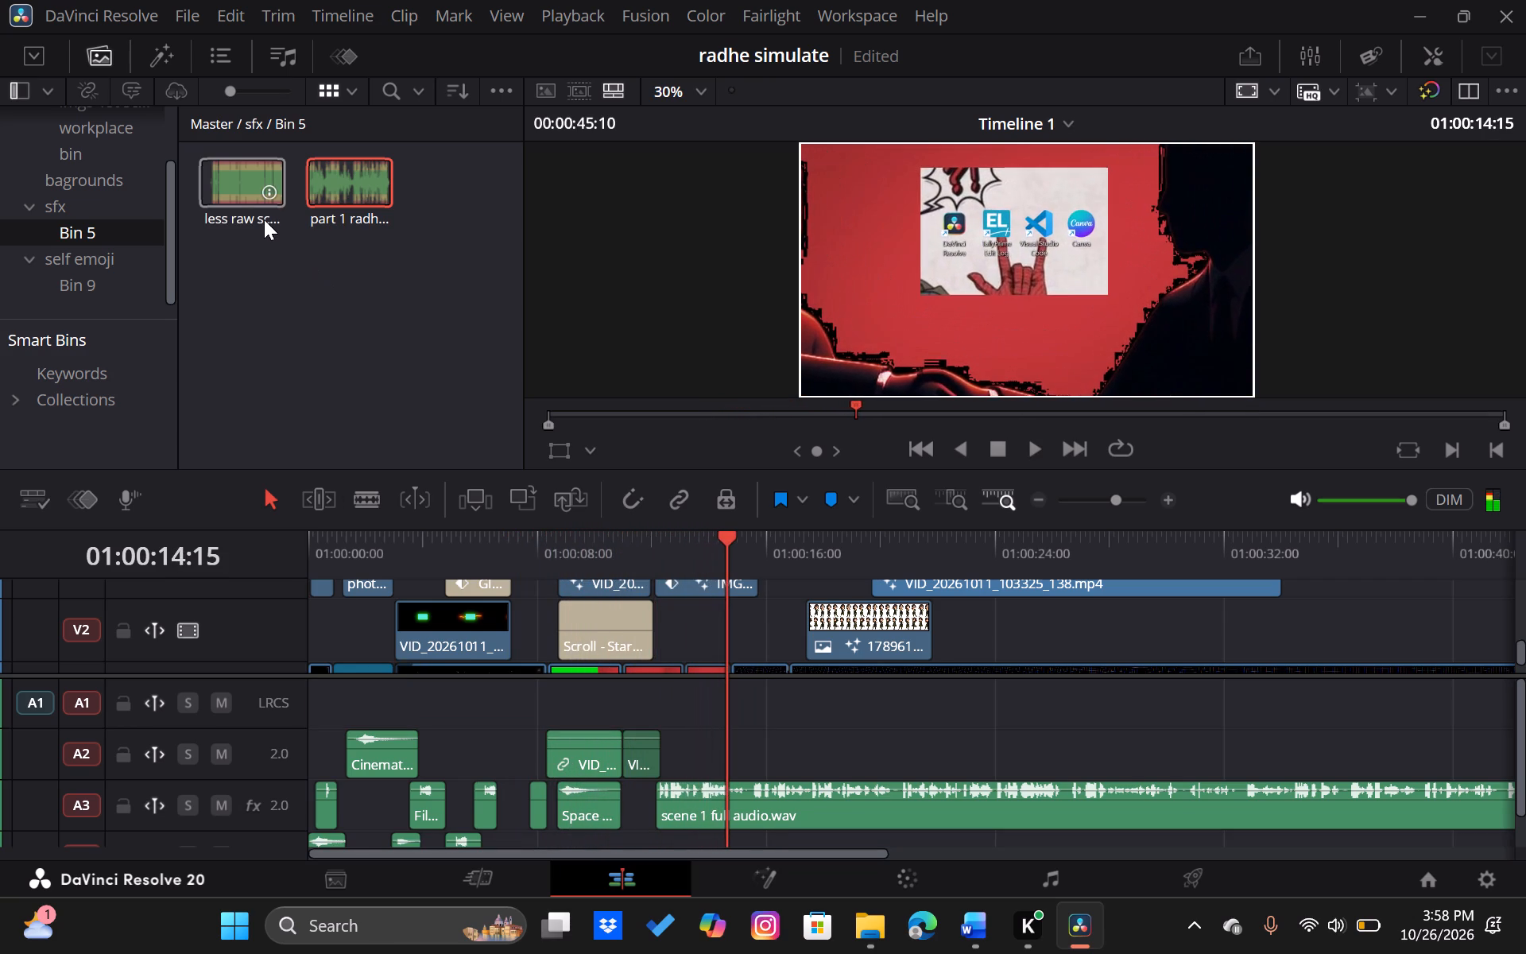
Place the less raw scene 1-2.mp3 clip from Bin 5 on Audio 1 at the start of the timeline.
{"action": "left_click_drag", "start_coordinate": [231, 192], "coordinate": [543, 688]}
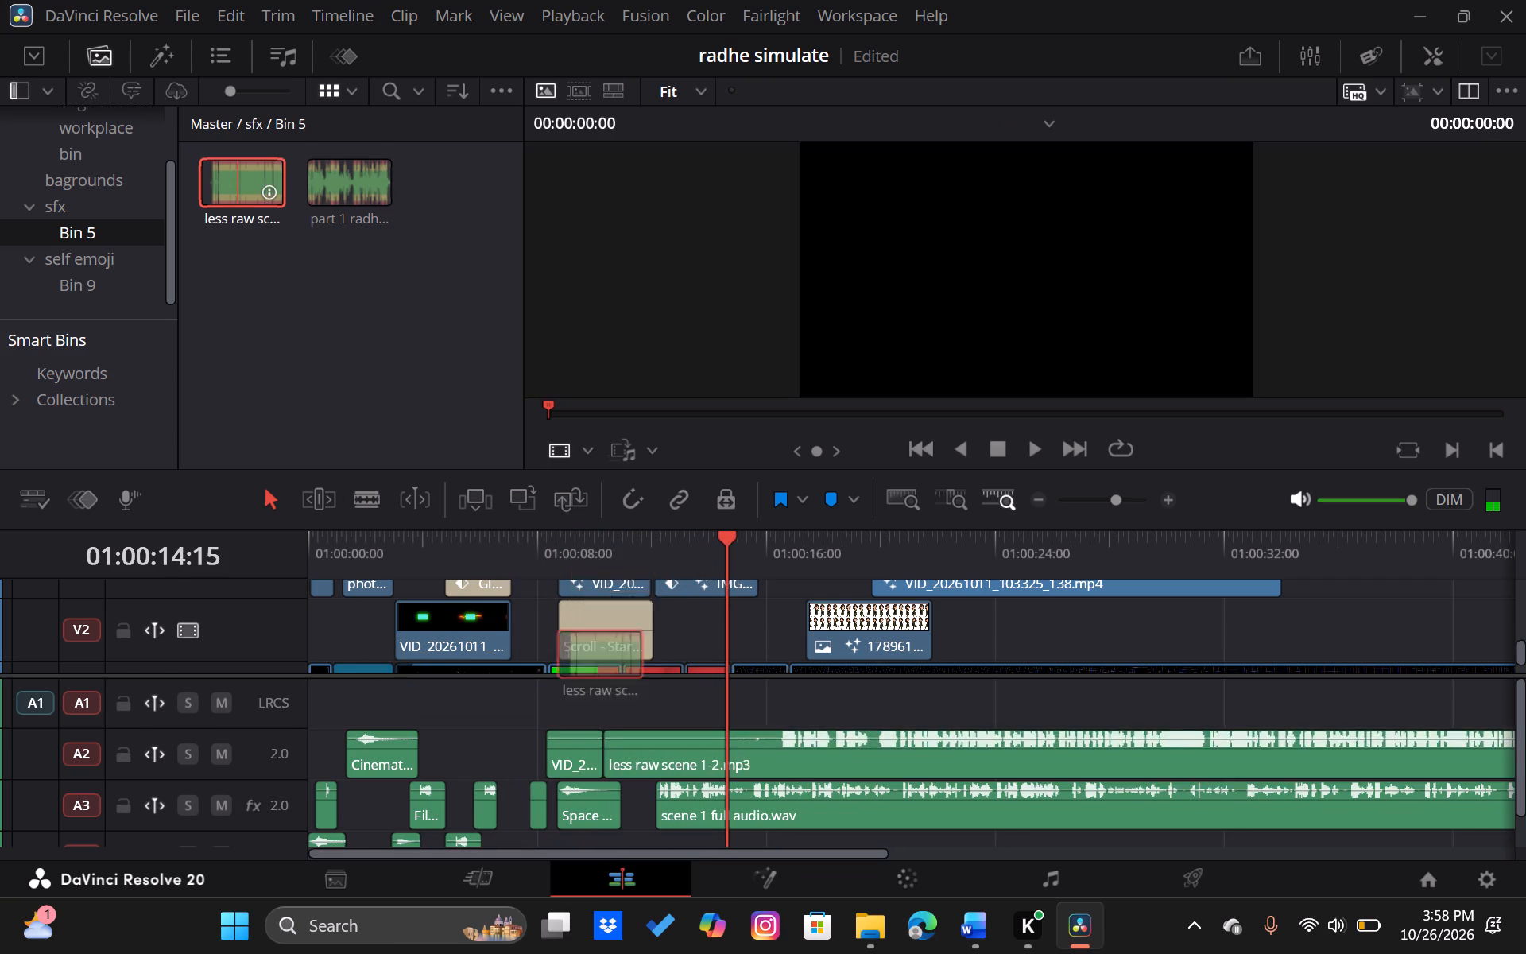
{"action": "left_click_drag", "start_coordinate": [543, 688], "coordinate": [310, 647]}
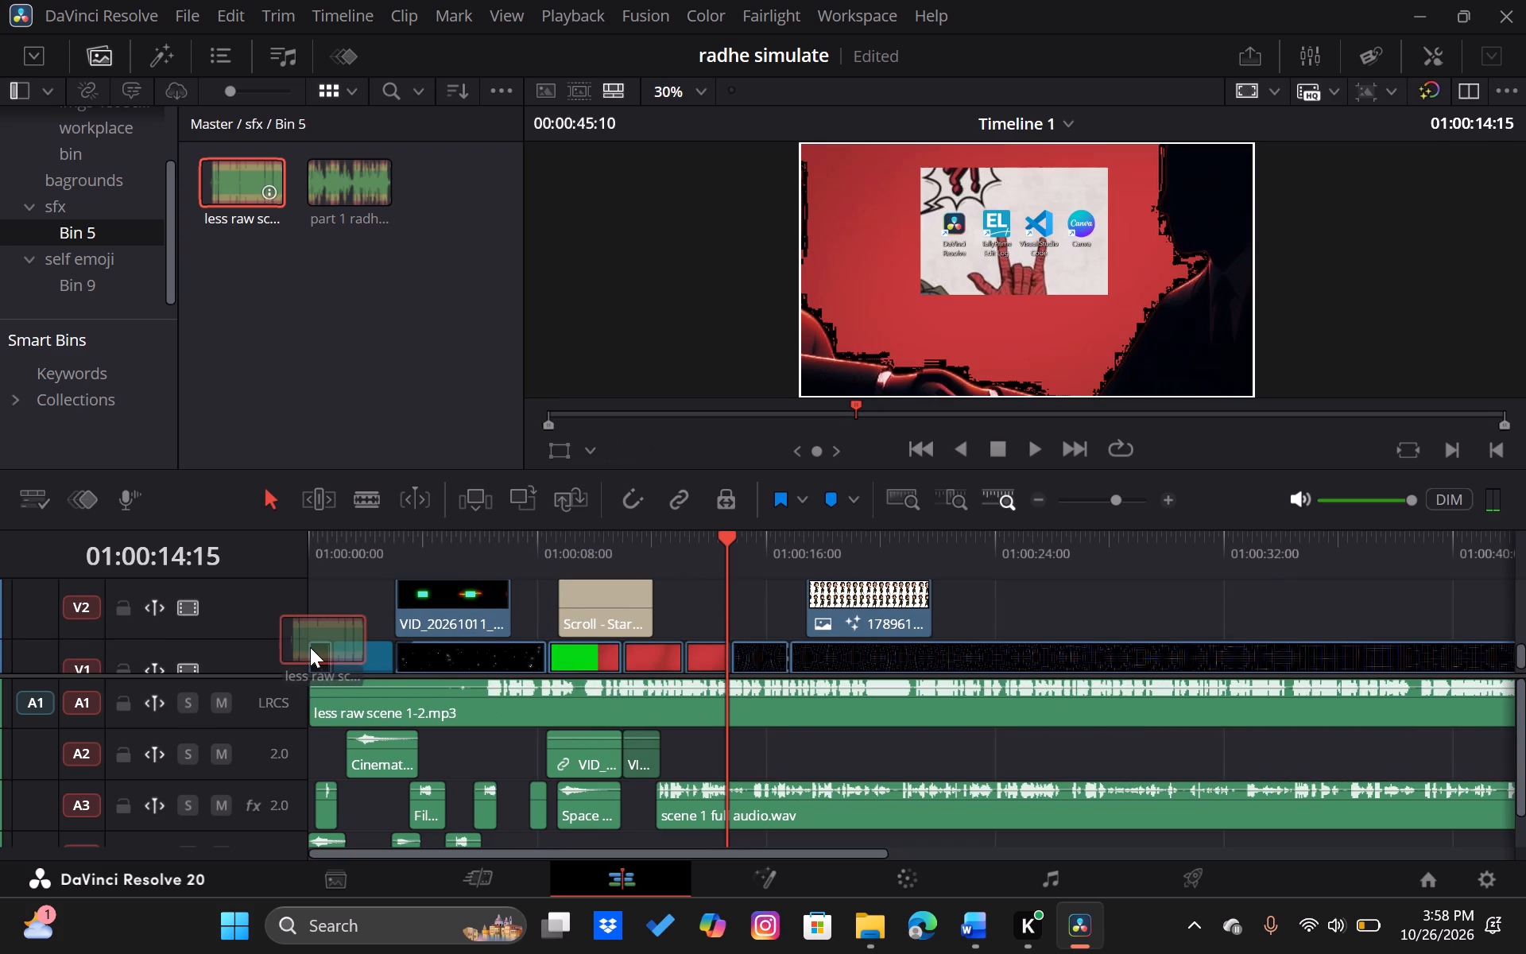
Trim about 6 seconds off the beginning of less raw scene 1-2.mp3 and move the clip back to the timeline start.
{"action": "left_click_drag", "start_coordinate": [313, 701], "coordinate": [404, 709]}
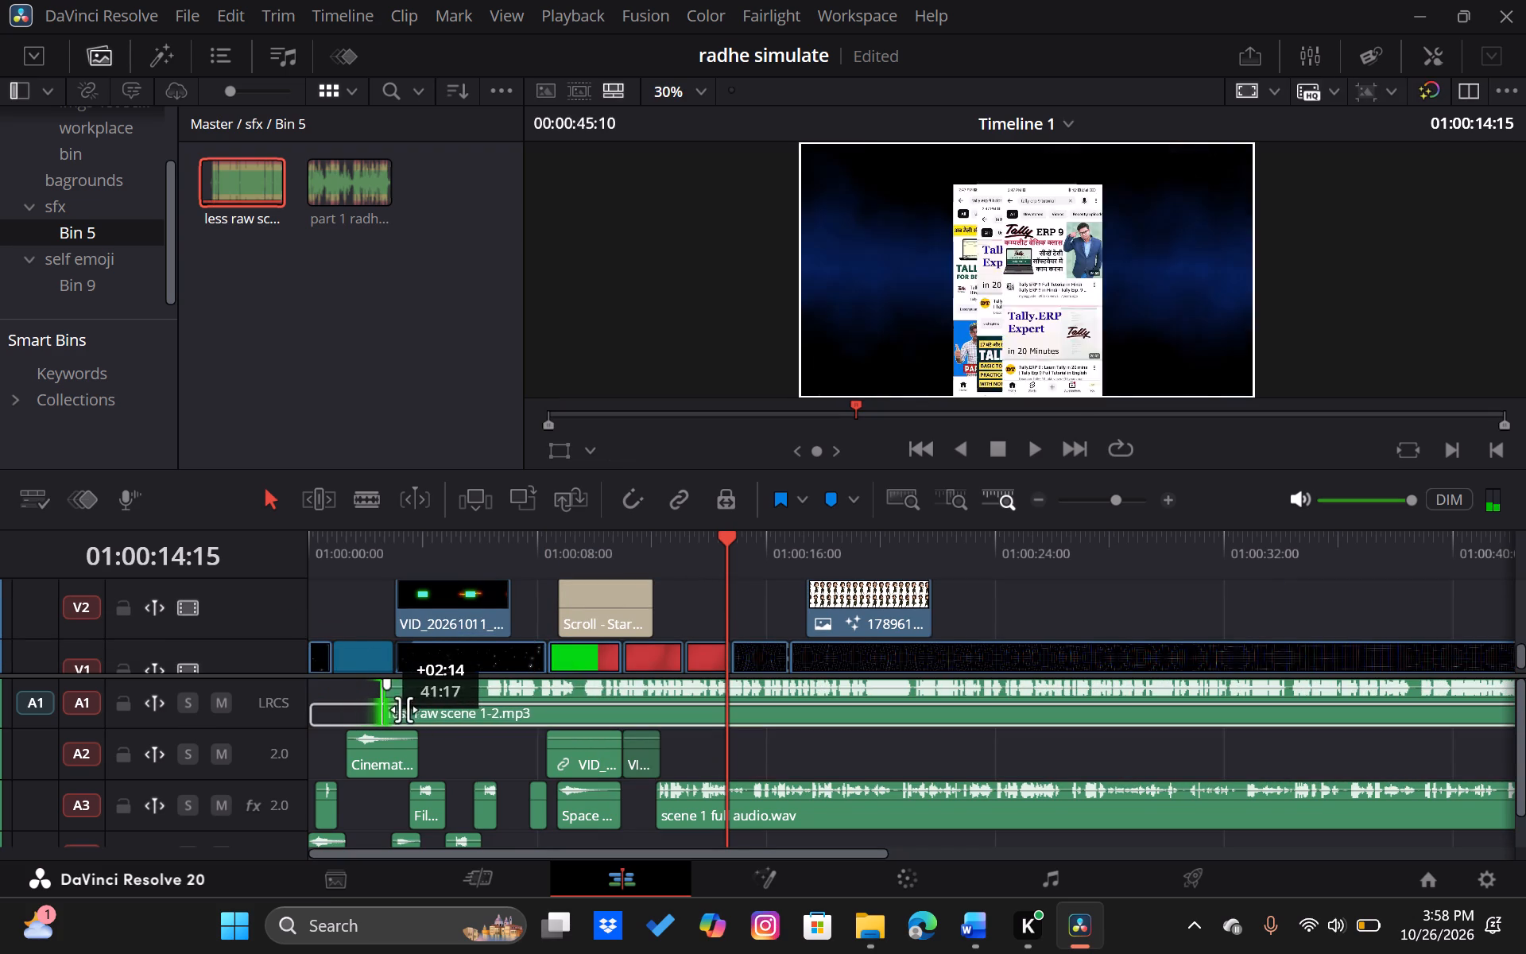
{"action": "left_click_drag", "start_coordinate": [404, 709], "coordinate": [484, 717]}
{"action": "left_click_drag", "start_coordinate": [573, 714], "coordinate": [549, 716]}
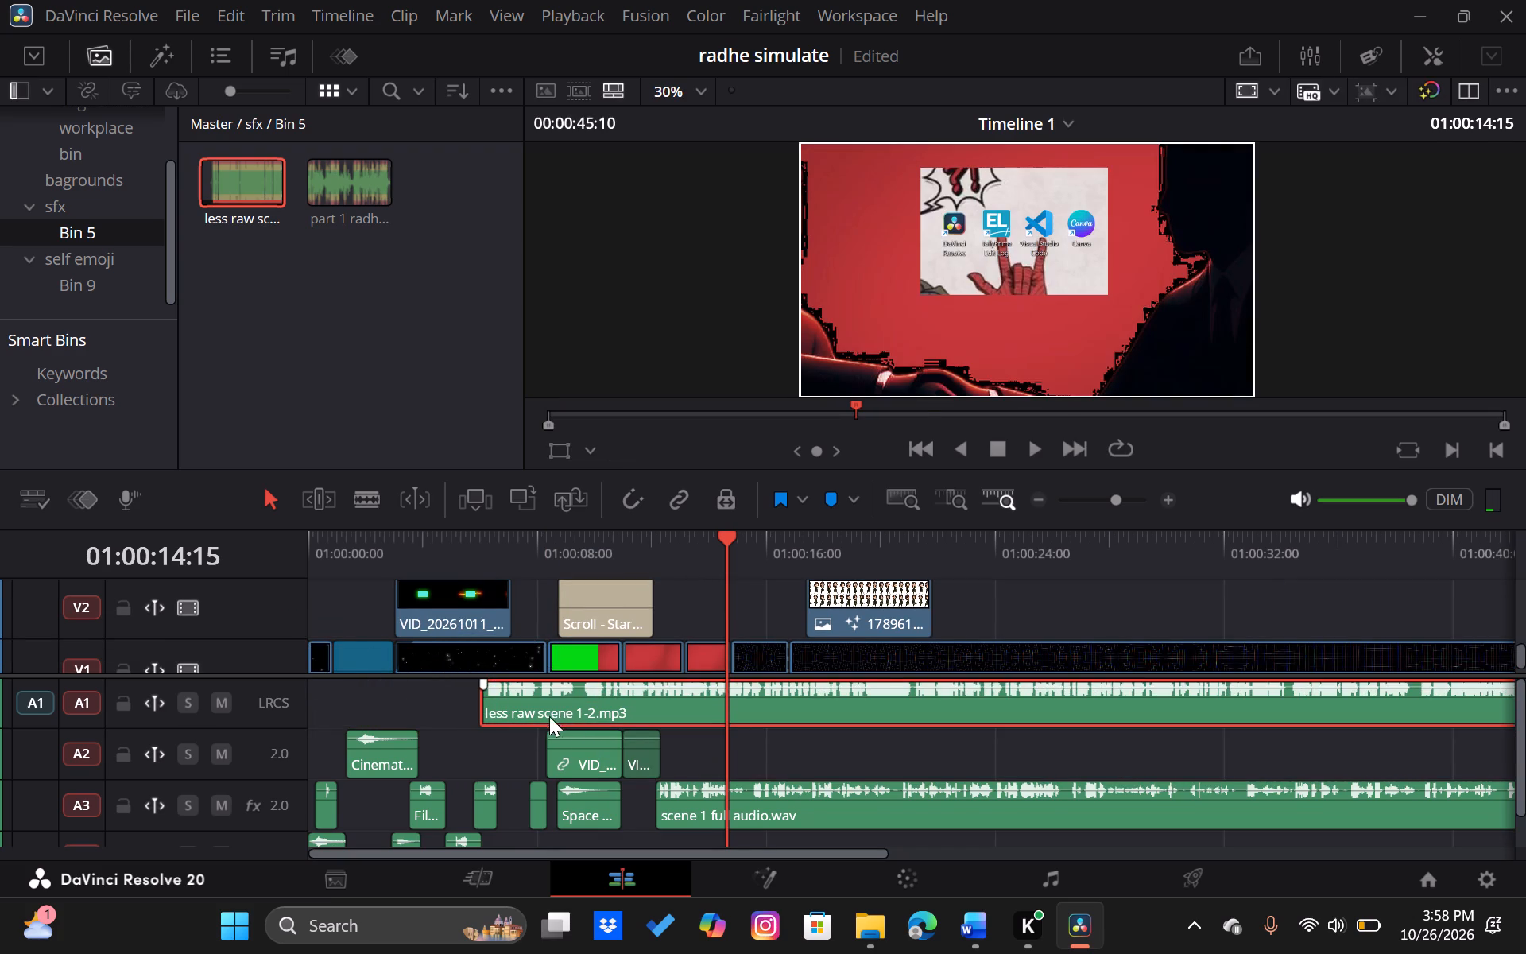
{"action": "left_click_drag", "start_coordinate": [549, 716], "coordinate": [385, 722]}
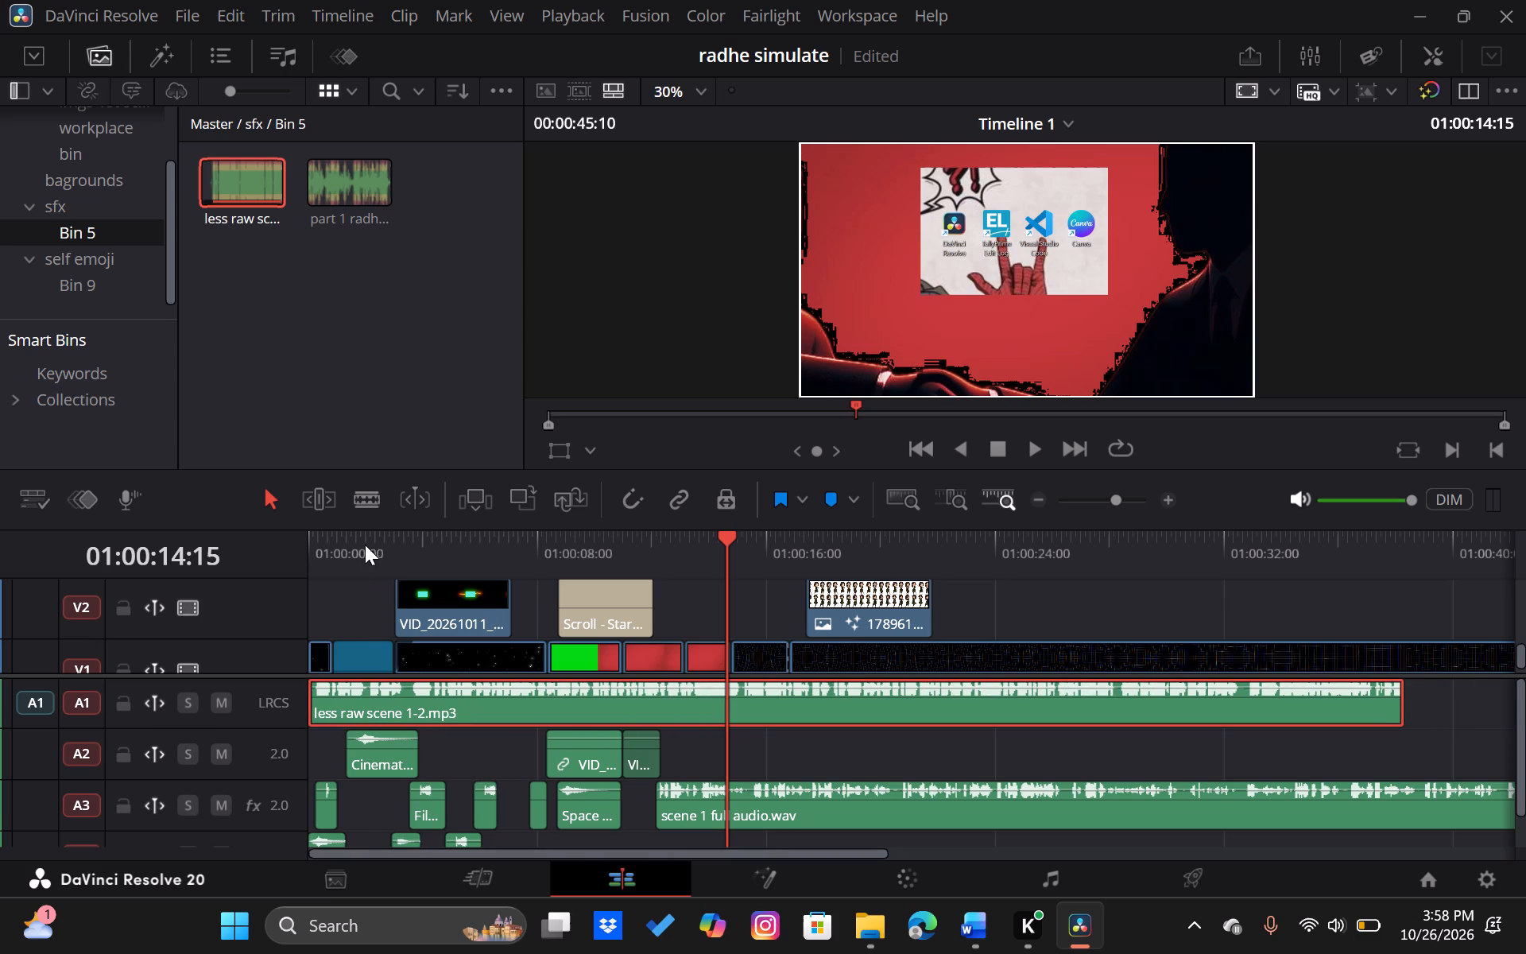
Play the timeline from the beginning to check the less raw scene 1-2 audio against the visuals, muting Audio 3 during playback.
{"action": "left_click_drag", "start_coordinate": [365, 545], "coordinate": [232, 546]}
{"action": "key", "text": "space"}
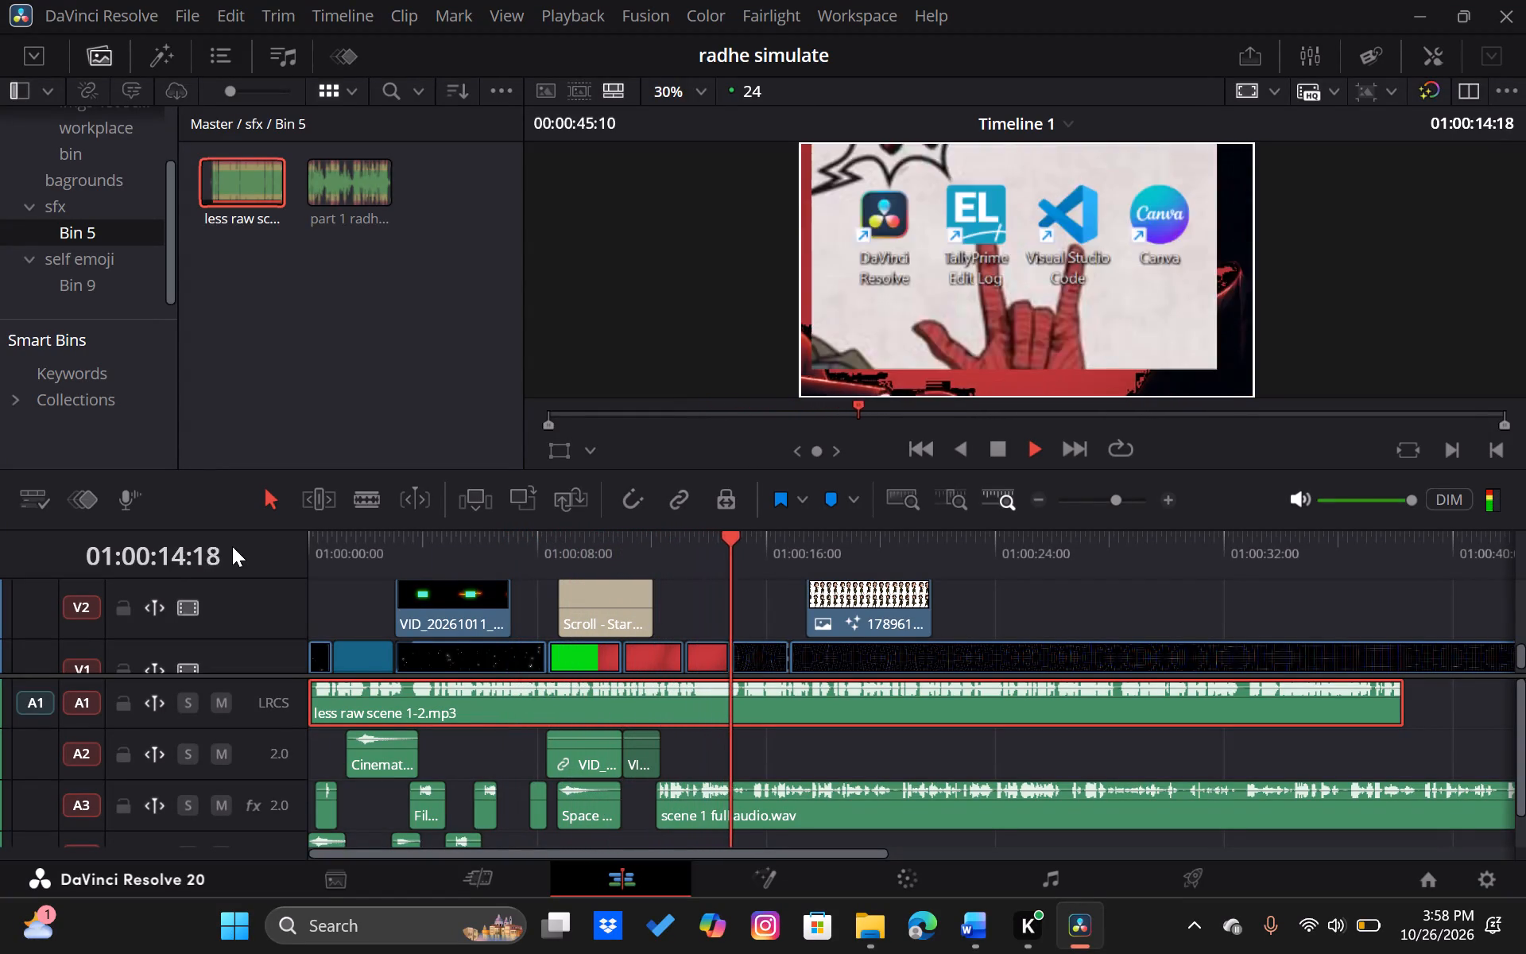
{"action": "left_click", "coordinate": [777, 809]}
{"action": "left_click", "coordinate": [225, 801]}
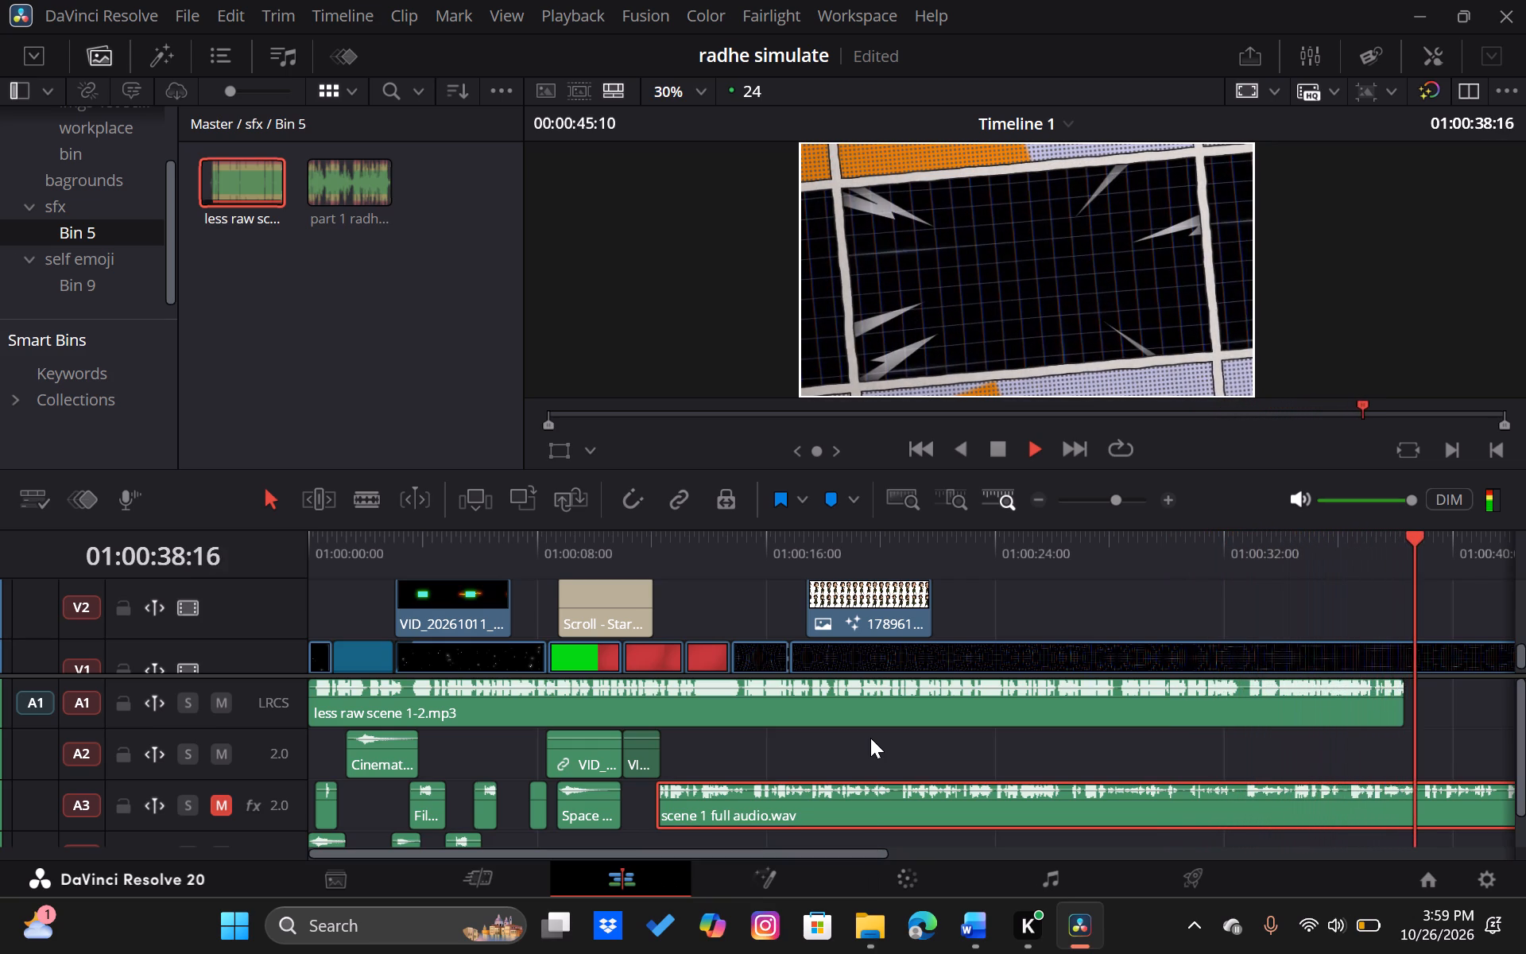
Stop playback and move less raw scene 1-2.mp3 off Audio 1 onto Audio 2, starting about 22 seconds into the timeline.
{"action": "left_click_drag", "start_coordinate": [749, 713], "coordinate": [851, 708]}
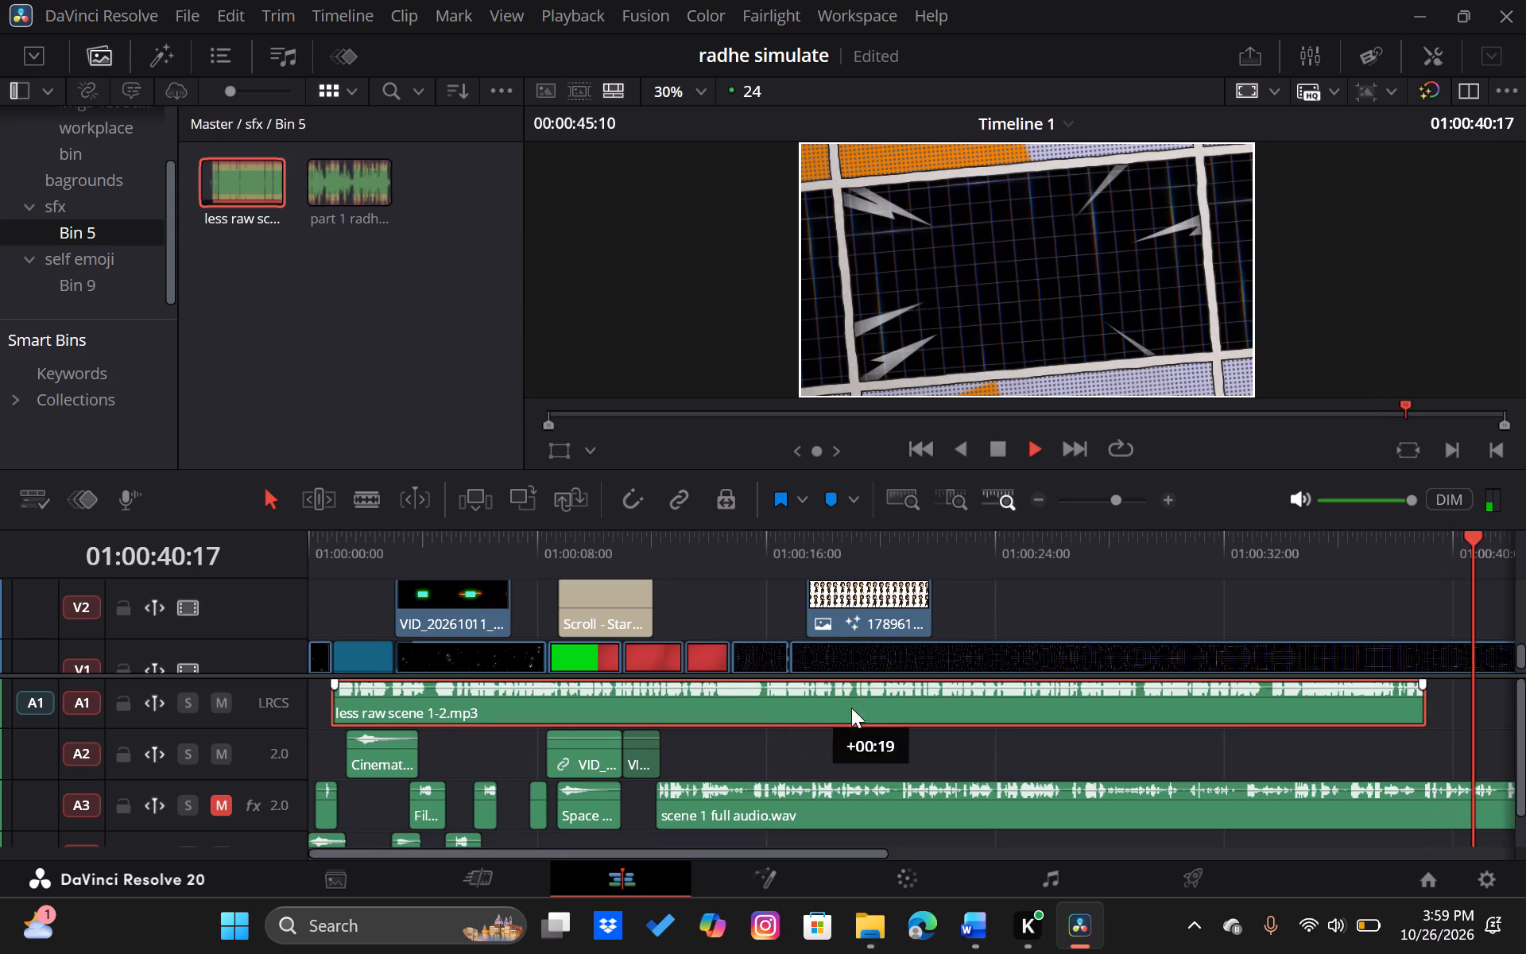
{"action": "left_click_drag", "start_coordinate": [851, 708], "coordinate": [1184, 704]}
{"action": "left_click_drag", "start_coordinate": [1012, 706], "coordinate": [1041, 706]}
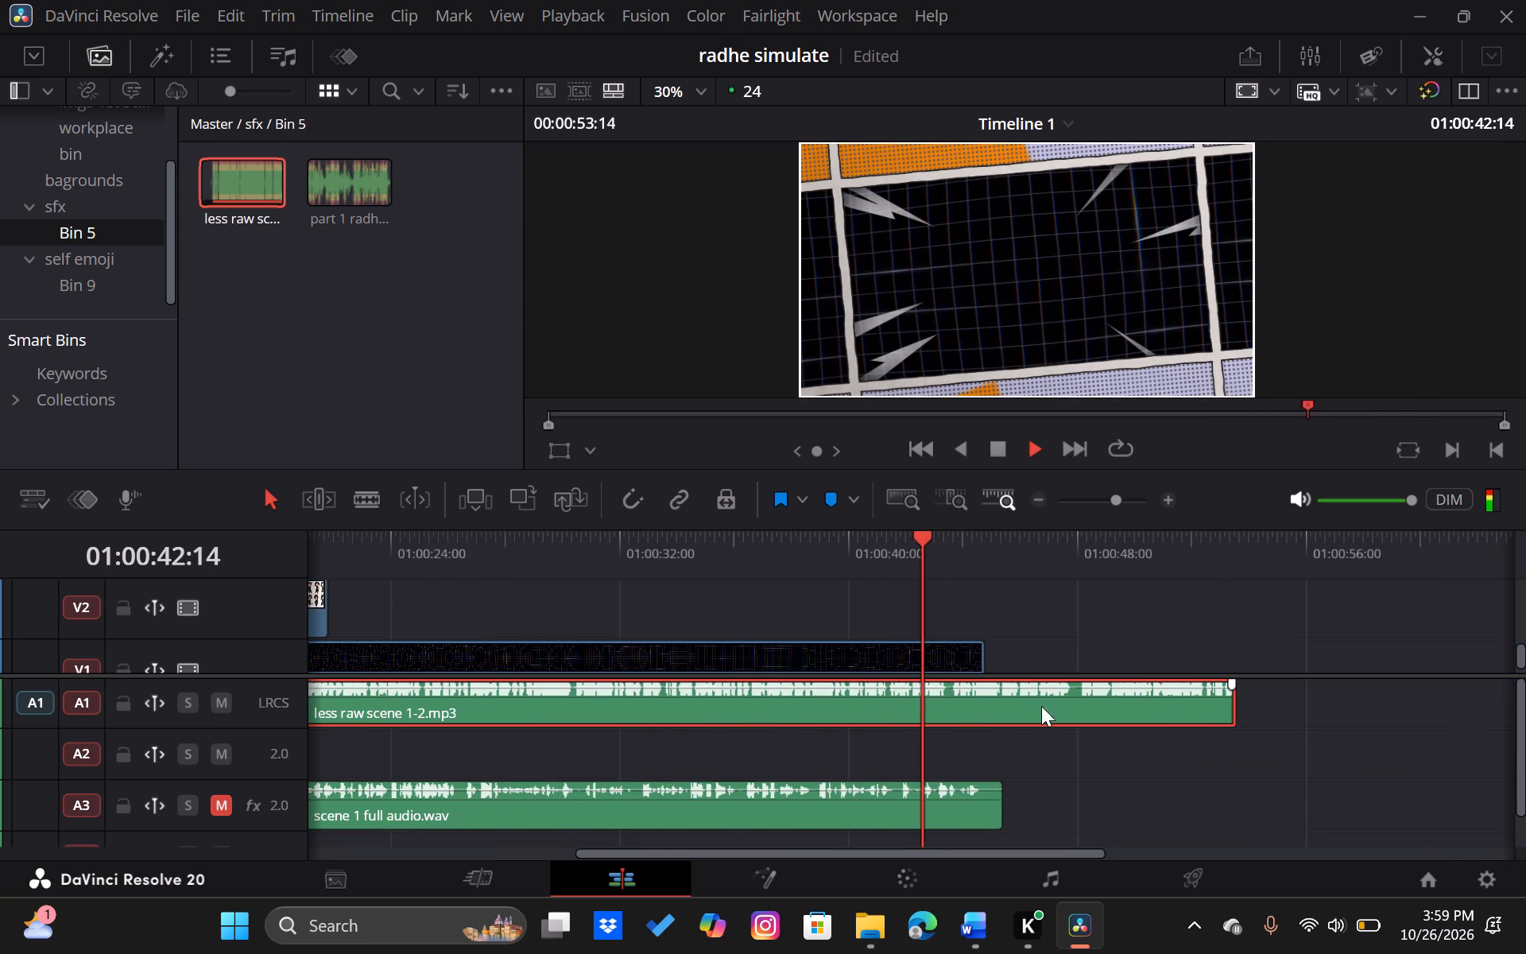
{"action": "left_click_drag", "start_coordinate": [1041, 706], "coordinate": [1199, 704]}
{"action": "key", "text": "space"}
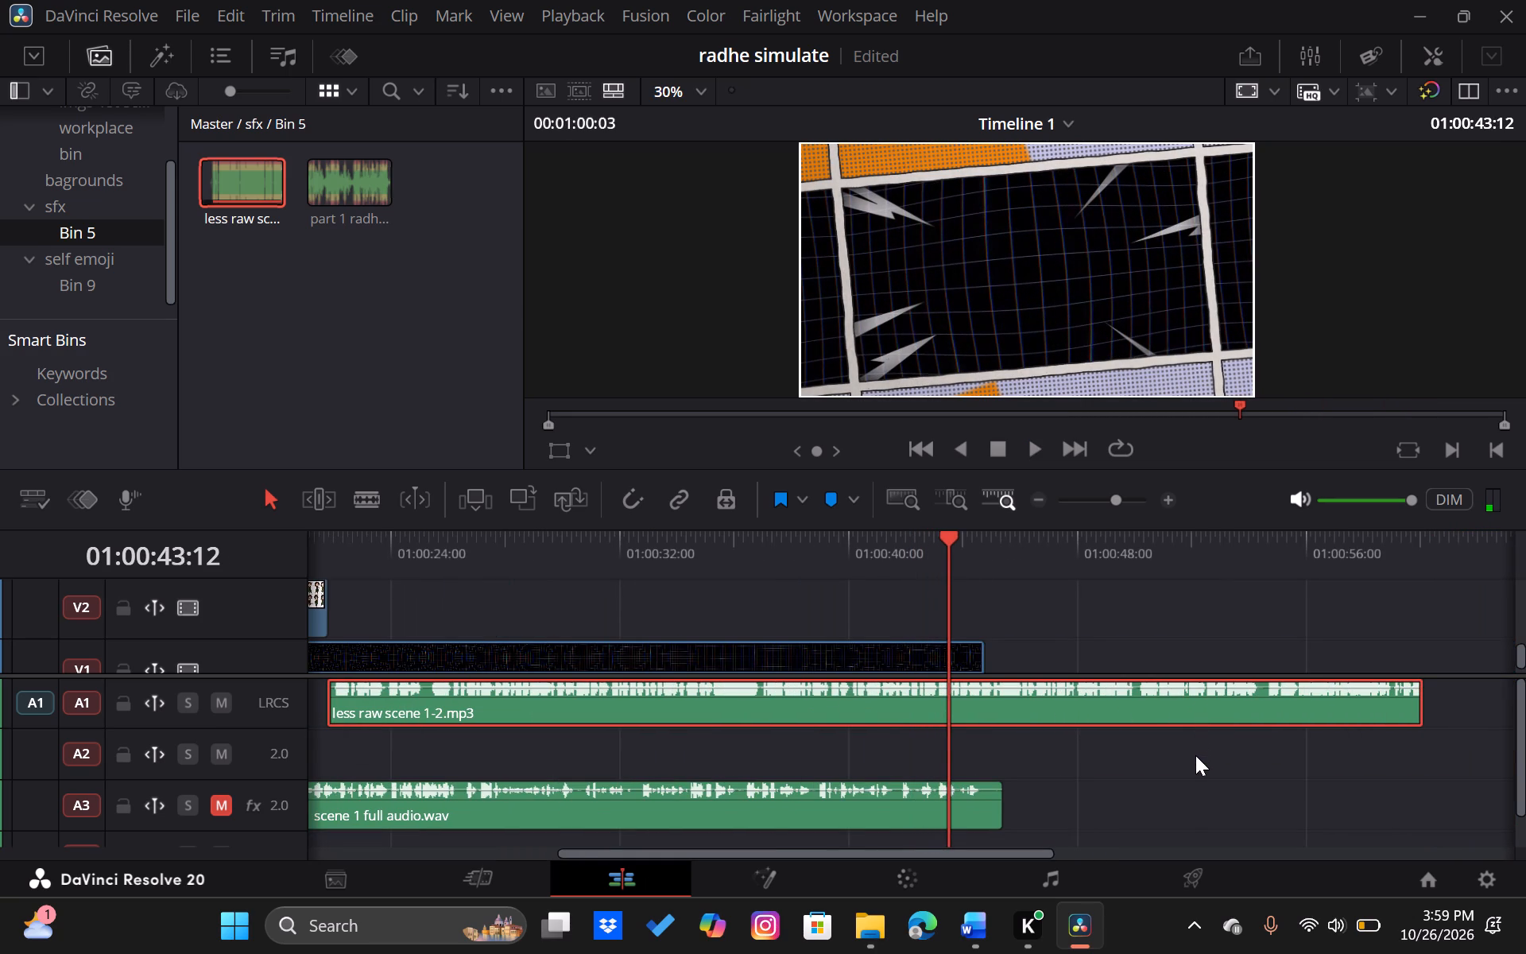
{"action": "left_click_drag", "start_coordinate": [617, 706], "coordinate": [615, 741]}
{"action": "scroll", "coordinate": [615, 741], "scroll_direction": "right", "scroll_amount": 2}
Move scene 1 full audio.wav from Audio 3 to Audio 1 and align it with the start of the timeline.
{"action": "left_click_drag", "start_coordinate": [619, 819], "coordinate": [475, 711]}
{"action": "scroll", "coordinate": [475, 711], "scroll_direction": "right", "scroll_amount": 2}
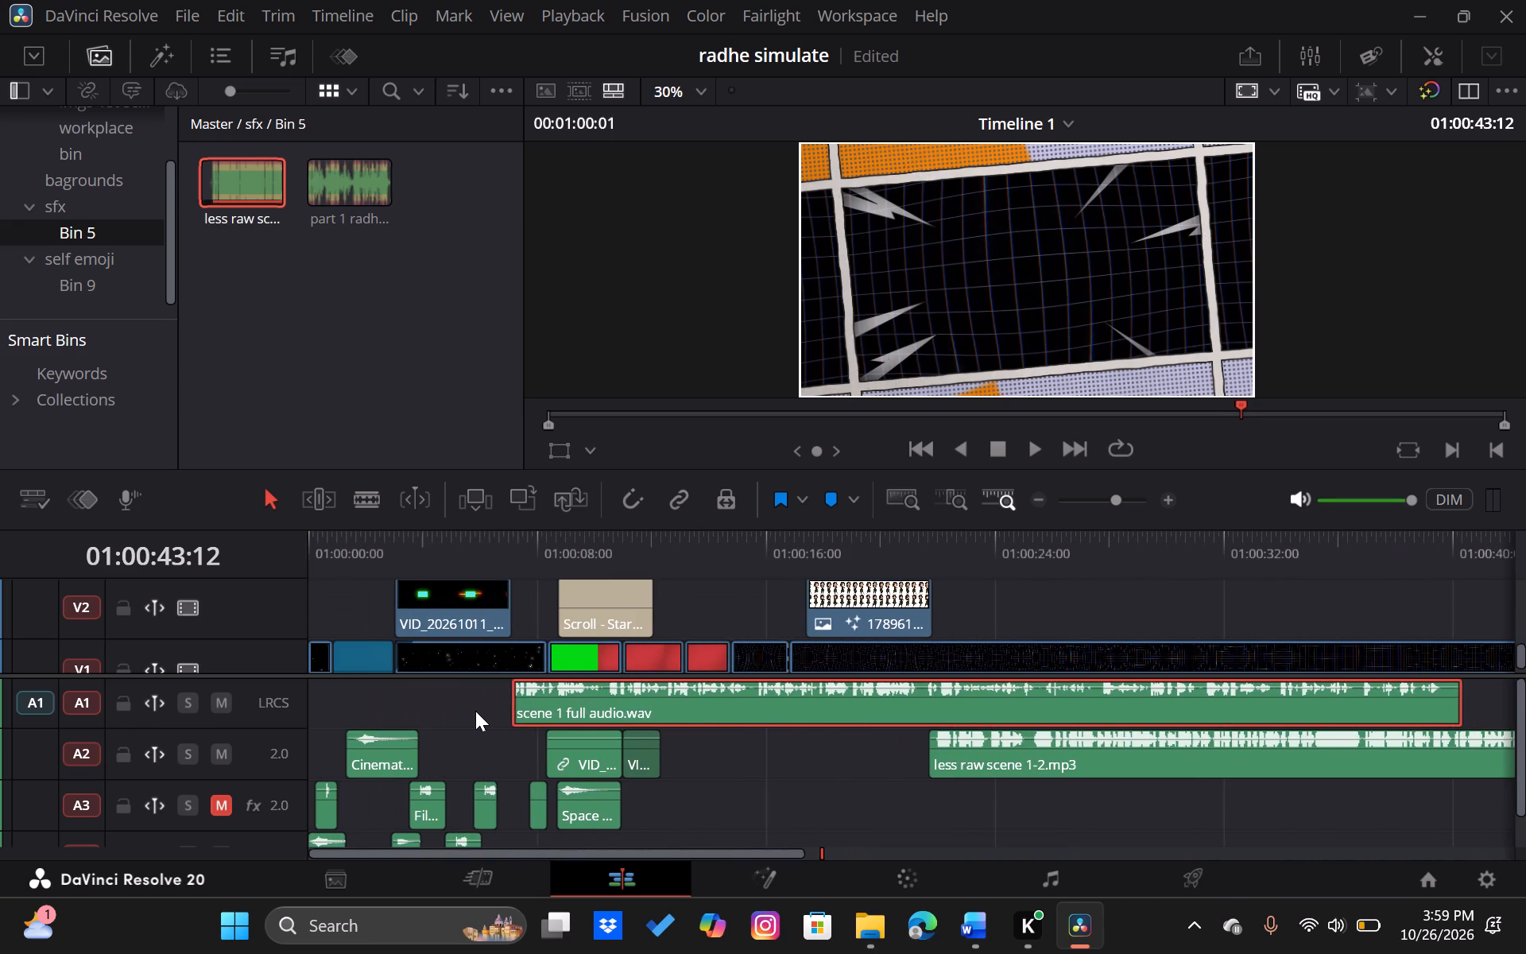
{"action": "scroll", "coordinate": [475, 711], "scroll_direction": "right", "scroll_amount": 1}
{"action": "left_click_drag", "start_coordinate": [625, 712], "coordinate": [381, 699]}
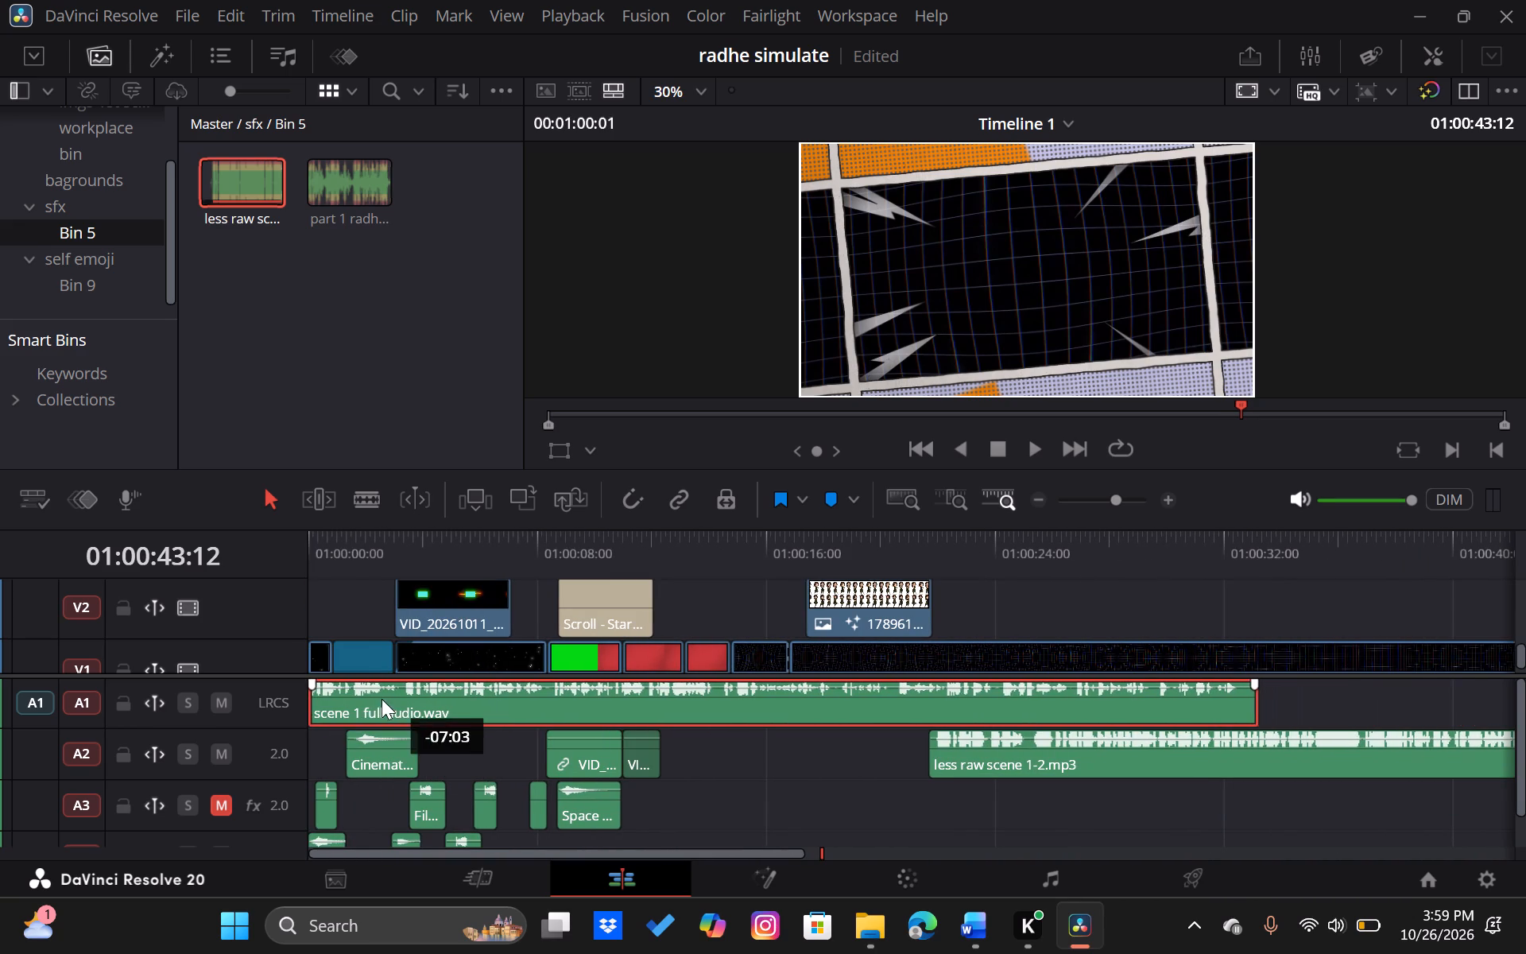
{"action": "left_click_drag", "start_coordinate": [381, 699], "coordinate": [375, 699]}
Return the playhead to the timeline start and unmute Audio 3.
{"action": "left_click_drag", "start_coordinate": [354, 551], "coordinate": [296, 554]}
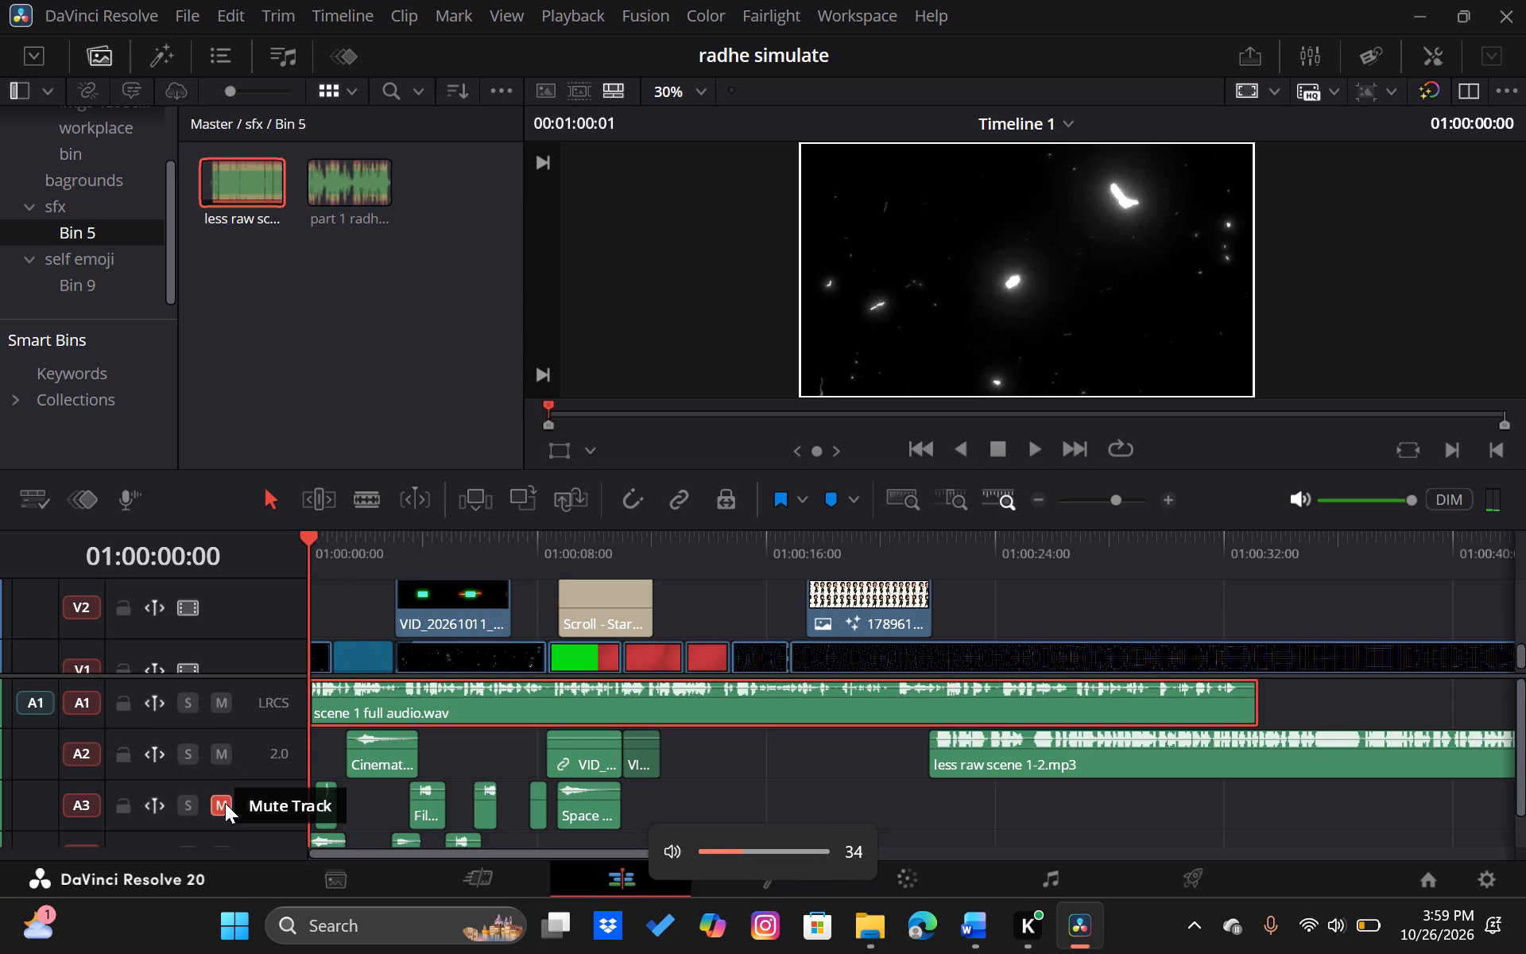
{"action": "left_click", "coordinate": [225, 803]}
{"action": "left_click", "coordinate": [979, 760]}
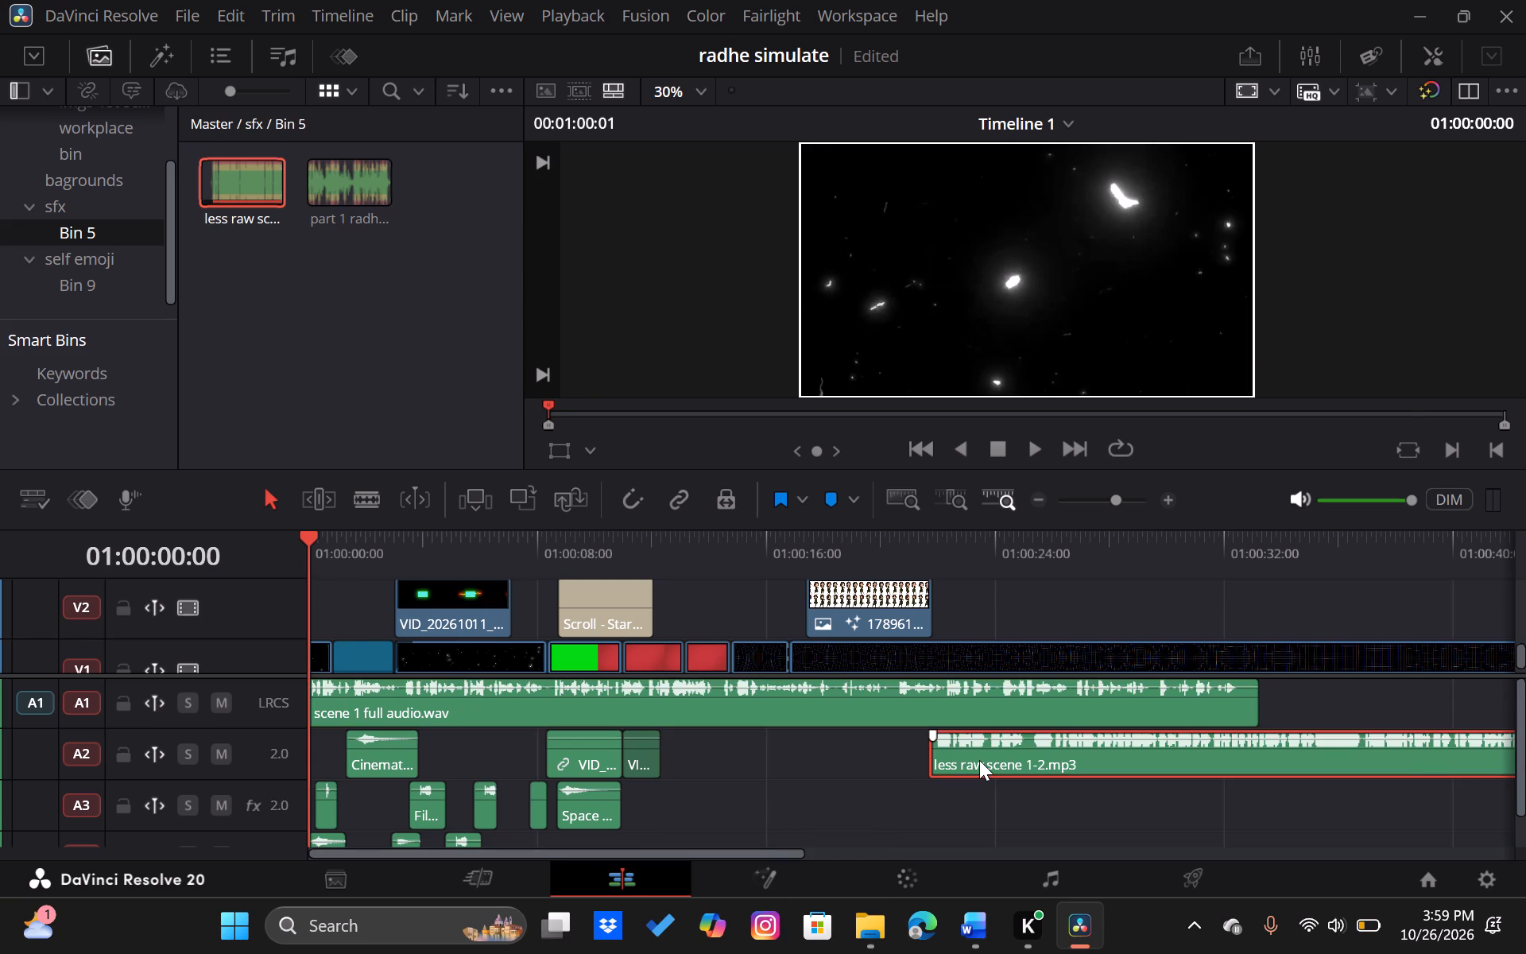
{"action": "right_click", "coordinate": [979, 760]}
{"action": "left_click", "coordinate": [979, 760]}
Play the opening with scene 1 full audio.wav on Audio 1, lowering and restoring the monitoring volume, and replay it from the start.
{"action": "left_click_drag", "start_coordinate": [1416, 503], "coordinate": [1334, 506]}
{"action": "key", "text": "space"}
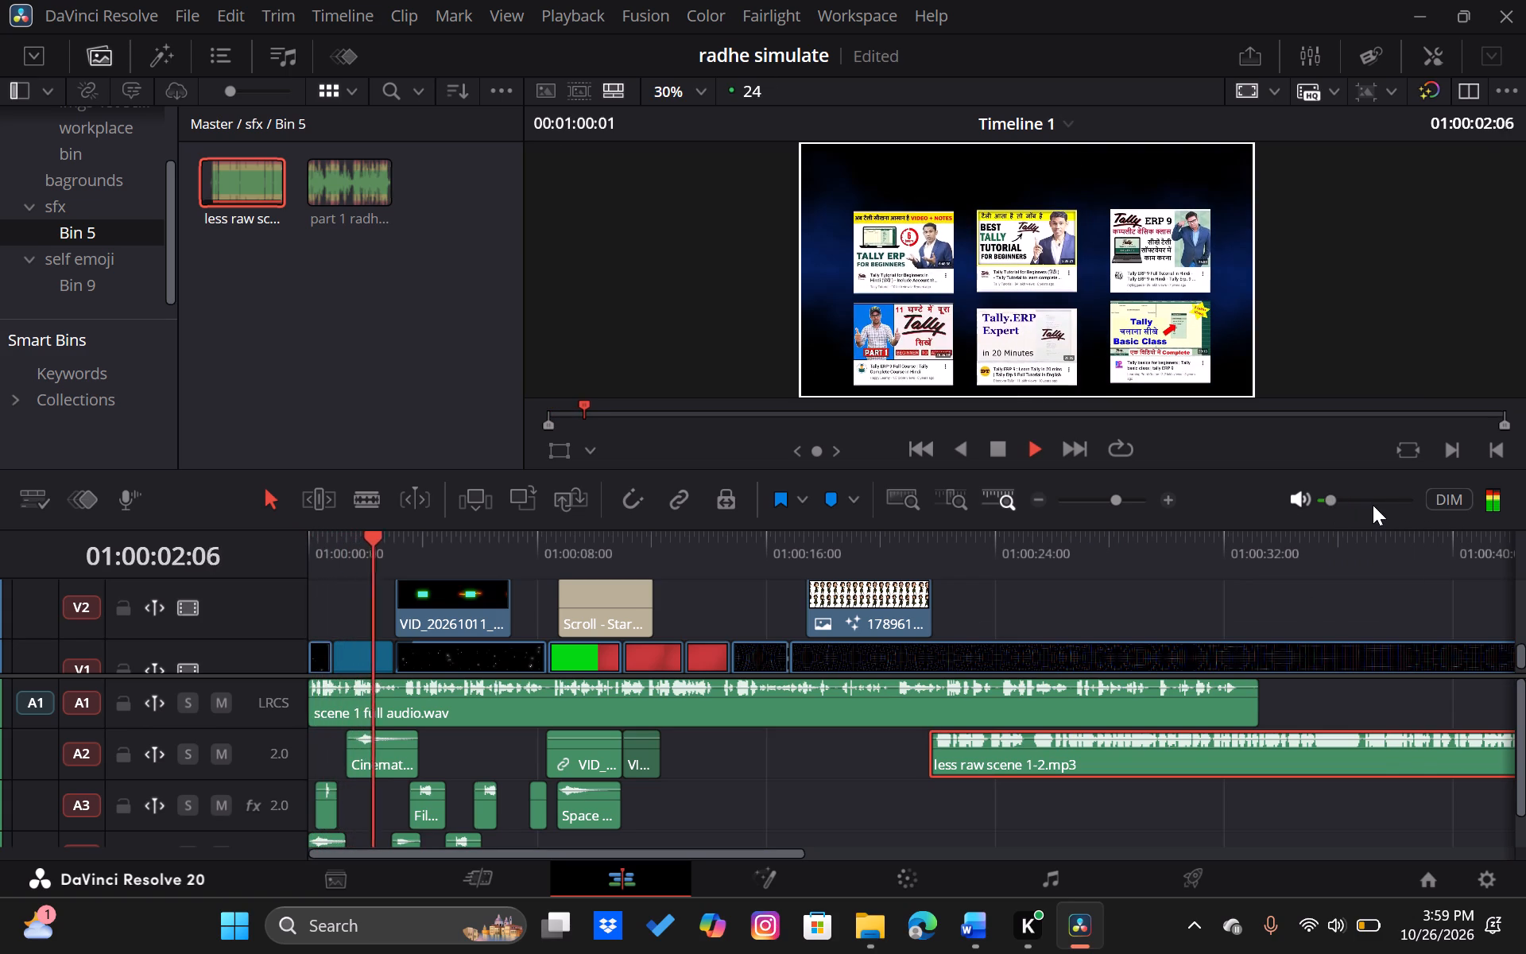
{"action": "left_click_drag", "start_coordinate": [1377, 494], "coordinate": [1411, 502]}
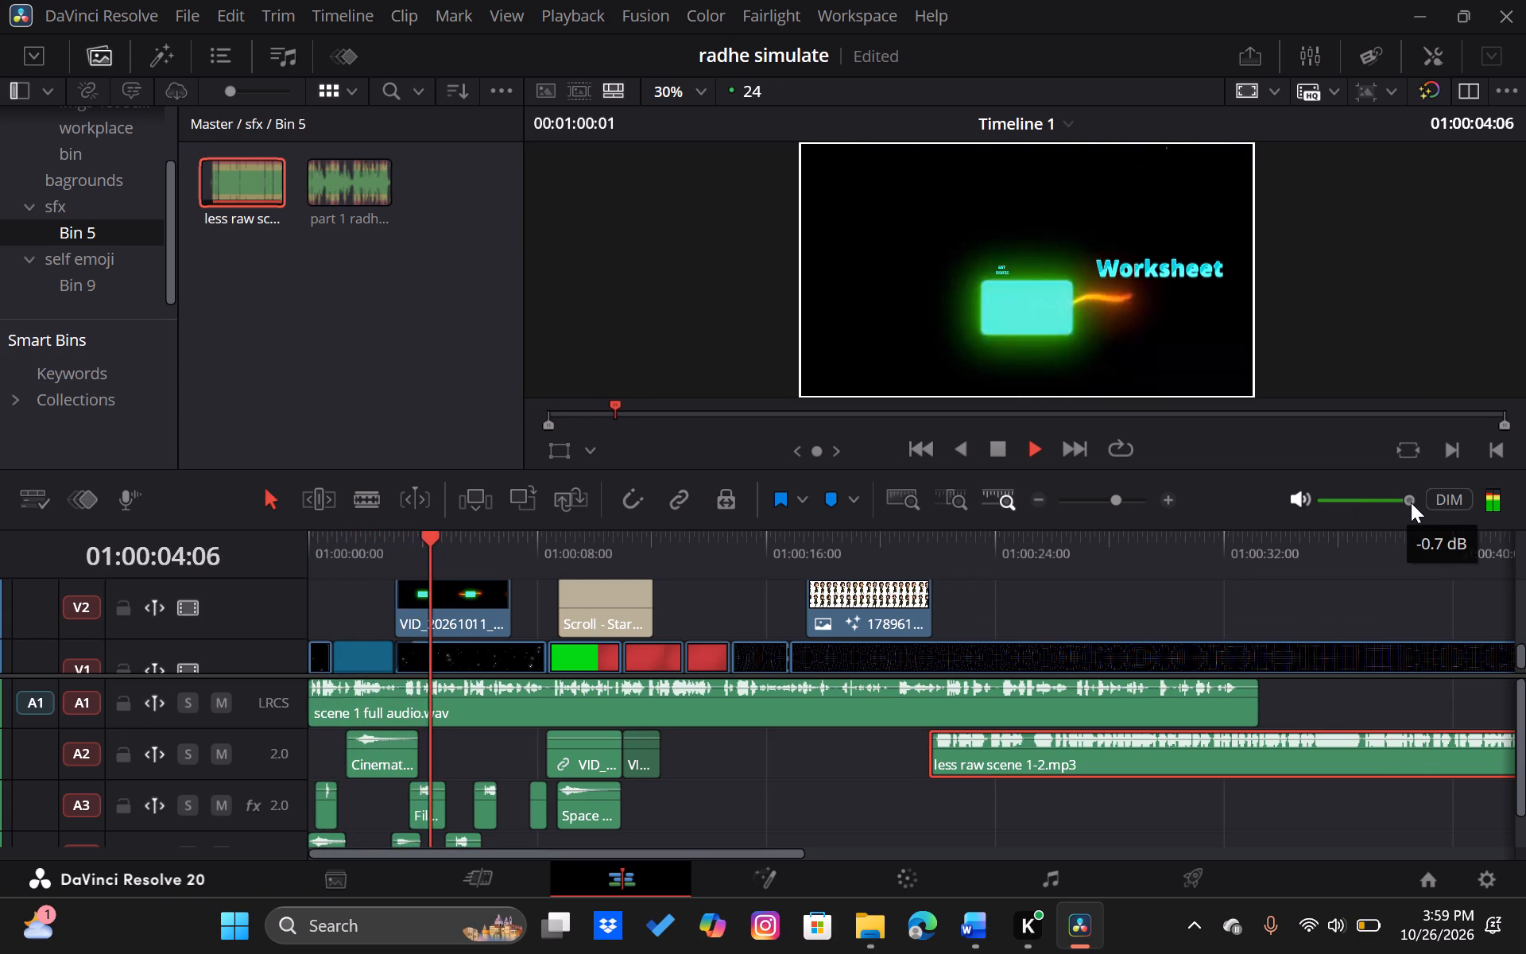
{"action": "left_click_drag", "start_coordinate": [1411, 502], "coordinate": [1432, 500]}
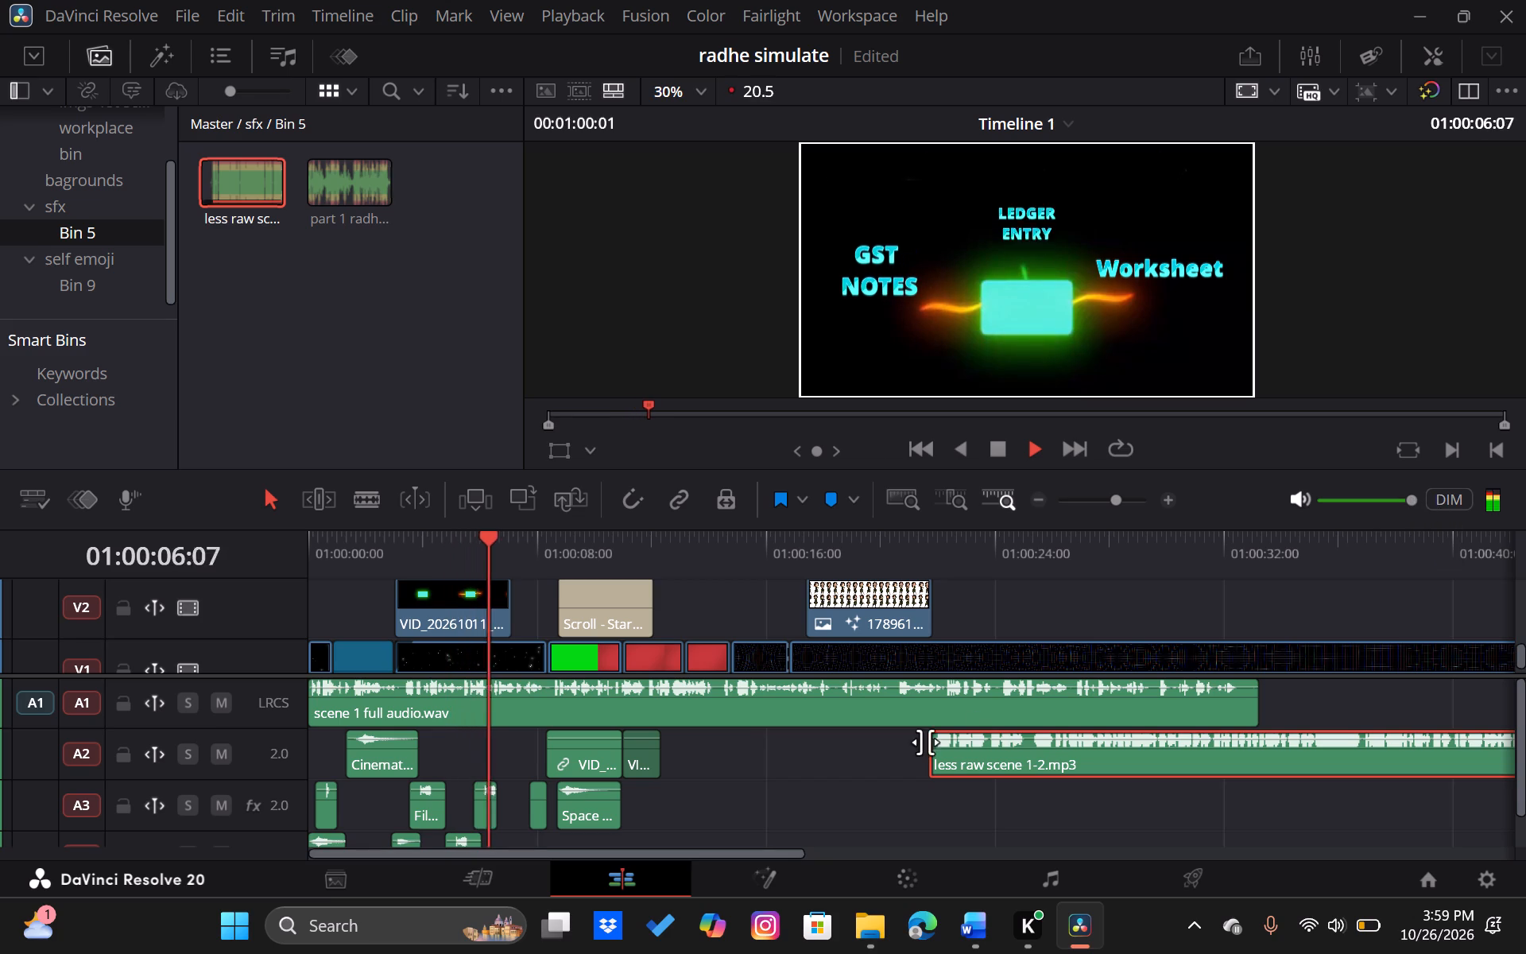
{"action": "left_click_drag", "start_coordinate": [523, 547], "coordinate": [341, 541]}
{"action": "left_click_drag", "start_coordinate": [356, 541], "coordinate": [246, 549]}
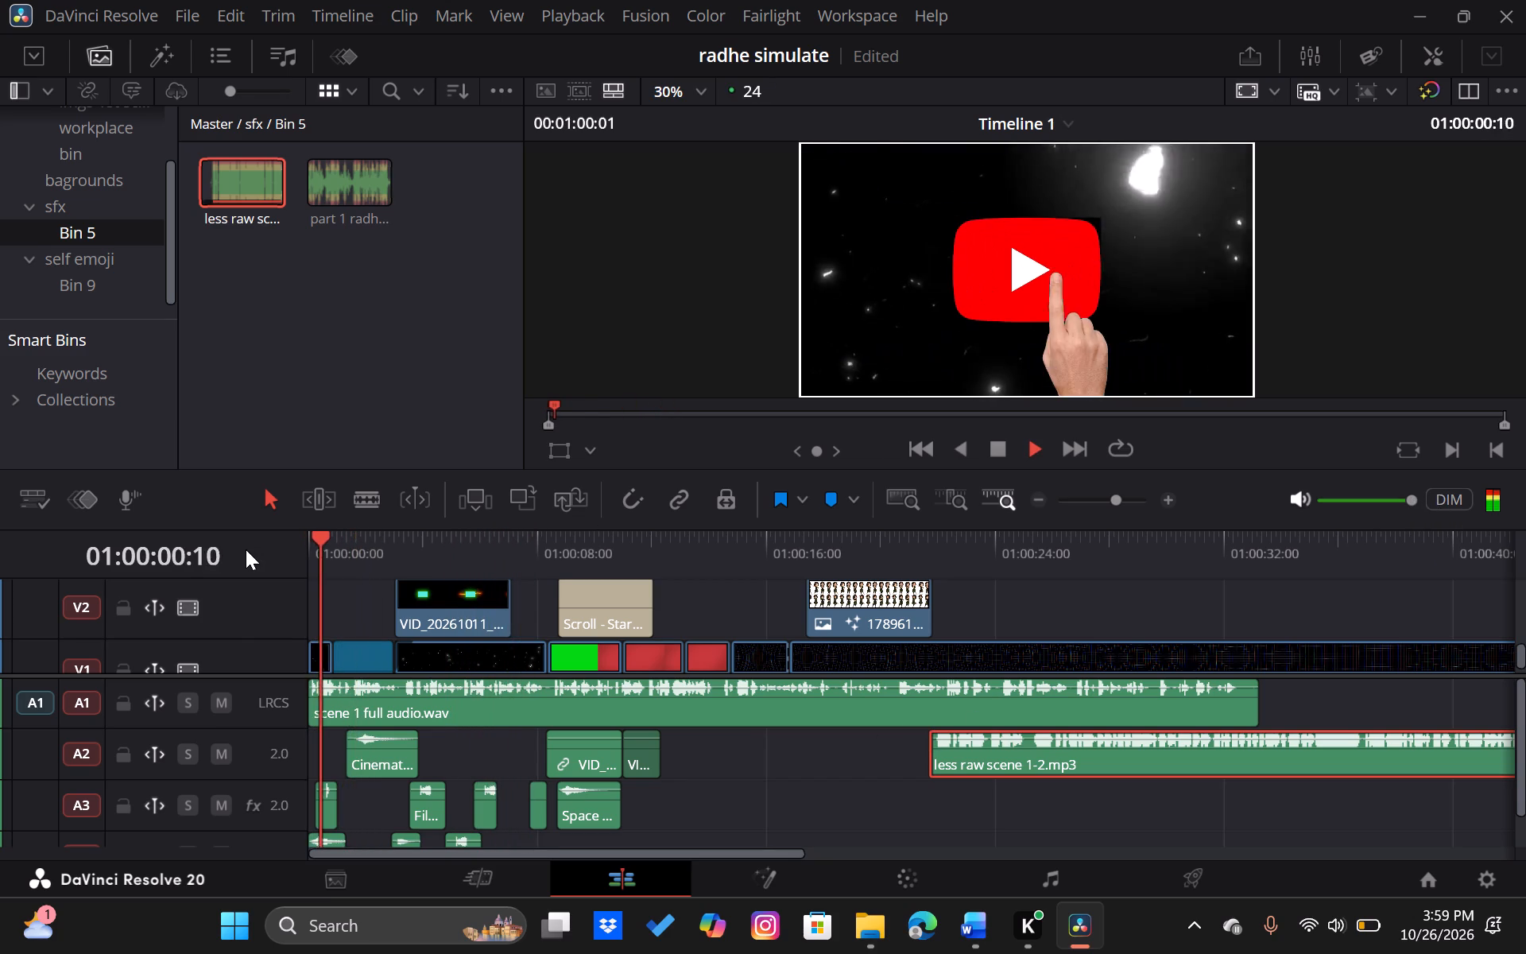
{"action": "key", "text": "space"}
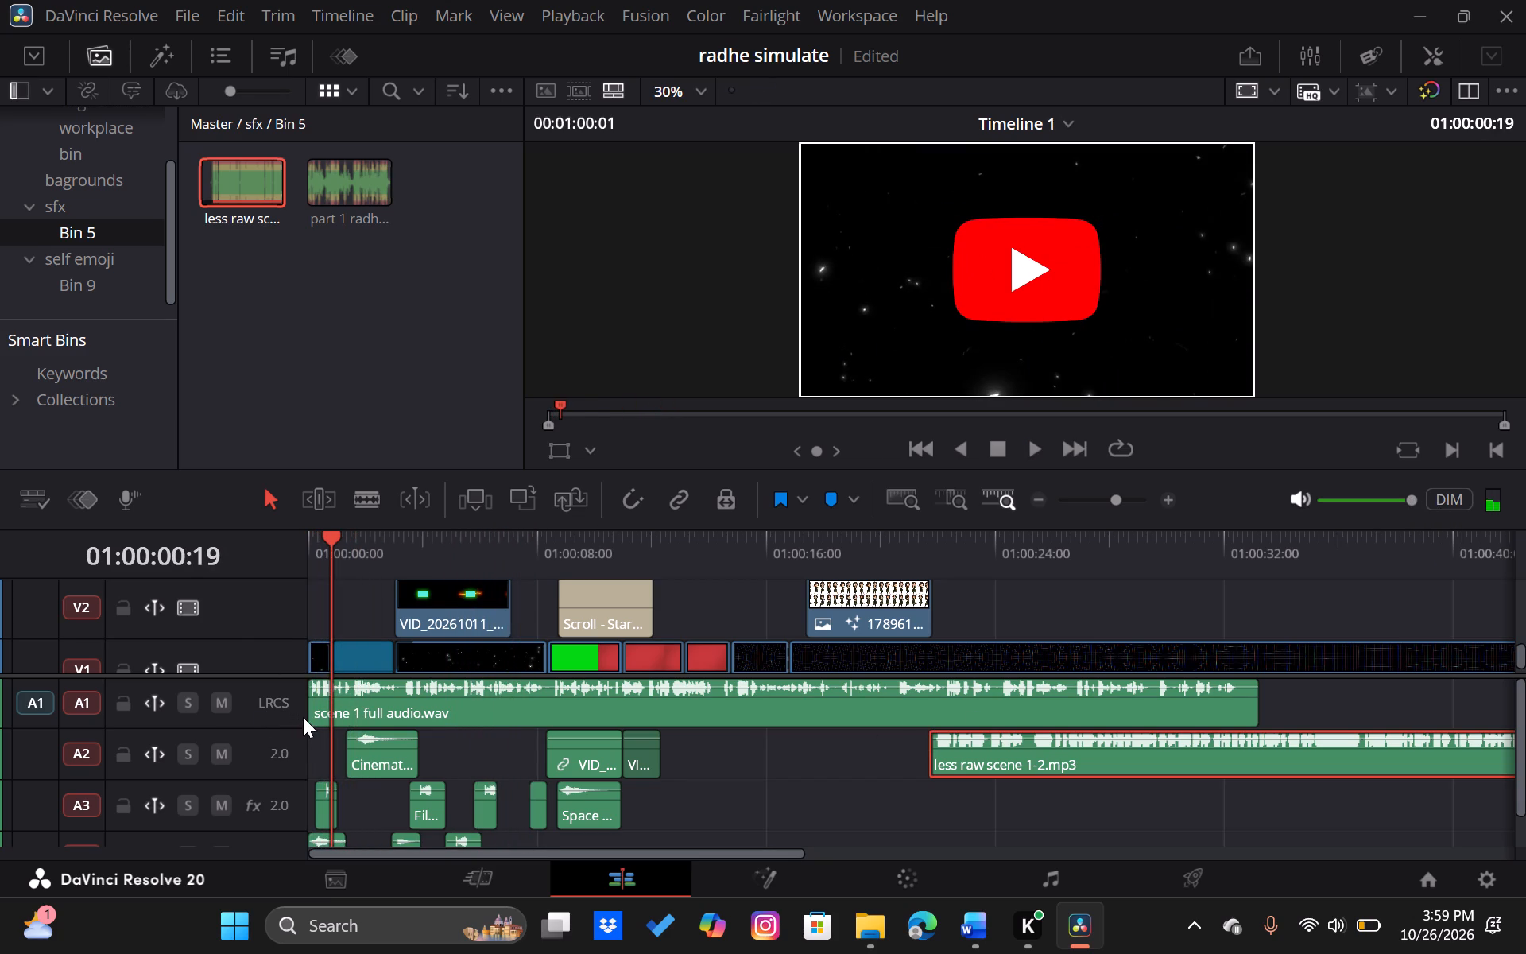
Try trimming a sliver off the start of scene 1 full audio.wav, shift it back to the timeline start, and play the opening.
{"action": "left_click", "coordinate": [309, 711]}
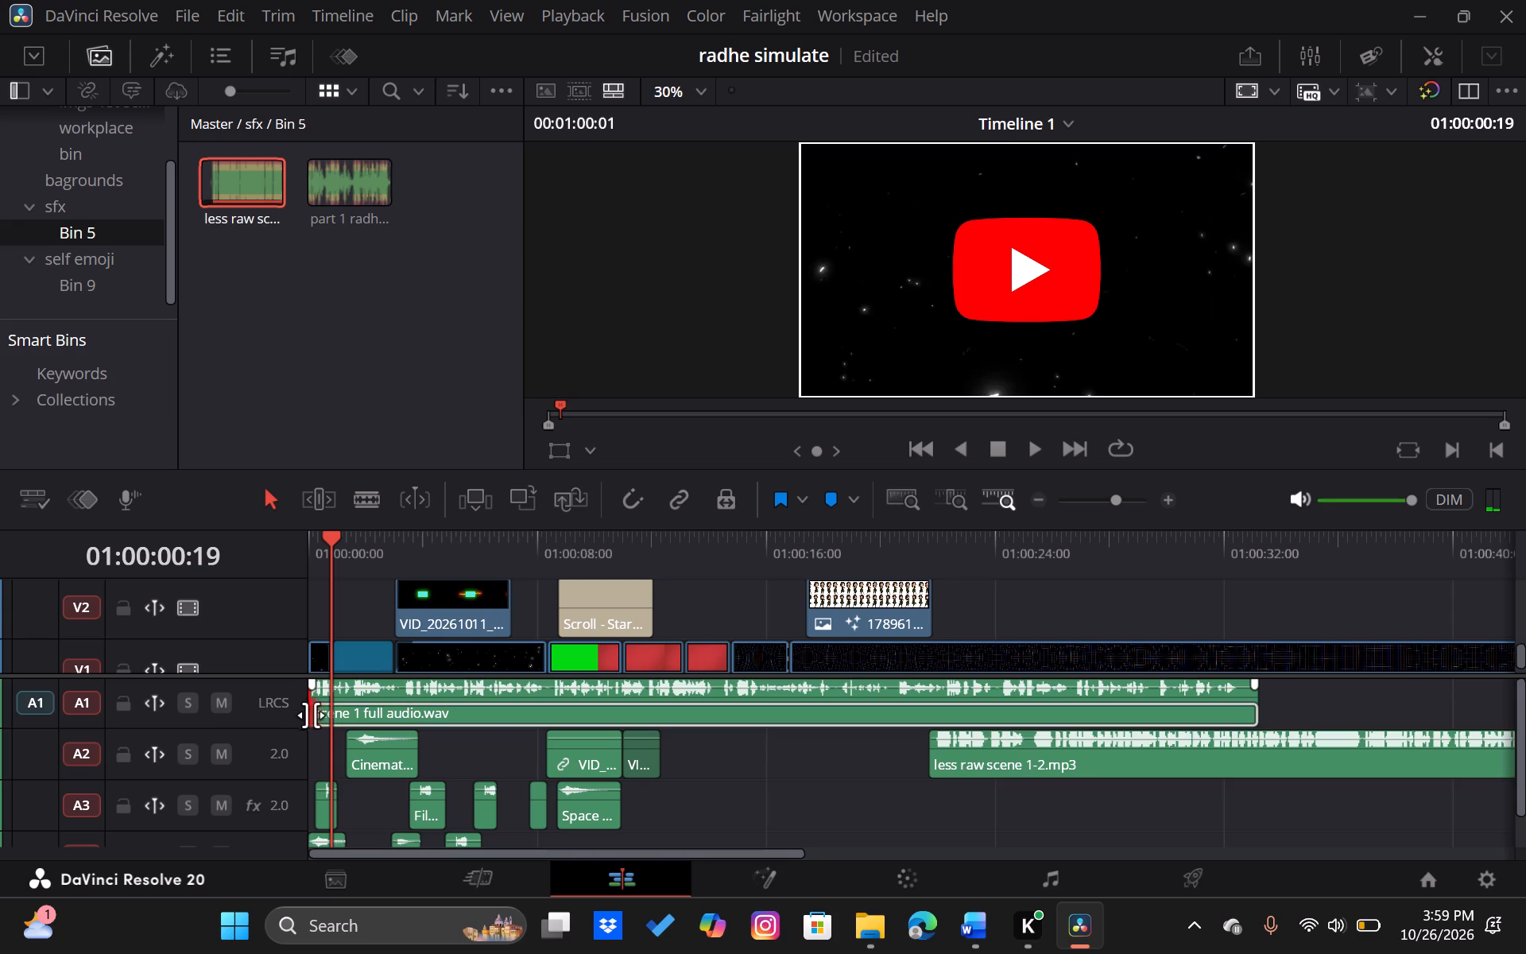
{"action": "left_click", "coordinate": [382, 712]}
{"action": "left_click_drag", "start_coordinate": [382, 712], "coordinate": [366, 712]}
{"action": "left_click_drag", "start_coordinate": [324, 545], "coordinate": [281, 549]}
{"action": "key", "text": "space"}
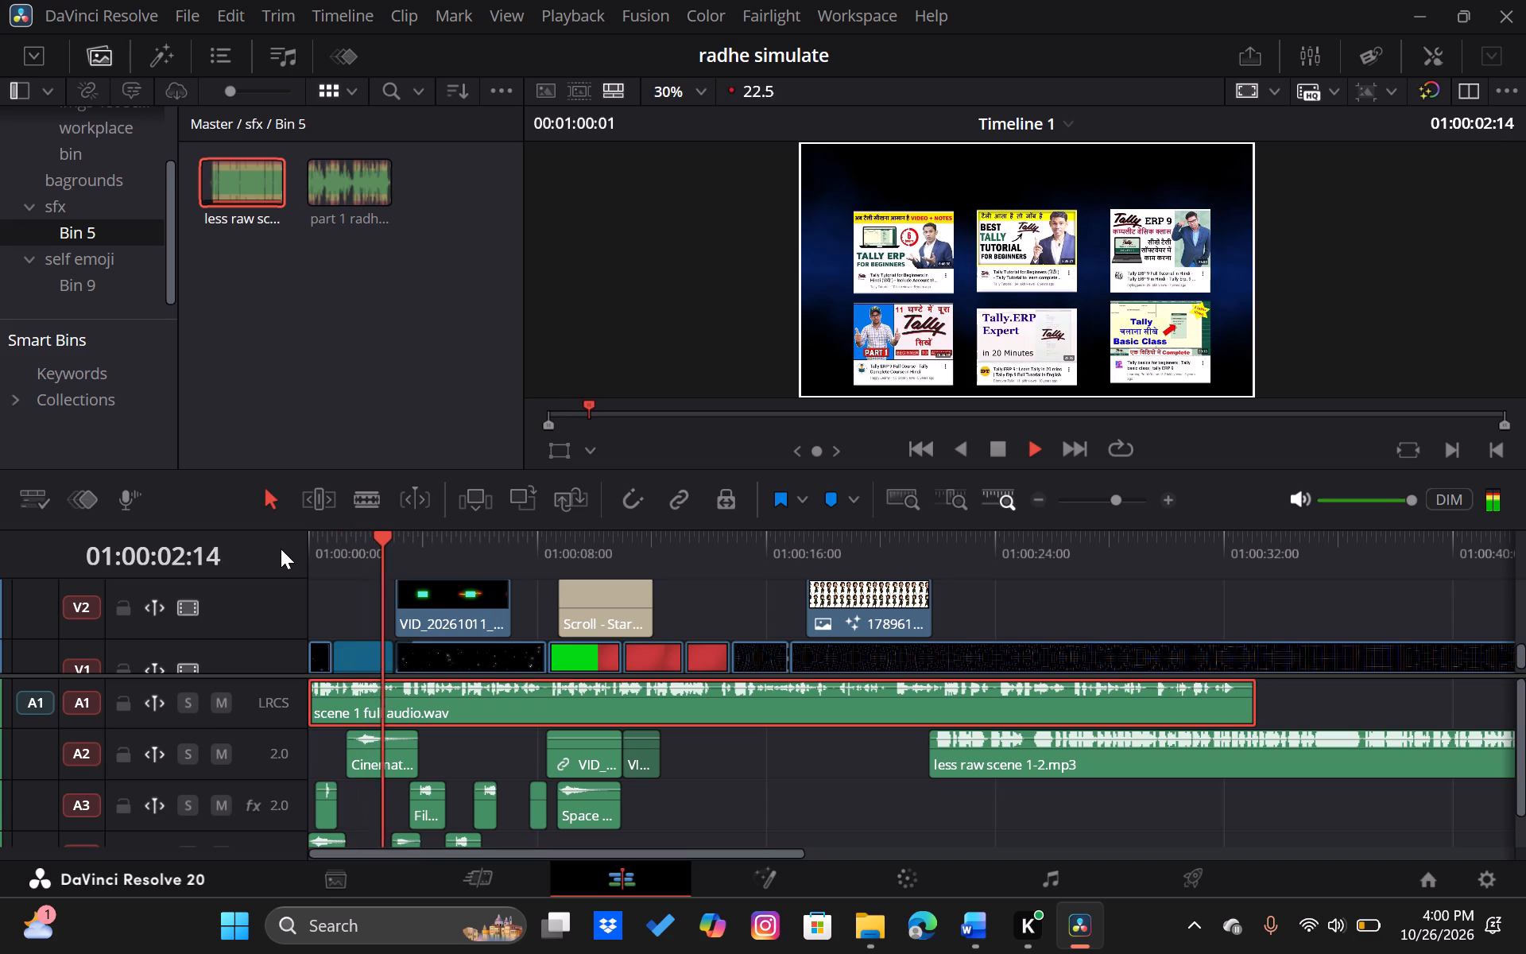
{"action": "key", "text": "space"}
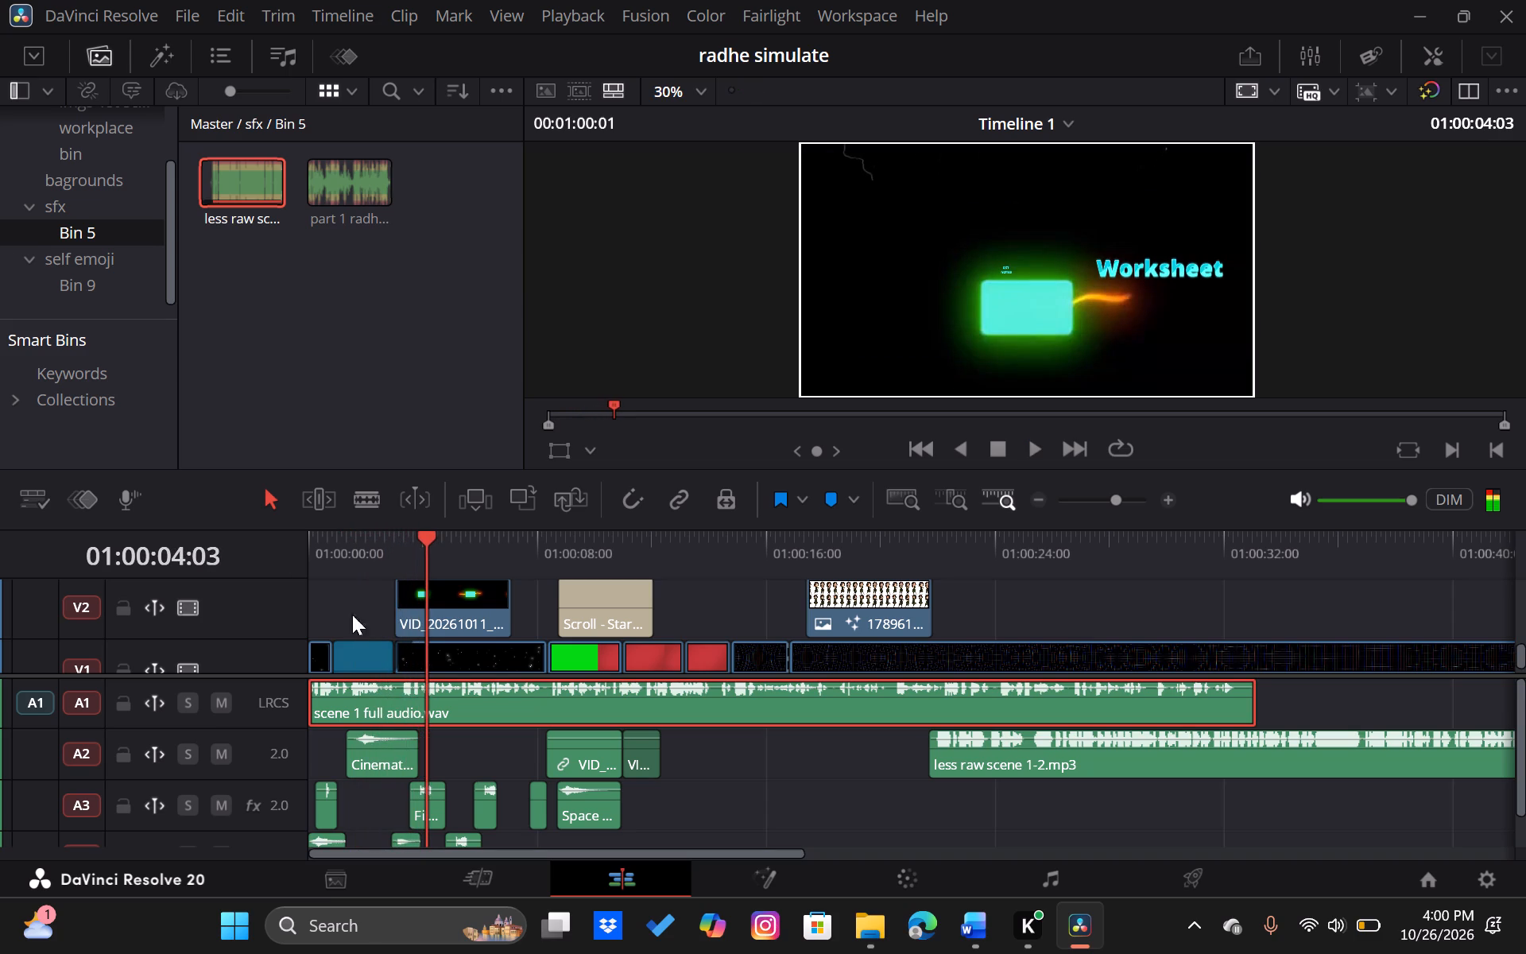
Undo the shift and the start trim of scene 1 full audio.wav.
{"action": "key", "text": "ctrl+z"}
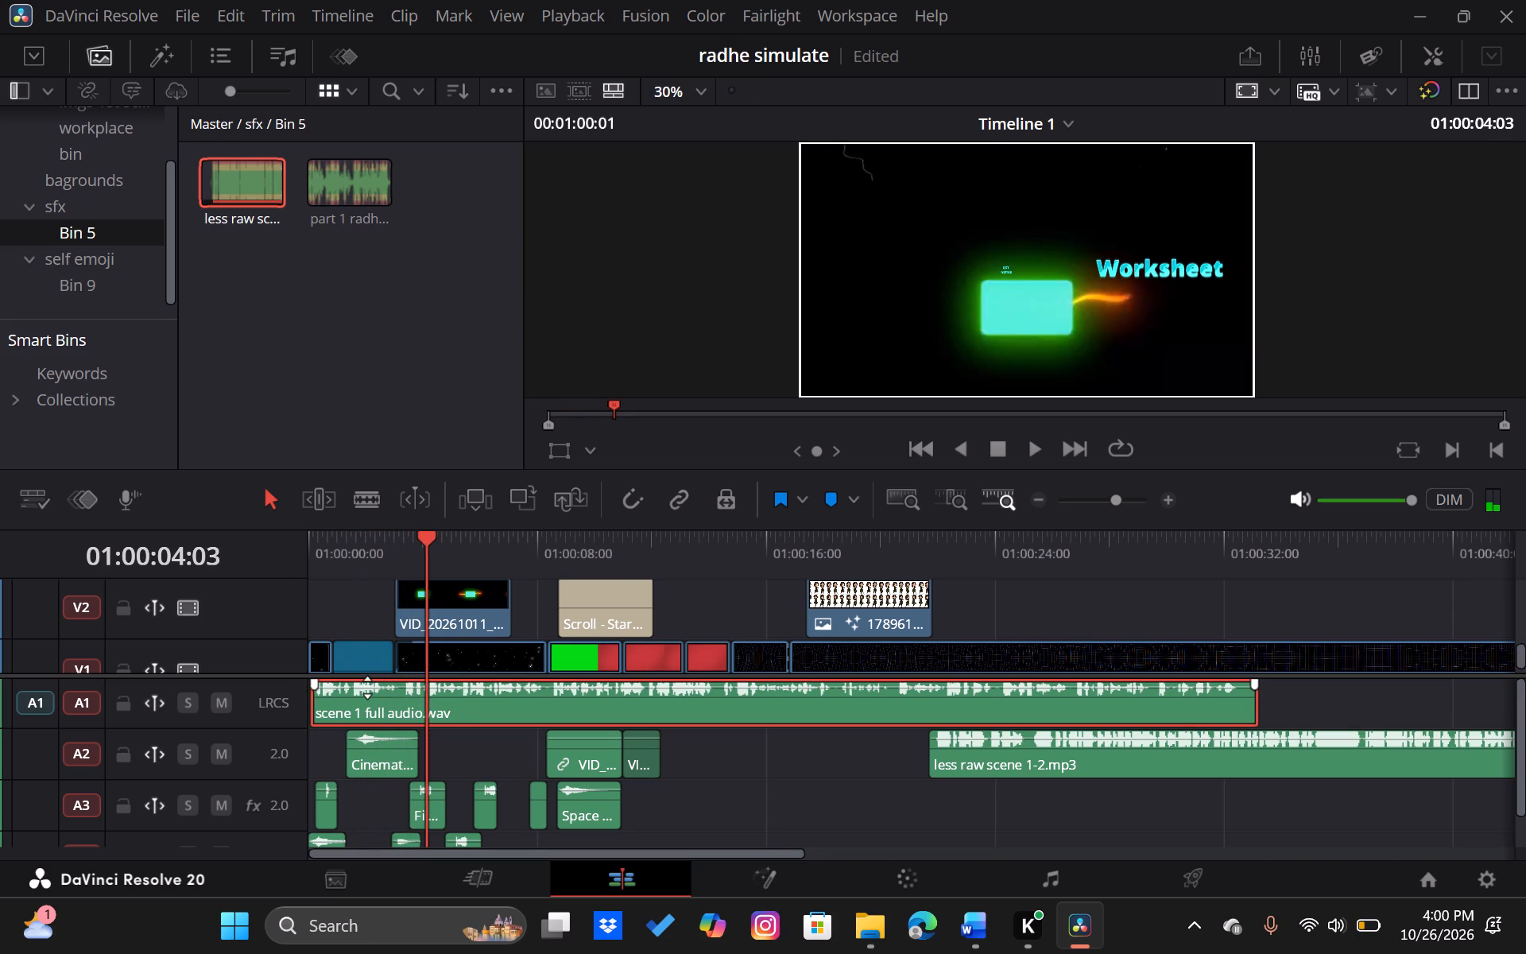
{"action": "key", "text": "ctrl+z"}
Play the first 8 seconds from the beginning to check how scene 1 full audio.wav syncs with the visuals and sound effects.
{"action": "left_click_drag", "start_coordinate": [368, 538], "coordinate": [271, 544]}
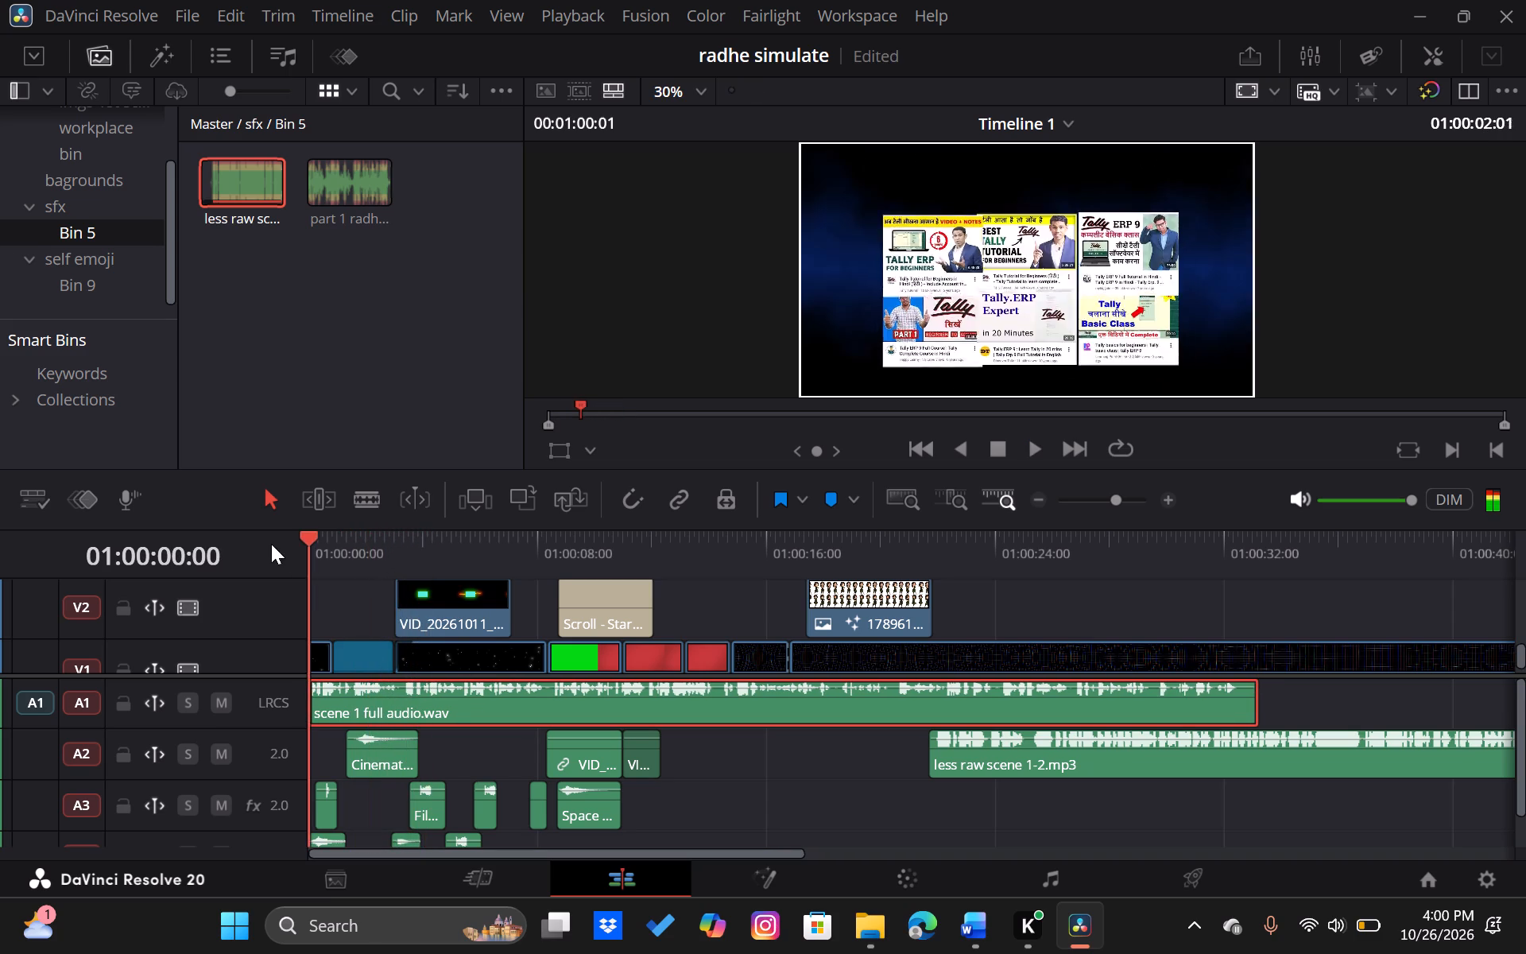
{"action": "left_click_drag", "start_coordinate": [271, 544], "coordinate": [261, 545]}
{"action": "key", "text": "space"}
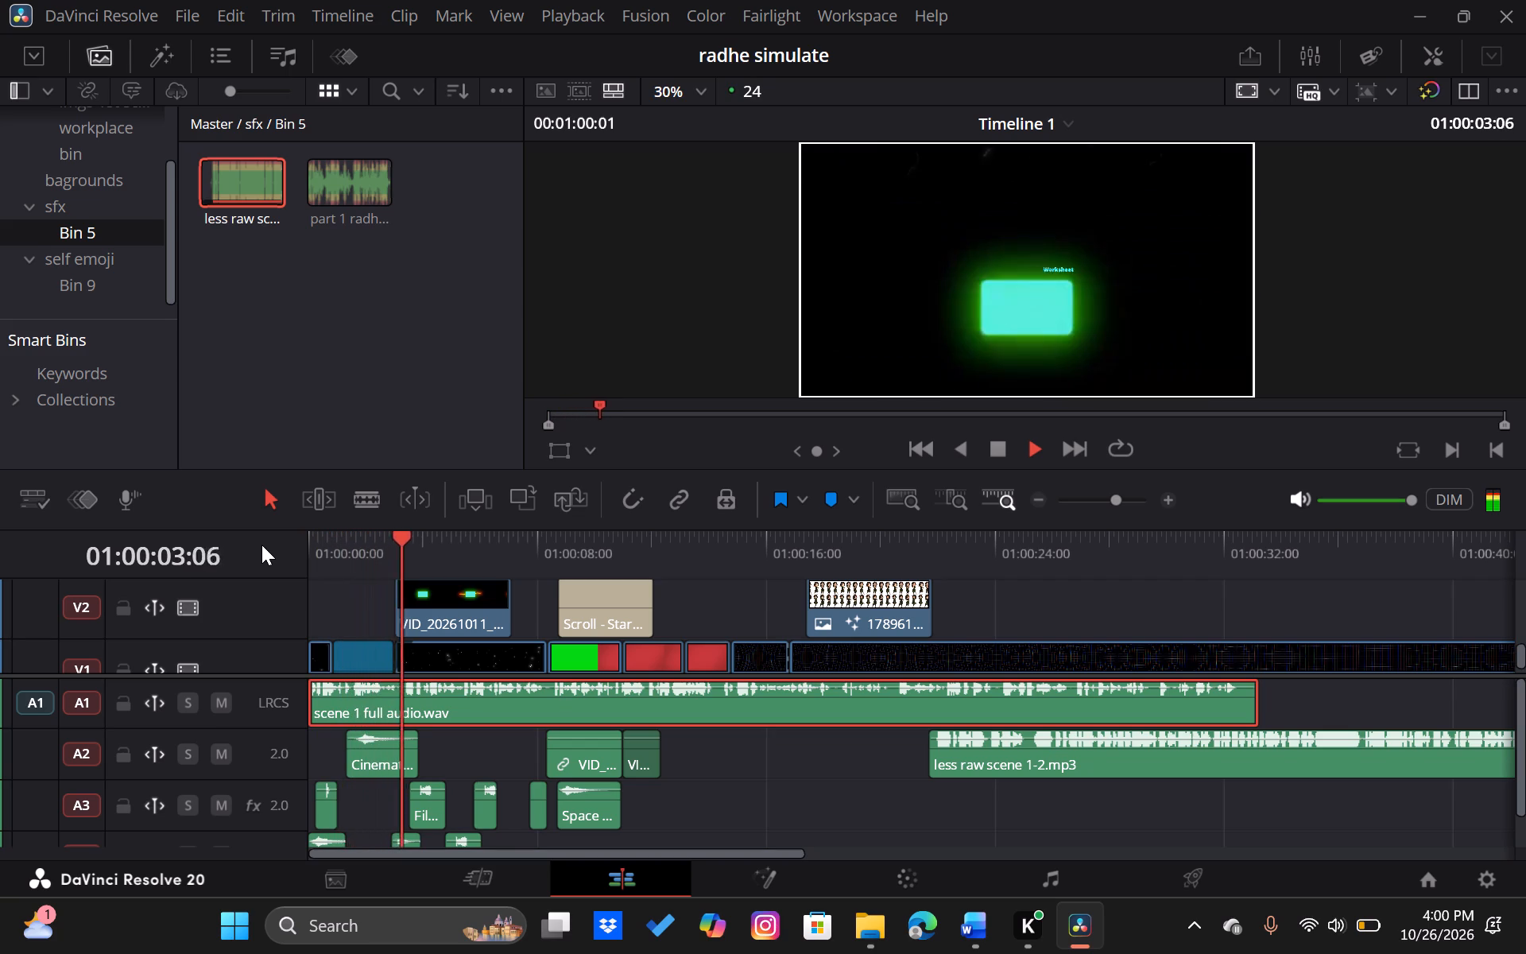
{"action": "key", "text": "space"}
{"action": "key", "text": "space"}
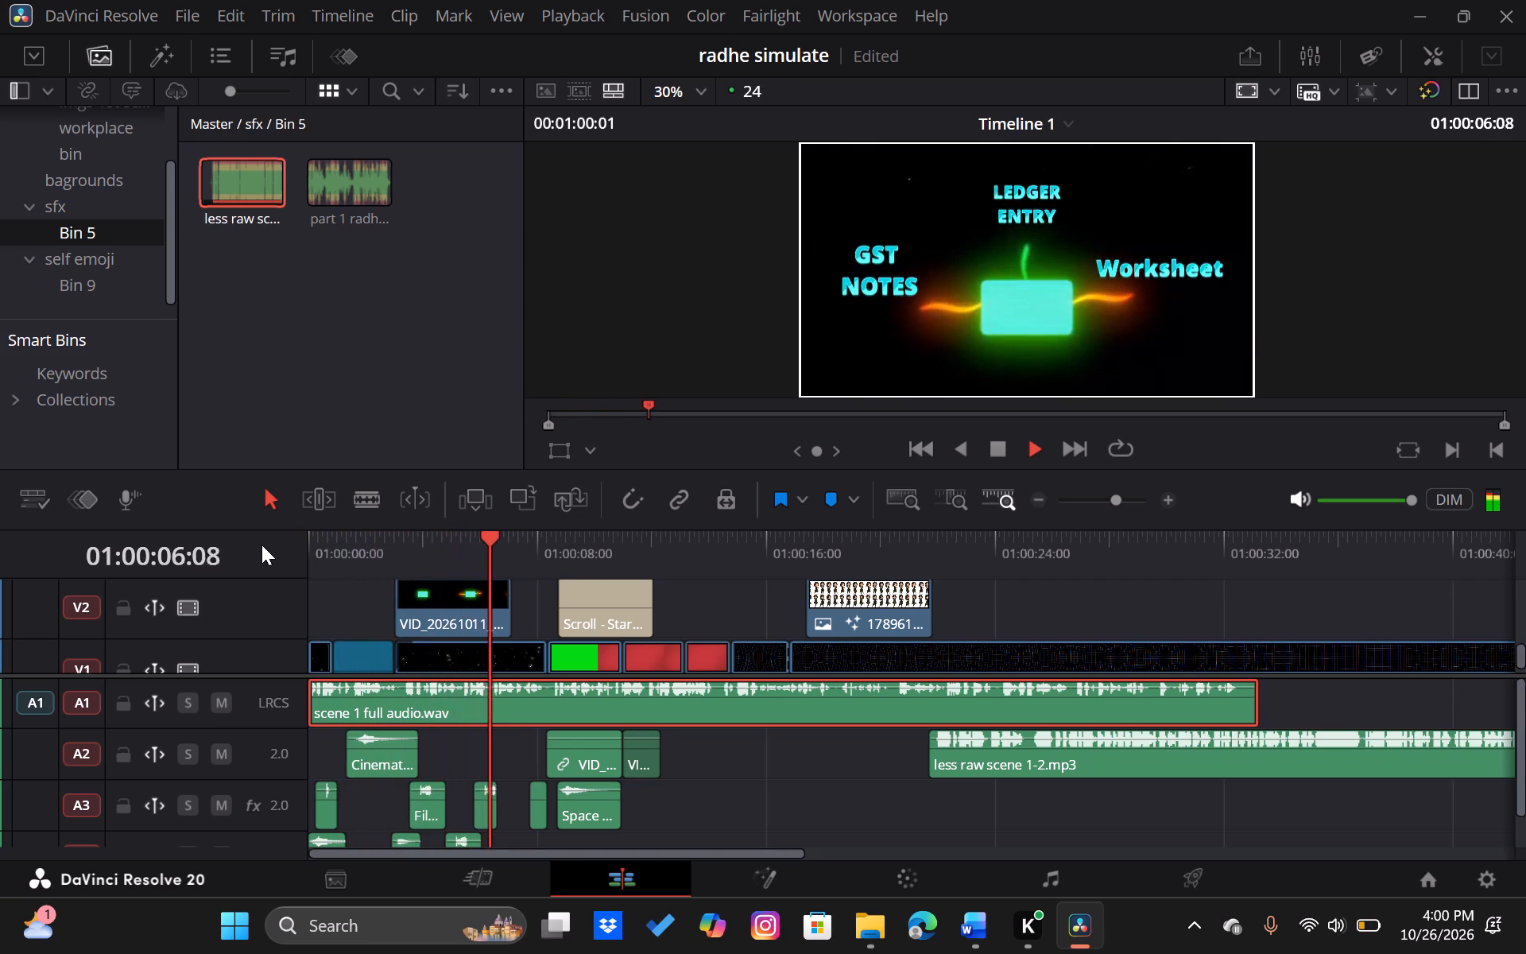
{"action": "key", "text": "space"}
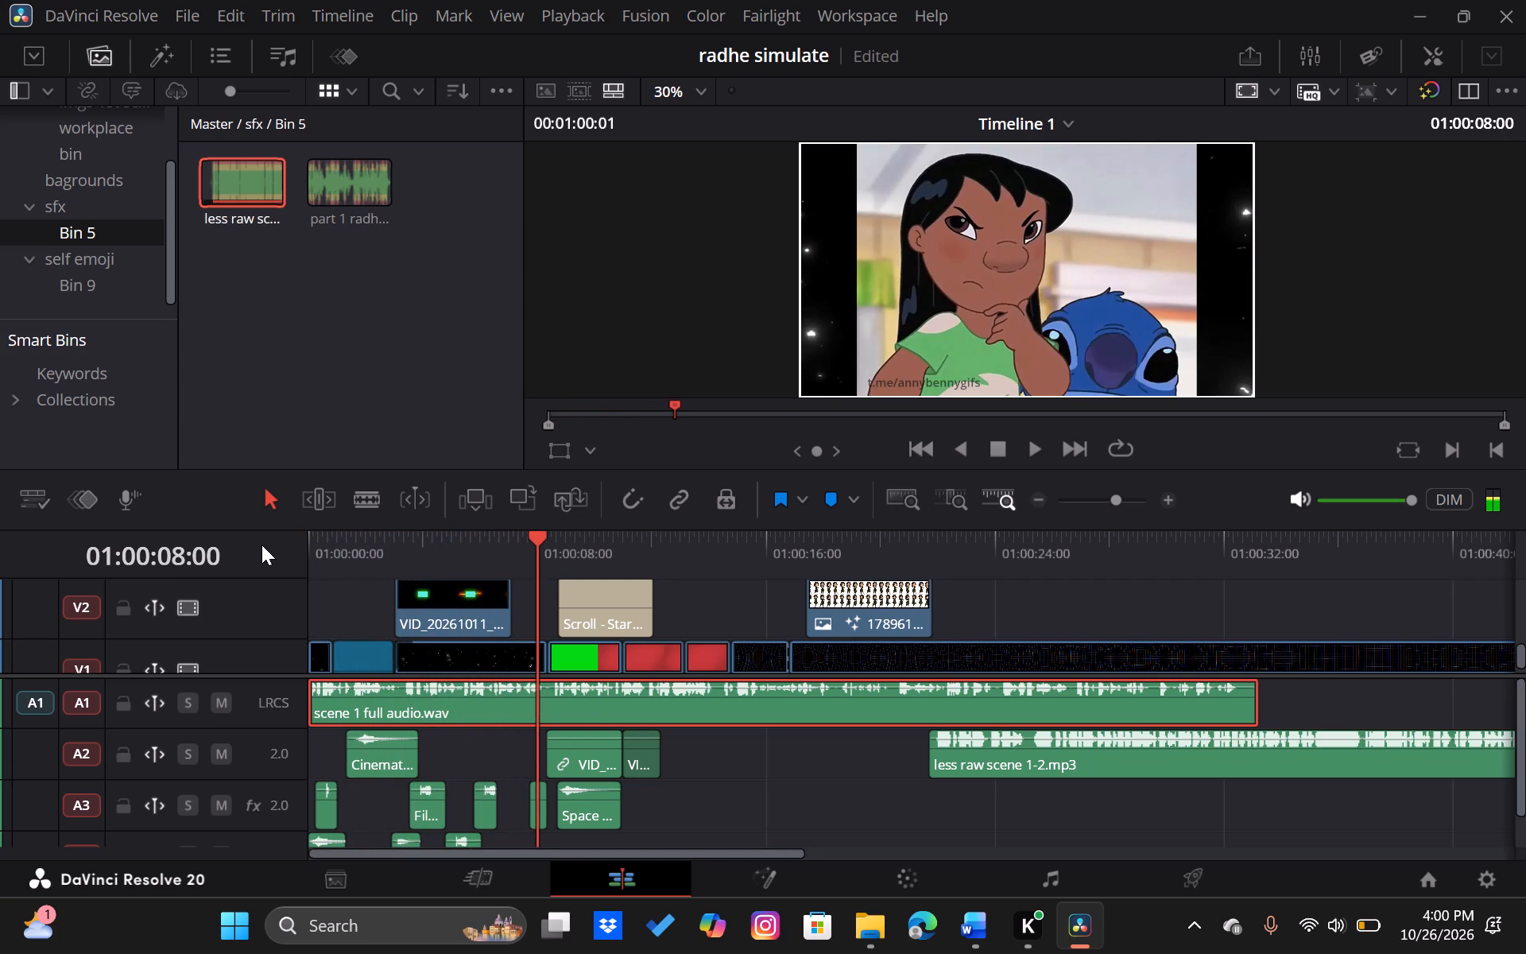
Bring the playhead back to 01:00:00:00 to check the opening of scene 1 full audio.wav up close.
{"action": "scroll", "coordinate": [755, 762], "scroll_direction": "up", "scroll_amount": 4, "text": "ctrl"}
{"action": "left_click_drag", "start_coordinate": [1113, 498], "coordinate": [1136, 506]}
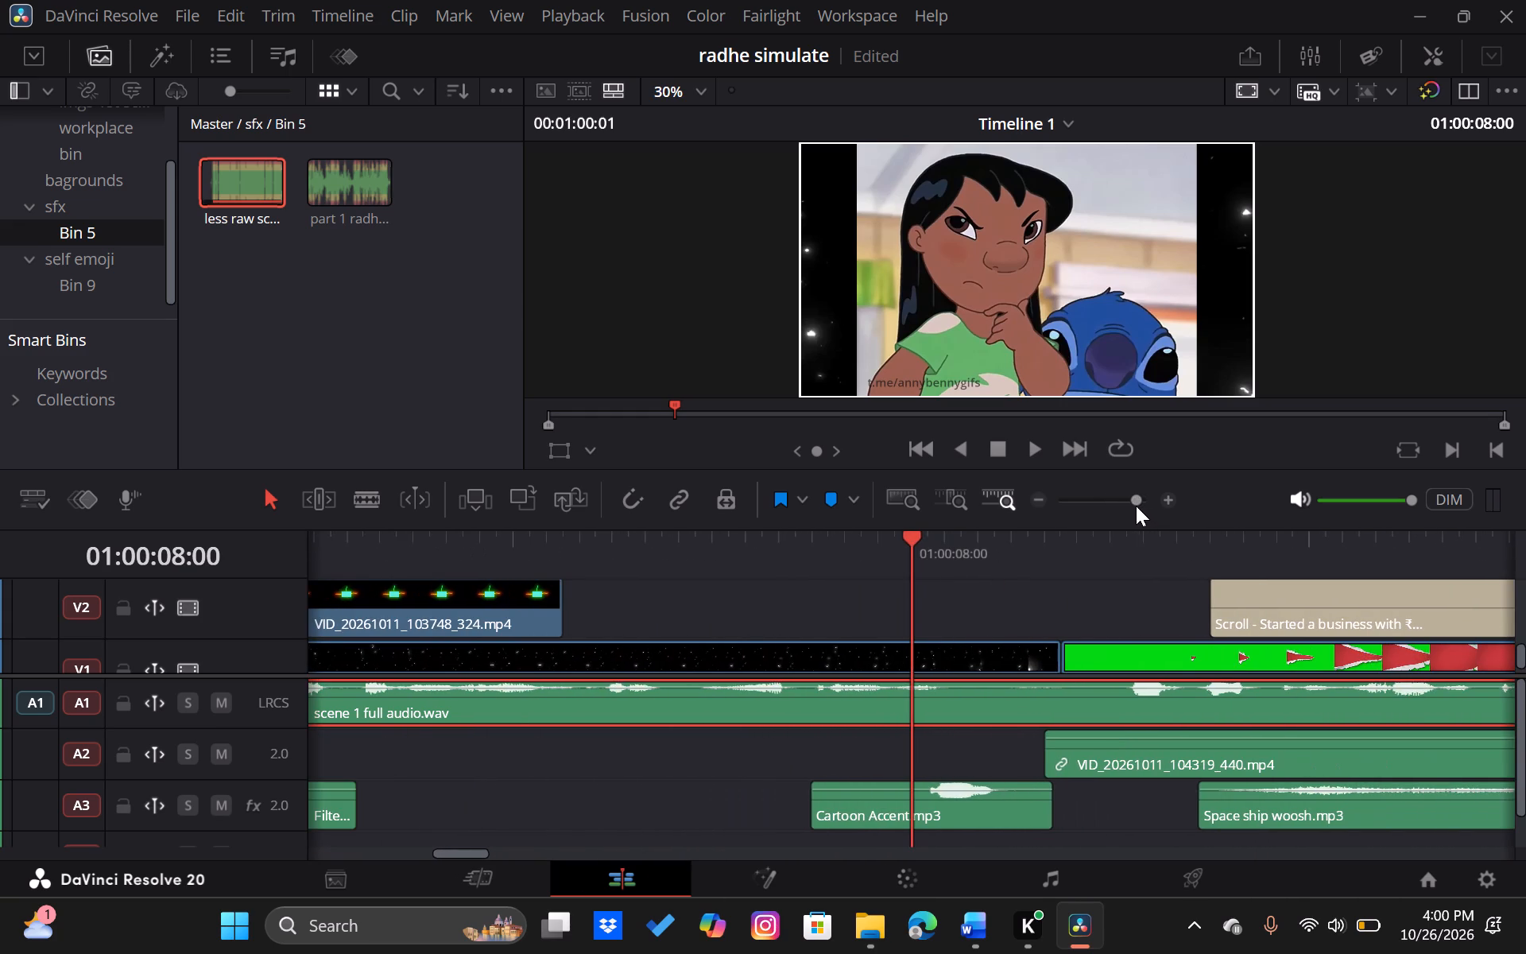
{"action": "scroll", "coordinate": [670, 797], "scroll_direction": "right", "scroll_amount": 15}
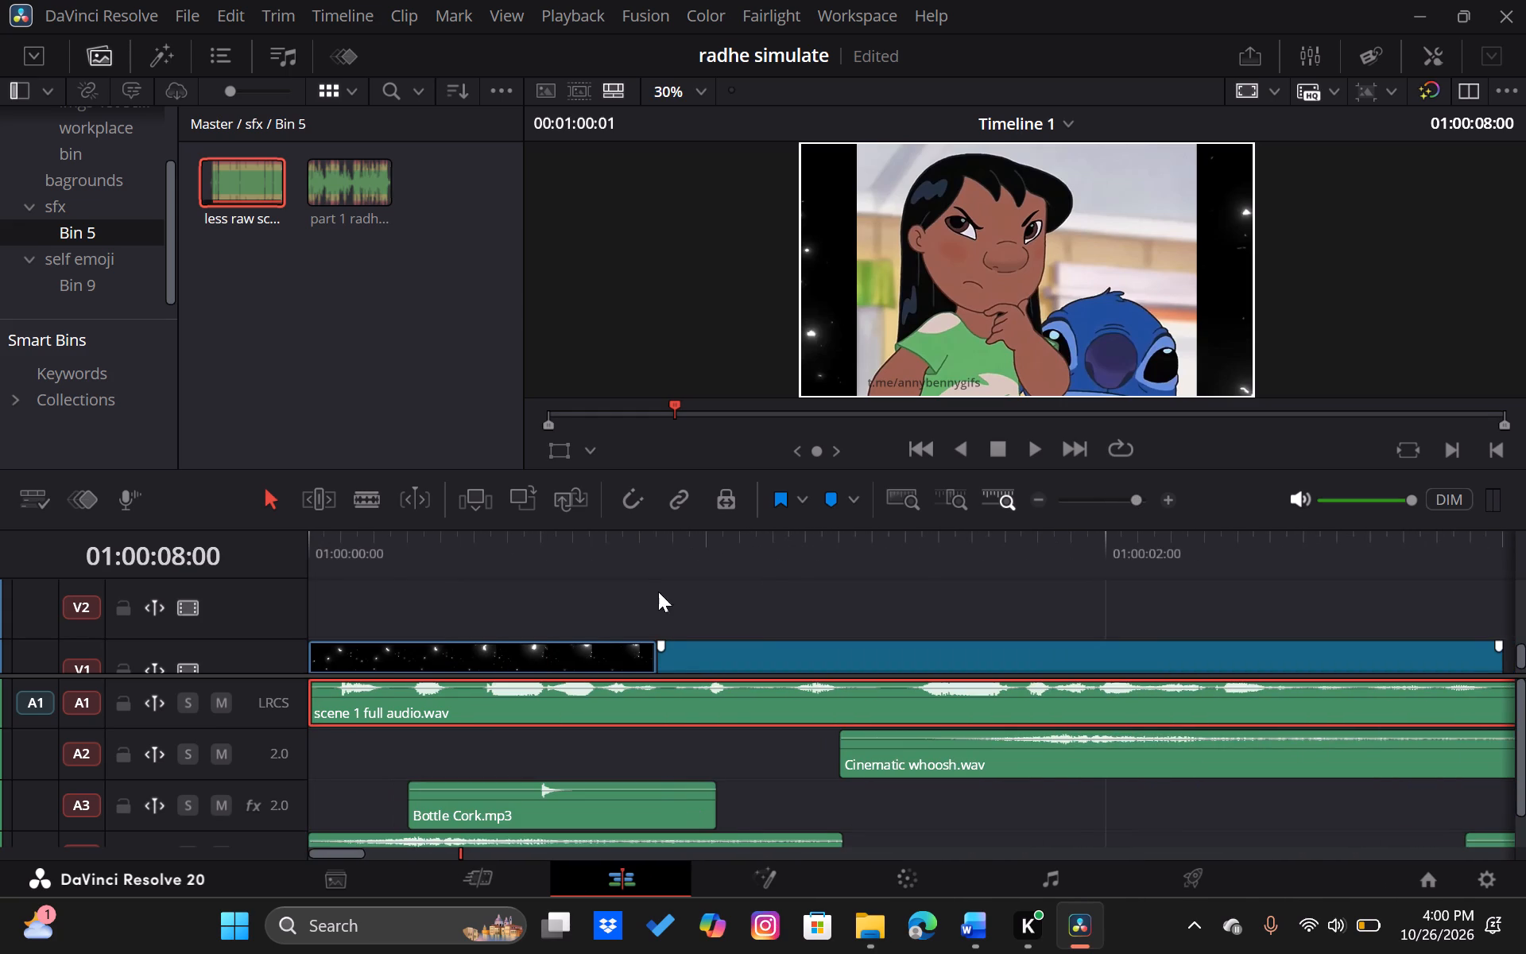
{"action": "left_click_drag", "start_coordinate": [651, 541], "coordinate": [306, 570]}
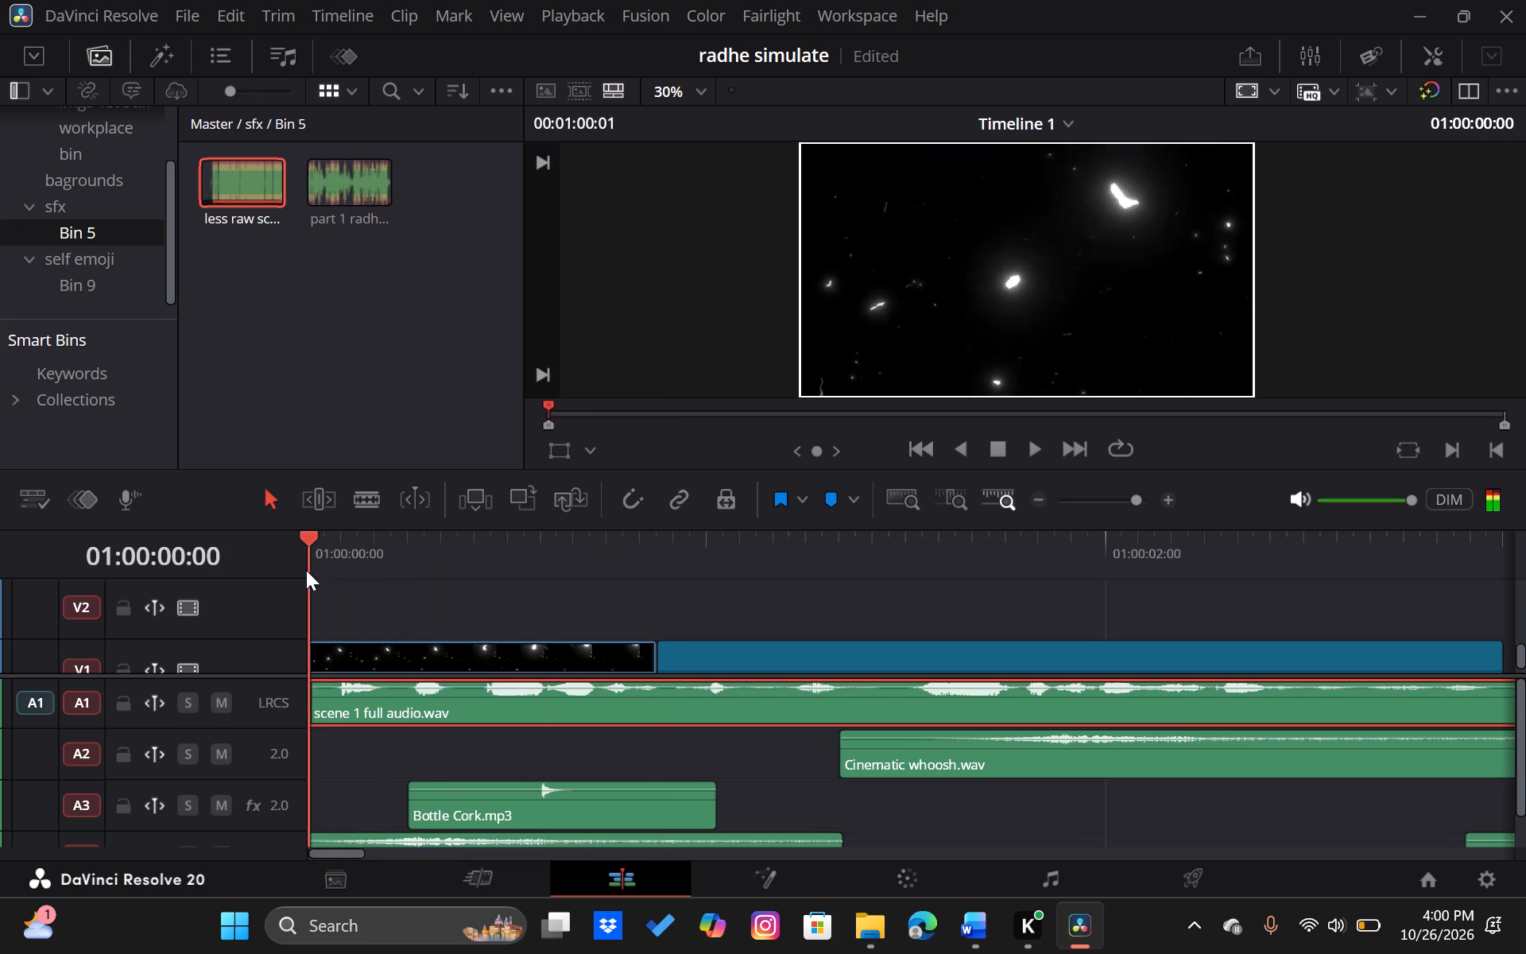
{"action": "left_click_drag", "start_coordinate": [306, 570], "coordinate": [258, 570]}
Play about the first 3 seconds from 01:00:00:00 to check the opening of scene 1 full audio.wav against the visuals.
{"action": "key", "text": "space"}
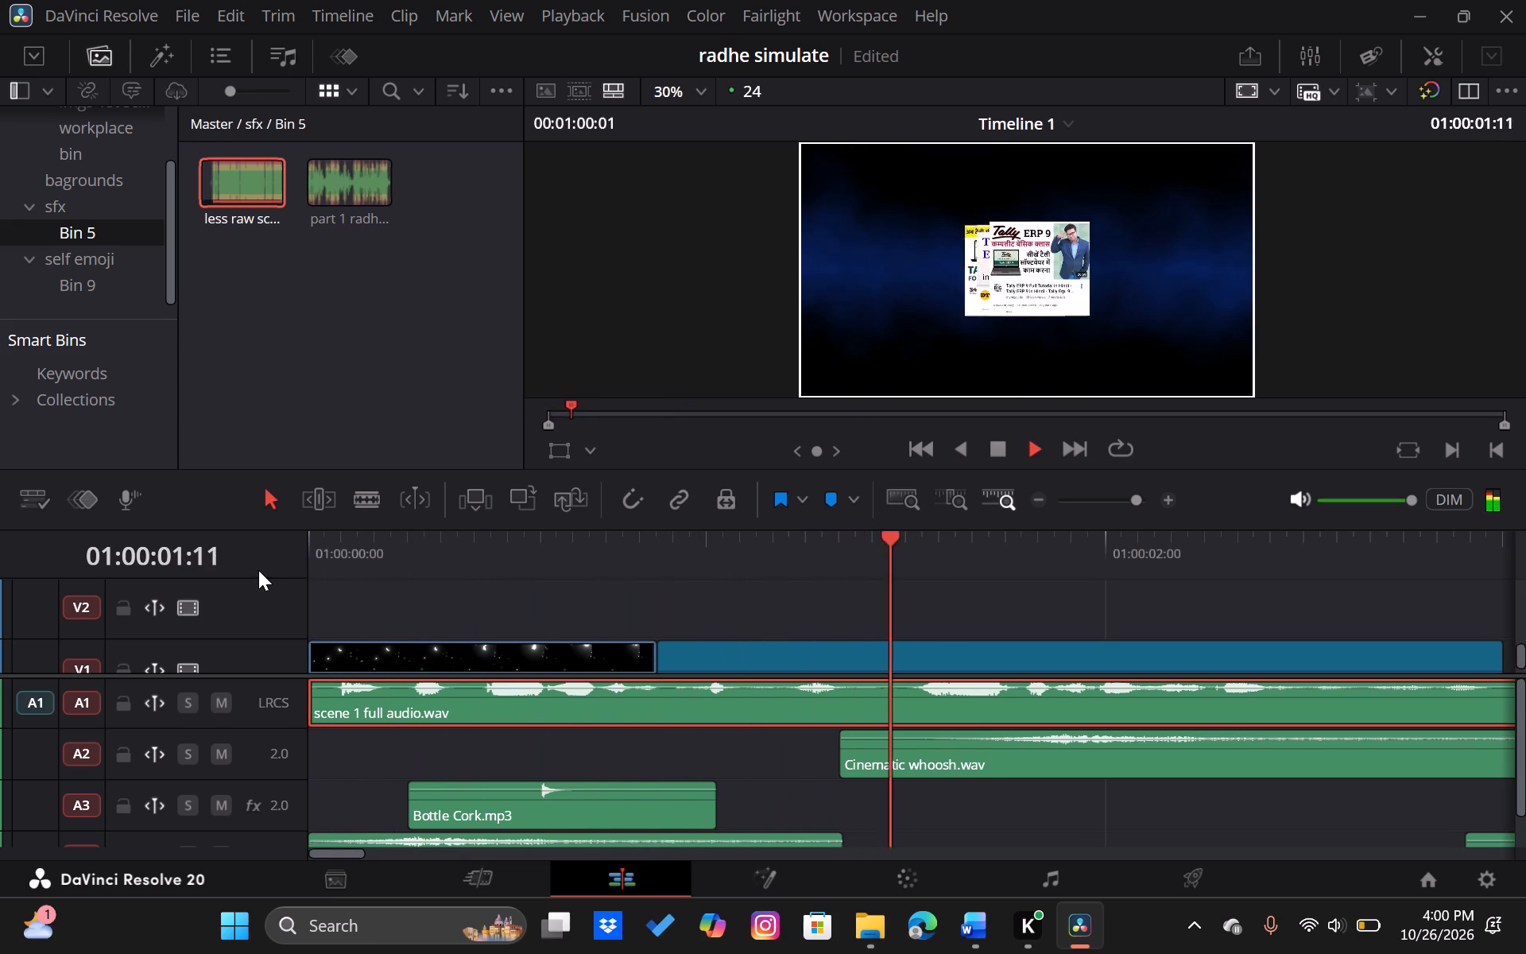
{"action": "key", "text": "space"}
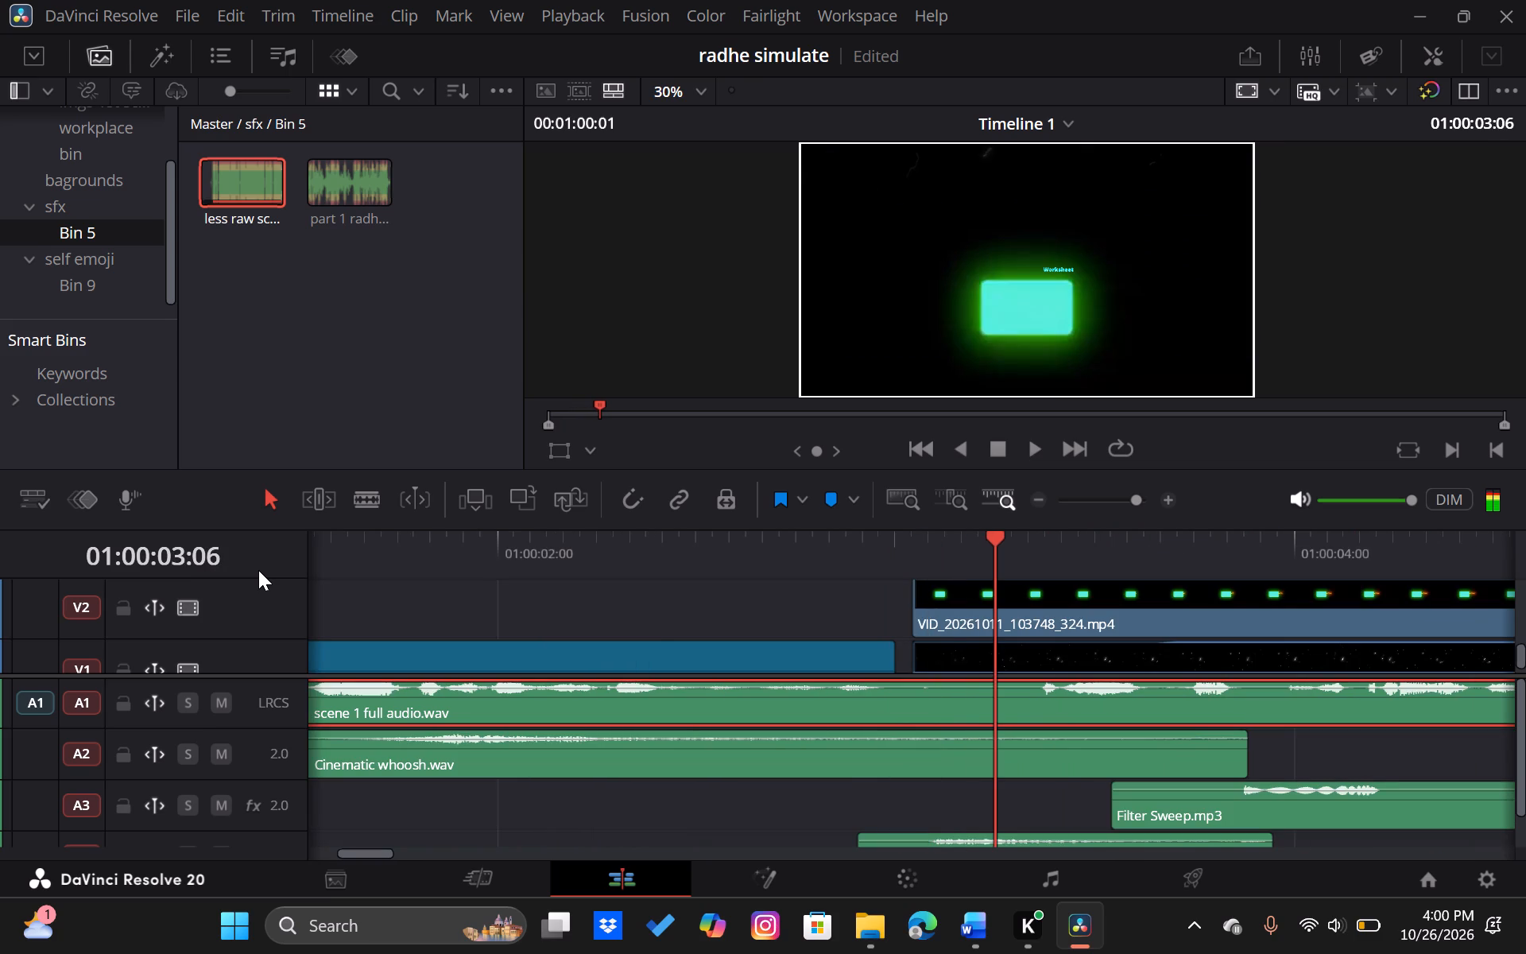
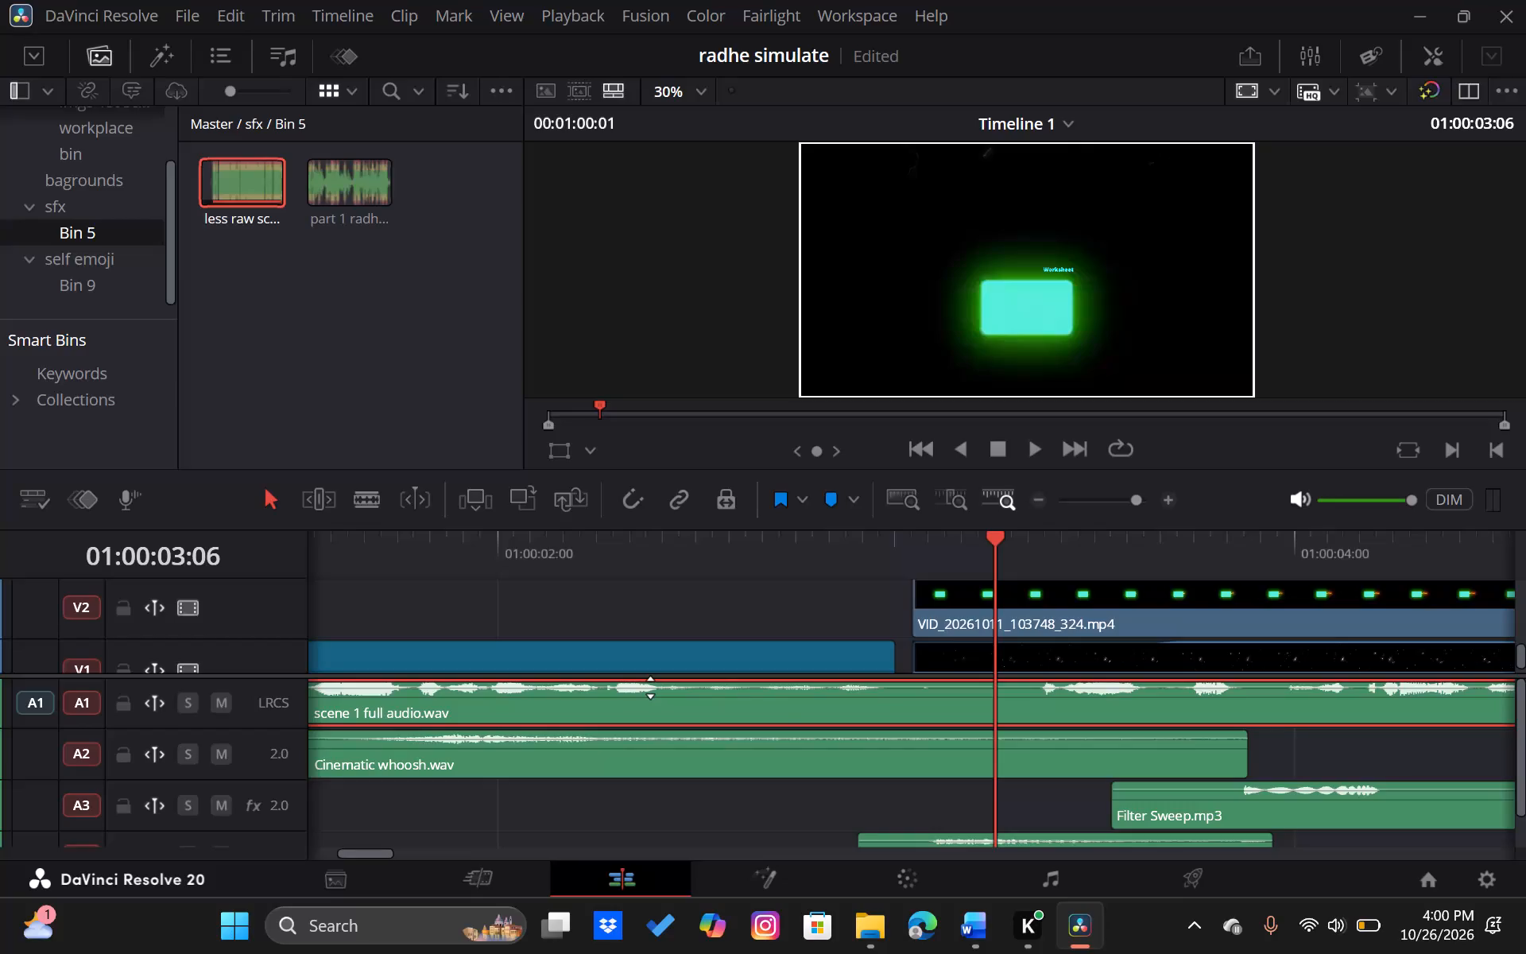
Turn on Bluetooth in the Windows quick settings, connect the Airdopes Supreme headset for audio, and return to the timeline.
{"action": "left_click", "coordinate": [1308, 922]}
{"action": "left_click", "coordinate": [1286, 489]}
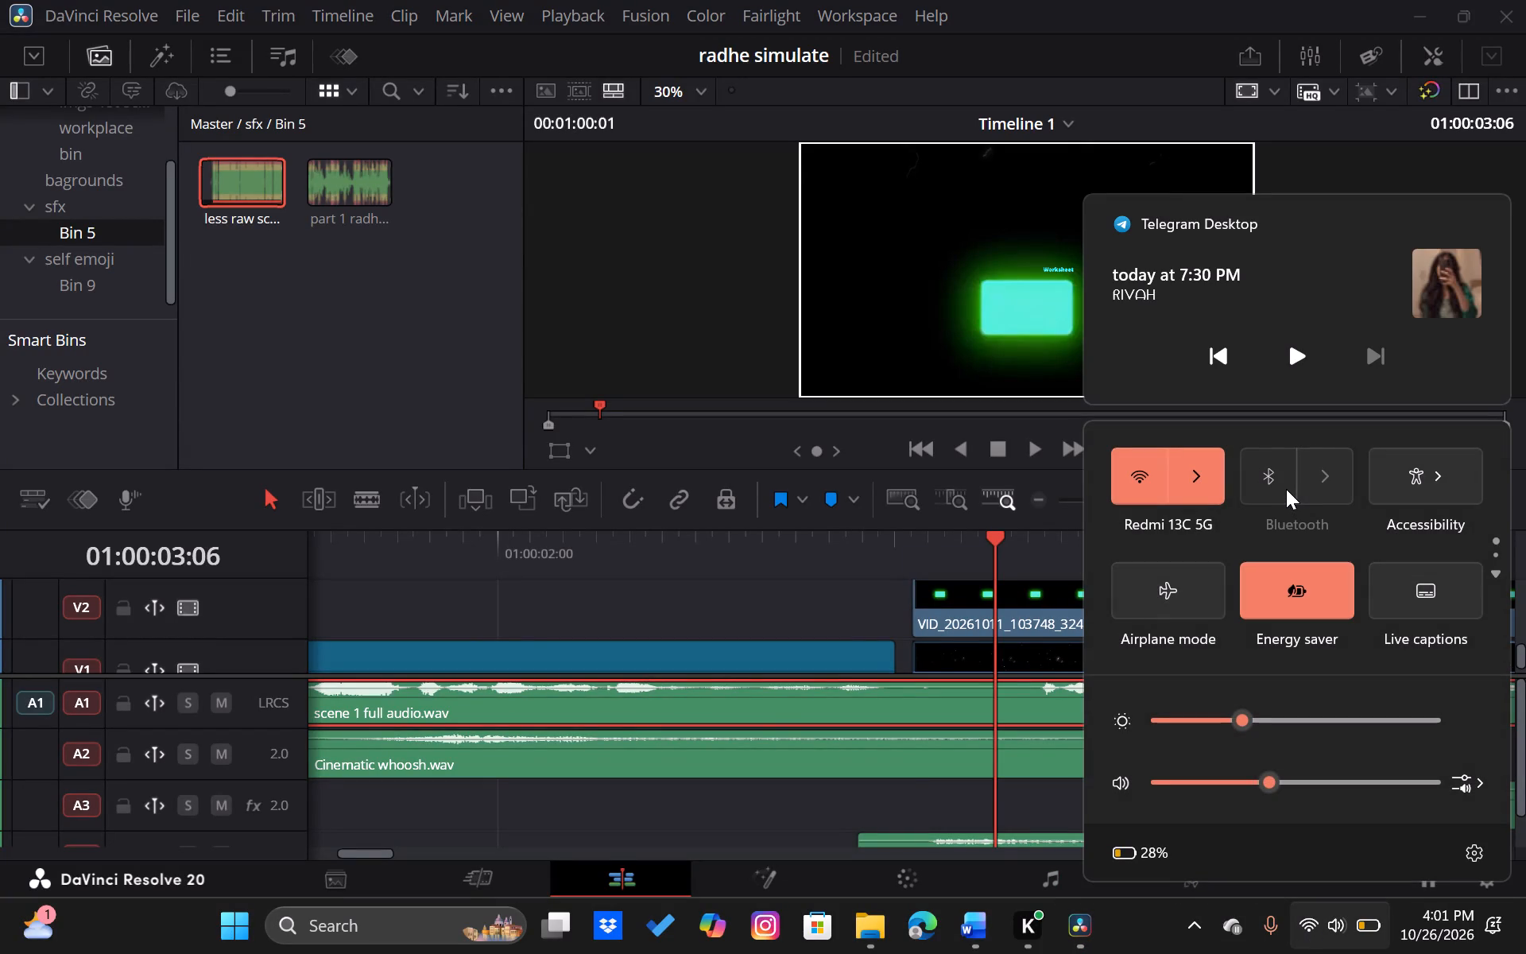
{"action": "left_click", "coordinate": [1311, 482]}
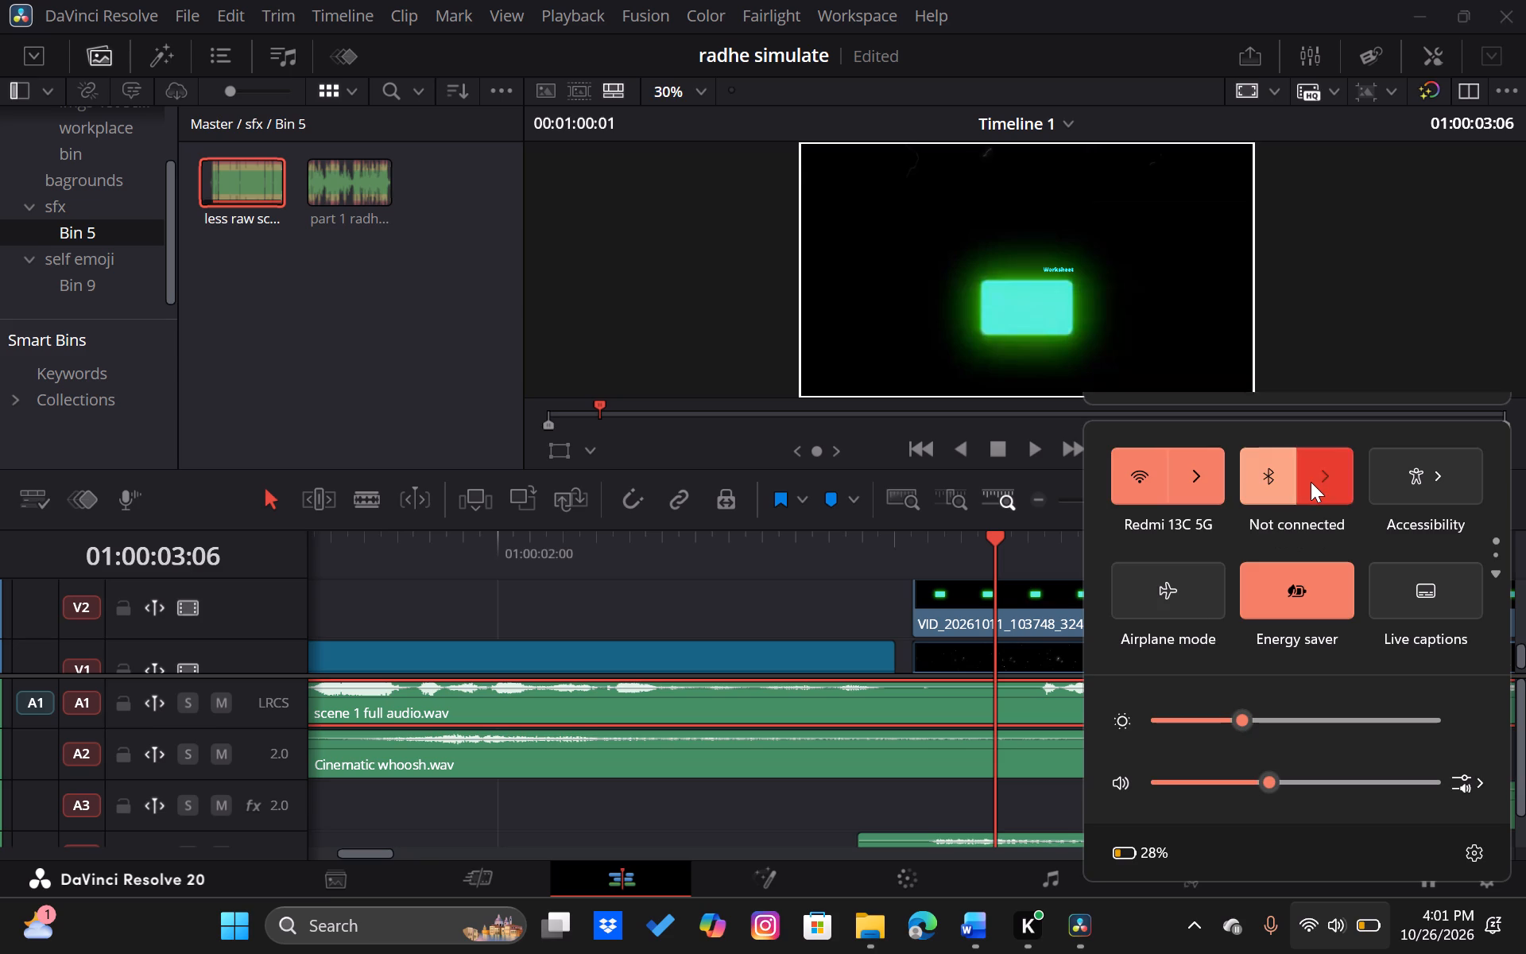
{"action": "left_click", "coordinate": [1261, 542]}
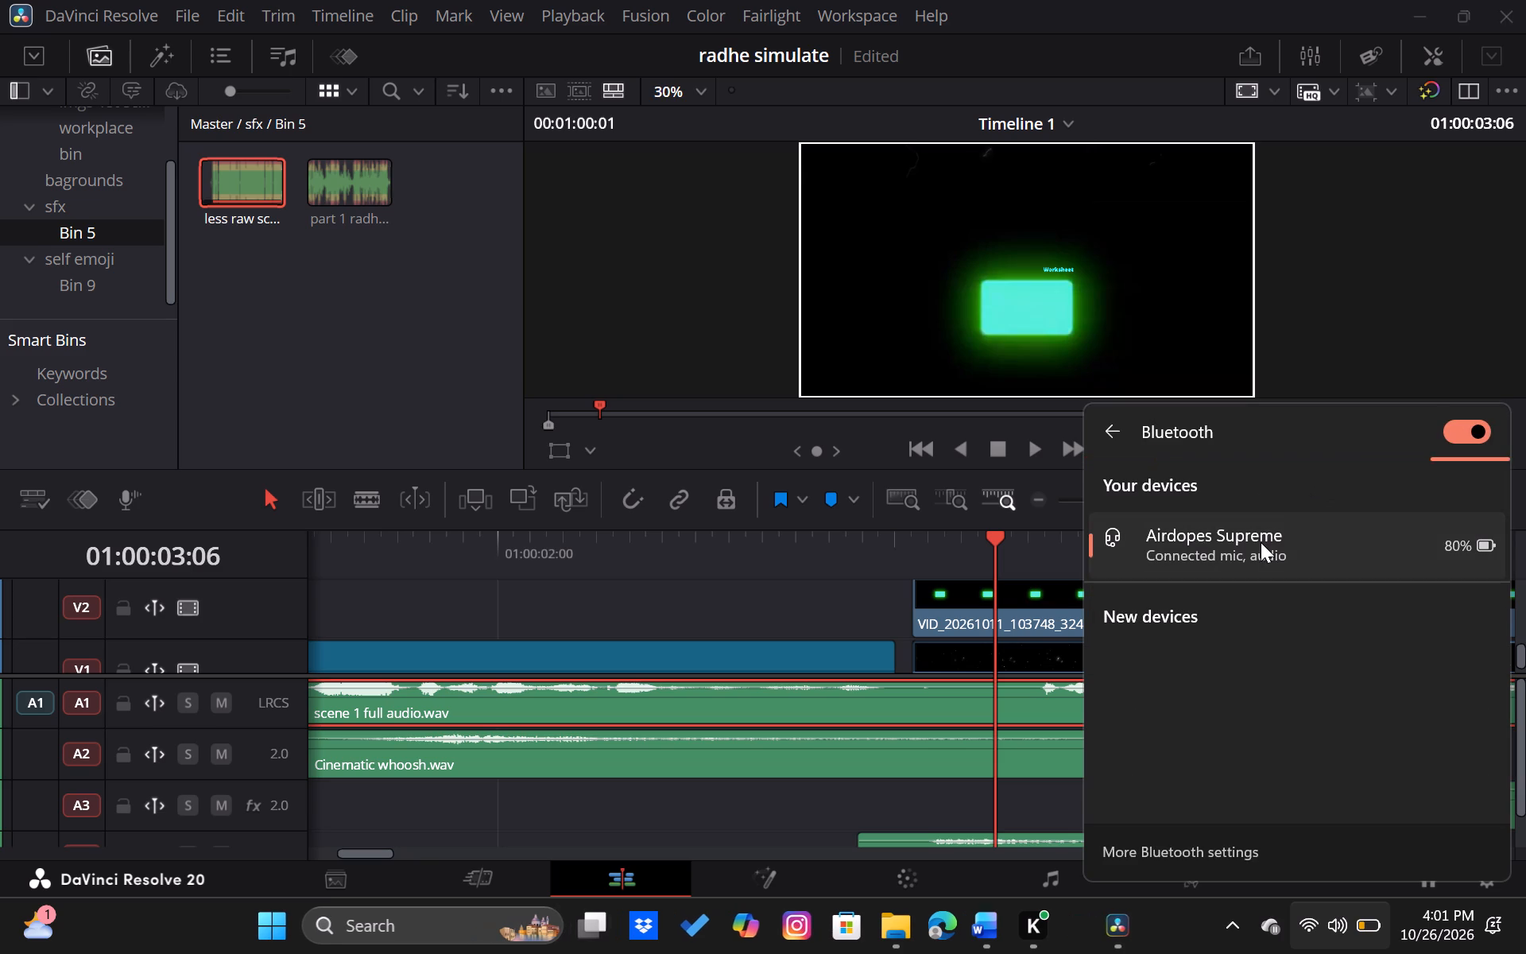
{"action": "left_click", "coordinate": [1360, 333]}
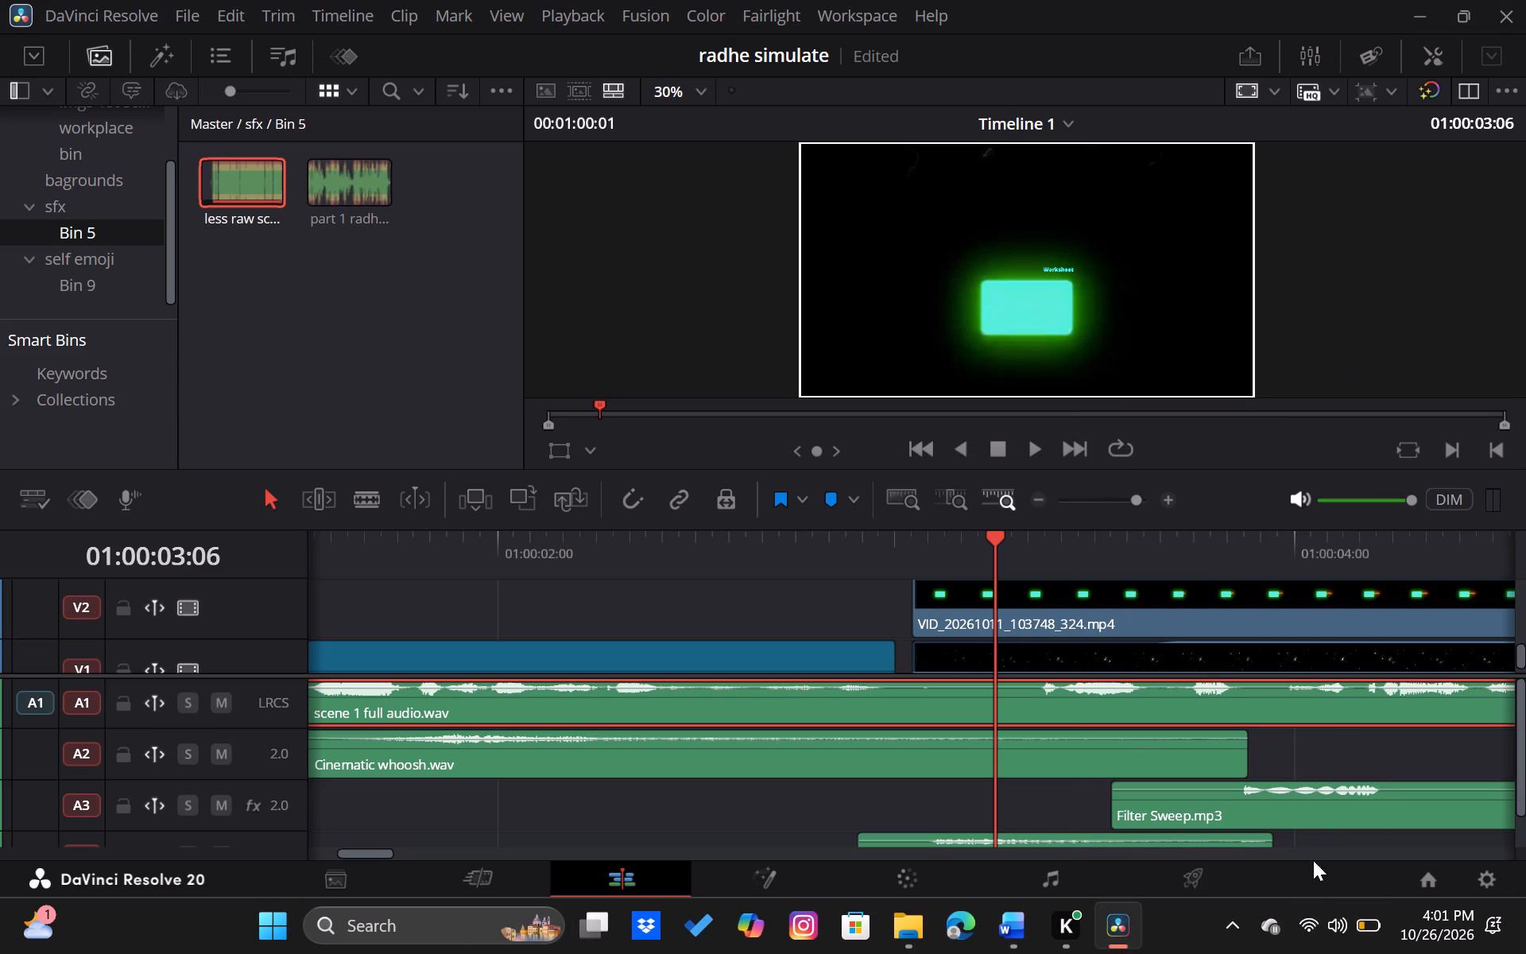
{"action": "left_click", "coordinate": [1305, 931]}
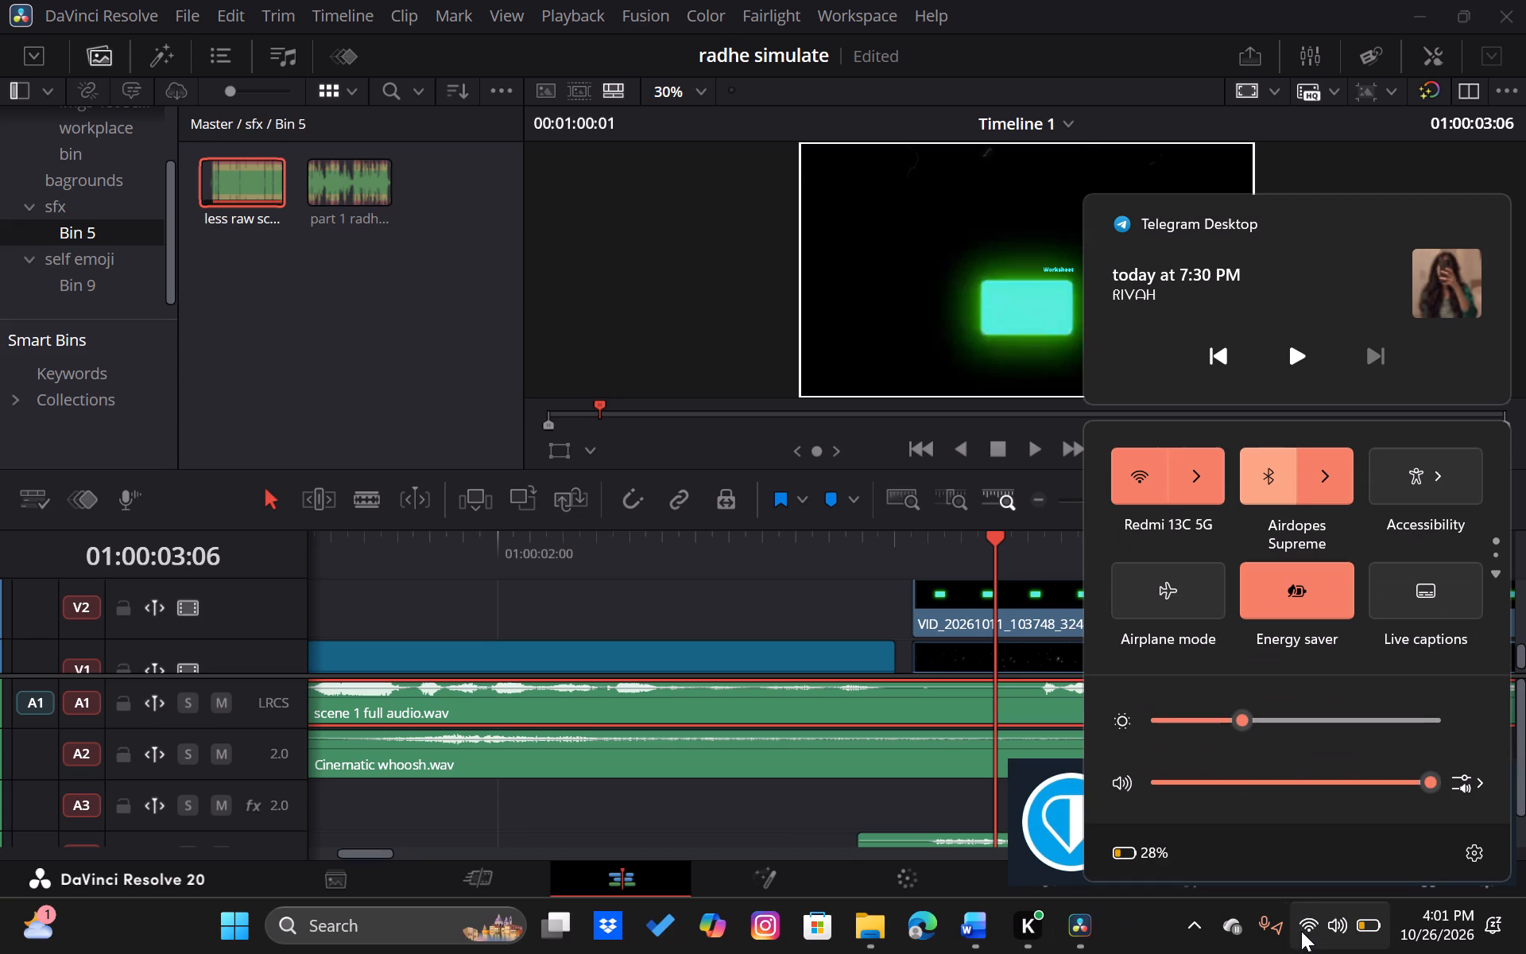
{"action": "left_click", "coordinate": [746, 591]}
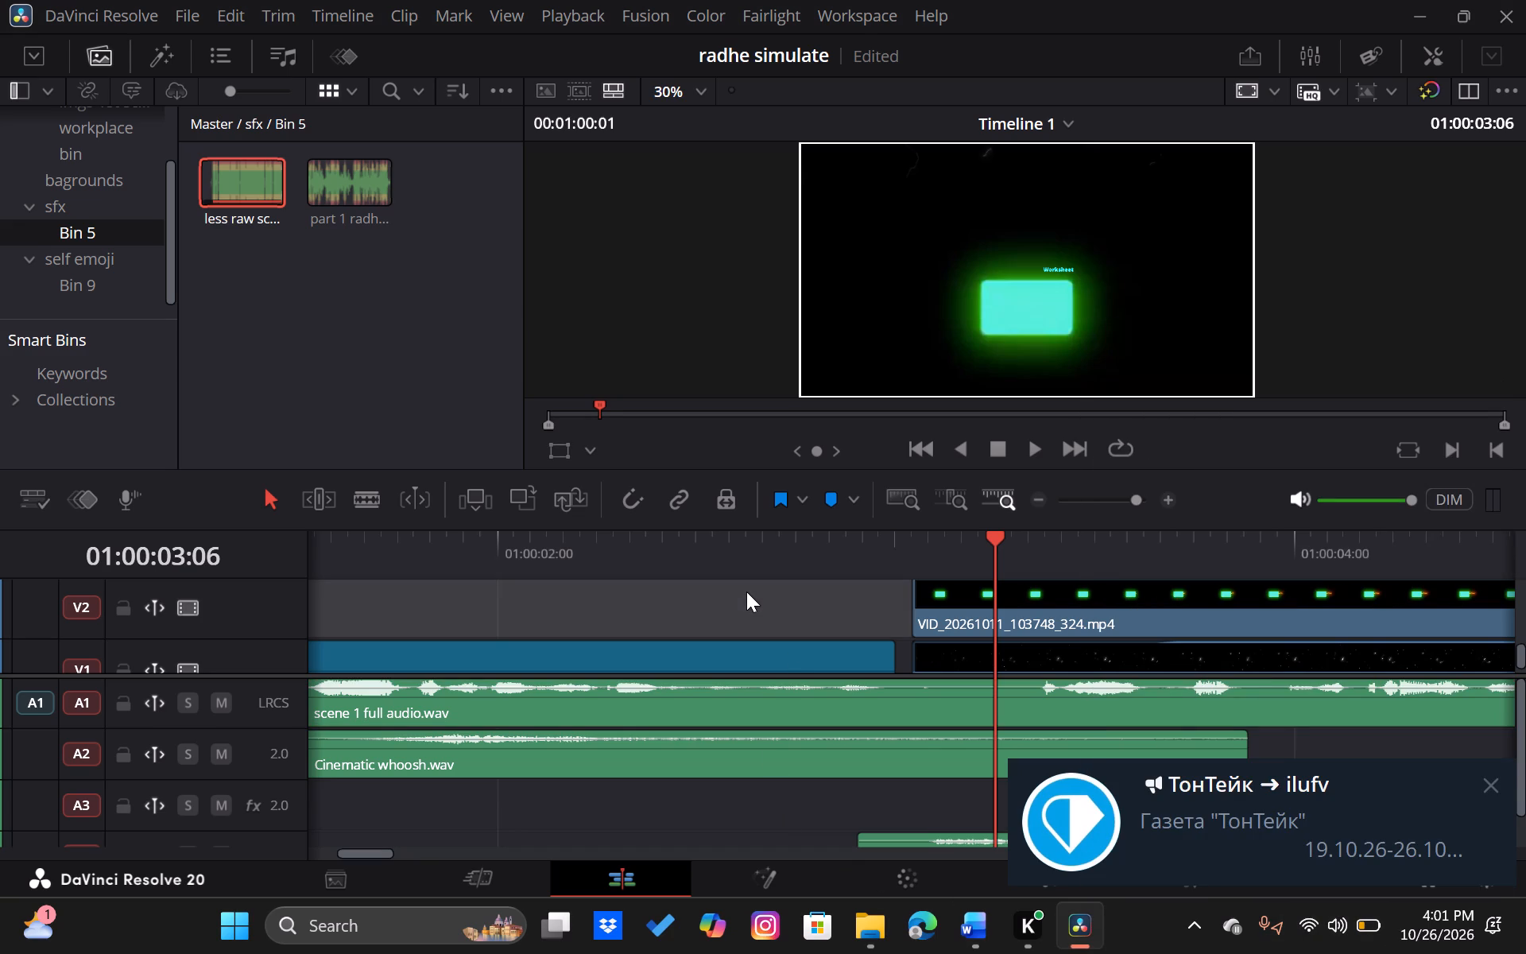
Play the stretch from about 01:00:03:06 in short passes to check scene 1 full audio.wav against the Worksheet and GST NOTES visuals.
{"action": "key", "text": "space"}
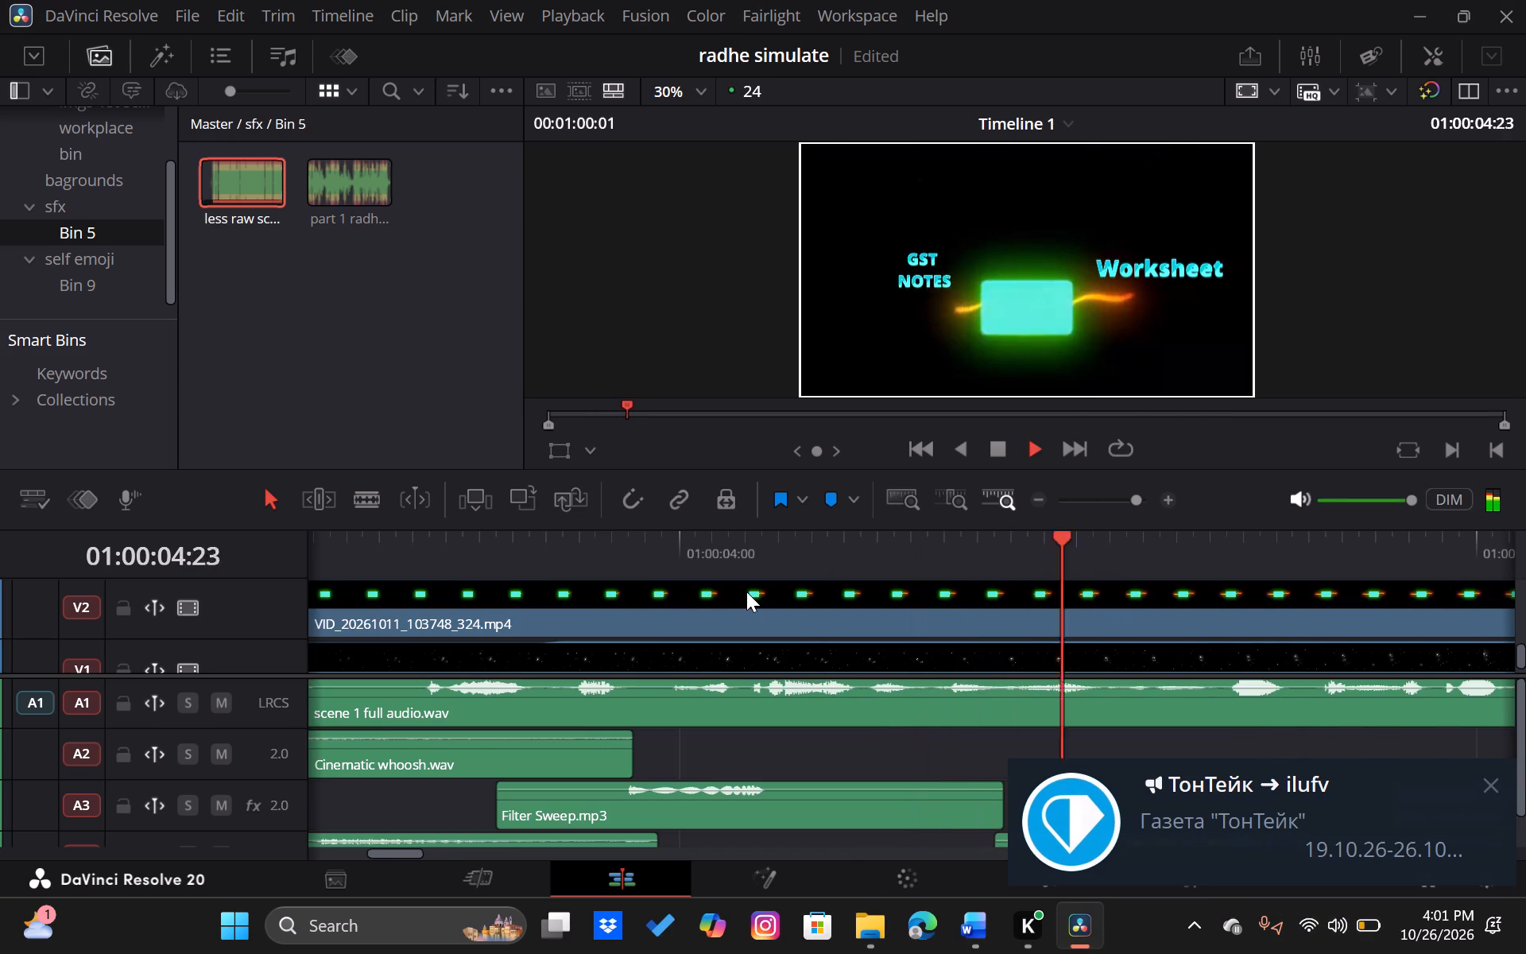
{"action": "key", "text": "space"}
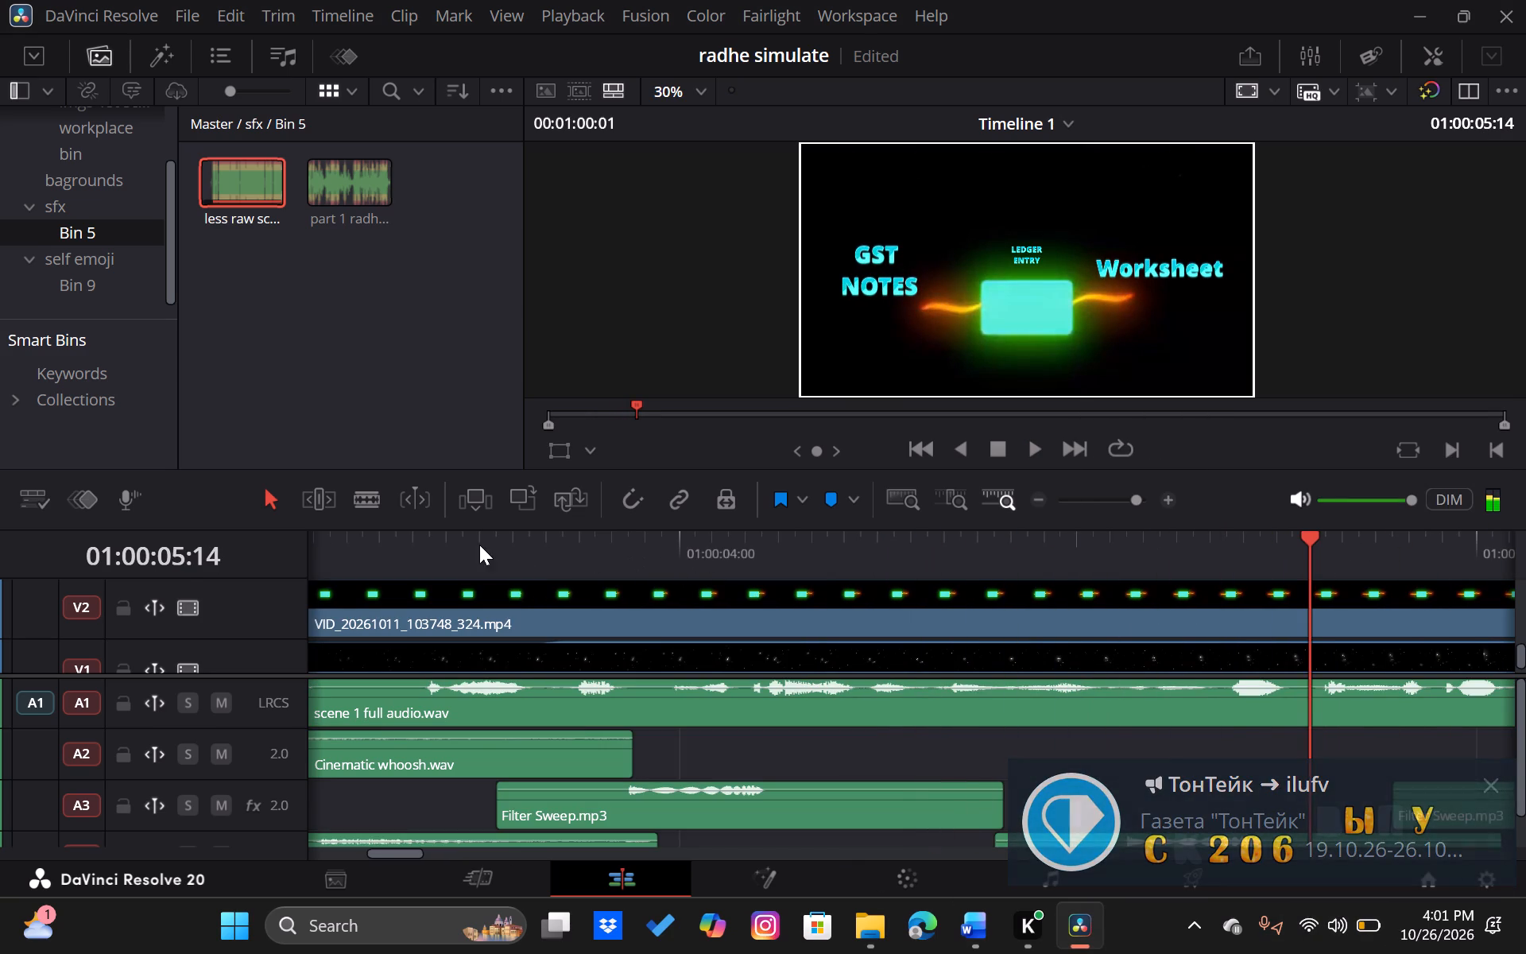
{"action": "left_click", "coordinate": [424, 536]}
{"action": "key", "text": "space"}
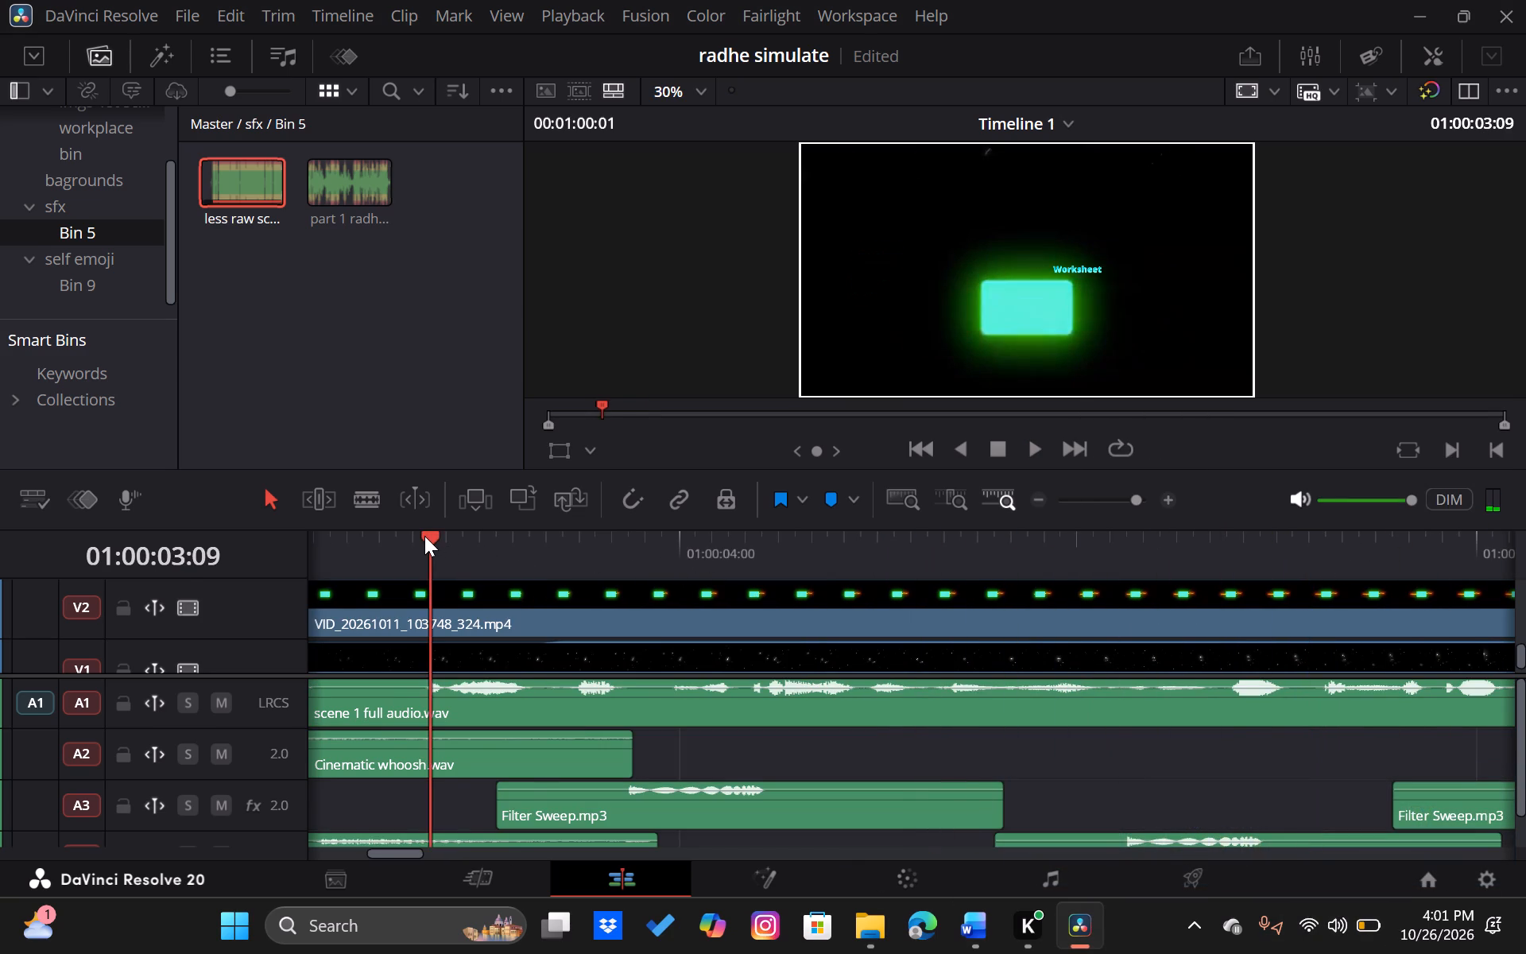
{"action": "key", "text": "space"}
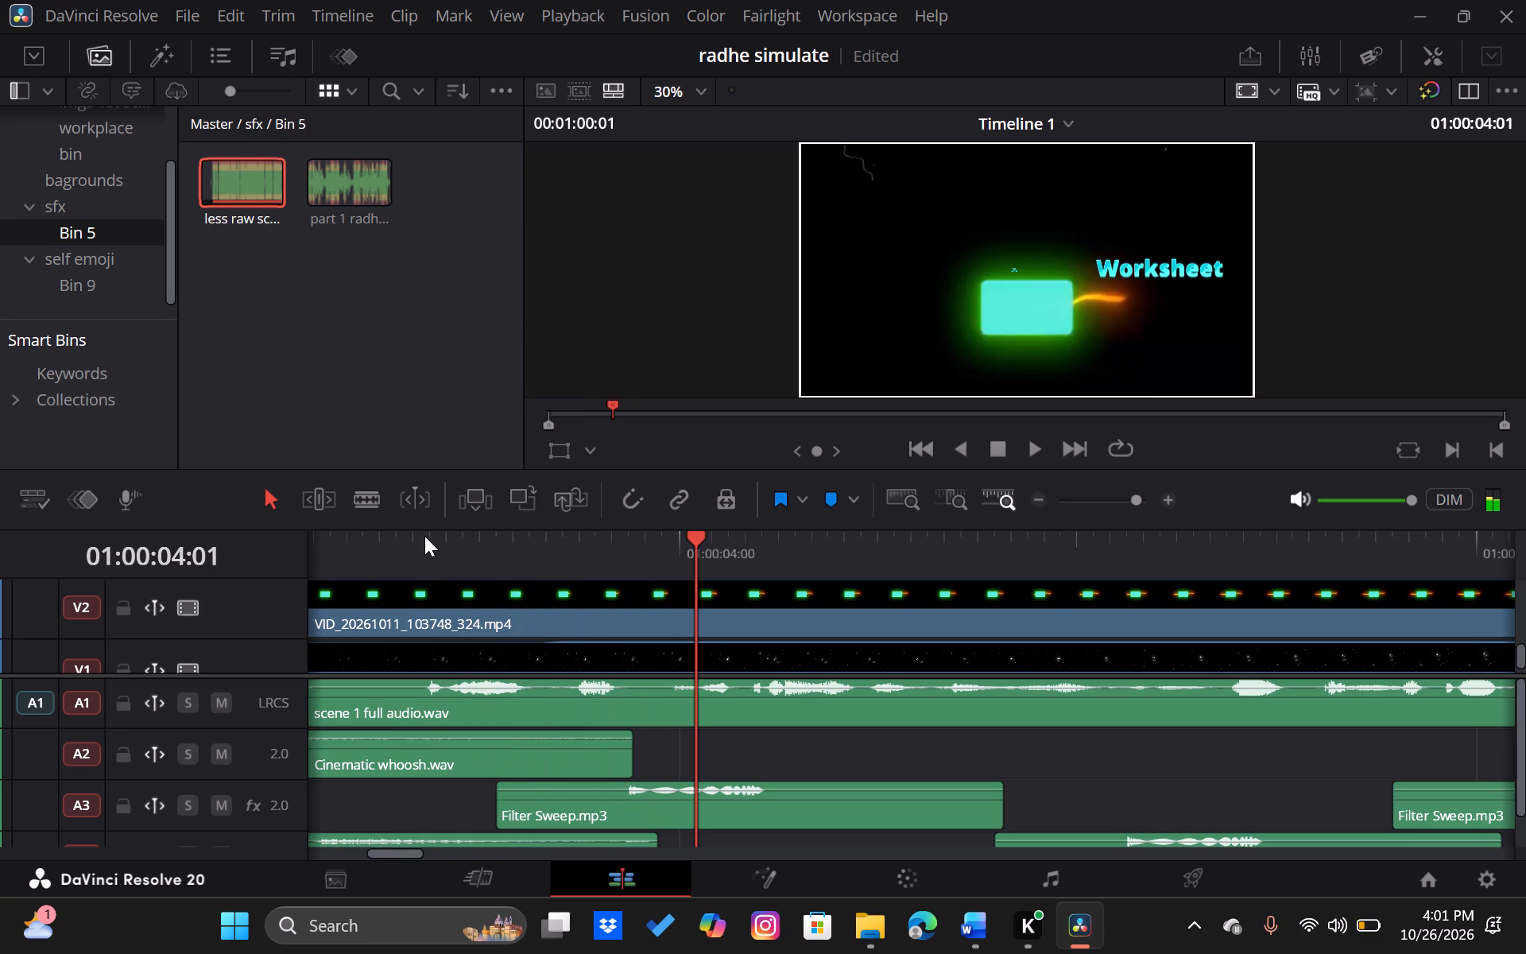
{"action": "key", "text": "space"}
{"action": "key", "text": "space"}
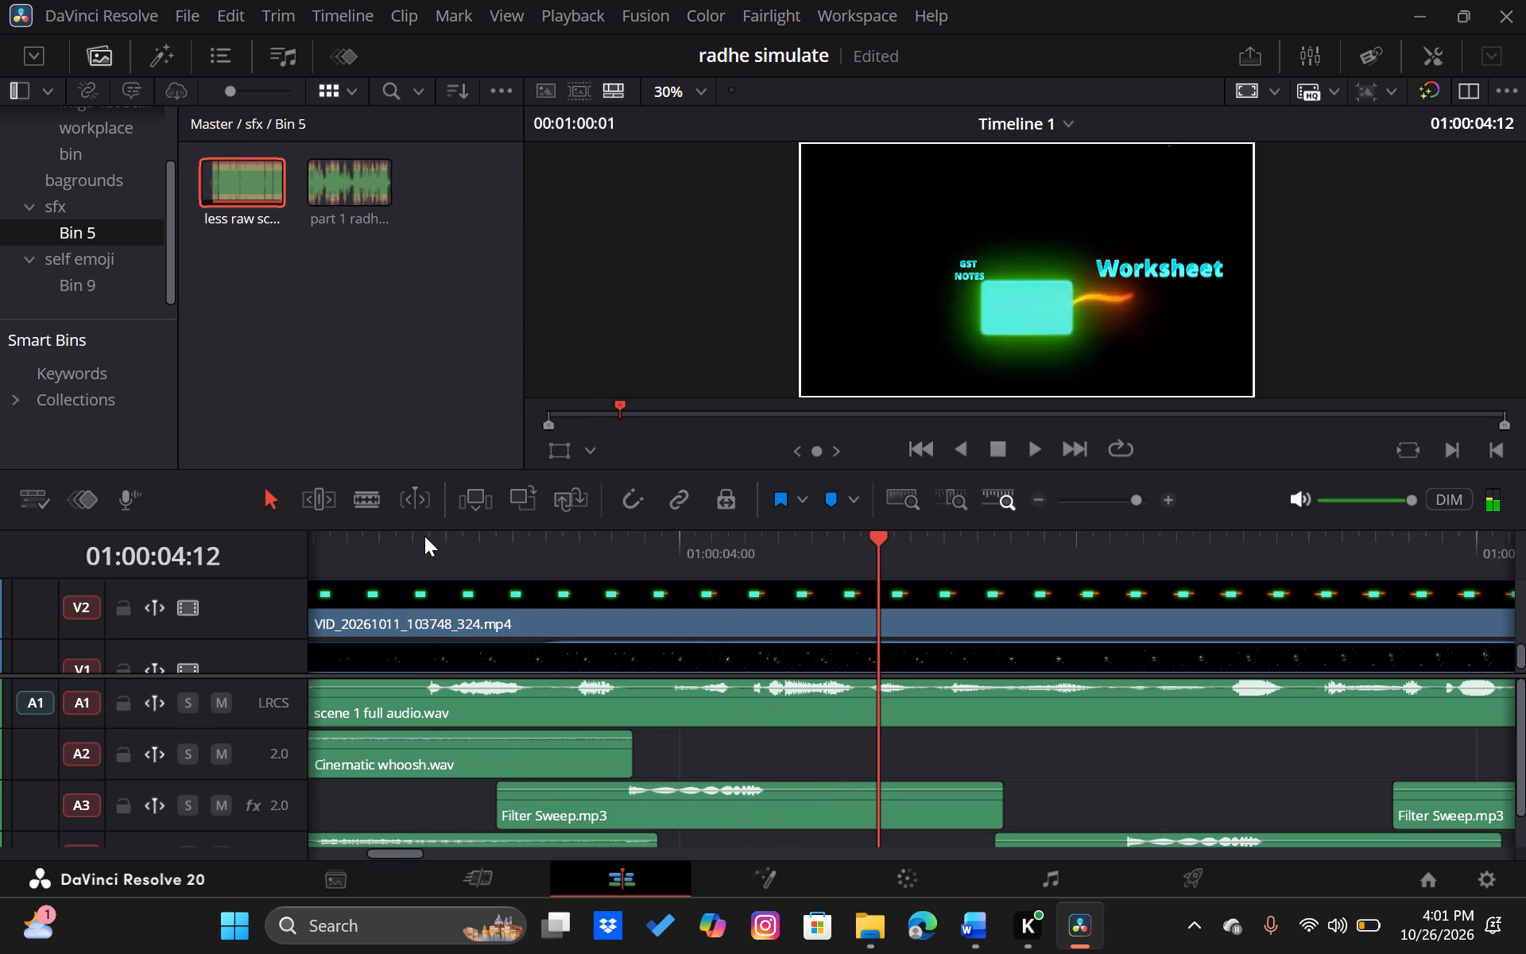
Play and frame-step scene 1 full audio.wav around 01:00:03:16 to 01:00:04:12 to find where to cut it.
{"action": "left_click", "coordinate": [424, 536]}
{"action": "key", "text": "space"}
{"action": "key", "text": "space"}
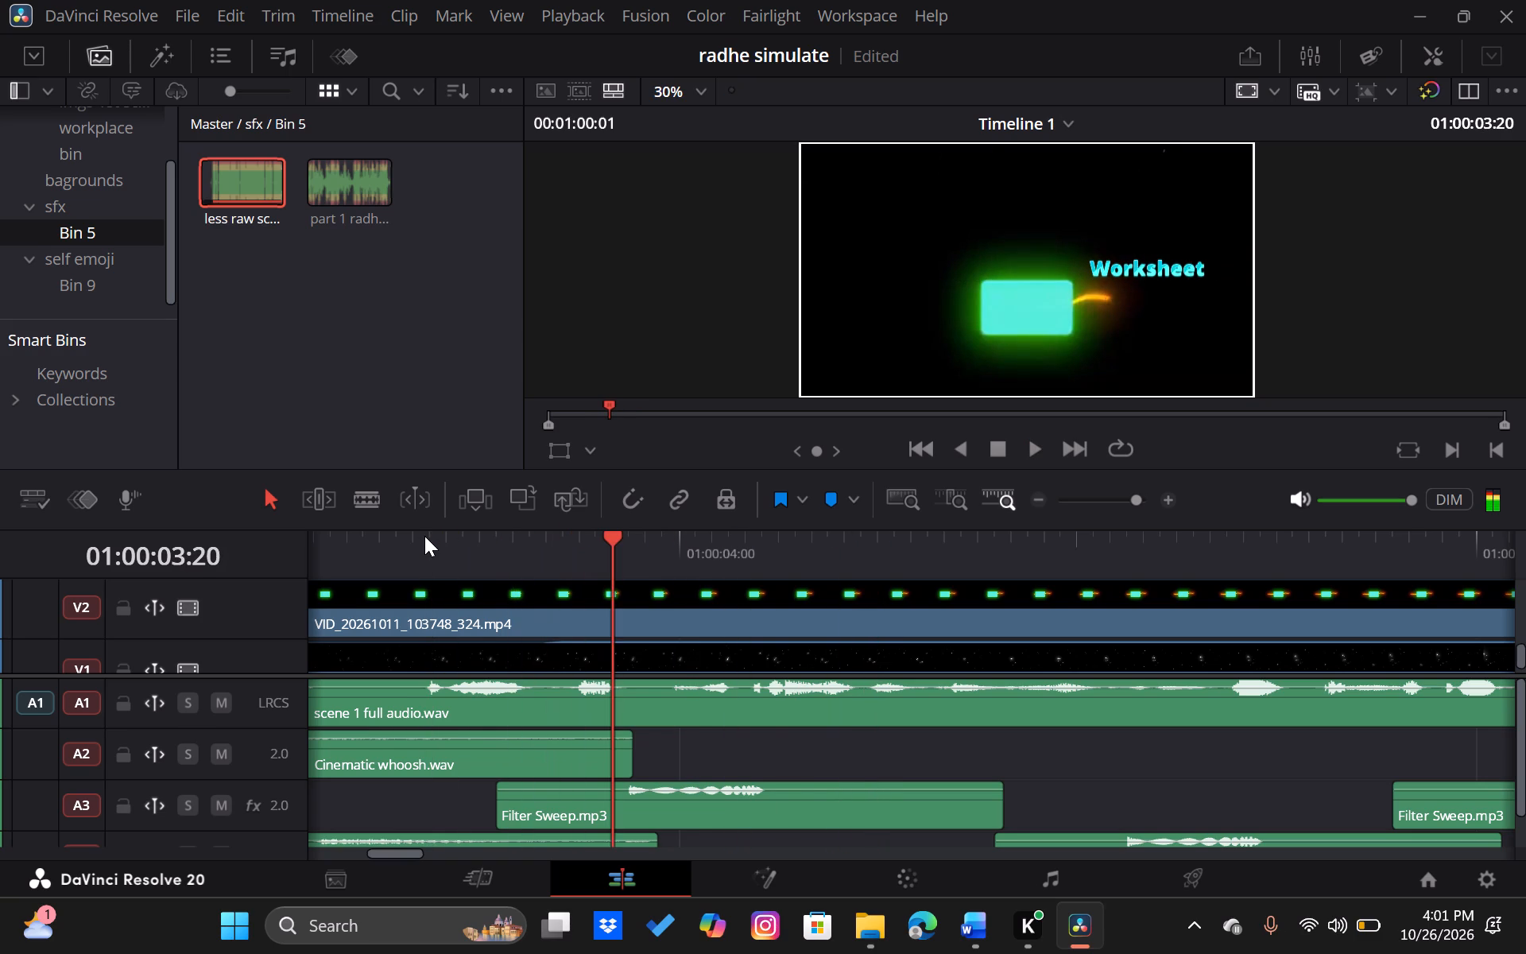
{"action": "key", "text": "Left"}
{"action": "key", "text": "Left"}
{"action": "key", "text": "Left"}
{"action": "key", "text": "Left"}
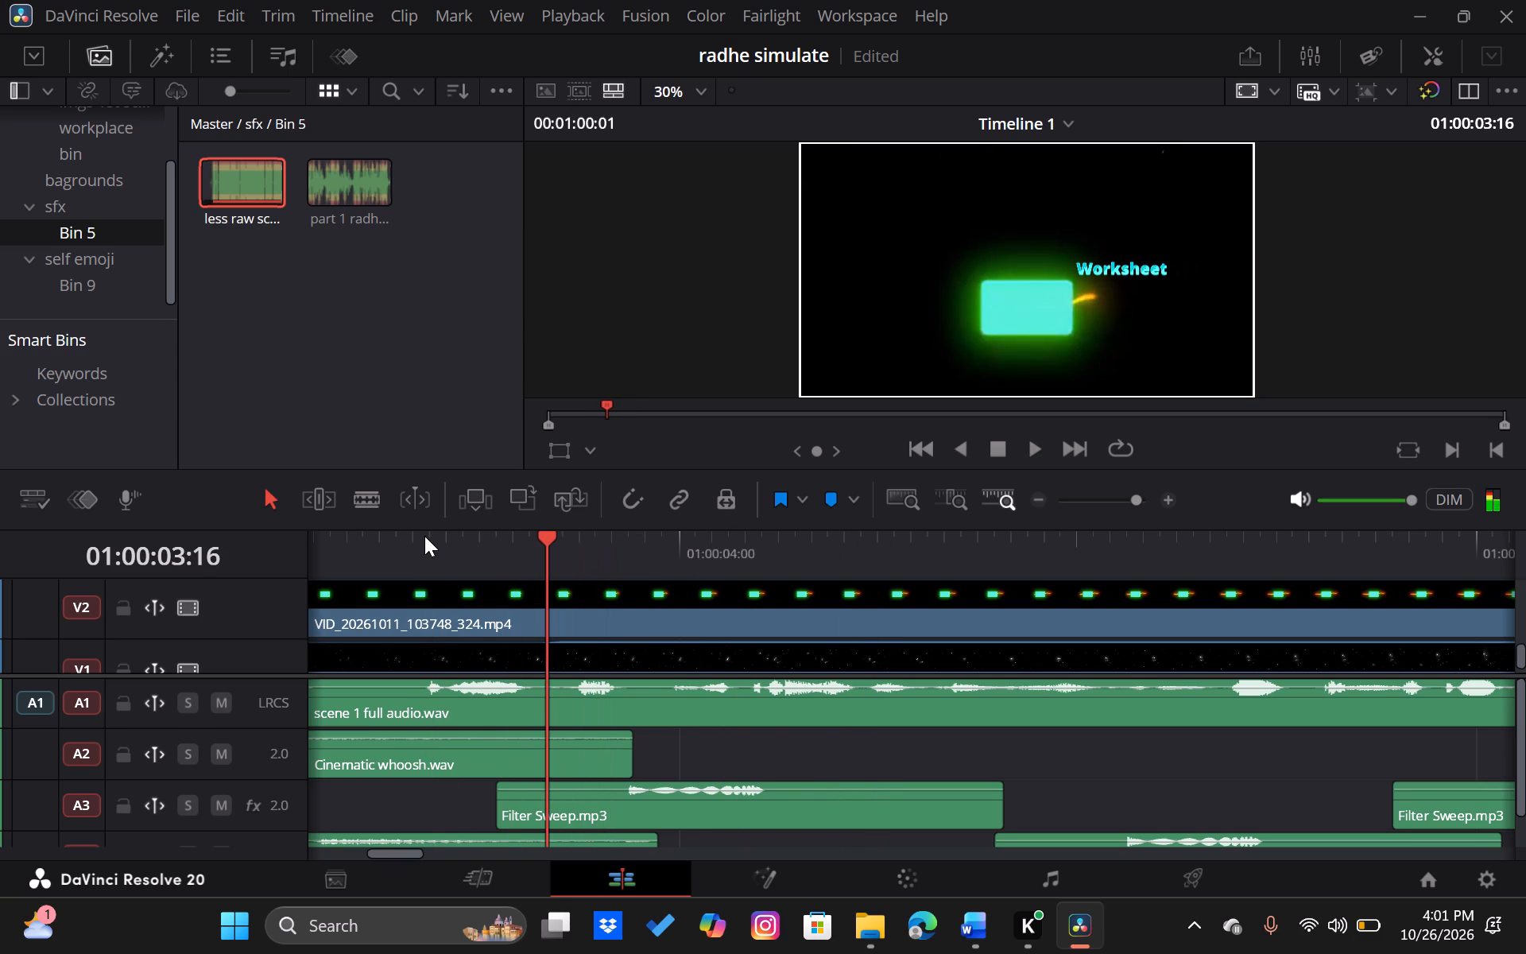
{"action": "key", "text": "space"}
{"action": "key", "text": "space"}
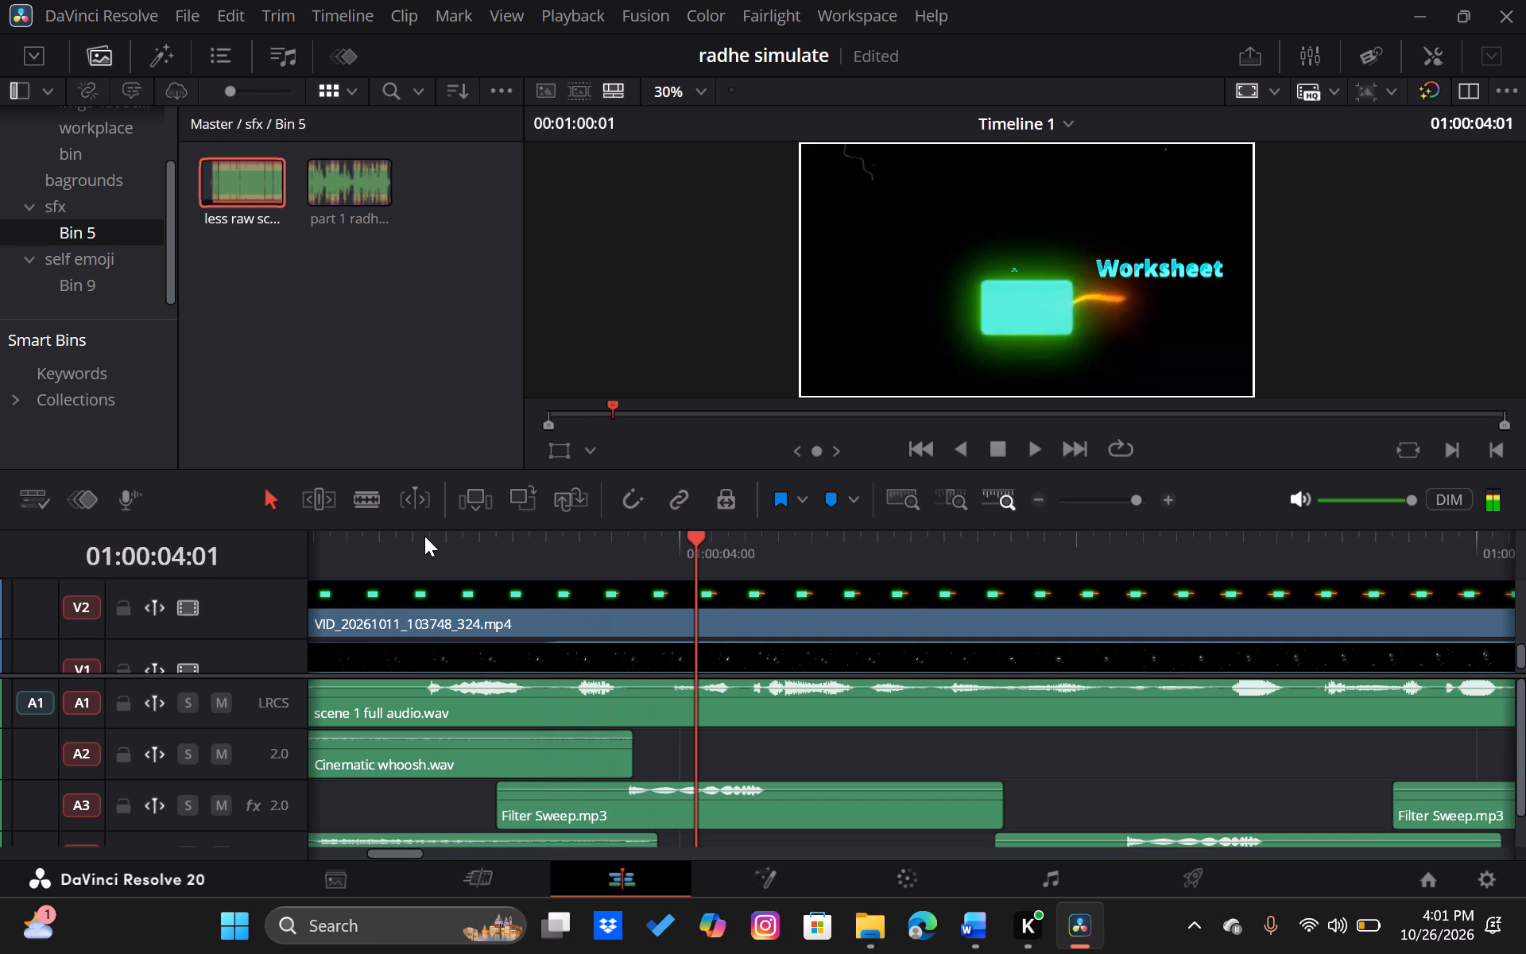
{"action": "key", "text": "Left"}
{"action": "key", "text": "Left"}
{"action": "key", "text": "Left"}
{"action": "key", "text": "Left"}
{"action": "key", "text": "Left"}
{"action": "key", "text": "Left"}
{"action": "key", "text": "Left"}
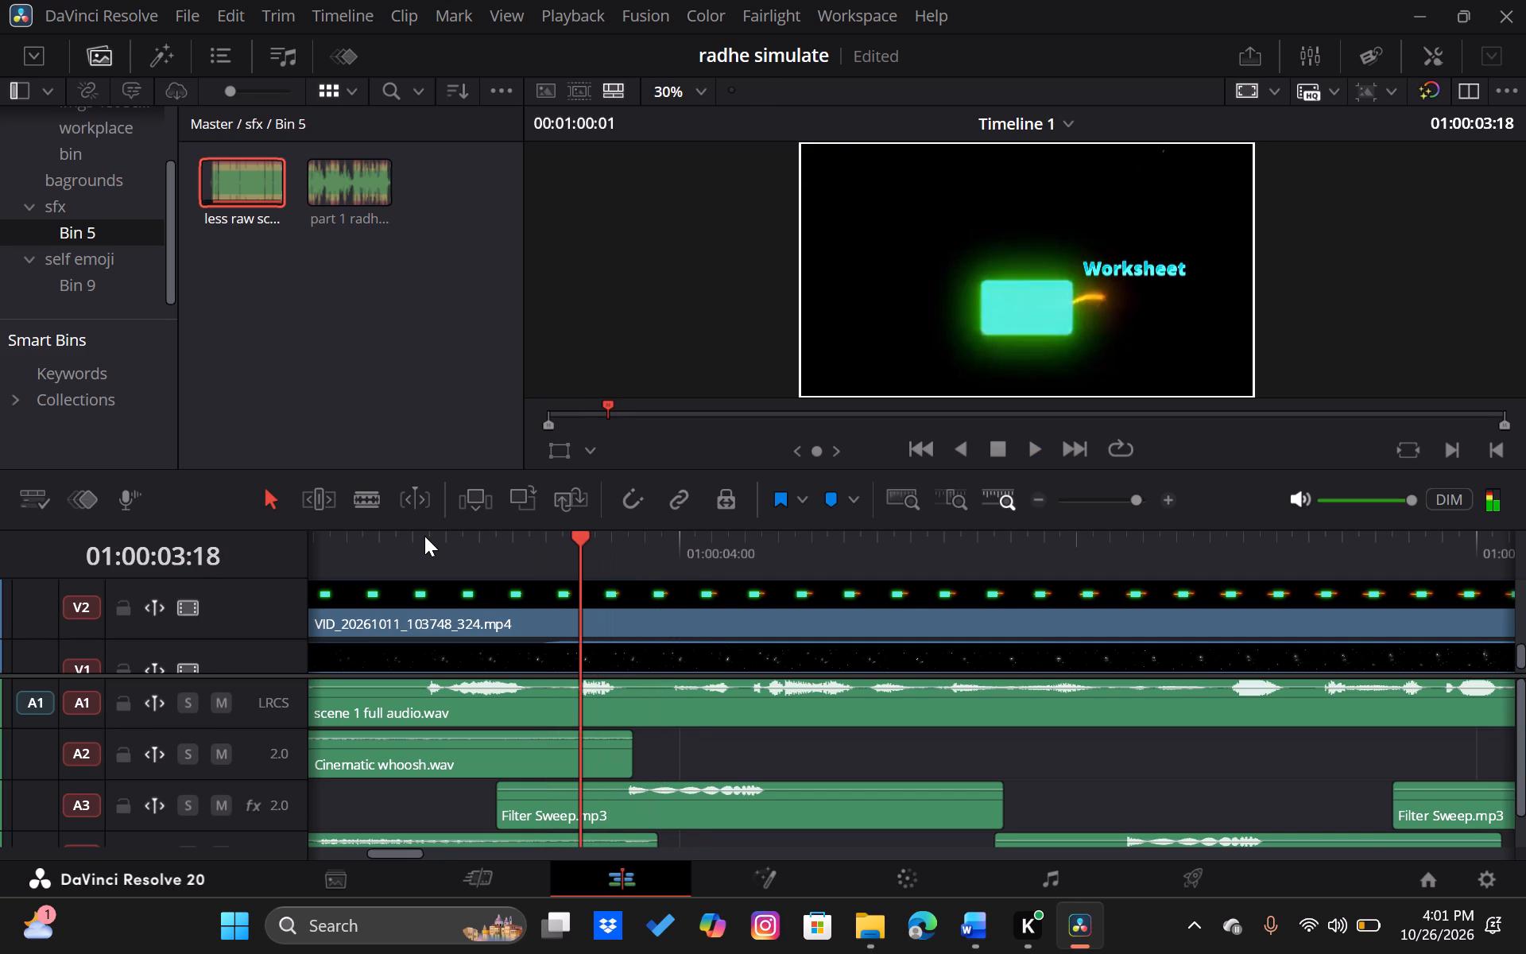
Split scene 1 full audio.wav on Audio 1 at about 01:00:03:16, just before the "Worksheet" label finishes growing.
{"action": "key", "text": "Left"}
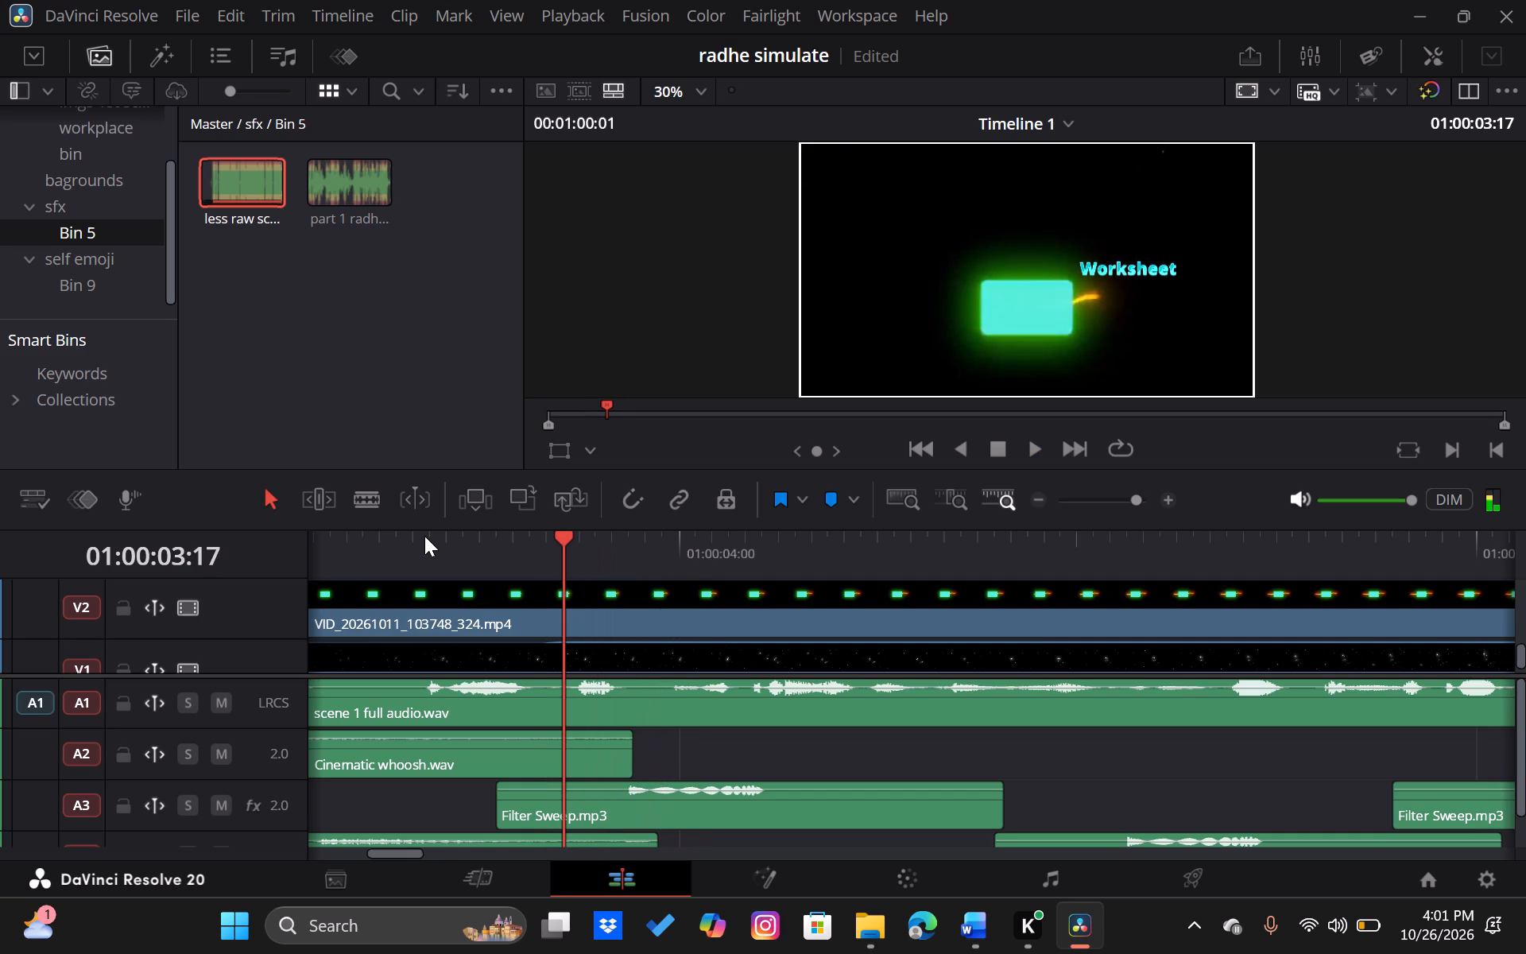
{"action": "key", "text": "Left"}
{"action": "key", "text": "Right"}
{"action": "key", "text": "Right"}
{"action": "key", "text": "Right"}
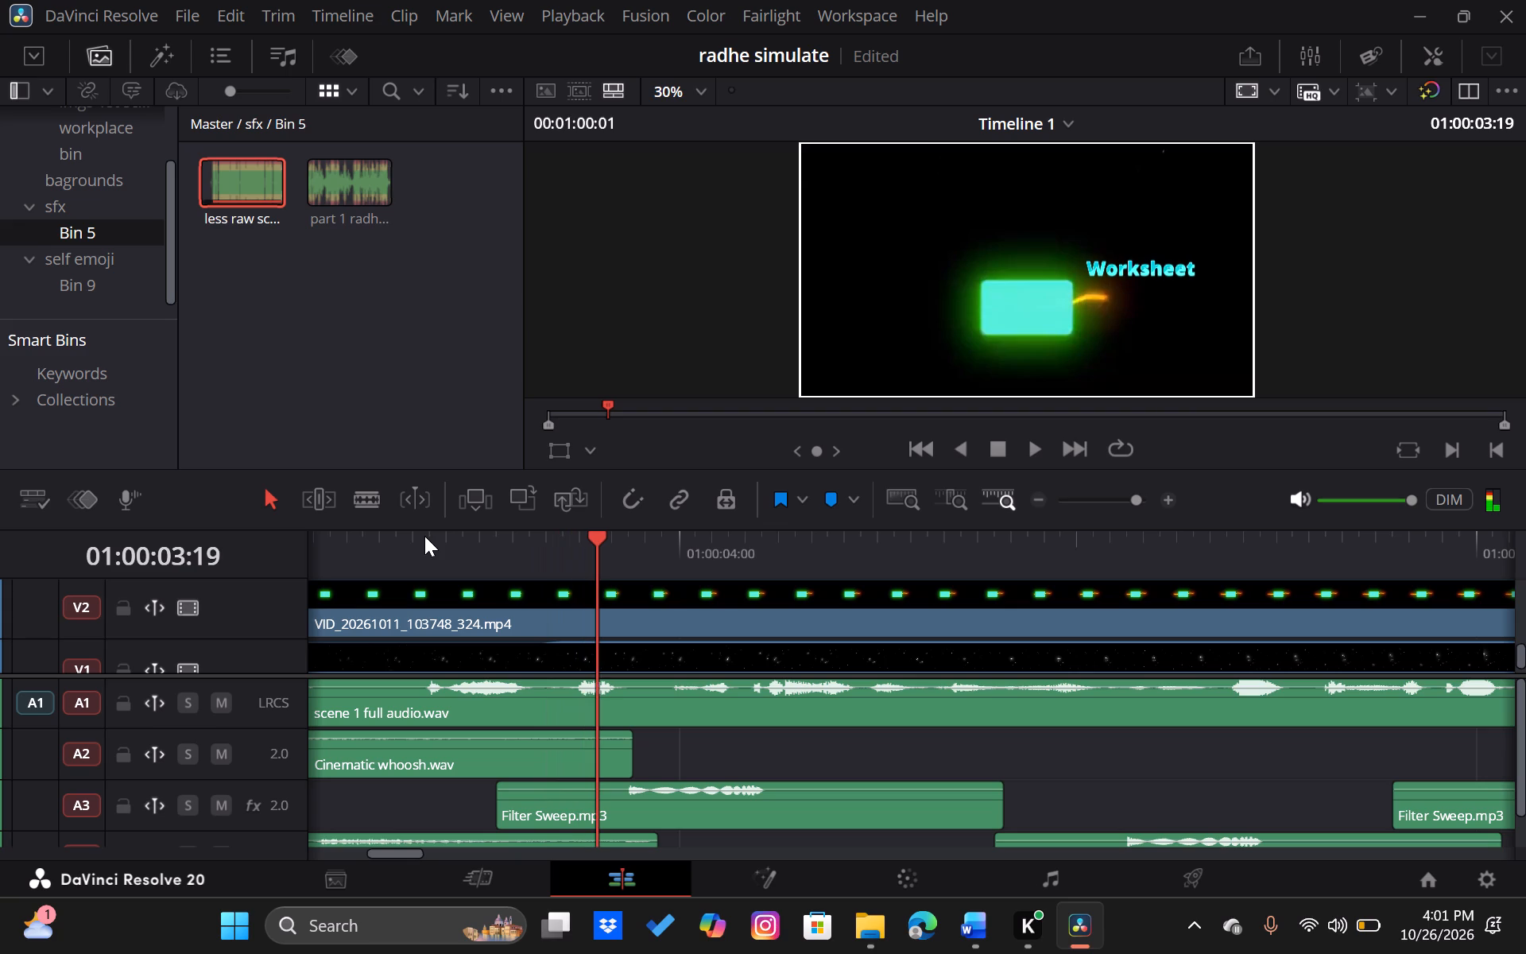
{"action": "key", "text": "Left"}
{"action": "key", "text": "Left"}
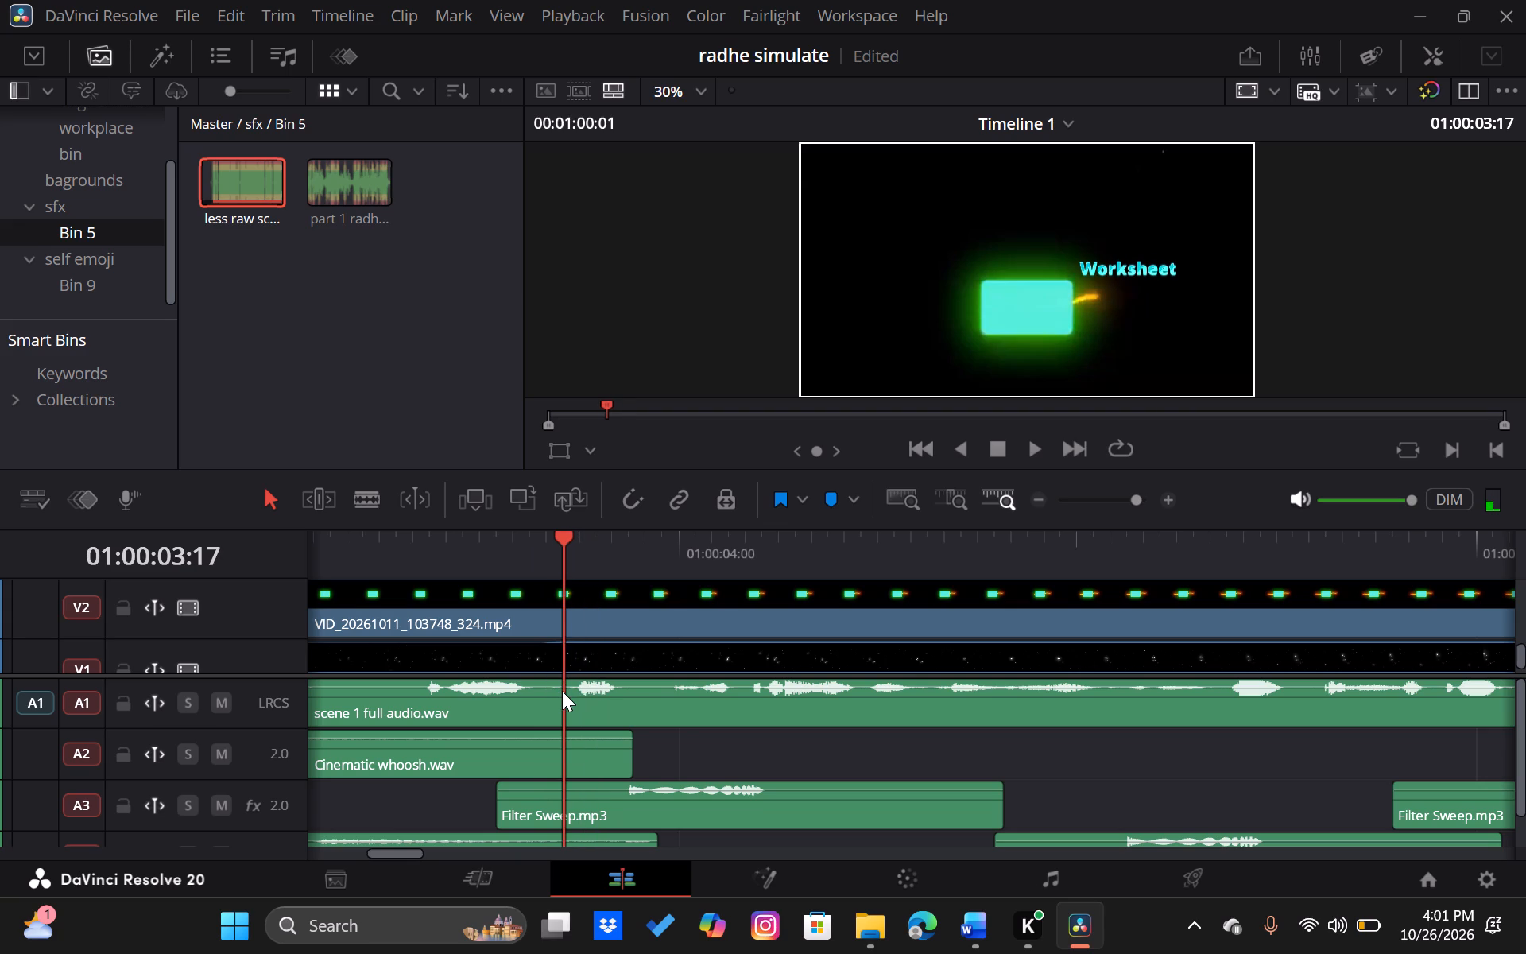
{"action": "key", "text": "b"}
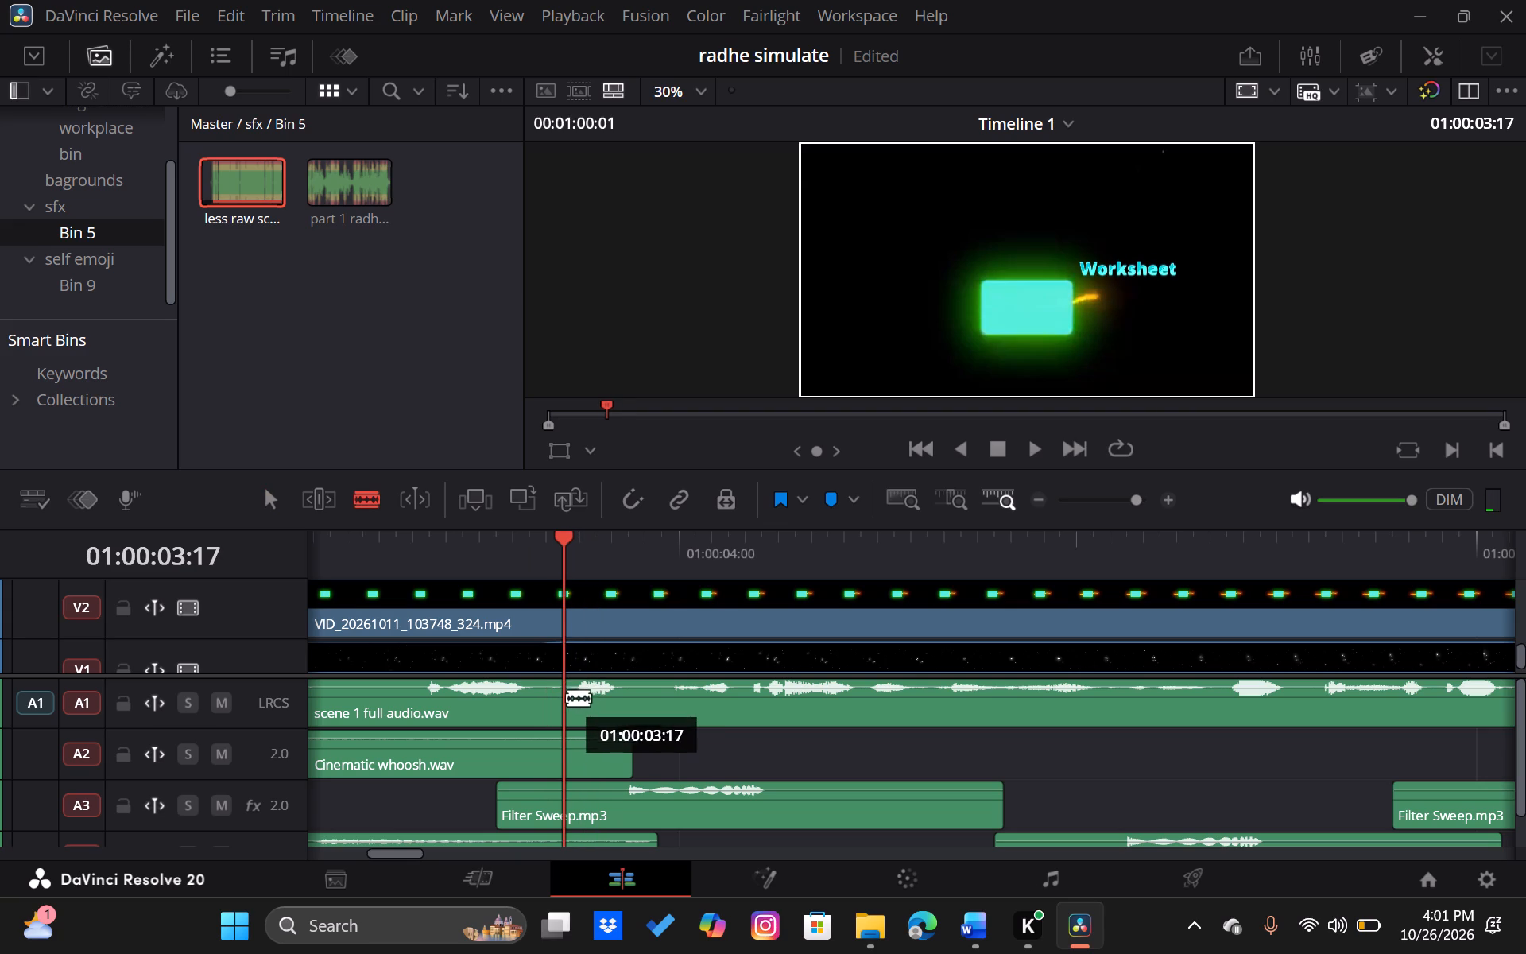
{"action": "left_click", "coordinate": [562, 693]}
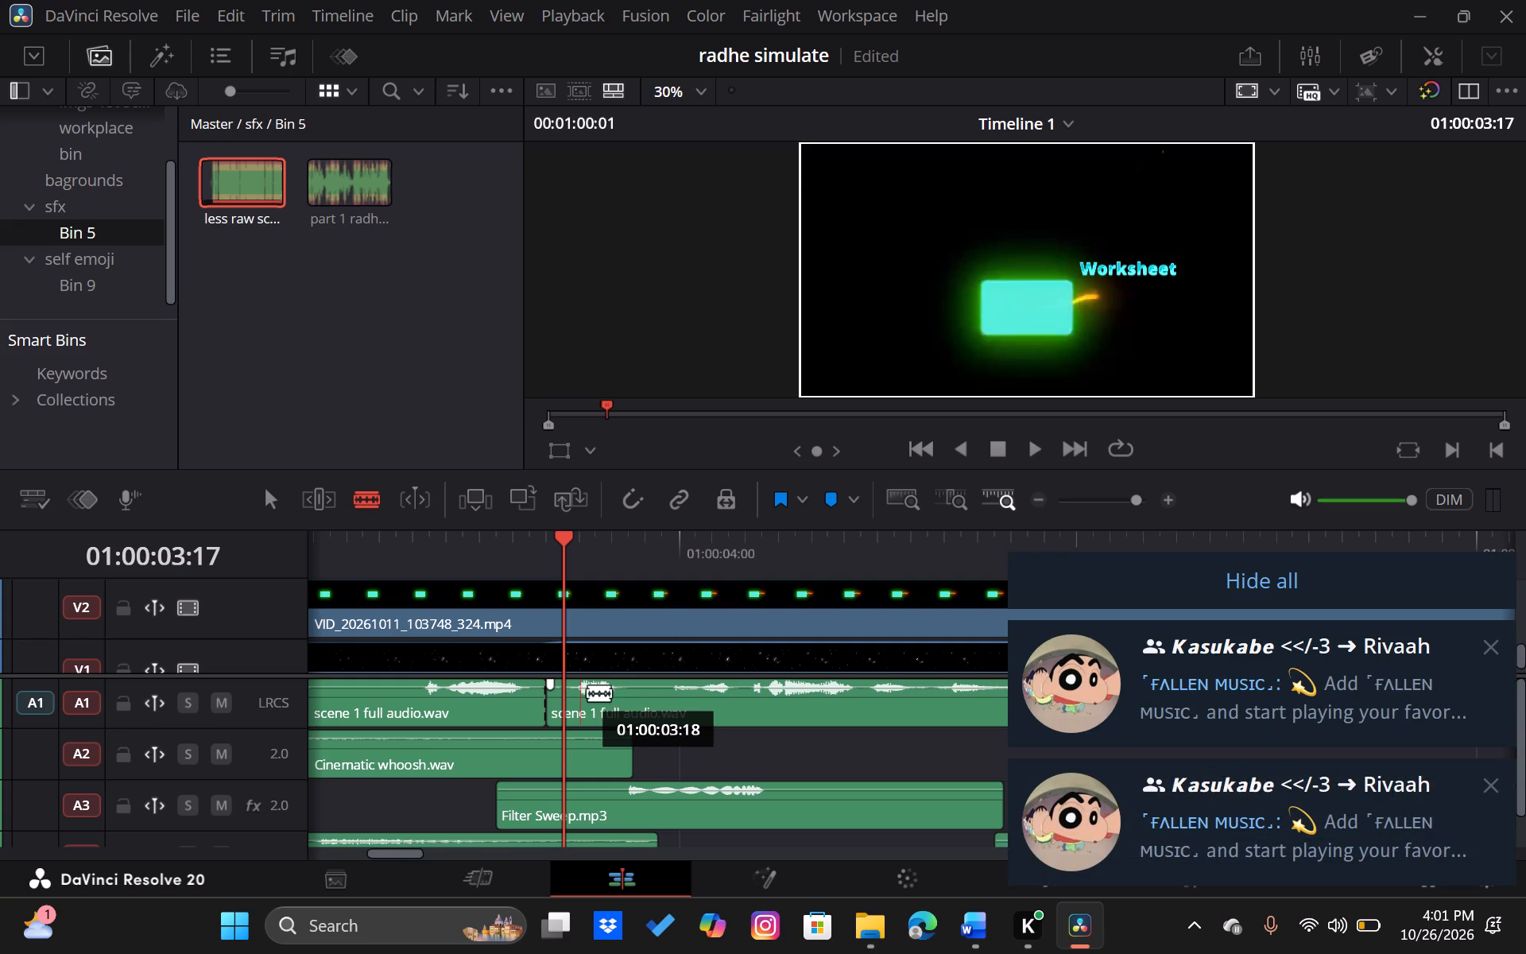
Move the second part of scene 1 full audio.wav later to start at 01:00:04:00, and play across the gap.
{"action": "key", "text": "a"}
{"action": "left_click_drag", "start_coordinate": [639, 700], "coordinate": [782, 697]}
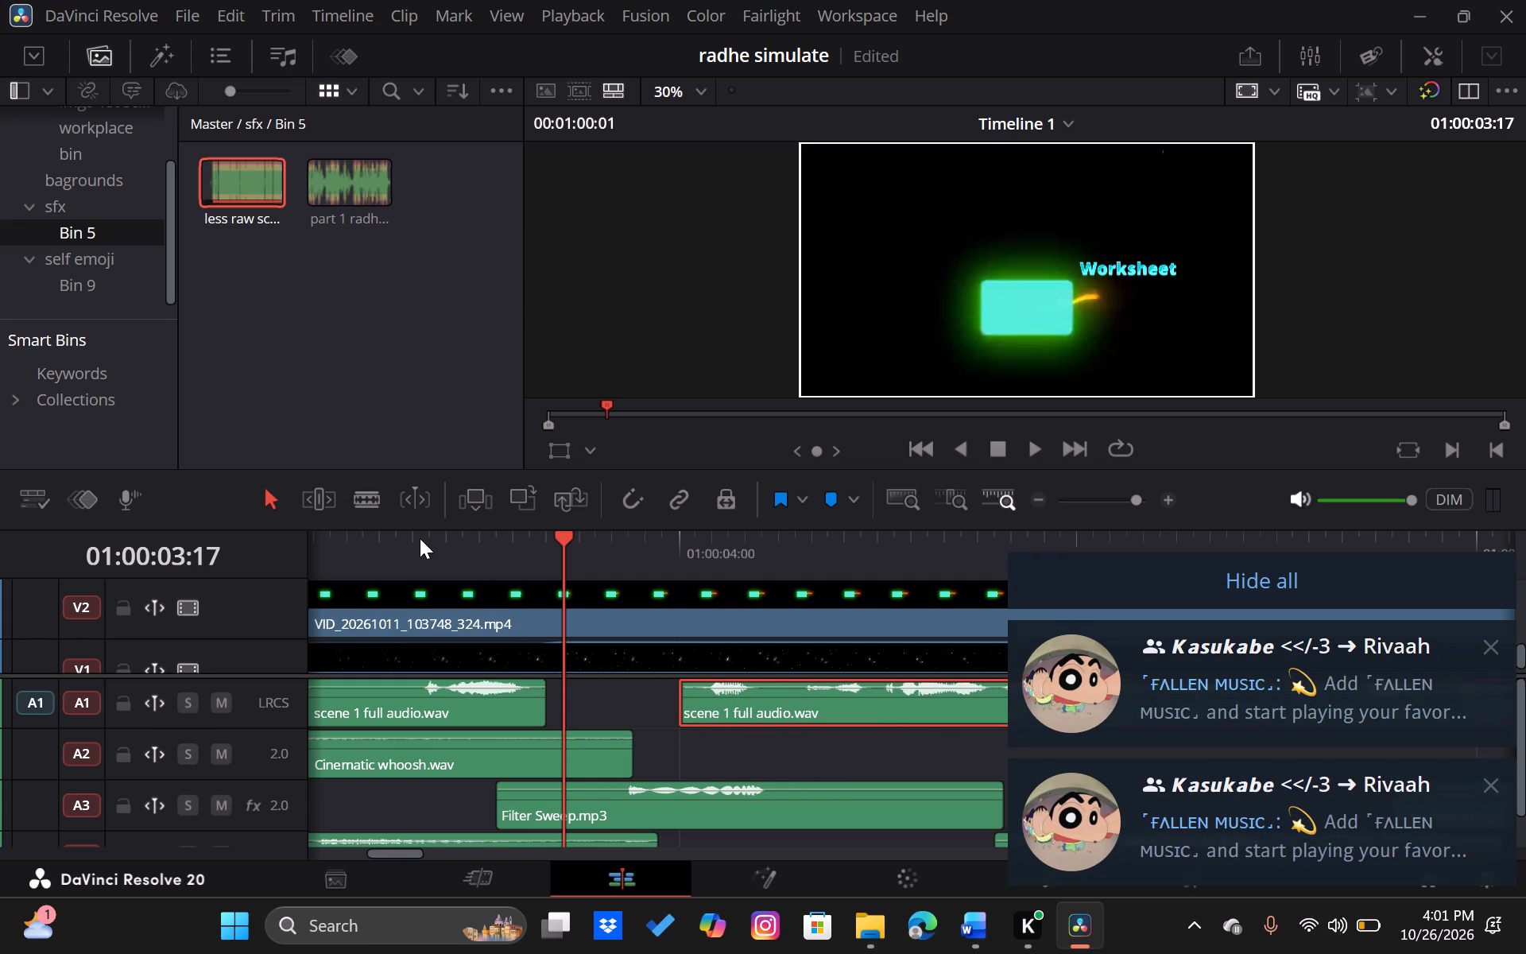
{"action": "left_click", "coordinate": [420, 538]}
{"action": "key", "text": "space"}
{"action": "key", "text": "space"}
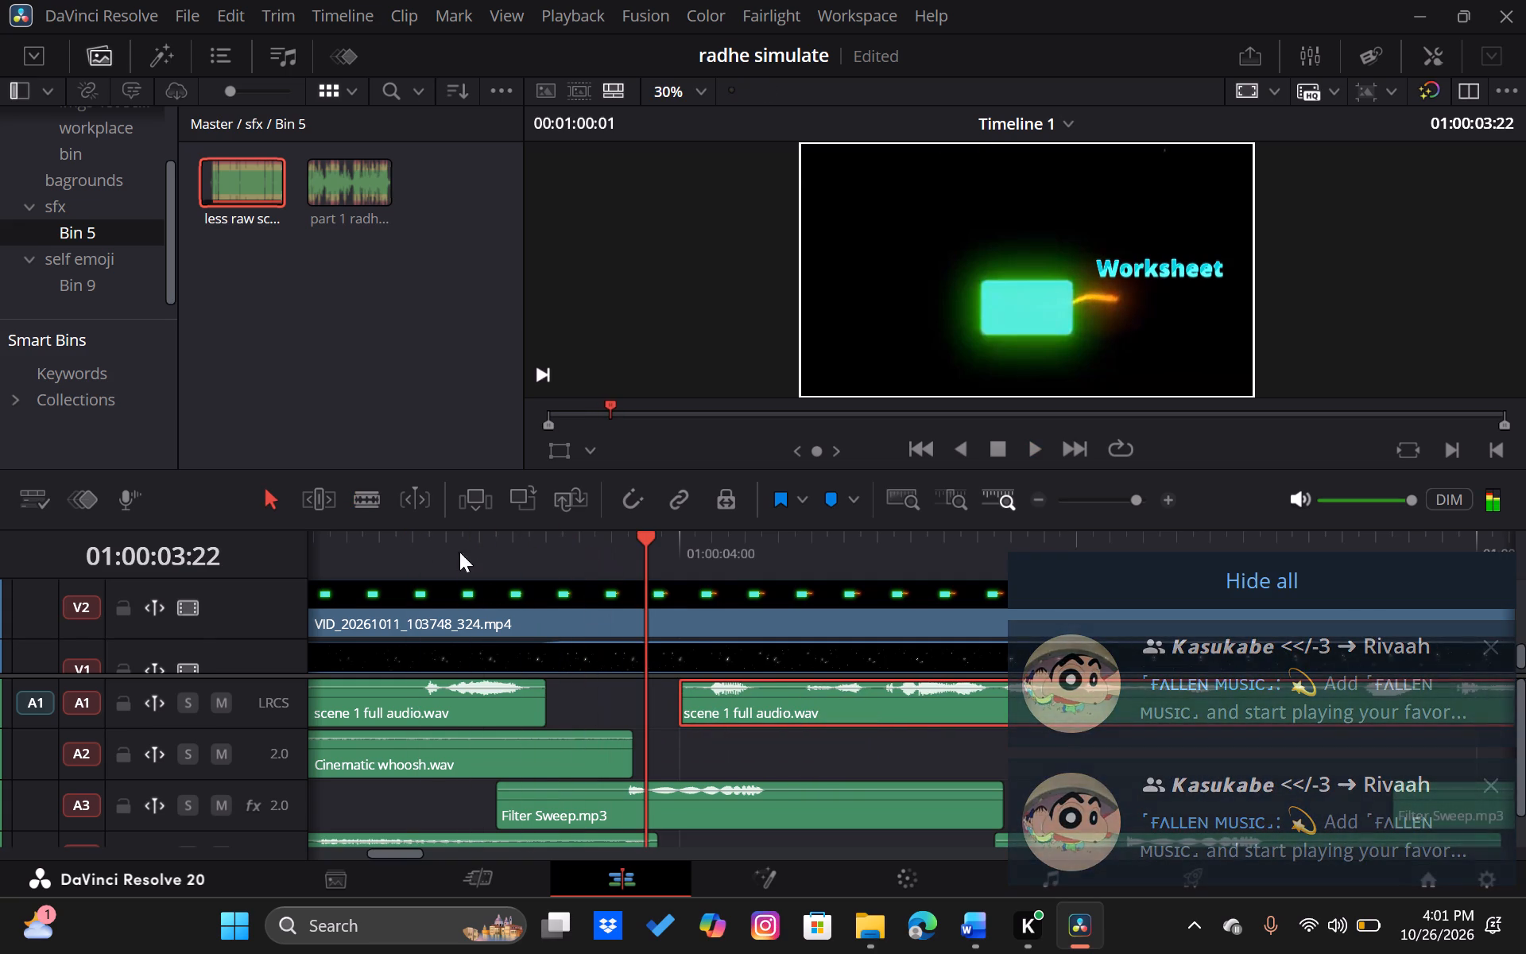
{"action": "scroll", "coordinate": [771, 692], "scroll_direction": "left", "scroll_amount": 1}
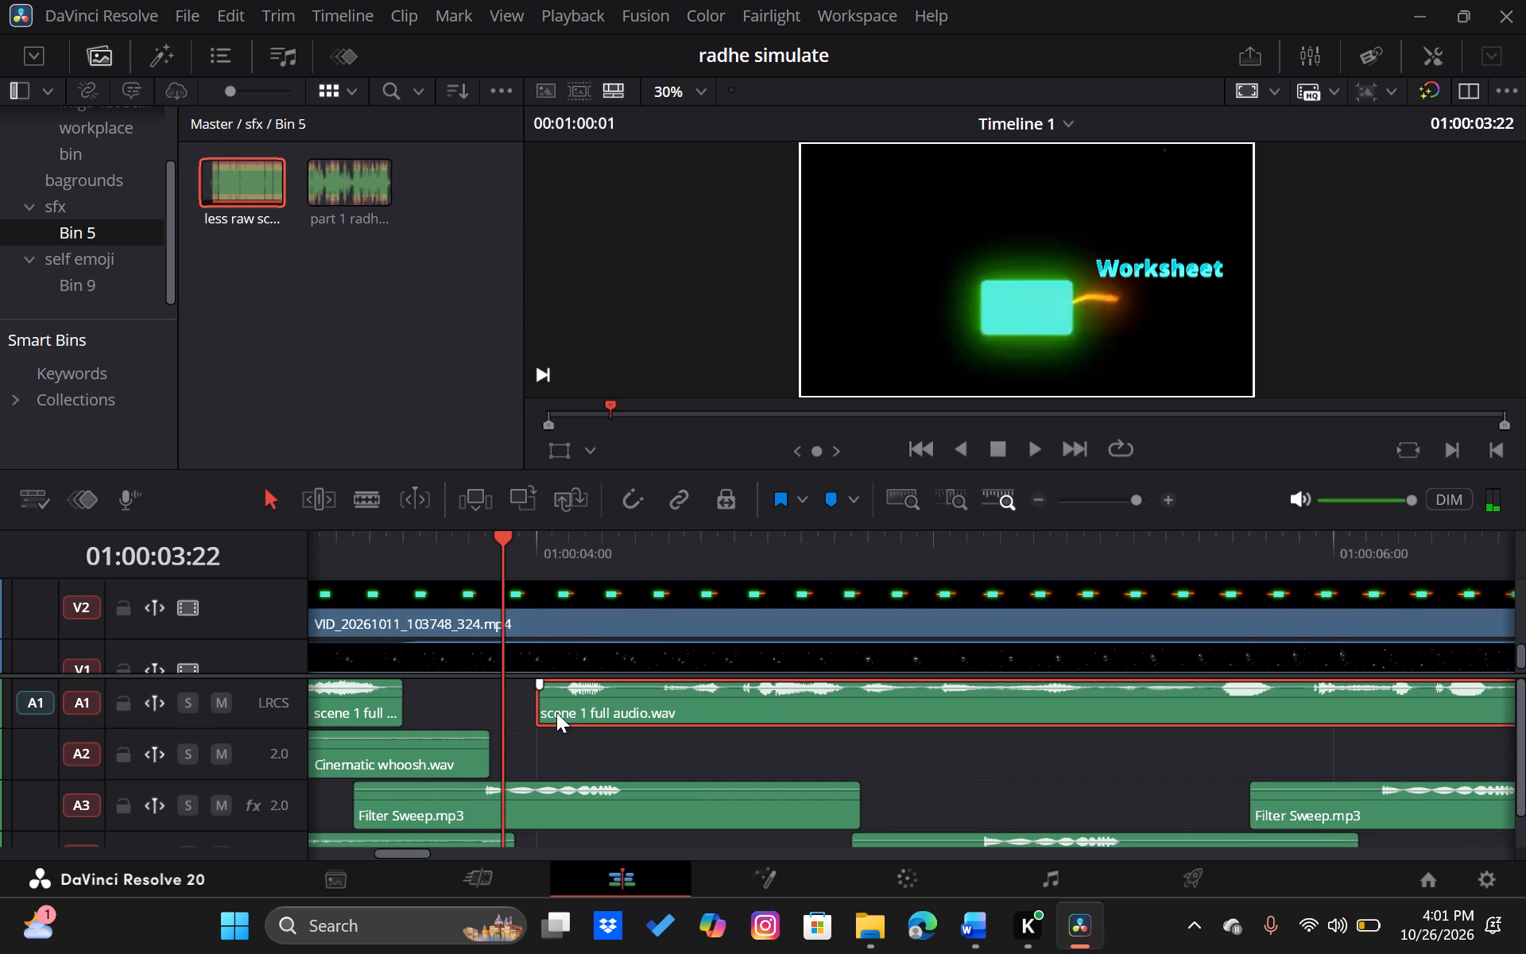
{"action": "key", "text": "space"}
{"action": "key", "text": "space"}
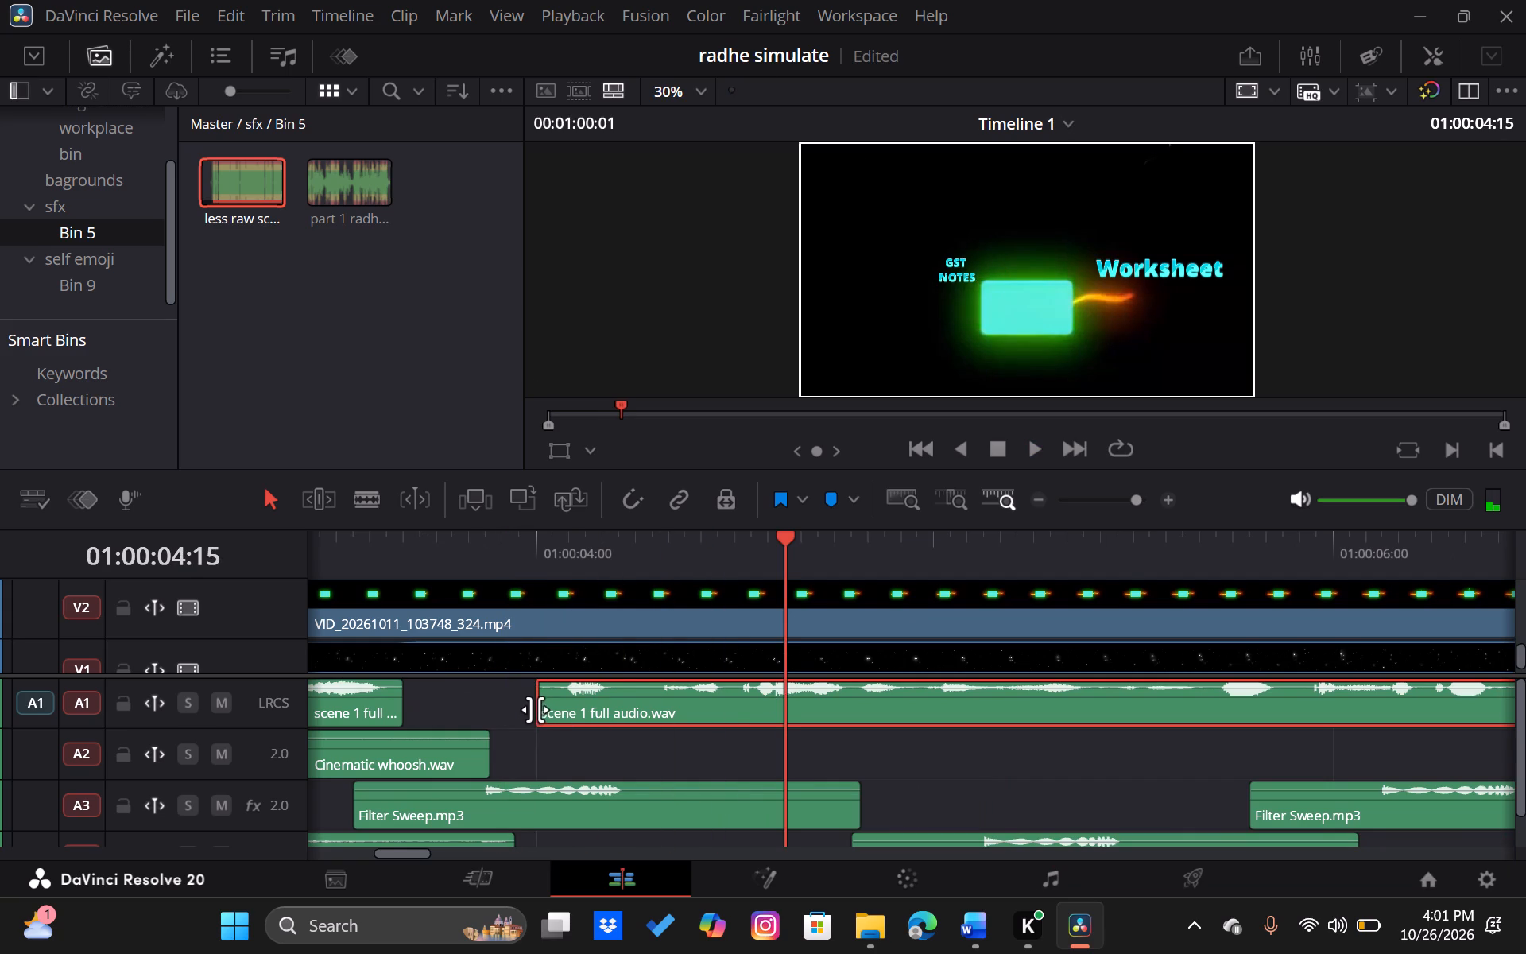
Trim the start of the second part of scene 1 full audio.wav to about 01:00:04:17, playing it to check the new start.
{"action": "left_click_drag", "start_coordinate": [538, 707], "coordinate": [744, 718]}
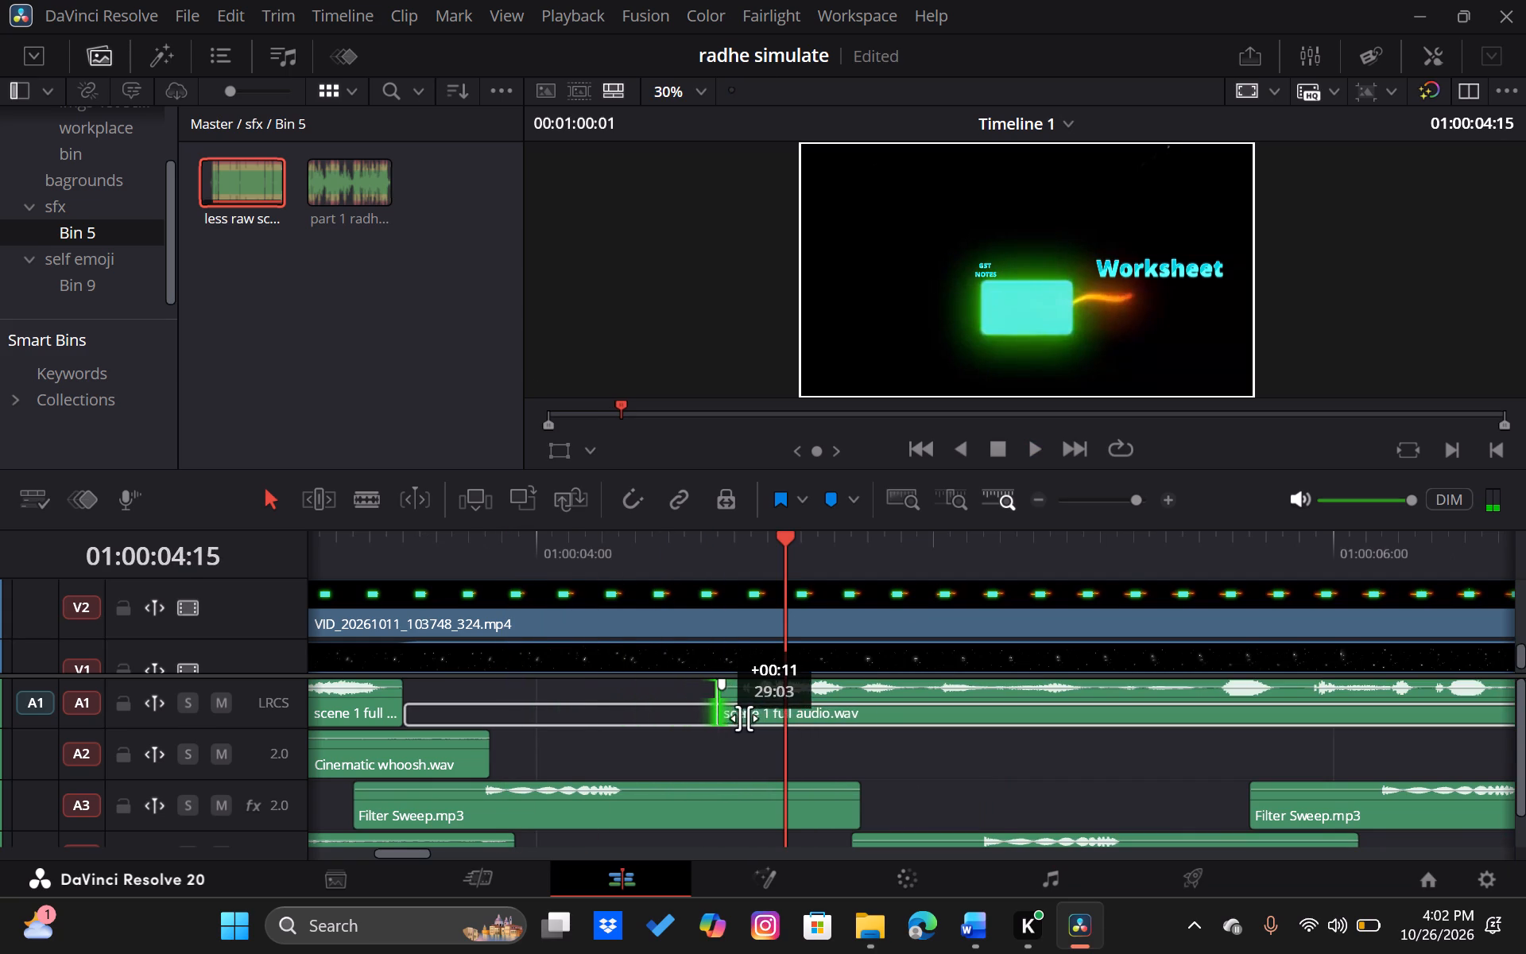
{"action": "left_click_drag", "start_coordinate": [744, 718], "coordinate": [755, 717]}
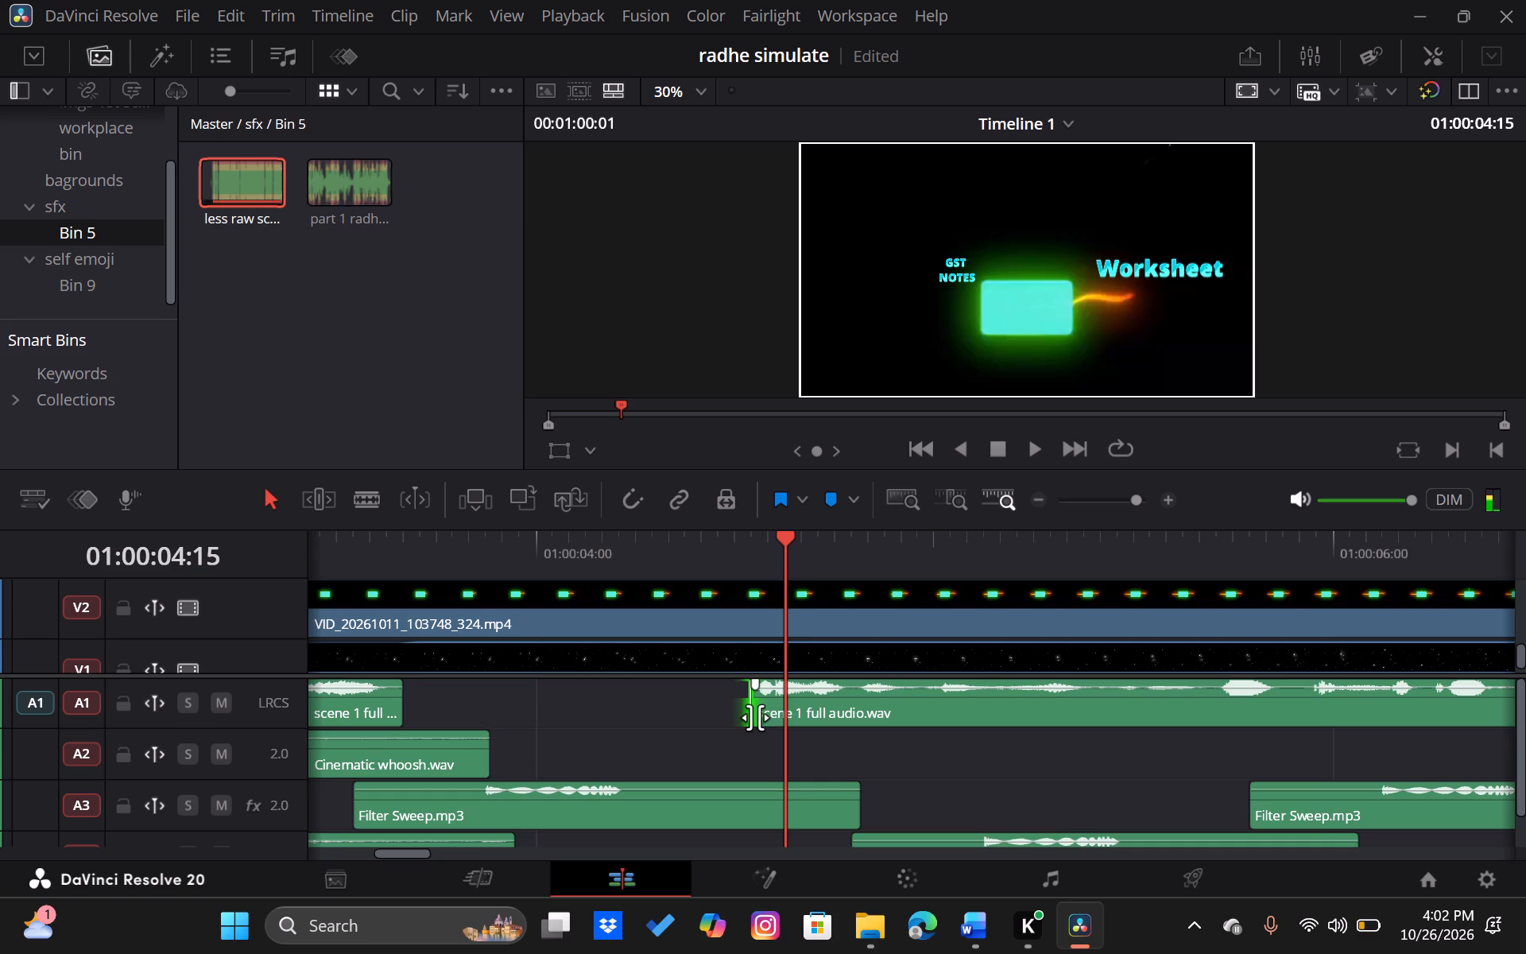
{"action": "left_click", "coordinate": [752, 544]}
{"action": "key", "text": "space"}
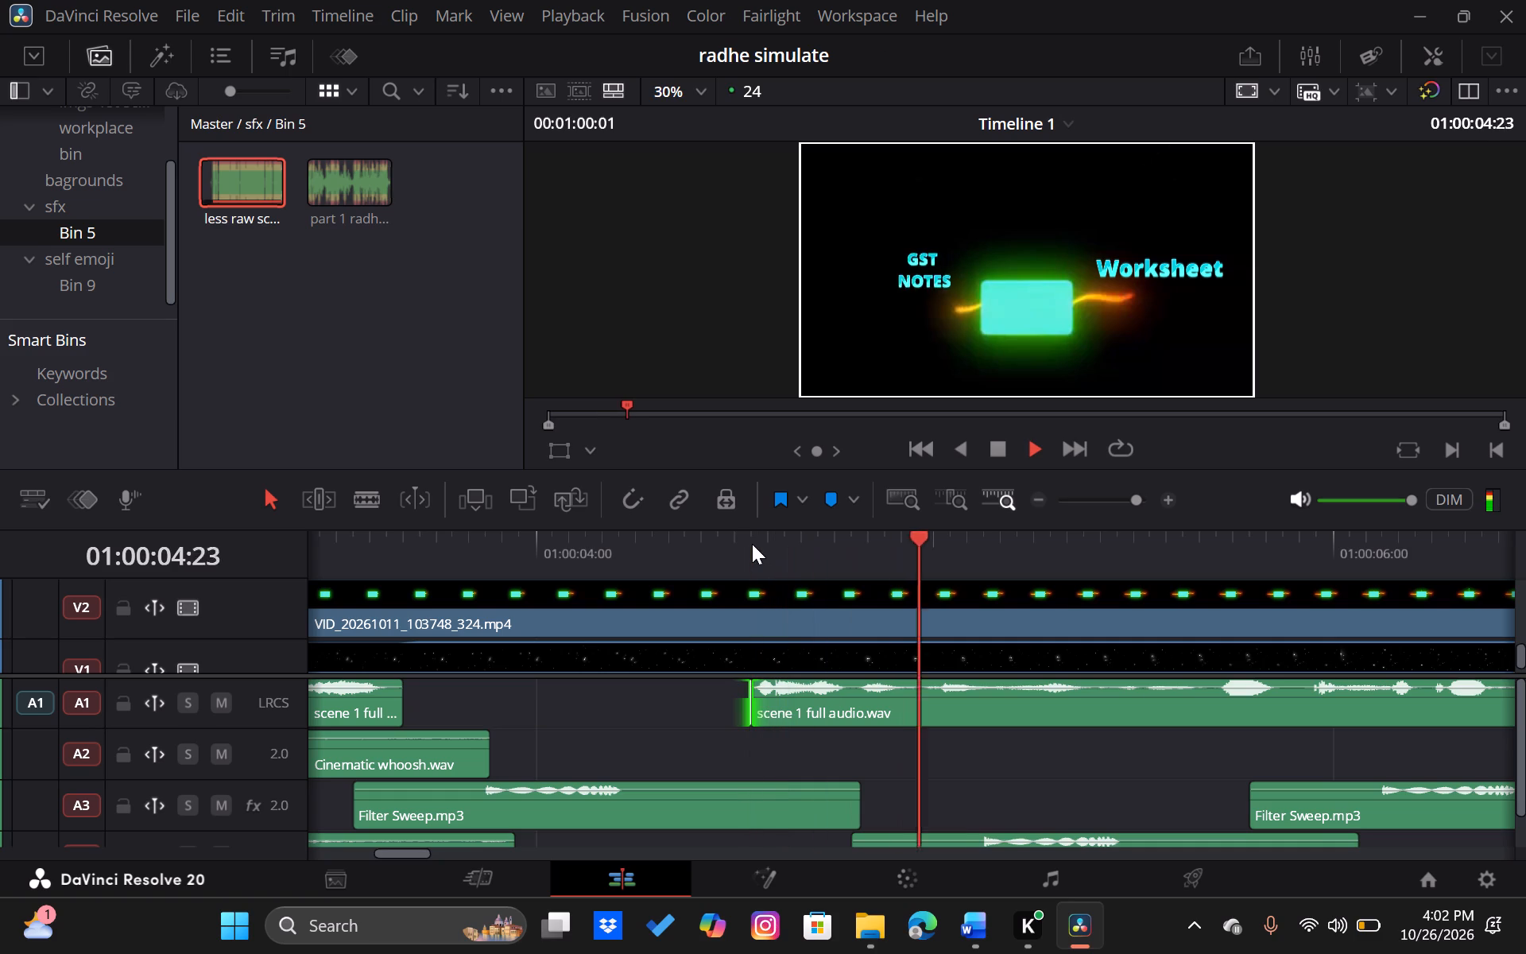
{"action": "key", "text": "space"}
{"action": "left_click", "coordinate": [752, 544]}
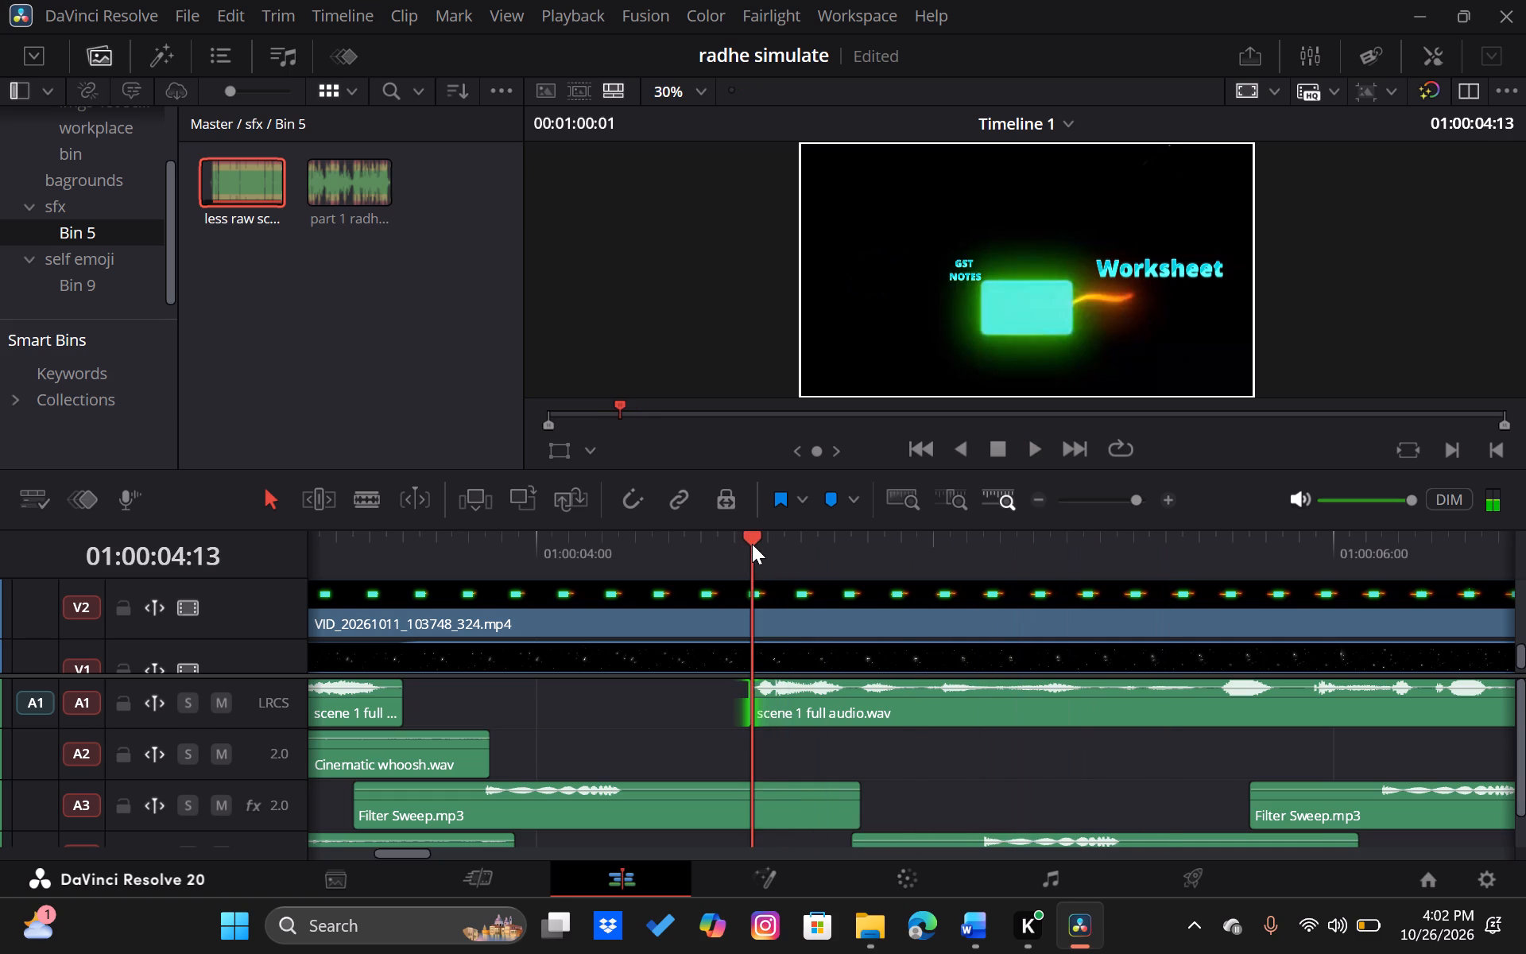
{"action": "key", "text": "space"}
{"action": "key", "text": "space"}
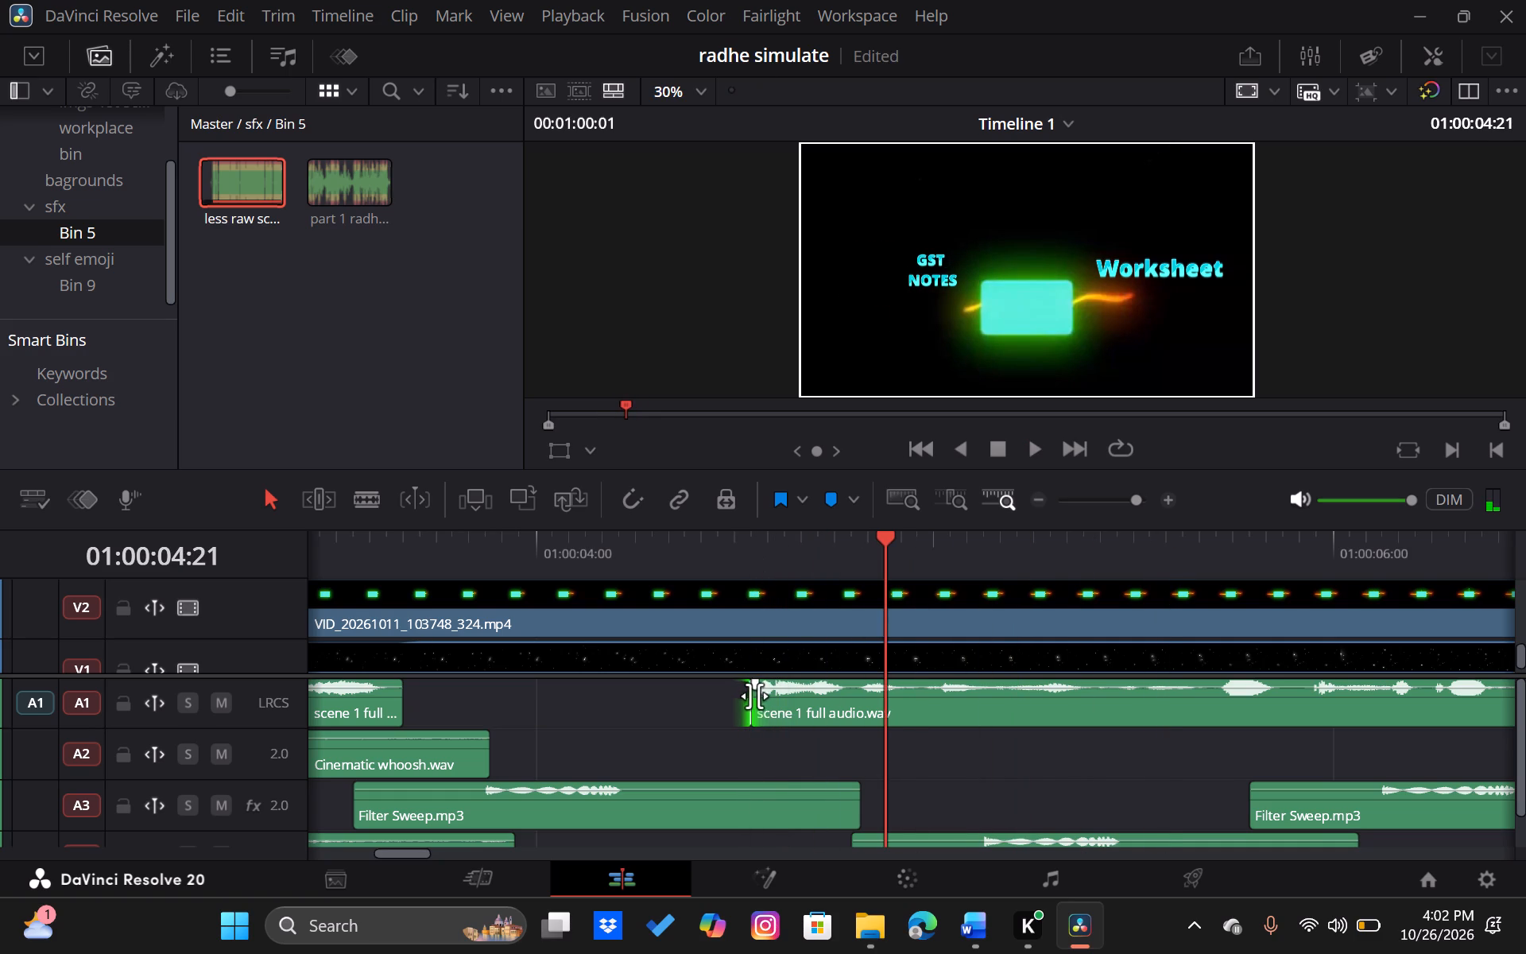
{"action": "left_click_drag", "start_coordinate": [755, 710], "coordinate": [841, 713]}
{"action": "left_click_drag", "start_coordinate": [833, 711], "coordinate": [808, 714]}
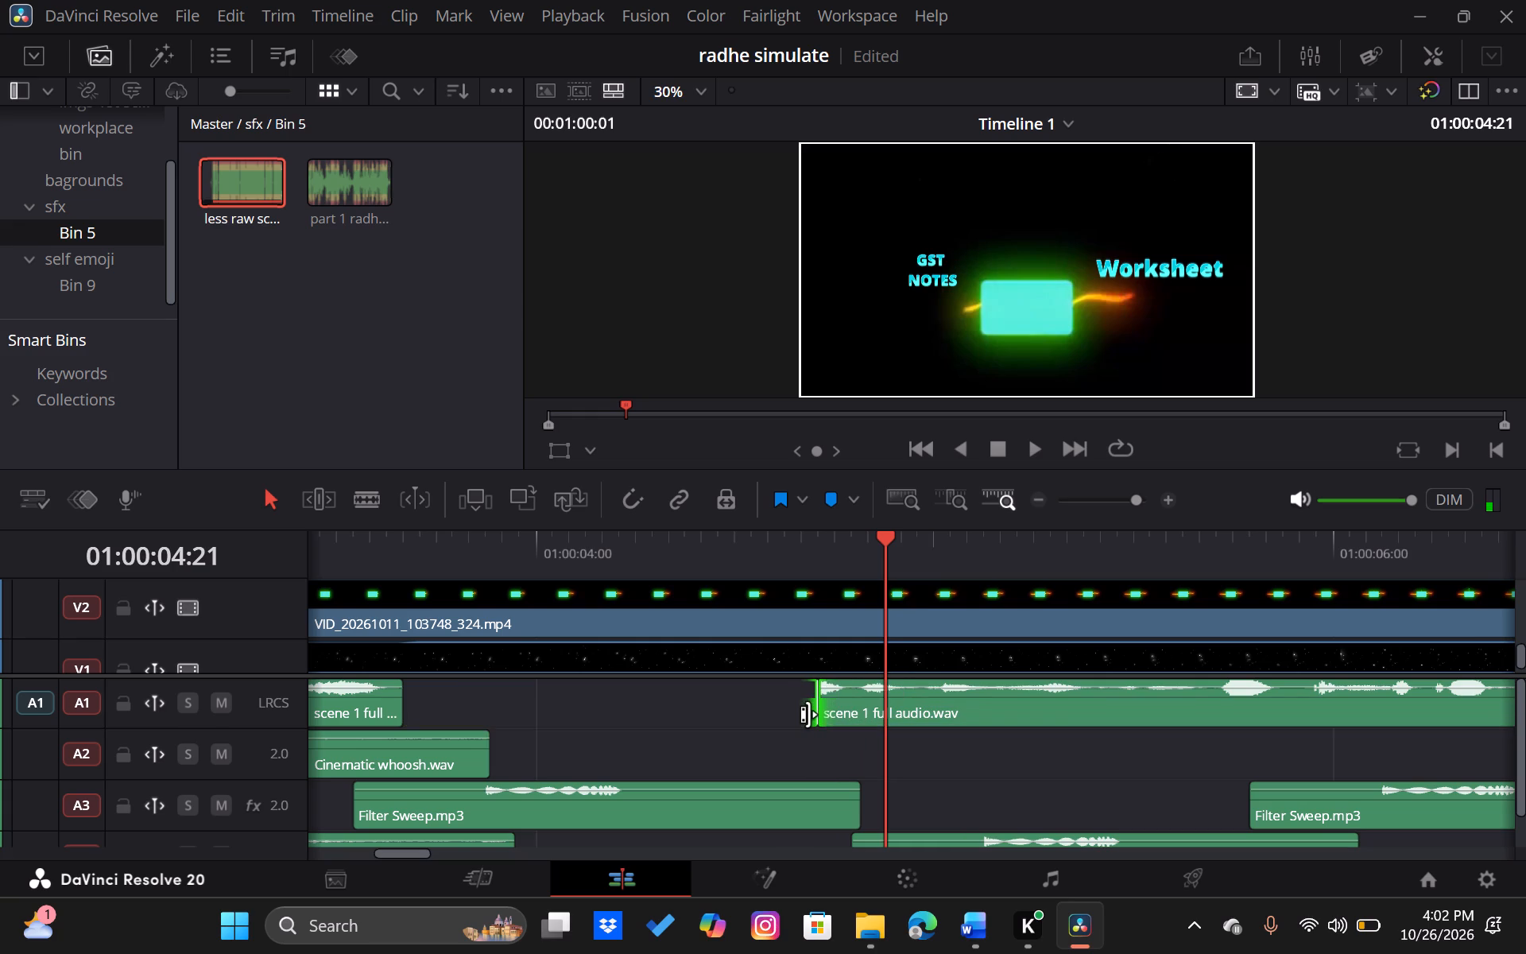
{"action": "left_click", "coordinate": [819, 549]}
{"action": "key", "text": "space"}
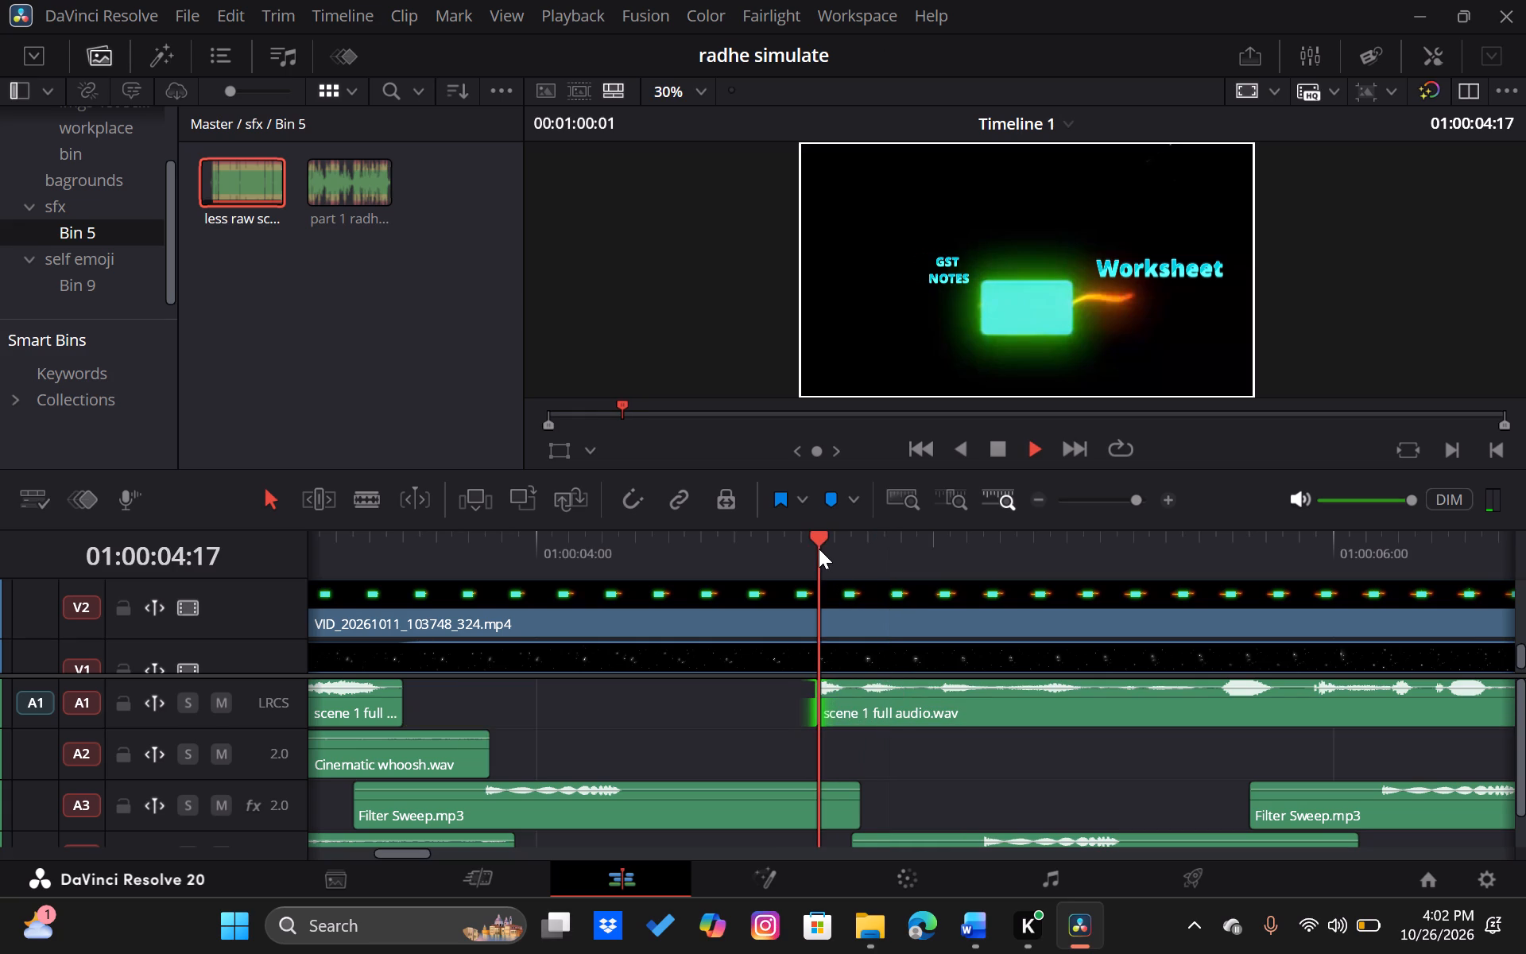
{"action": "key", "text": "space"}
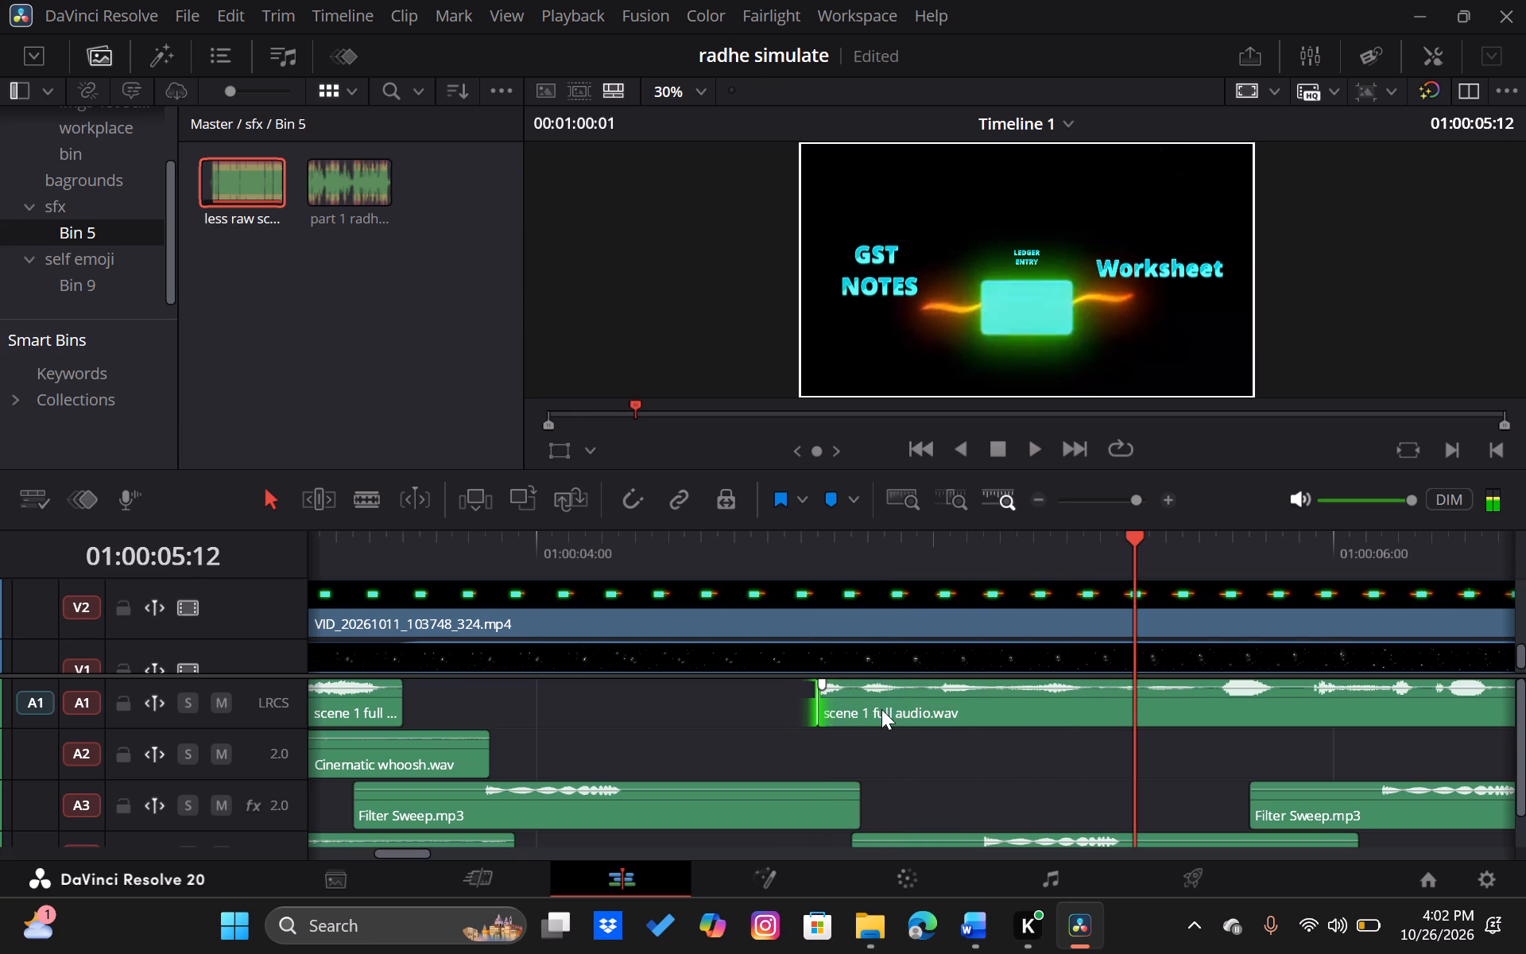
Move the trimmed second part of scene 1 full audio.wav back against the end of the first part and play across the join.
{"action": "left_click_drag", "start_coordinate": [881, 709], "coordinate": [459, 684]}
{"action": "left_click", "coordinate": [364, 550]}
{"action": "key", "text": "space"}
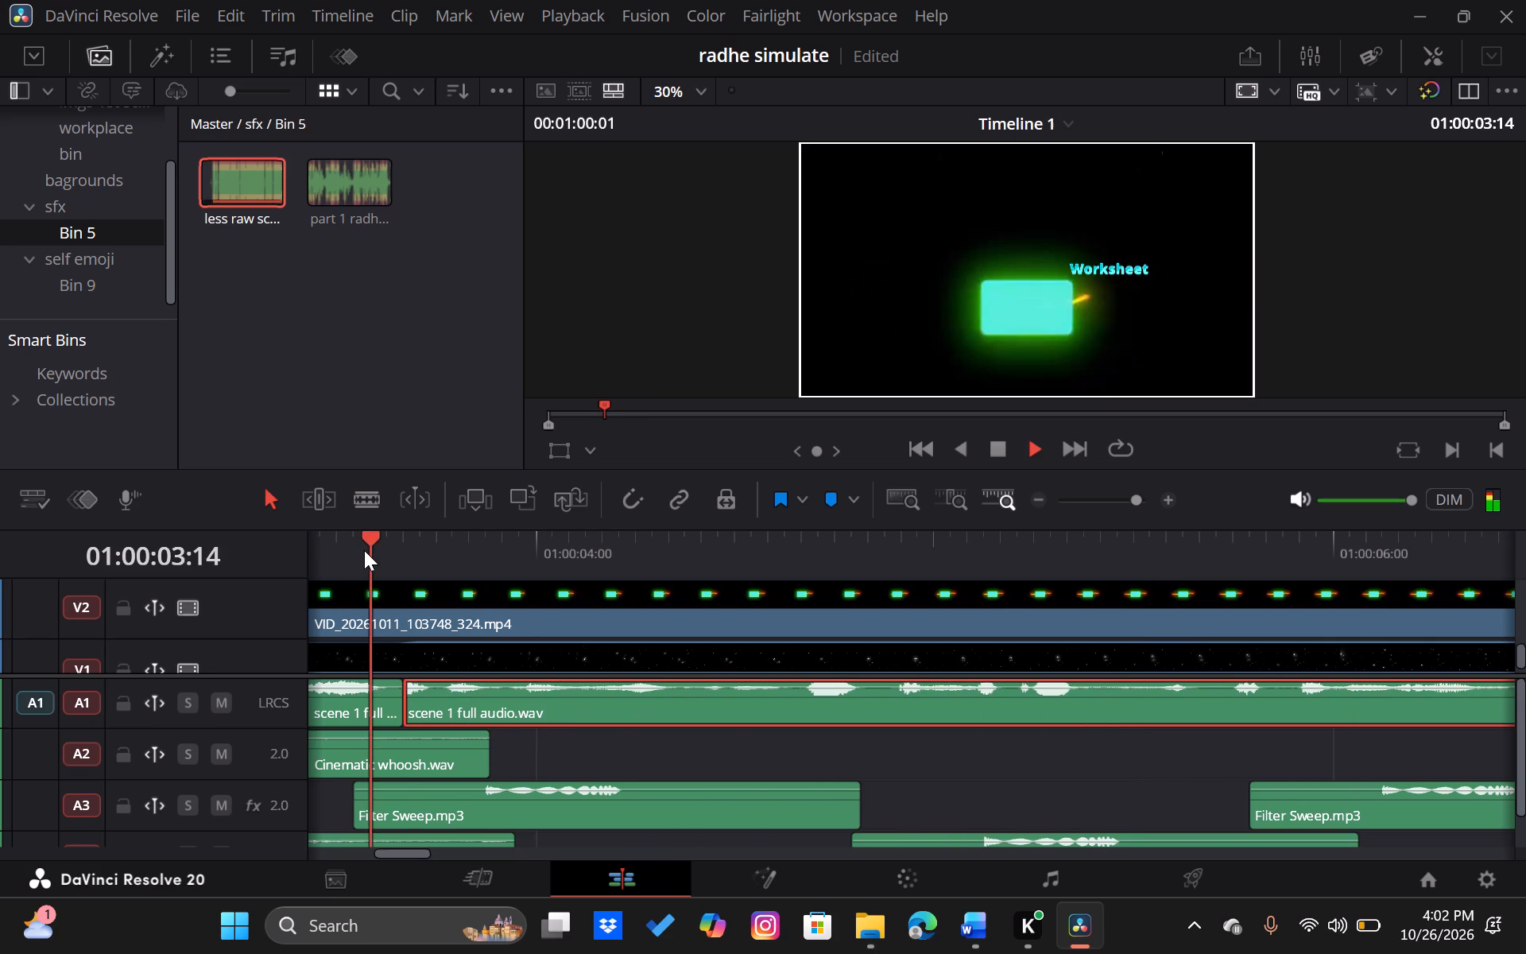
{"action": "key", "text": "space"}
{"action": "scroll", "coordinate": [364, 550], "scroll_direction": "right", "scroll_amount": 1}
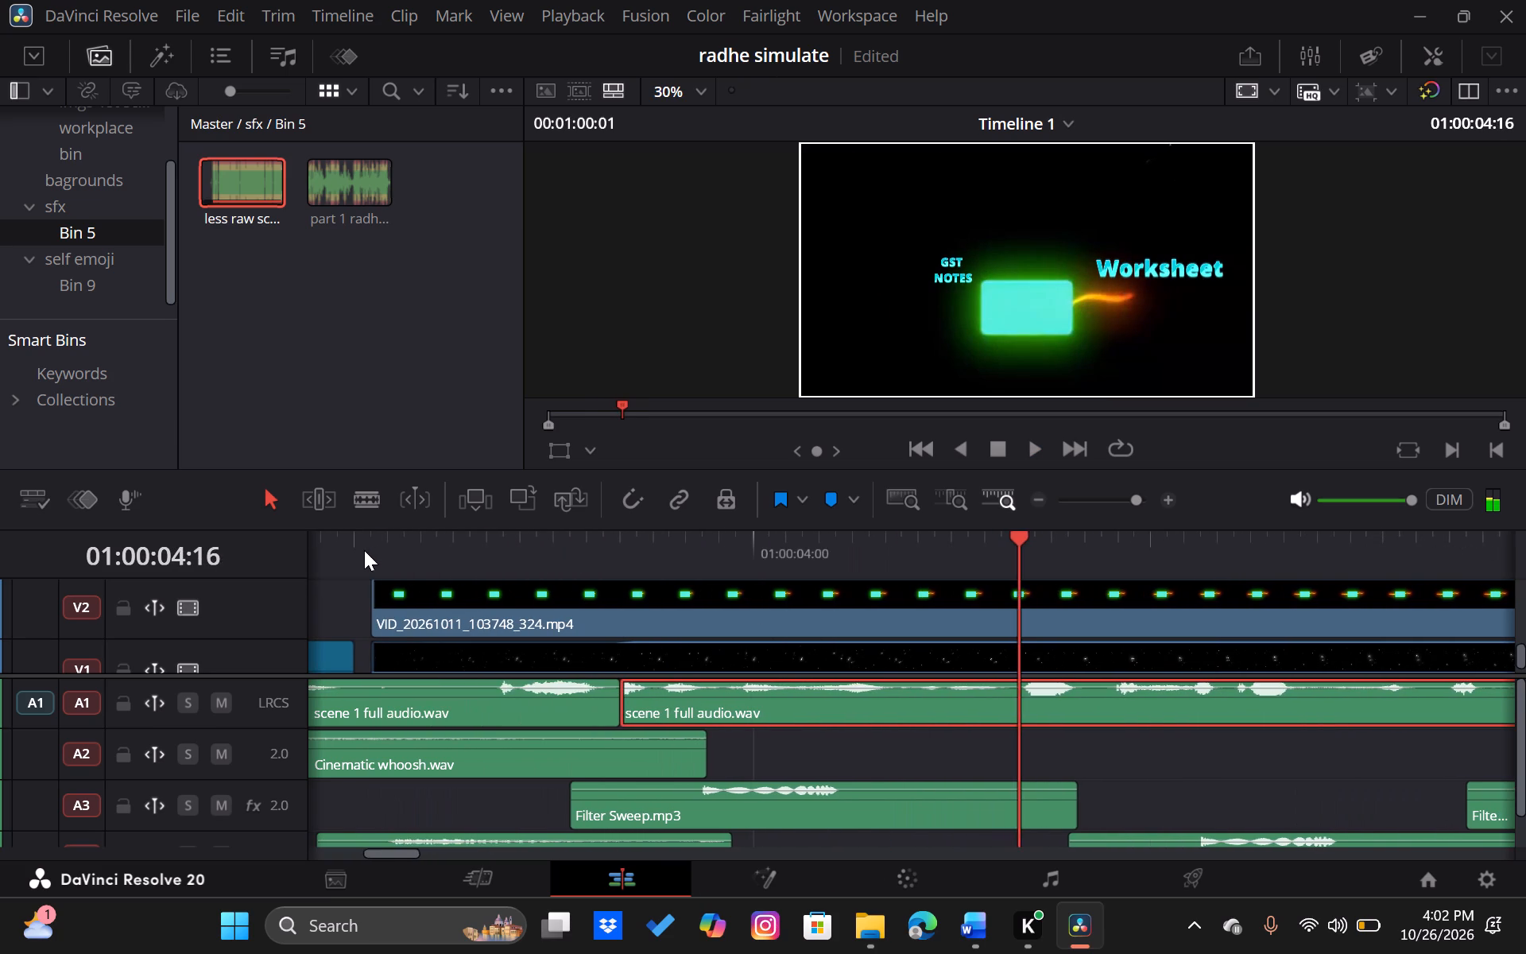
{"action": "left_click", "coordinate": [364, 550]}
{"action": "key", "text": "space"}
{"action": "key", "text": "space"}
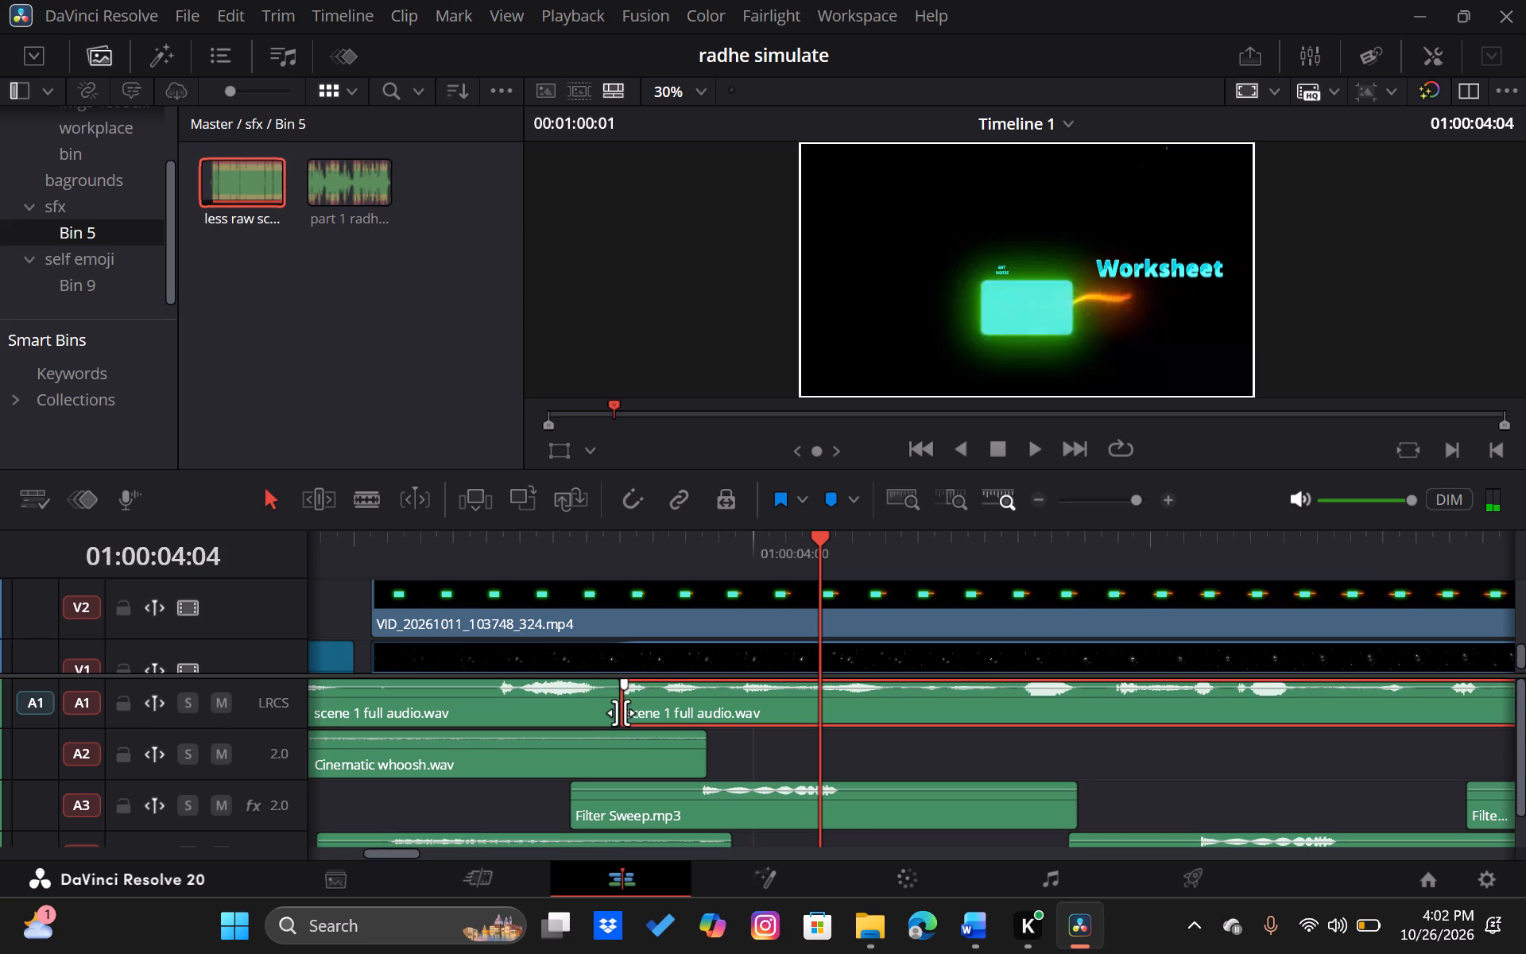
Roll the cut between the two scene 1 full audio.wav parts one frame earlier, to about 01:00:03:15, and play across it.
{"action": "left_click_drag", "start_coordinate": [616, 710], "coordinate": [610, 710]}
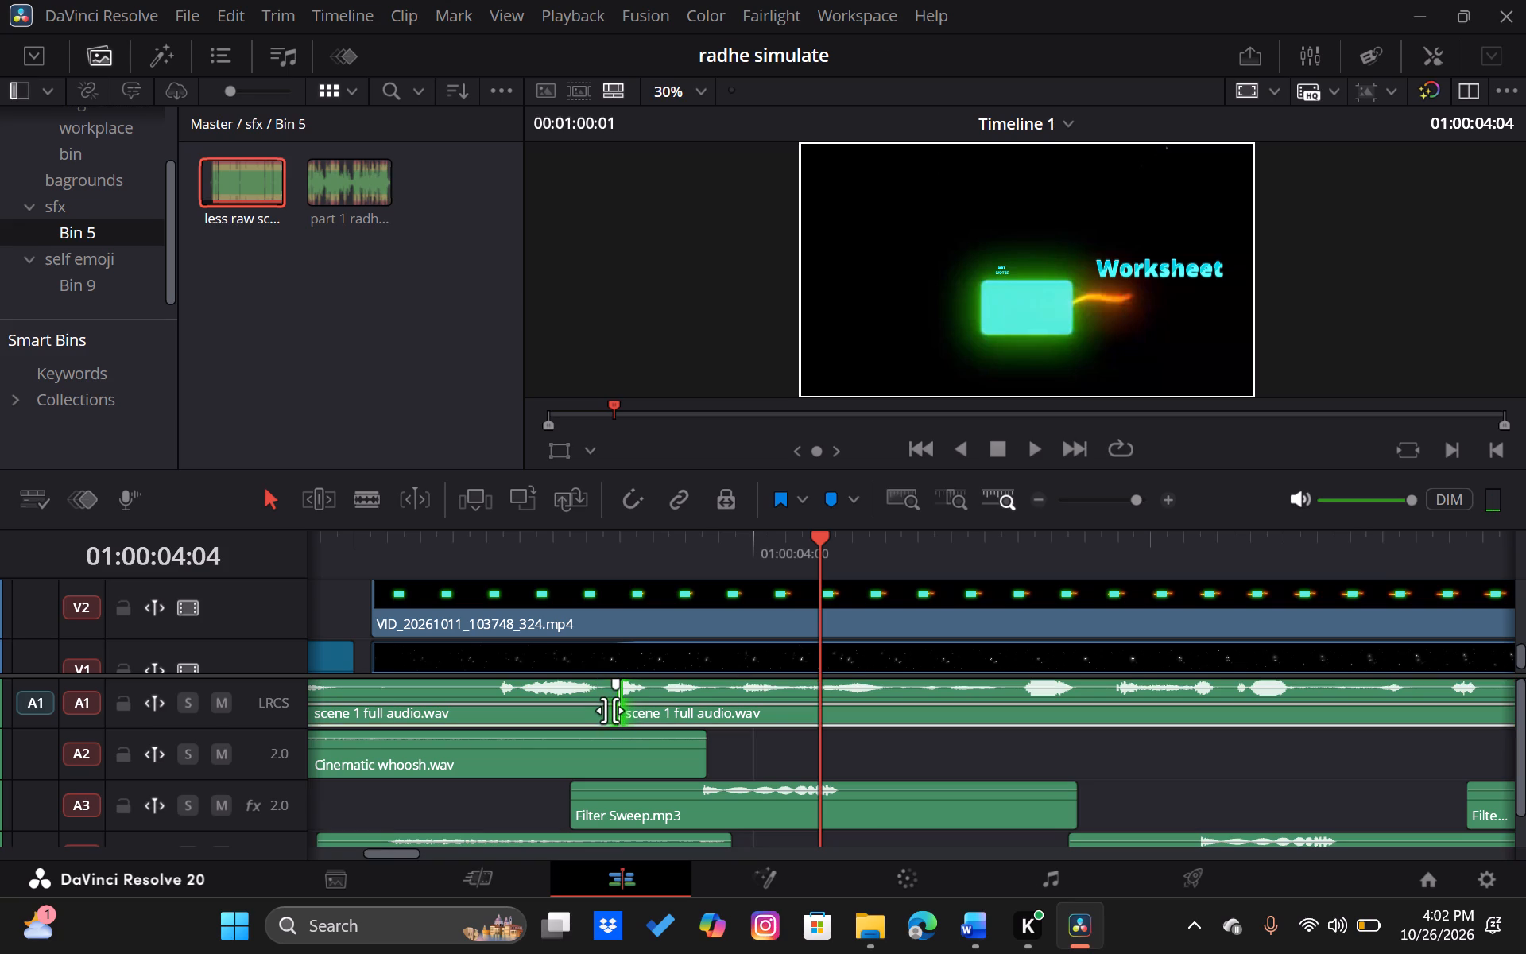
{"action": "left_click_drag", "start_coordinate": [610, 710], "coordinate": [598, 712]}
{"action": "left_click", "coordinate": [471, 547]}
{"action": "key", "text": "space"}
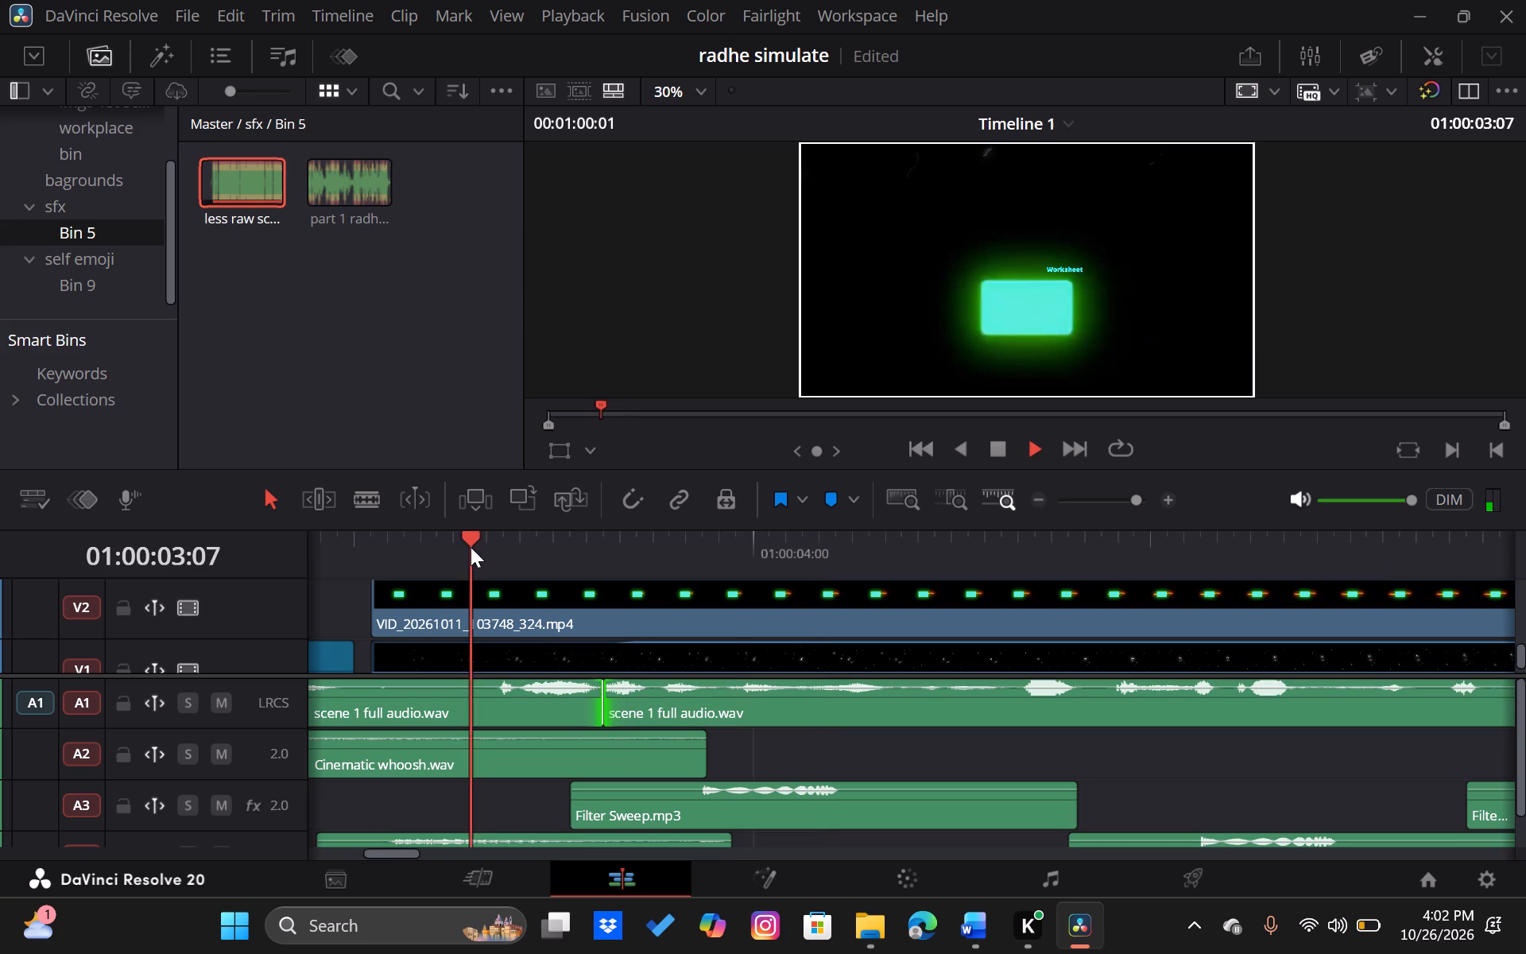
{"action": "key", "text": "space"}
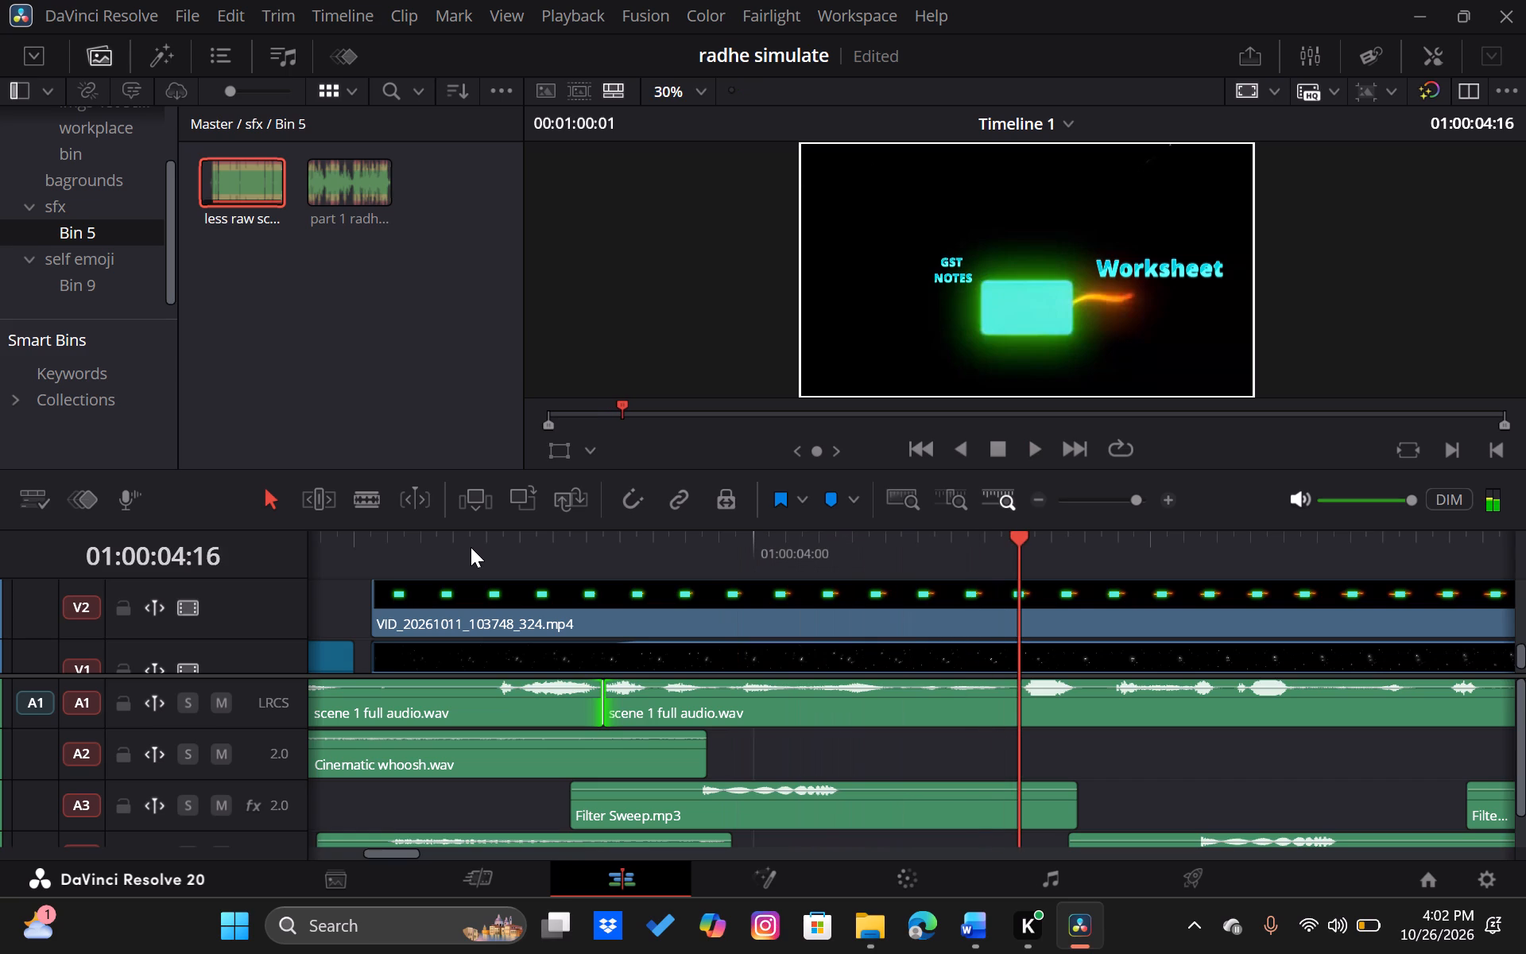
{"action": "left_click", "coordinate": [417, 536]}
{"action": "key", "text": "space"}
{"action": "key", "text": "space"}
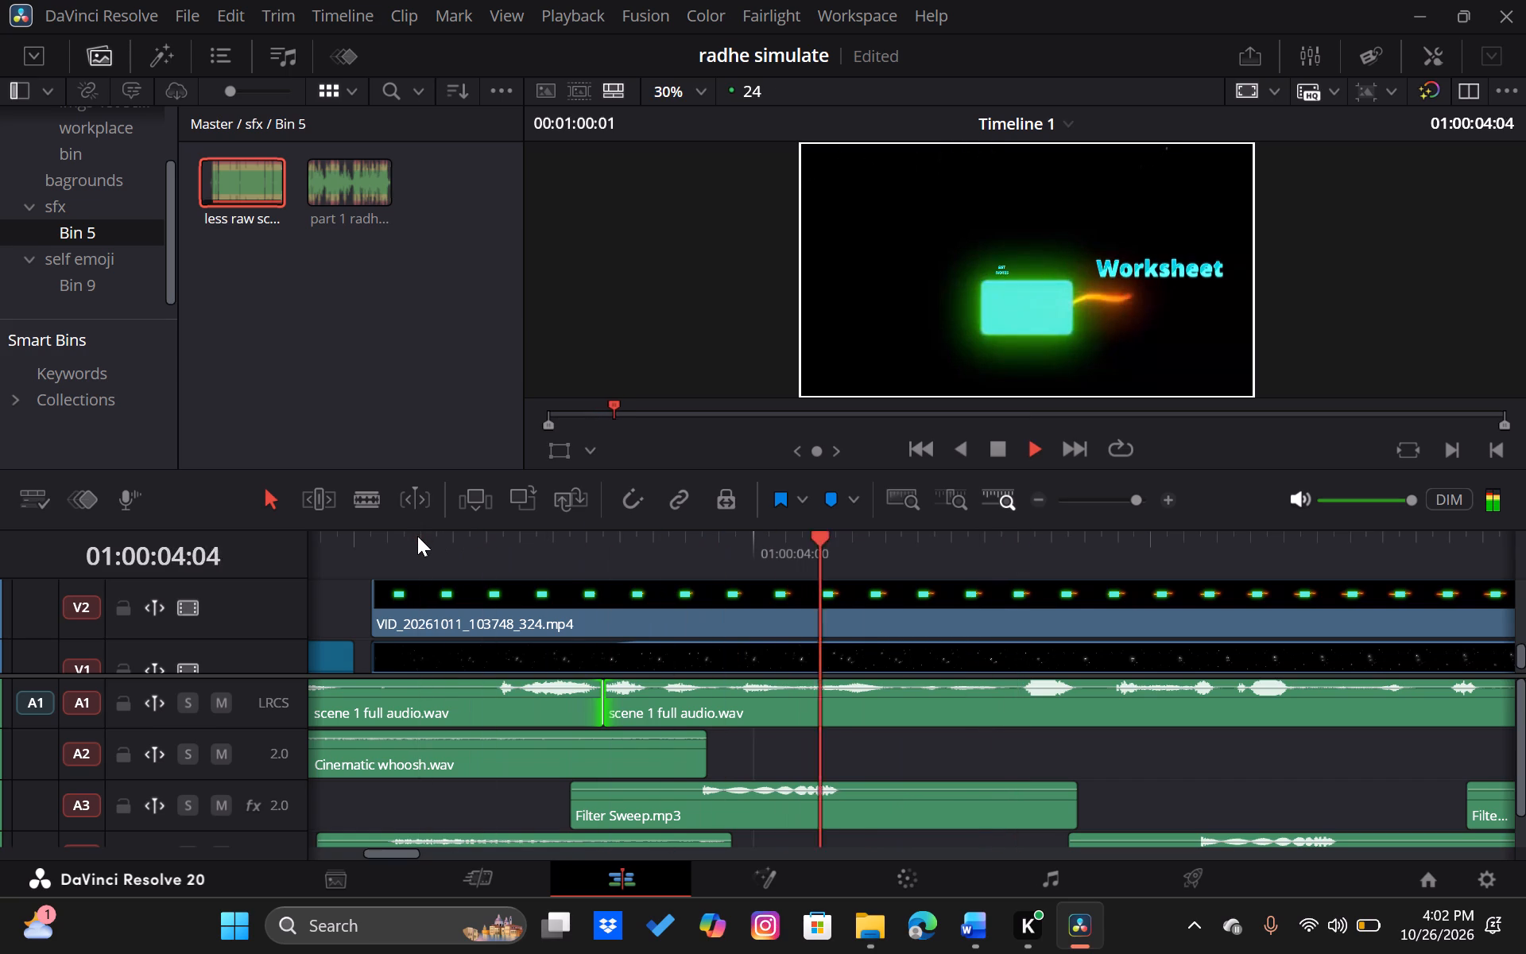
{"action": "key", "text": "space"}
{"action": "key", "text": "space"}
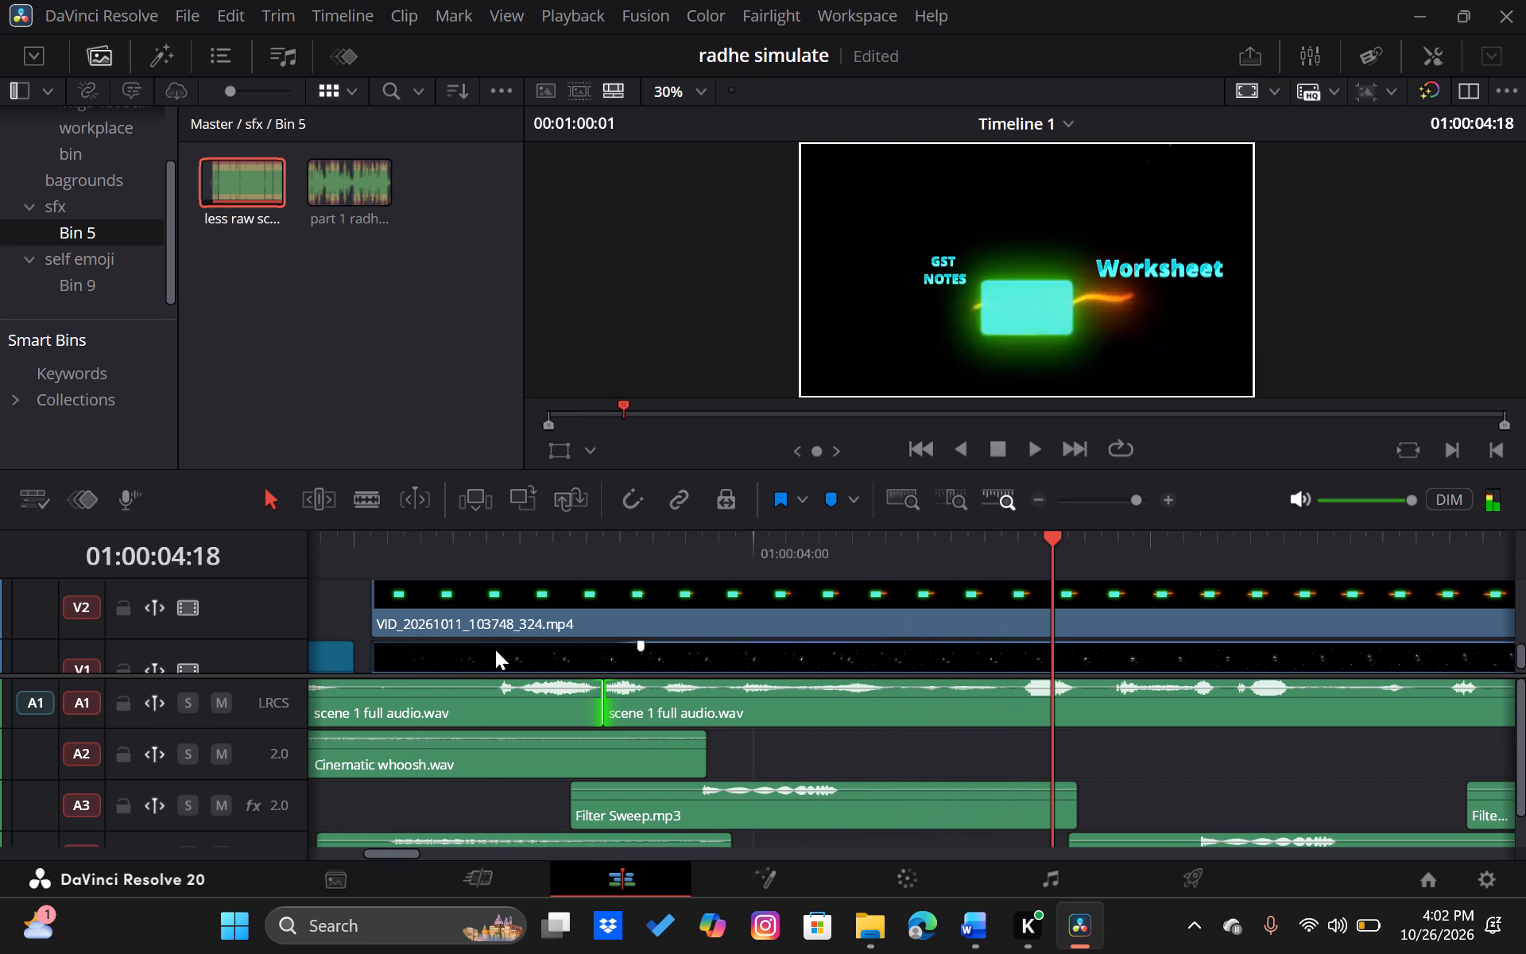
Shift the second scene 1 full audio.wav part one frame later, trim one frame off its start, and play it from 01:00:03:16.
{"action": "left_click_drag", "start_coordinate": [665, 715], "coordinate": [684, 715]}
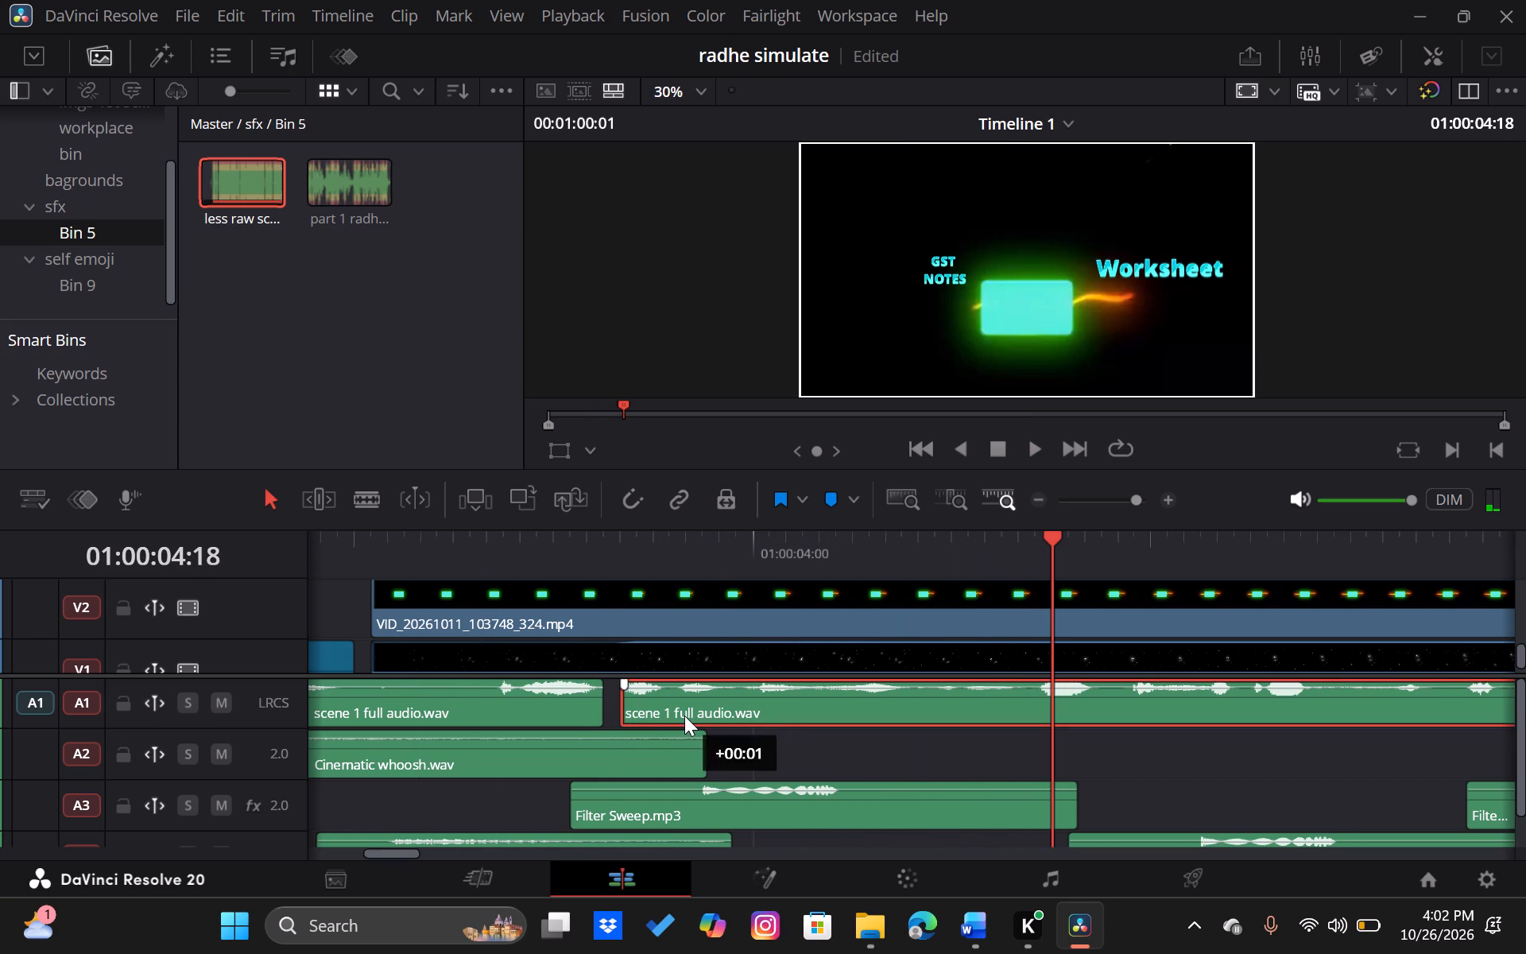
{"action": "left_click_drag", "start_coordinate": [622, 699], "coordinate": [629, 704]}
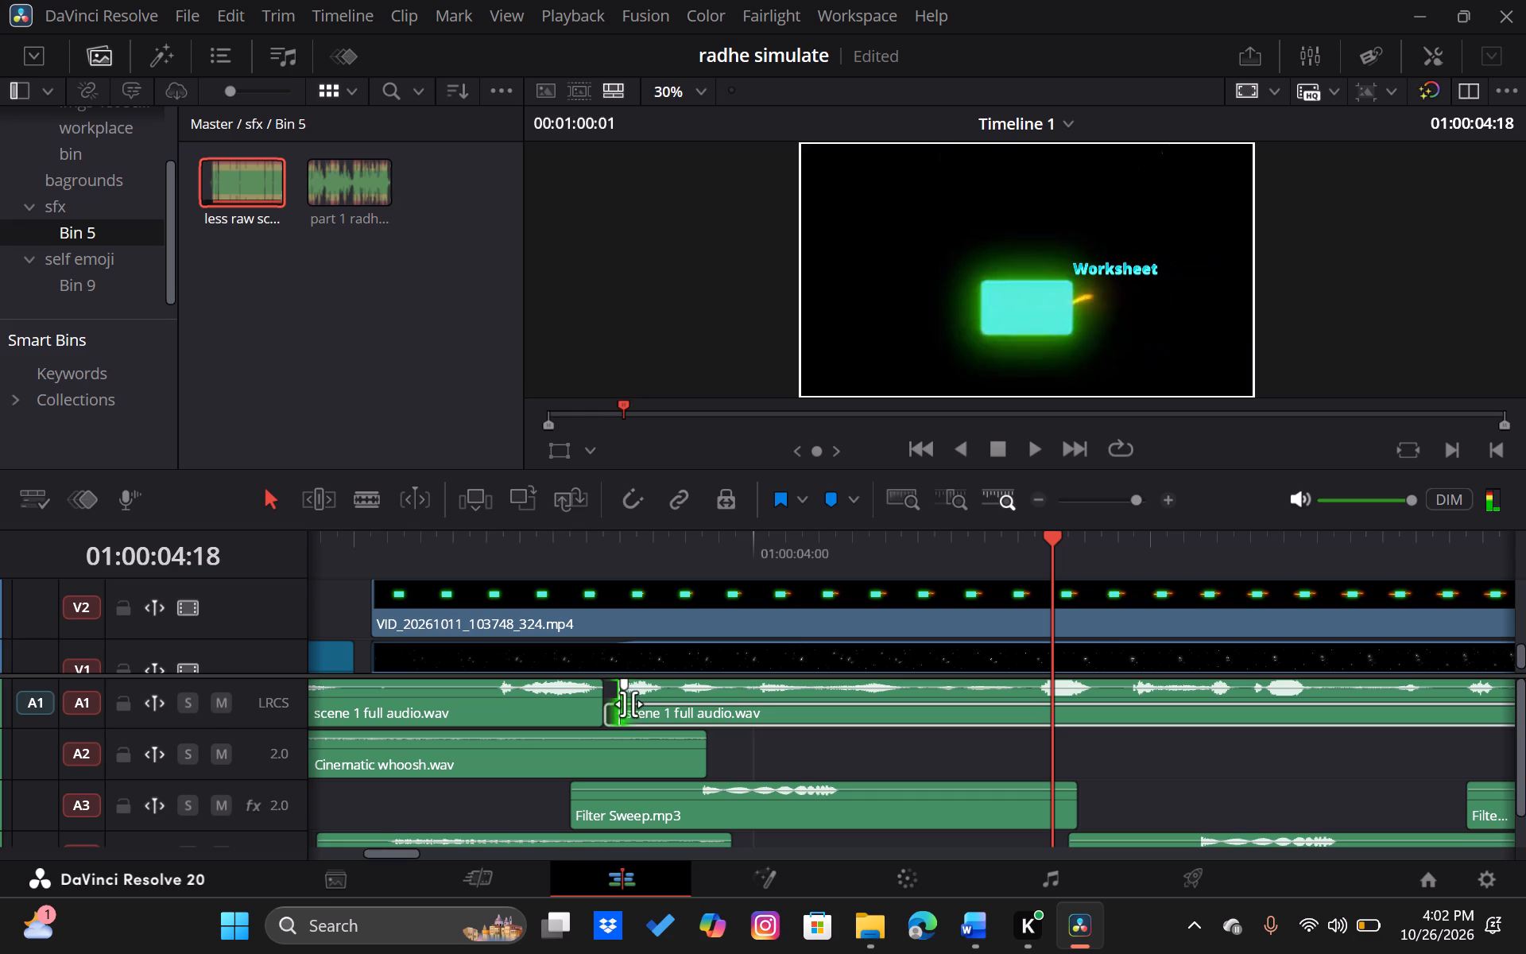
{"action": "left_click_drag", "start_coordinate": [629, 704], "coordinate": [645, 714]}
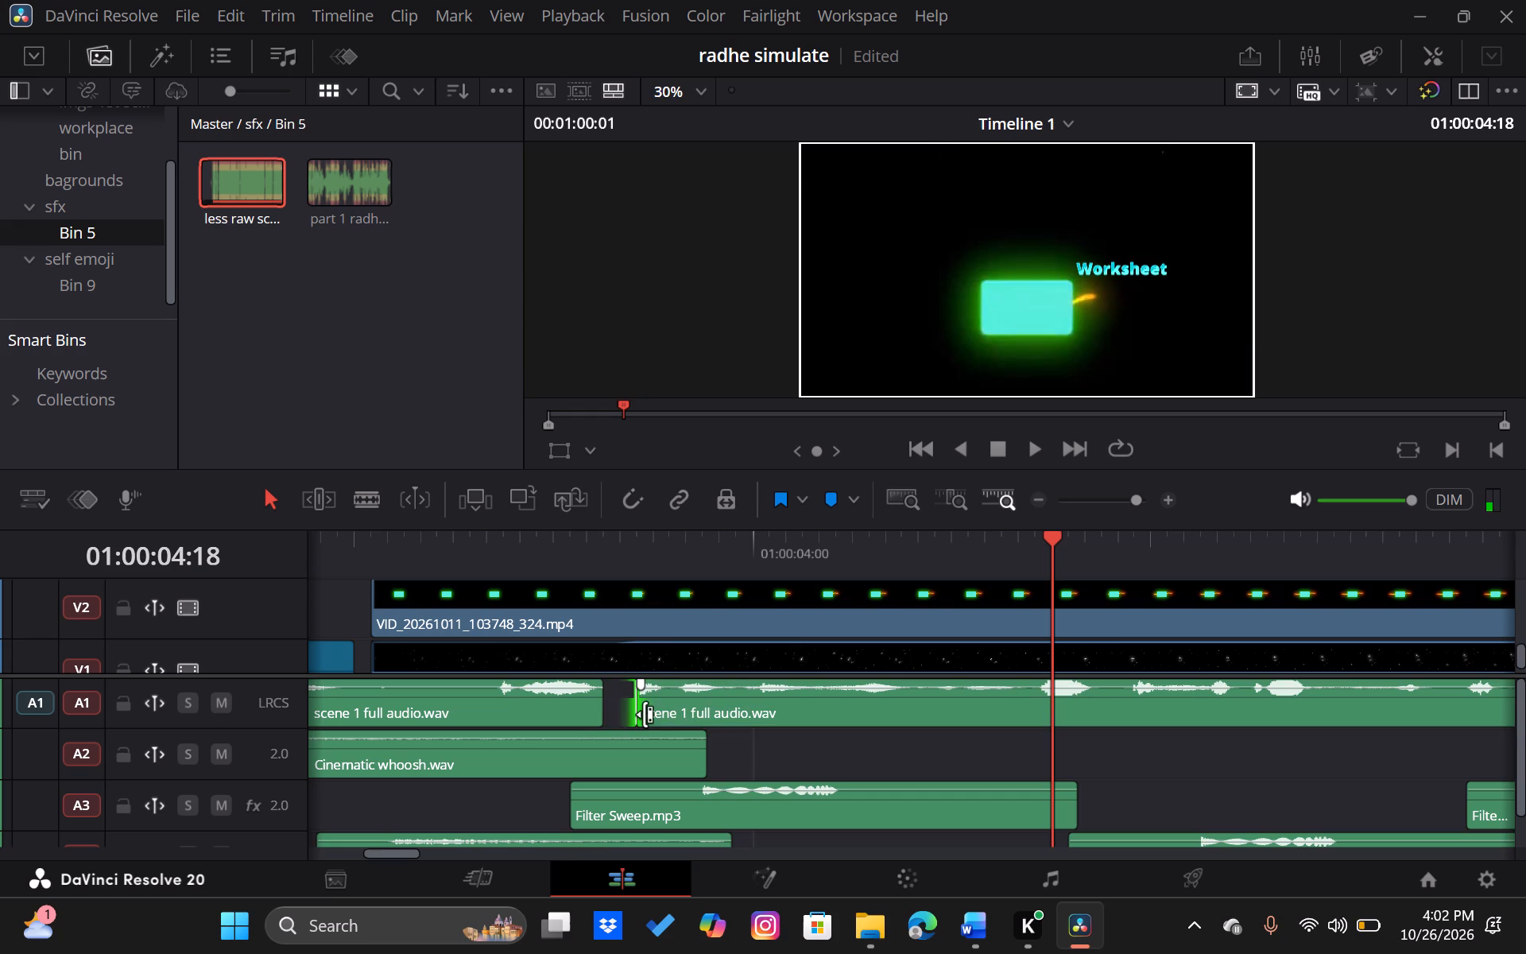
{"action": "left_click", "coordinate": [612, 545]}
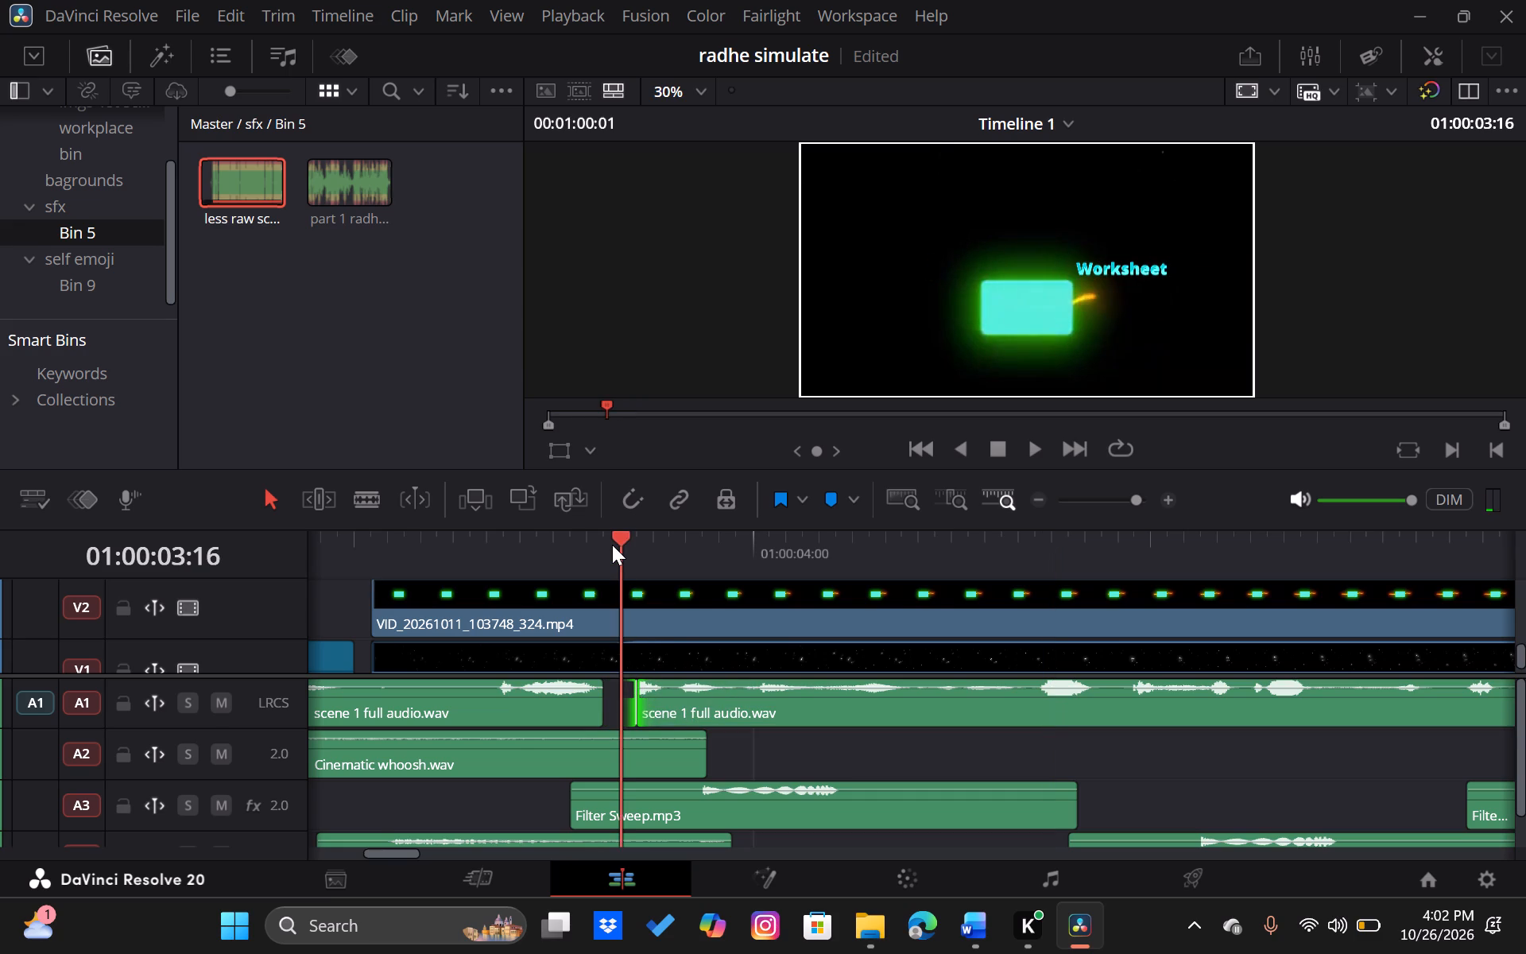
{"action": "key", "text": "space"}
{"action": "key", "text": "space"}
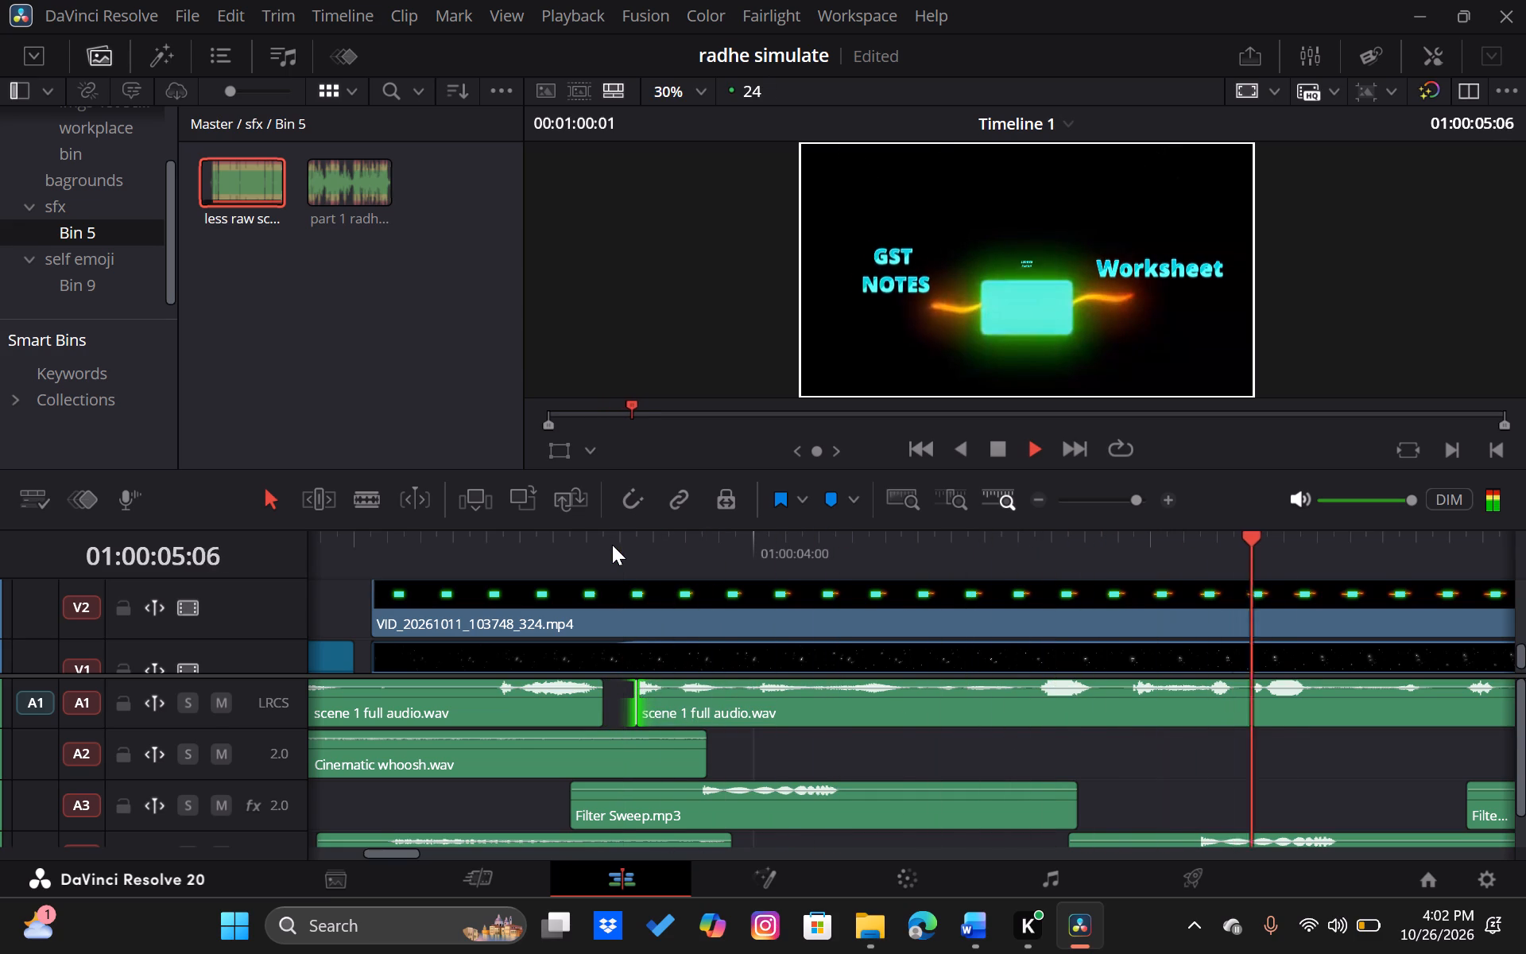
Move the second scene 1 full audio.wav part back against the end of the first and play from before the join to 01:00:15:08.
{"action": "left_click_drag", "start_coordinate": [765, 717], "coordinate": [730, 718]}
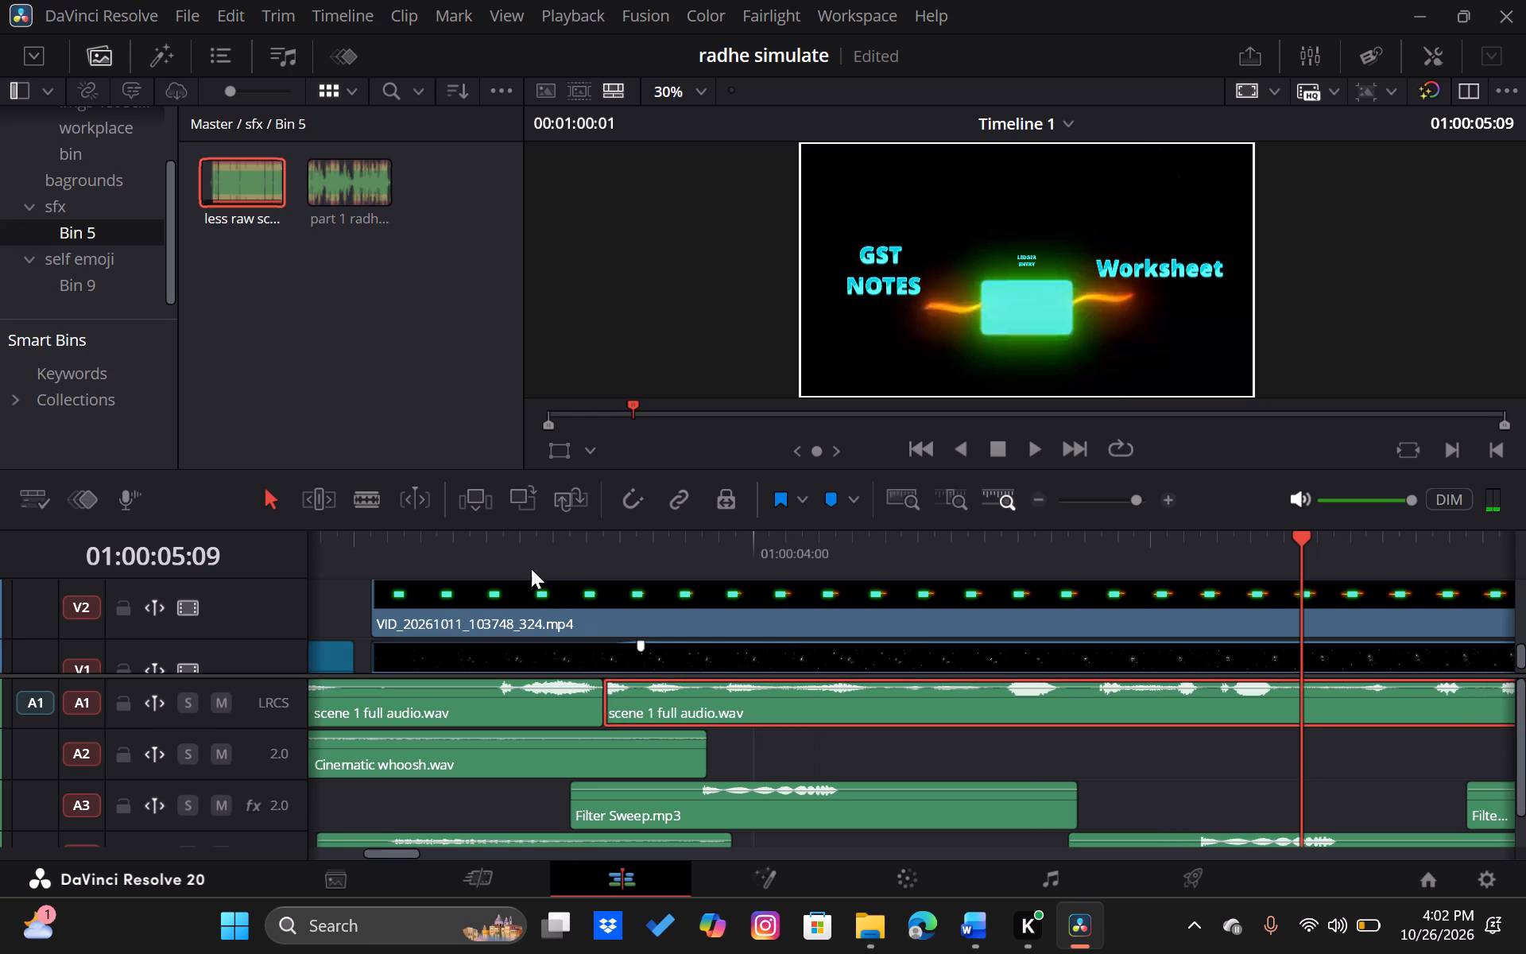
{"action": "left_click", "coordinate": [494, 532]}
{"action": "key", "text": "space"}
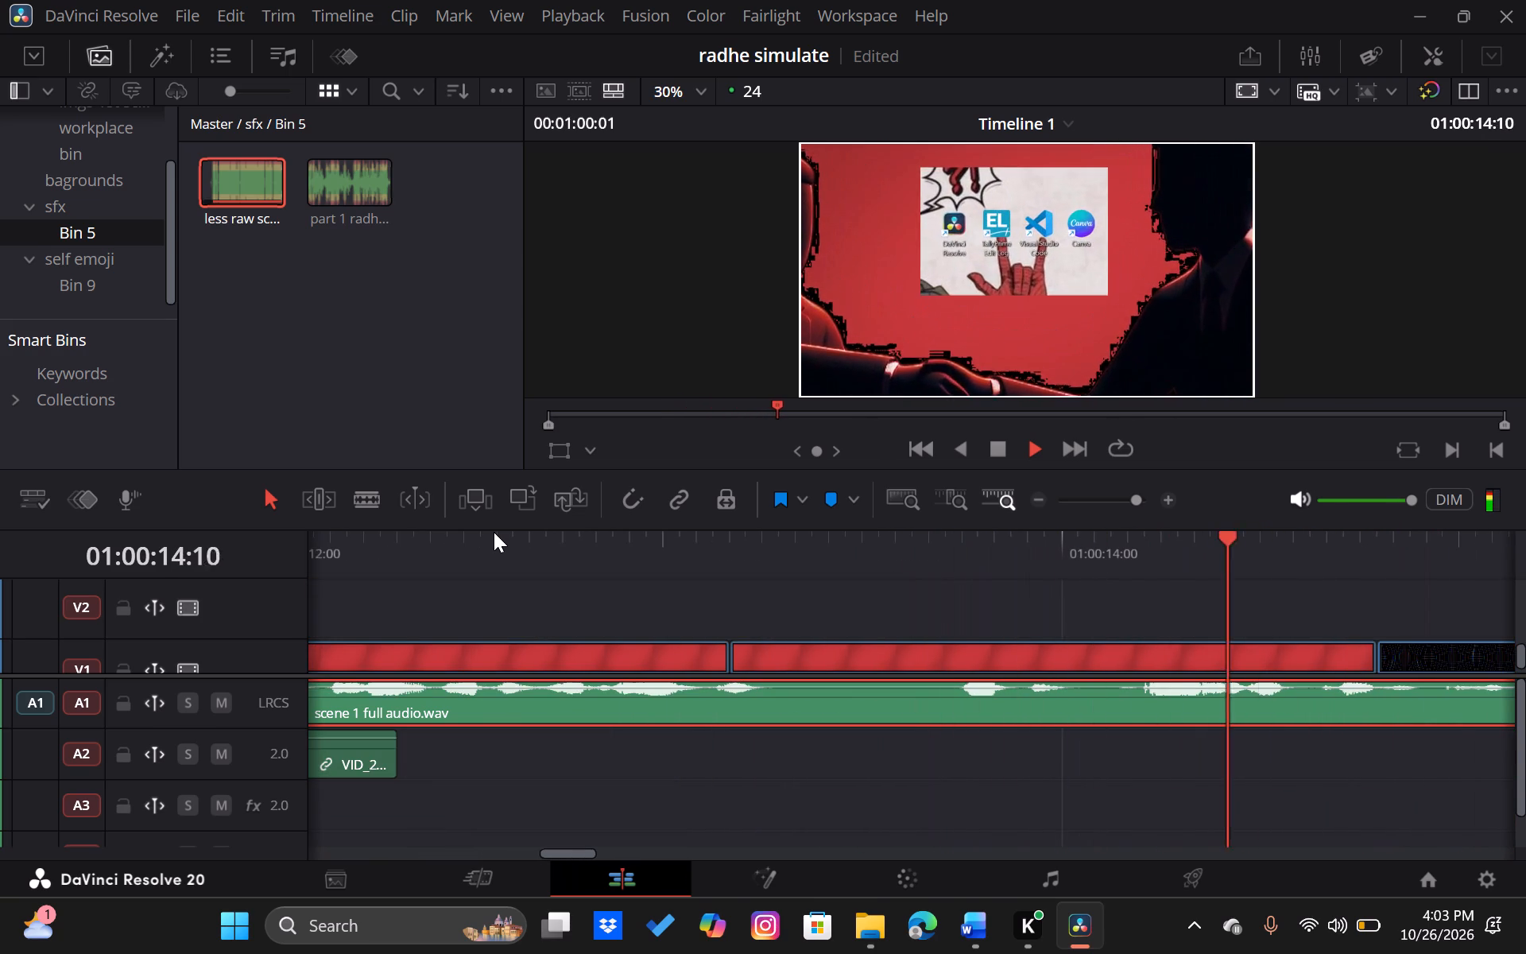
{"action": "key", "text": "space"}
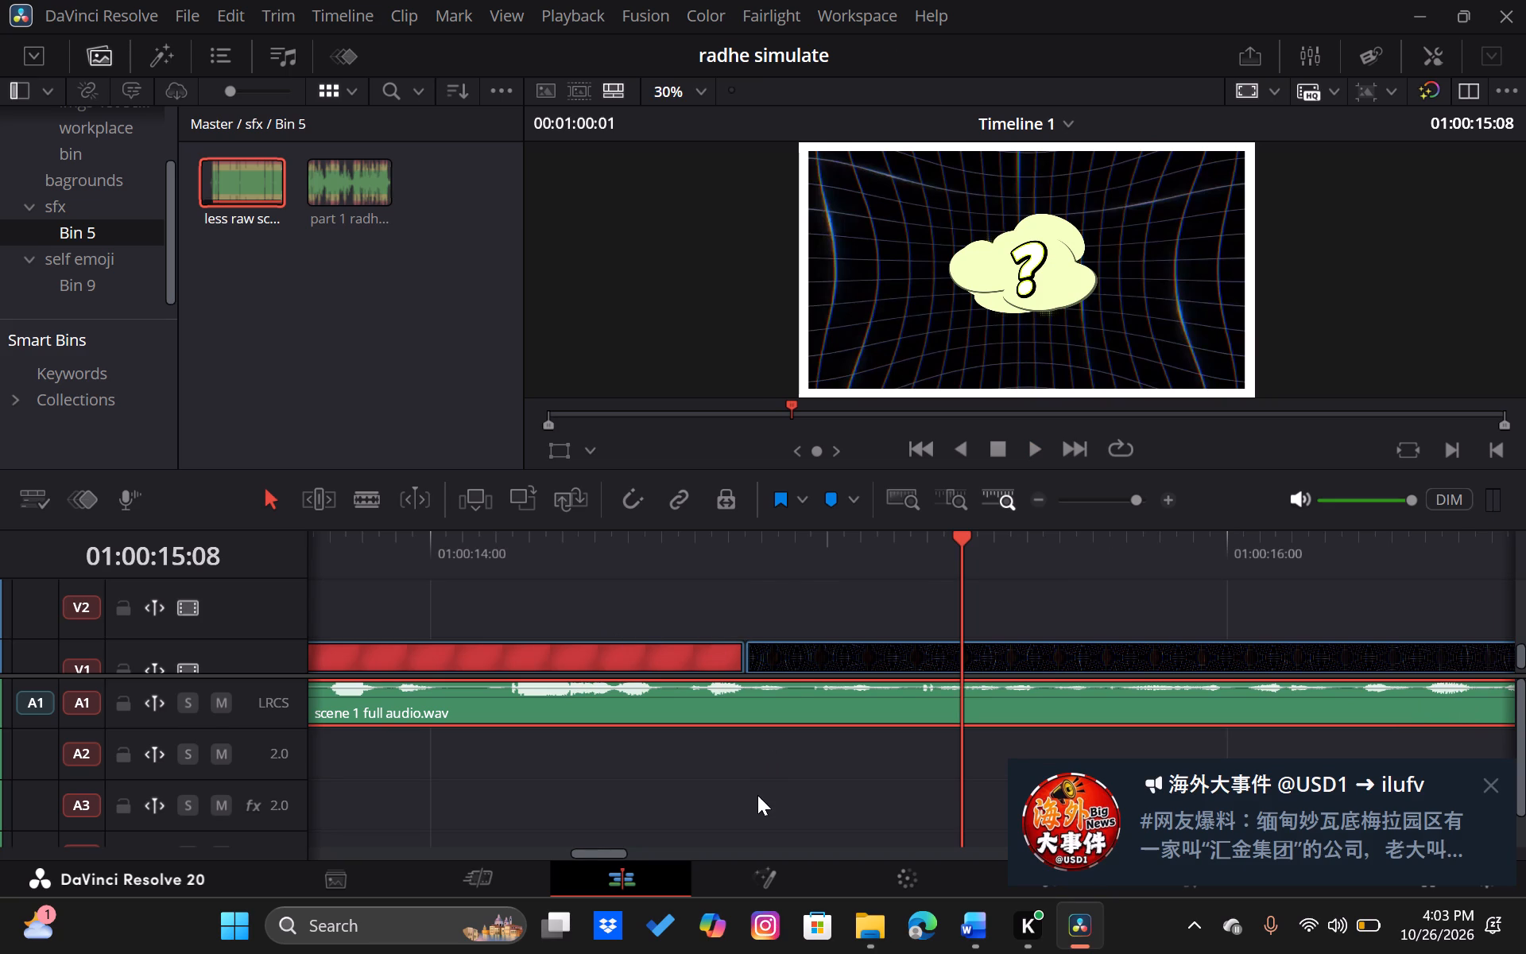
Lower the monitoring volume to slightly above half of its range.
{"action": "scroll", "coordinate": [757, 795], "scroll_direction": "down", "scroll_amount": 2, "text": "ctrl"}
{"action": "left_click", "coordinate": [1386, 510]}
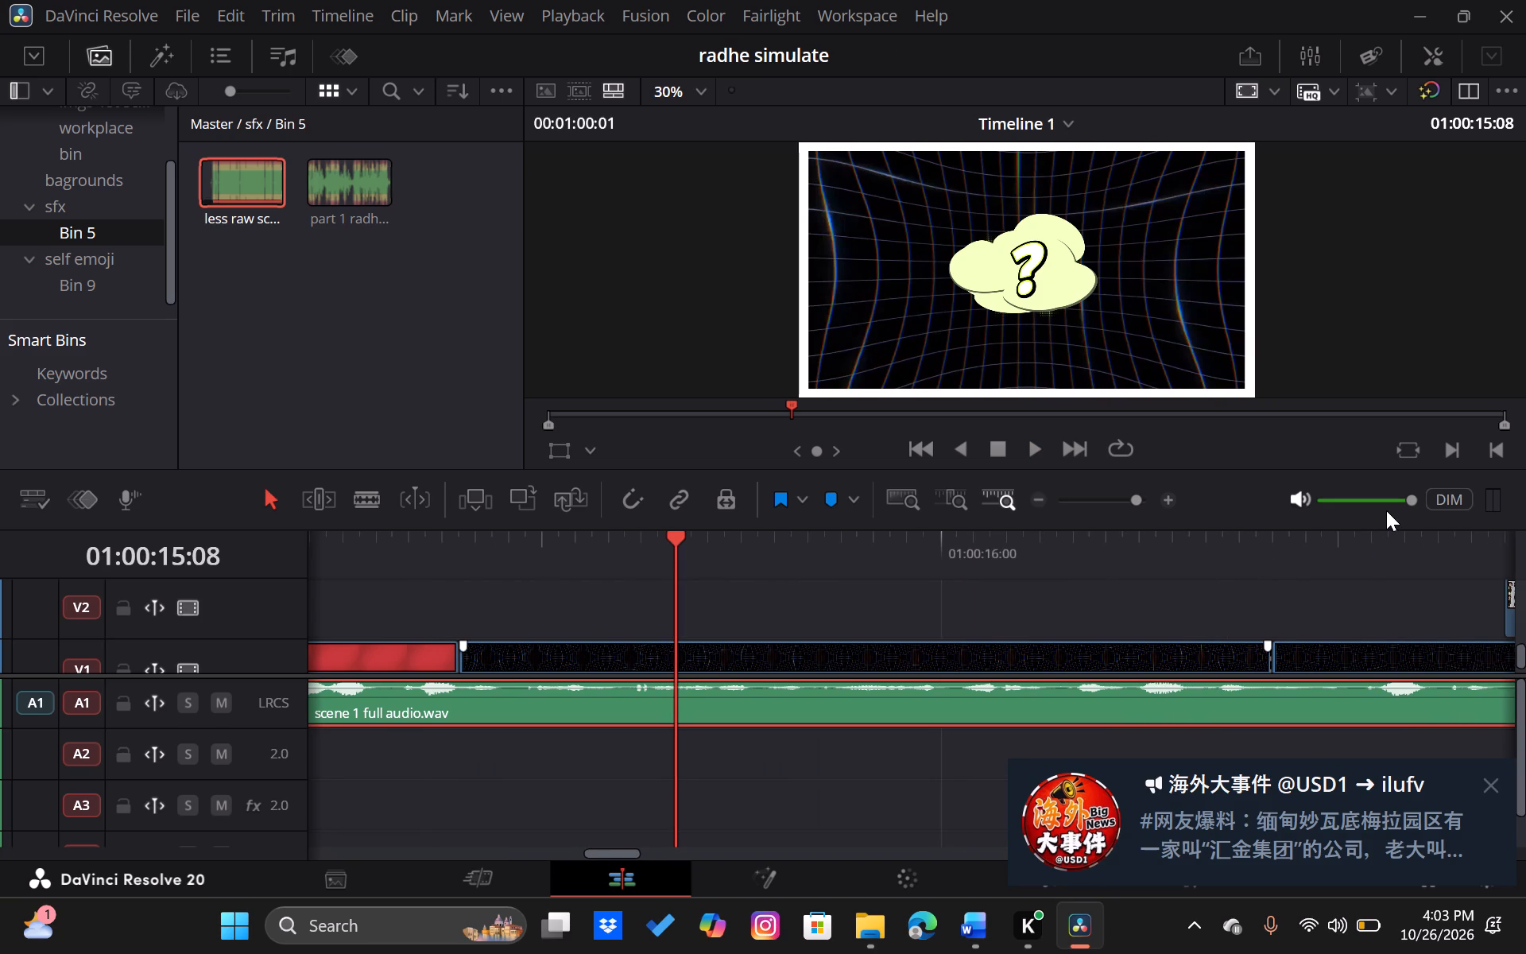
{"action": "left_click", "coordinate": [1386, 503]}
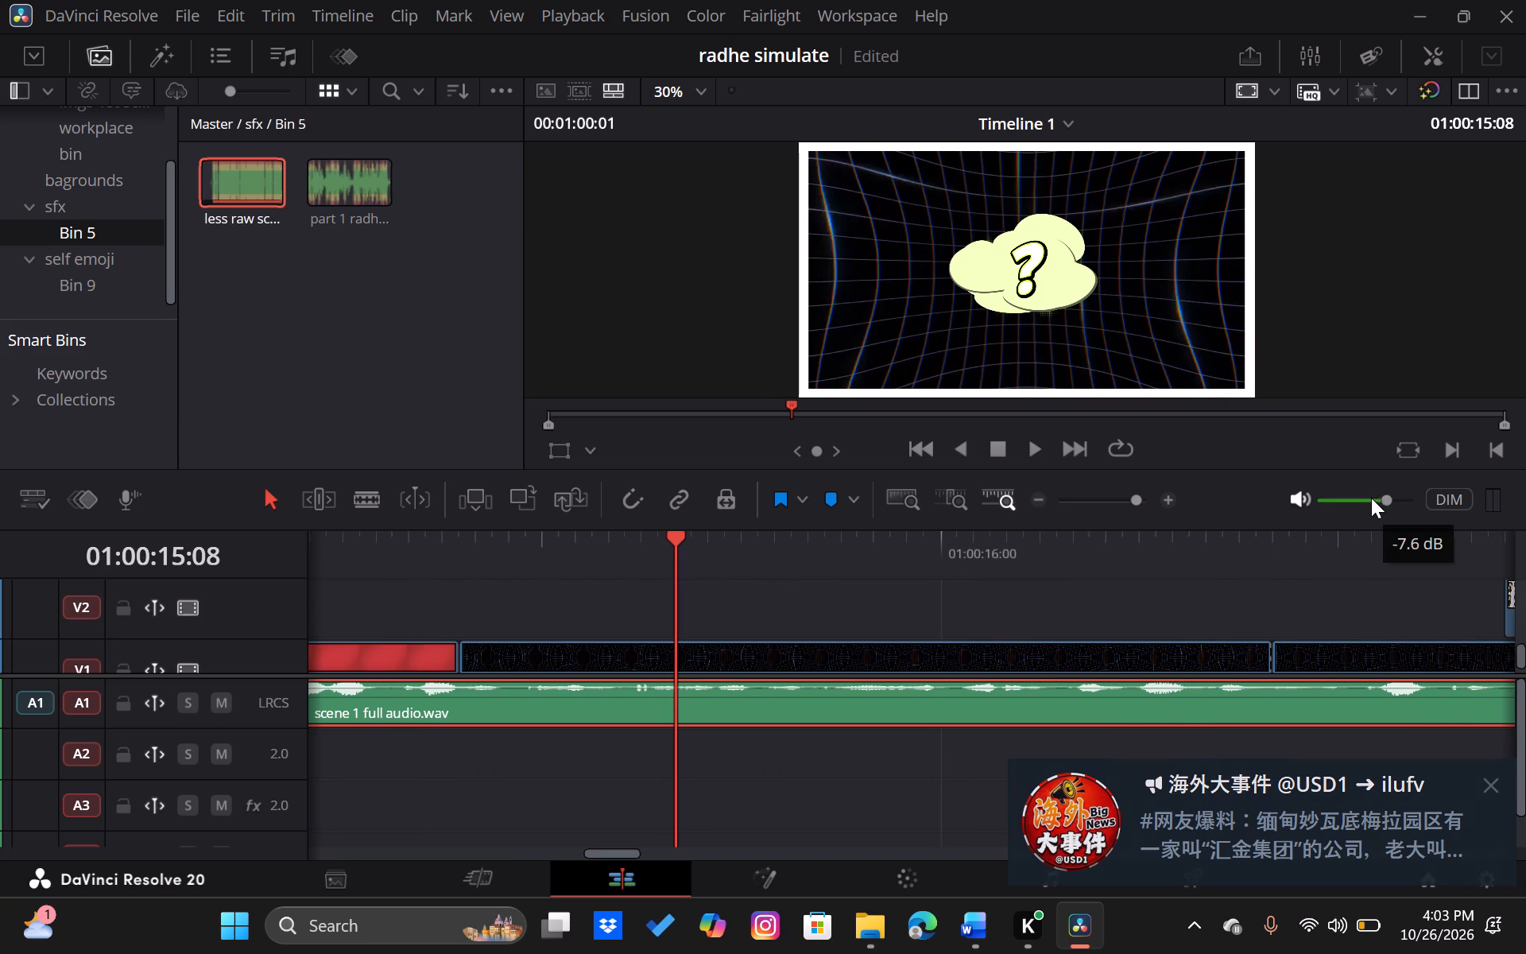
{"action": "left_click", "coordinate": [1371, 498]}
{"action": "scroll", "coordinate": [824, 743], "scroll_direction": "right", "scroll_amount": 2}
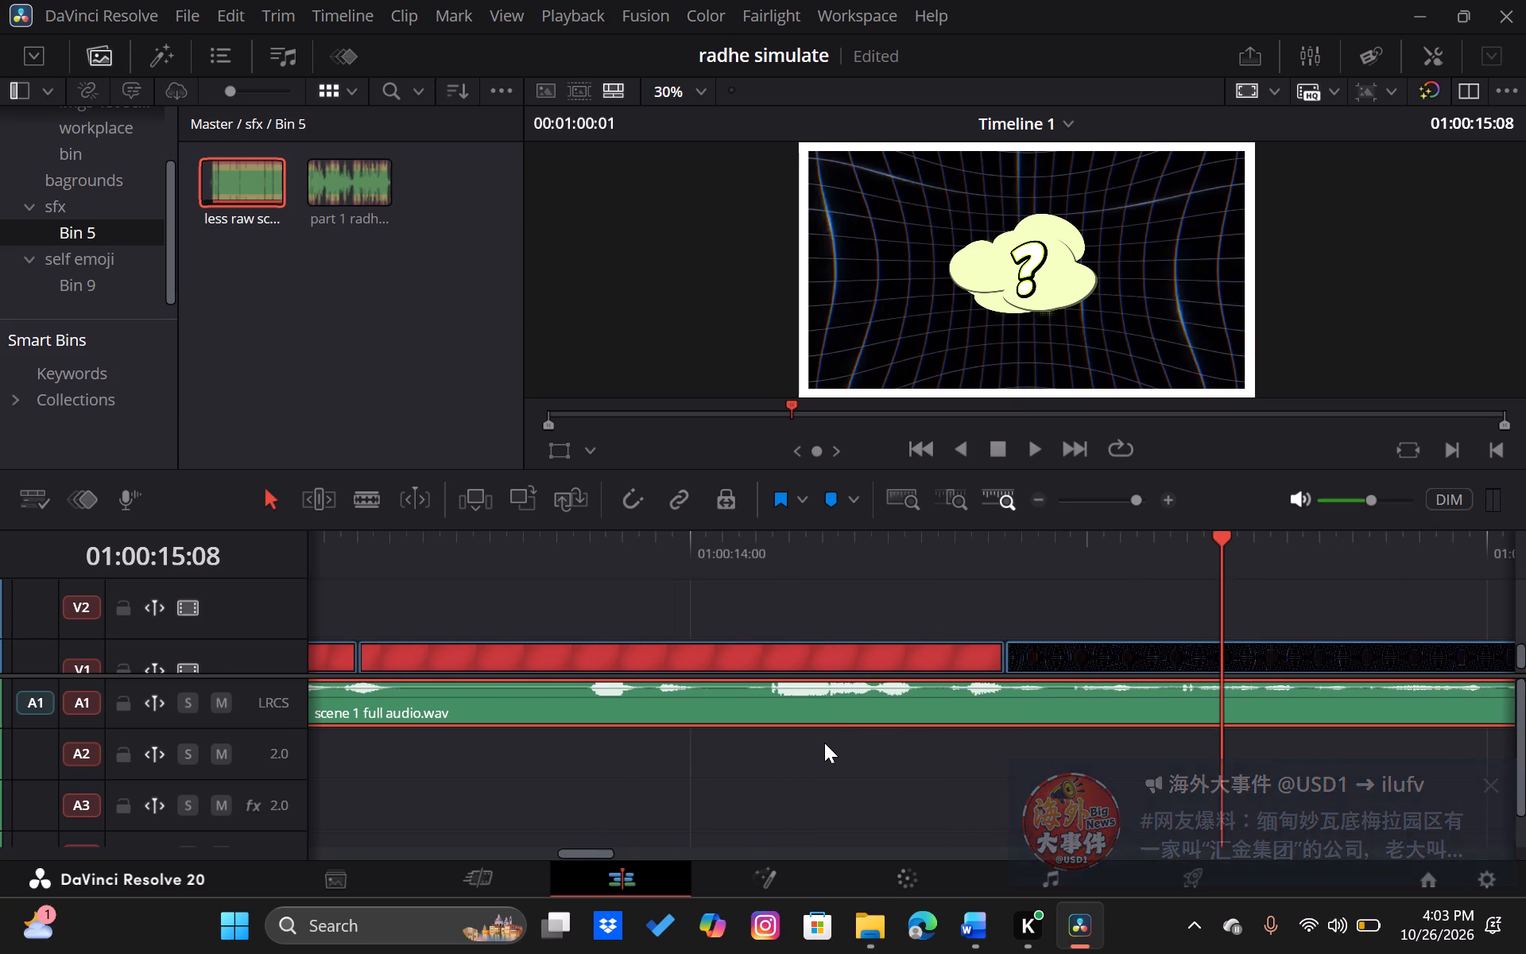
Zoom out the timeline and enlarge the video track area to show tracks V1 to V4 around 01:00:15:08.
{"action": "left_click", "coordinate": [1121, 500]}
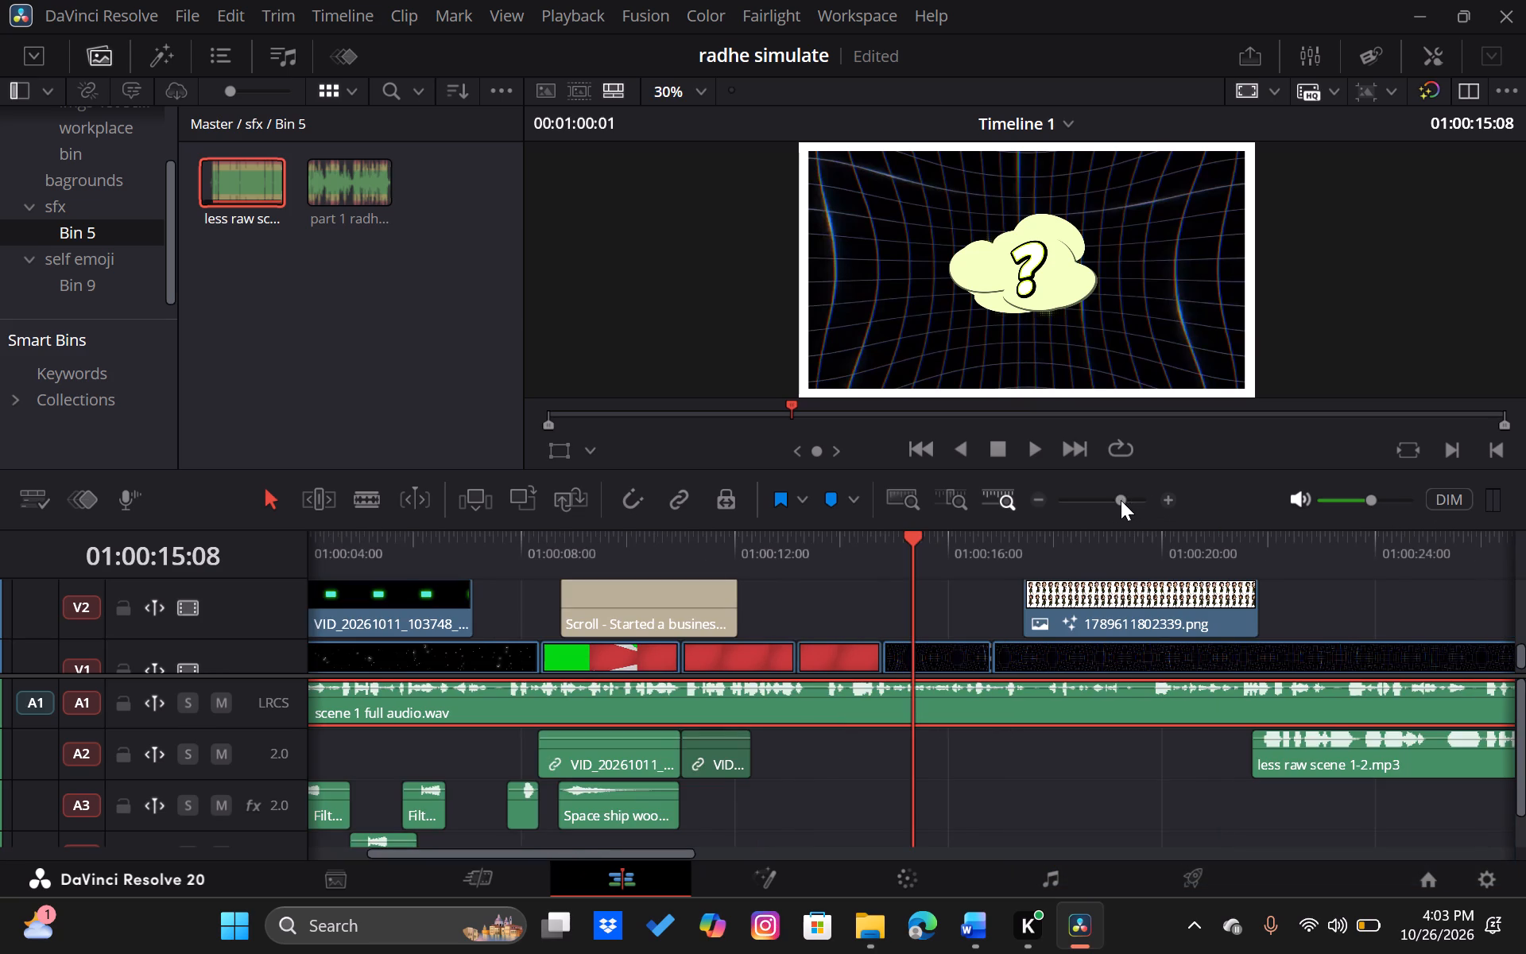
{"action": "scroll", "coordinate": [900, 780], "scroll_direction": "right", "scroll_amount": 4}
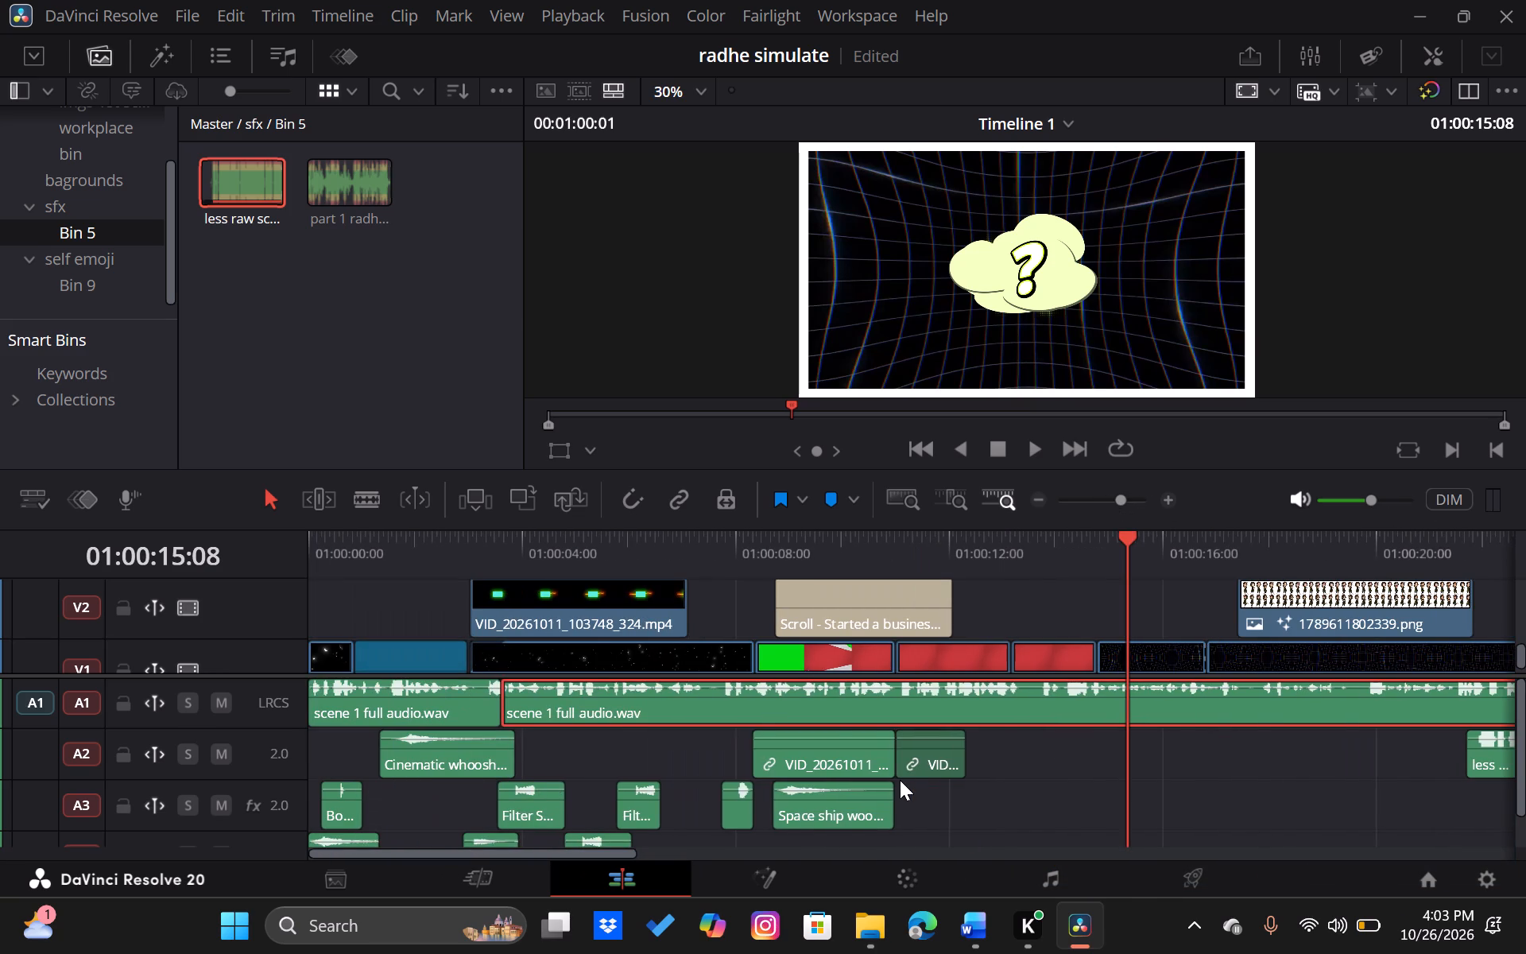
{"action": "left_click_drag", "start_coordinate": [269, 677], "coordinate": [289, 807]}
{"action": "scroll", "coordinate": [267, 688], "scroll_direction": "up", "scroll_amount": 3}
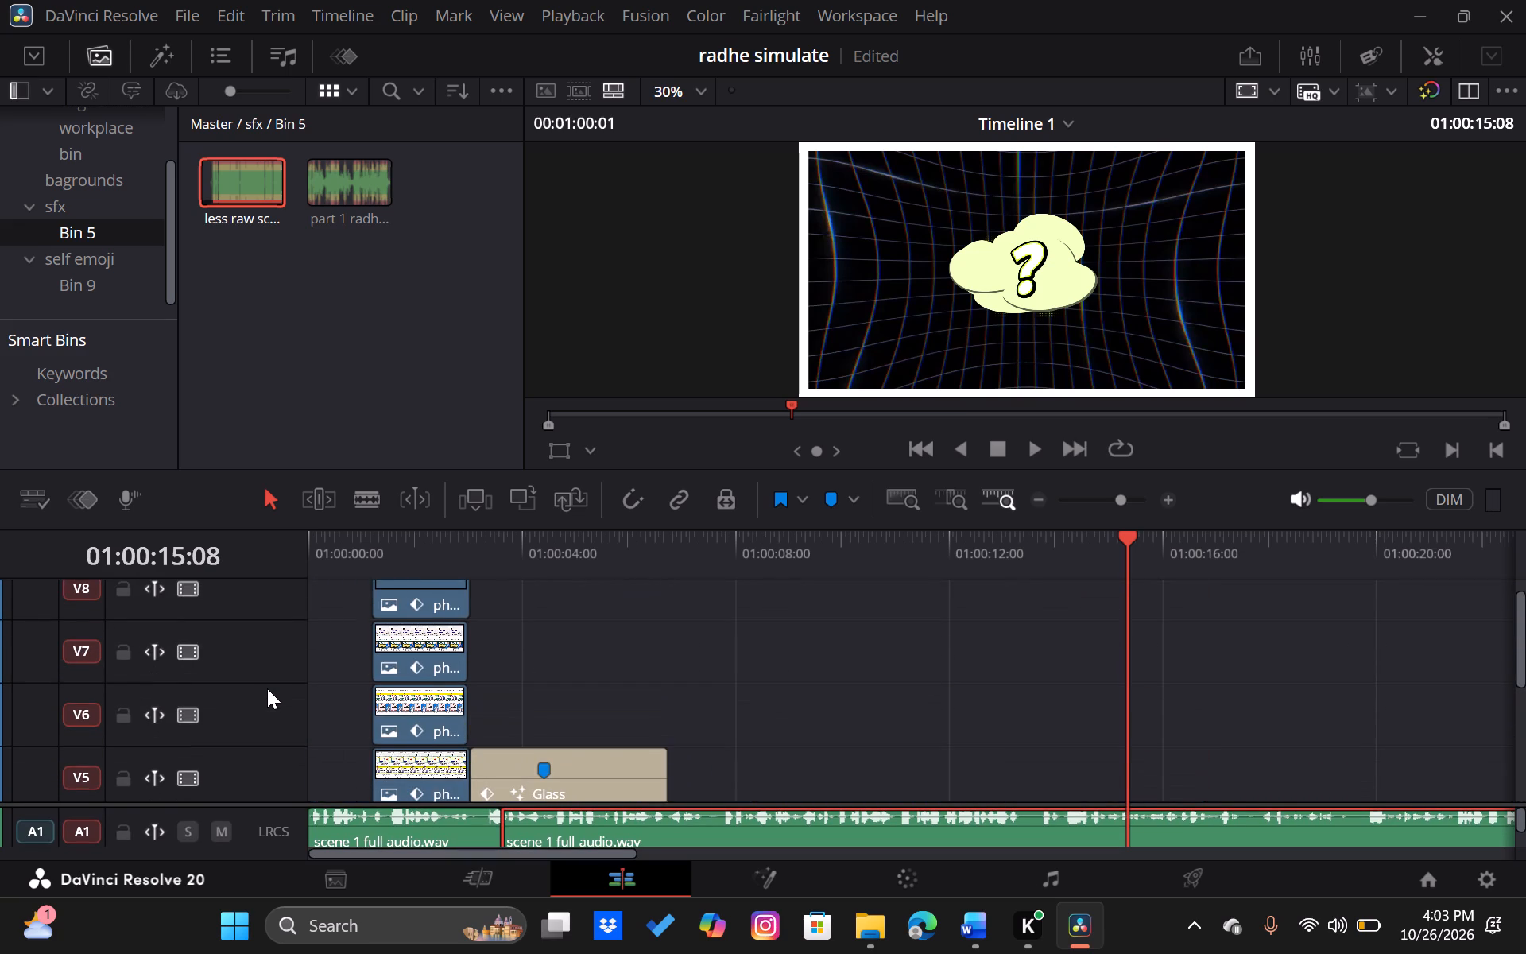
{"action": "scroll", "coordinate": [267, 688], "scroll_direction": "down", "scroll_amount": 3}
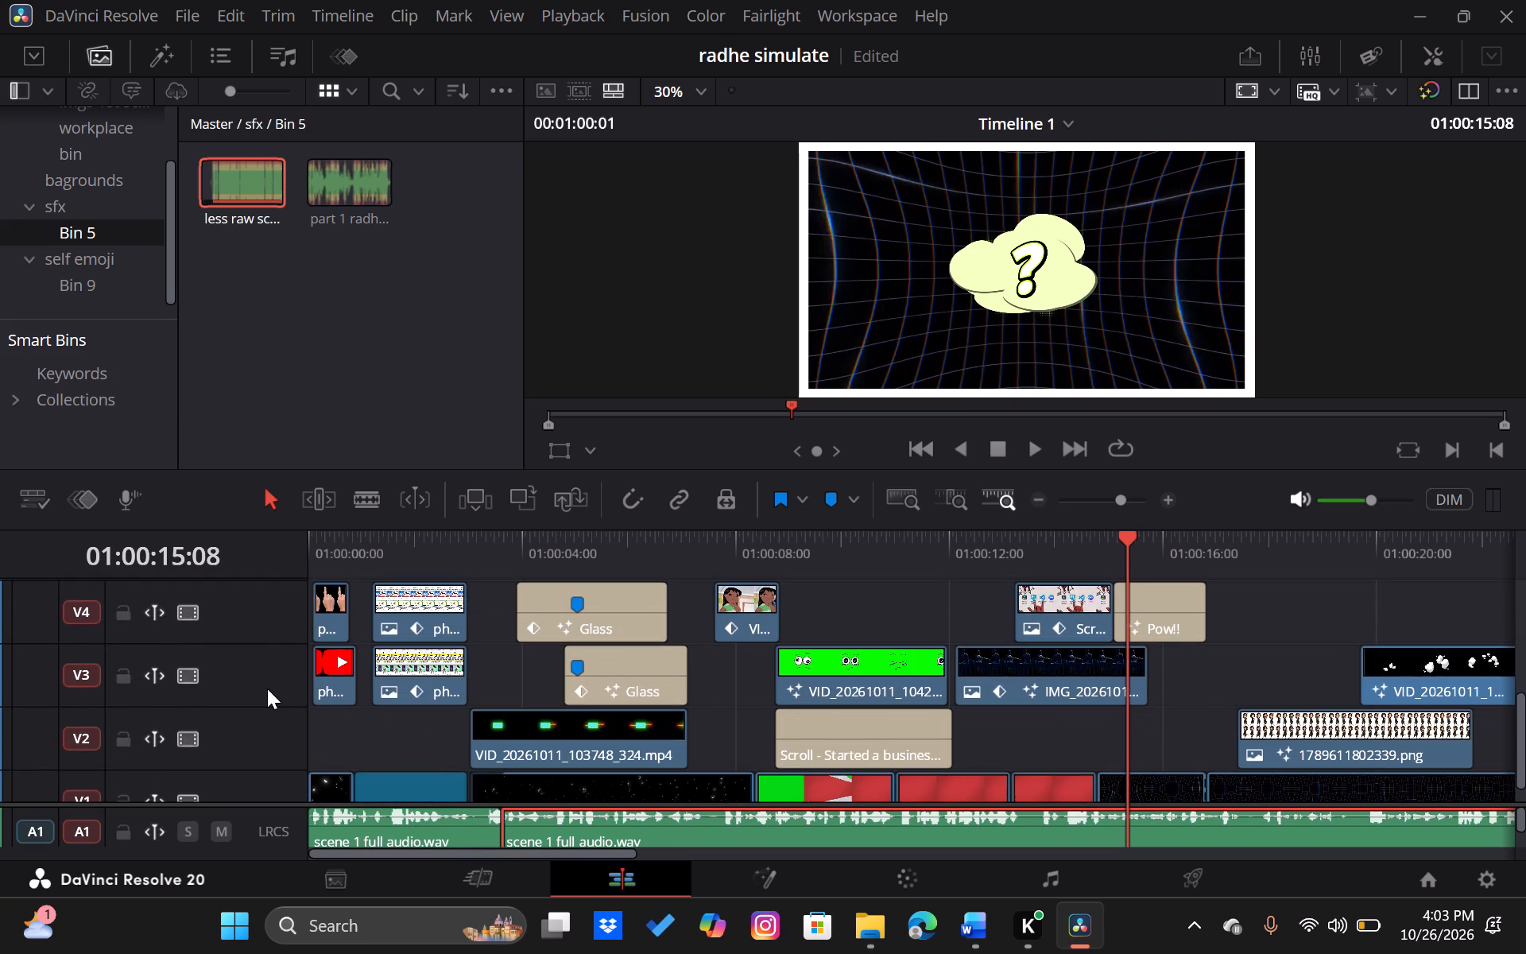
{"action": "scroll", "coordinate": [695, 672], "scroll_direction": "left", "scroll_amount": 3}
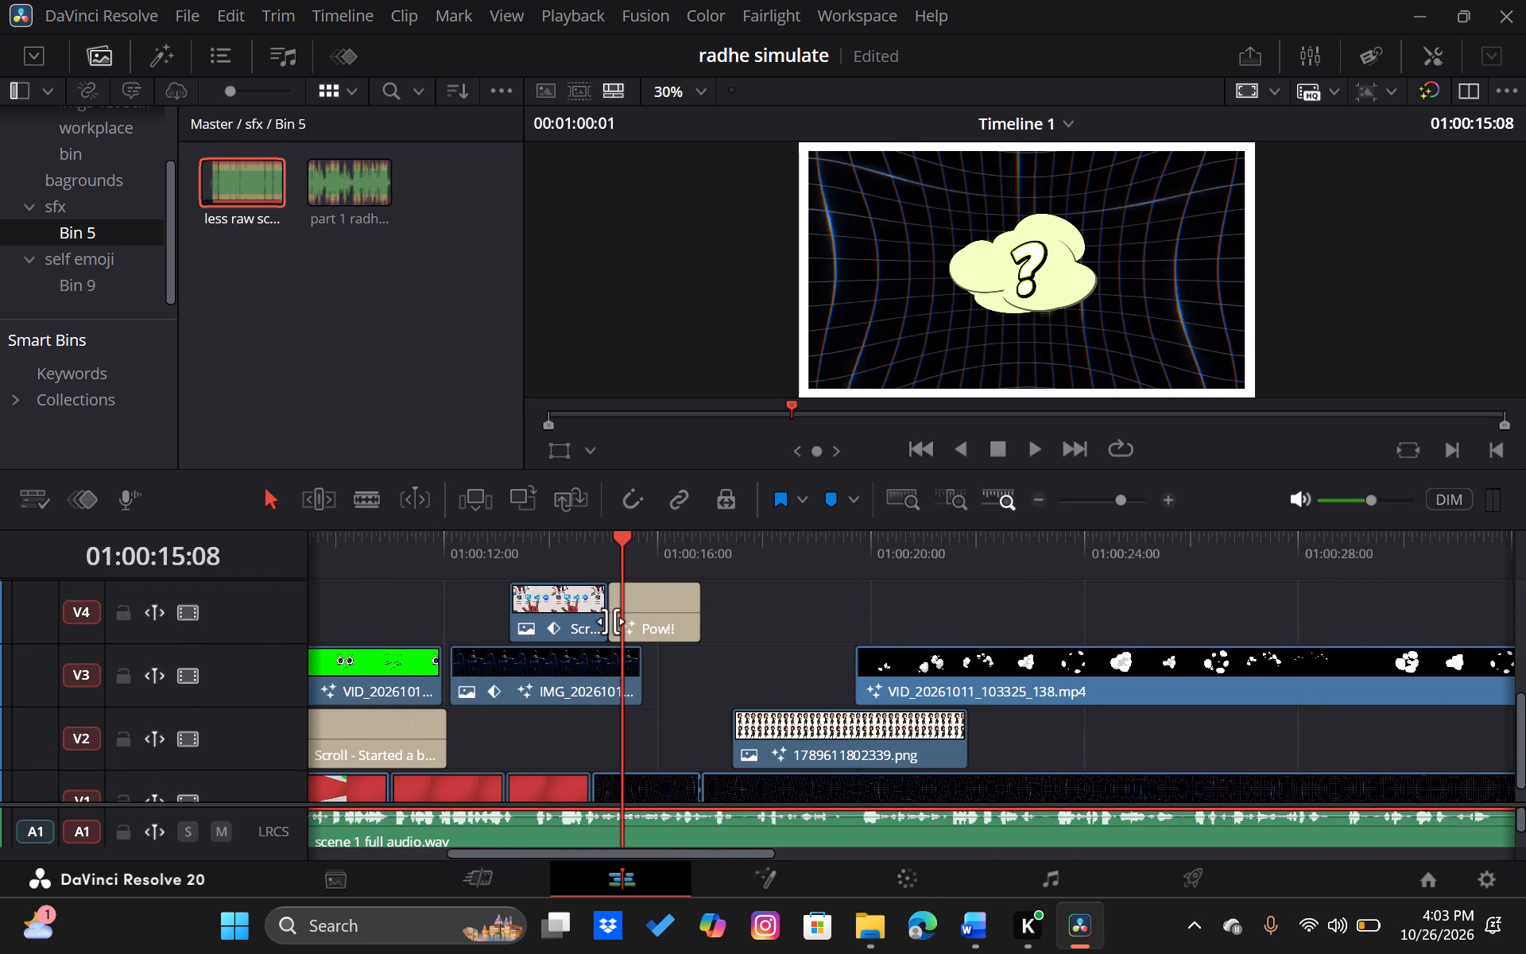
Play the handshake section over the voiceover, replaying it from 01:00:10:23 to 01:00:12:22.
{"action": "left_click", "coordinate": [485, 540]}
{"action": "key", "text": "space"}
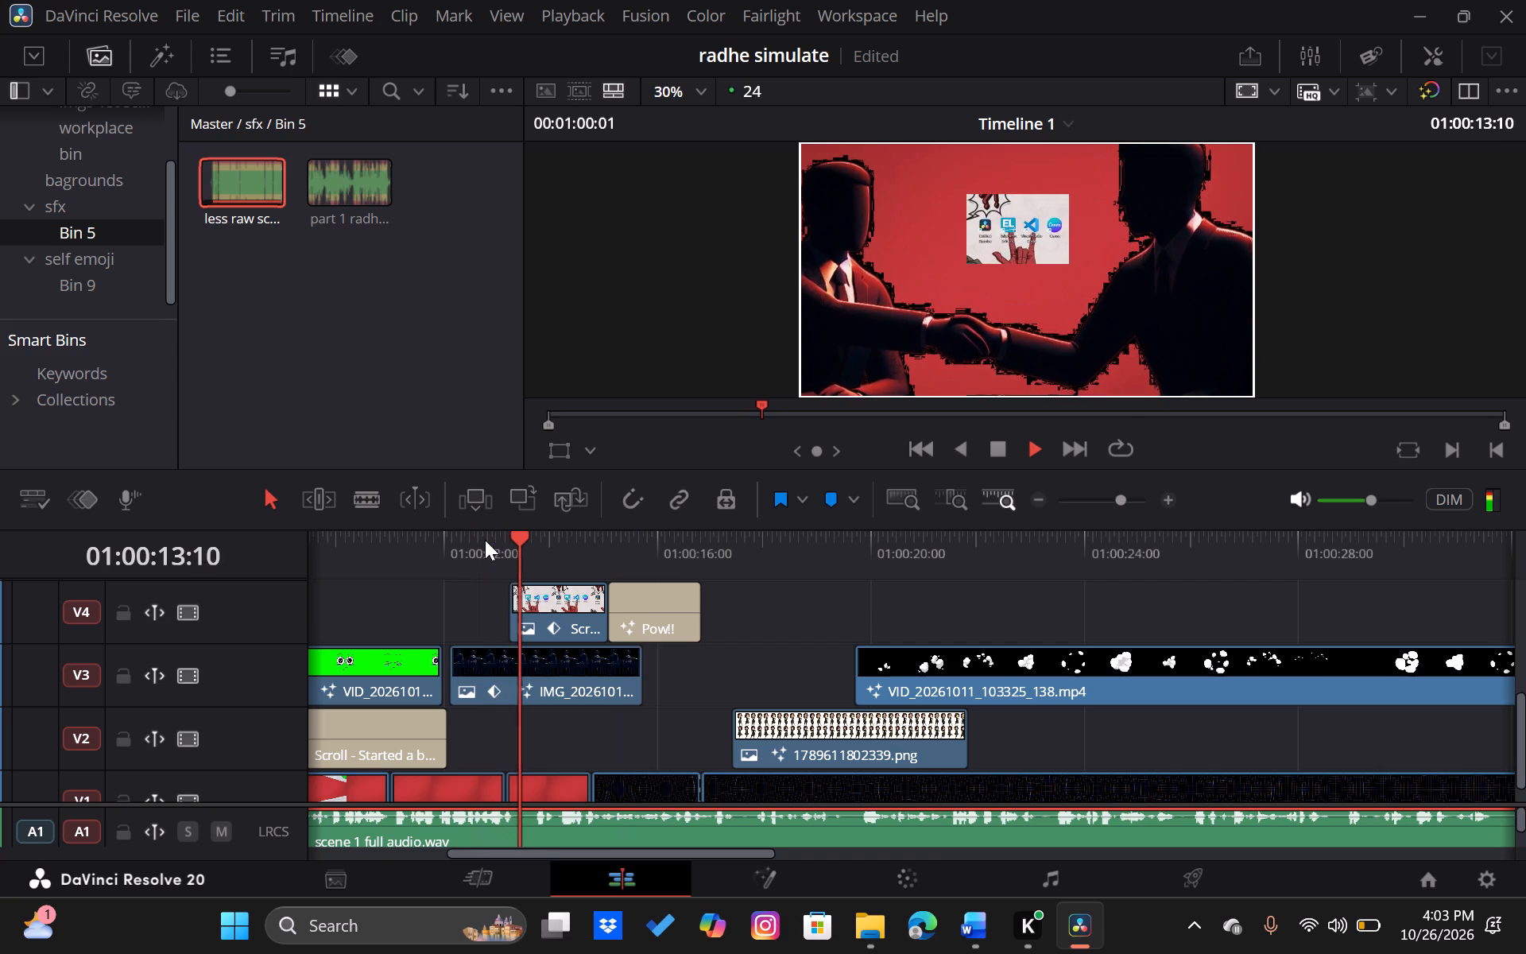
{"action": "key", "text": "space"}
{"action": "left_click", "coordinate": [389, 549]}
{"action": "key", "text": "space"}
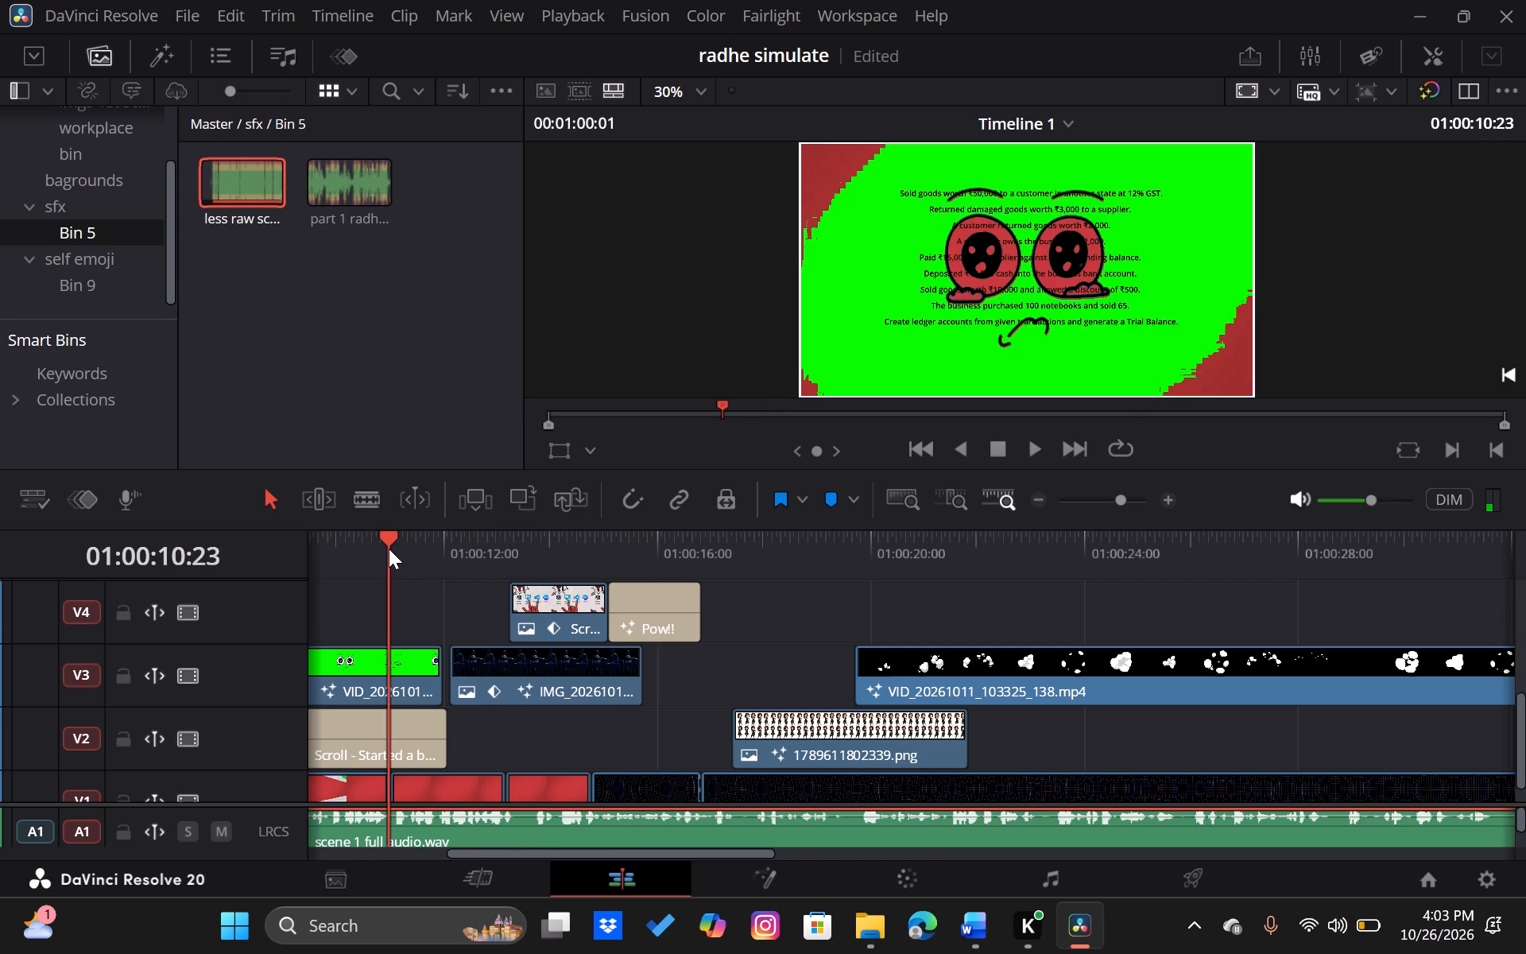
{"action": "key", "text": "space"}
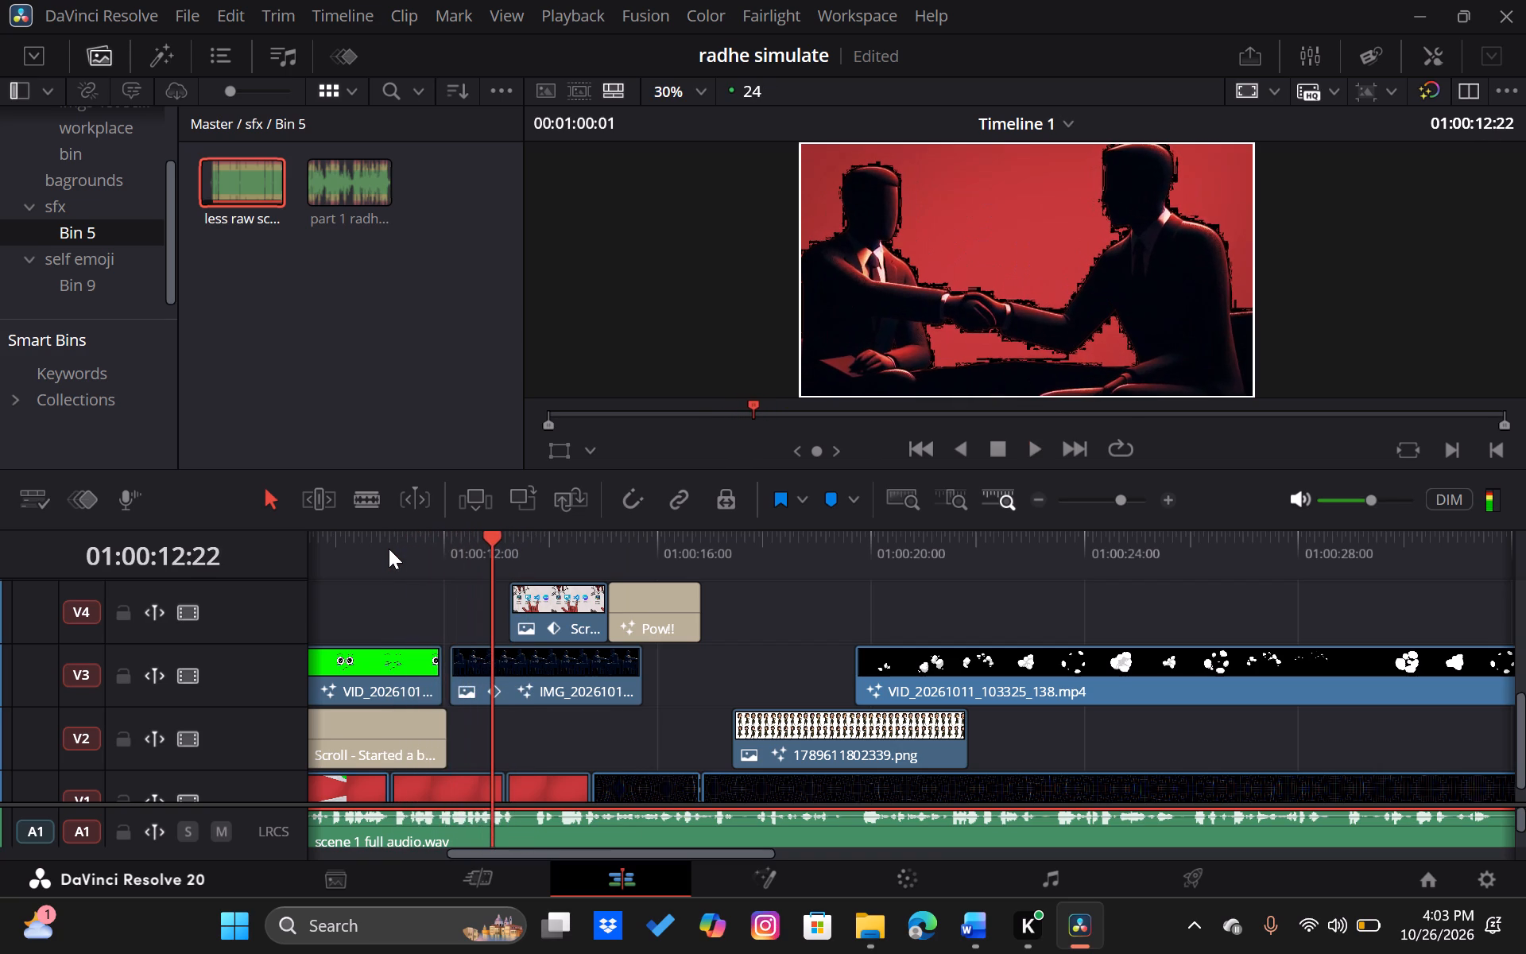
Check the clip duration of the IMG_2026101… image on V3, keeping the existing value.
{"action": "left_click", "coordinate": [553, 665]}
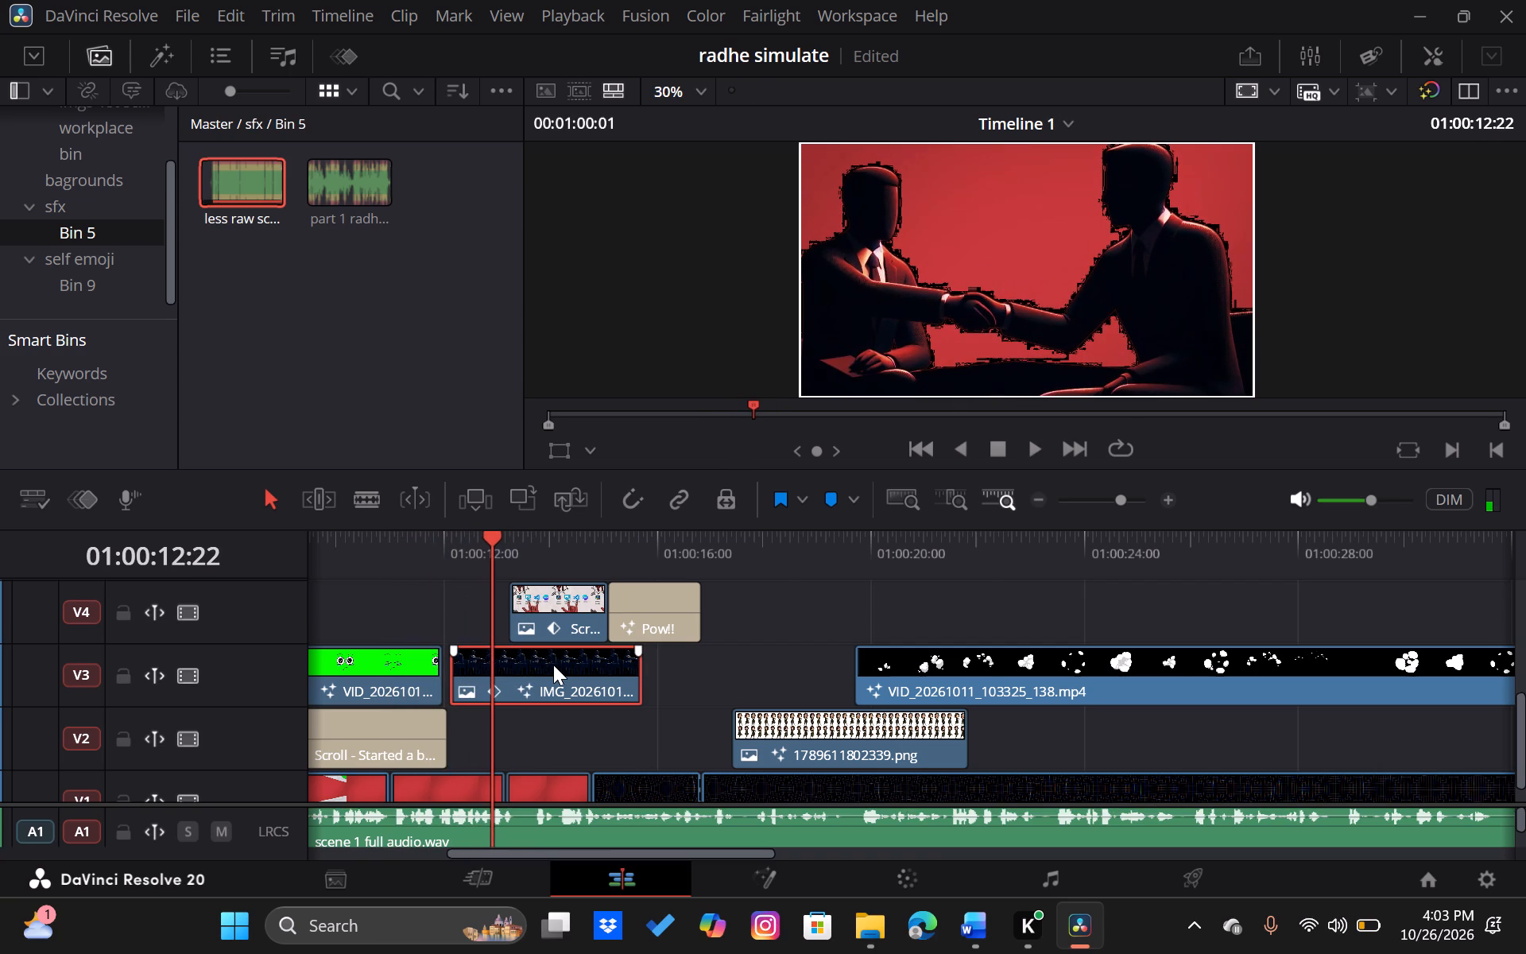
{"action": "right_click", "coordinate": [553, 665]}
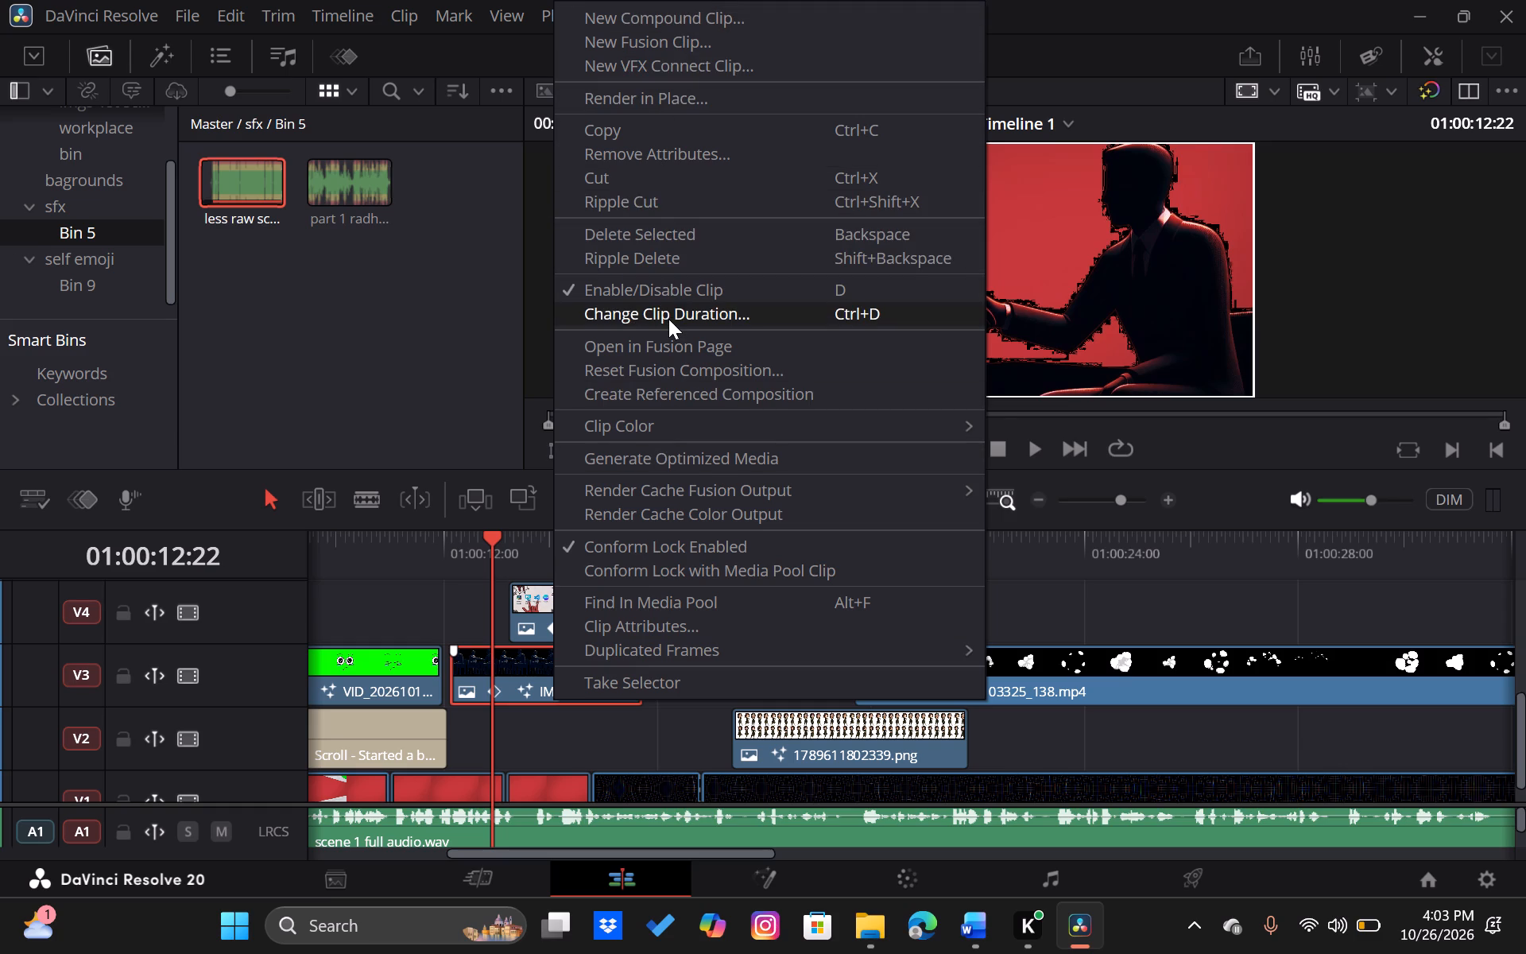
{"action": "left_click", "coordinate": [726, 320]}
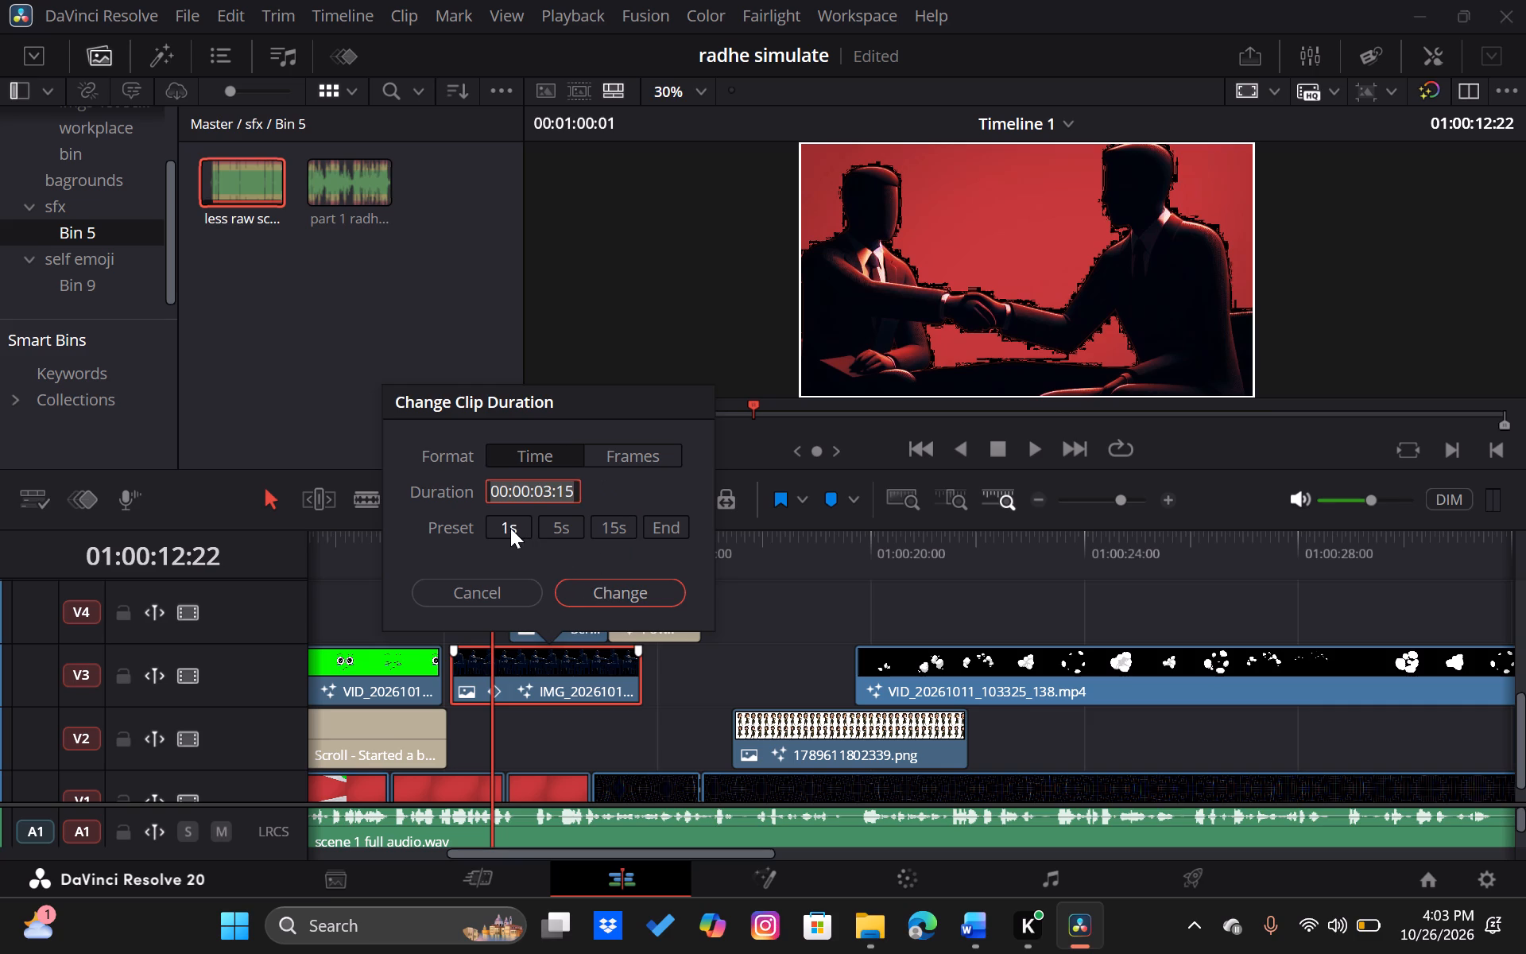
{"action": "left_click", "coordinate": [602, 595]}
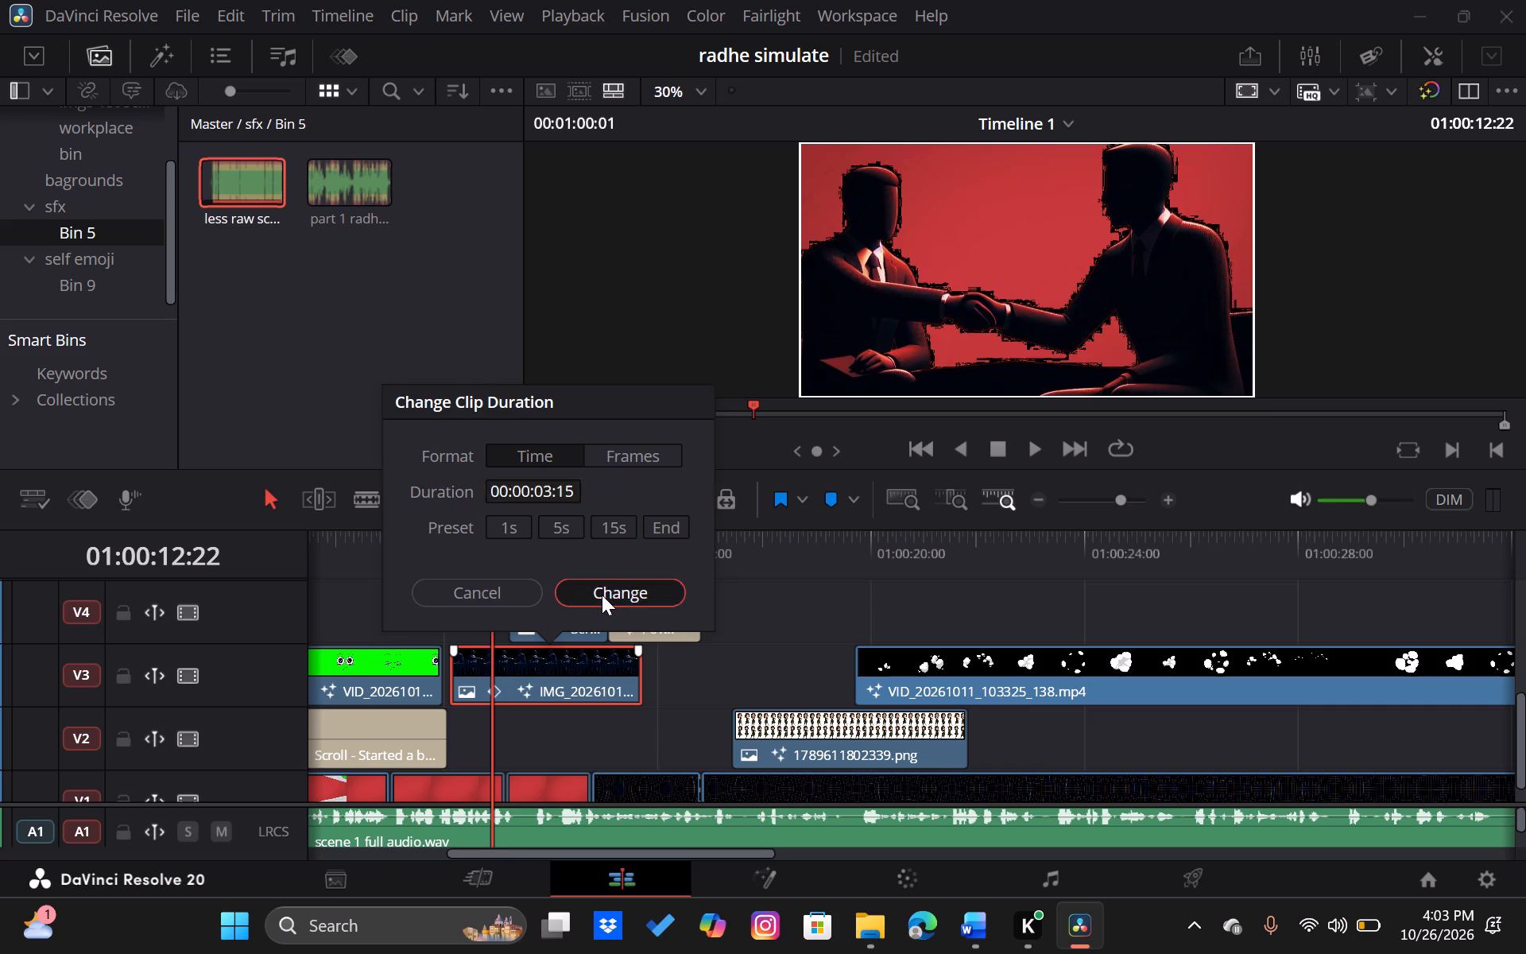
Play from 01:00:12:22 to 01:00:13:19 and return the playhead to 01:00:11:10.
{"action": "key", "text": "space"}
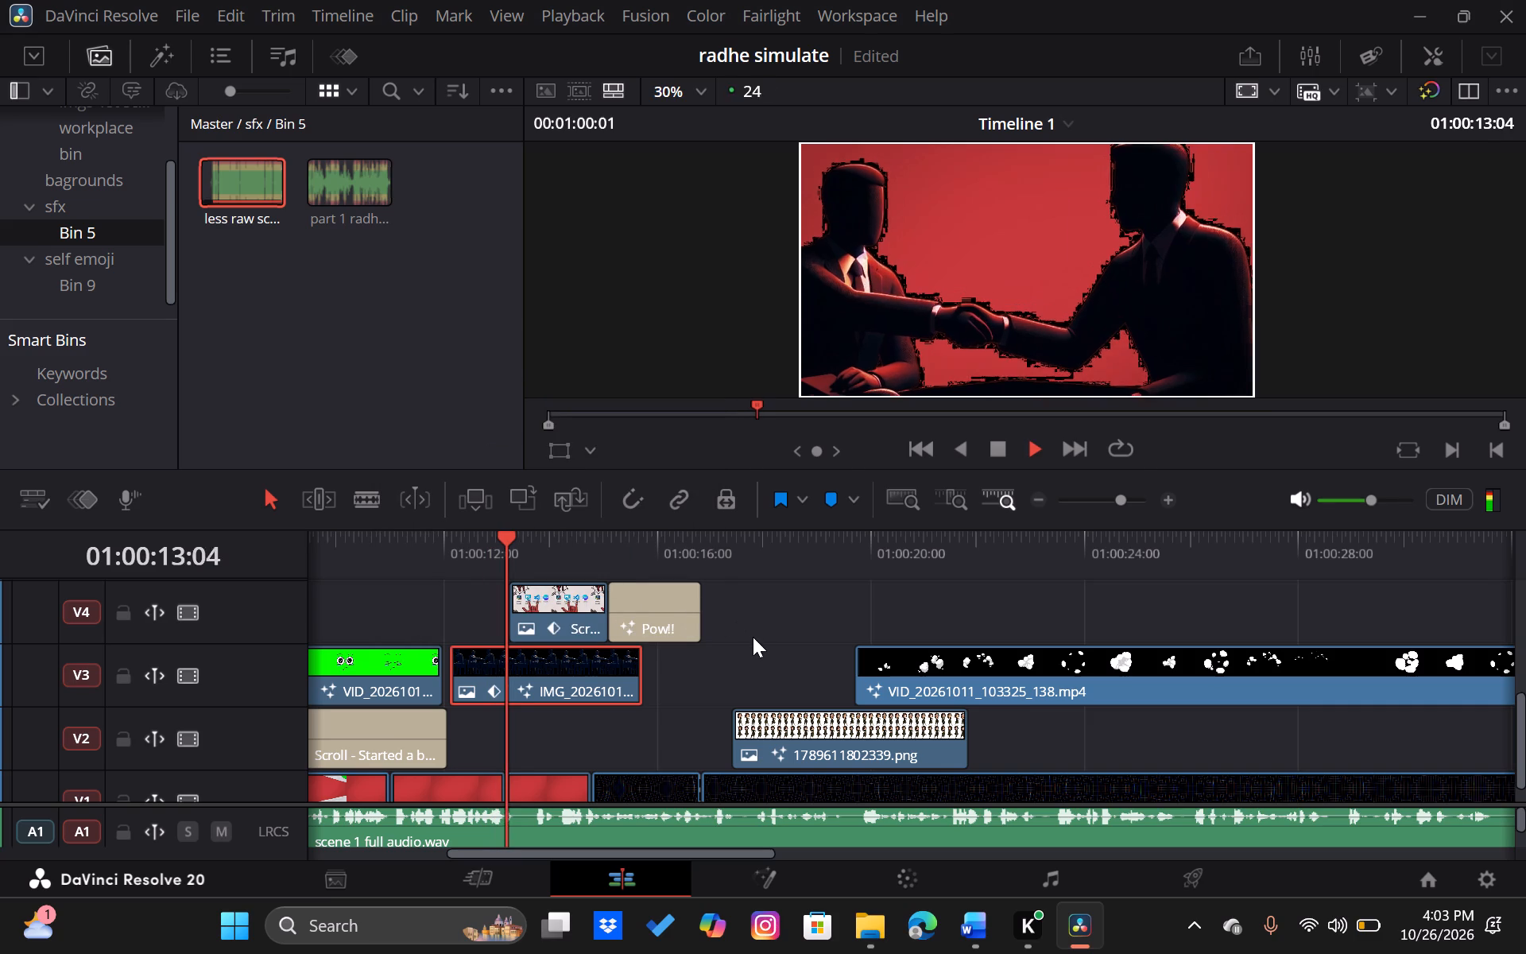
{"action": "key", "text": "space"}
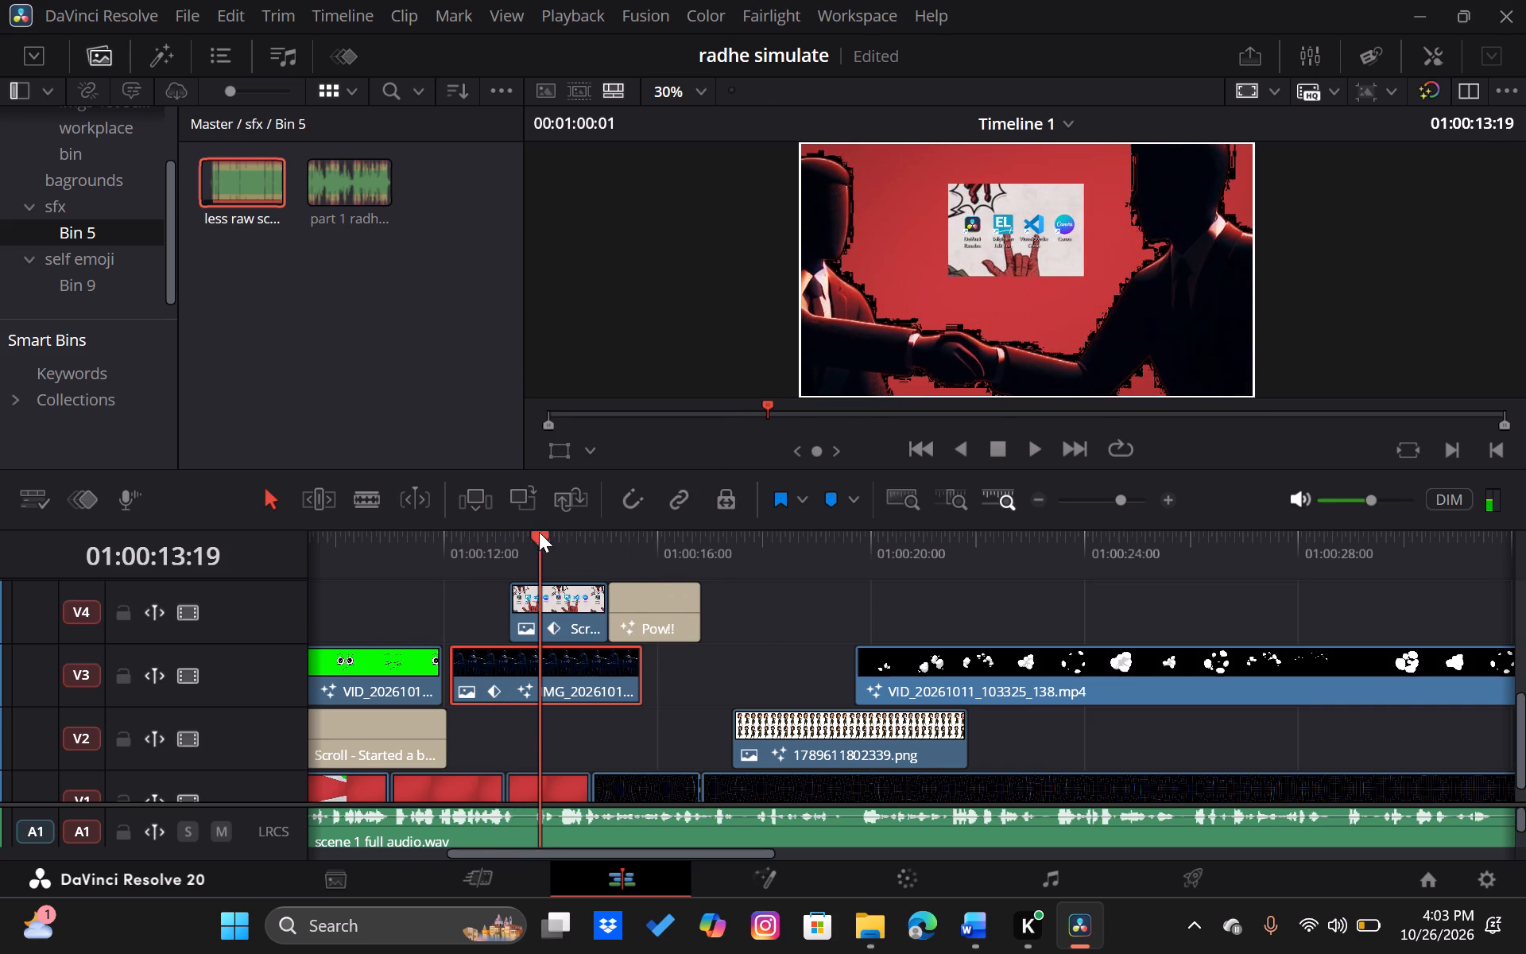
{"action": "left_click_drag", "start_coordinate": [537, 537], "coordinate": [415, 548]}
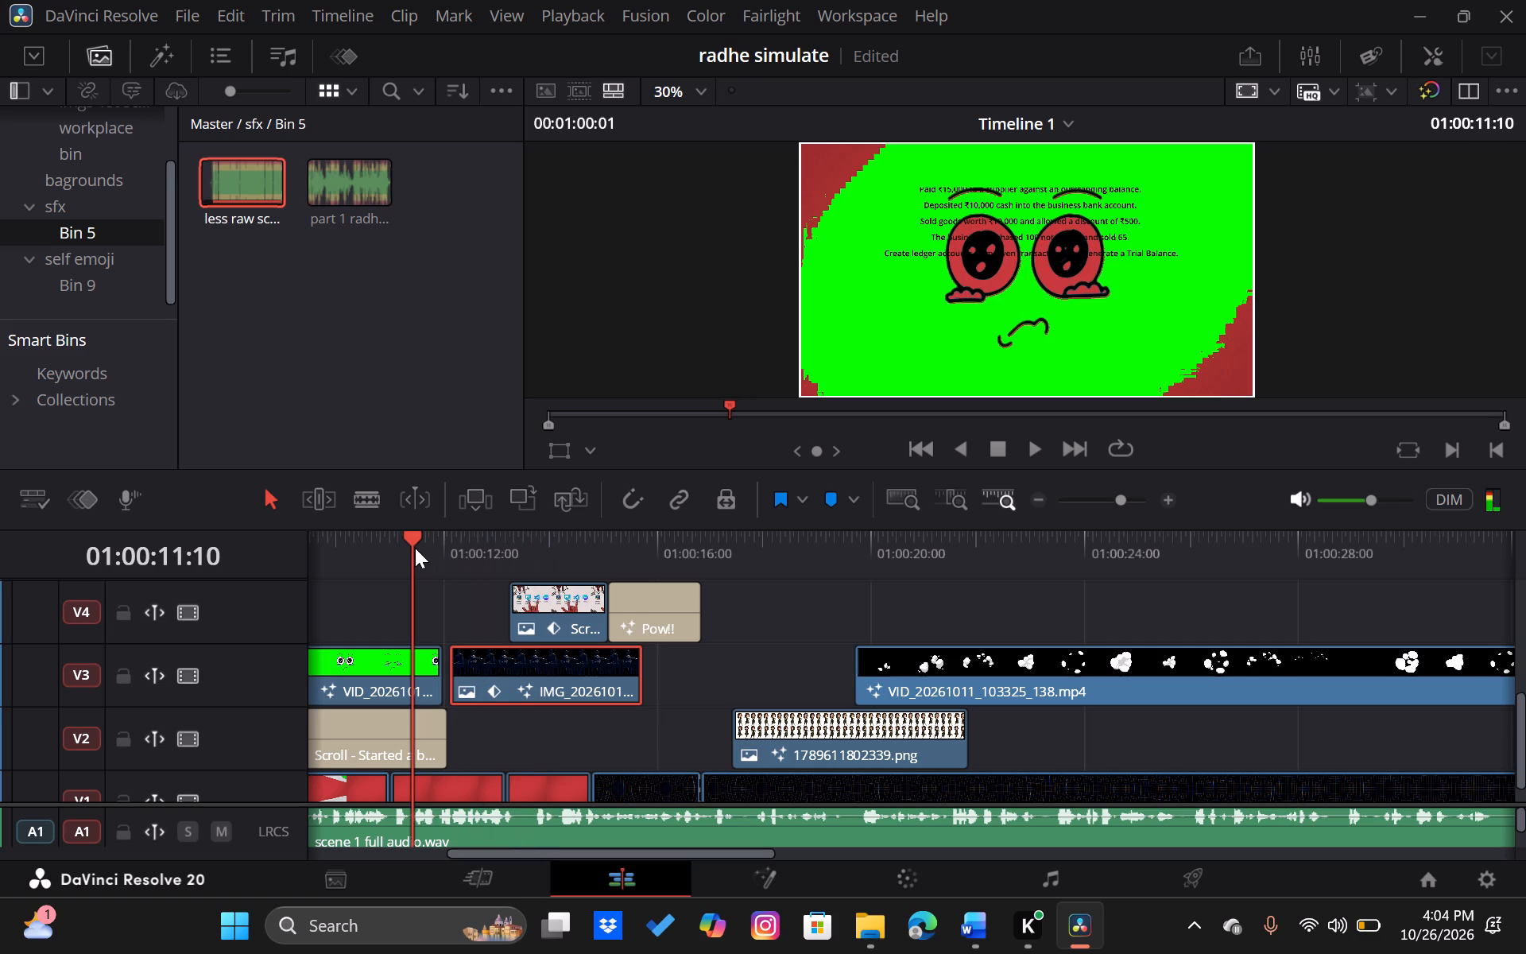
{"action": "scroll", "coordinate": [415, 548], "scroll_direction": "right", "scroll_amount": 1}
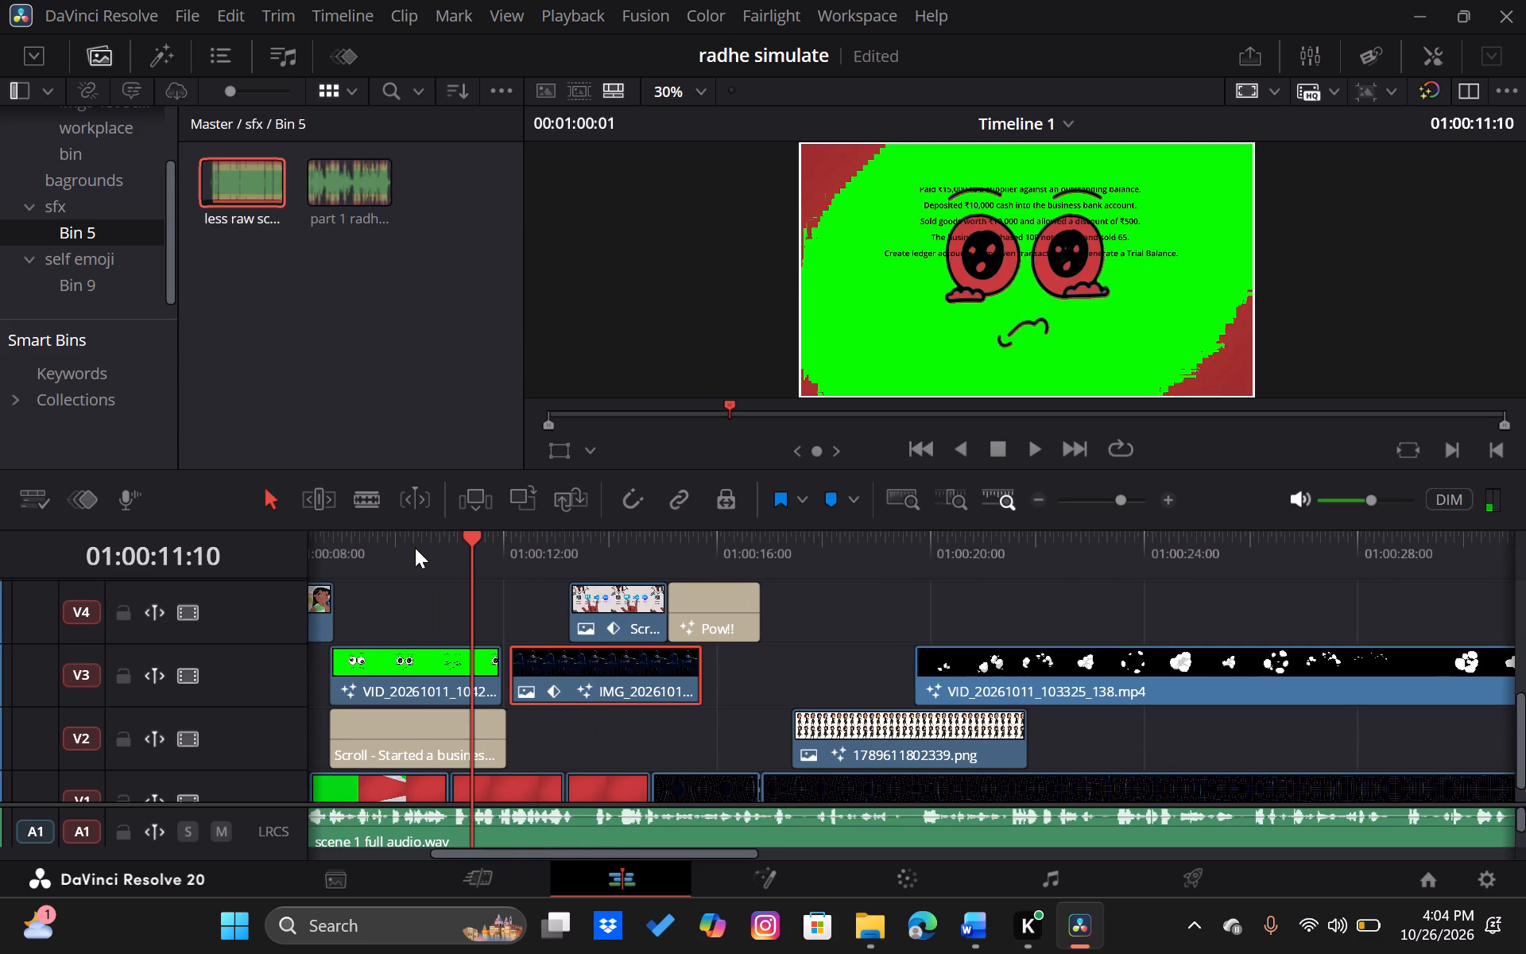
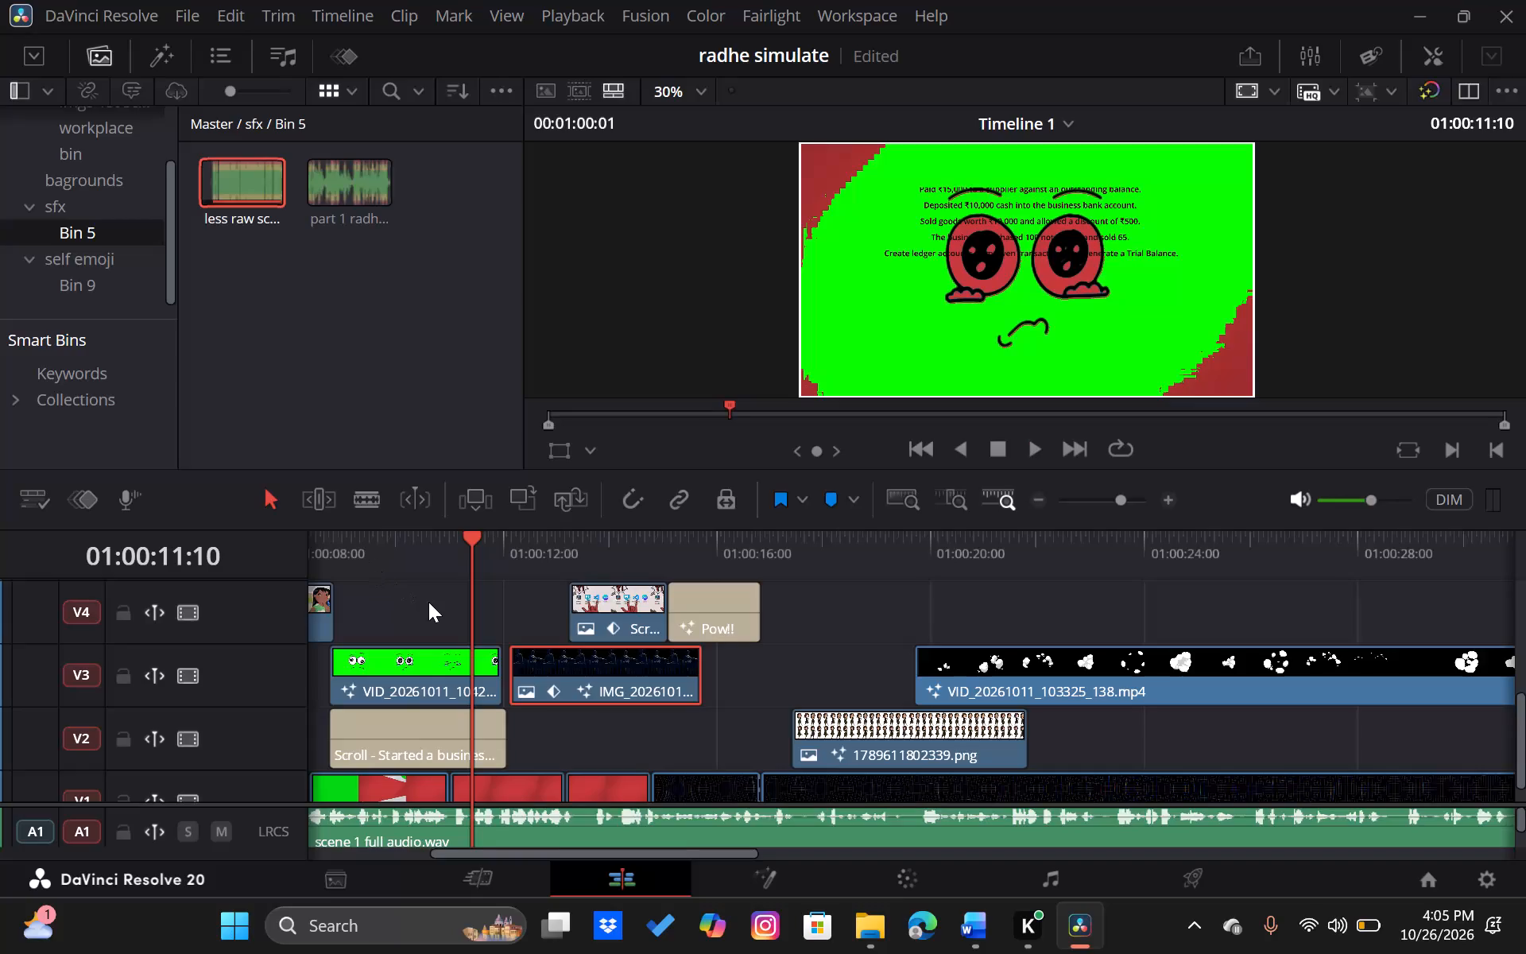
Play the handshake section from 01:00:11:10 to 01:00:13:02 against the voiceover.
{"action": "key", "text": "space"}
{"action": "key", "text": "space"}
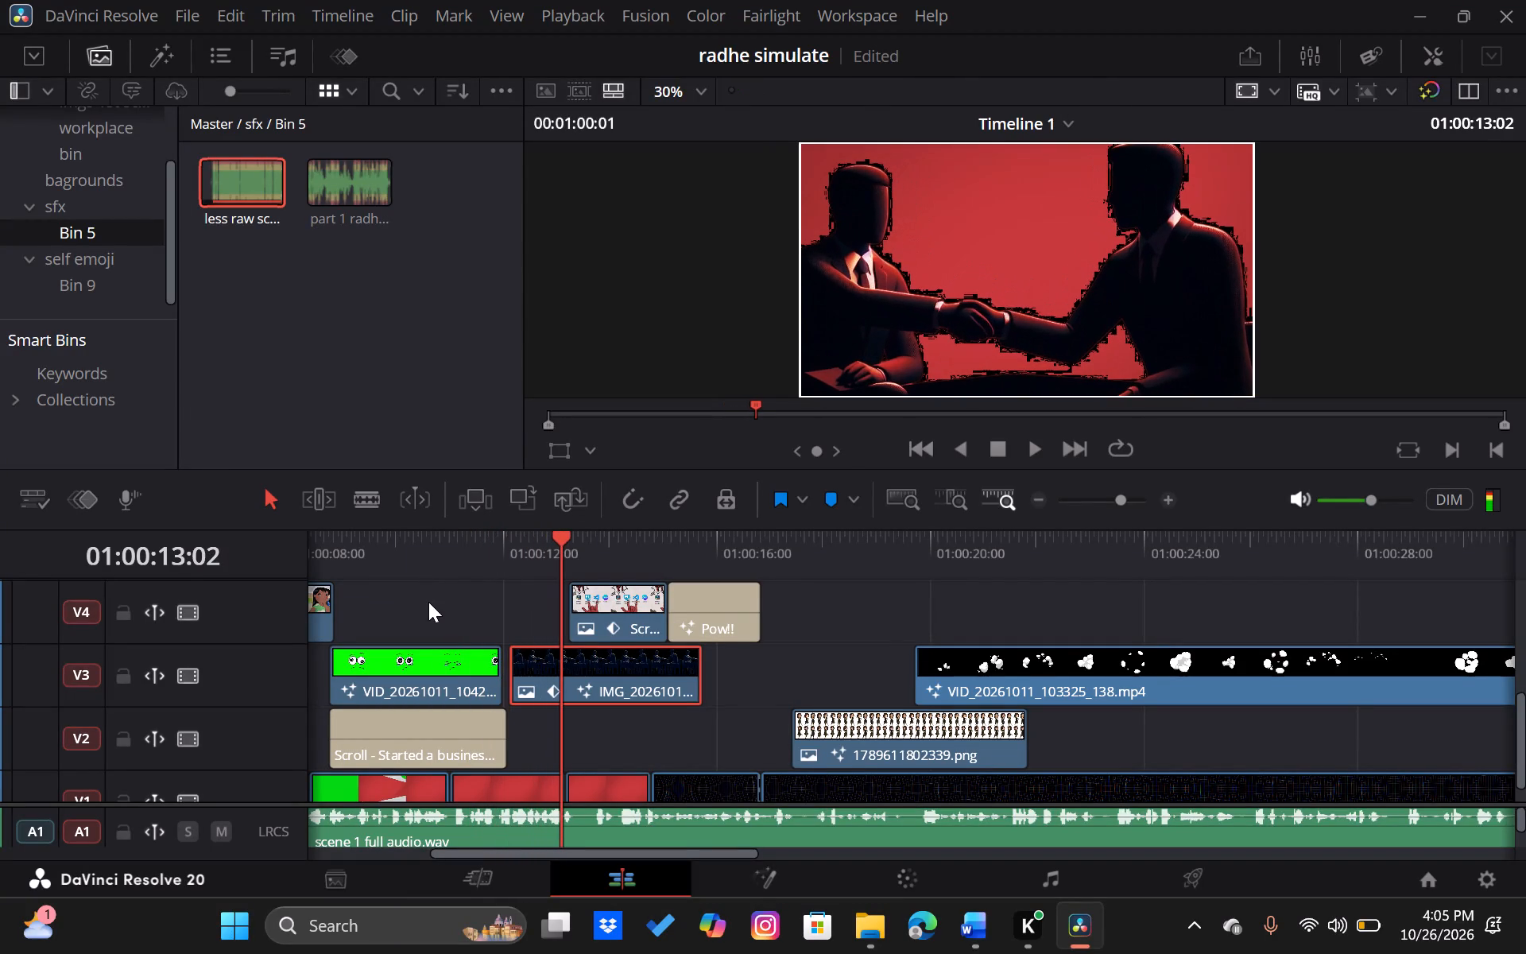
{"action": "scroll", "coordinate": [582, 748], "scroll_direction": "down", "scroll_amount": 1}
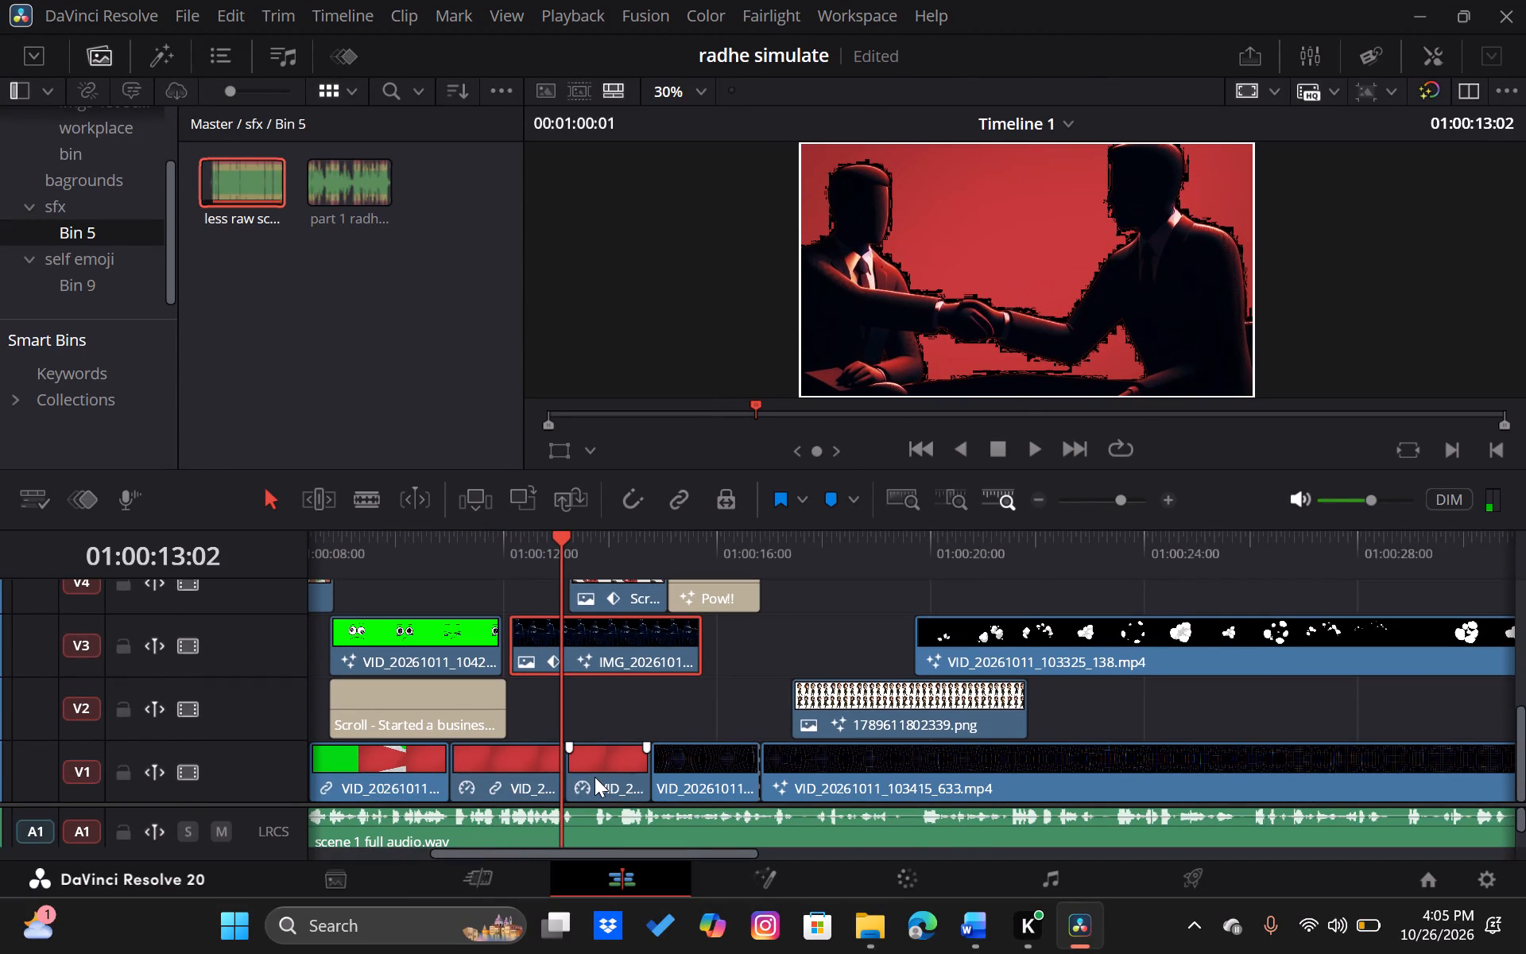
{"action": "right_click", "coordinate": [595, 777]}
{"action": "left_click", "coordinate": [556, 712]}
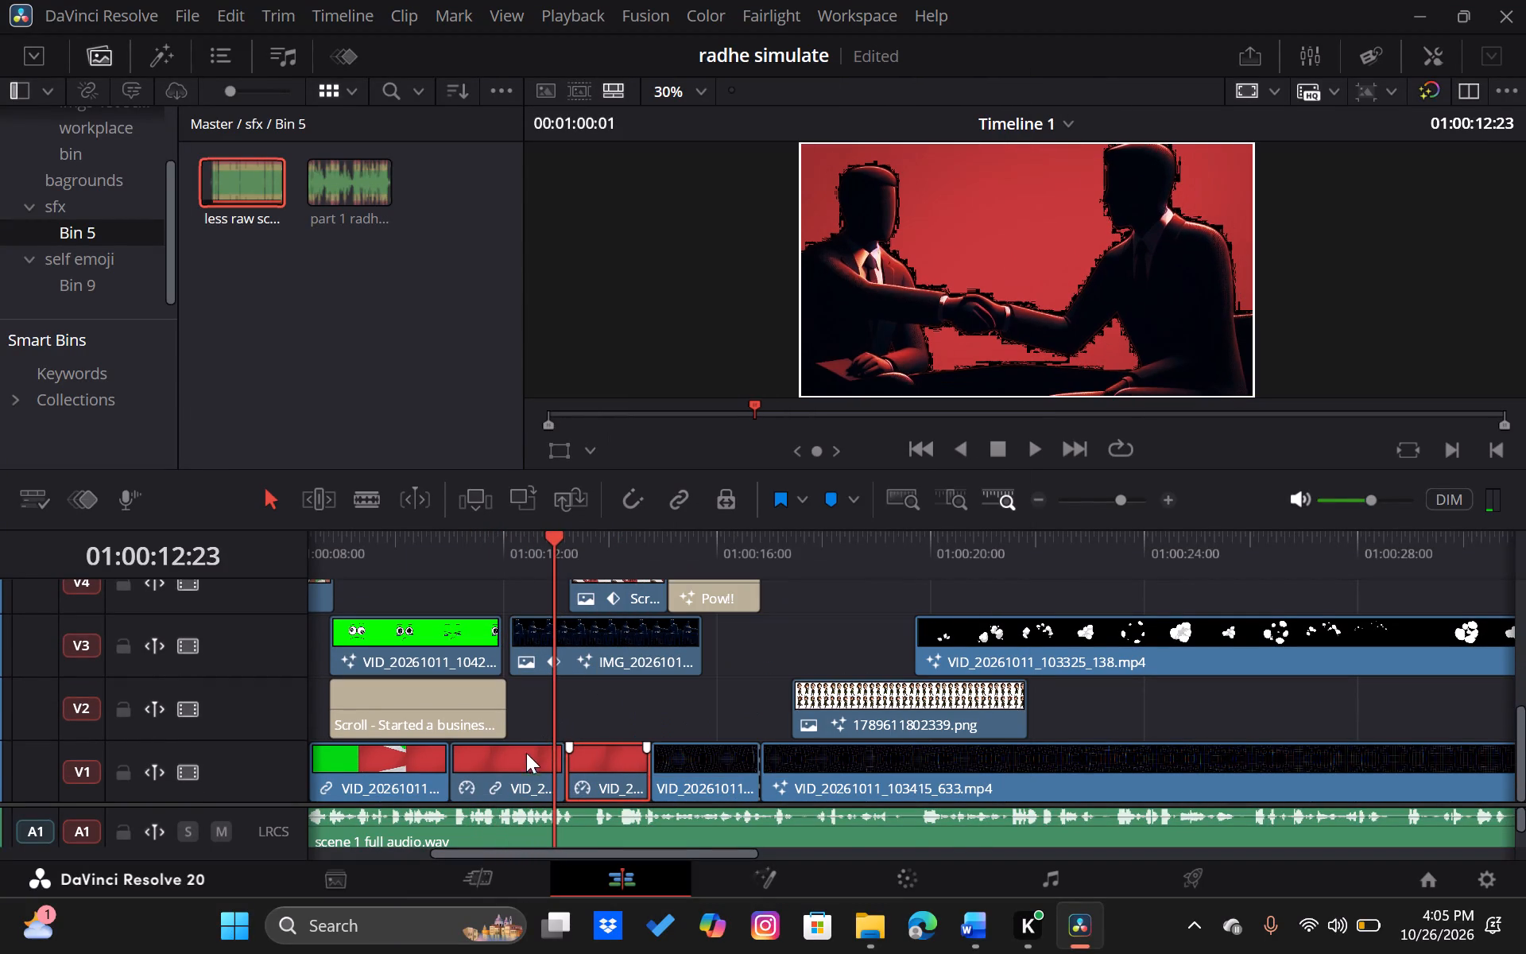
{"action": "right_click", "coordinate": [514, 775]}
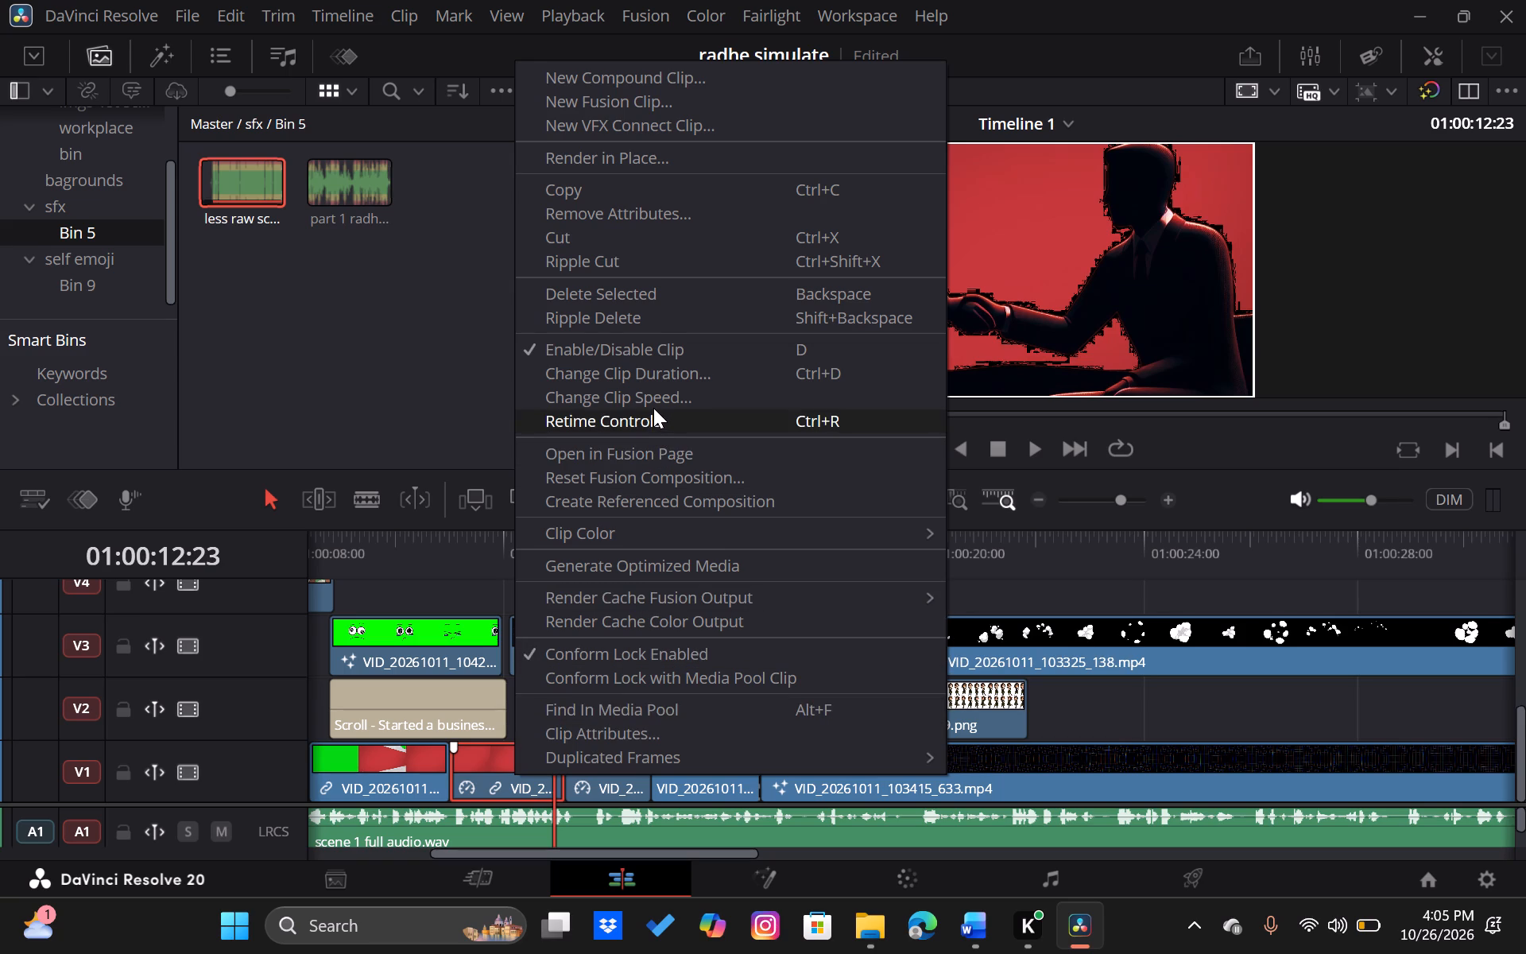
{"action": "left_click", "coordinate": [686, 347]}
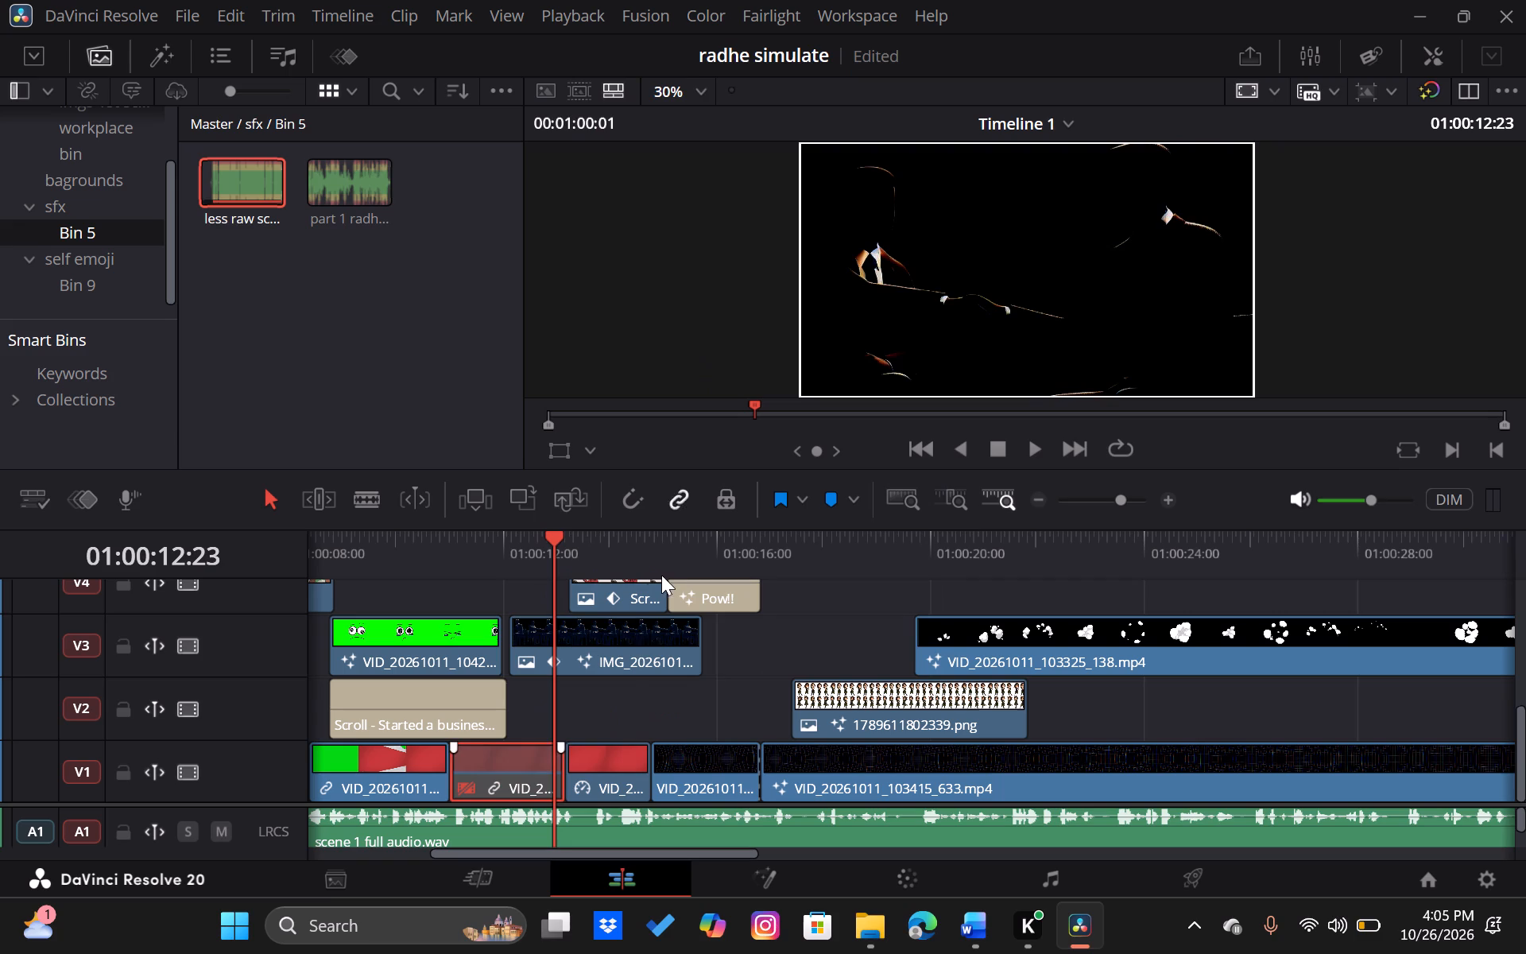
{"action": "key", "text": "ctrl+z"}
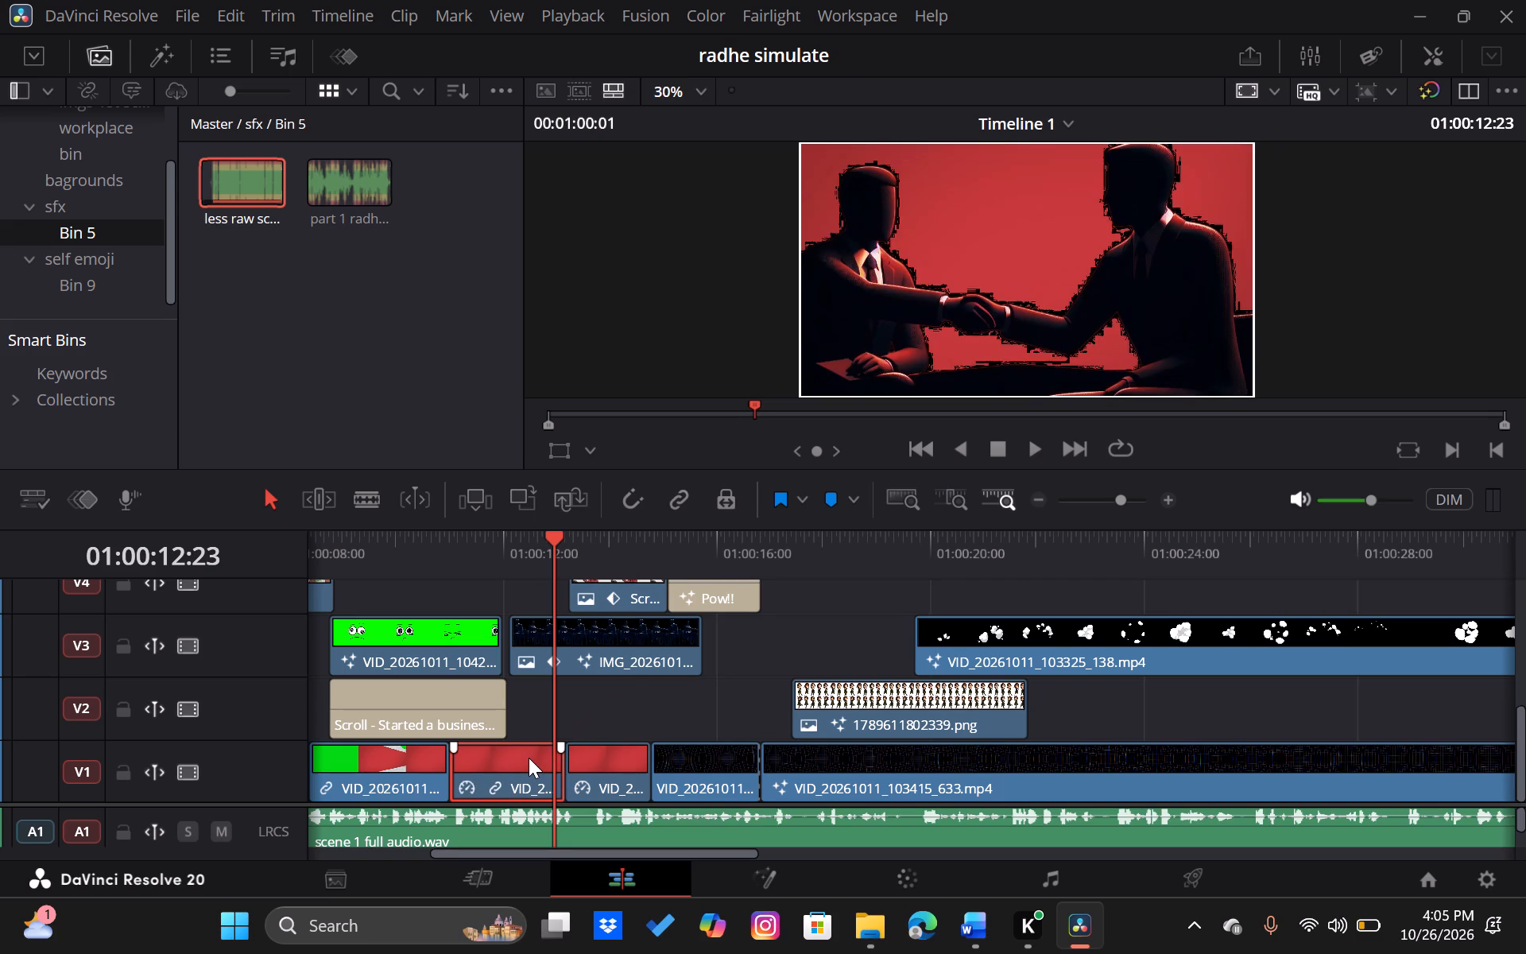
Set the clip speed of the first red handshake clip on V1, the one under 01:00:12:00, to 100%.
{"action": "right_click", "coordinate": [529, 758]}
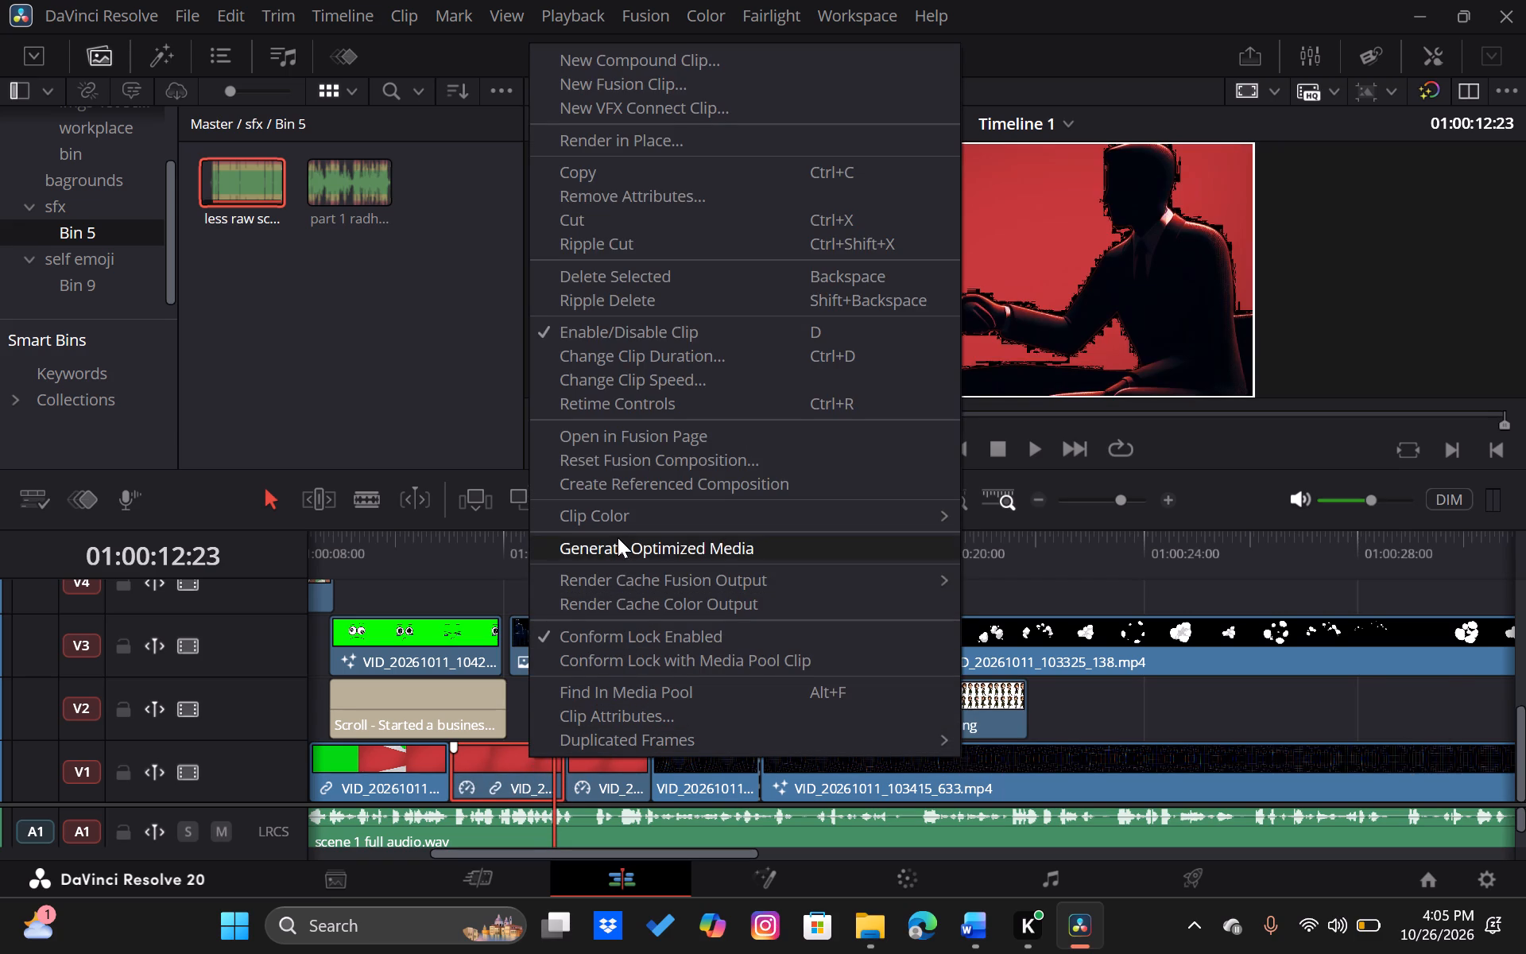
{"action": "left_click", "coordinate": [642, 377]}
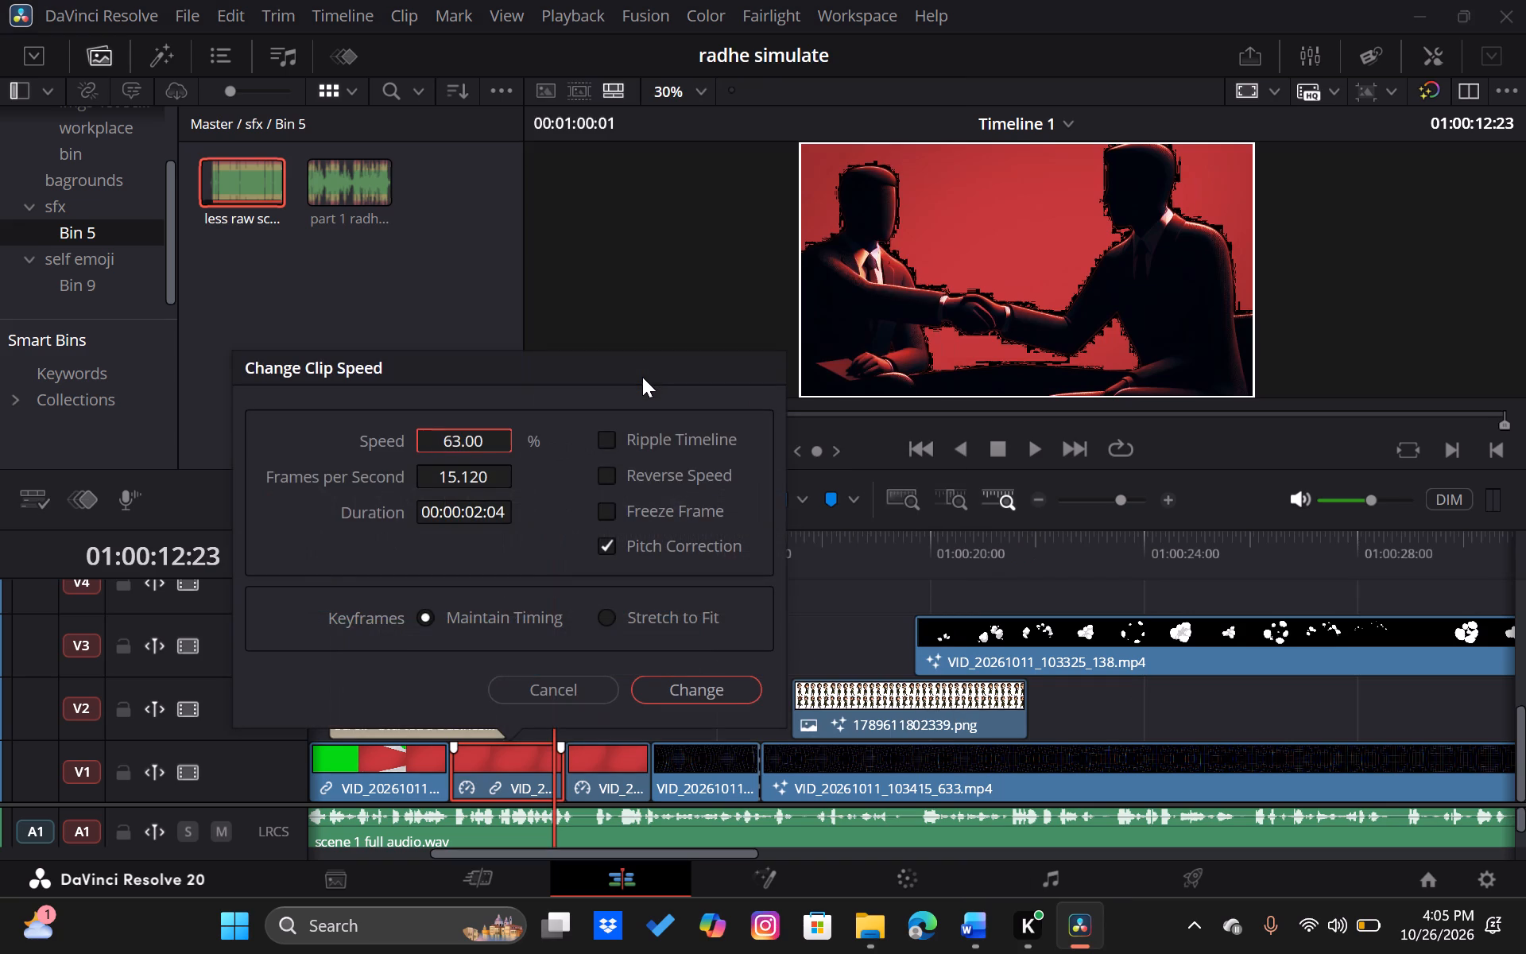
{"action": "left_click", "coordinate": [488, 440]}
{"action": "left_click_drag", "start_coordinate": [488, 440], "coordinate": [465, 448]}
{"action": "left_click_drag", "start_coordinate": [465, 448], "coordinate": [535, 456]}
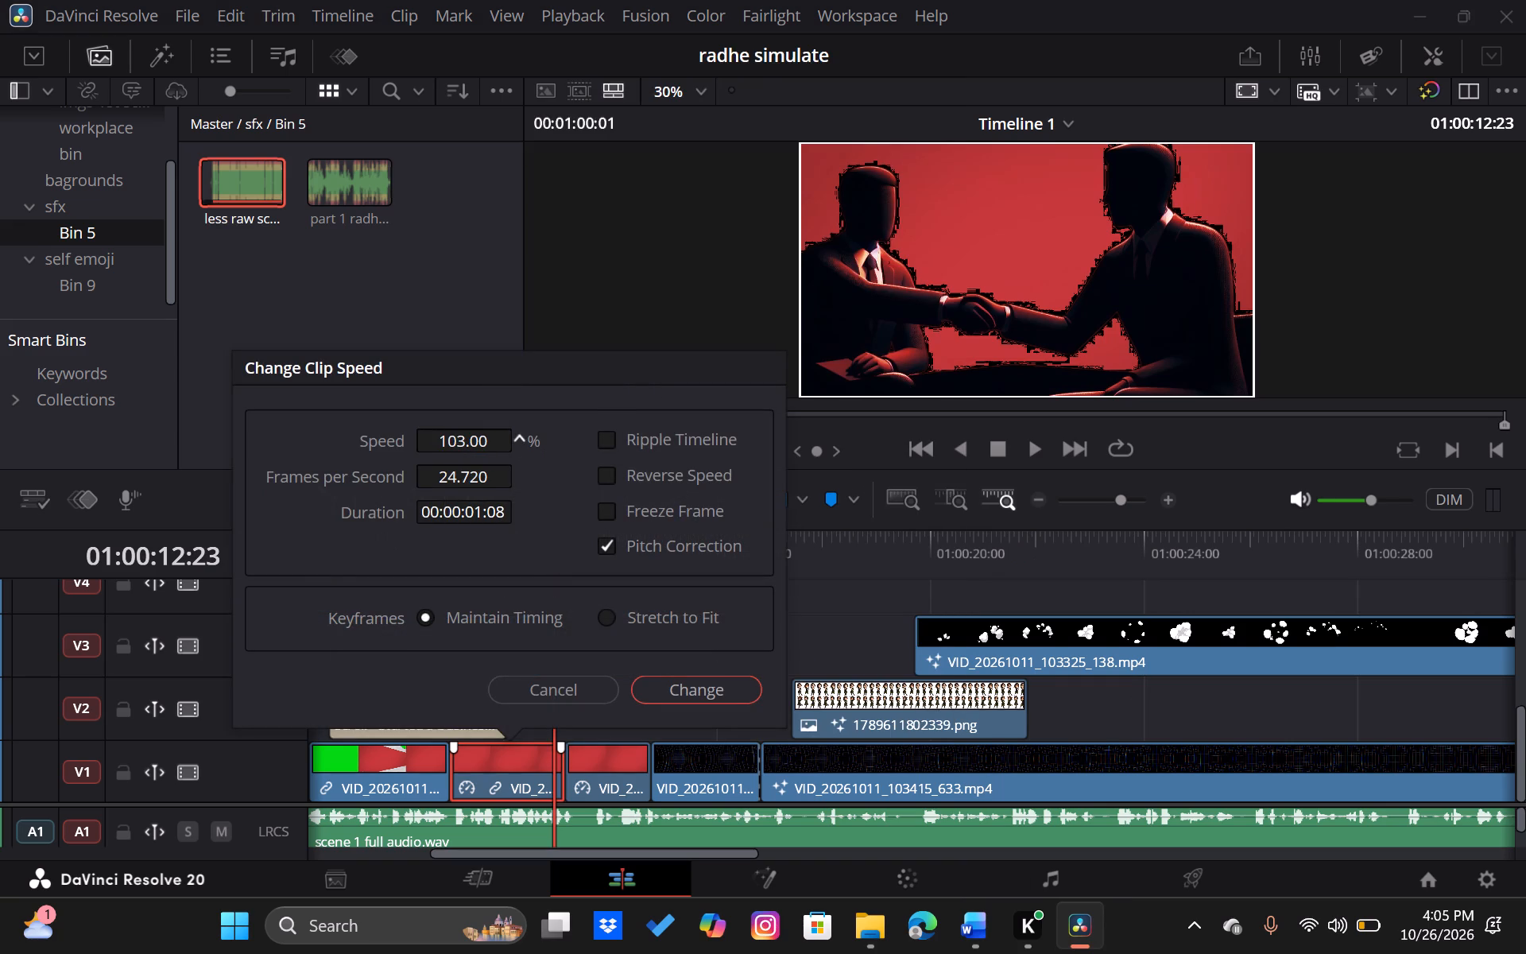
{"action": "left_click_drag", "start_coordinate": [535, 456], "coordinate": [531, 456]}
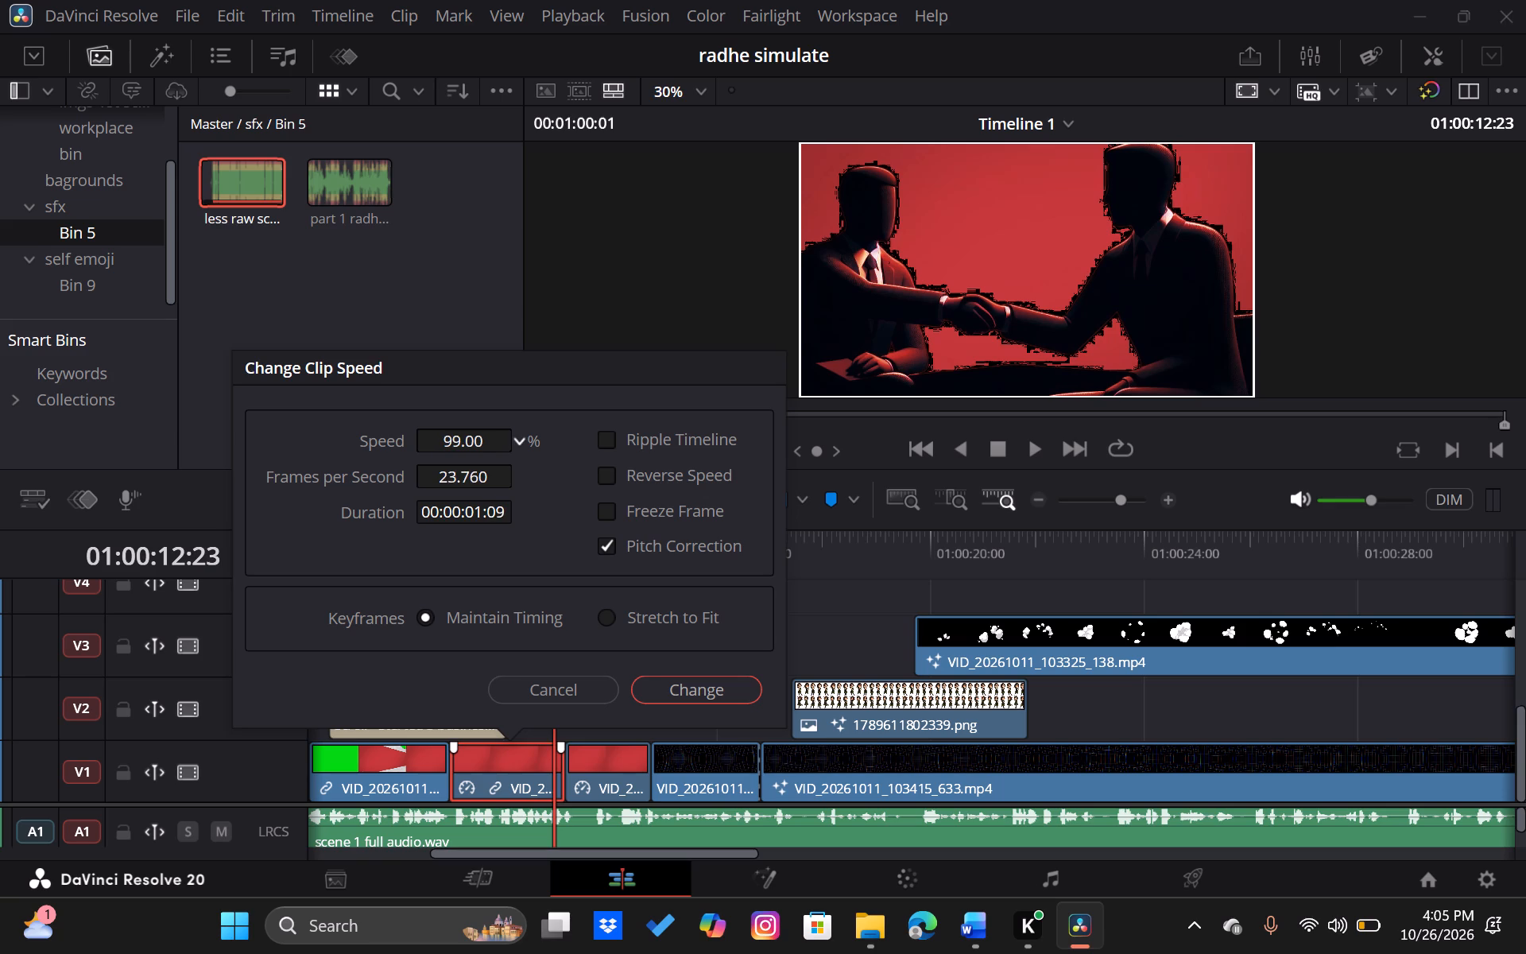
{"action": "left_click_drag", "start_coordinate": [531, 456], "coordinate": [533, 456]}
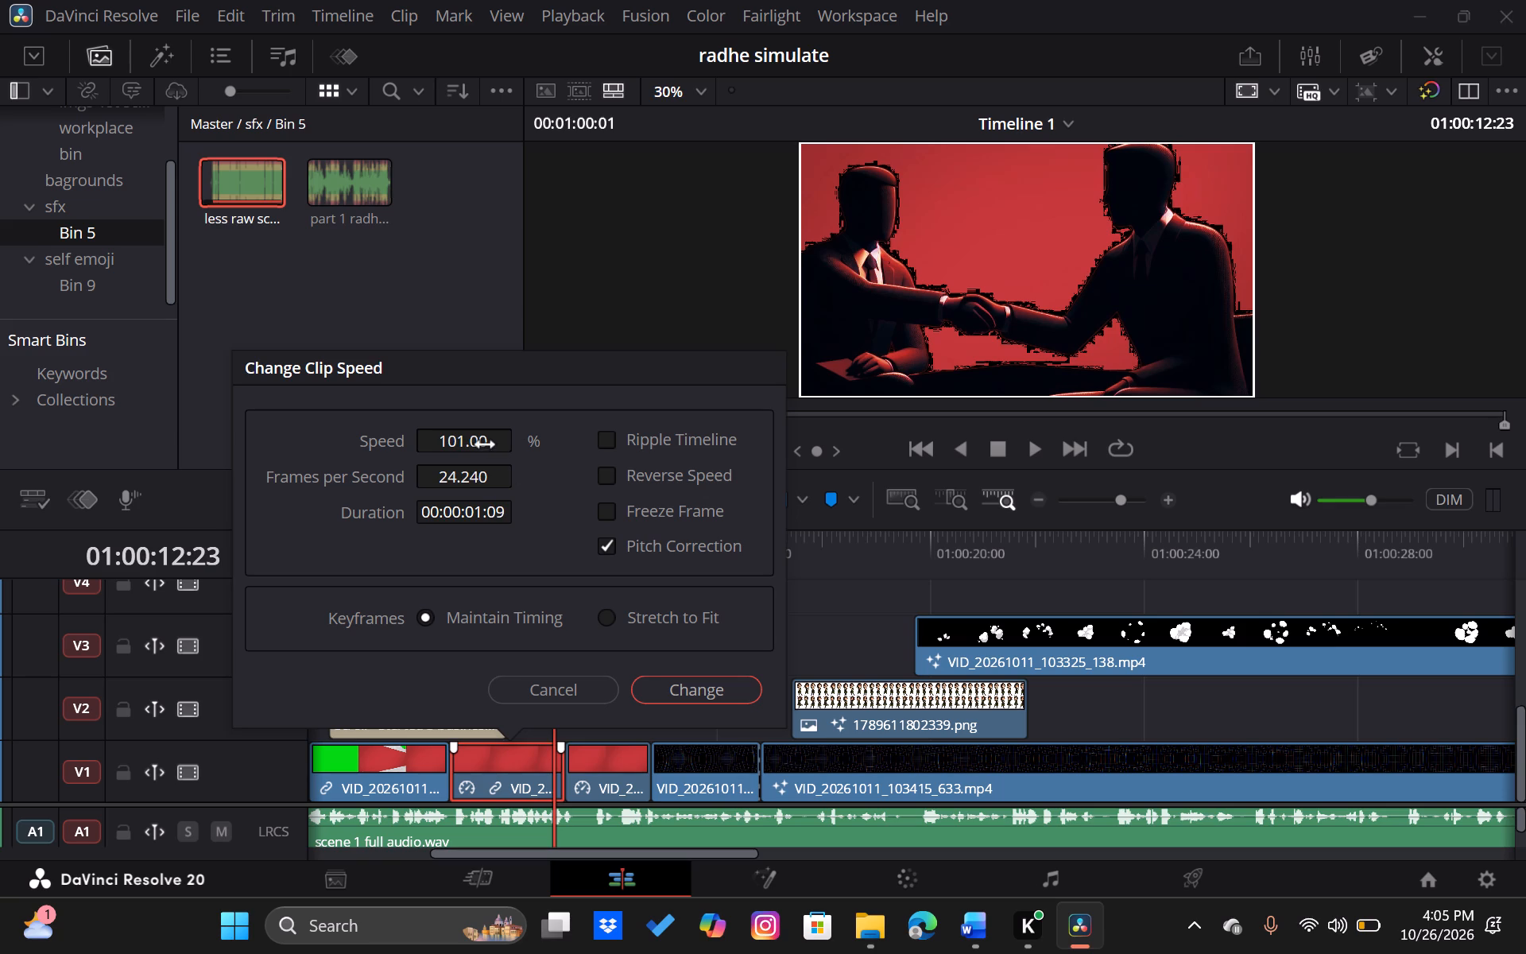
{"action": "left_click", "coordinate": [485, 444]}
{"action": "left_click", "coordinate": [486, 445]}
{"action": "left_click", "coordinate": [693, 681]}
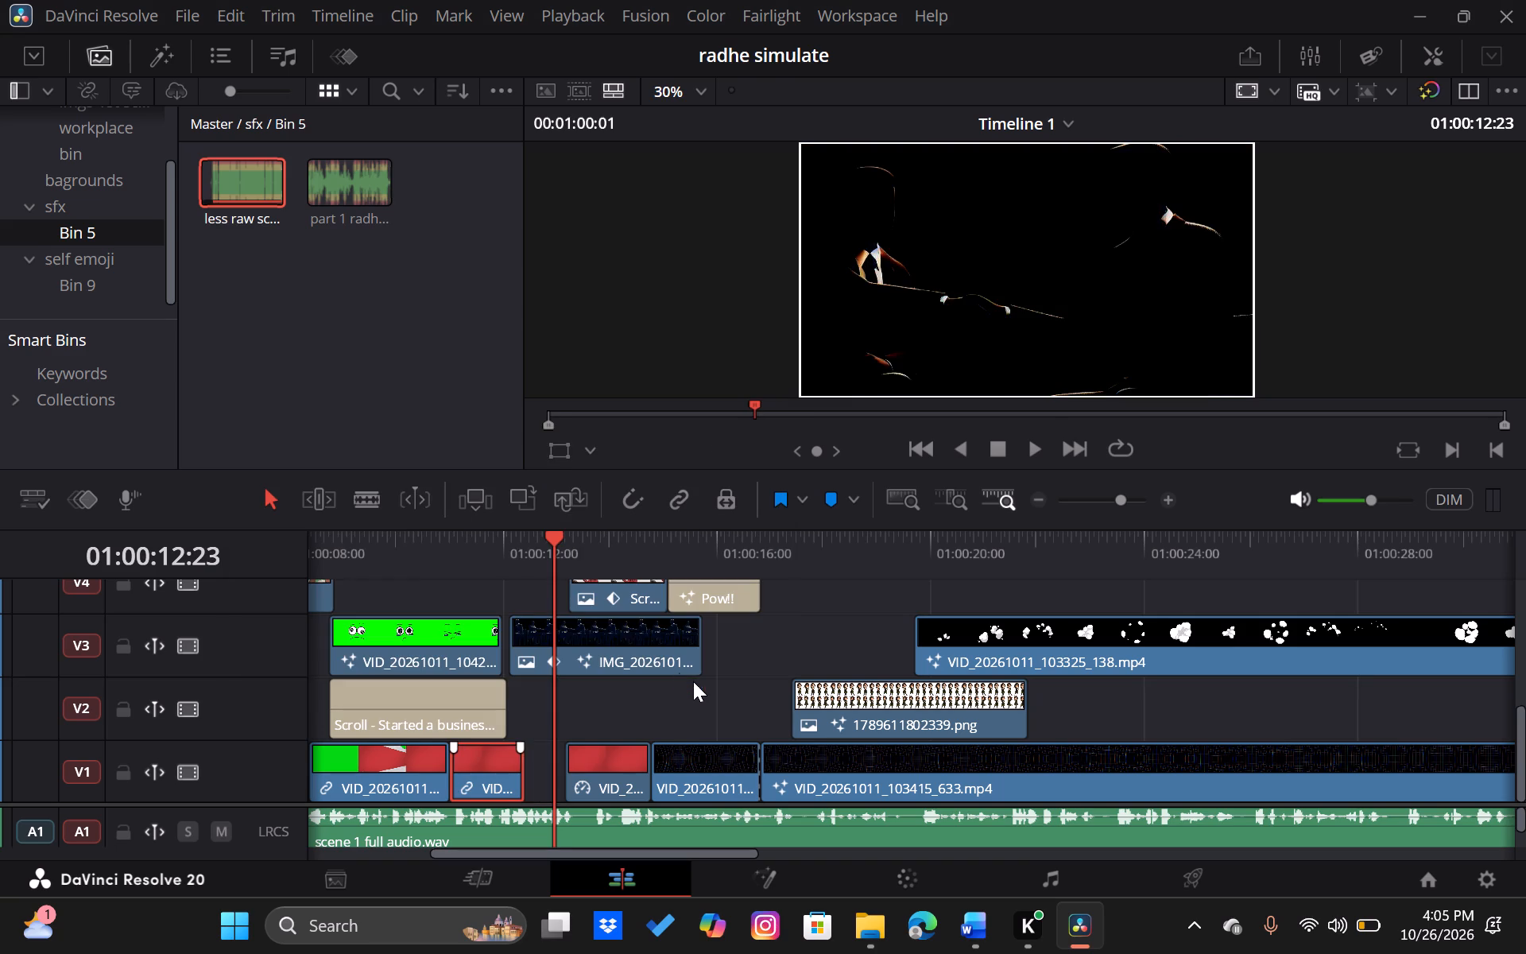
Play from the start of the first red clip to about 01:00:13:21 to check the new speed.
{"action": "left_click", "coordinate": [453, 533]}
{"action": "key", "text": "space"}
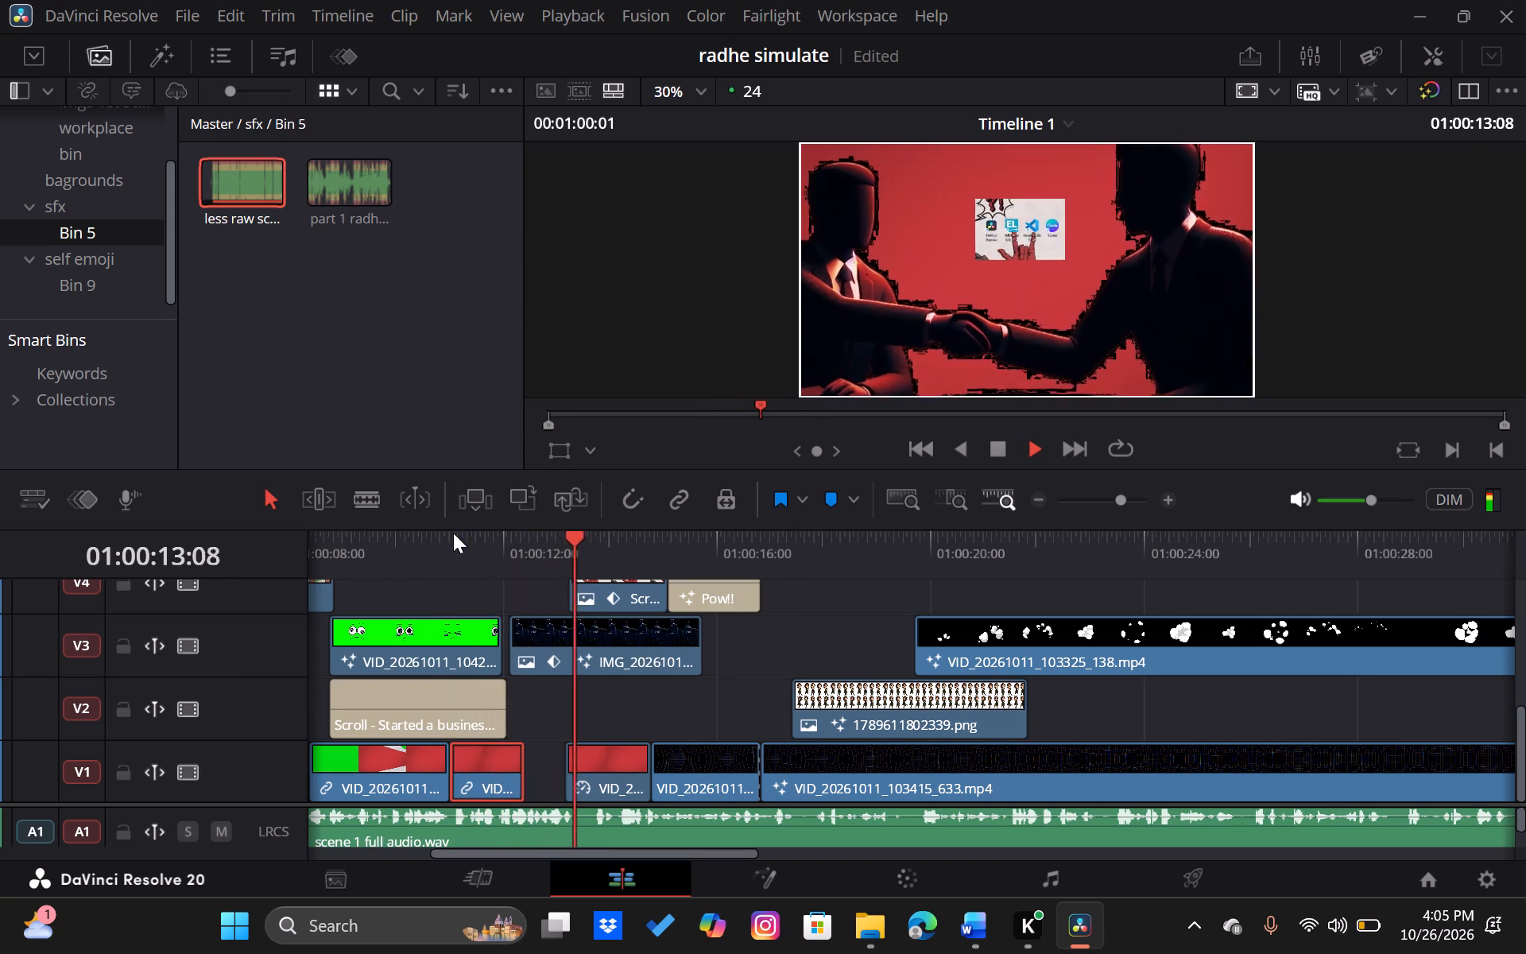
{"action": "key", "text": "space"}
Set the clip speed of the second red clip on V1, under 01:00:13:20, to 100%.
{"action": "left_click", "coordinate": [602, 754]}
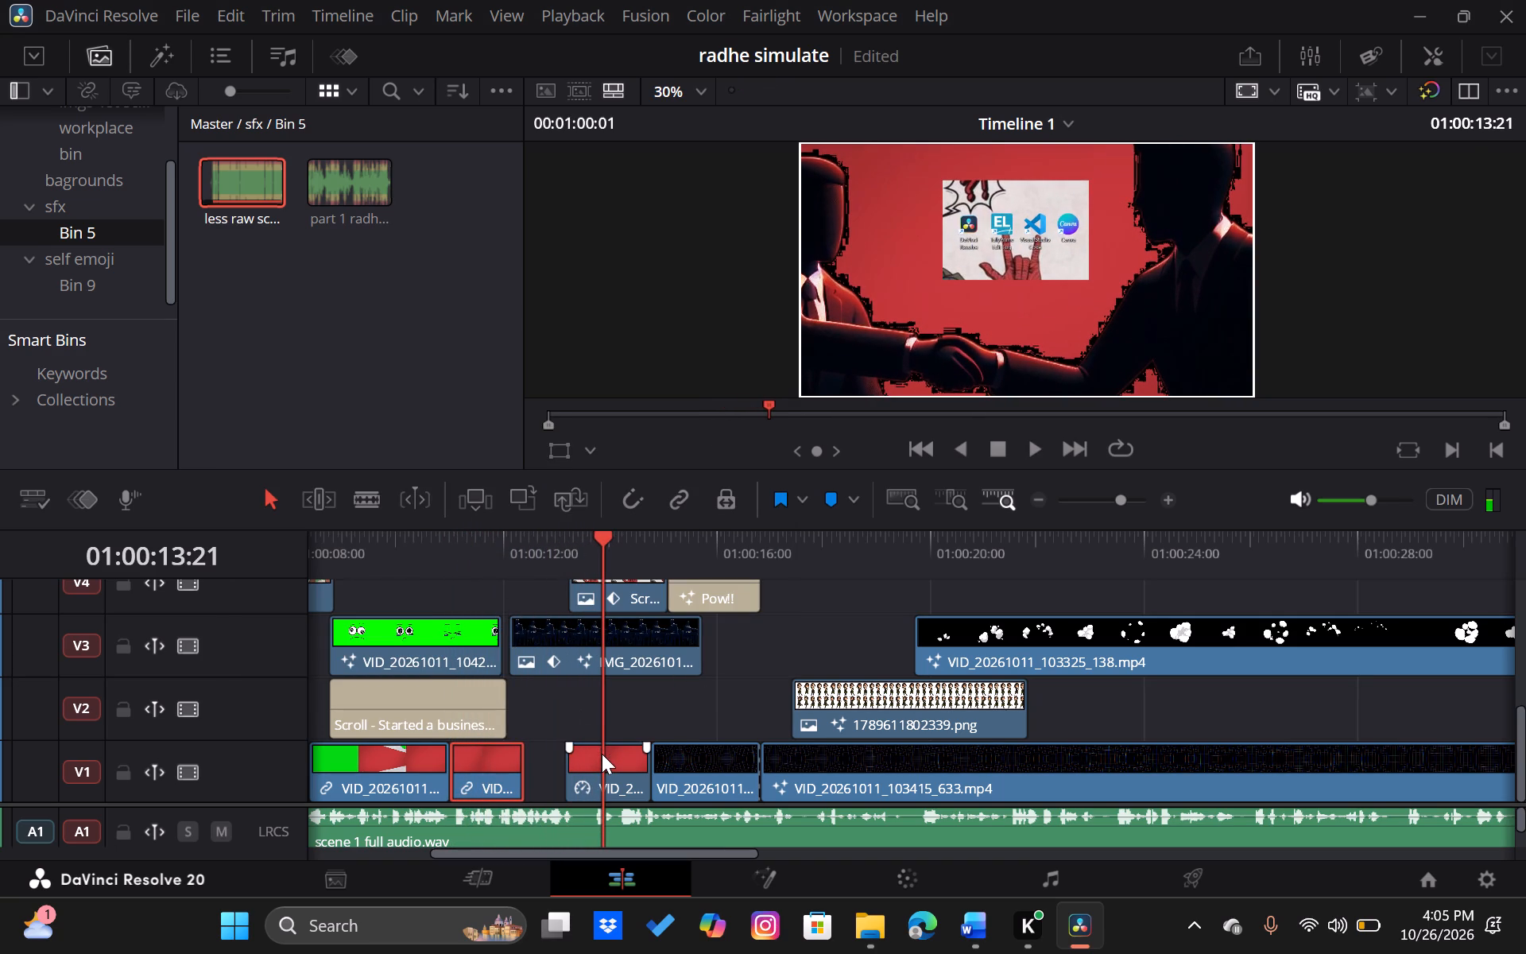
{"action": "right_click", "coordinate": [602, 754]}
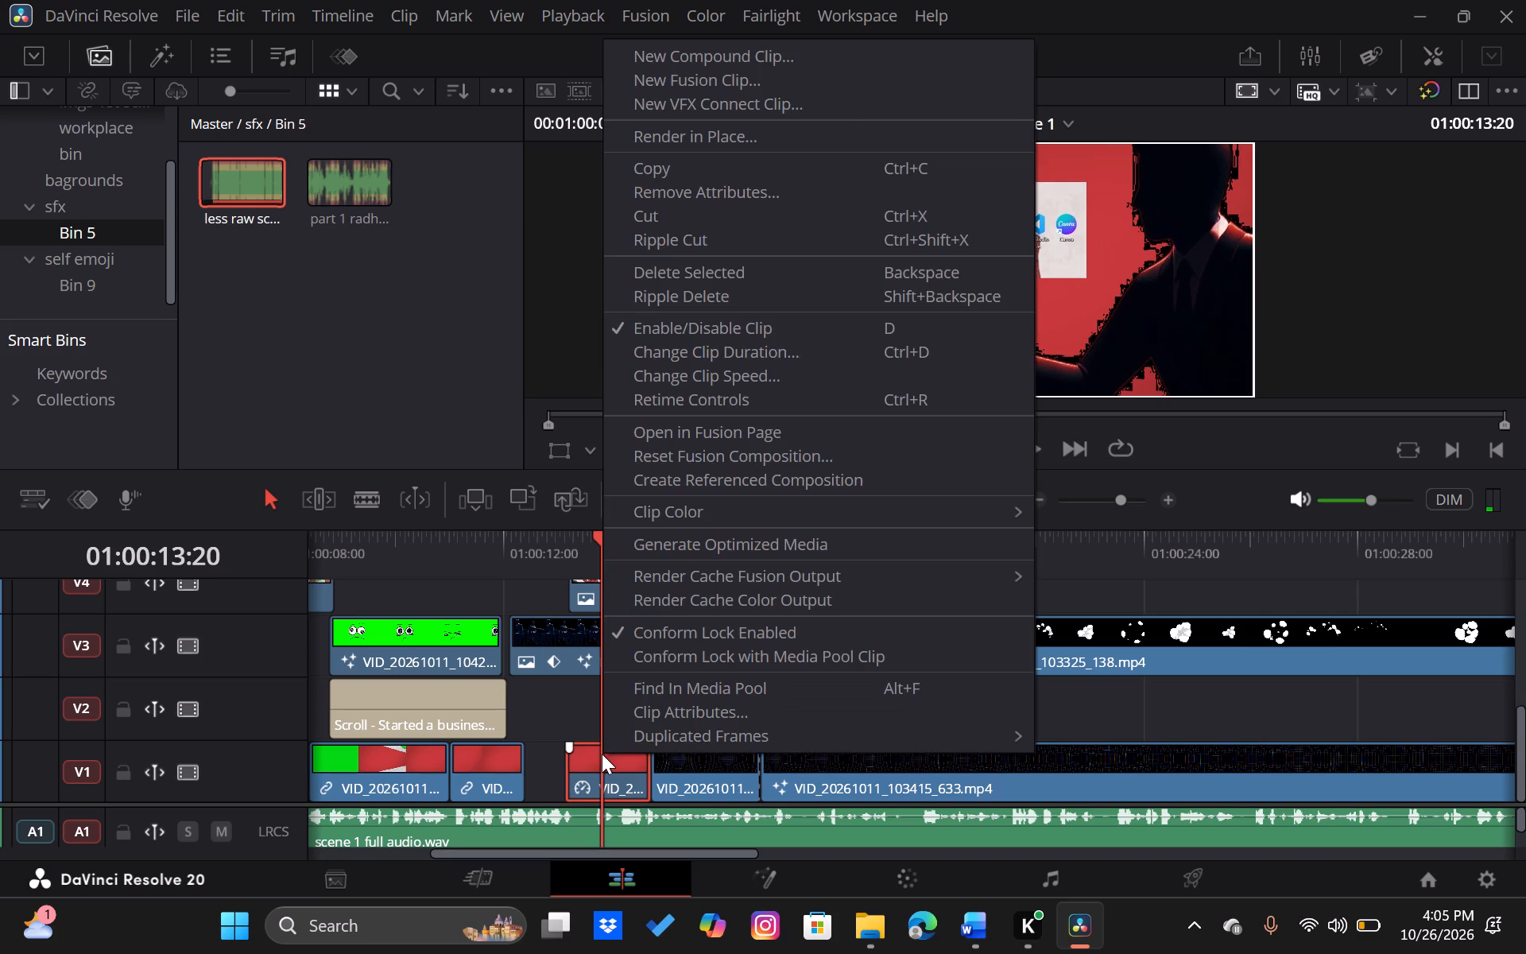
{"action": "left_click", "coordinate": [709, 366]}
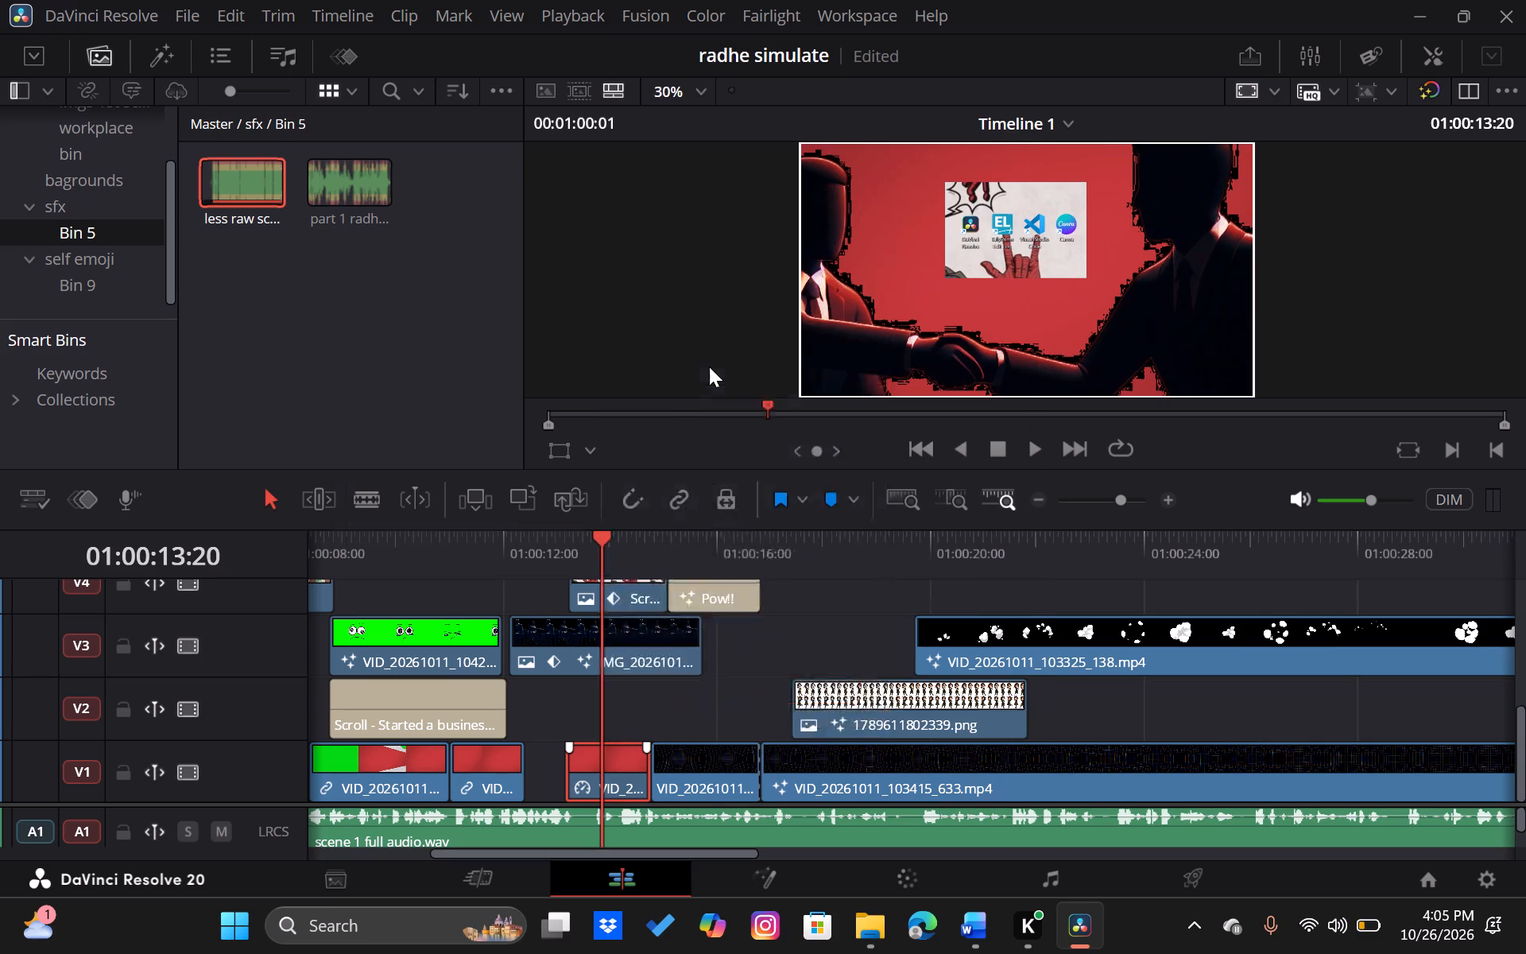
{"action": "left_click_drag", "start_coordinate": [575, 447], "coordinate": [550, 449]}
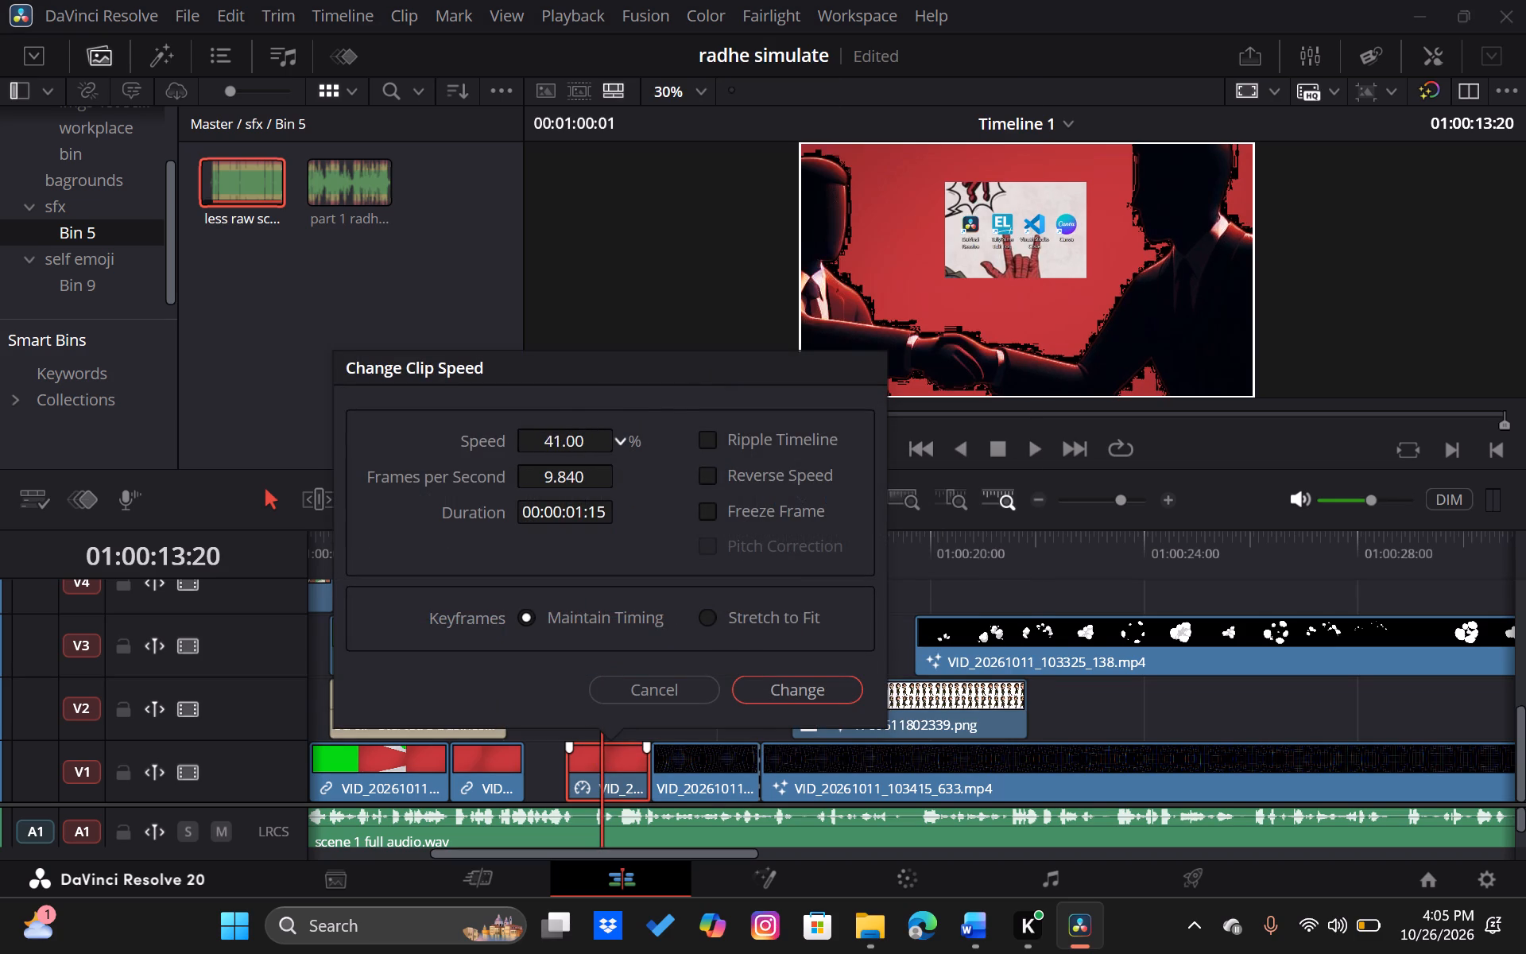
{"action": "left_click_drag", "start_coordinate": [550, 449], "coordinate": [599, 451]}
{"action": "left_click_drag", "start_coordinate": [599, 451], "coordinate": [621, 454]}
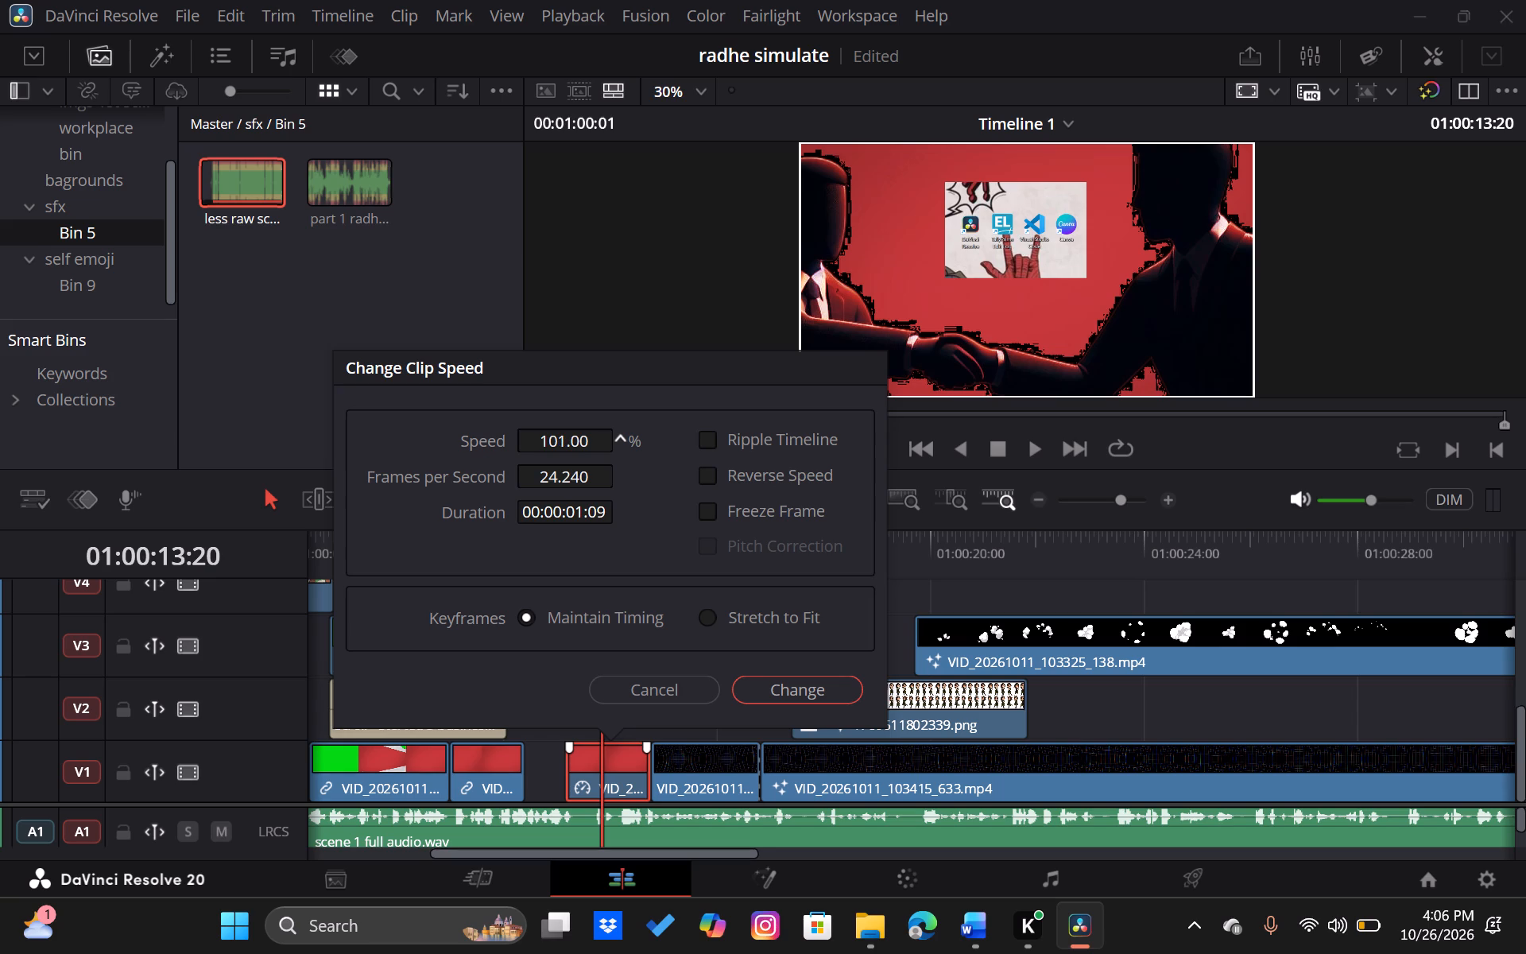
{"action": "left_click_drag", "start_coordinate": [621, 454], "coordinate": [619, 455]}
{"action": "left_click_drag", "start_coordinate": [619, 455], "coordinate": [621, 455]}
{"action": "left_click", "coordinate": [576, 448]}
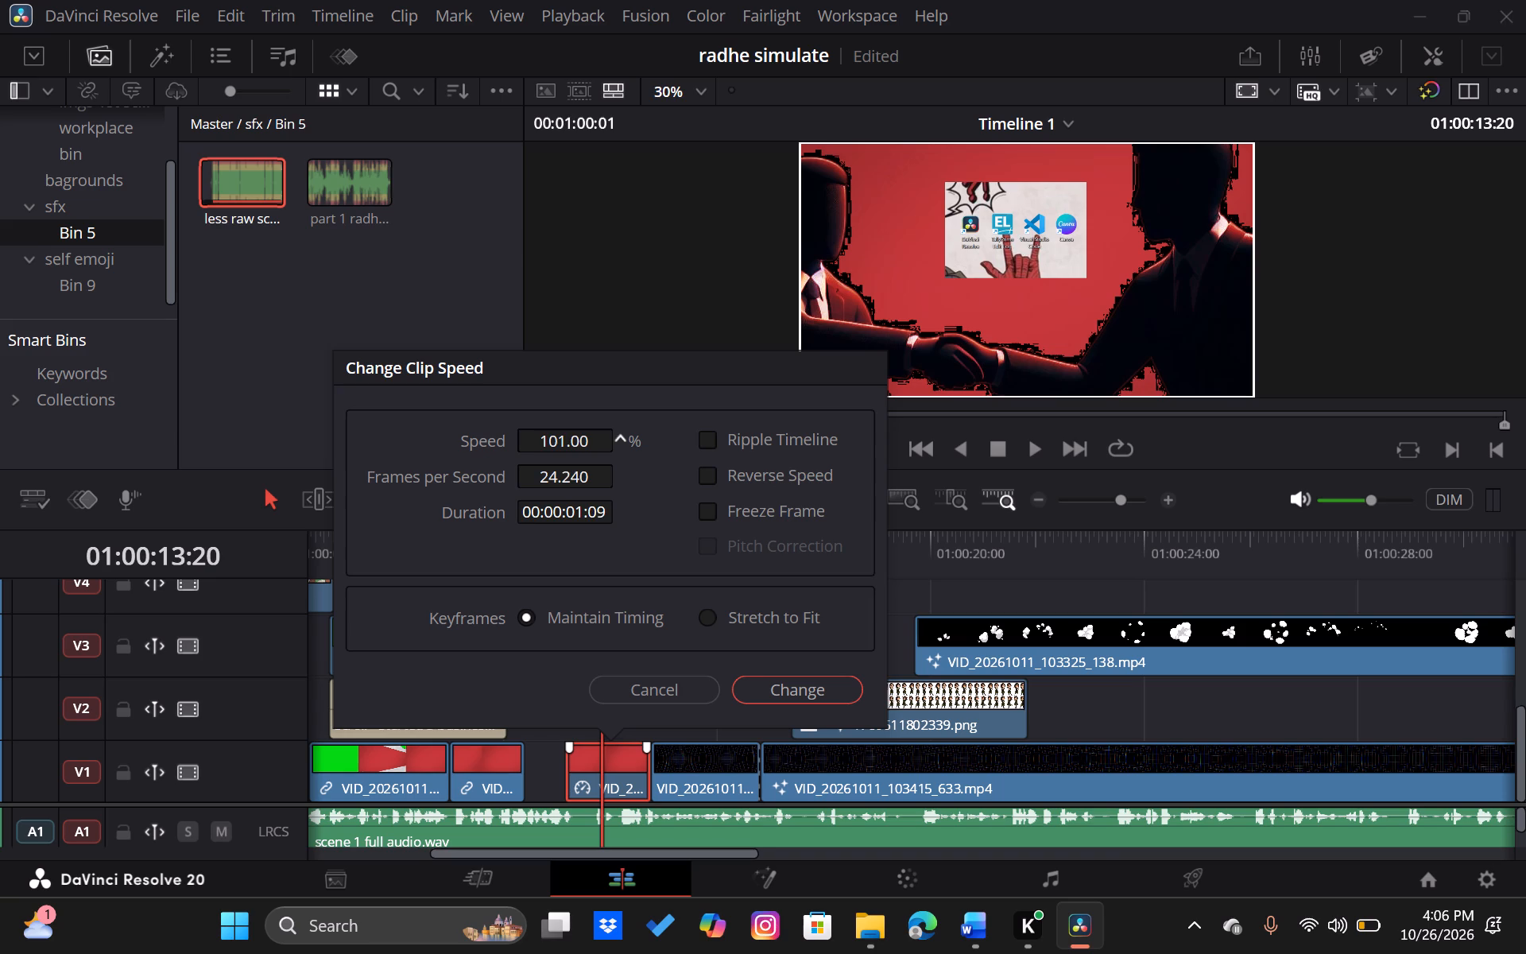
{"action": "left_click", "coordinate": [781, 682]}
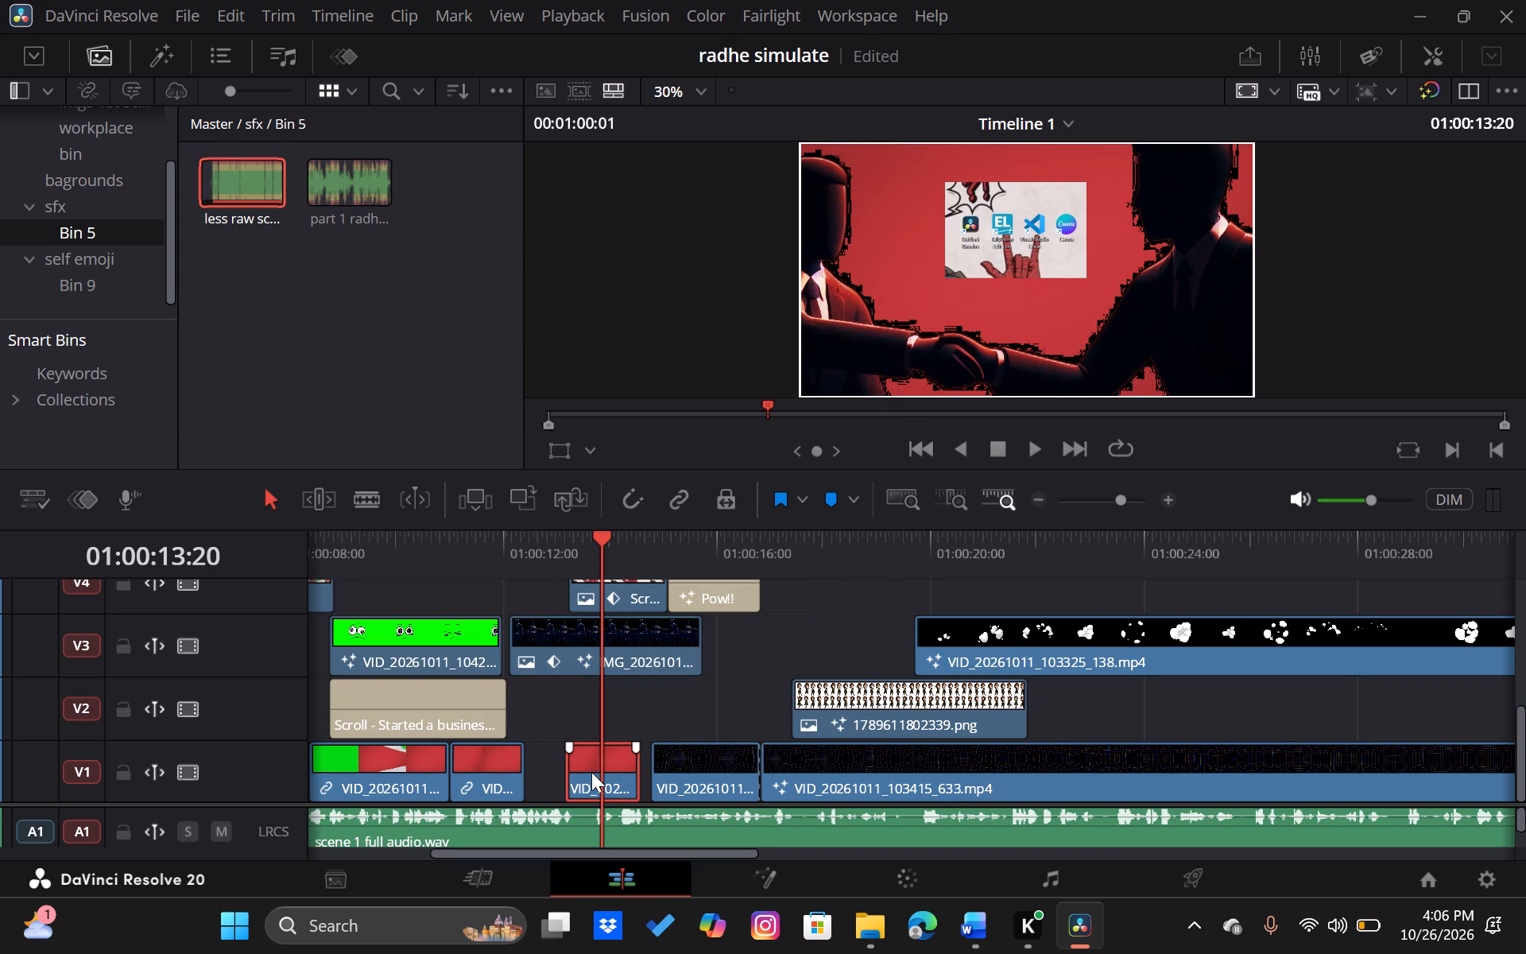
Close the V1 gaps by moving the second red clip about 18 frames earlier and butting the following black grid clip against it.
{"action": "left_click_drag", "start_coordinate": [591, 772], "coordinate": [558, 773]}
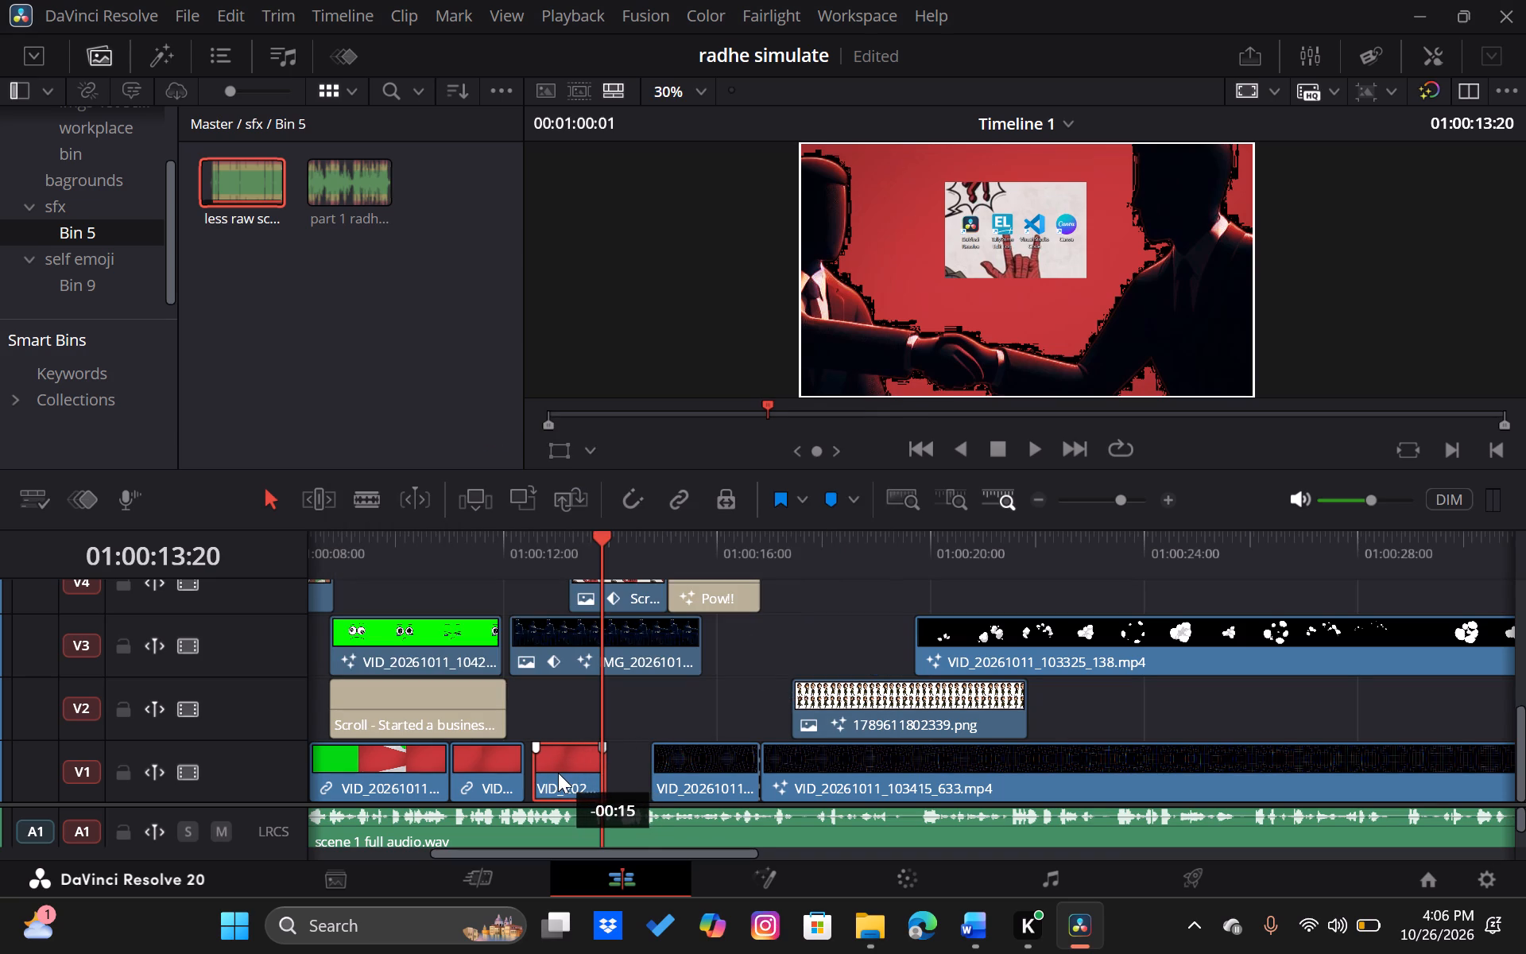
{"action": "left_click_drag", "start_coordinate": [558, 773], "coordinate": [551, 774]}
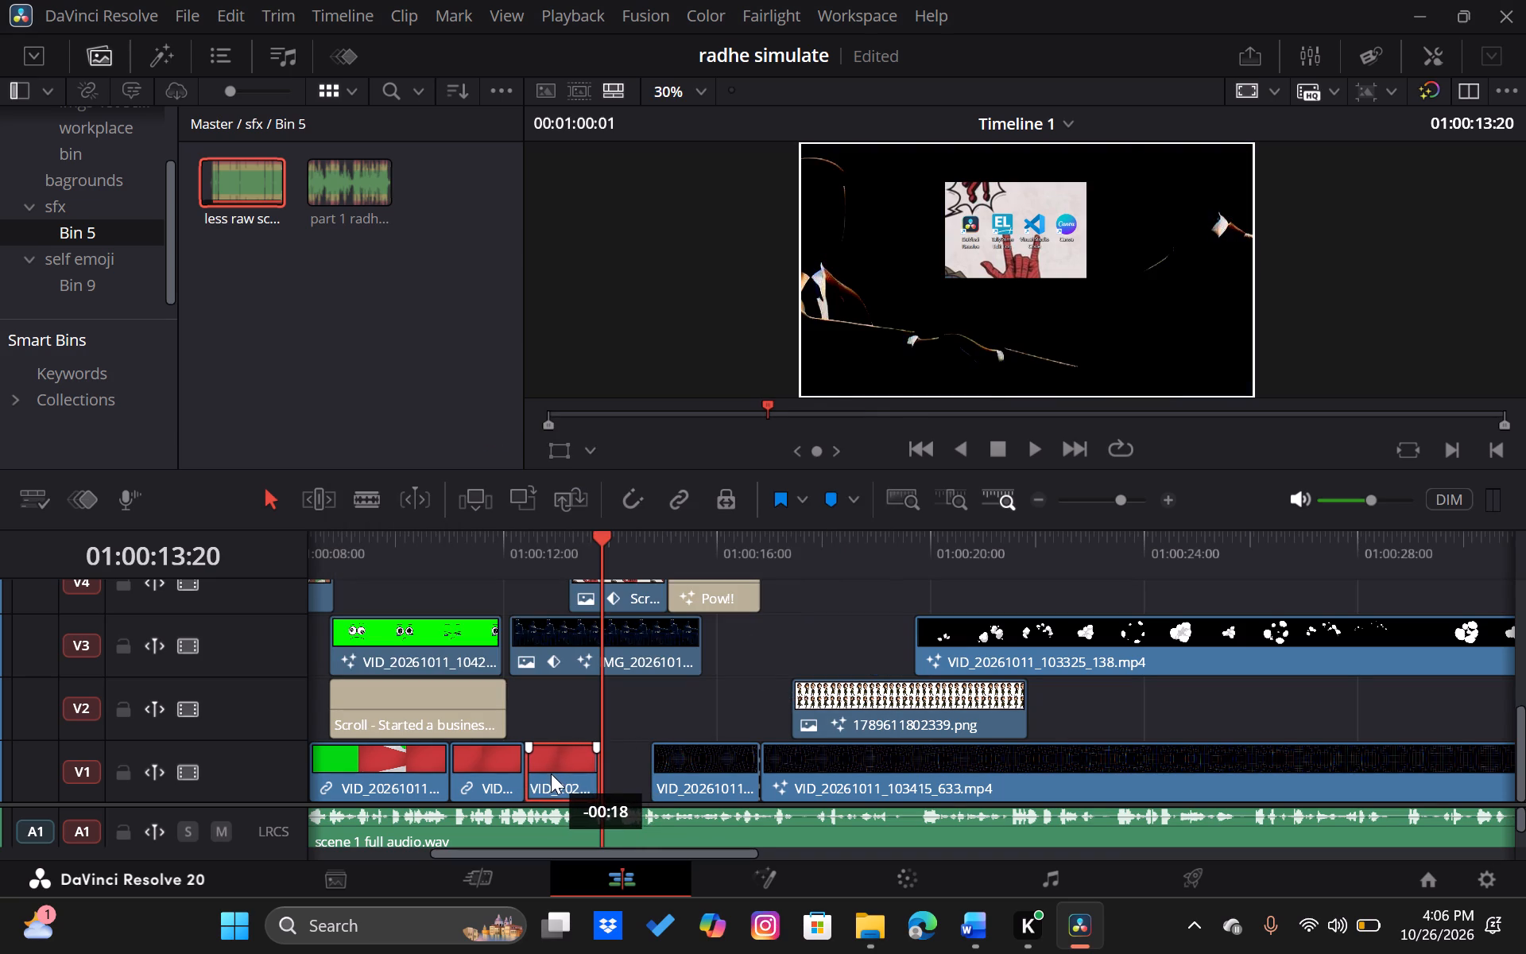
{"action": "left_click_drag", "start_coordinate": [551, 774], "coordinate": [552, 774]}
{"action": "left_click_drag", "start_coordinate": [699, 772], "coordinate": [668, 774]}
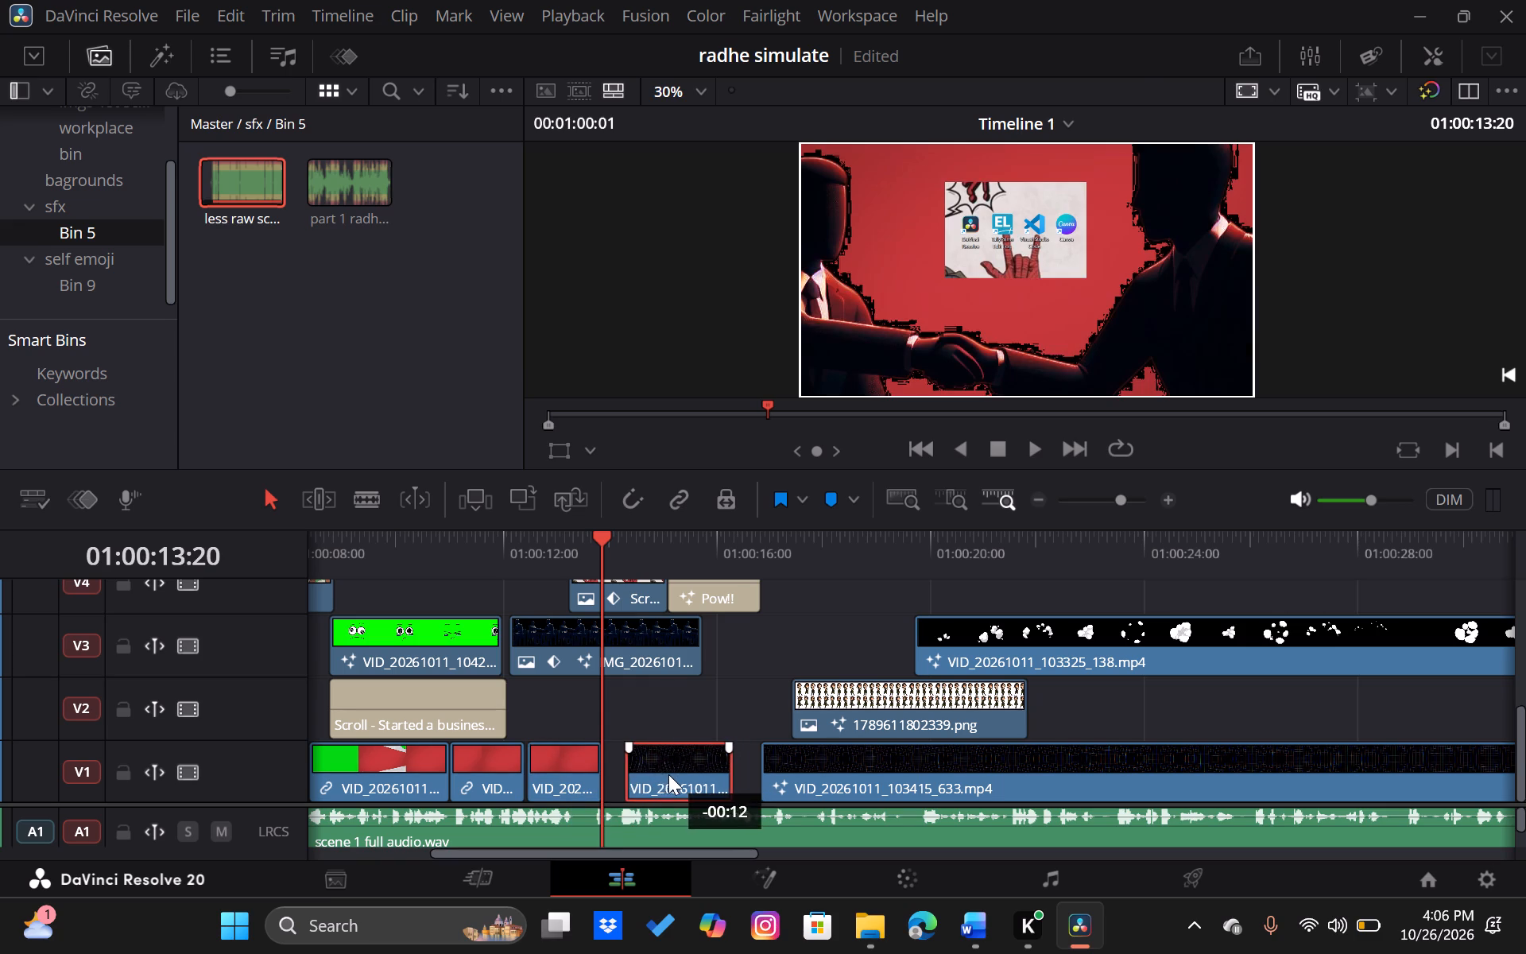
{"action": "left_click_drag", "start_coordinate": [668, 774], "coordinate": [642, 778]}
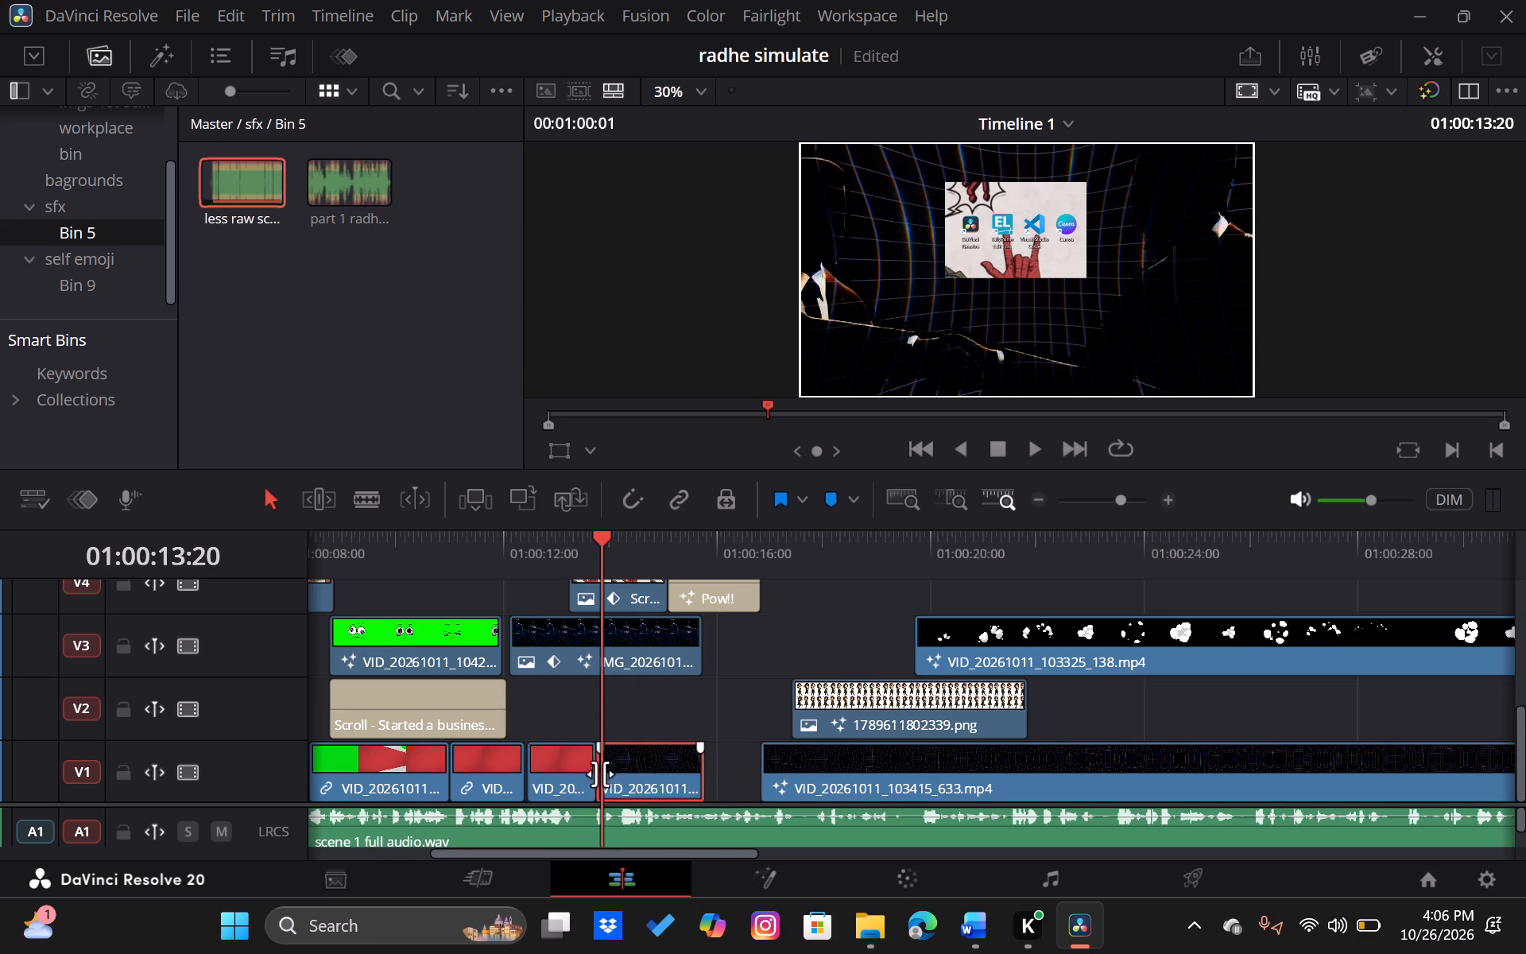
Move the second red clip up to V2 and shift the black grid clip on V1 a few frames earlier.
{"action": "left_click_drag", "start_coordinate": [568, 770], "coordinate": [562, 720]}
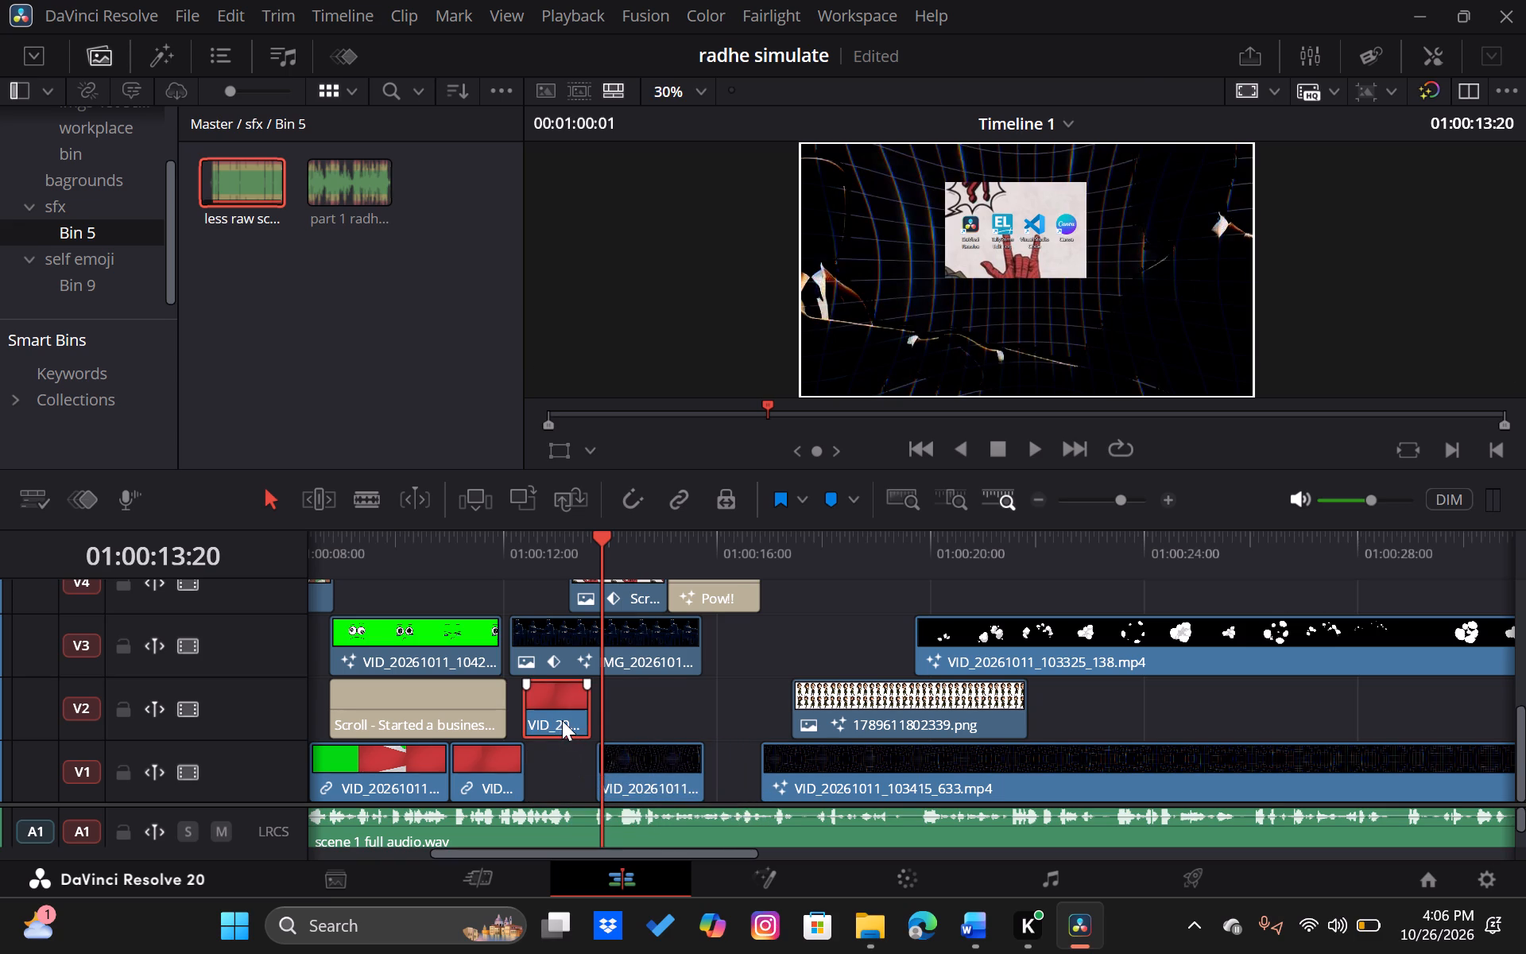
{"action": "left_click_drag", "start_coordinate": [617, 758], "coordinate": [607, 759]}
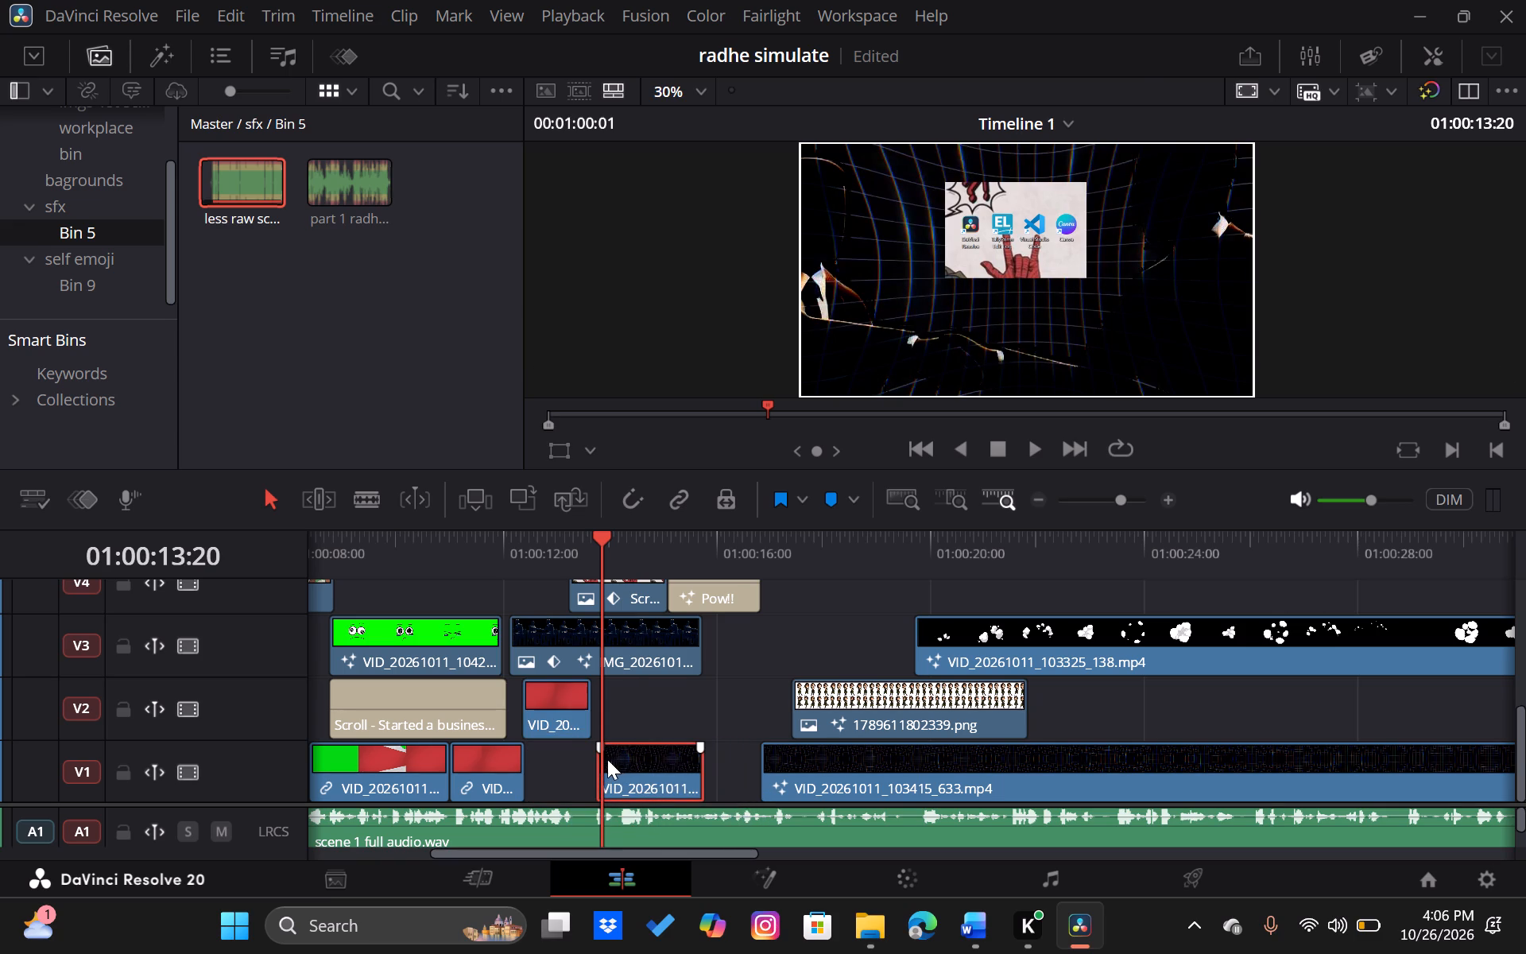
{"action": "left_click_drag", "start_coordinate": [607, 759], "coordinate": [608, 760]}
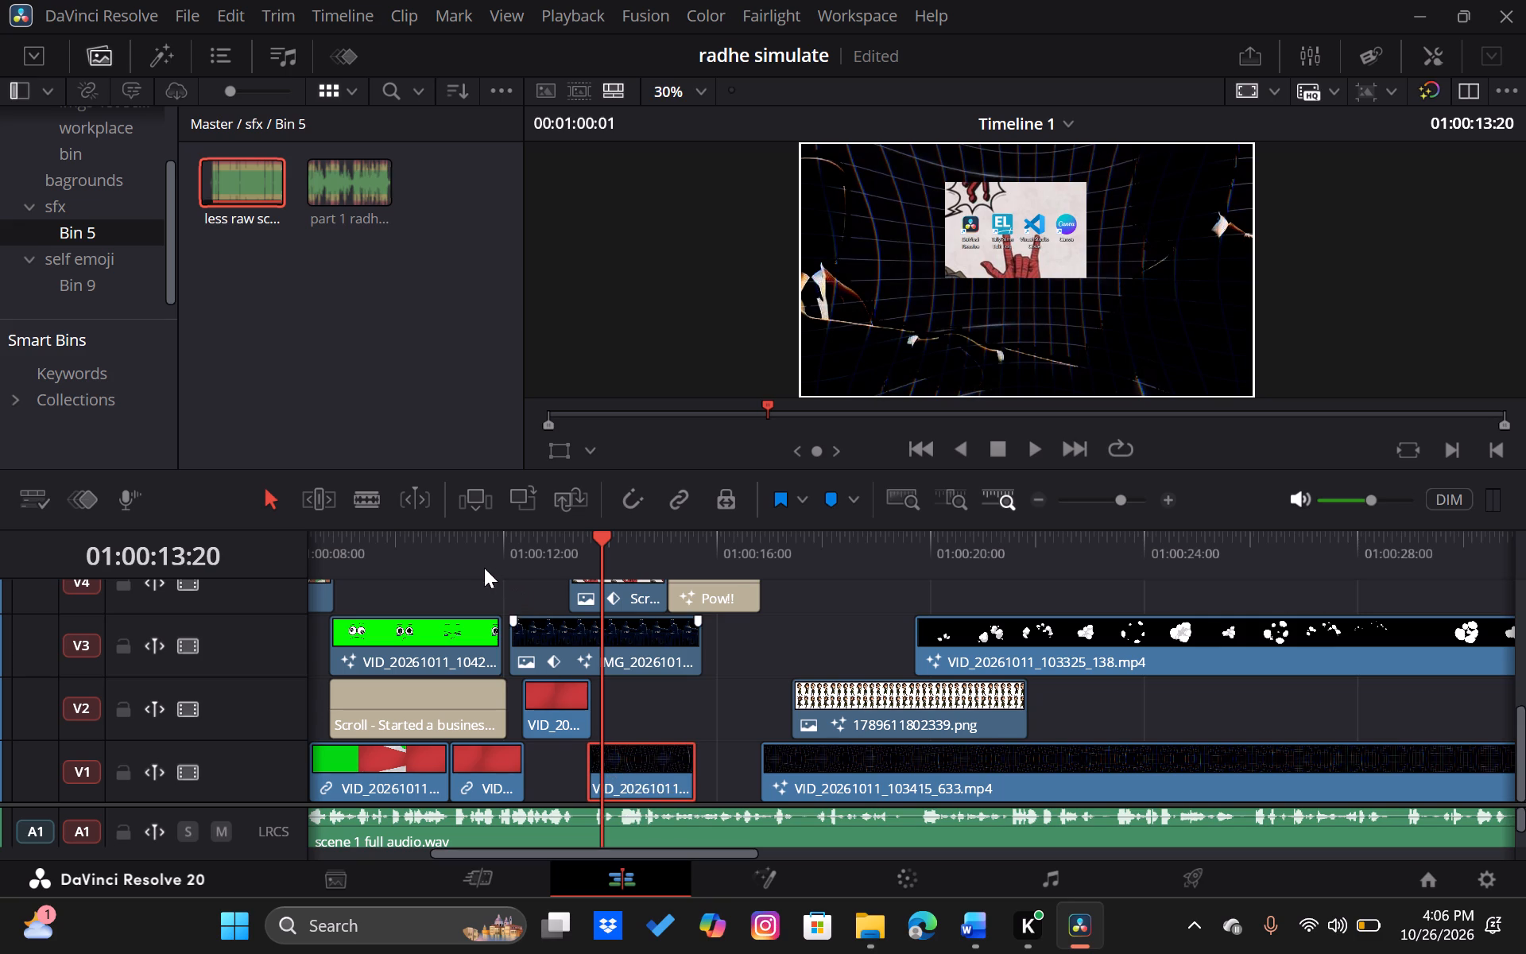
Play from just before the first red clip on V1 to 01:00:15:01 to check the rearranged clips.
{"action": "left_click", "coordinate": [438, 547]}
{"action": "key", "text": "space"}
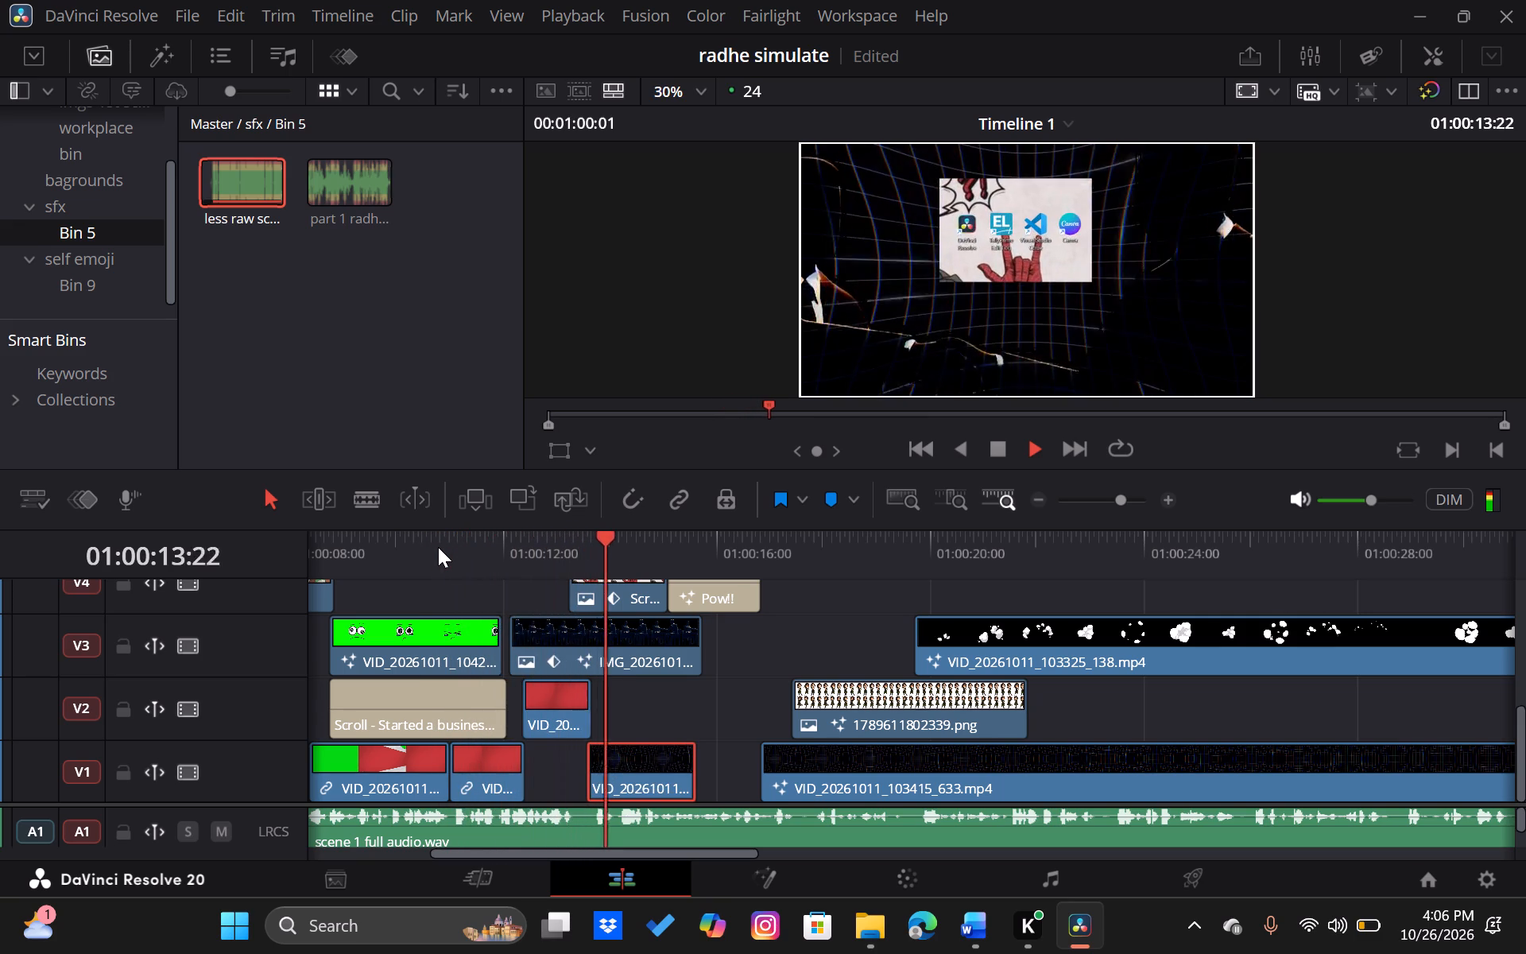
{"action": "key", "text": "space"}
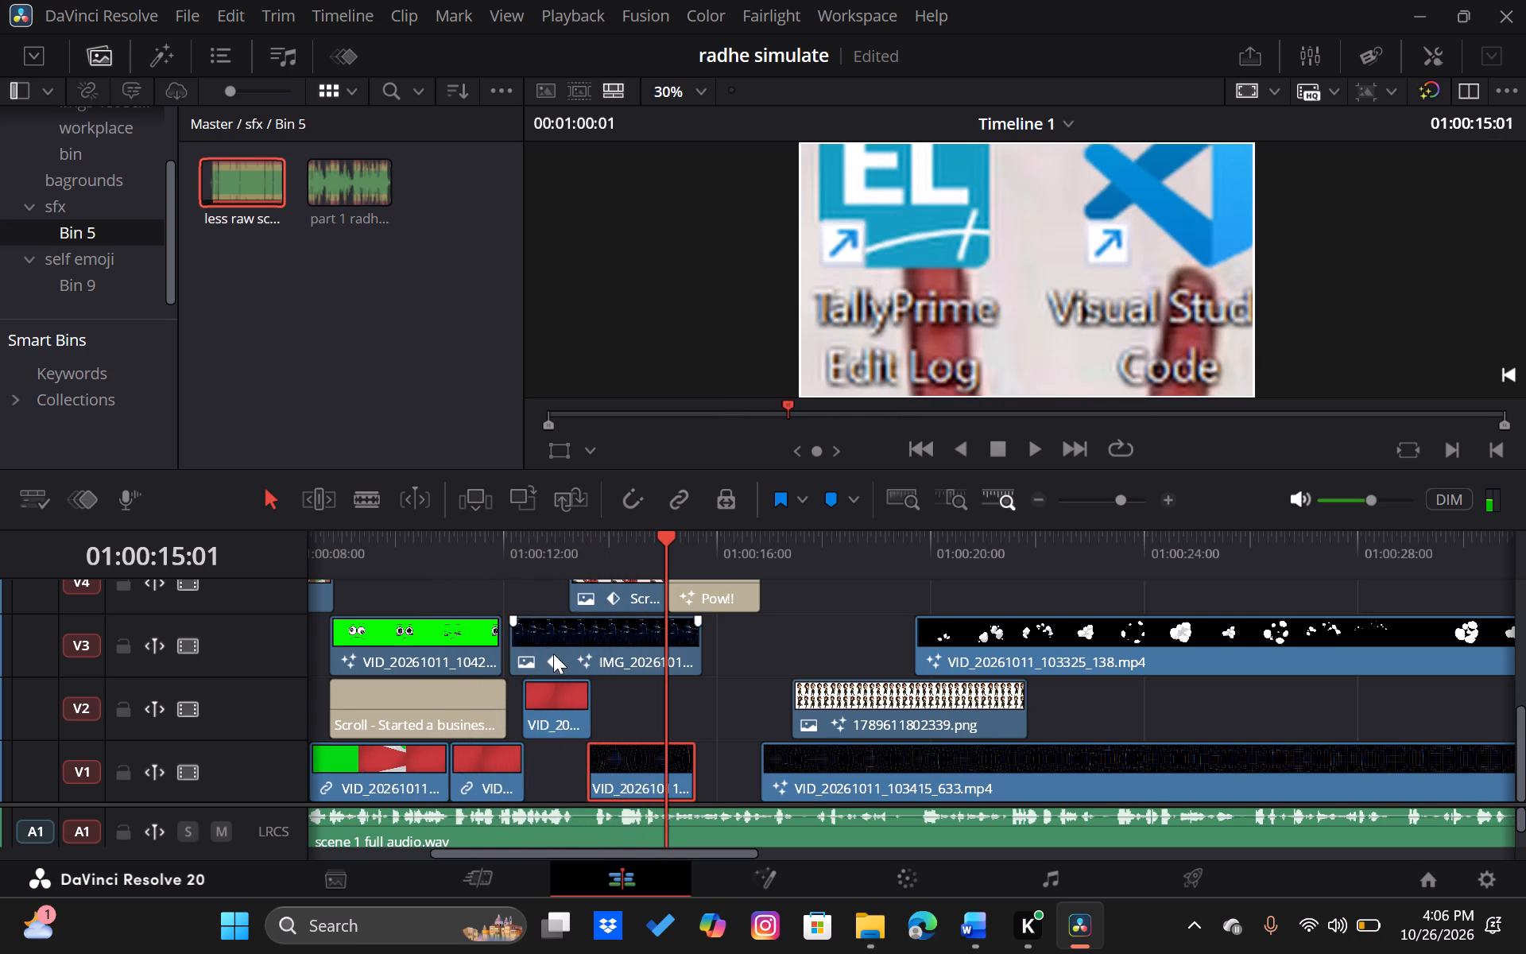
Trim the end of the IMG clip on V3 back to about 01:00:14:02.
{"action": "left_click", "coordinate": [613, 658]}
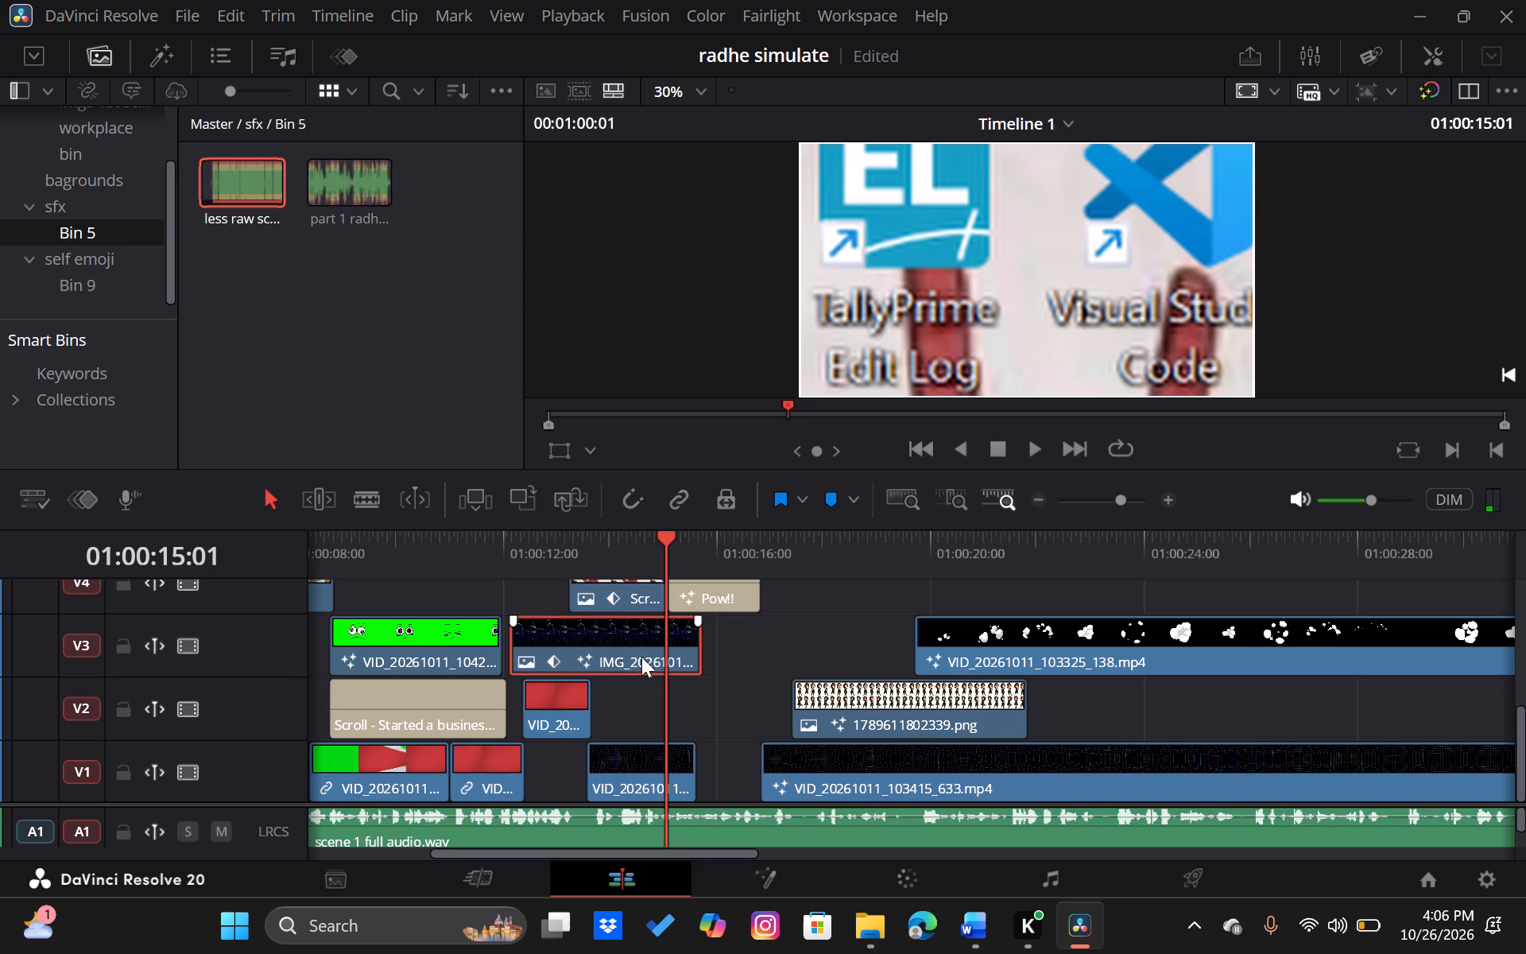
{"action": "left_click_drag", "start_coordinate": [700, 656], "coordinate": [614, 651]}
Move the Screenshot clip on V4 about 11 frames earlier and trim its end to about 01:00:14:05.
{"action": "scroll", "coordinate": [701, 673], "scroll_direction": "up", "scroll_amount": 1}
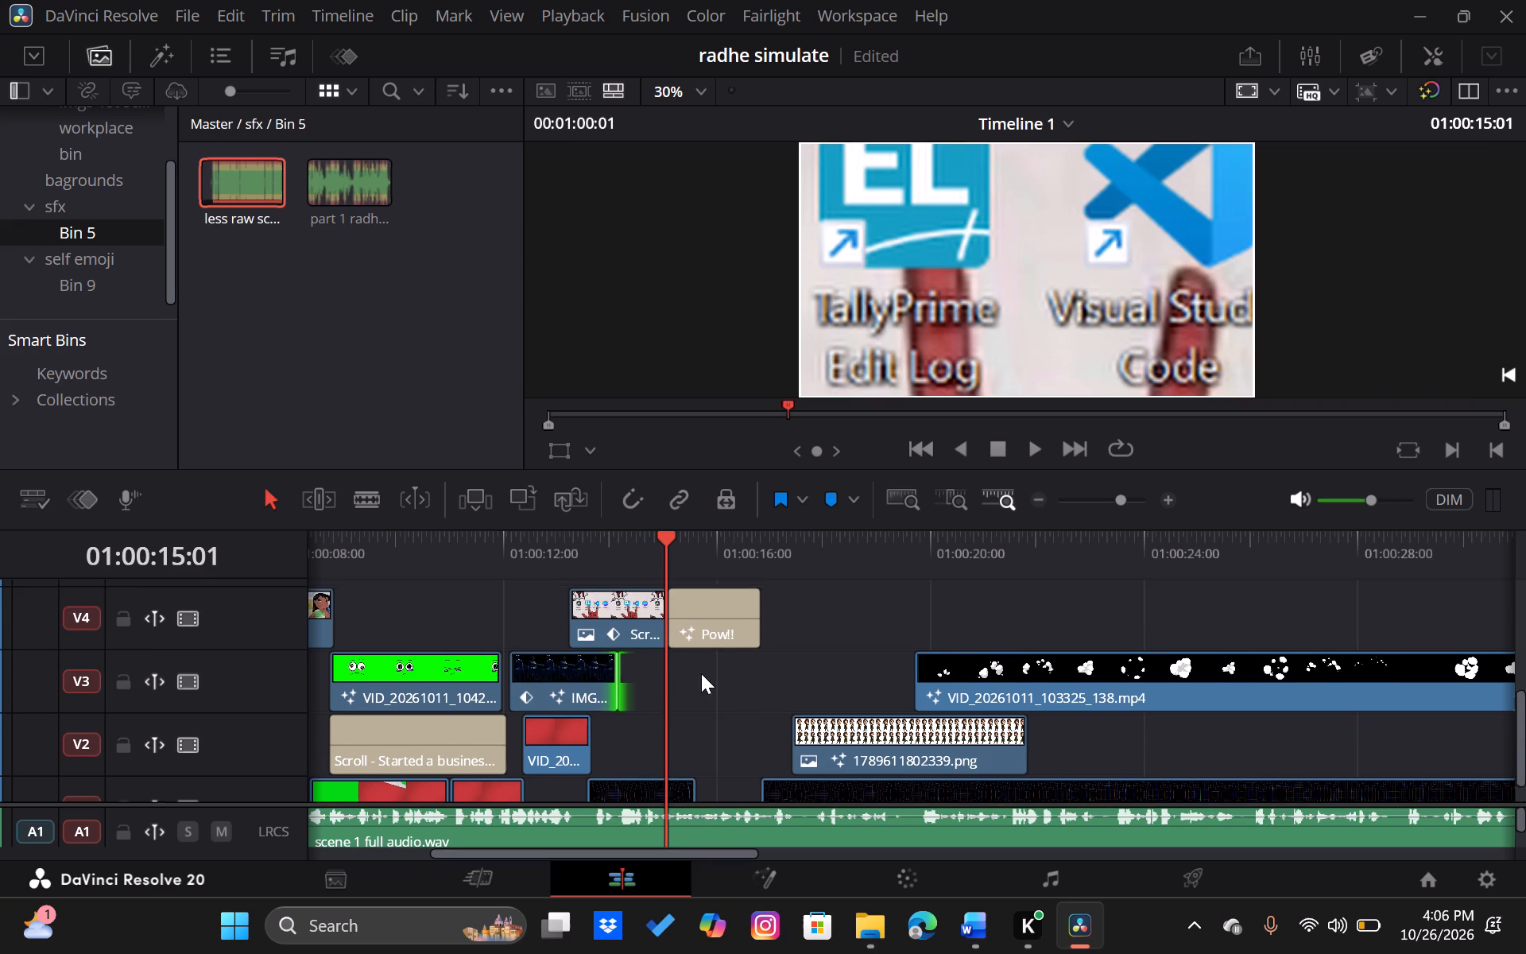
{"action": "scroll", "coordinate": [701, 673], "scroll_direction": "up", "scroll_amount": 1}
{"action": "left_click_drag", "start_coordinate": [636, 670], "coordinate": [611, 673]}
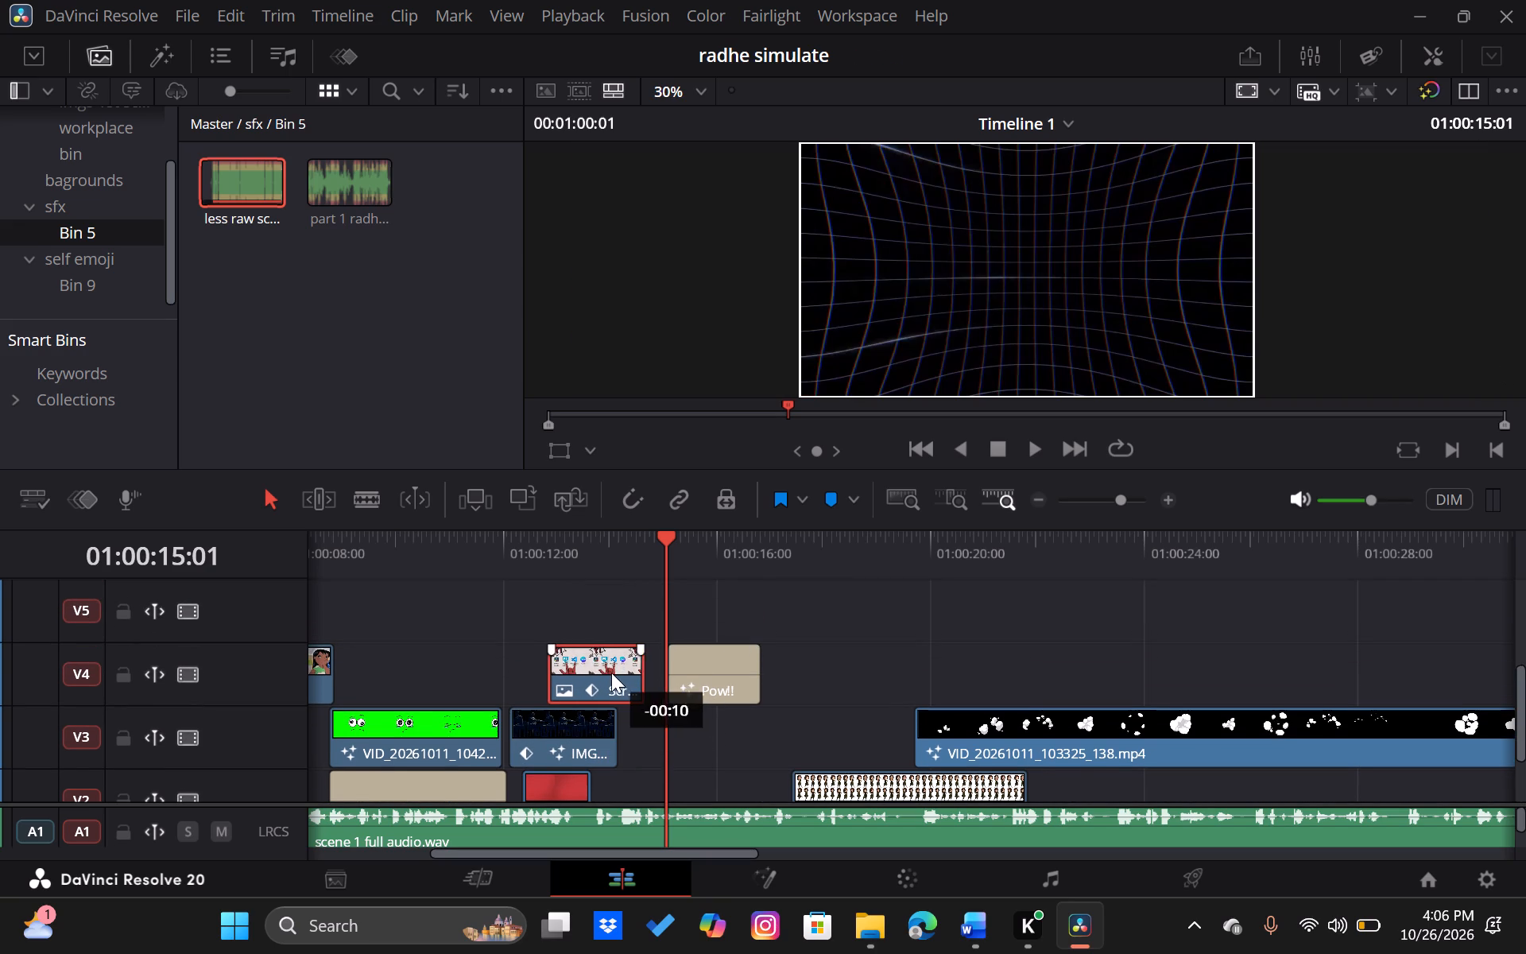
{"action": "left_click_drag", "start_coordinate": [611, 673], "coordinate": [610, 673]}
{"action": "left_click_drag", "start_coordinate": [642, 684], "coordinate": [633, 684]}
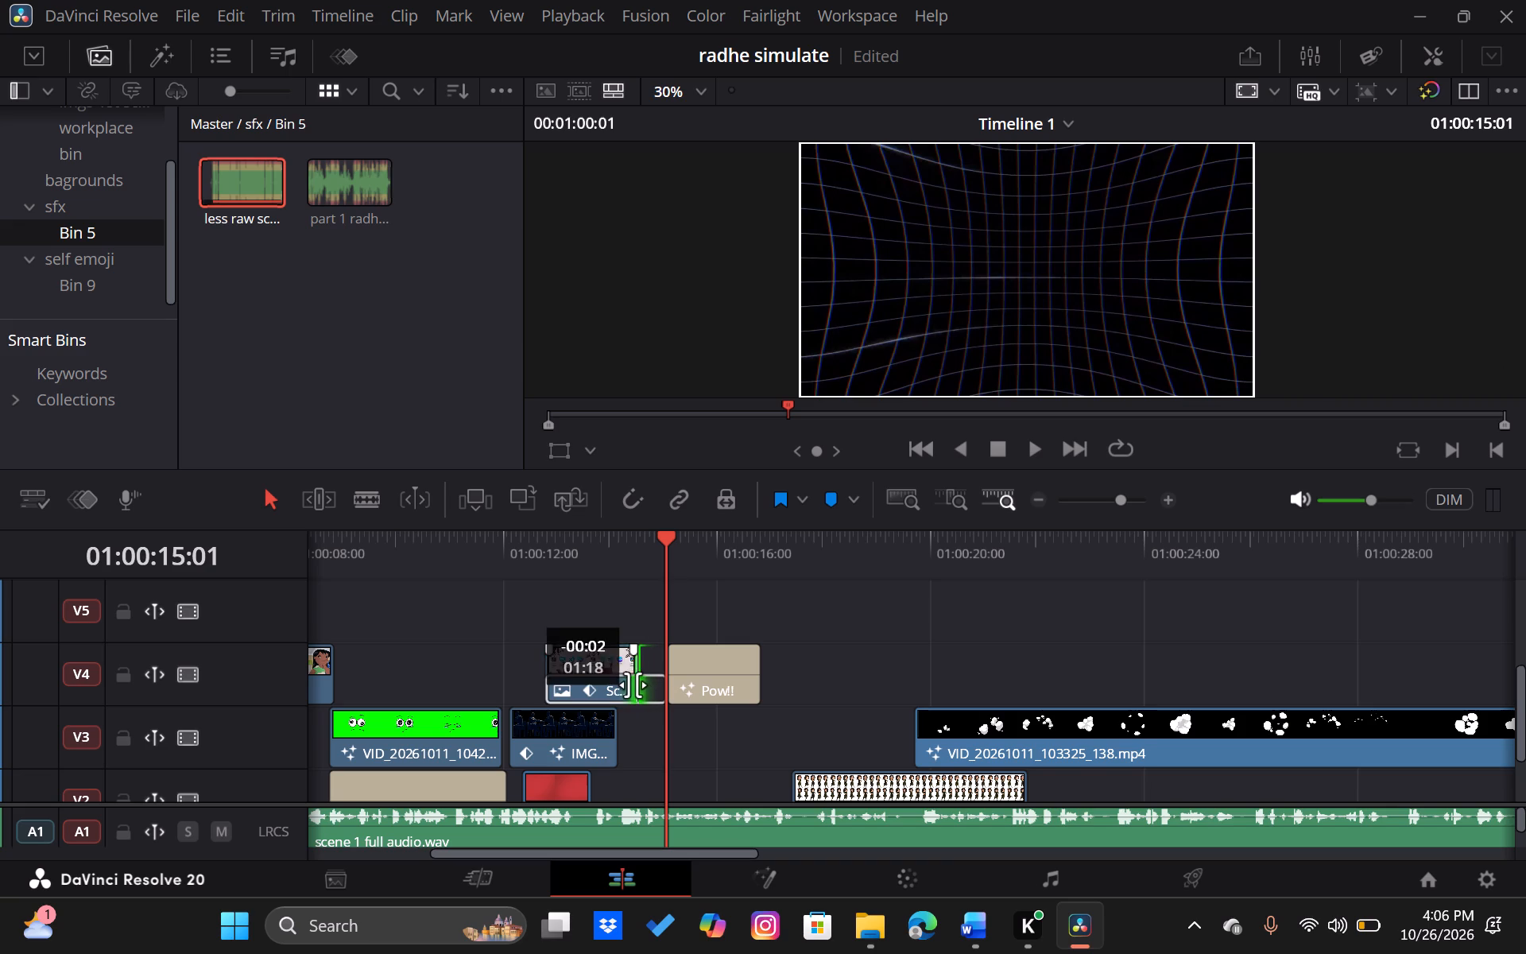
{"action": "left_click_drag", "start_coordinate": [633, 684], "coordinate": [622, 688]}
Play from 01:00:11:05 to 01:00:15:15 to check the shortened V3 and V4 clips.
{"action": "left_click", "coordinate": [462, 546]}
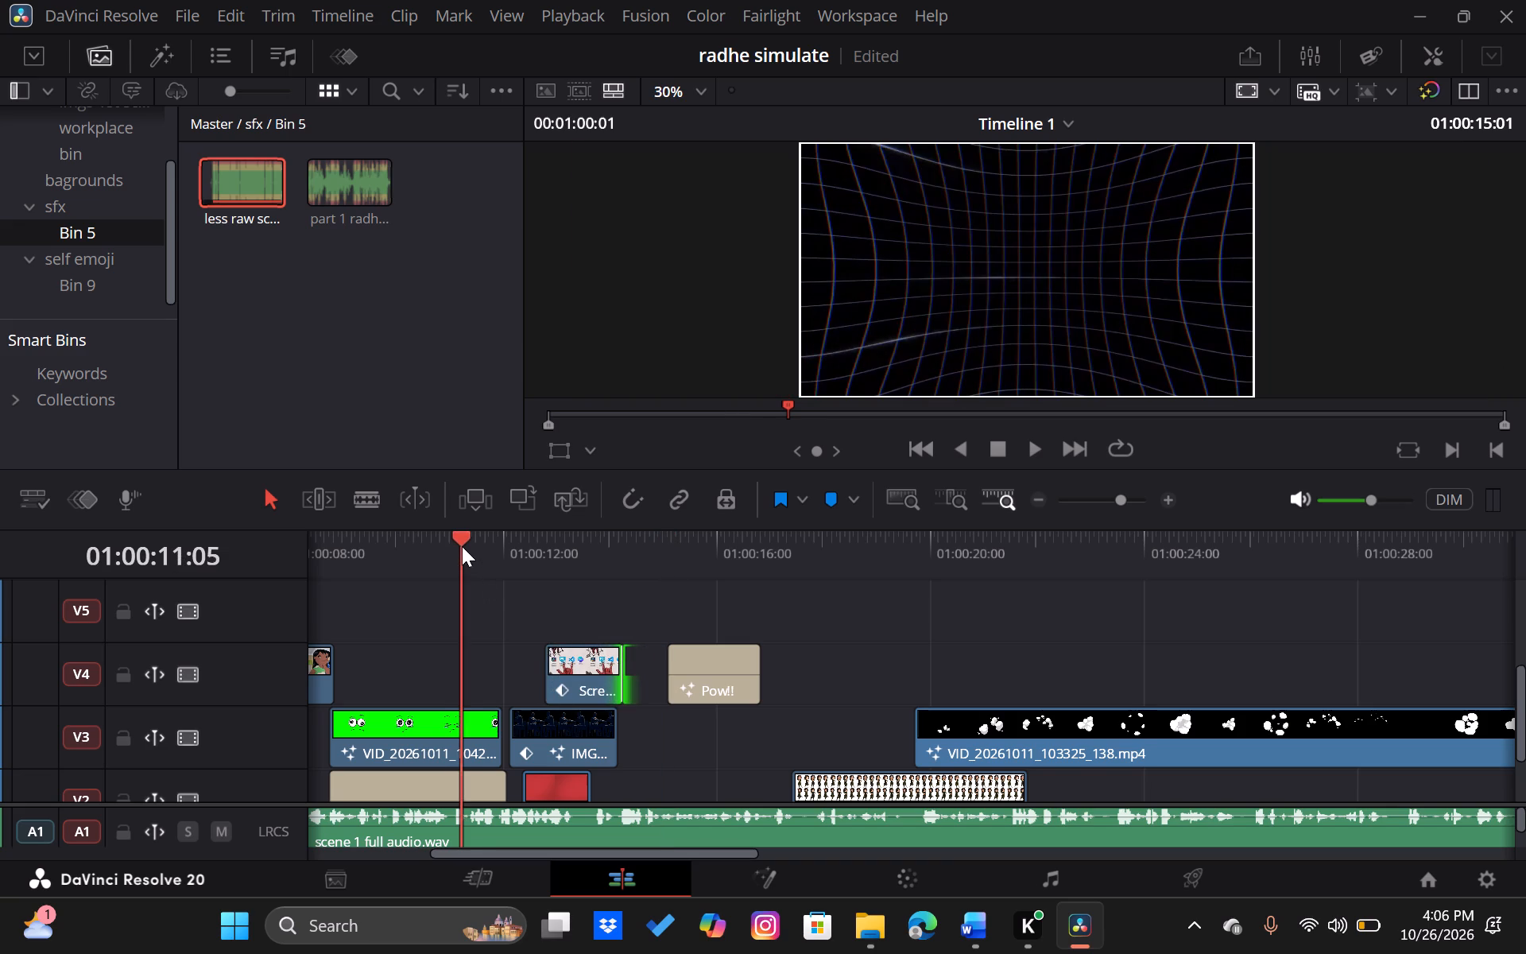
{"action": "key", "text": "space"}
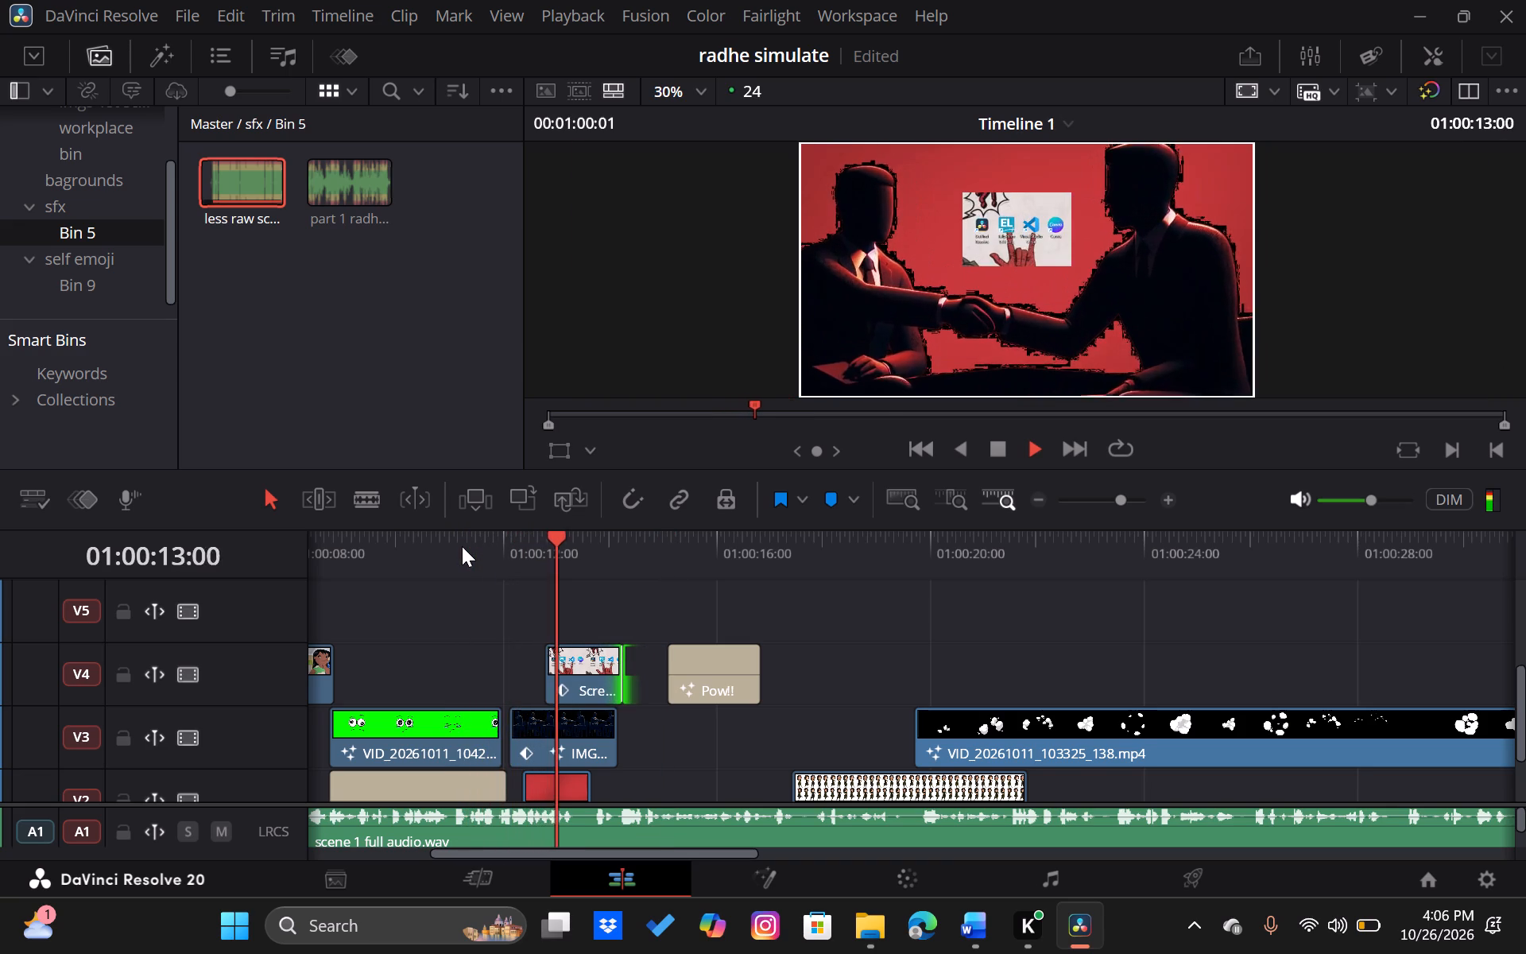
{"action": "key", "text": "space"}
{"action": "key", "text": "space"}
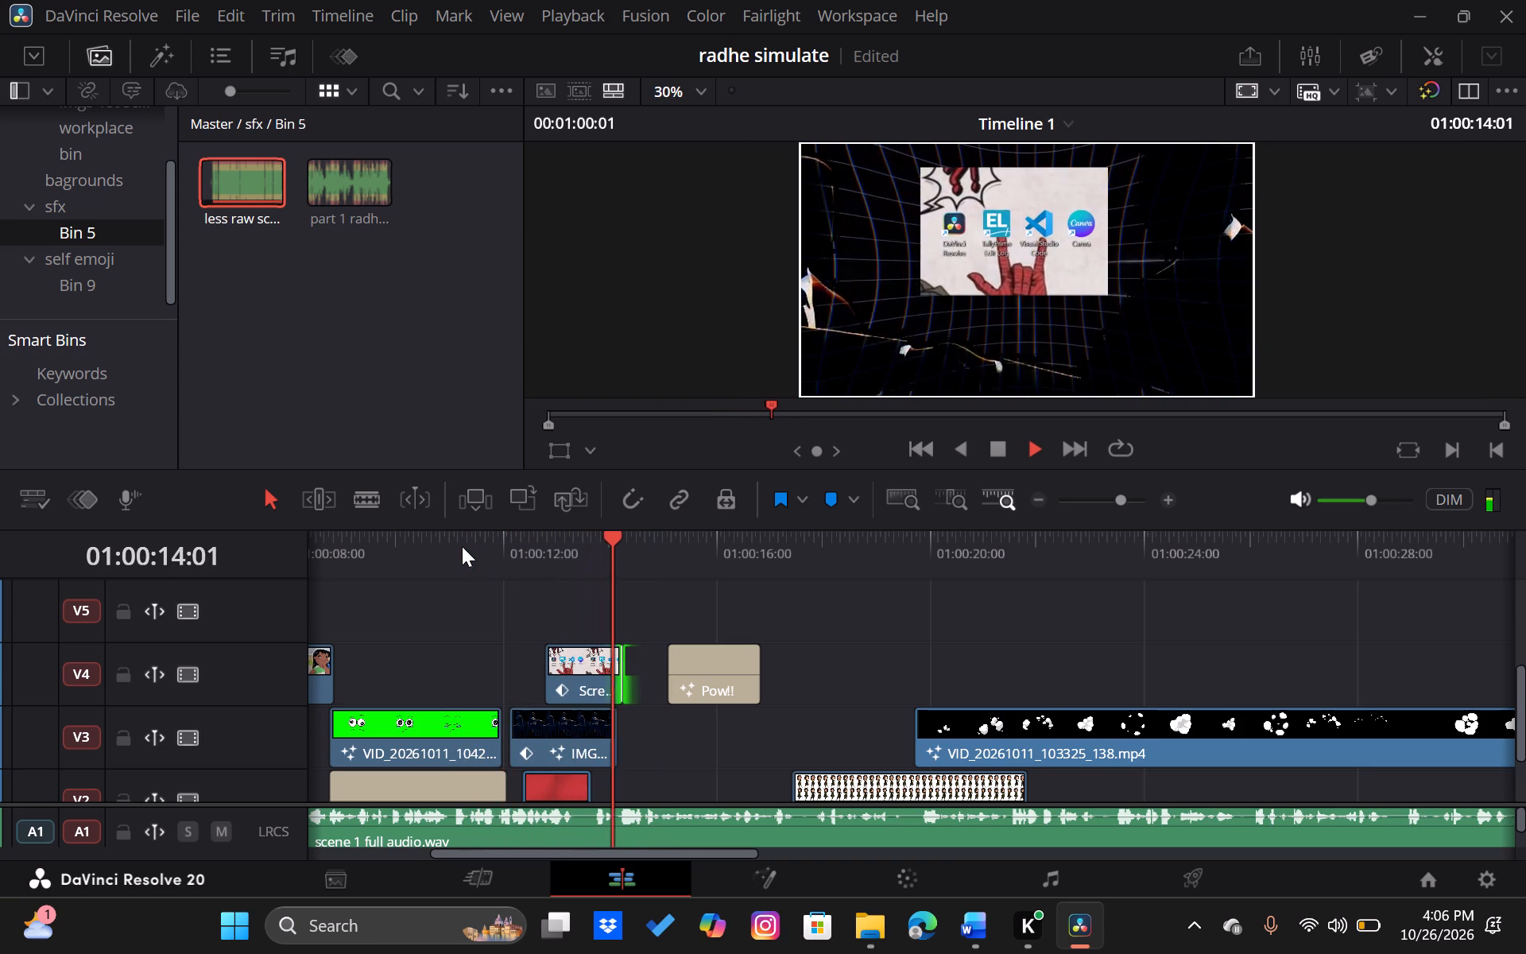
{"action": "key", "text": "space"}
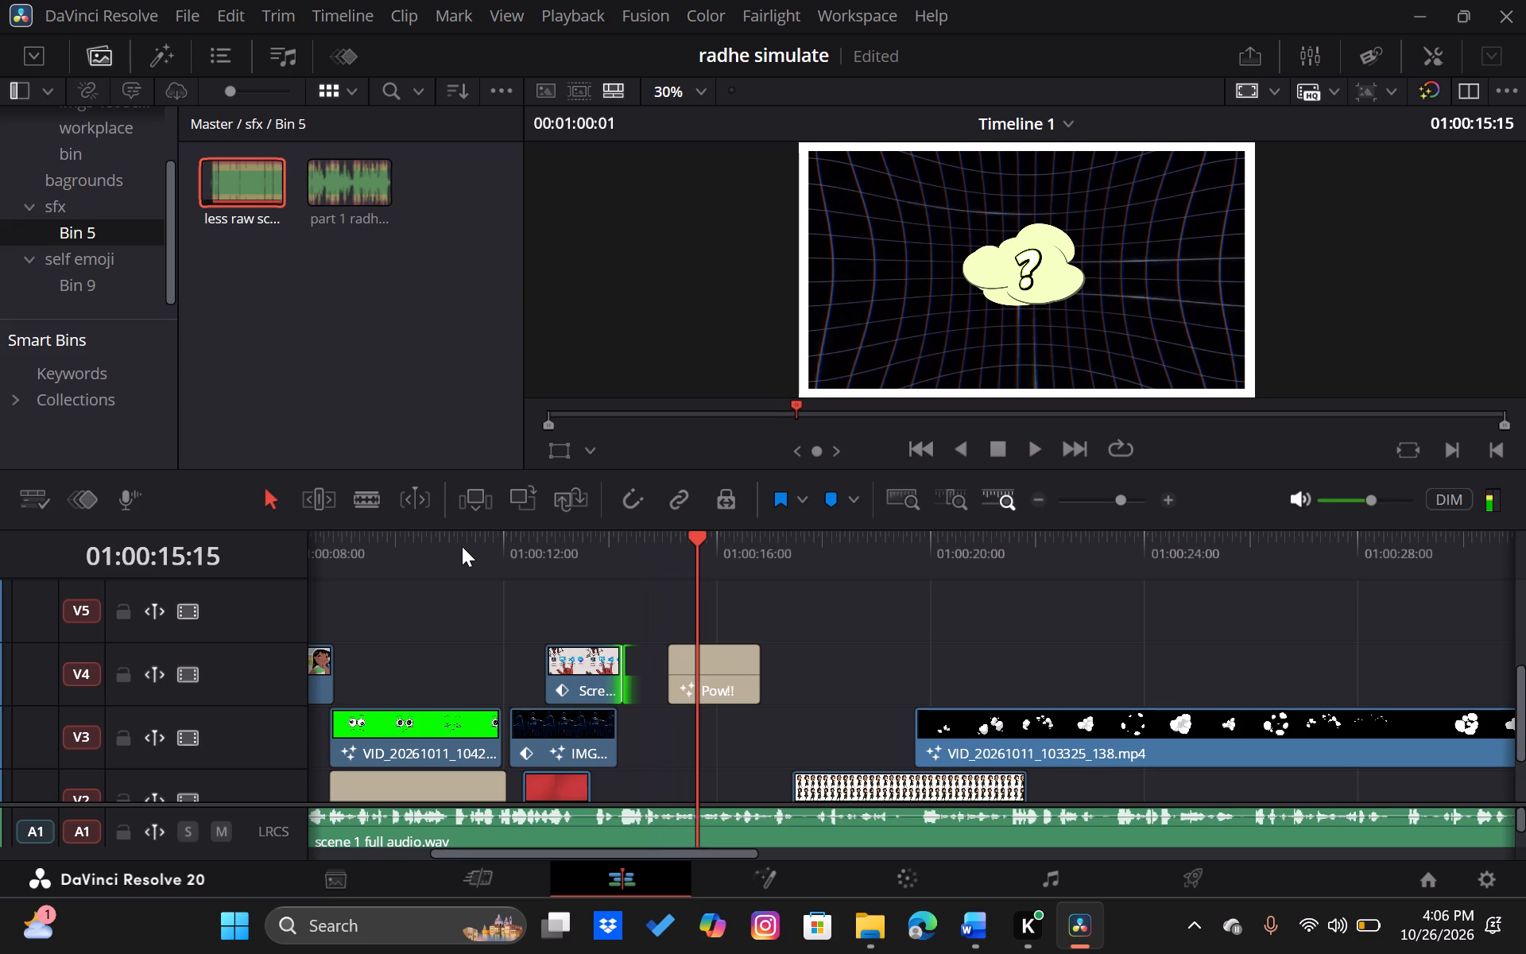
Move the Pow!! title from V4 up to V5 and earlier, starting at about 01:00:13:22.
{"action": "scroll", "coordinate": [689, 719], "scroll_direction": "down", "scroll_amount": 1}
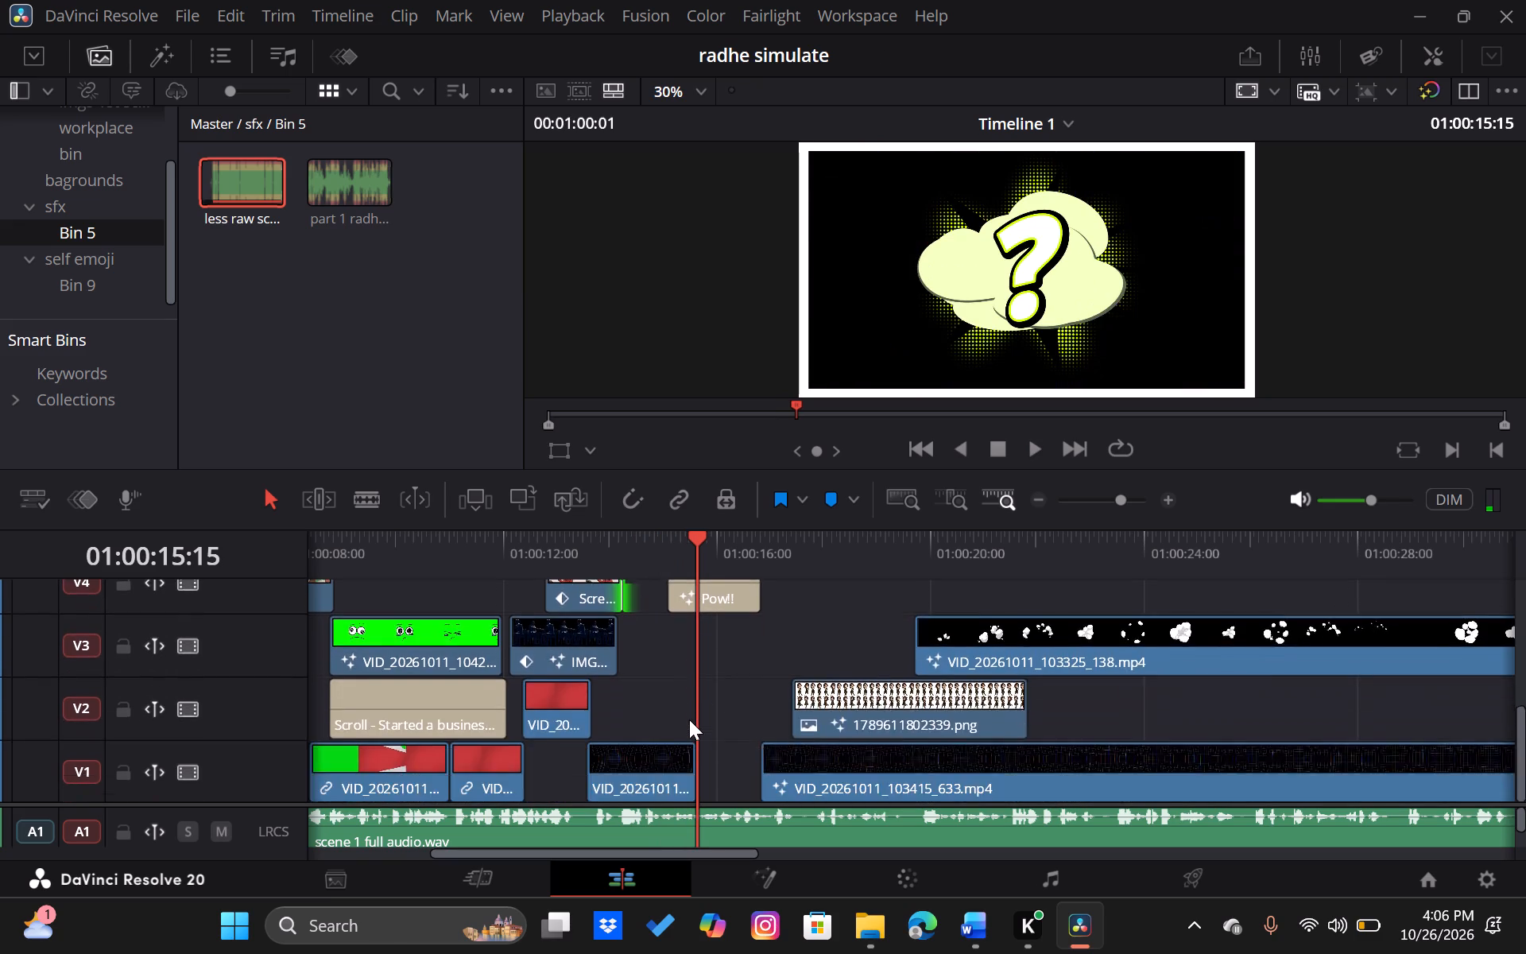
{"action": "scroll", "coordinate": [689, 719], "scroll_direction": "up", "scroll_amount": 5}
{"action": "scroll", "coordinate": [689, 719], "scroll_direction": "down", "scroll_amount": 1}
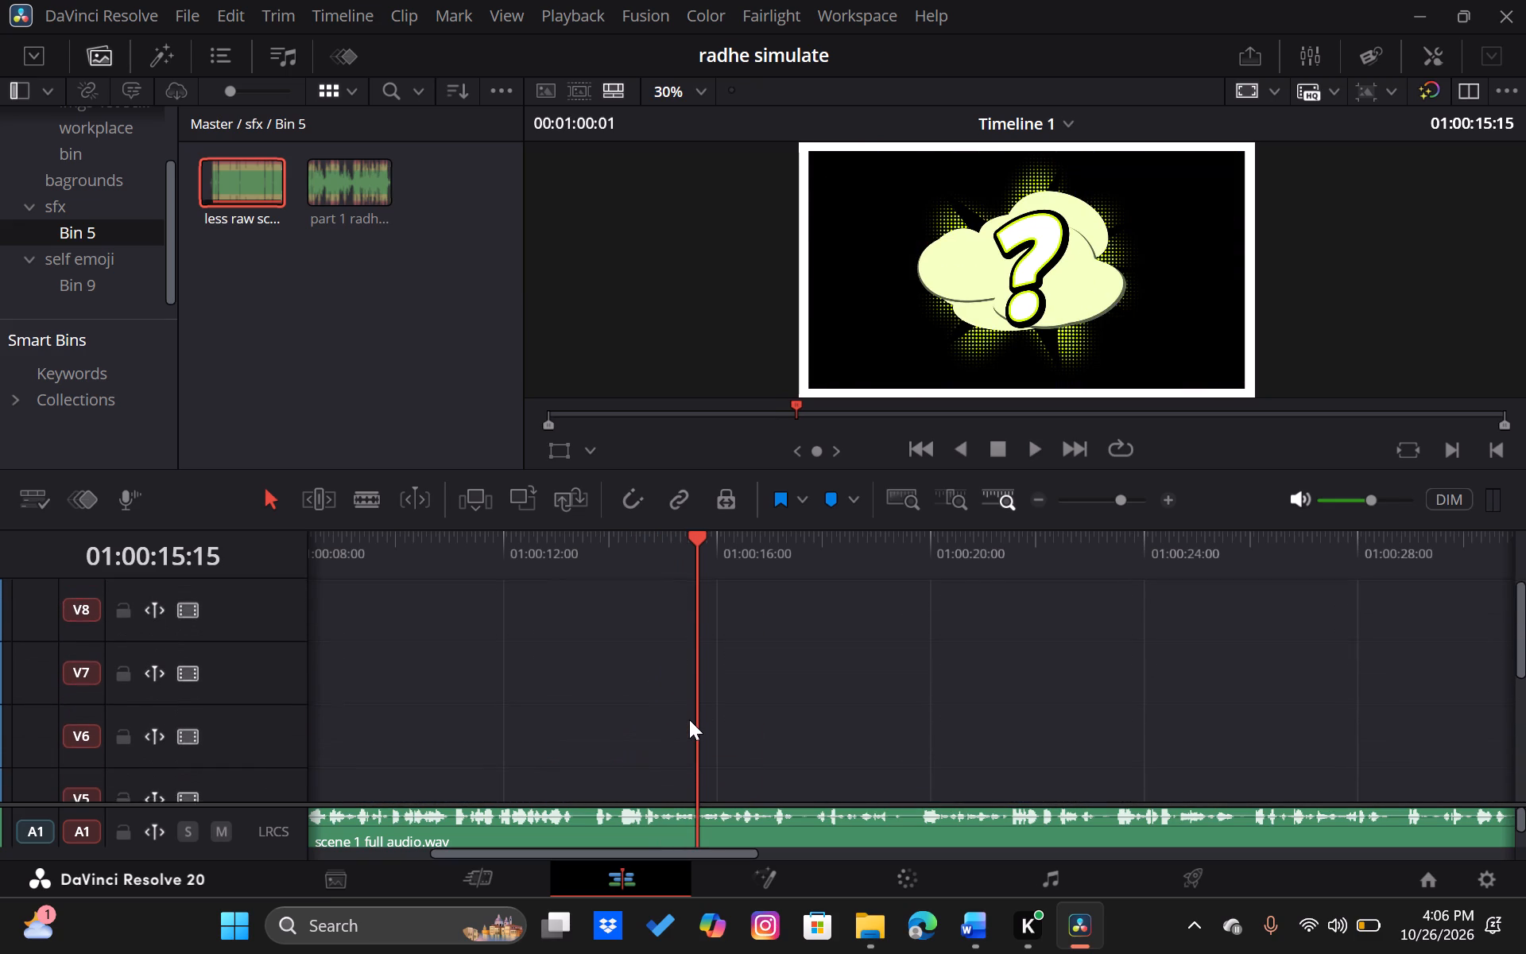
{"action": "scroll", "coordinate": [689, 719], "scroll_direction": "down", "scroll_amount": 1}
{"action": "left_click", "coordinate": [668, 744]}
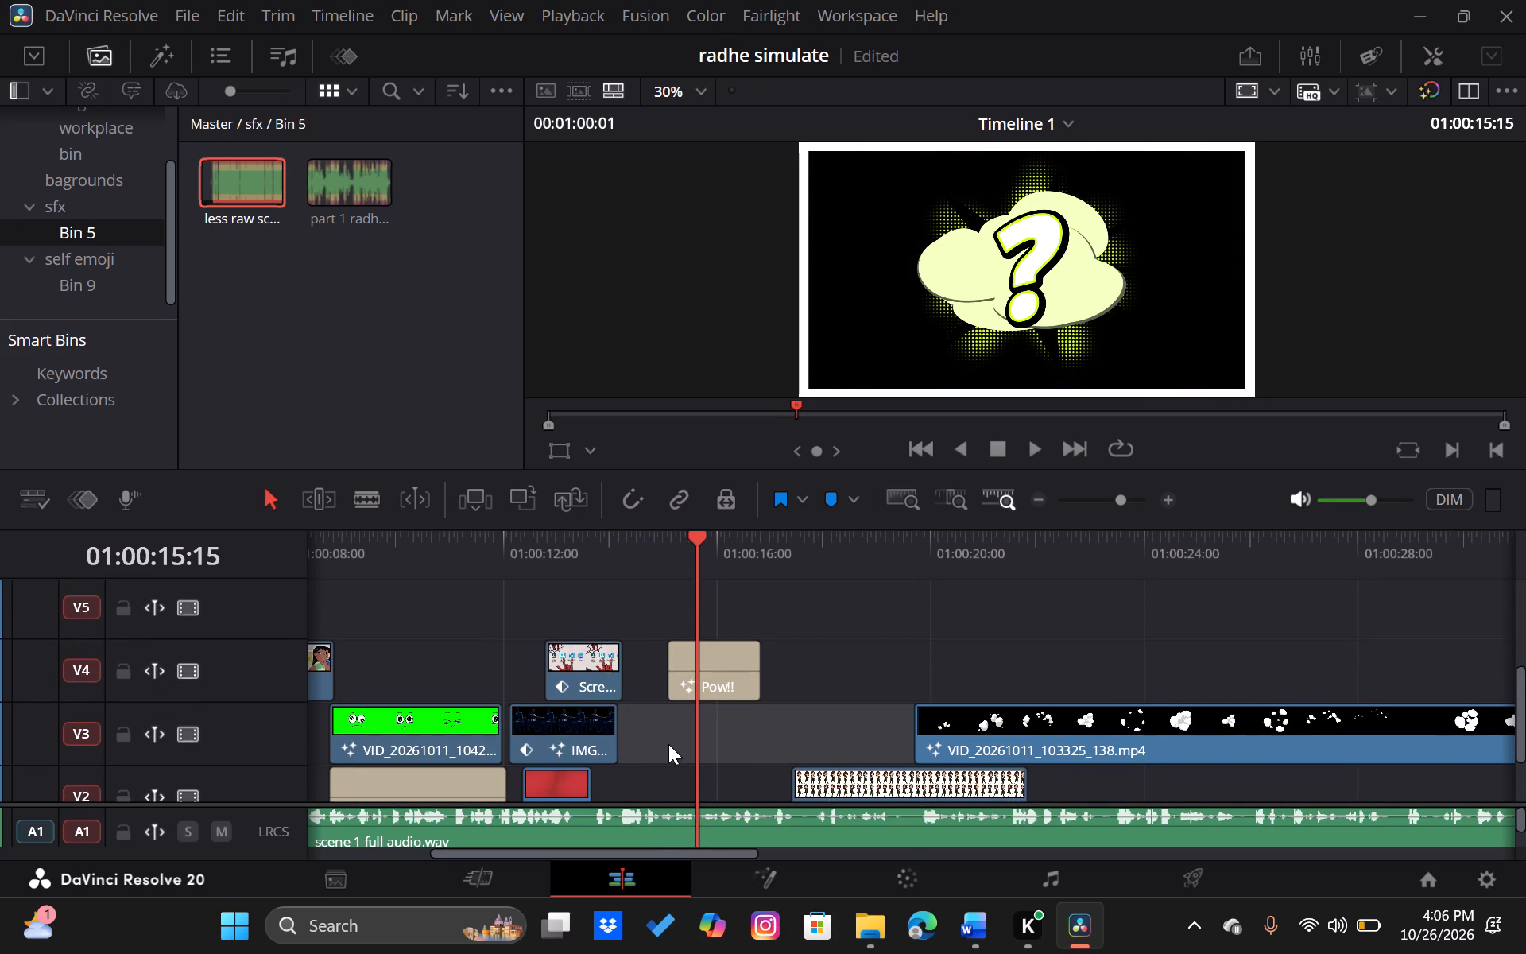
{"action": "left_click_drag", "start_coordinate": [712, 725], "coordinate": [649, 650]}
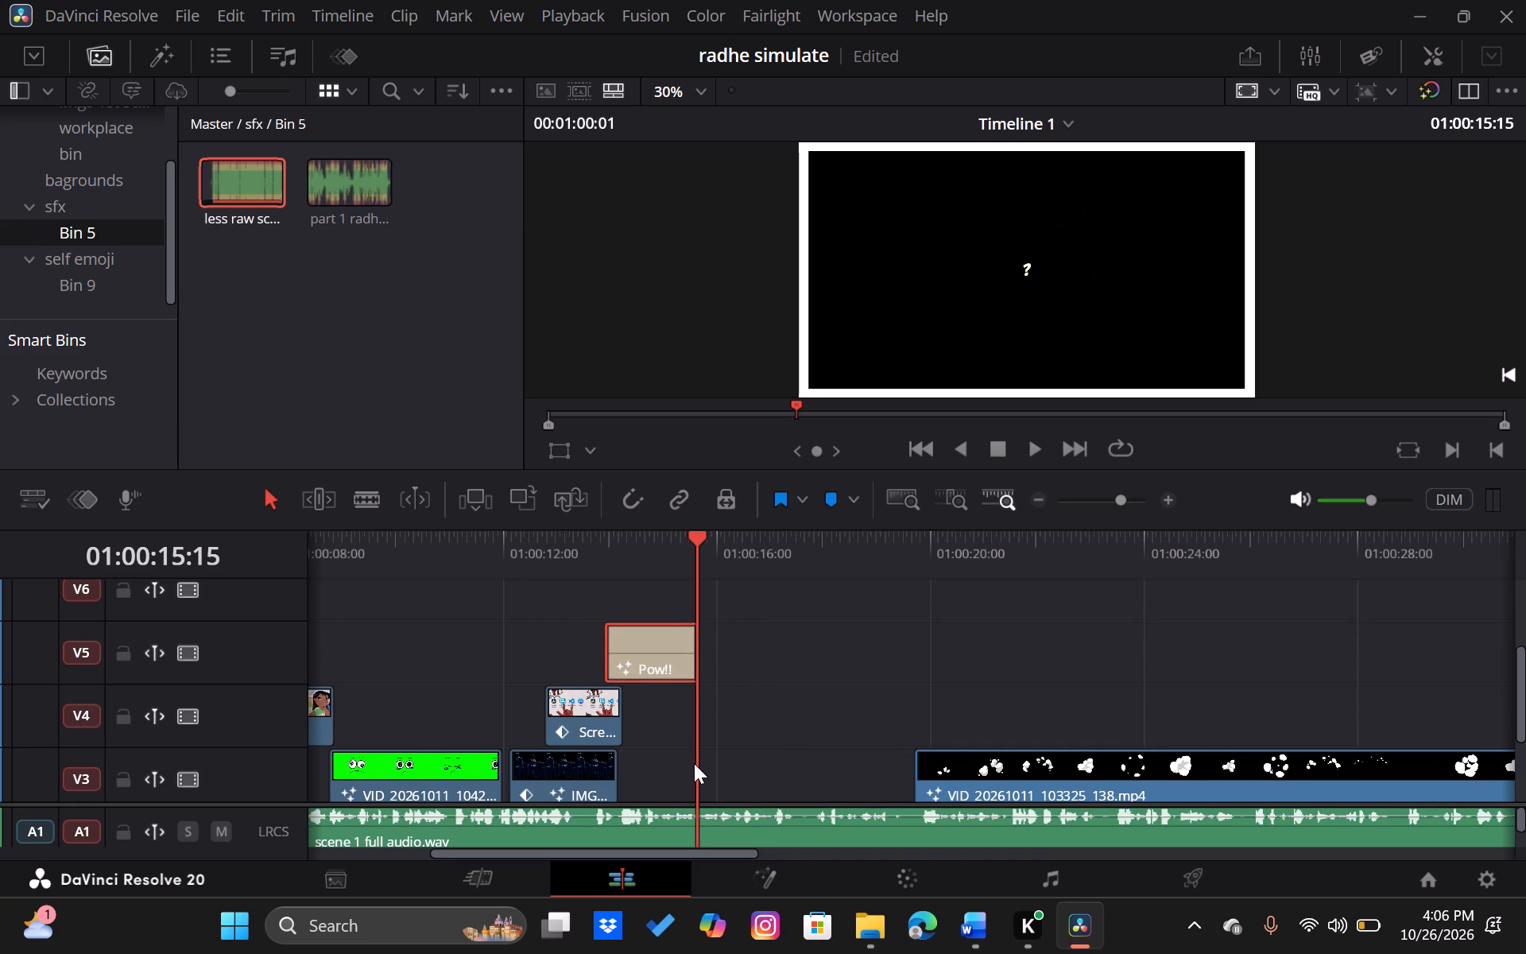
Play from about 01:00:11:00, and again from about 01:00:07:12 to 01:00:11:15, to check timing against the voiceover.
{"action": "scroll", "coordinate": [694, 763], "scroll_direction": "right", "scroll_amount": 1}
{"action": "left_click", "coordinate": [521, 552]}
{"action": "key", "text": "space"}
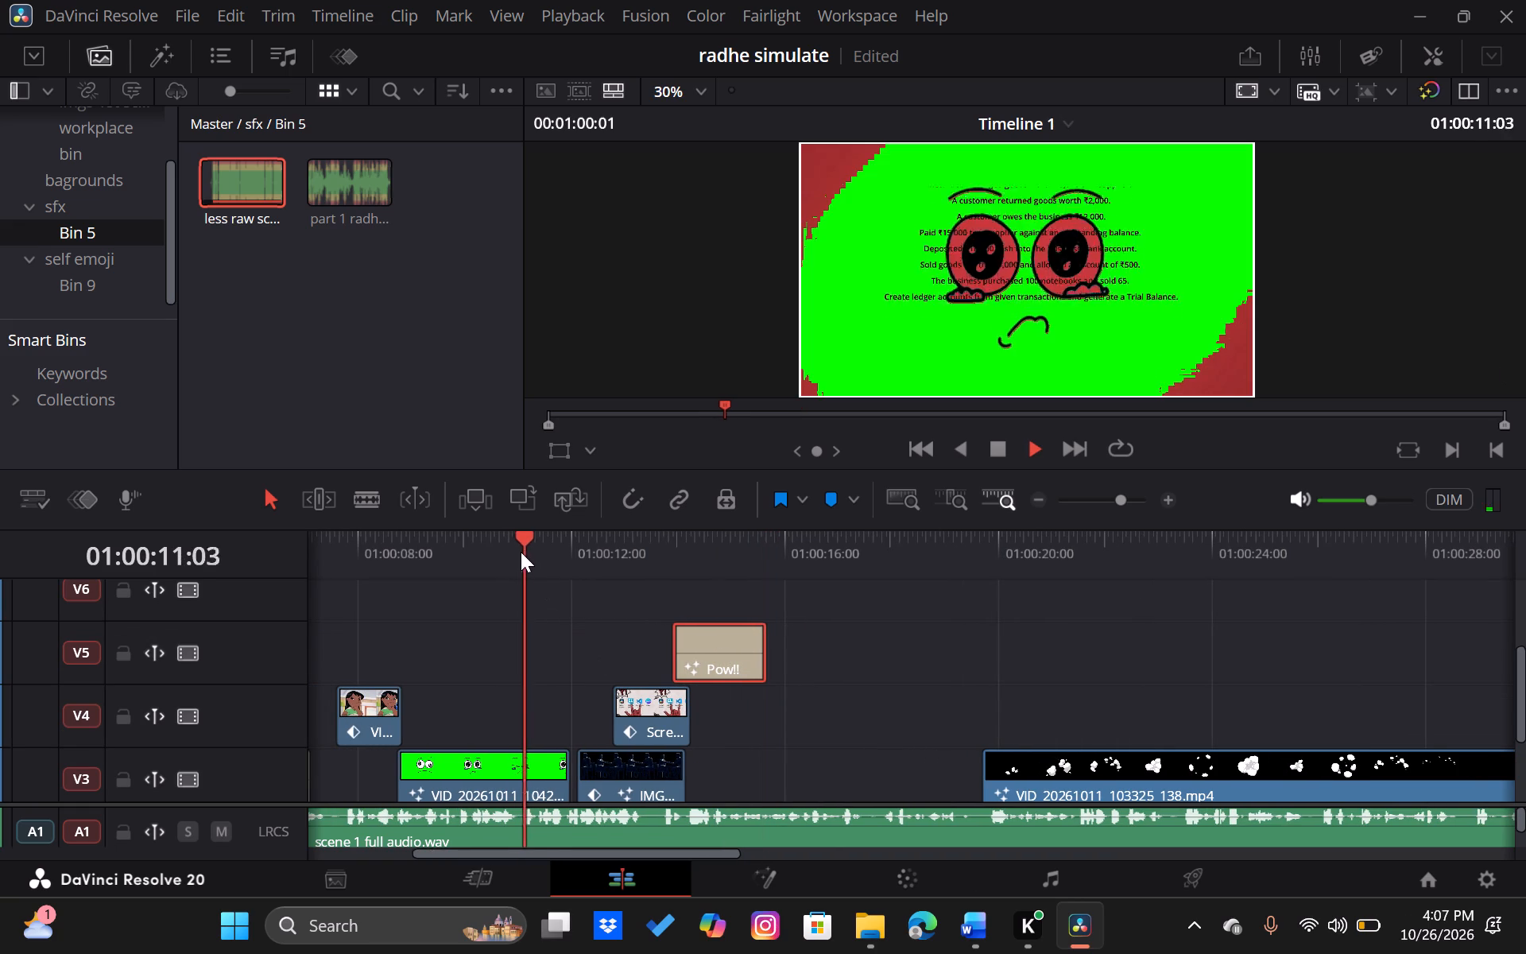
{"action": "key", "text": "space"}
{"action": "scroll", "coordinate": [521, 552], "scroll_direction": "right", "scroll_amount": 1}
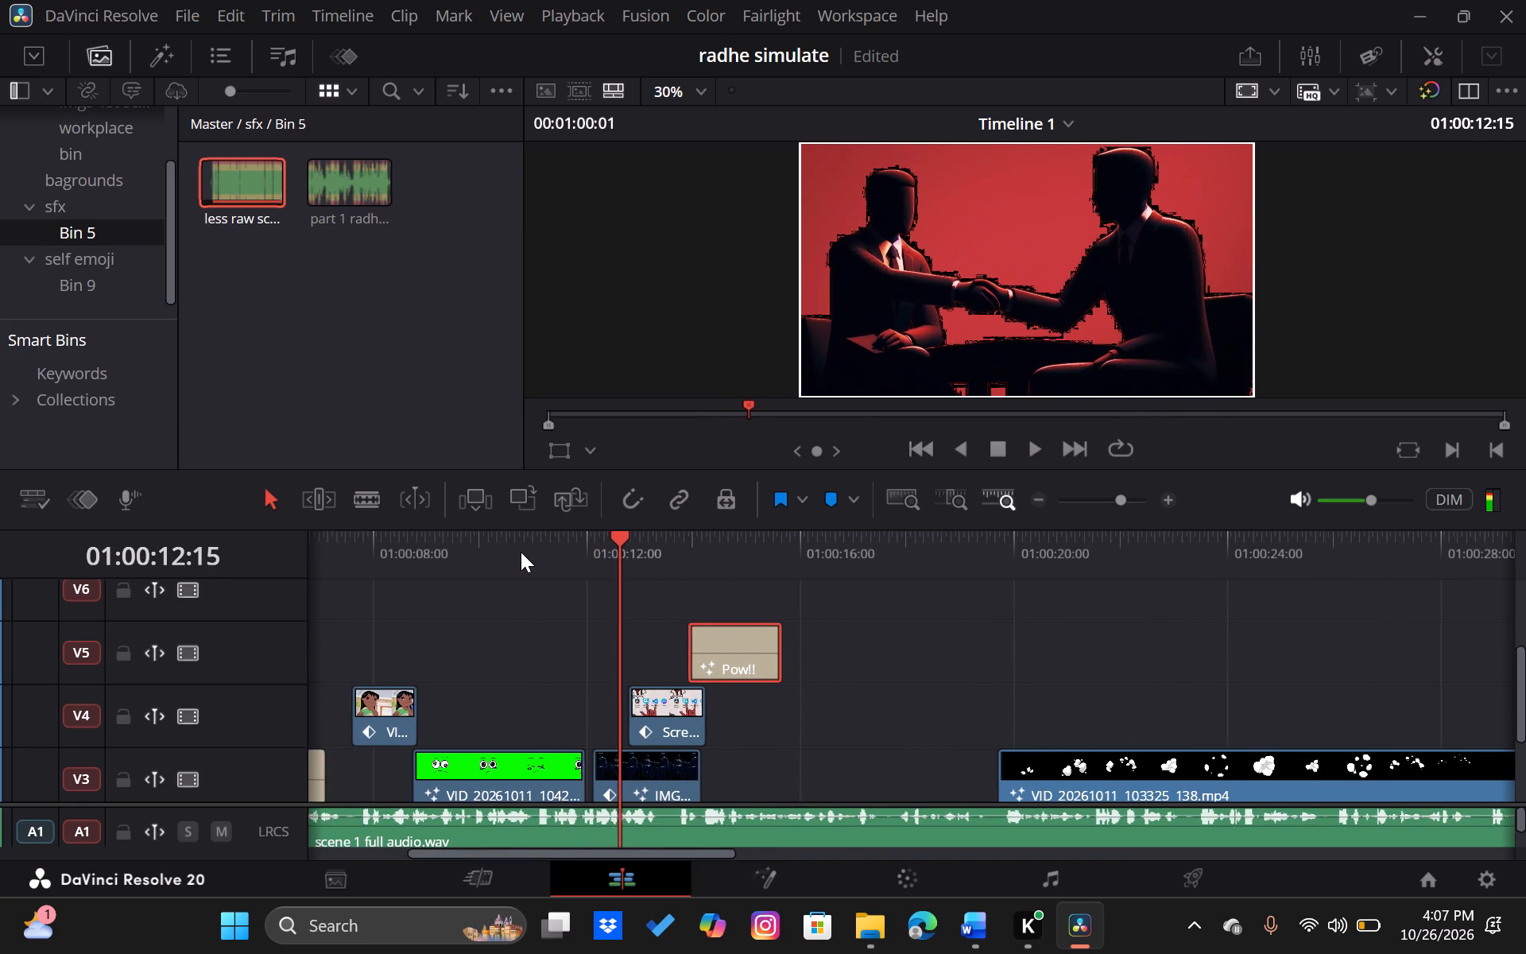
{"action": "scroll", "coordinate": [521, 552], "scroll_direction": "right", "scroll_amount": 1}
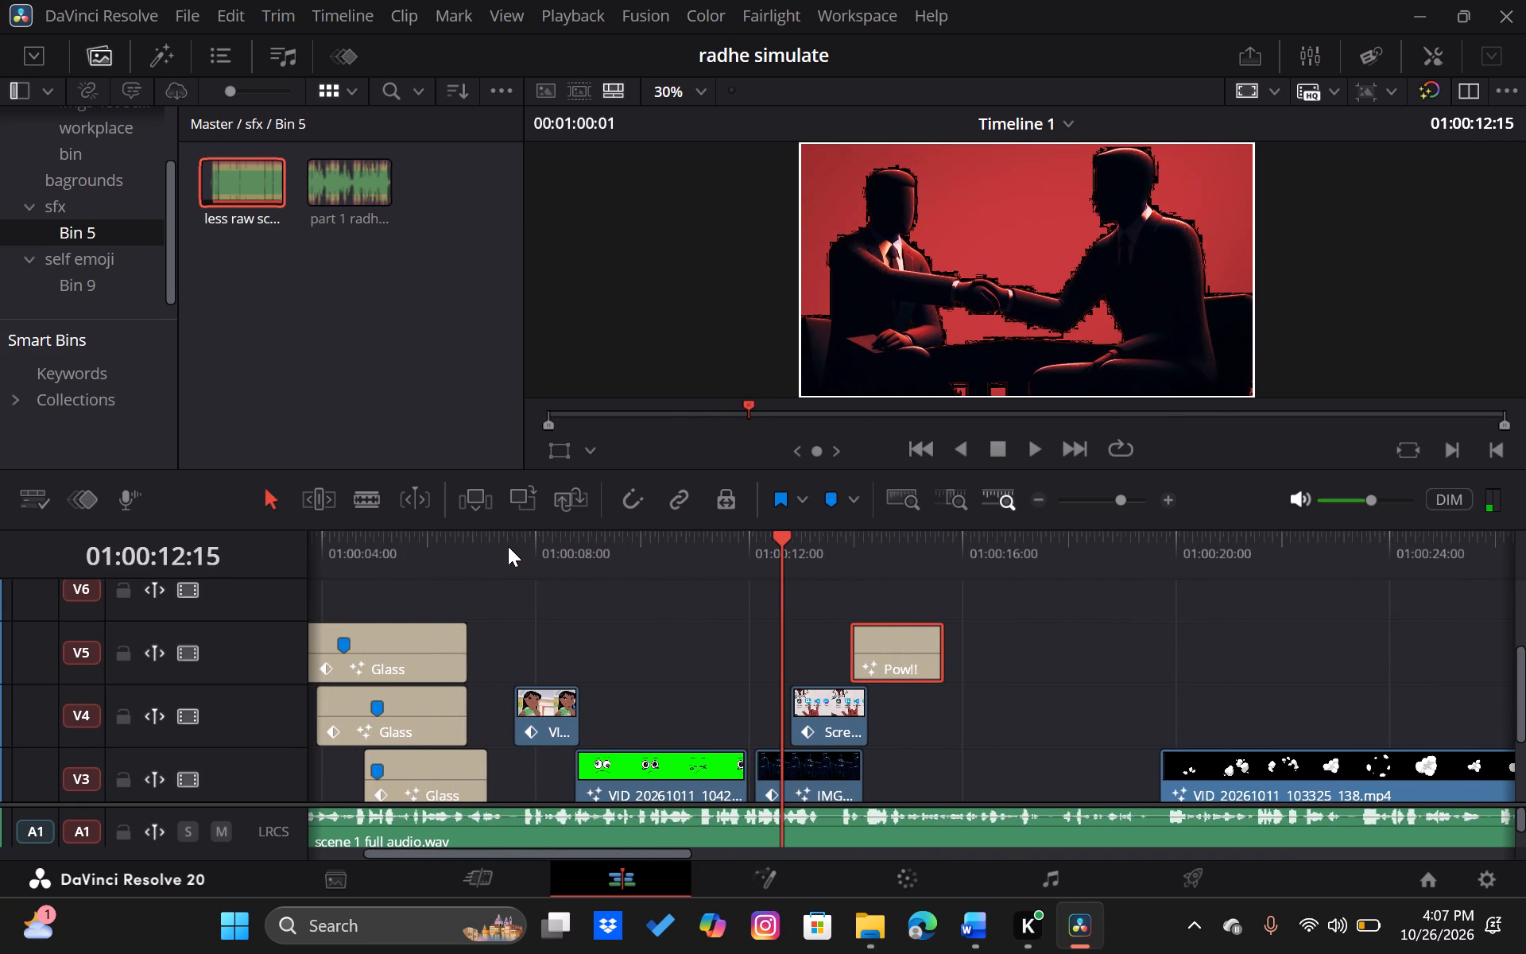
{"action": "left_click", "coordinate": [508, 546]}
{"action": "key", "text": "space"}
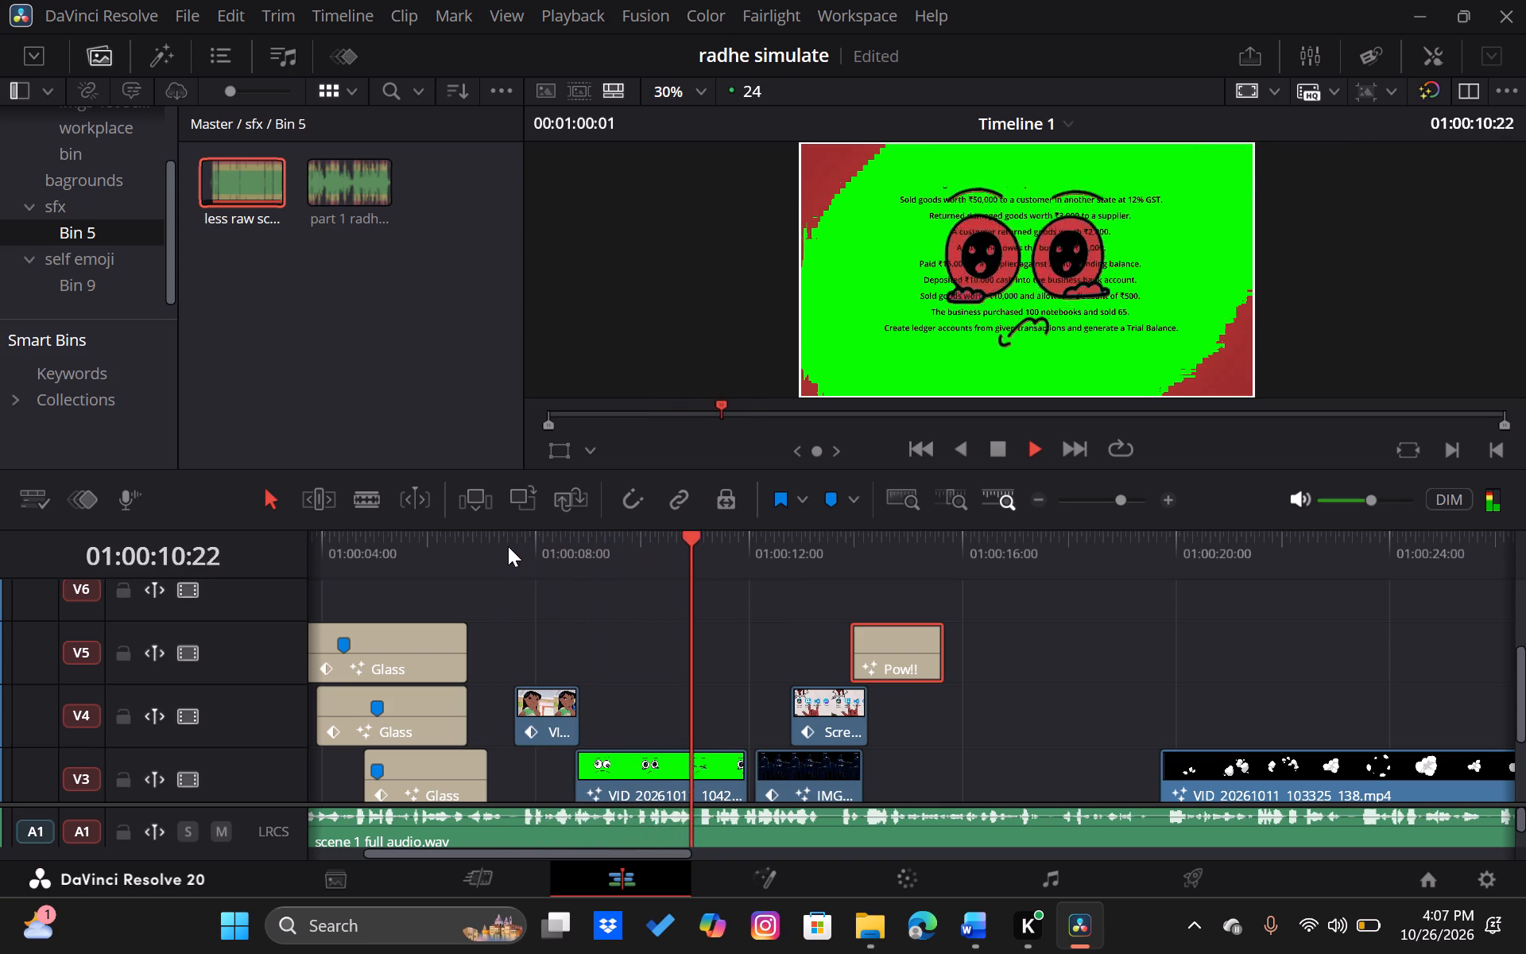
{"action": "key", "text": "space"}
Trim the ends of the Scroll title on V2 and the green clip above it on V3 to about 01:00:11:14.
{"action": "scroll", "coordinate": [628, 700], "scroll_direction": "down", "scroll_amount": 1}
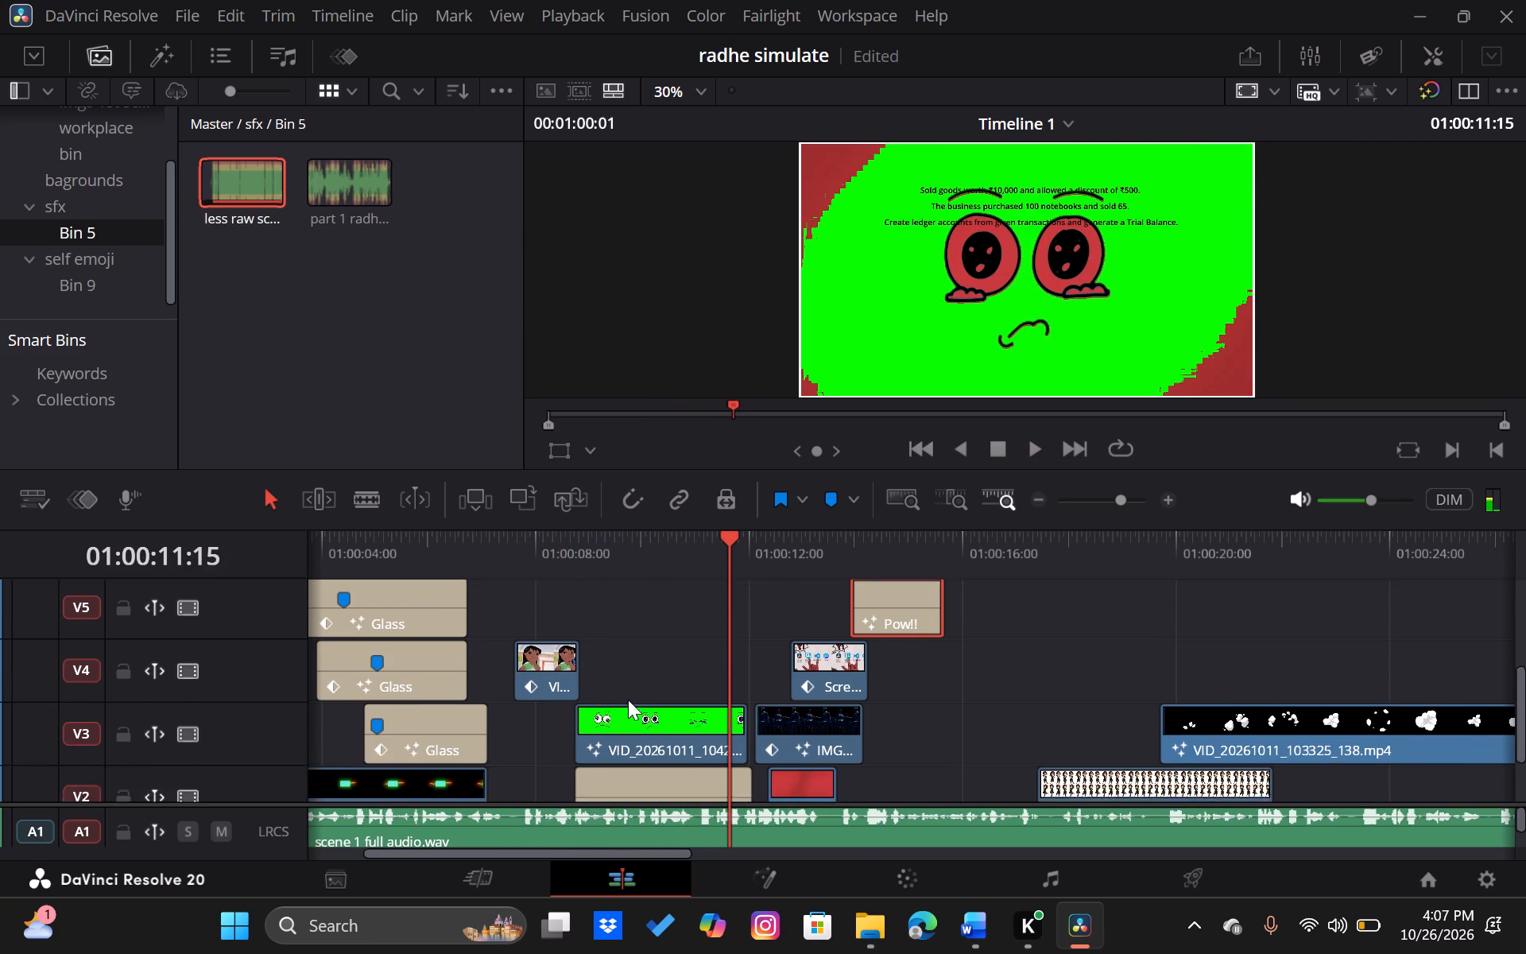
{"action": "scroll", "coordinate": [628, 700], "scroll_direction": "down", "scroll_amount": 1}
{"action": "left_click", "coordinate": [754, 715]}
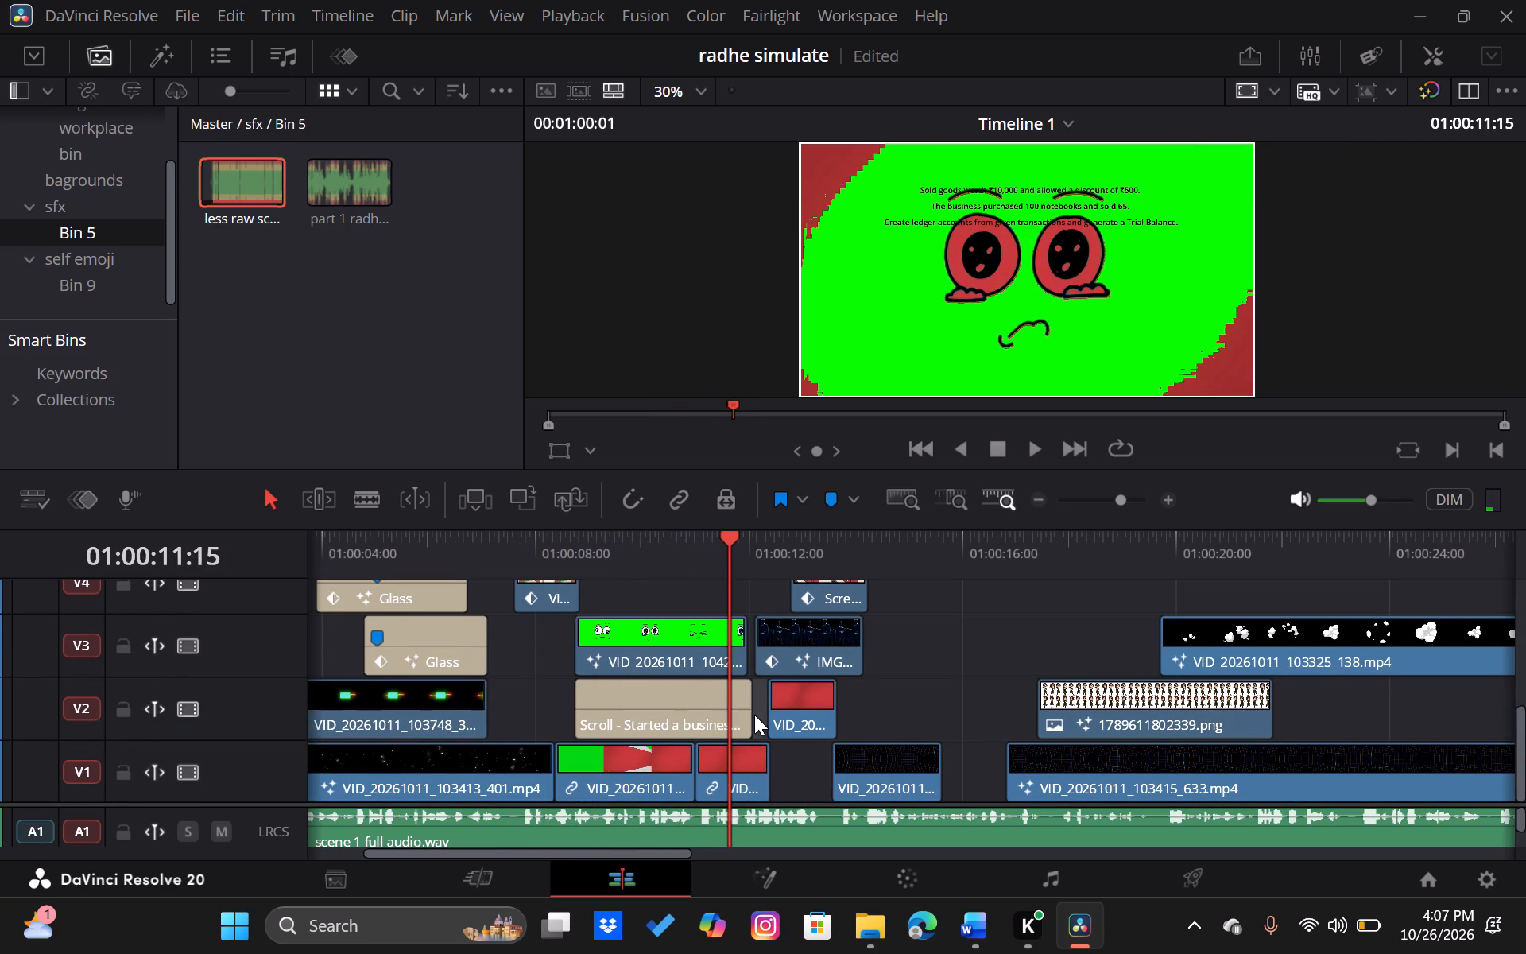
{"action": "left_click_drag", "start_coordinate": [750, 715], "coordinate": [724, 718]}
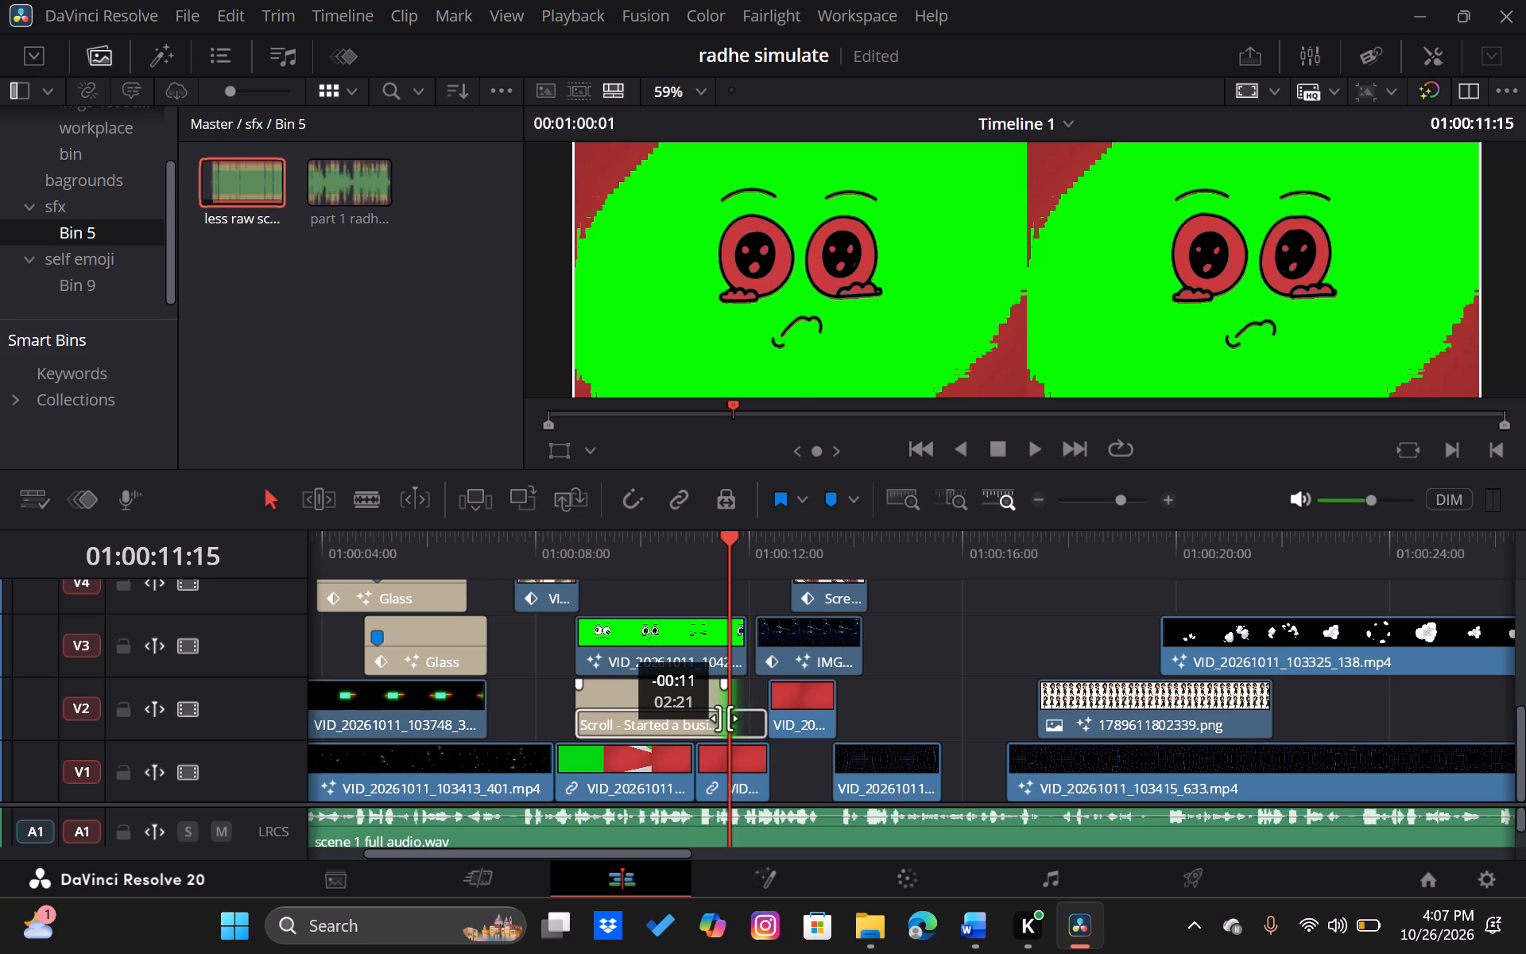
{"action": "left_click_drag", "start_coordinate": [724, 718], "coordinate": [722, 719]}
{"action": "left_click_drag", "start_coordinate": [744, 664], "coordinate": [734, 664]}
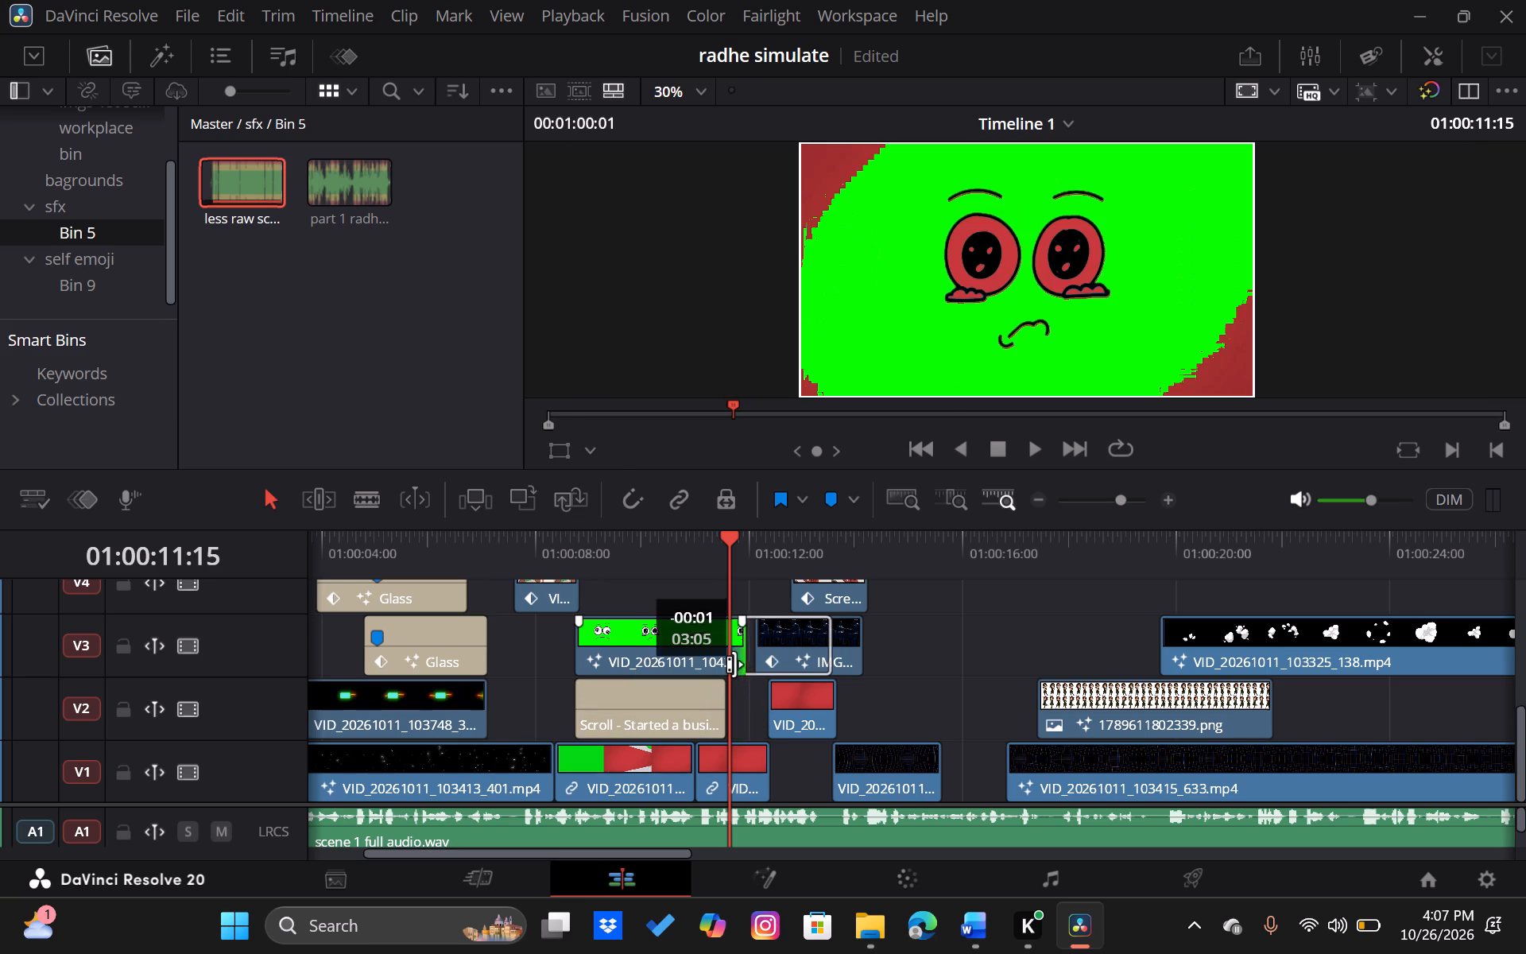
{"action": "left_click_drag", "start_coordinate": [734, 664], "coordinate": [722, 667]}
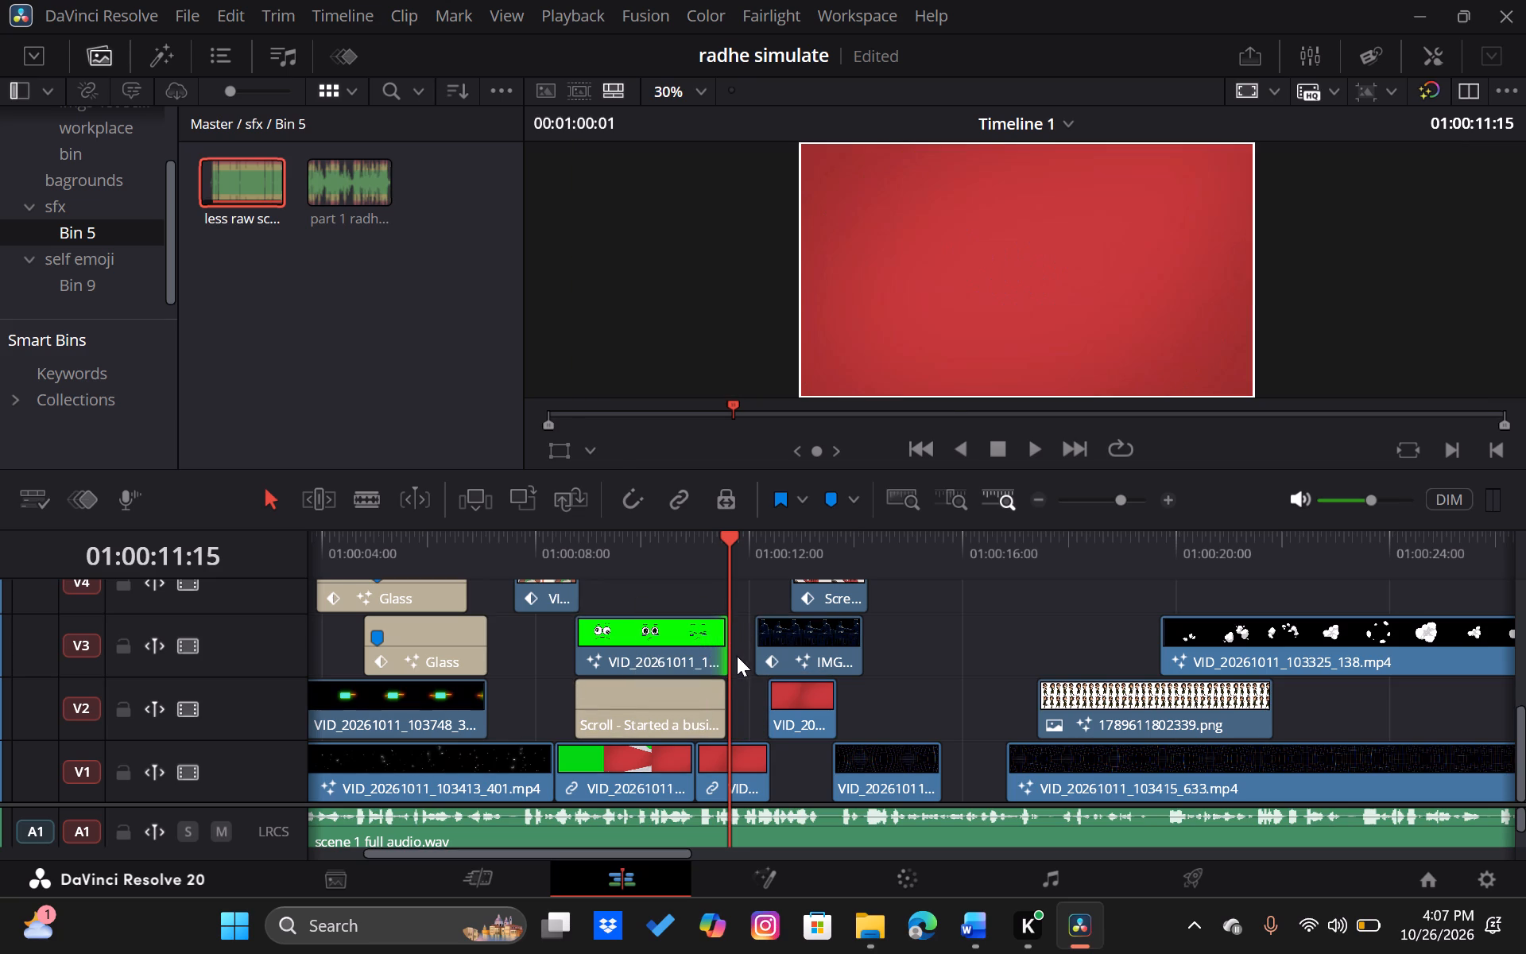
Move the IMG clip on V3 and the red clip on V2 earlier, both starting at about 01:00:11:16.
{"action": "left_click", "coordinate": [739, 653]}
{"action": "left_click", "coordinate": [739, 653]}
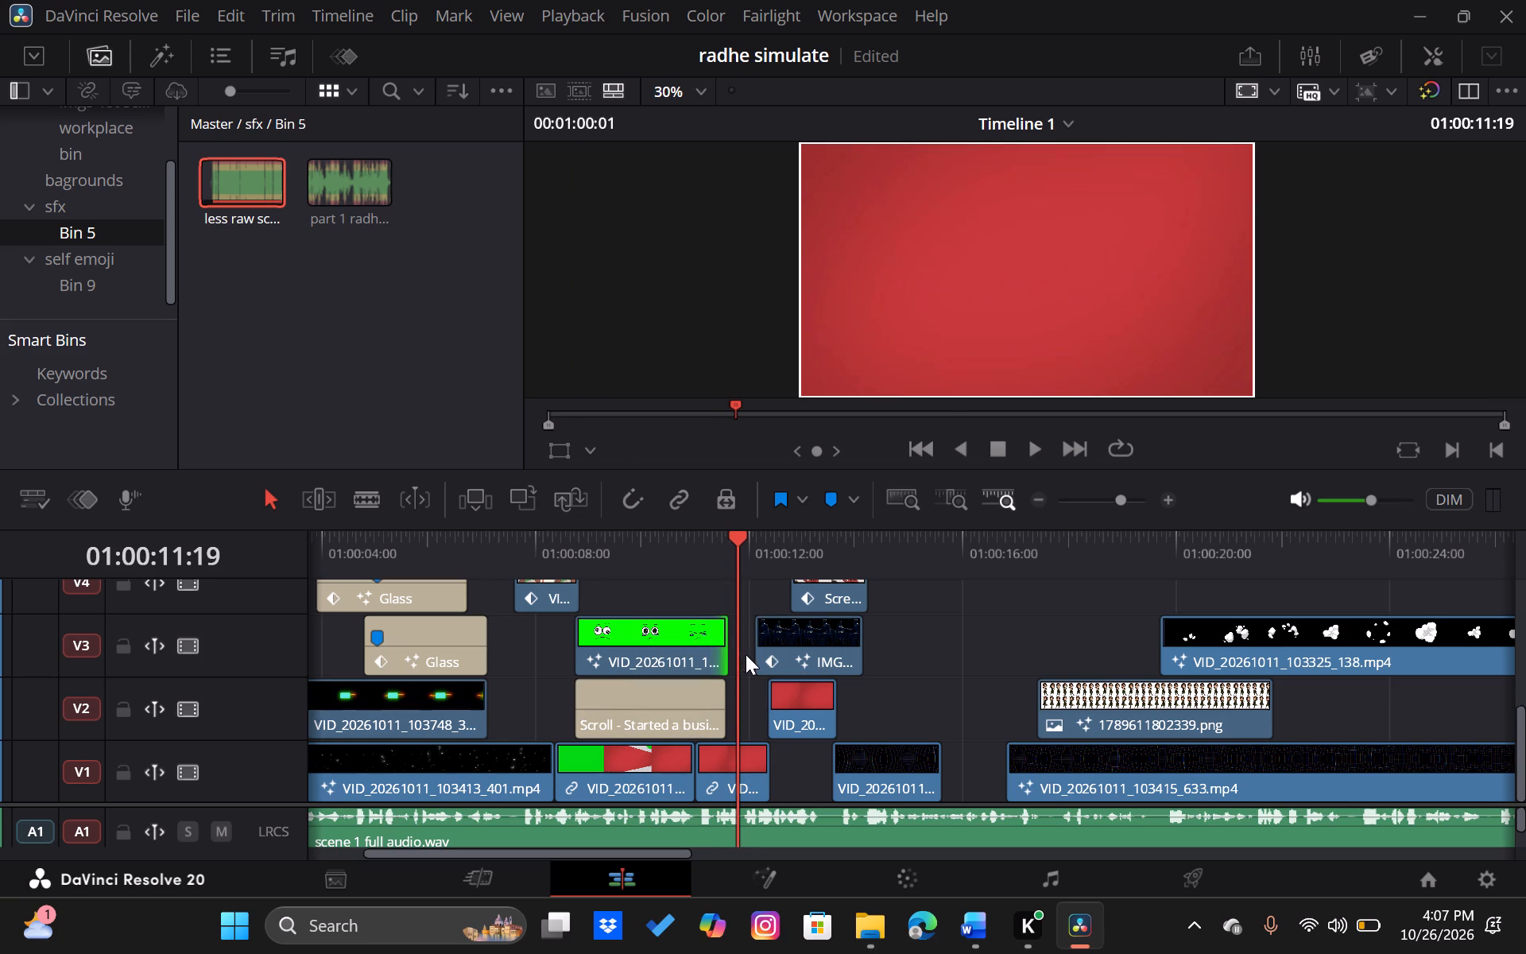
{"action": "left_click", "coordinate": [746, 654]}
{"action": "left_click_drag", "start_coordinate": [800, 646], "coordinate": [786, 646]}
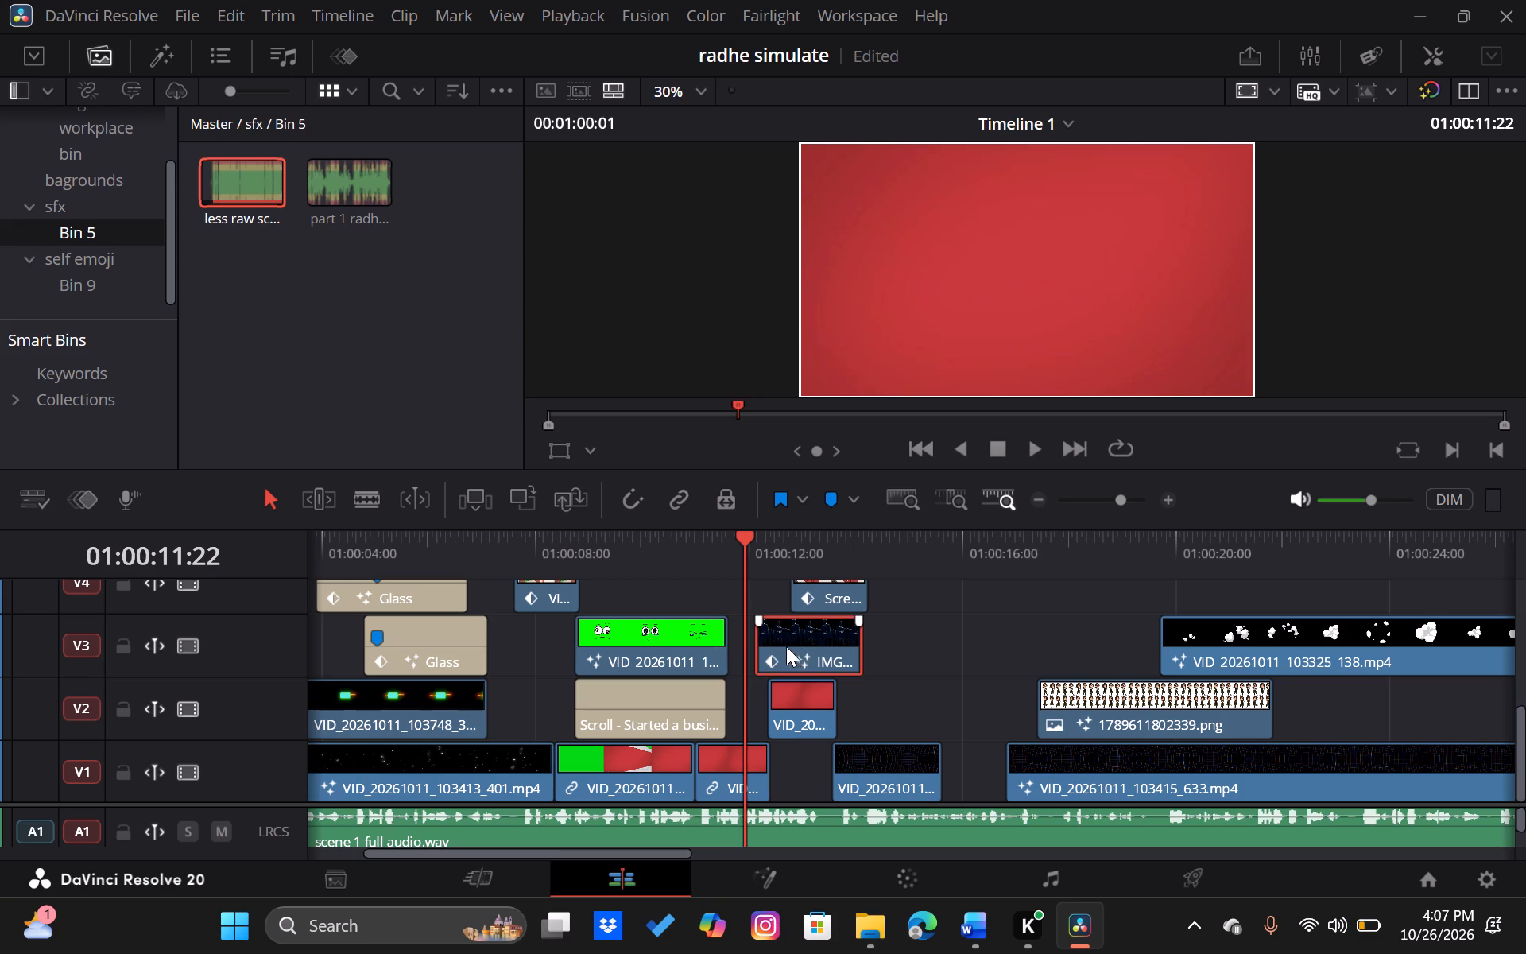
{"action": "left_click_drag", "start_coordinate": [786, 646], "coordinate": [775, 647]}
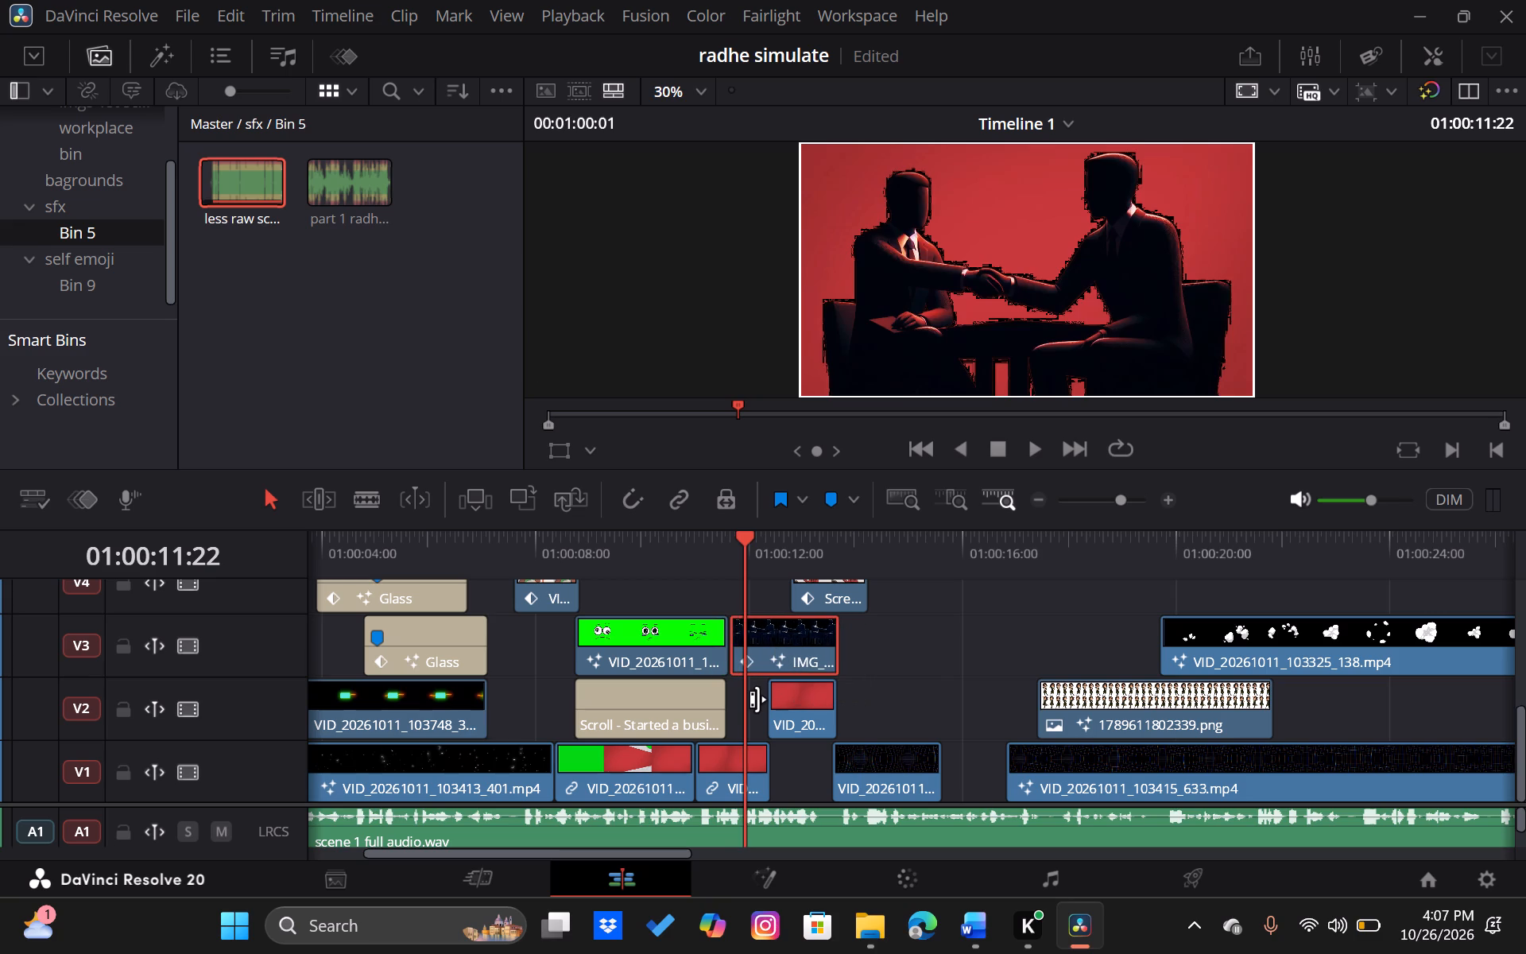
{"action": "left_click", "coordinate": [757, 699]}
{"action": "left_click_drag", "start_coordinate": [788, 709], "coordinate": [771, 709]}
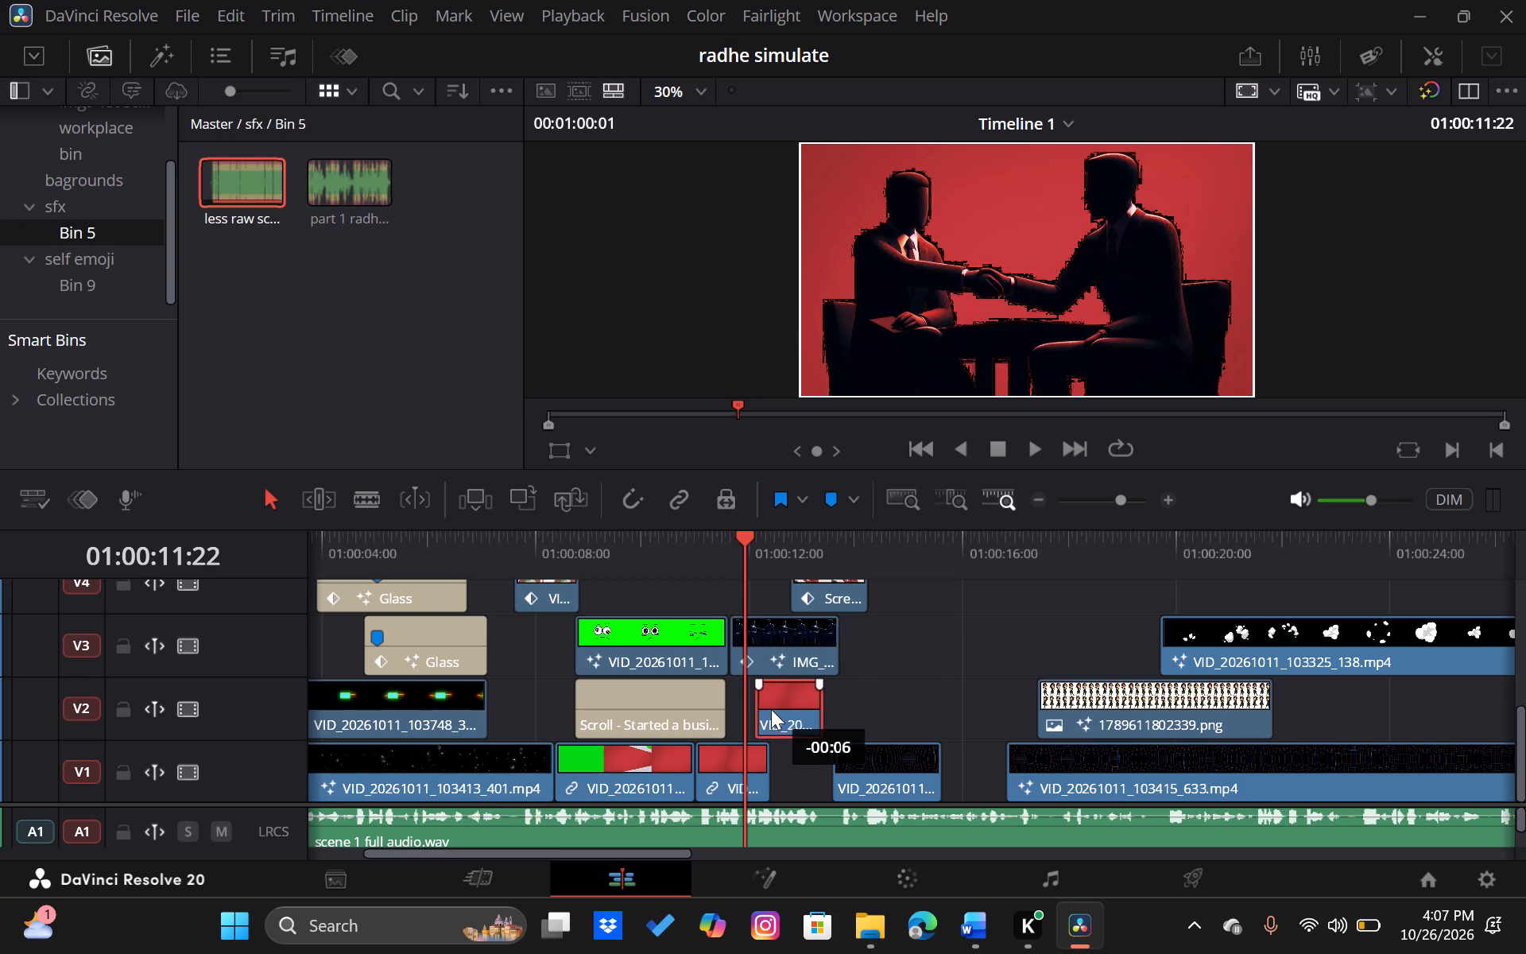
{"action": "left_click_drag", "start_coordinate": [771, 709], "coordinate": [753, 711]}
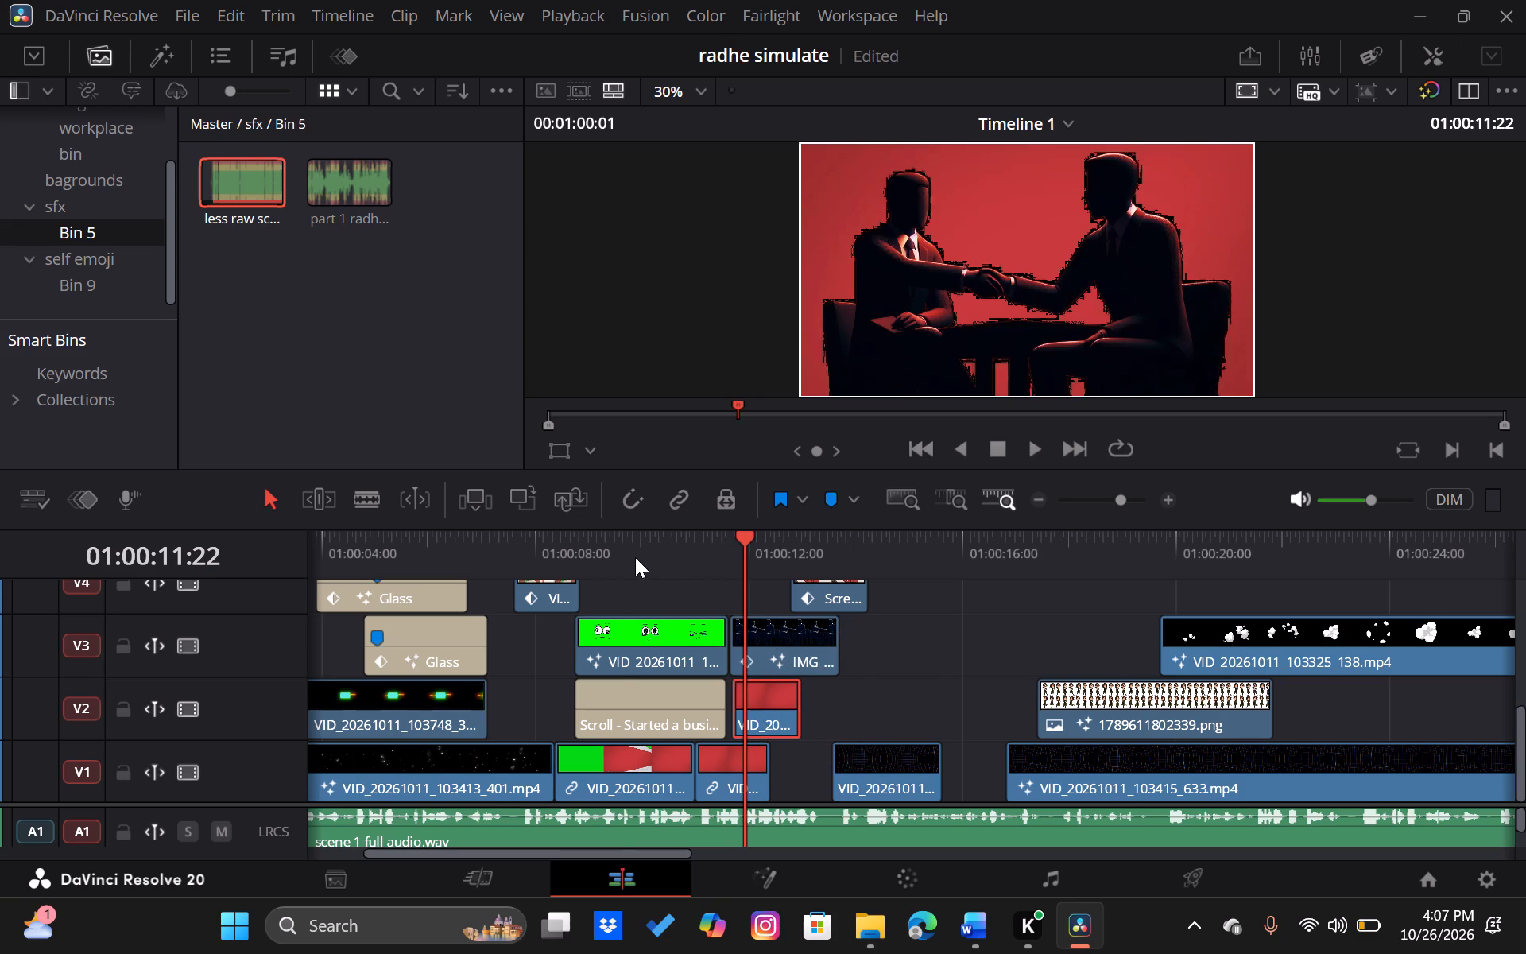
Play from about 01:00:09:15 to 01:00:16:04 to check the repositioned clips.
{"action": "left_click", "coordinate": [622, 548]}
{"action": "key", "text": "space"}
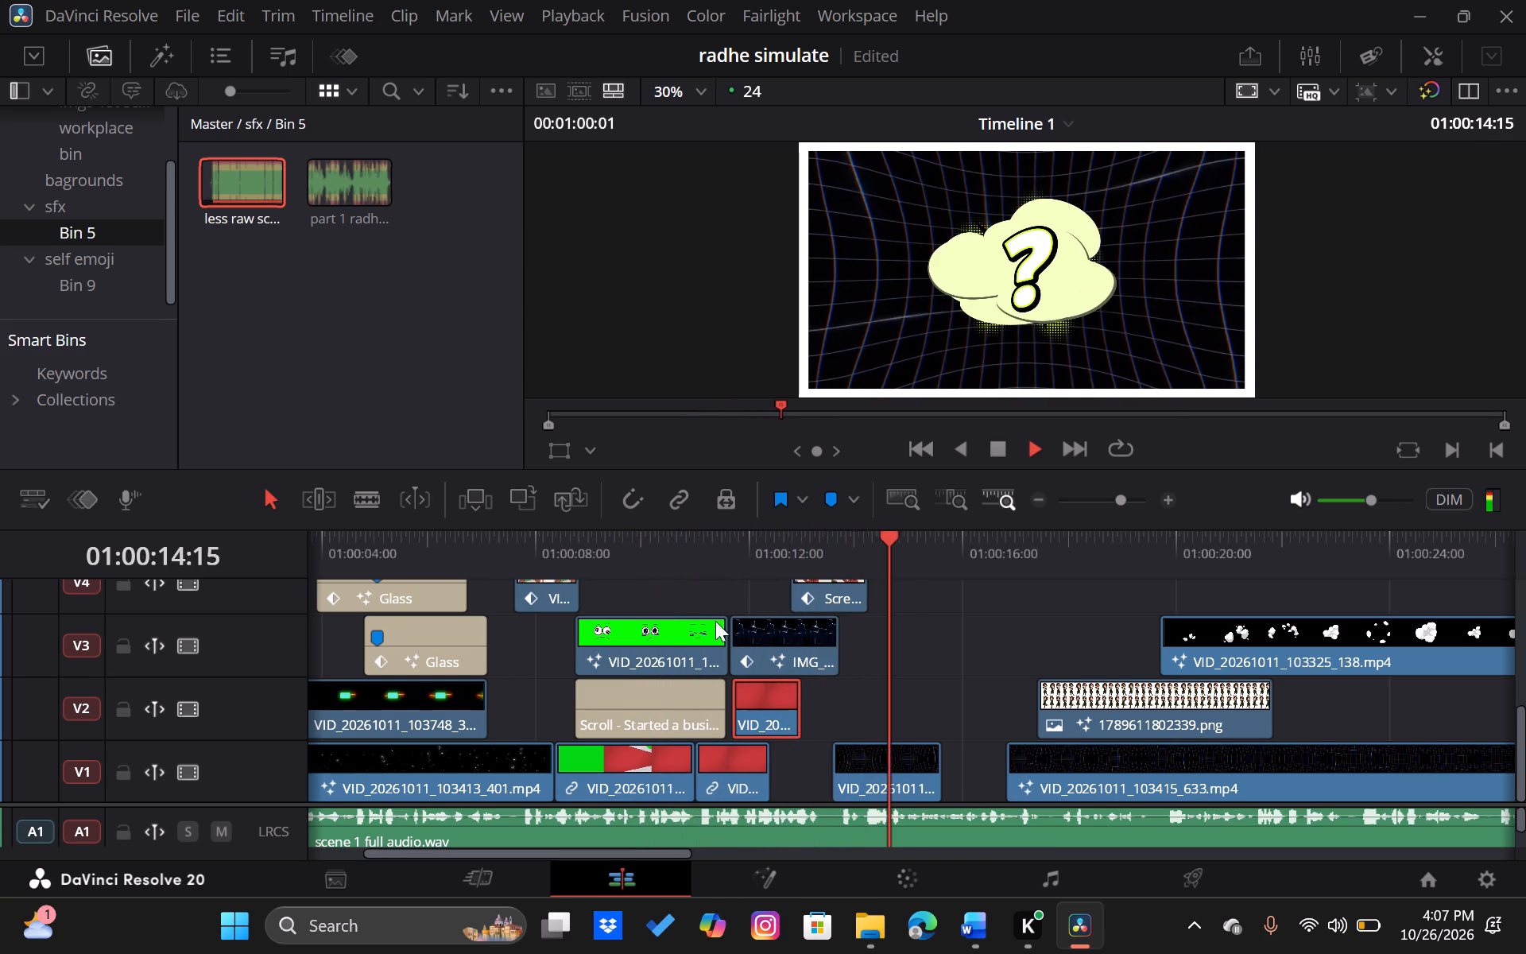
{"action": "left_click", "coordinate": [937, 679]}
{"action": "key", "text": "space"}
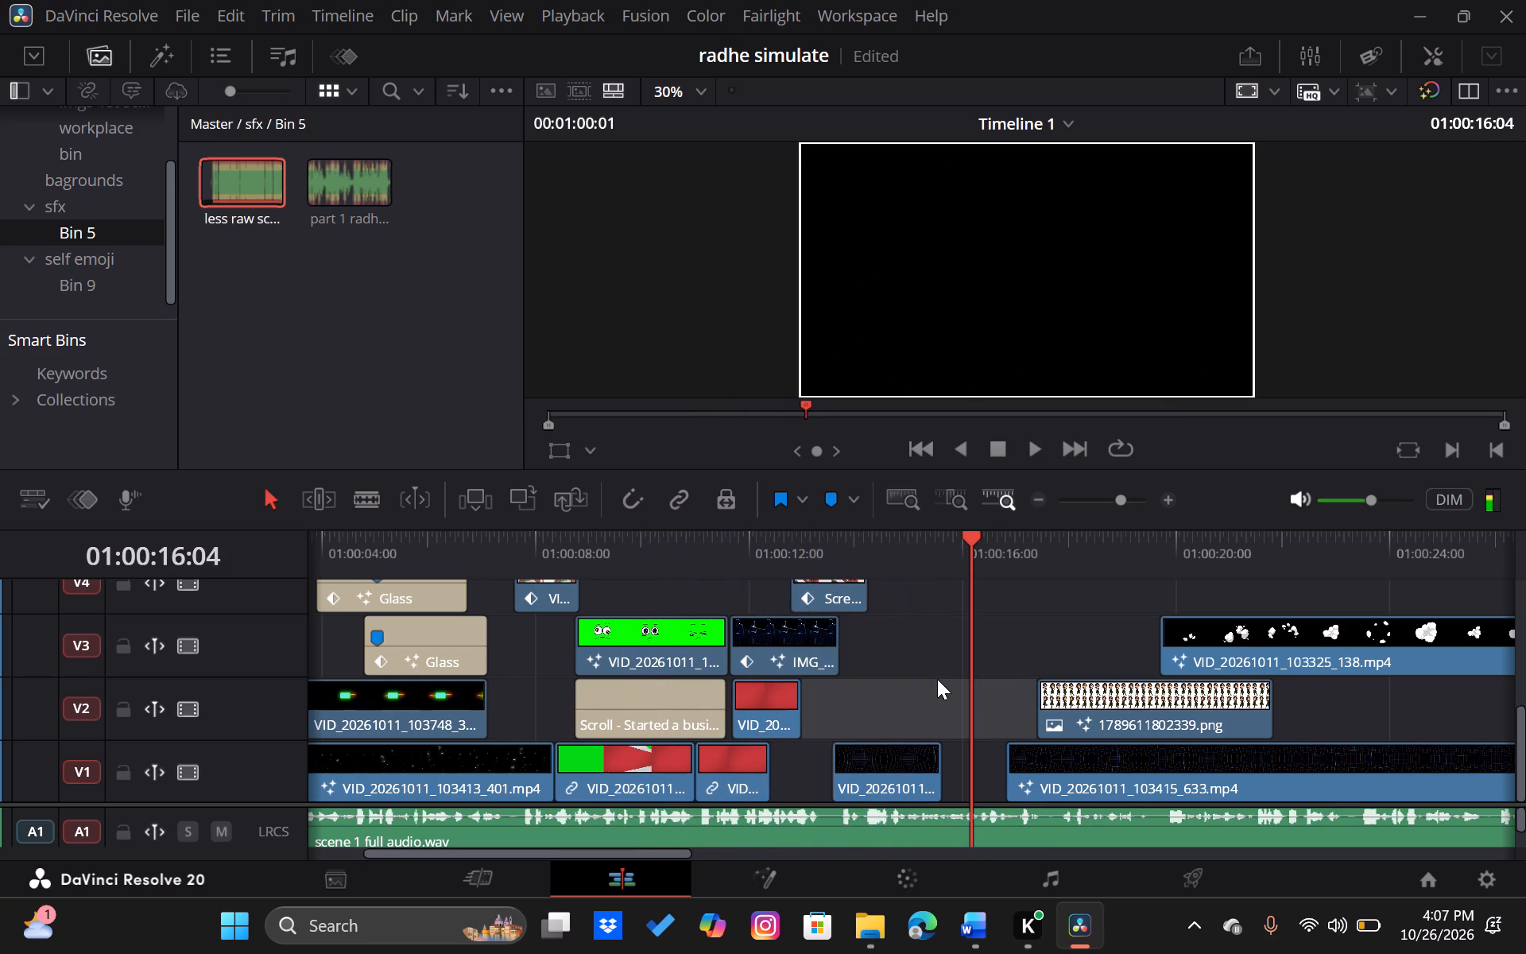
Move the Screenshot clip on V4 about 14 frames earlier.
{"action": "scroll", "coordinate": [937, 679], "scroll_direction": "right", "scroll_amount": 1}
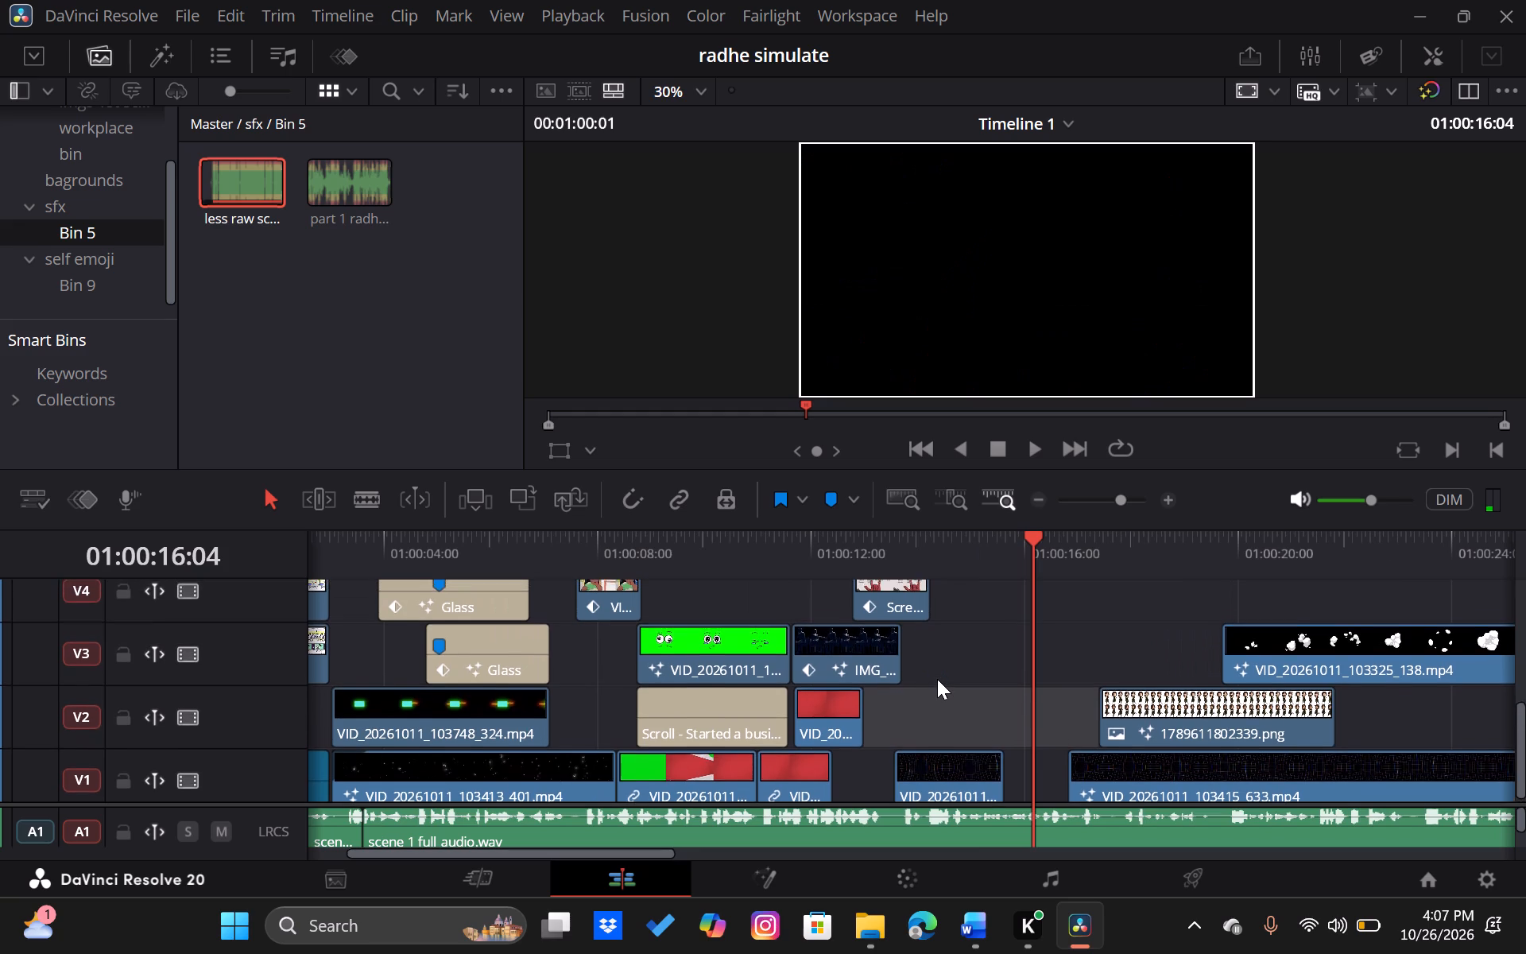
{"action": "scroll", "coordinate": [937, 679], "scroll_direction": "up", "scroll_amount": 1}
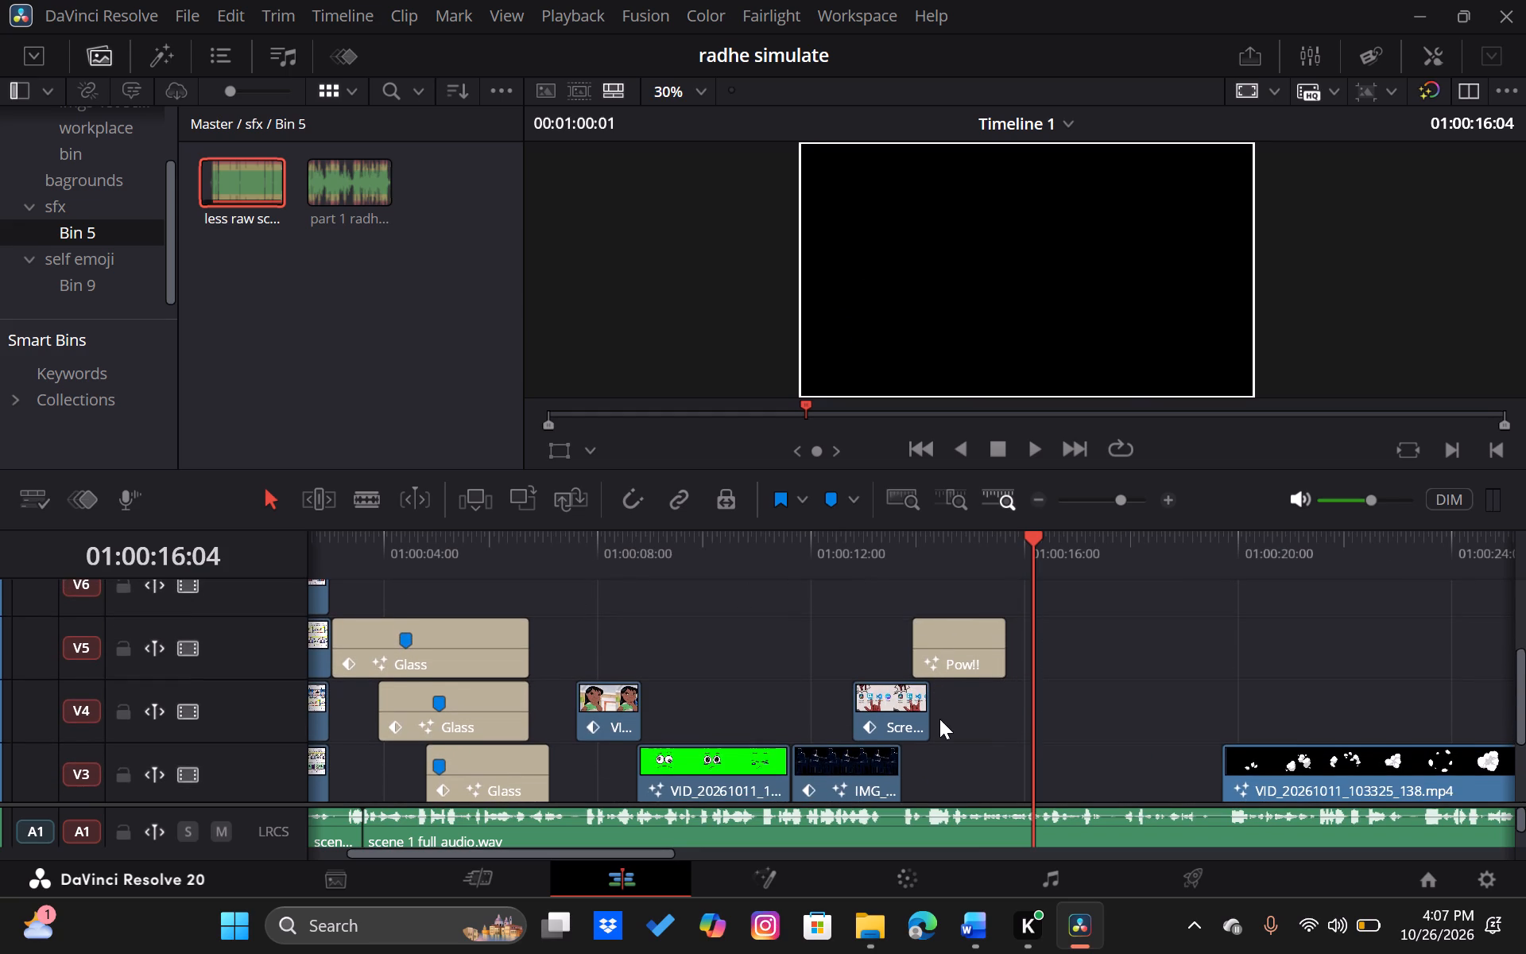
{"action": "scroll", "coordinate": [939, 719], "scroll_direction": "down", "scroll_amount": 1}
{"action": "left_click_drag", "start_coordinate": [908, 652], "coordinate": [877, 657]}
Trim the end of the IMG clip on V3 to about 01:00:13:05 and move the Pow!! title about 21 frames earlier.
{"action": "left_click_drag", "start_coordinate": [900, 750], "coordinate": [877, 753]}
{"action": "left_click_drag", "start_coordinate": [965, 624], "coordinate": [918, 624]}
Play the opening of the timeline up to 01:00:01:23 to review scene 1 from the start.
{"action": "scroll", "coordinate": [918, 624], "scroll_direction": "right", "scroll_amount": 4}
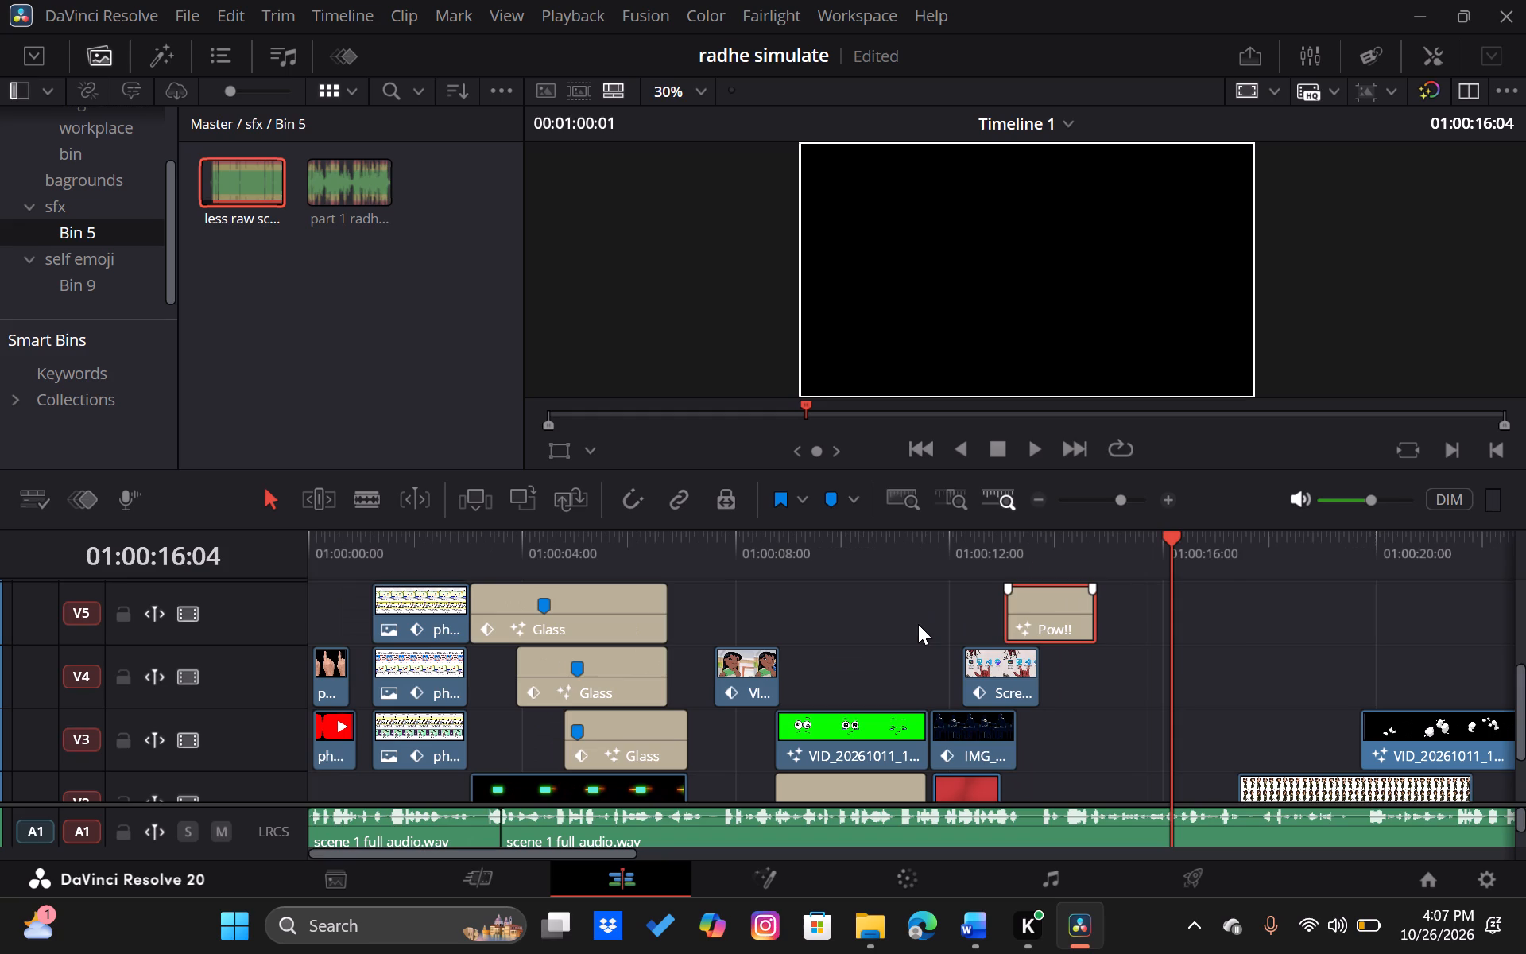
{"action": "scroll", "coordinate": [918, 624], "scroll_direction": "right", "scroll_amount": 3}
{"action": "left_click_drag", "start_coordinate": [677, 547], "coordinate": [223, 610]}
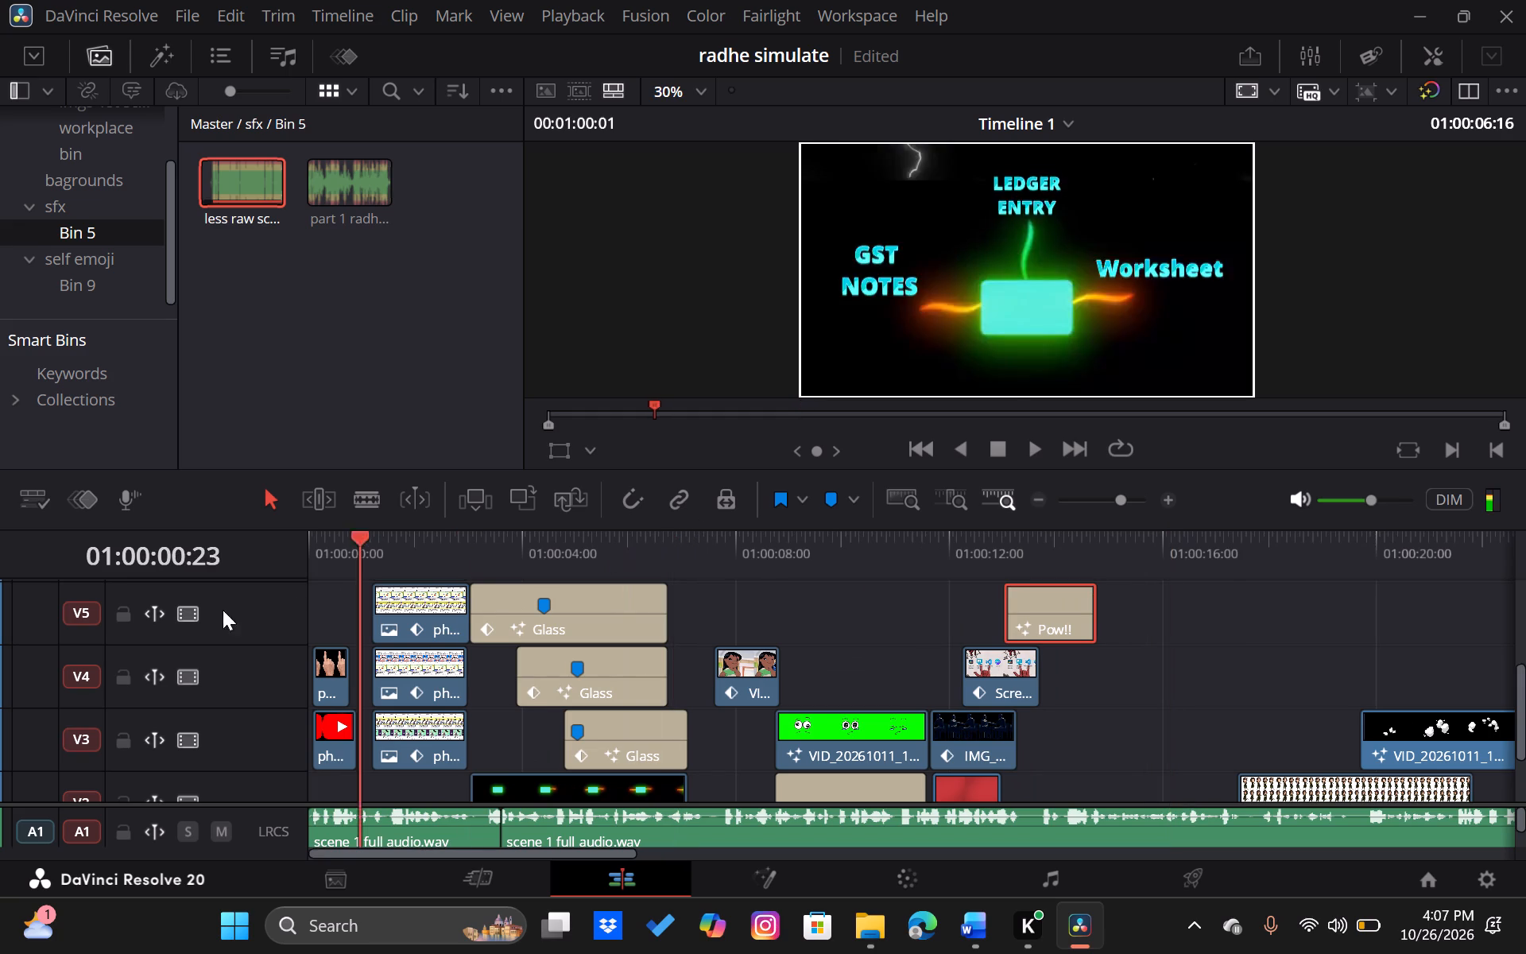
{"action": "left_click_drag", "start_coordinate": [223, 610], "coordinate": [198, 615]}
{"action": "key", "text": "space"}
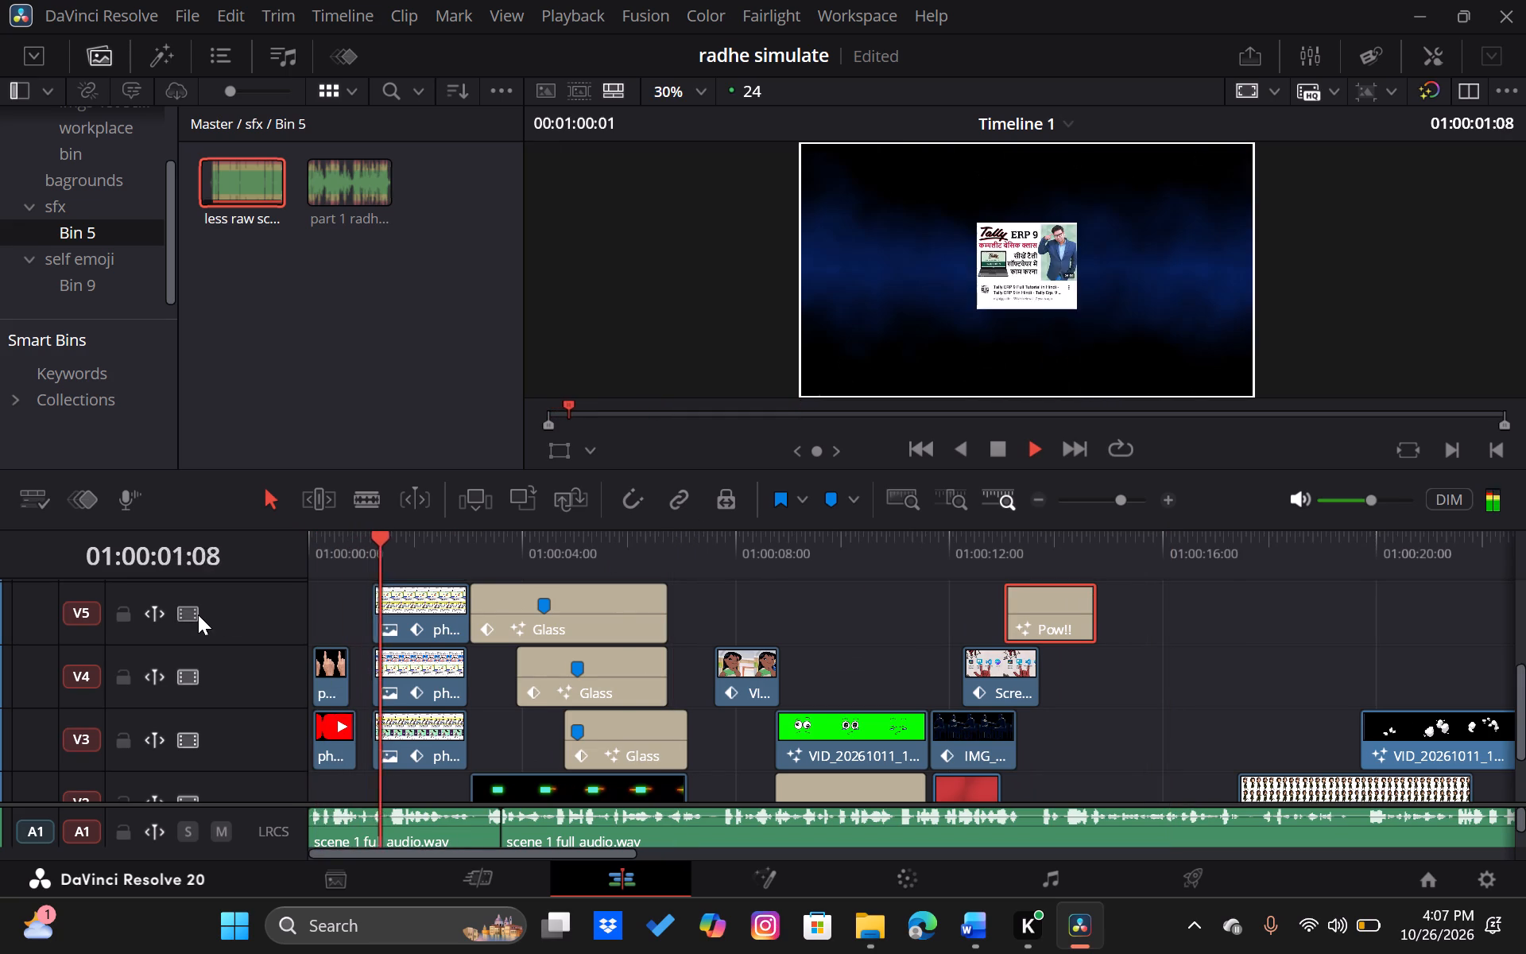
{"action": "key", "text": "space"}
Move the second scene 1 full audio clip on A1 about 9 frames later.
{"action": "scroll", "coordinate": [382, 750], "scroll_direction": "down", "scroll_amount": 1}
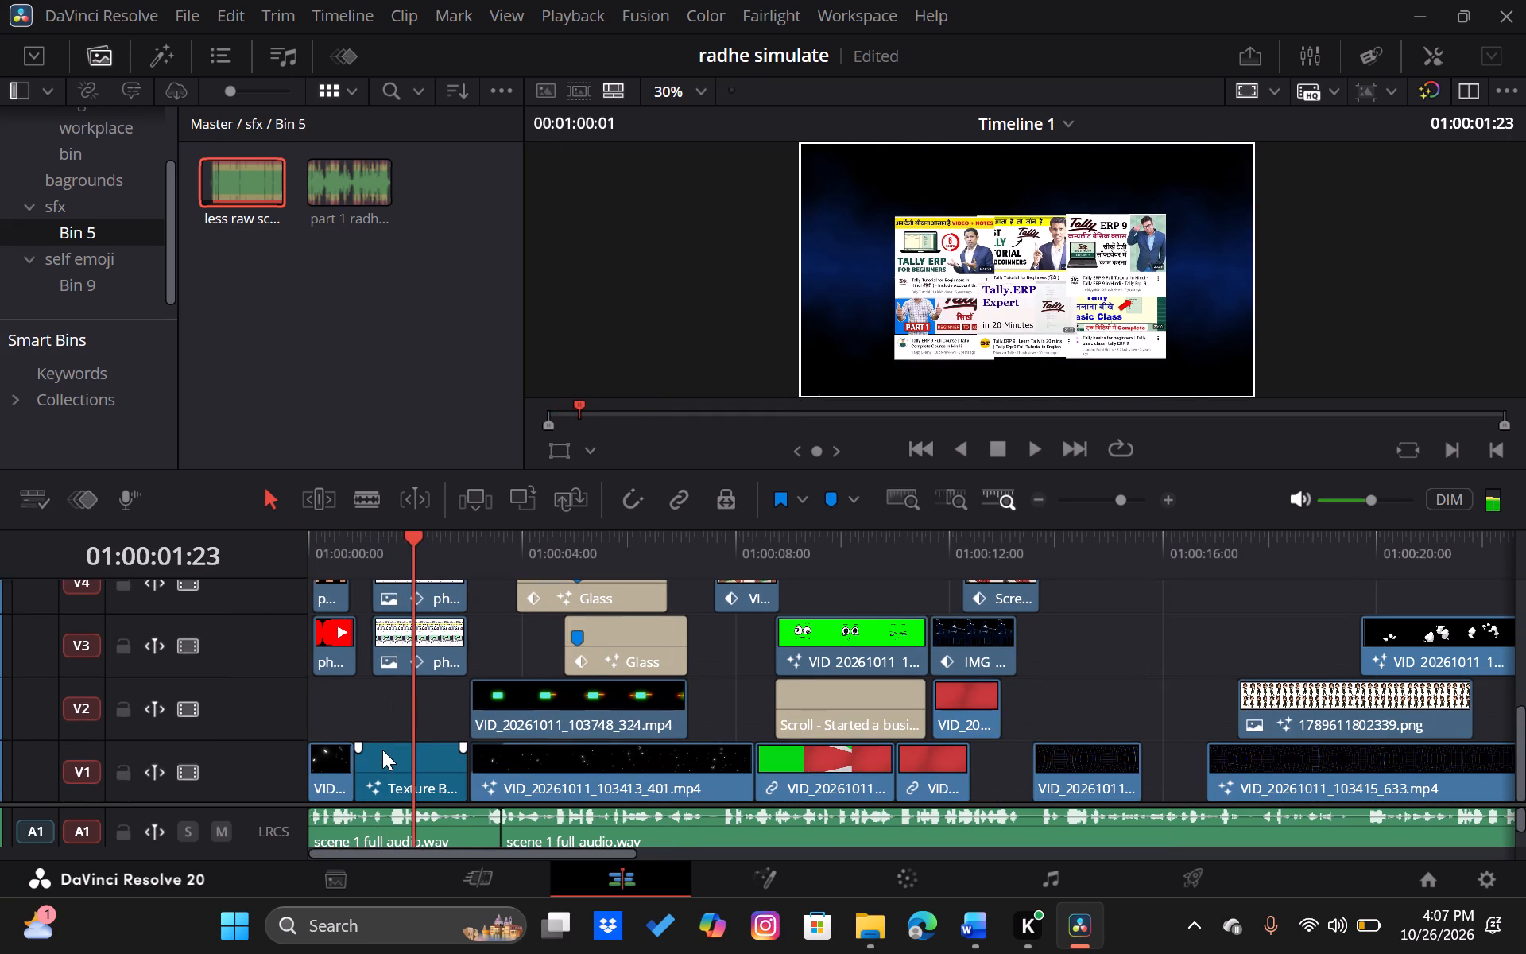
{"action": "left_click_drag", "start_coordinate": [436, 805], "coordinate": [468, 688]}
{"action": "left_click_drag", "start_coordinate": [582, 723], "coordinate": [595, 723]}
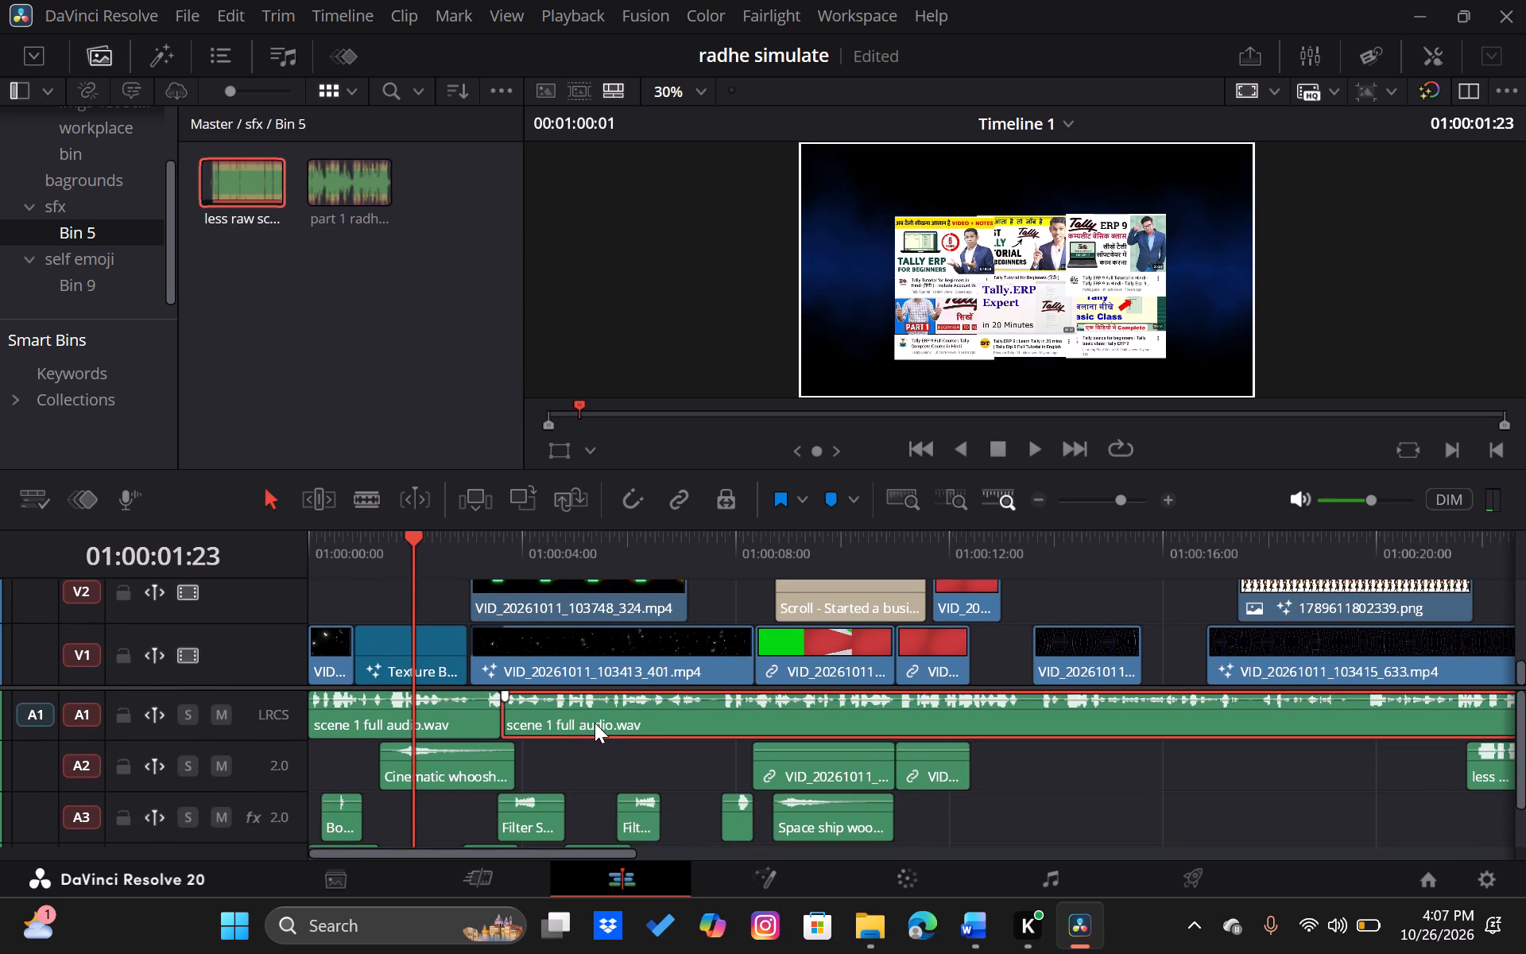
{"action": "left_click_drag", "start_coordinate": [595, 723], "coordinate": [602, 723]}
Extend the start of the first scene 1 full audio clip on A1 by a frame or two and place it at the timeline start.
{"action": "left_click_drag", "start_coordinate": [463, 714], "coordinate": [469, 714]}
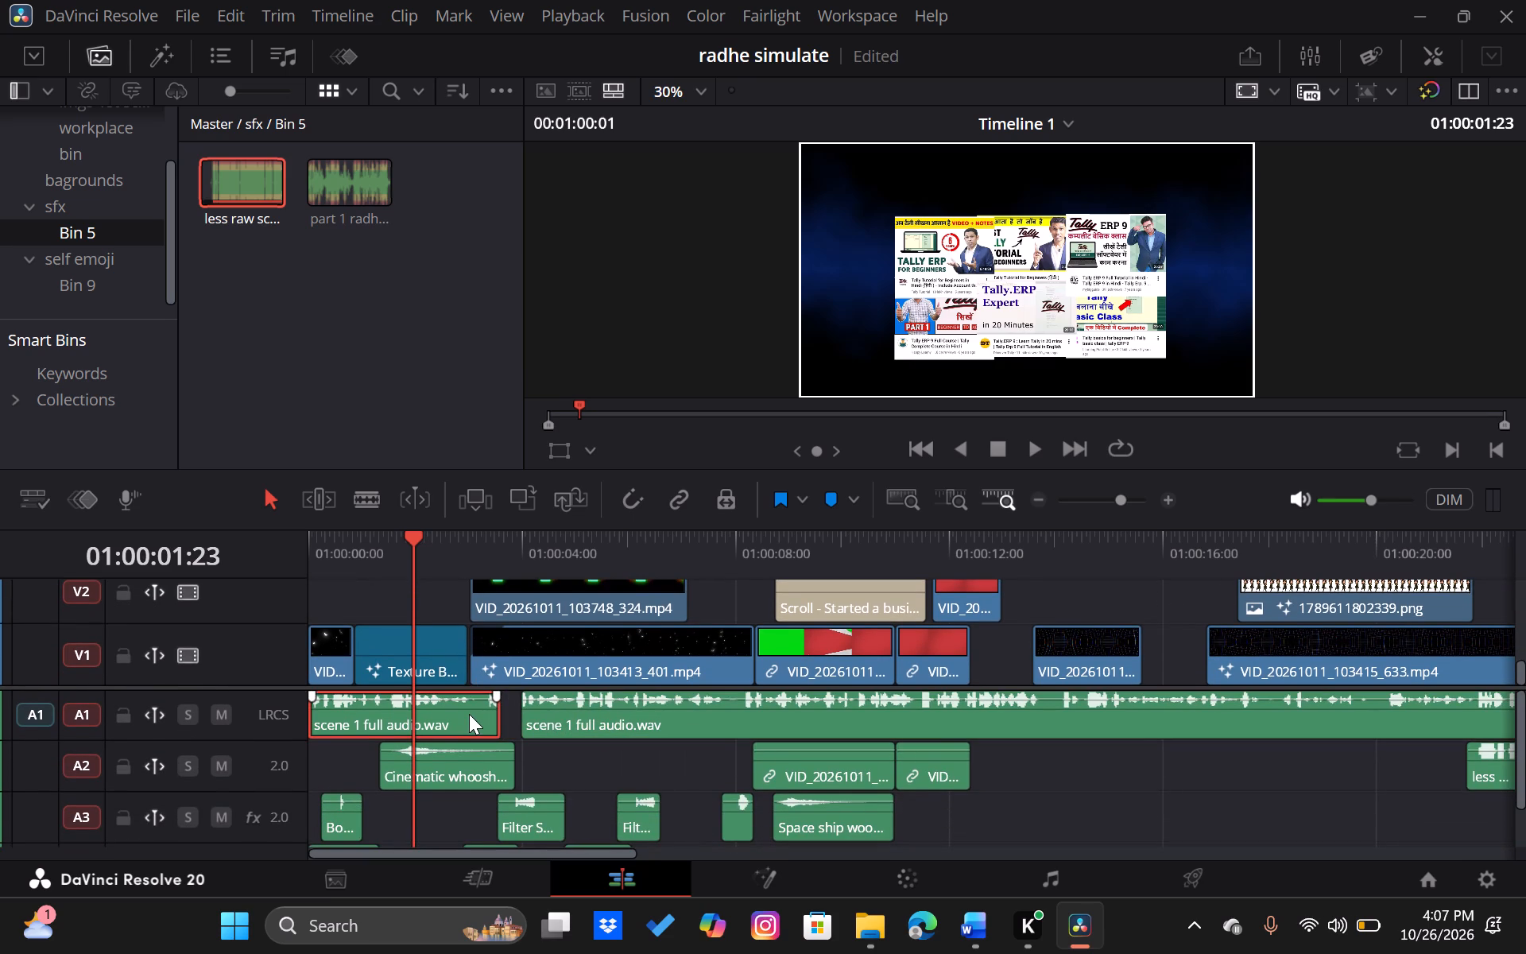
{"action": "left_click_drag", "start_coordinate": [469, 714], "coordinate": [482, 714]}
{"action": "scroll", "coordinate": [482, 714], "scroll_direction": "up", "scroll_amount": 1}
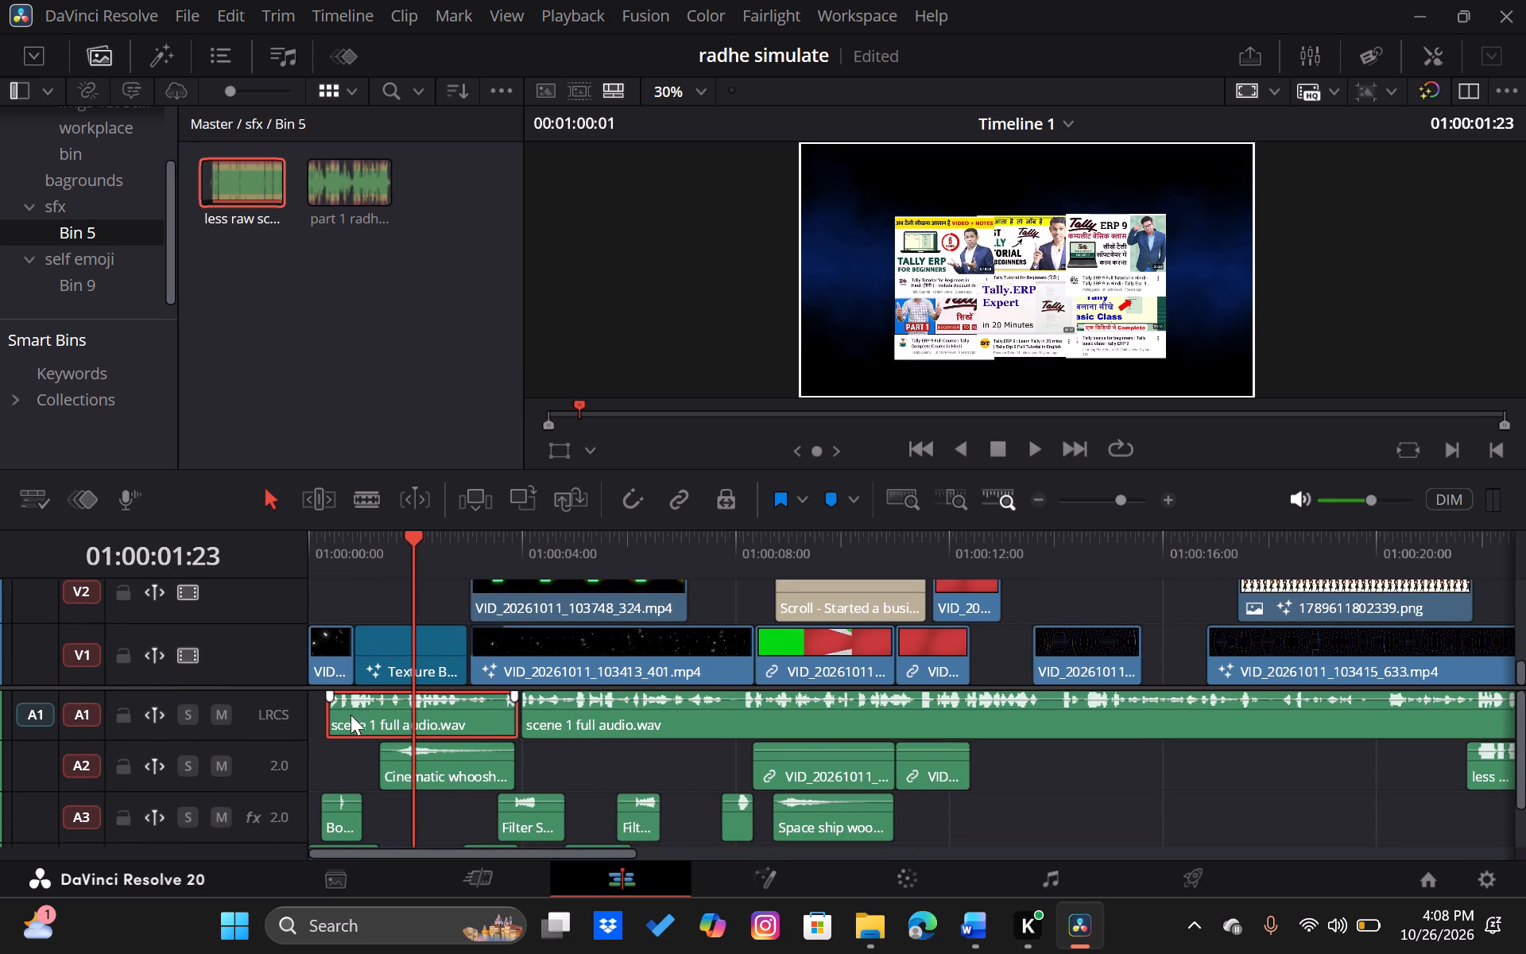
{"action": "left_click", "coordinate": [327, 716]}
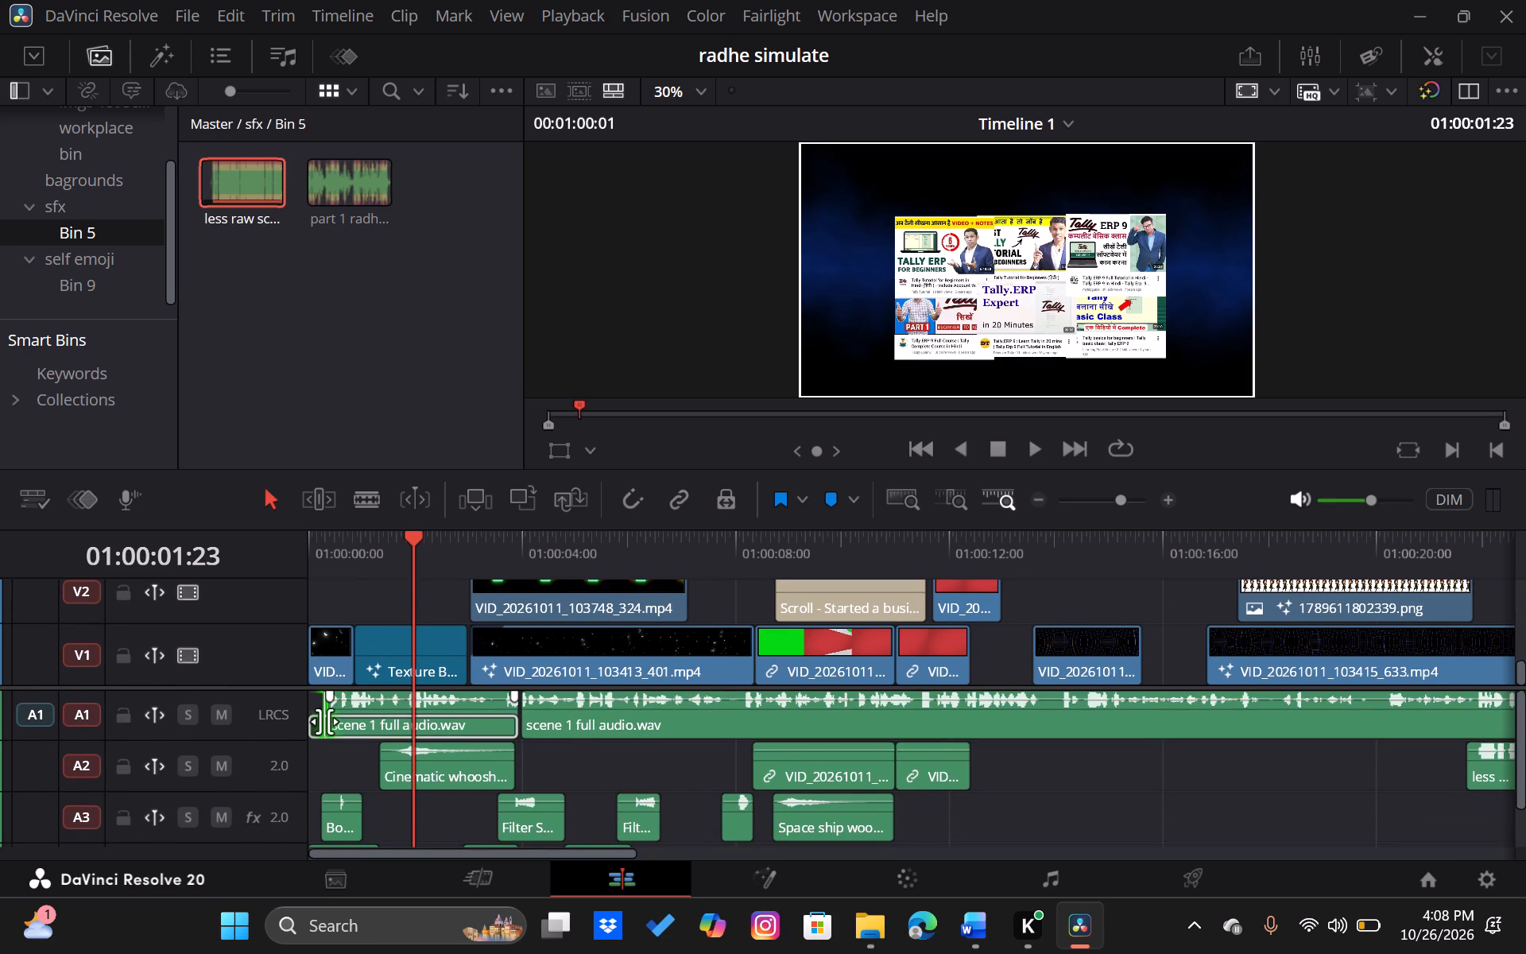
{"action": "left_click", "coordinate": [337, 750]}
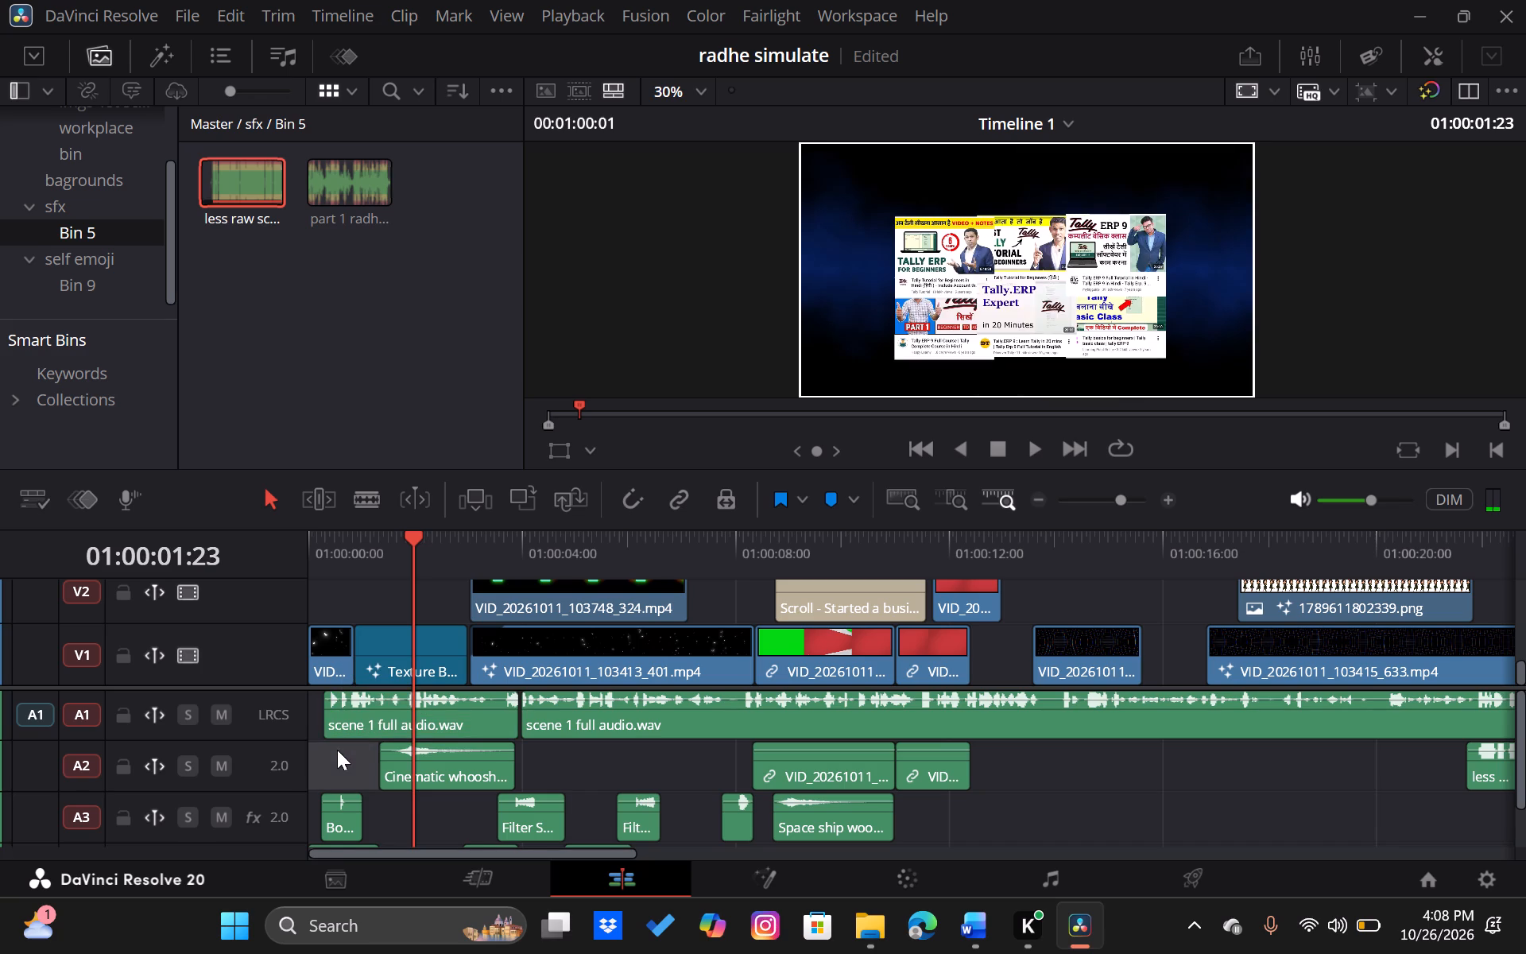
{"action": "left_click_drag", "start_coordinate": [454, 723], "coordinate": [393, 731]}
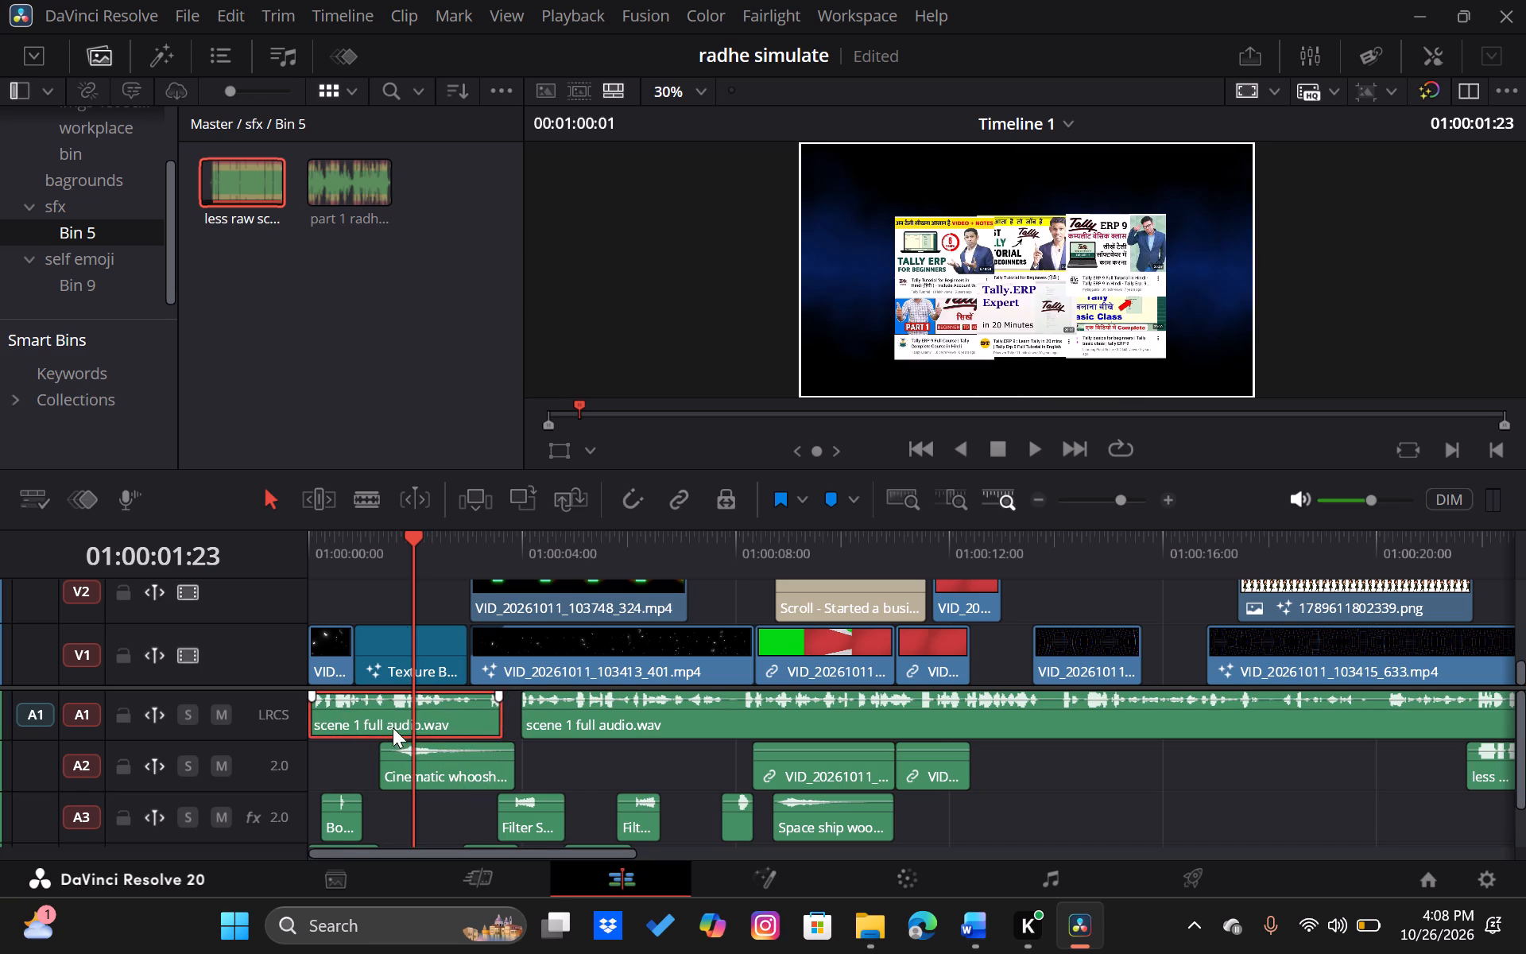
Play from the start of the timeline past 01:00:05:09 to check the gap between the two voiceover clips.
{"action": "left_click_drag", "start_coordinate": [391, 543], "coordinate": [275, 557]}
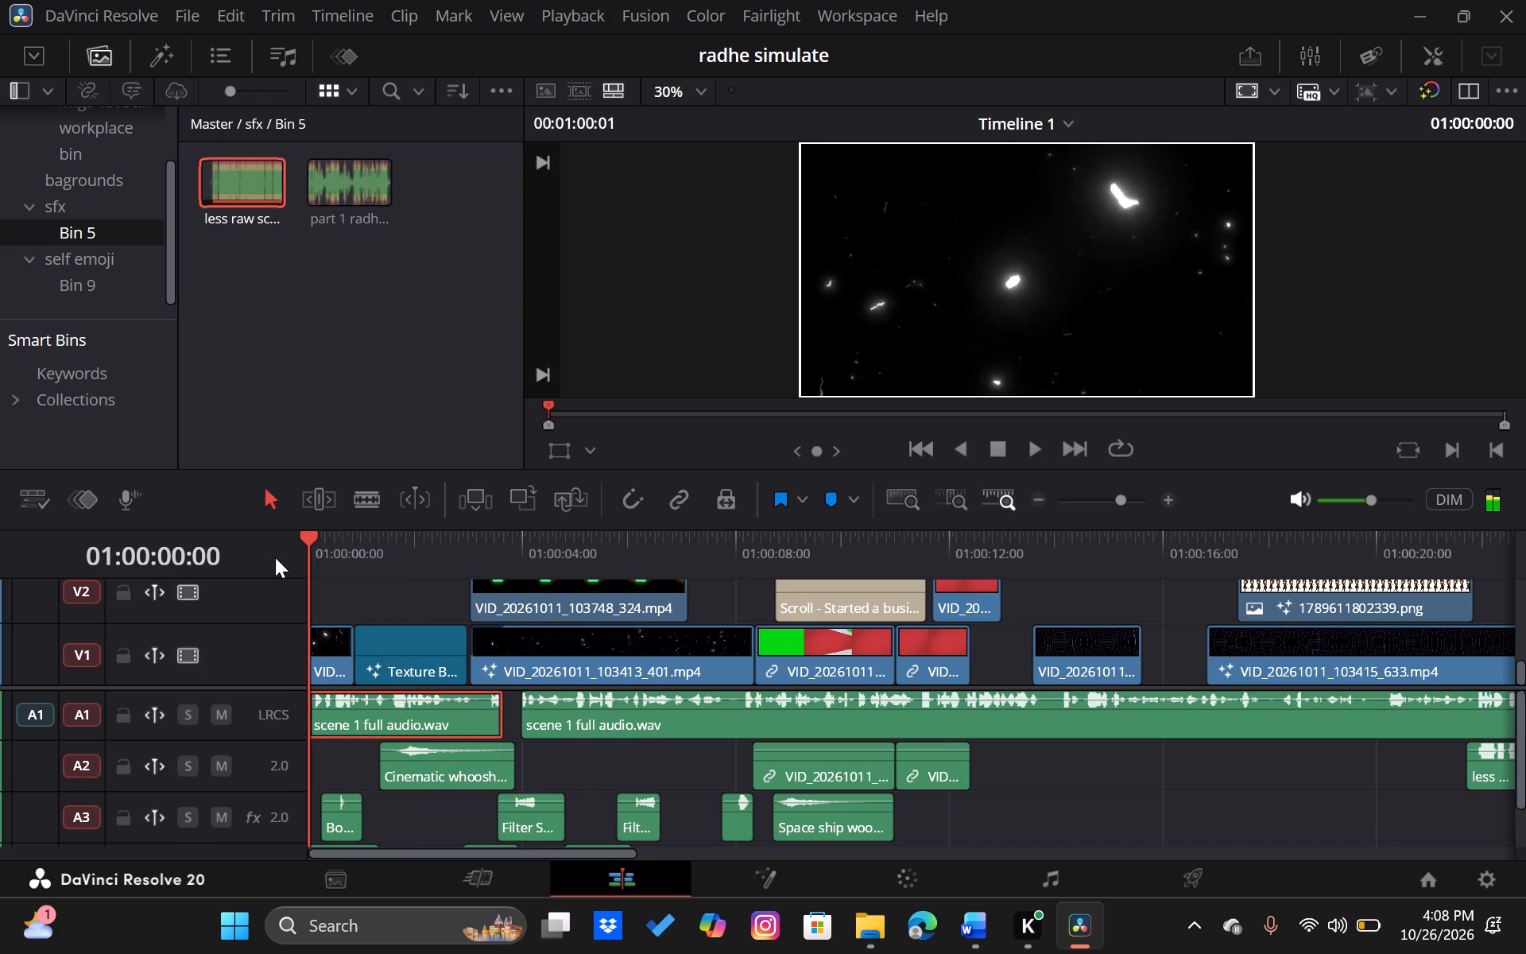
{"action": "key", "text": "space"}
{"action": "key", "text": "space"}
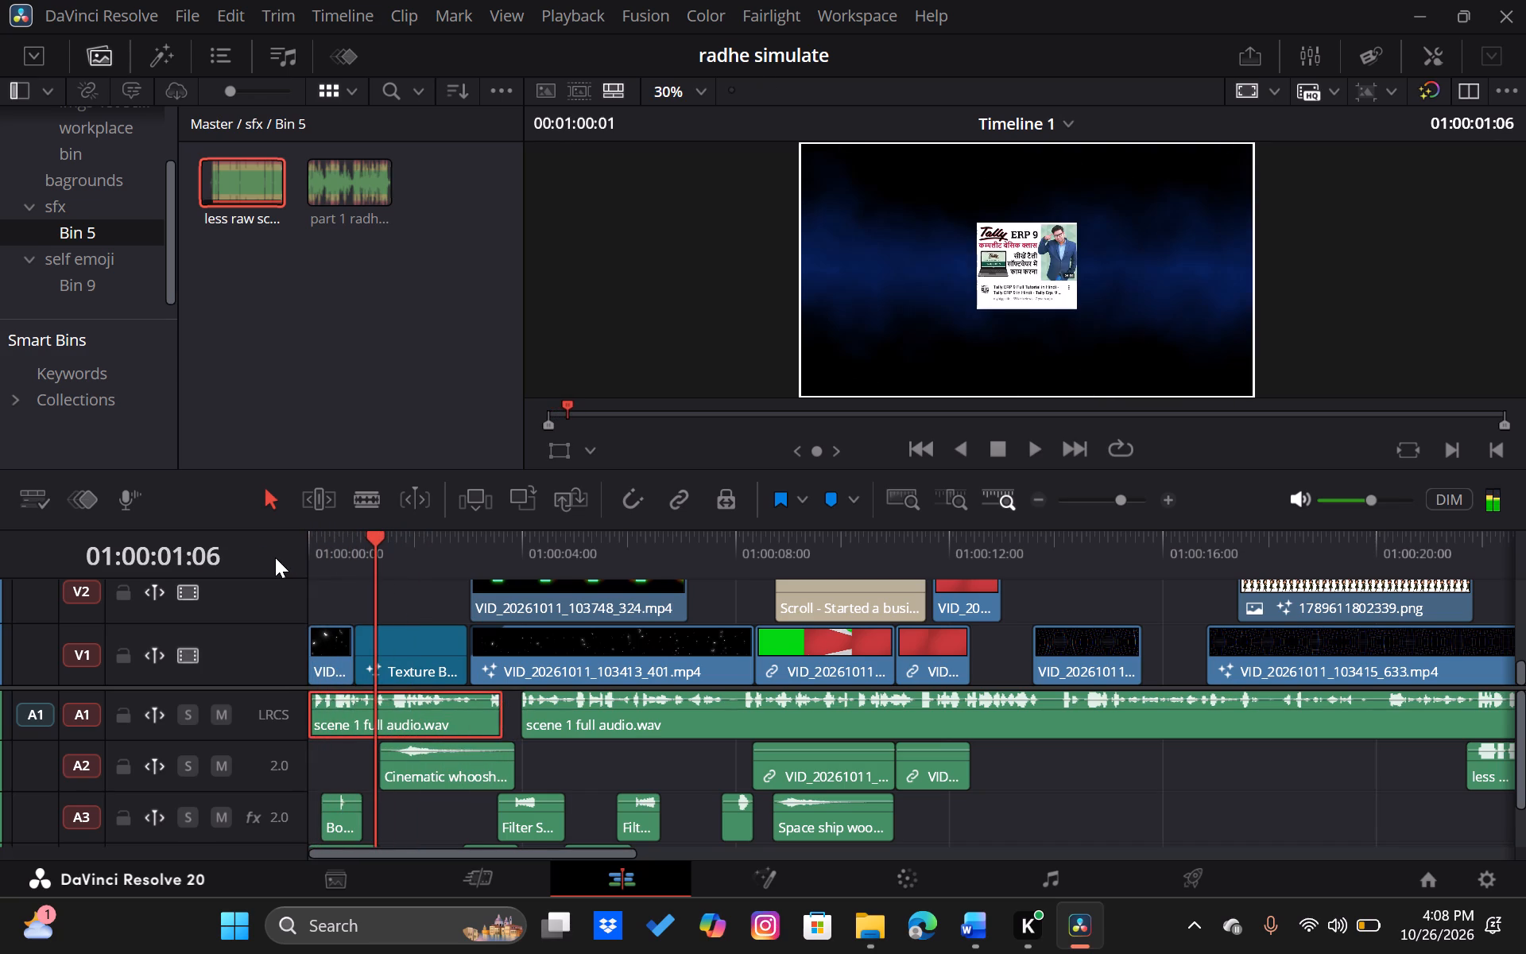
{"action": "left_click_drag", "start_coordinate": [327, 541], "coordinate": [284, 549]}
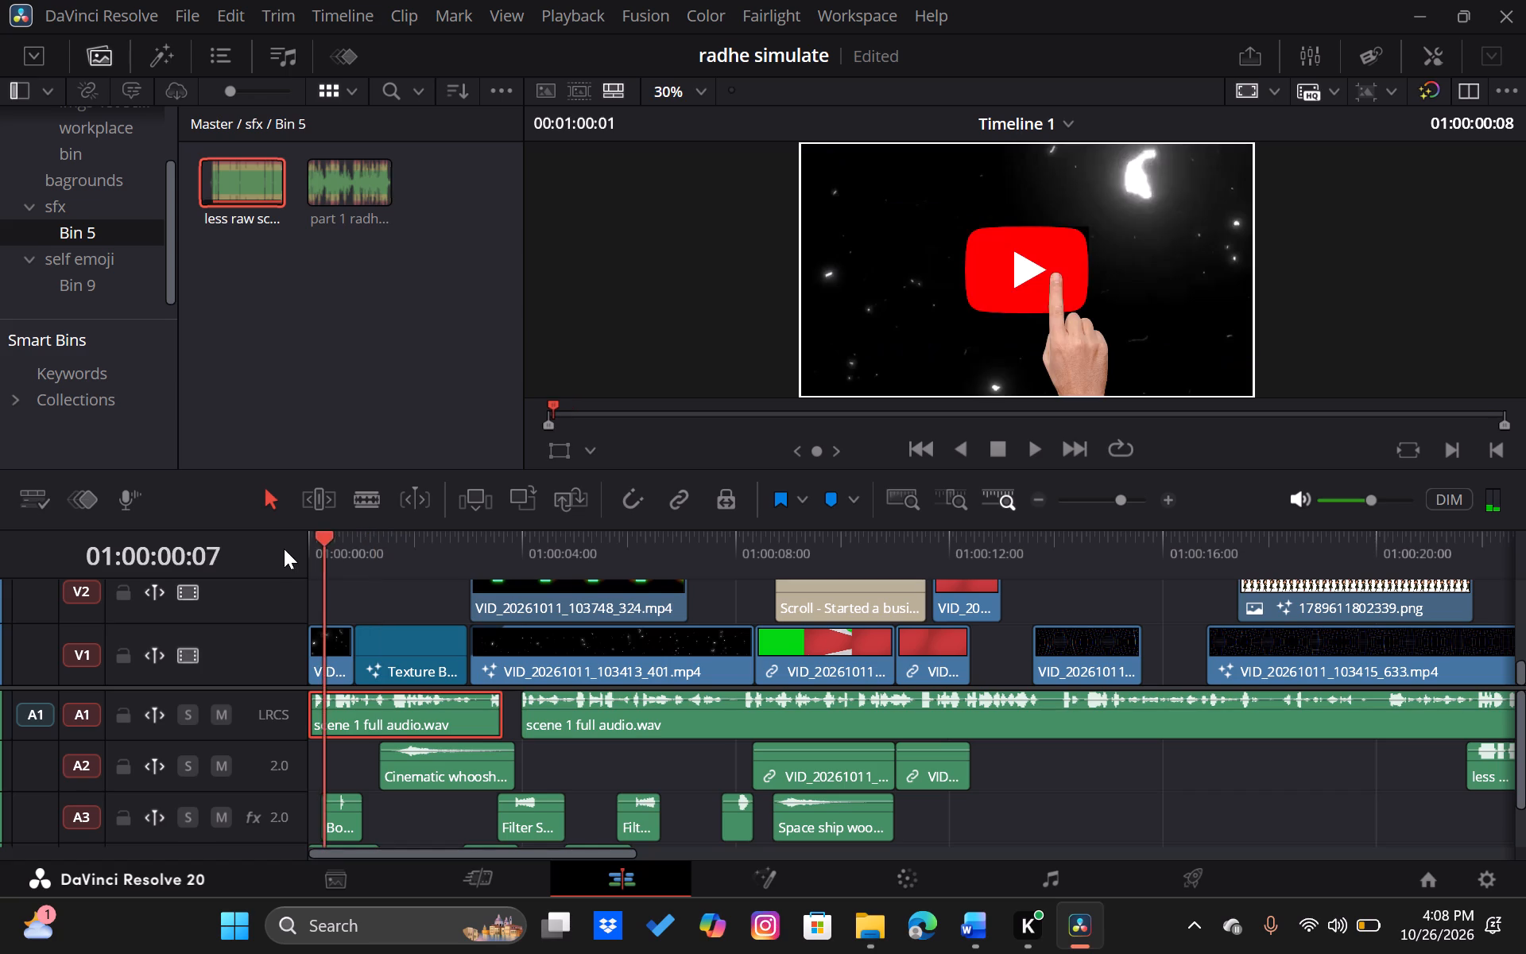
{"action": "left_click_drag", "start_coordinate": [284, 549], "coordinate": [275, 549]}
{"action": "key", "text": "space"}
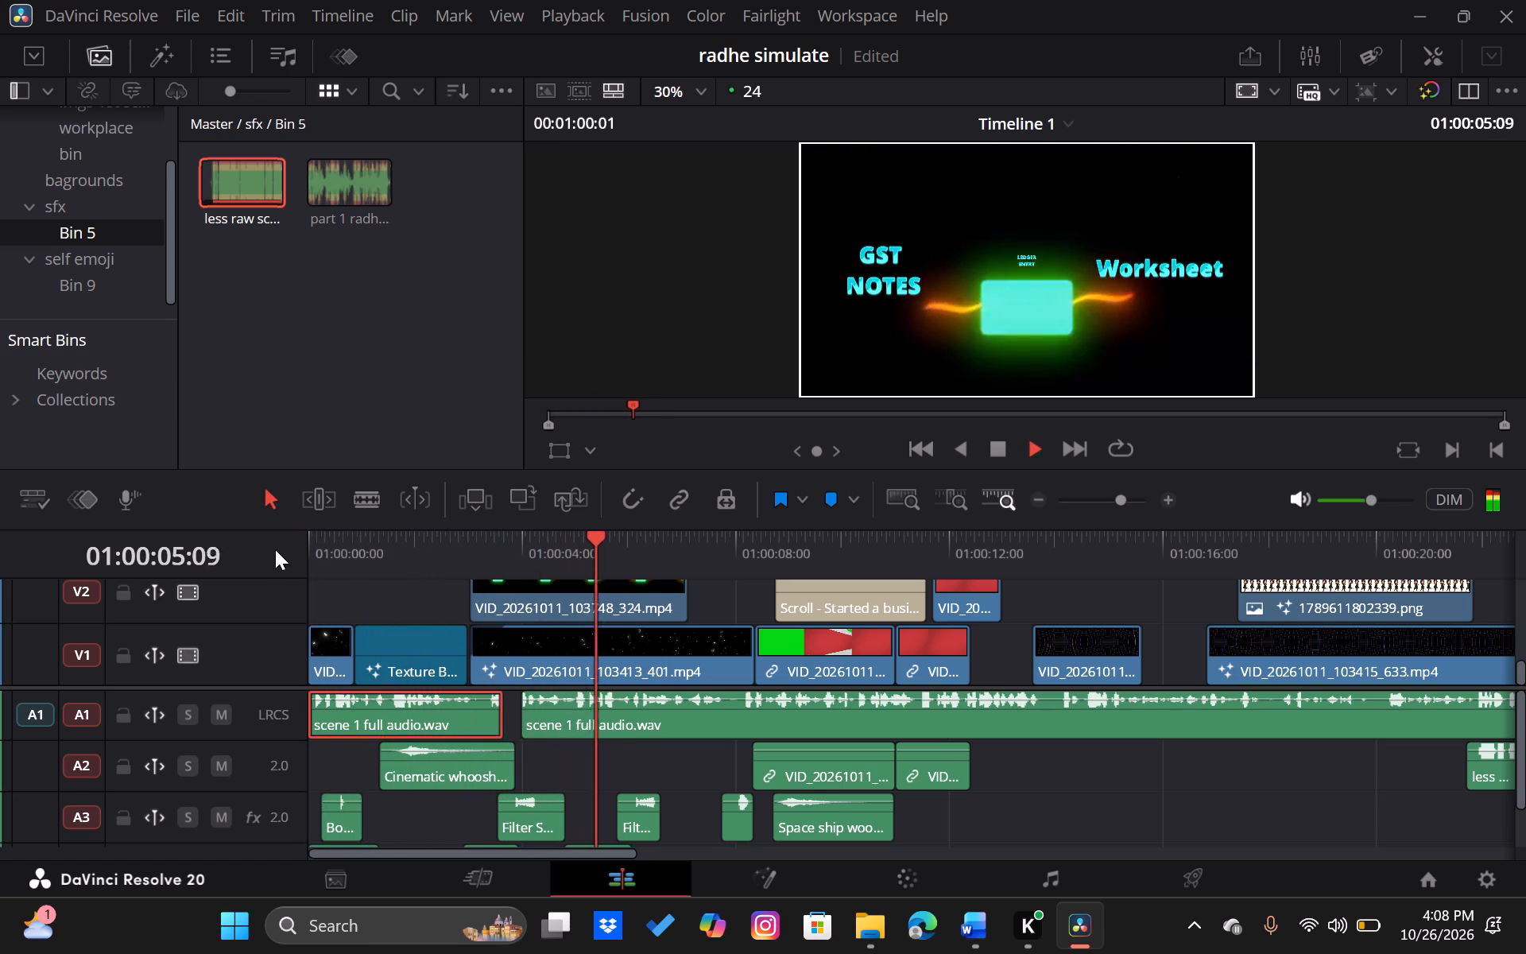
{"action": "key", "text": "space"}
Move the second scene 1 full audio clip on A1 earlier so it butts against the end of the first.
{"action": "left_click_drag", "start_coordinate": [600, 715], "coordinate": [579, 715]}
Play from 01:00:02:06 to 01:00:16:18 and from the timeline start to about 01:00:13:00 to check visuals against the voiceover.
{"action": "left_click", "coordinate": [429, 553]}
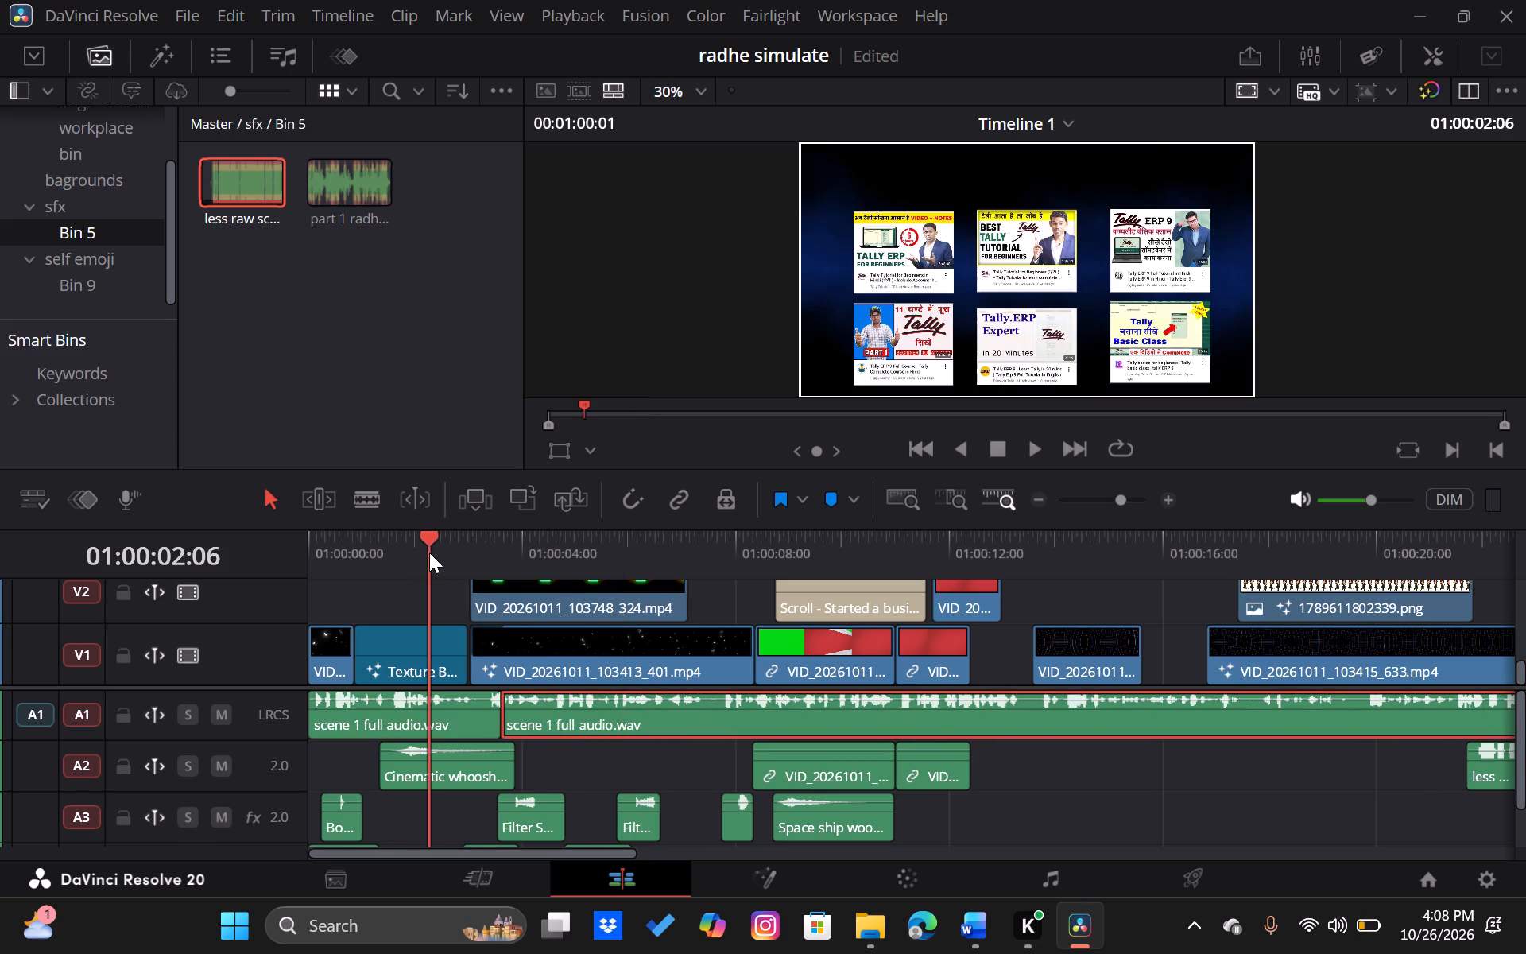
{"action": "key", "text": "space"}
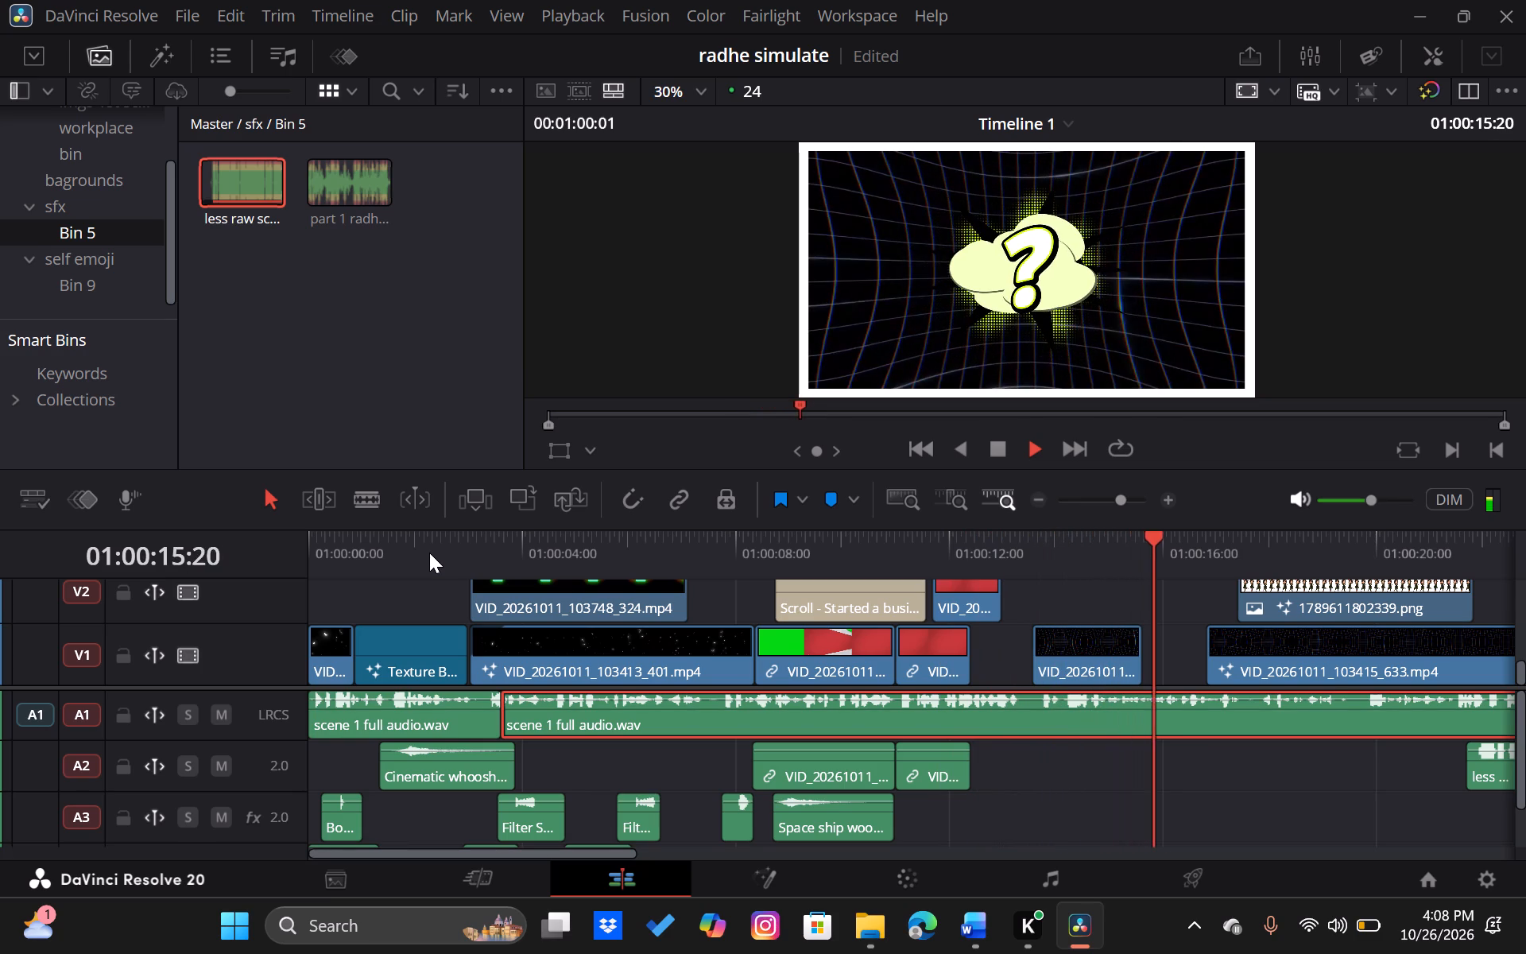
{"action": "key", "text": "space"}
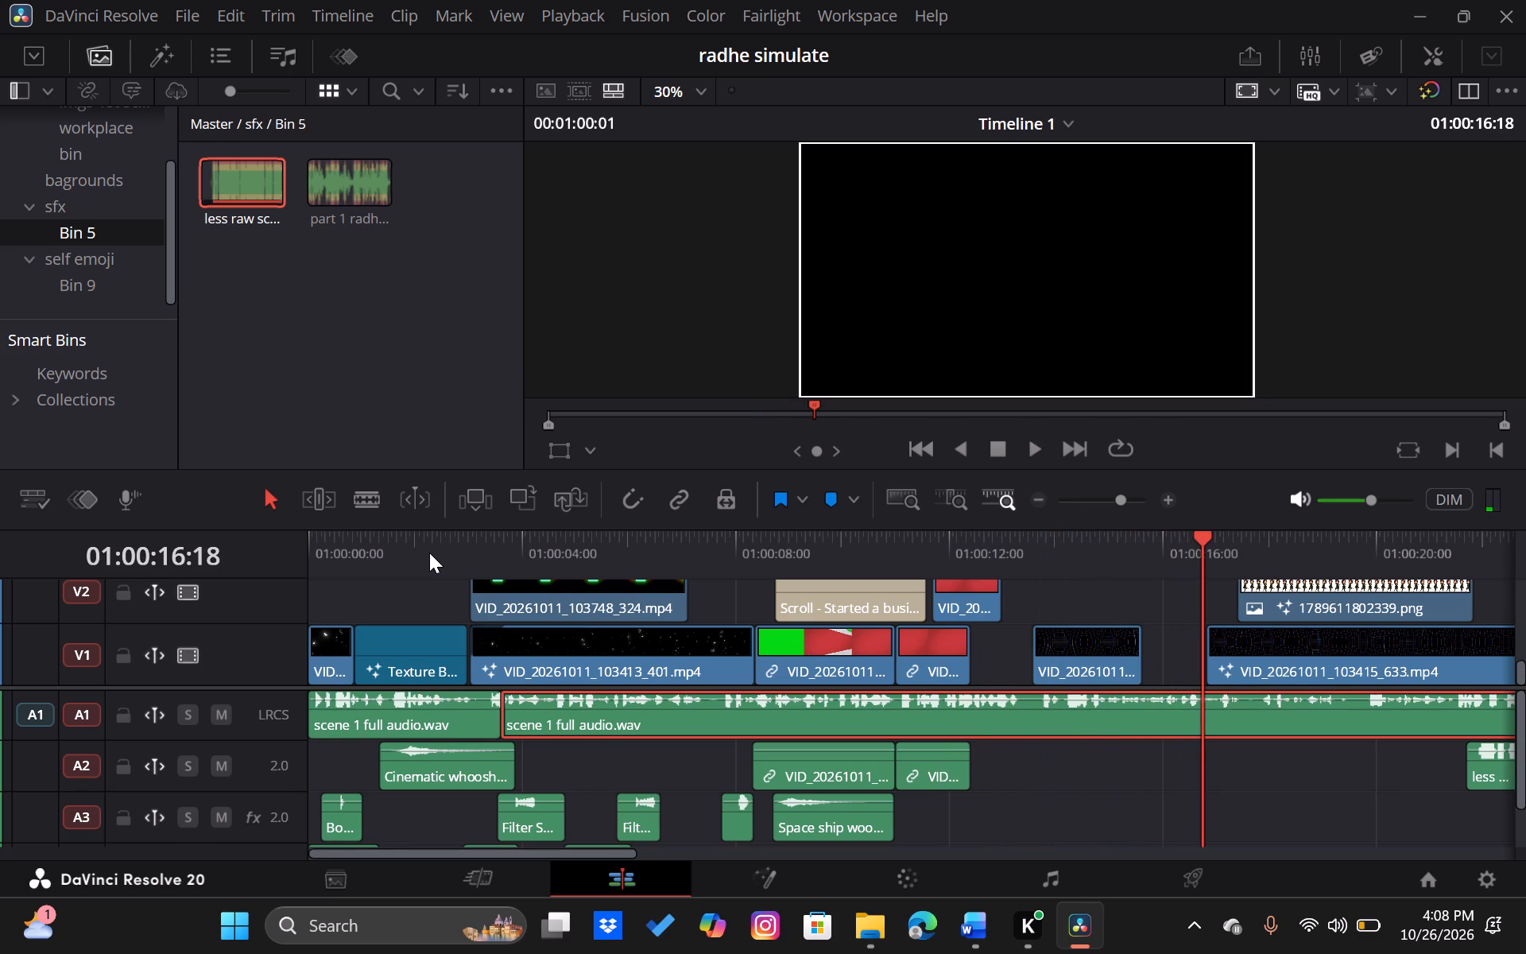
{"action": "left_click", "coordinate": [429, 553]}
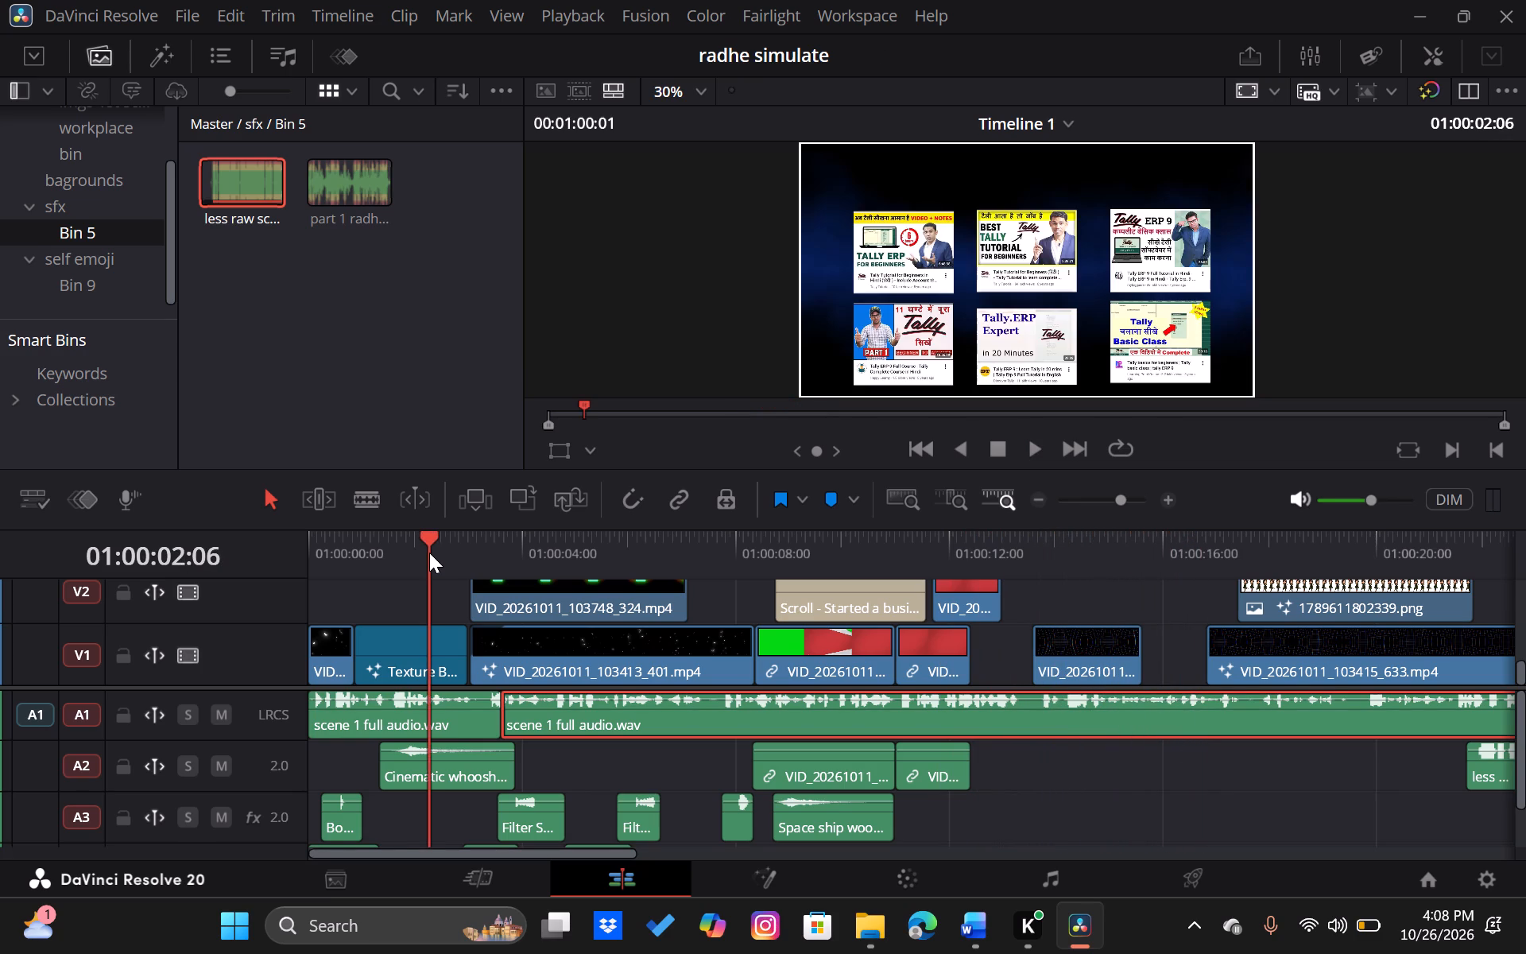
{"action": "left_click_drag", "start_coordinate": [429, 553], "coordinate": [283, 558]}
{"action": "left_click_drag", "start_coordinate": [329, 545], "coordinate": [288, 551]}
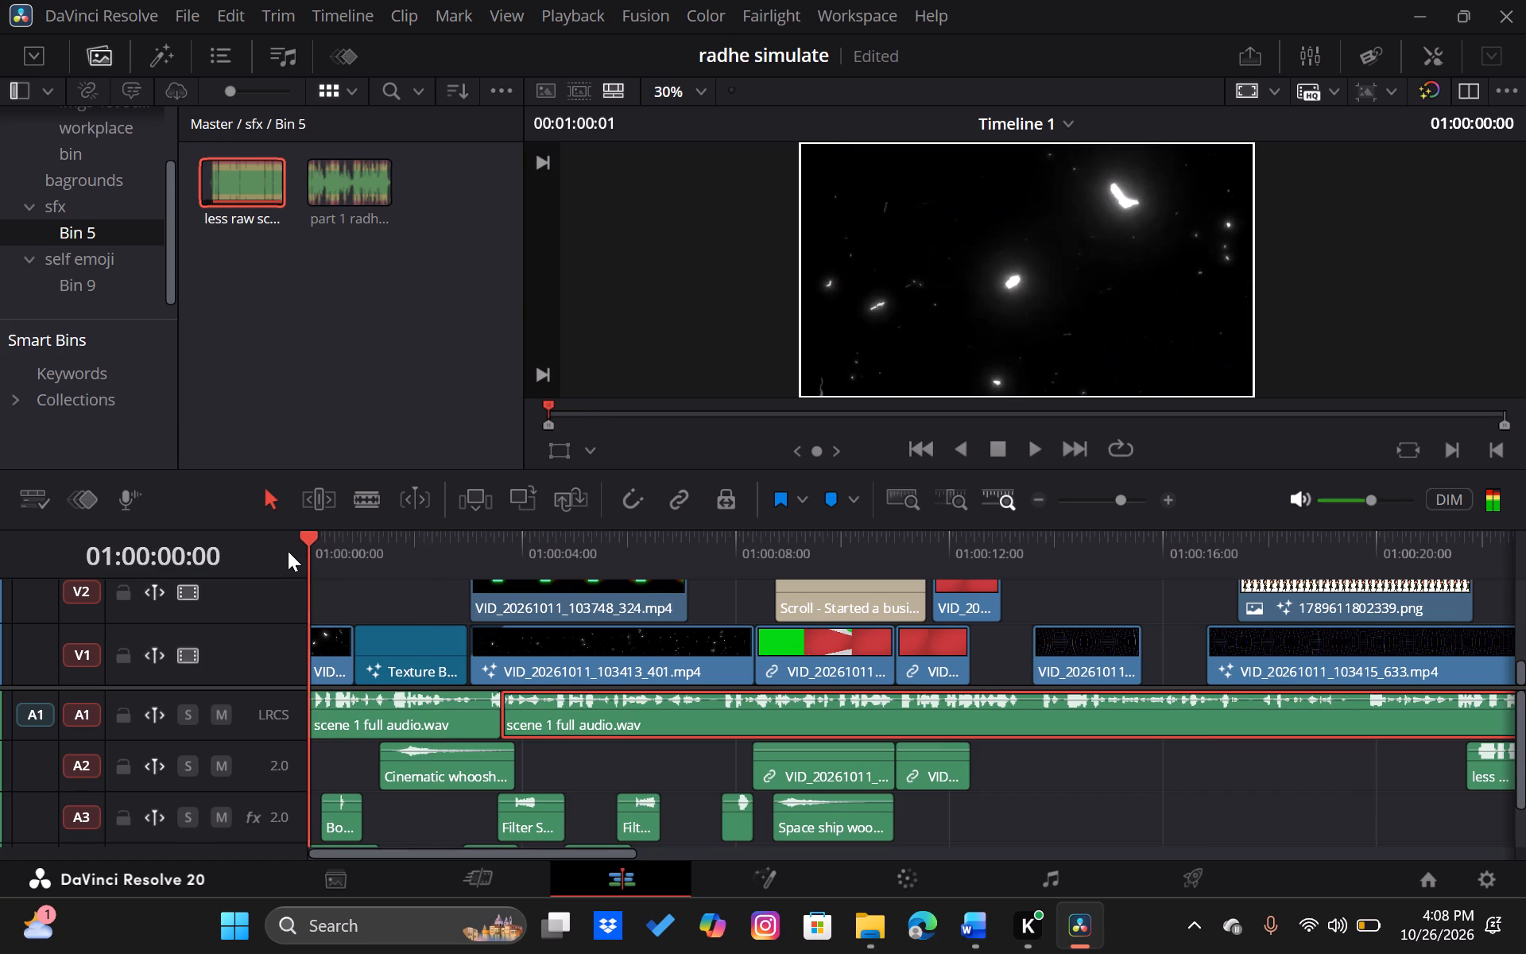
{"action": "key", "text": "space"}
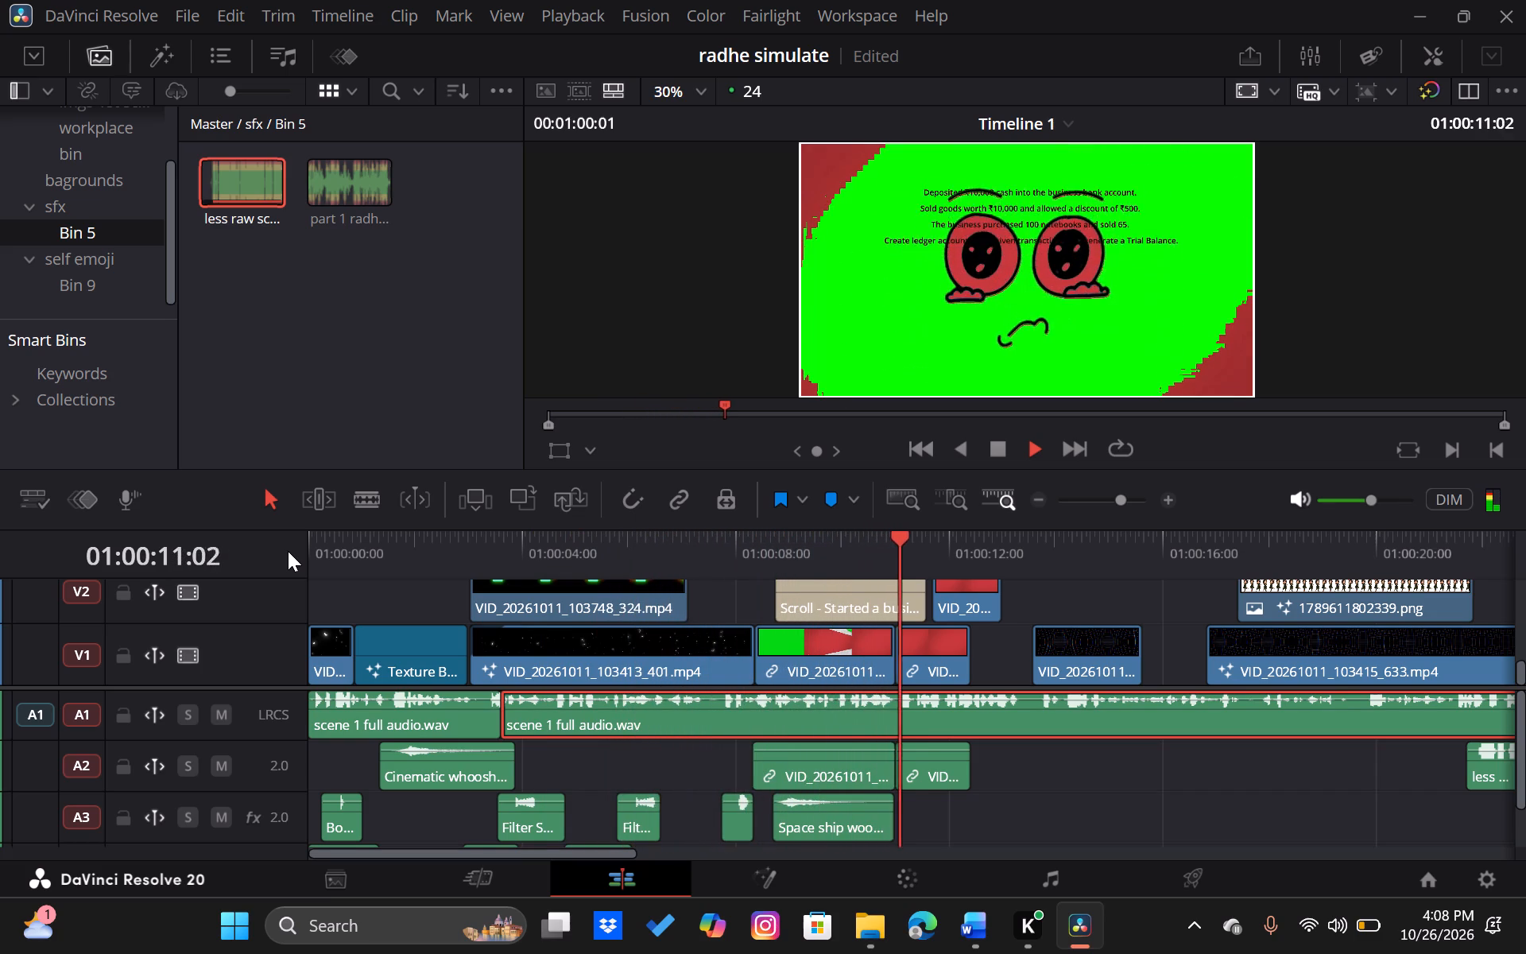
{"action": "key", "text": "space"}
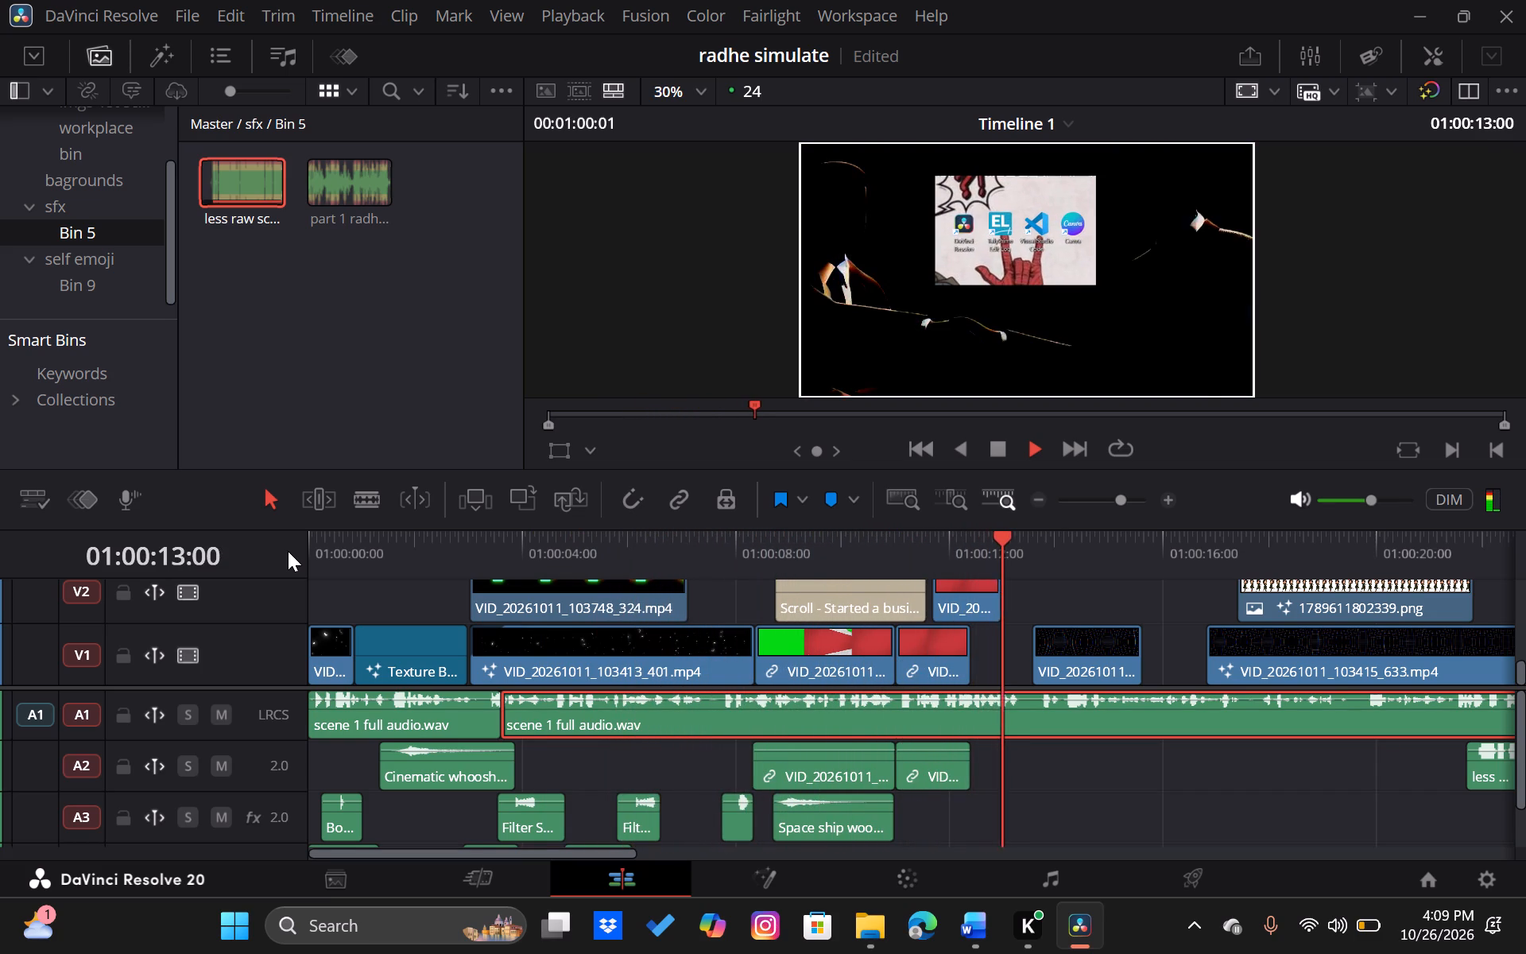
Replay the sections from about 01:00:06:20 and 01:00:08:06, stopping at 01:00:11:05 to locate the cut after the crying eyes.
{"action": "left_click", "coordinate": [675, 545]}
{"action": "key", "text": "space"}
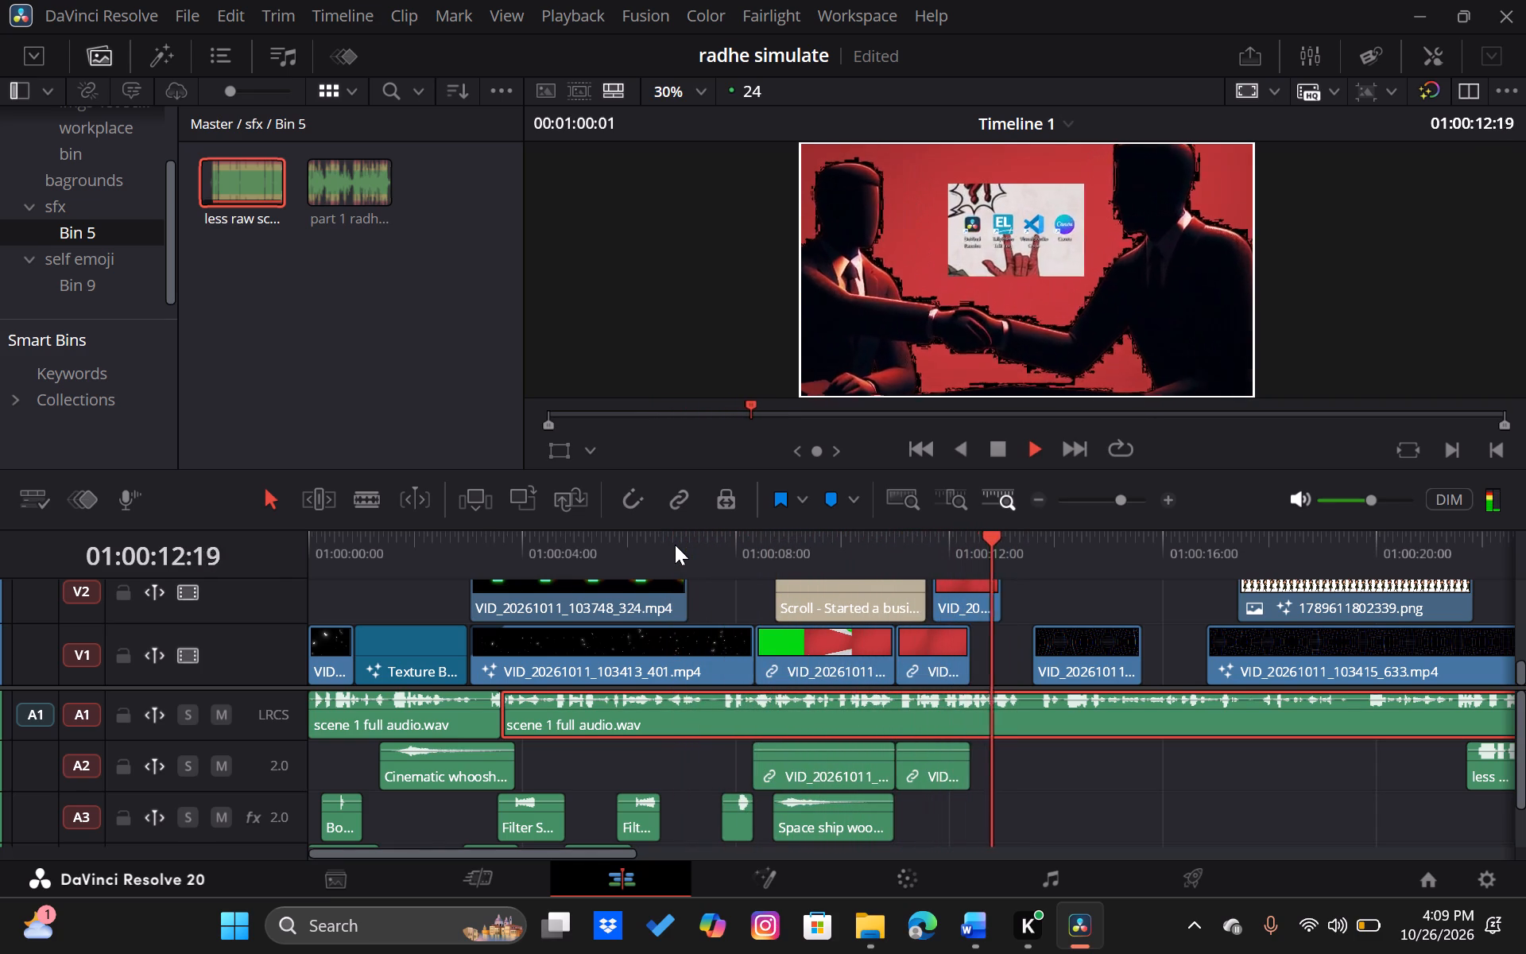
{"action": "key", "text": "space"}
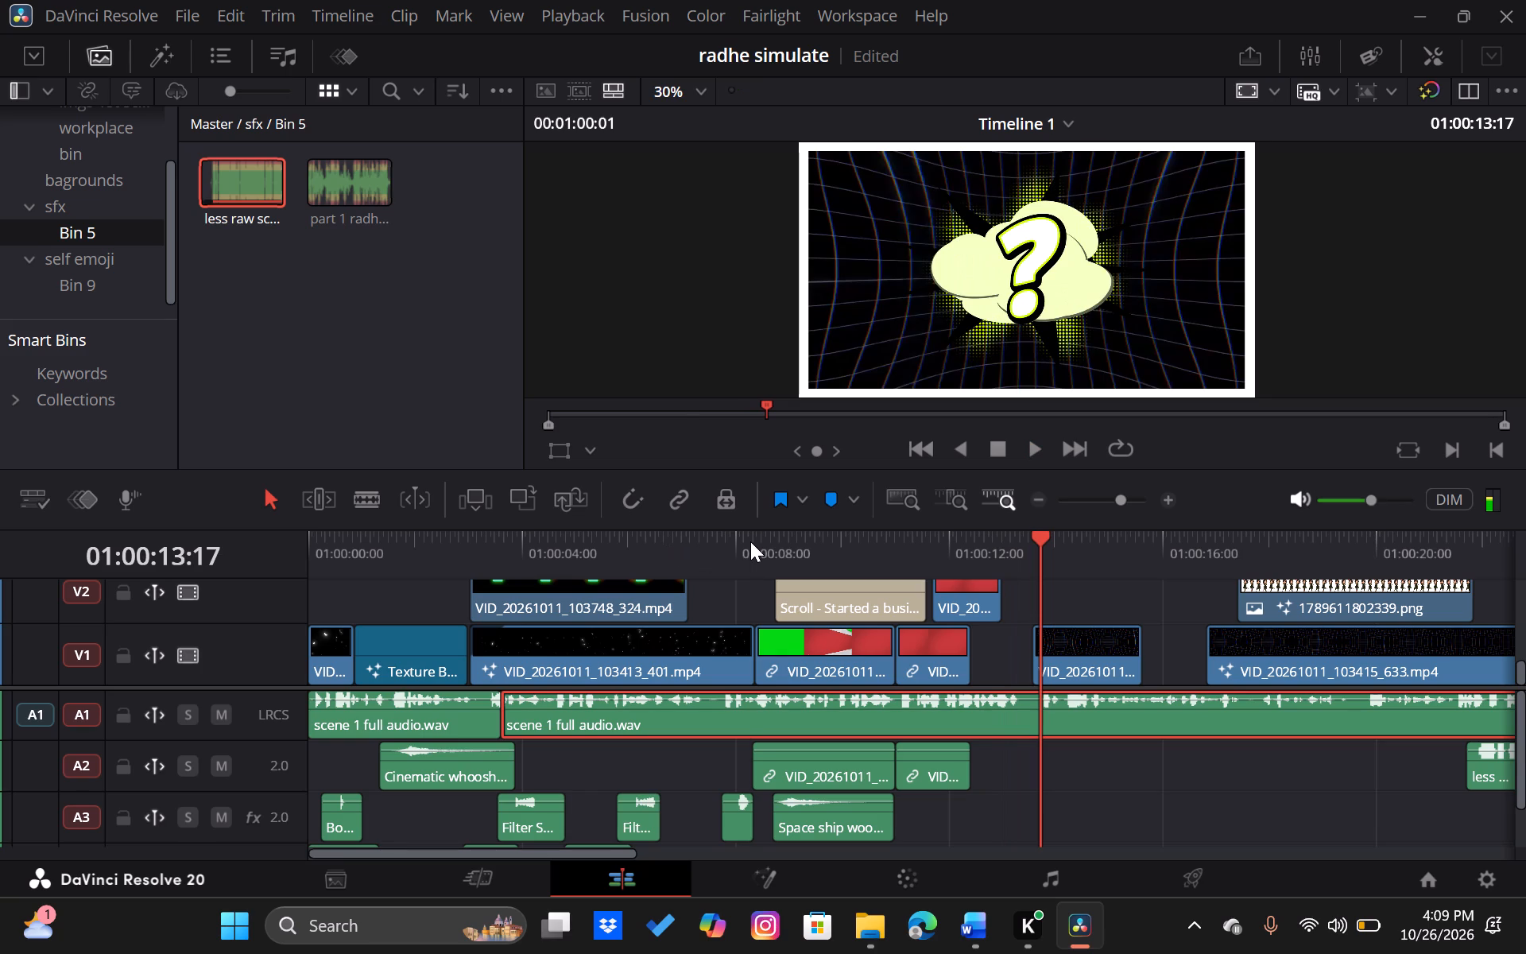
{"action": "left_click", "coordinate": [750, 541]}
{"action": "key", "text": "space"}
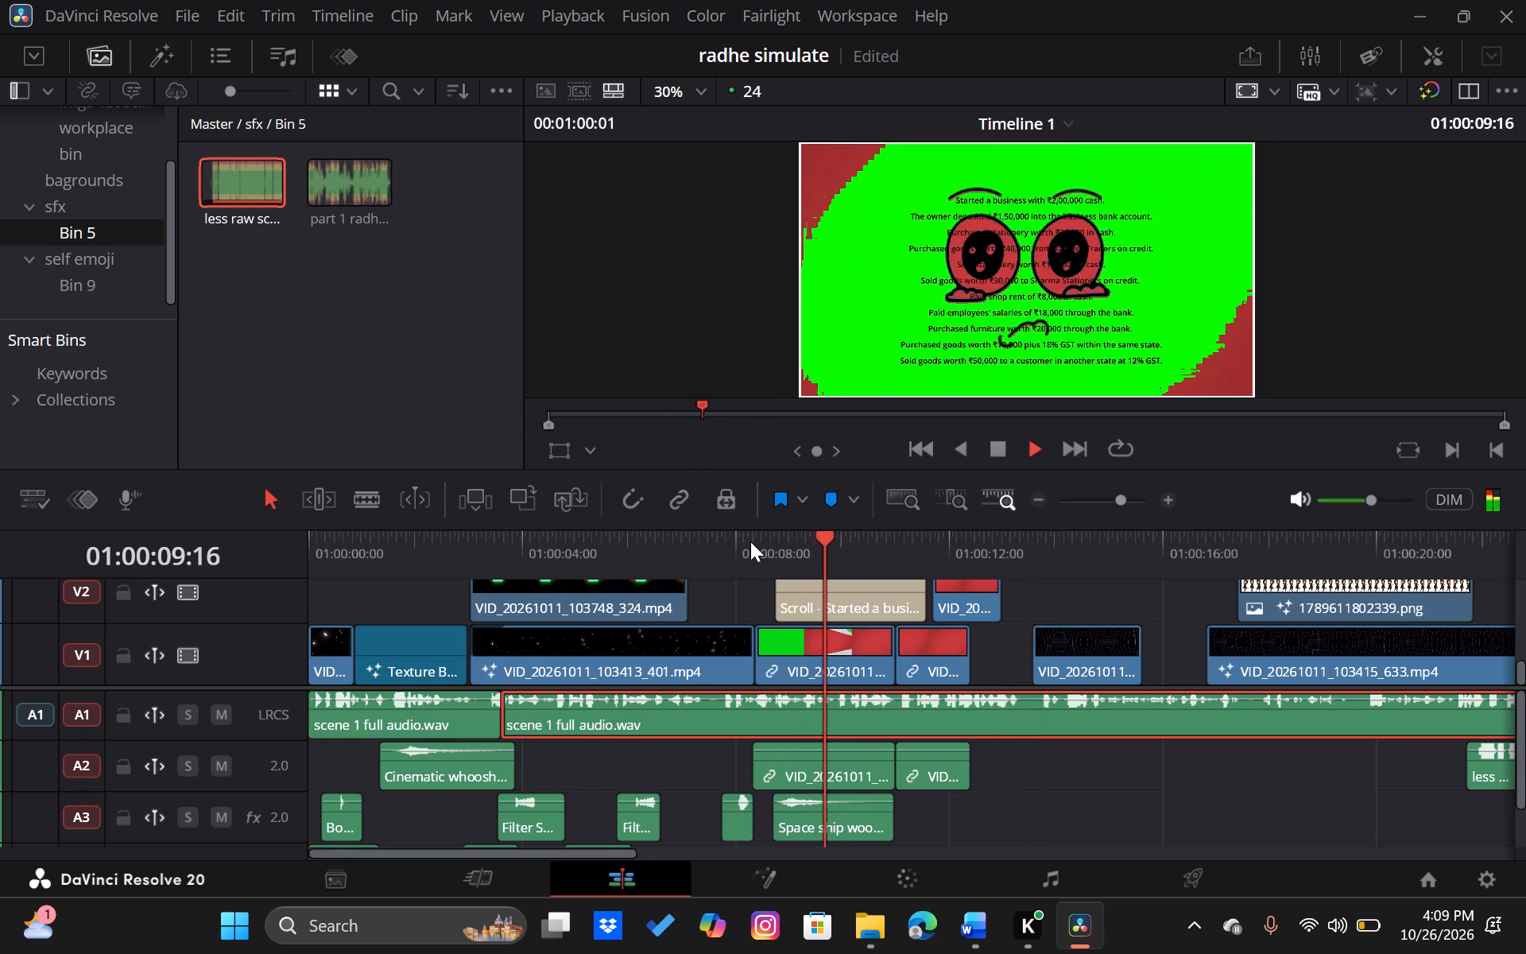
{"action": "key", "text": "space"}
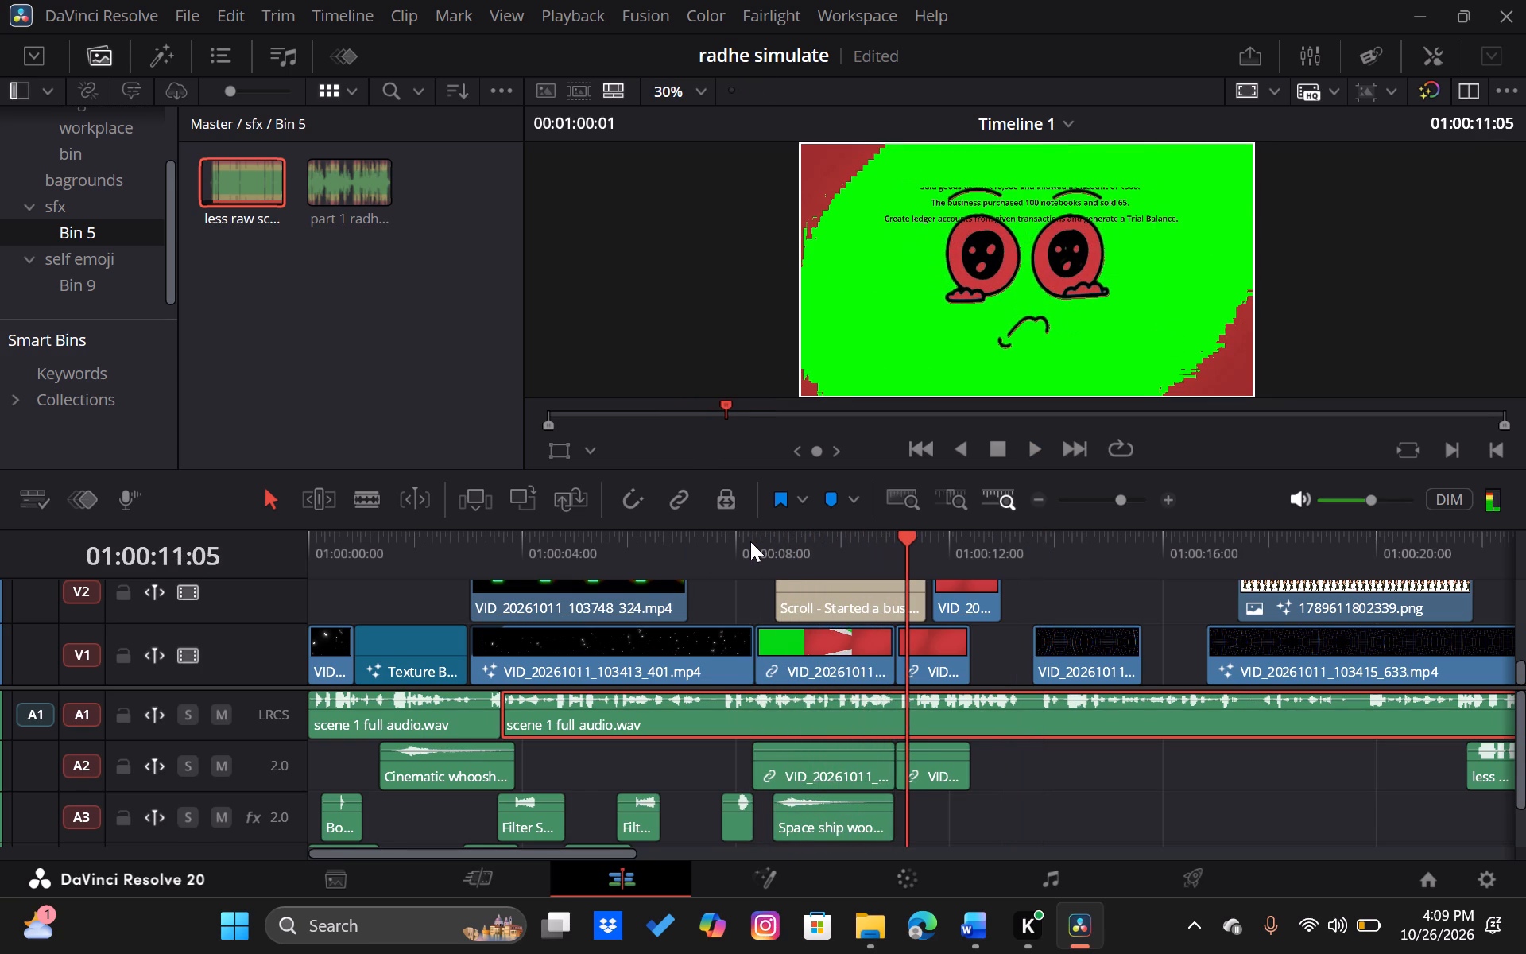
Roll the V1 cut between the green-and-red VID clip and the following red VID clip about 5 frames earlier.
{"action": "scroll", "coordinate": [1006, 653], "scroll_direction": "down", "scroll_amount": 1}
{"action": "left_click_drag", "start_coordinate": [894, 661], "coordinate": [884, 666]}
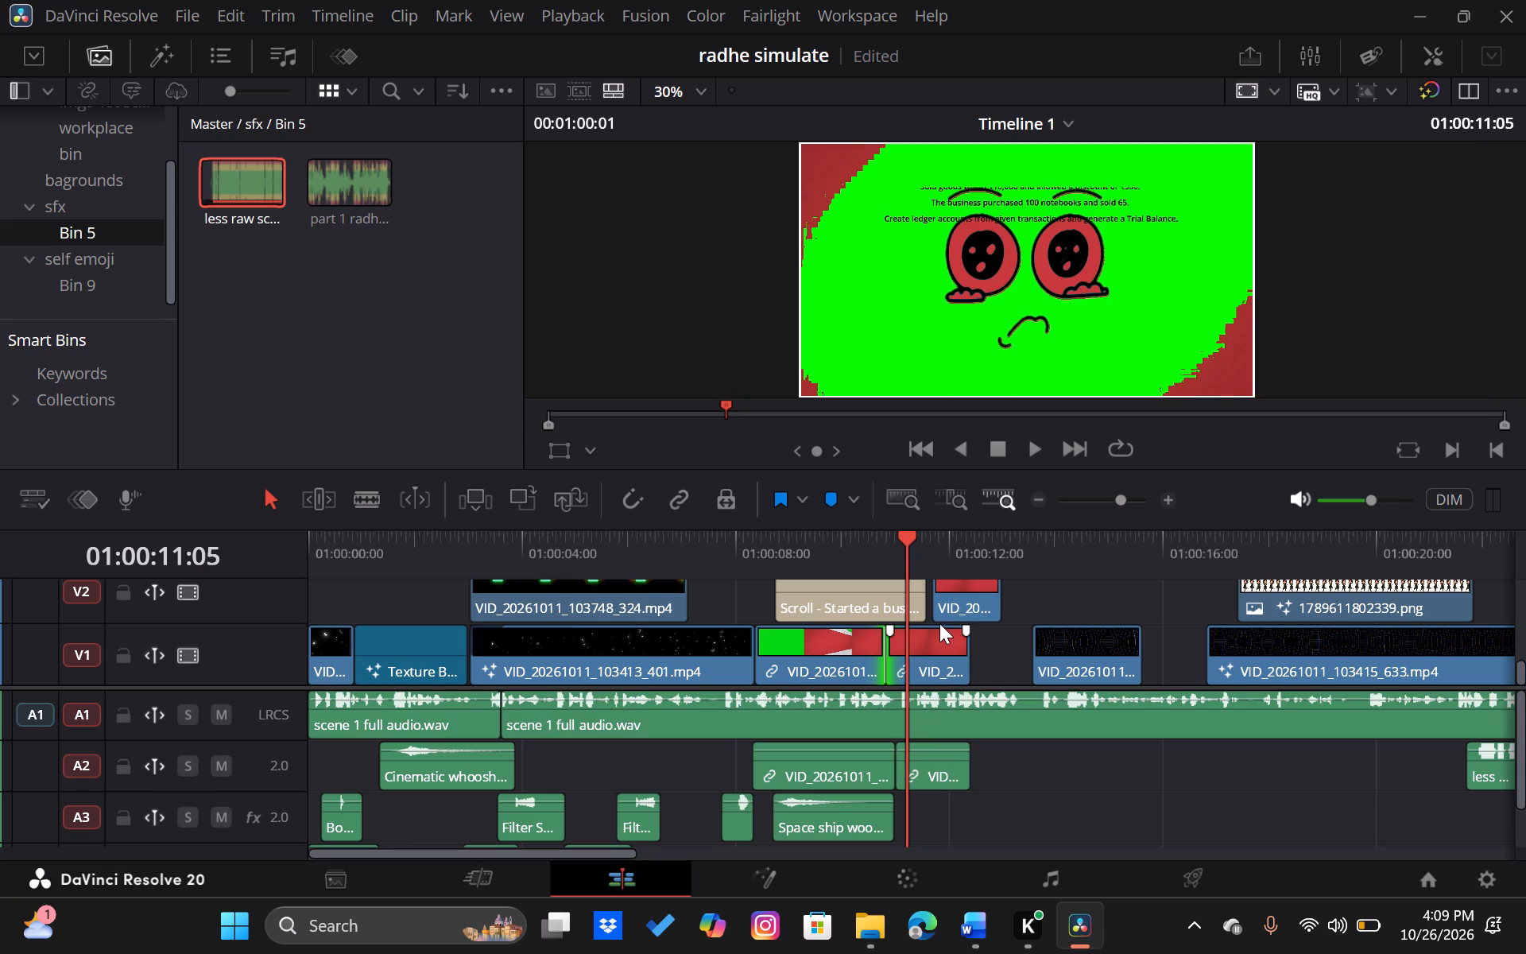
Trim the ends of the Scroll title on V2 and the green eyes clip on V3 back to about 01:00:11:05.
{"action": "scroll", "coordinate": [939, 623], "scroll_direction": "up", "scroll_amount": 1}
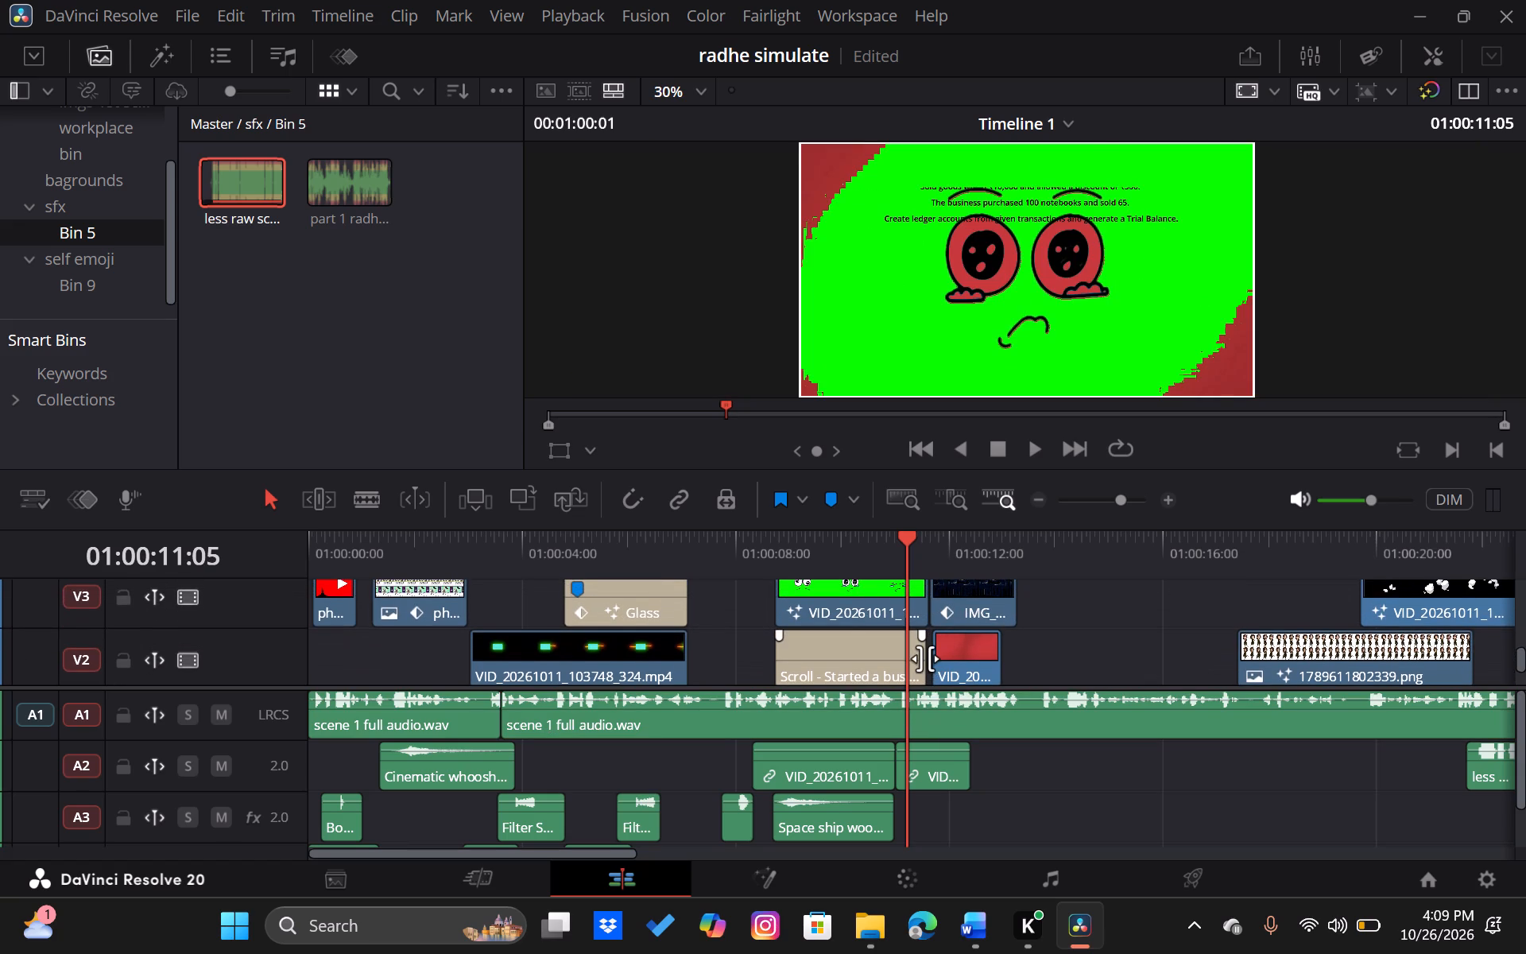
{"action": "left_click_drag", "start_coordinate": [925, 658], "coordinate": [904, 666]}
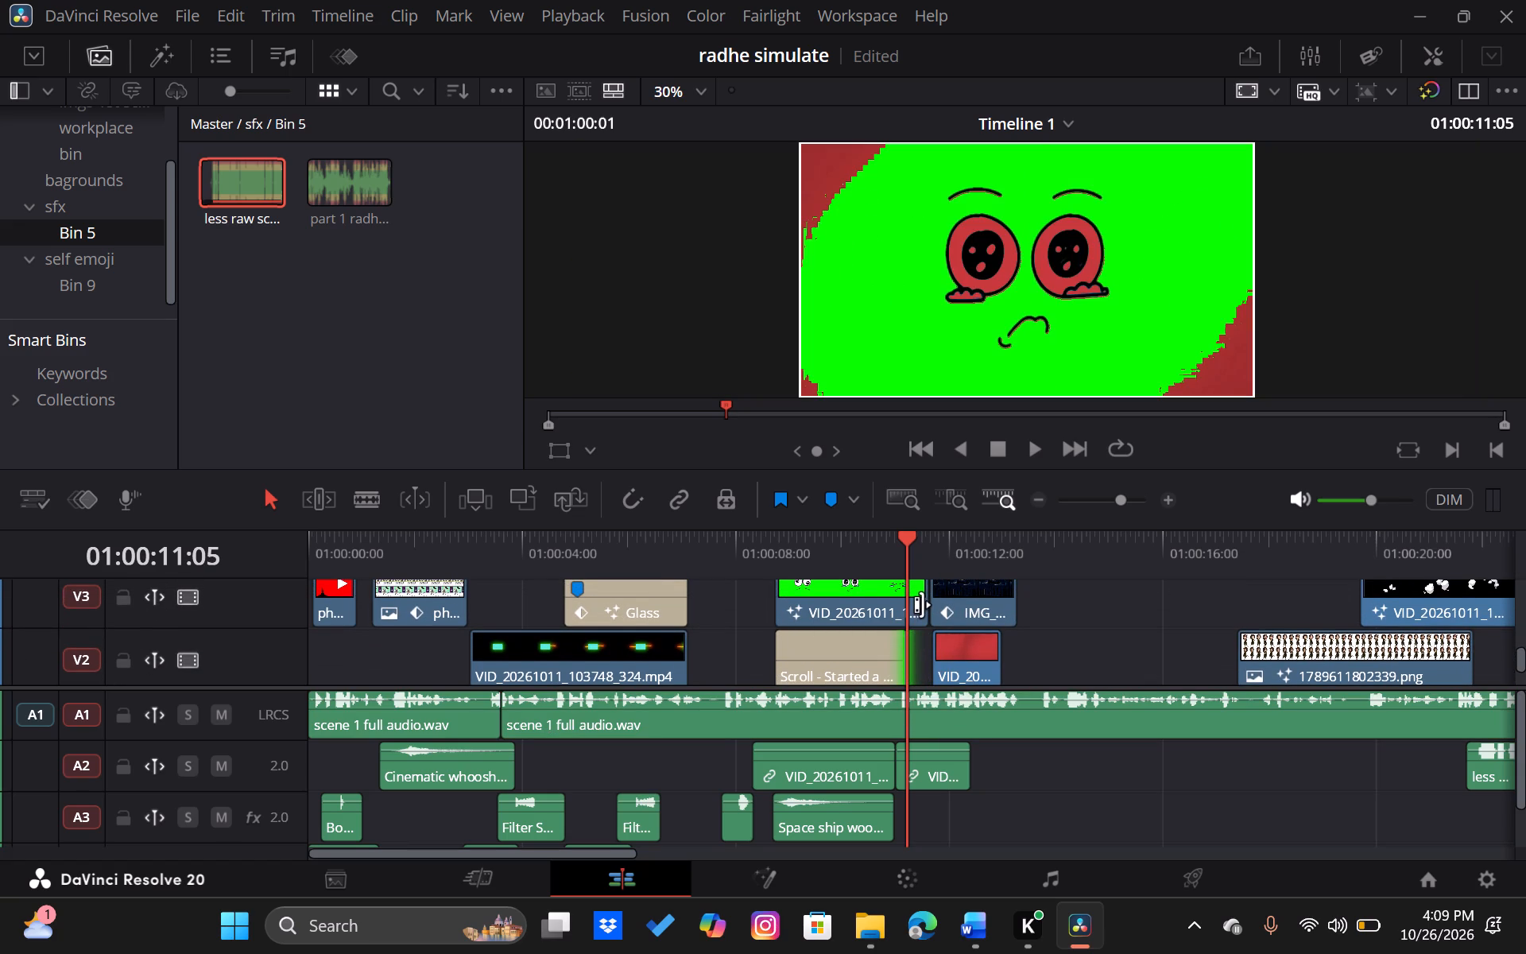
{"action": "left_click_drag", "start_coordinate": [927, 607], "coordinate": [903, 611]}
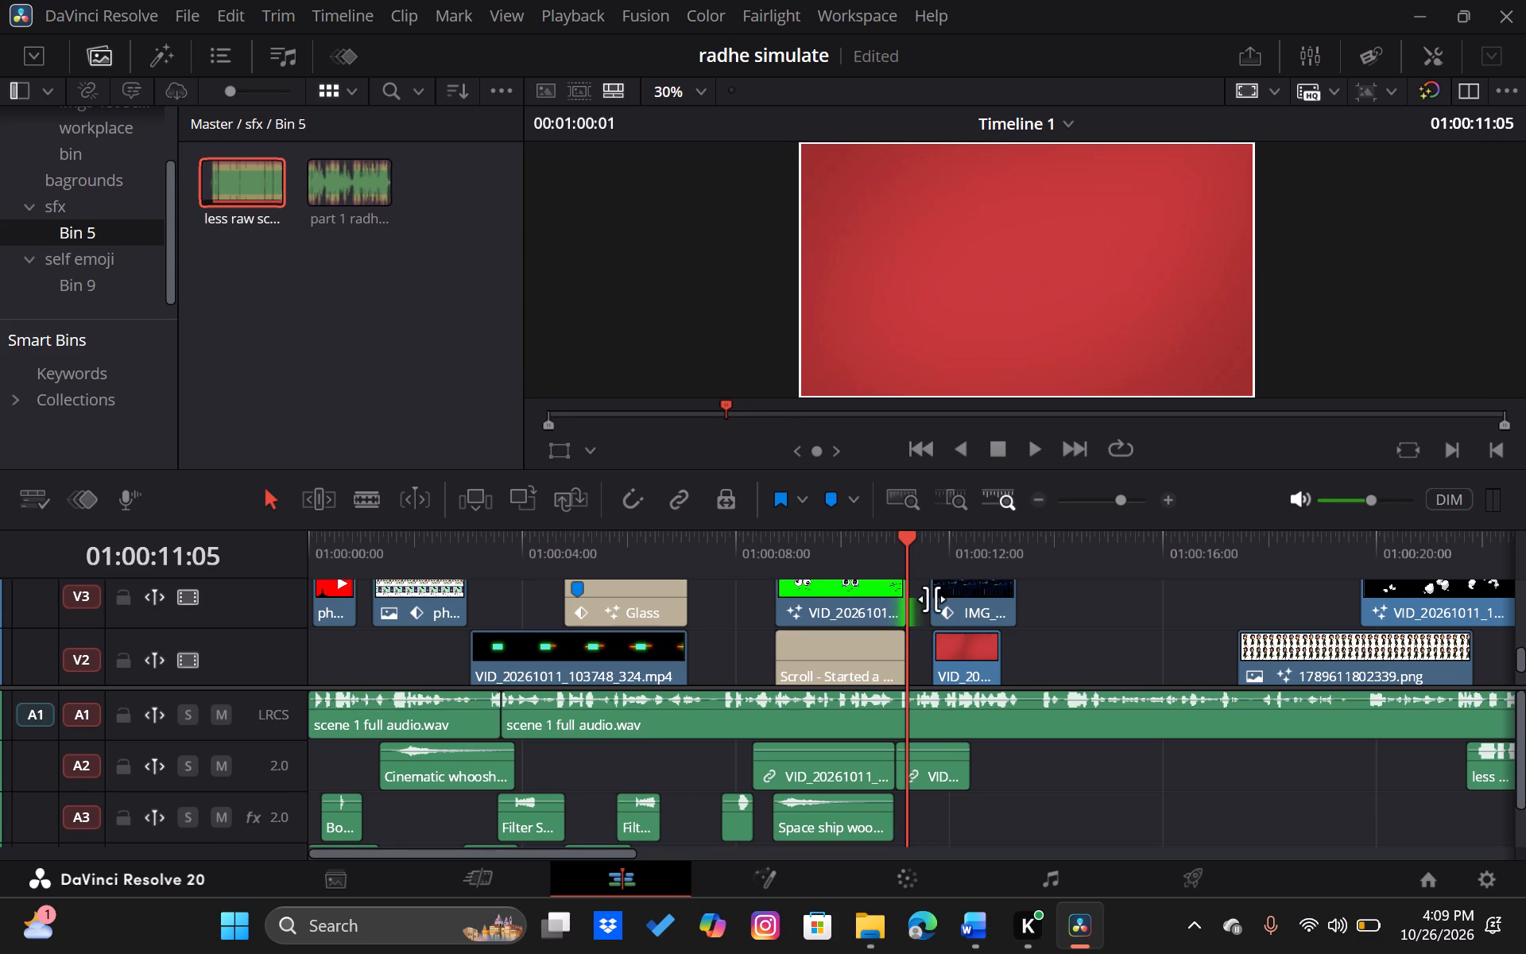
Extend the IMG clip's start on V3 about 10 frames earlier and move the red VID clip on V2 to start at about 01:00:11:05.
{"action": "left_click_drag", "start_coordinate": [931, 599], "coordinate": [908, 605]}
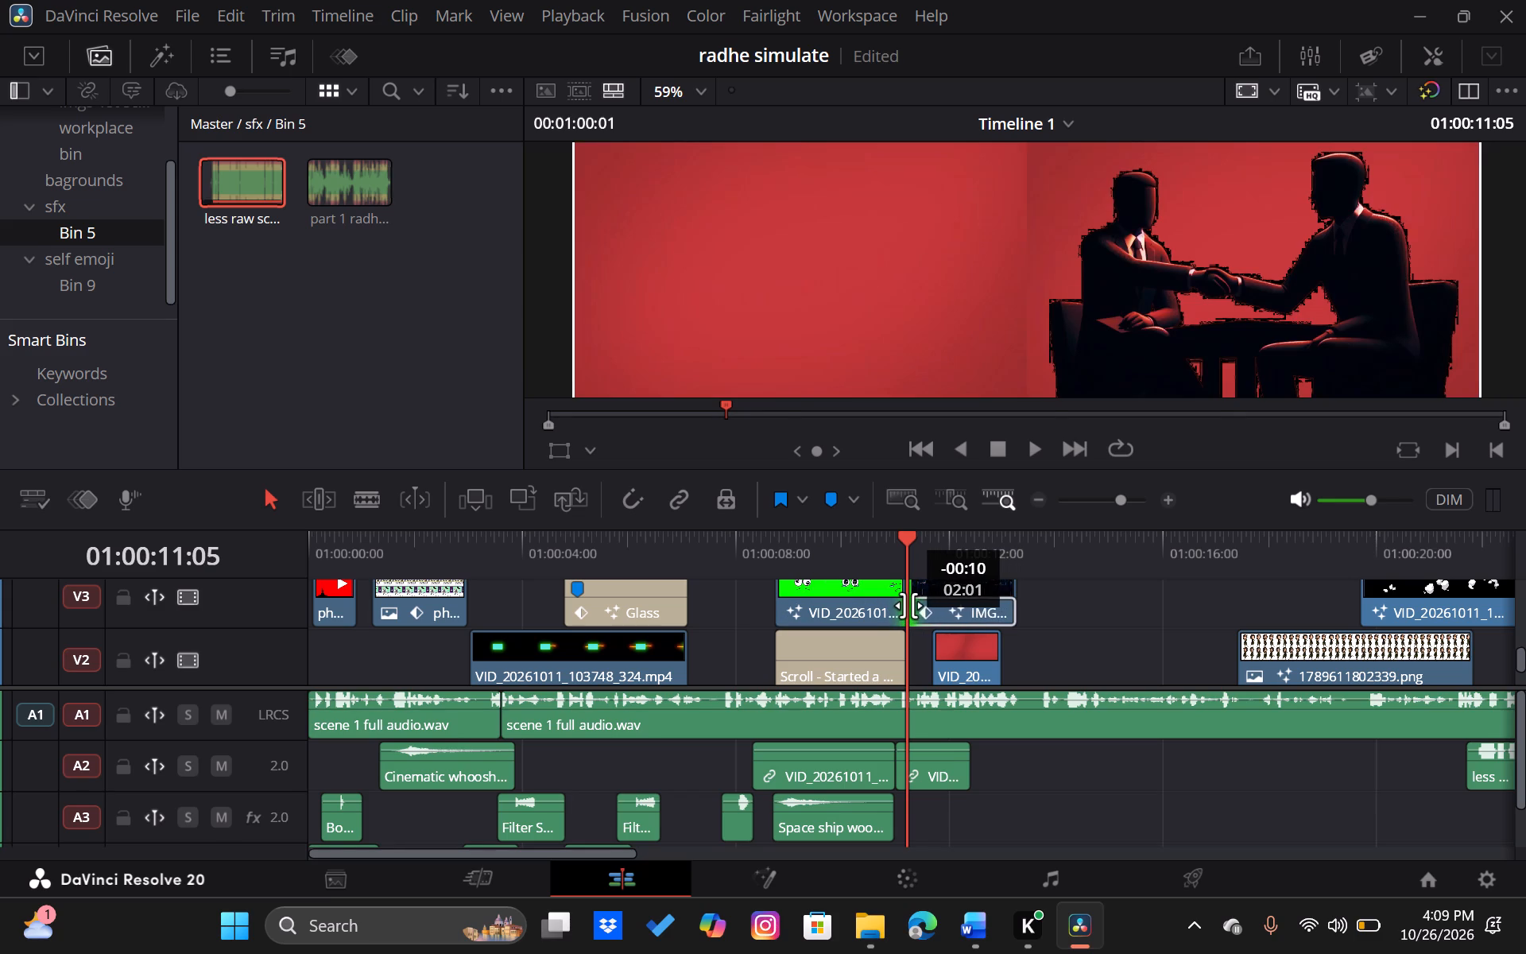
{"action": "left_click_drag", "start_coordinate": [948, 661], "coordinate": [924, 663]}
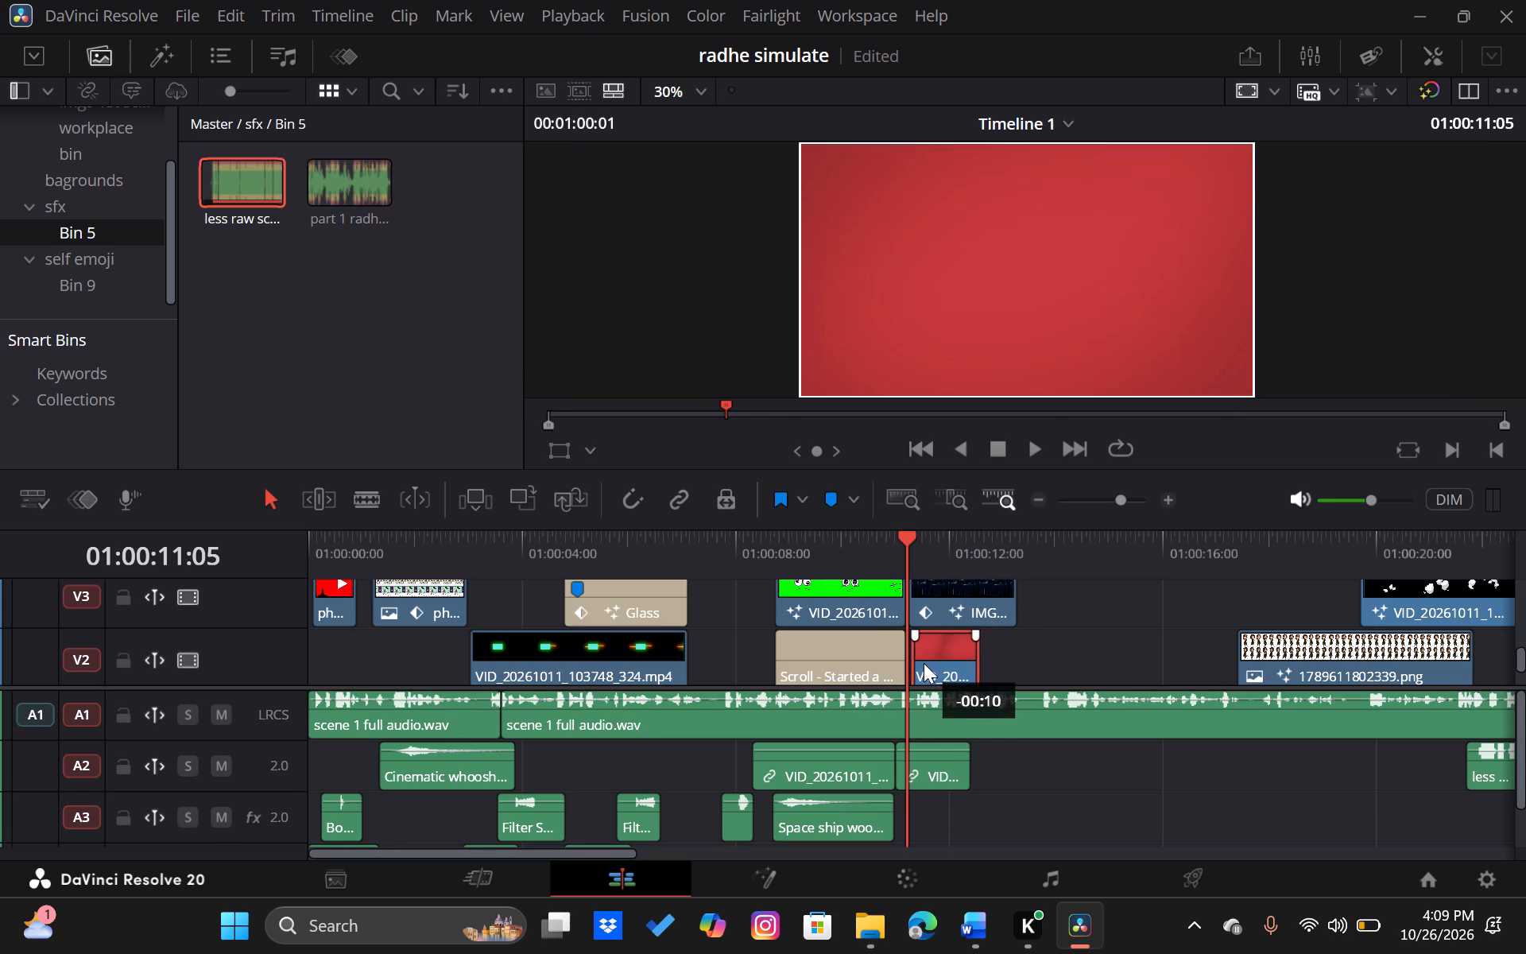
{"action": "left_click_drag", "start_coordinate": [924, 663], "coordinate": [921, 663]}
Play from about 01:00:10:13 to 01:00:15:03 to check the tightened transition into the handshake image.
{"action": "left_click", "coordinate": [872, 545]}
{"action": "key", "text": "space"}
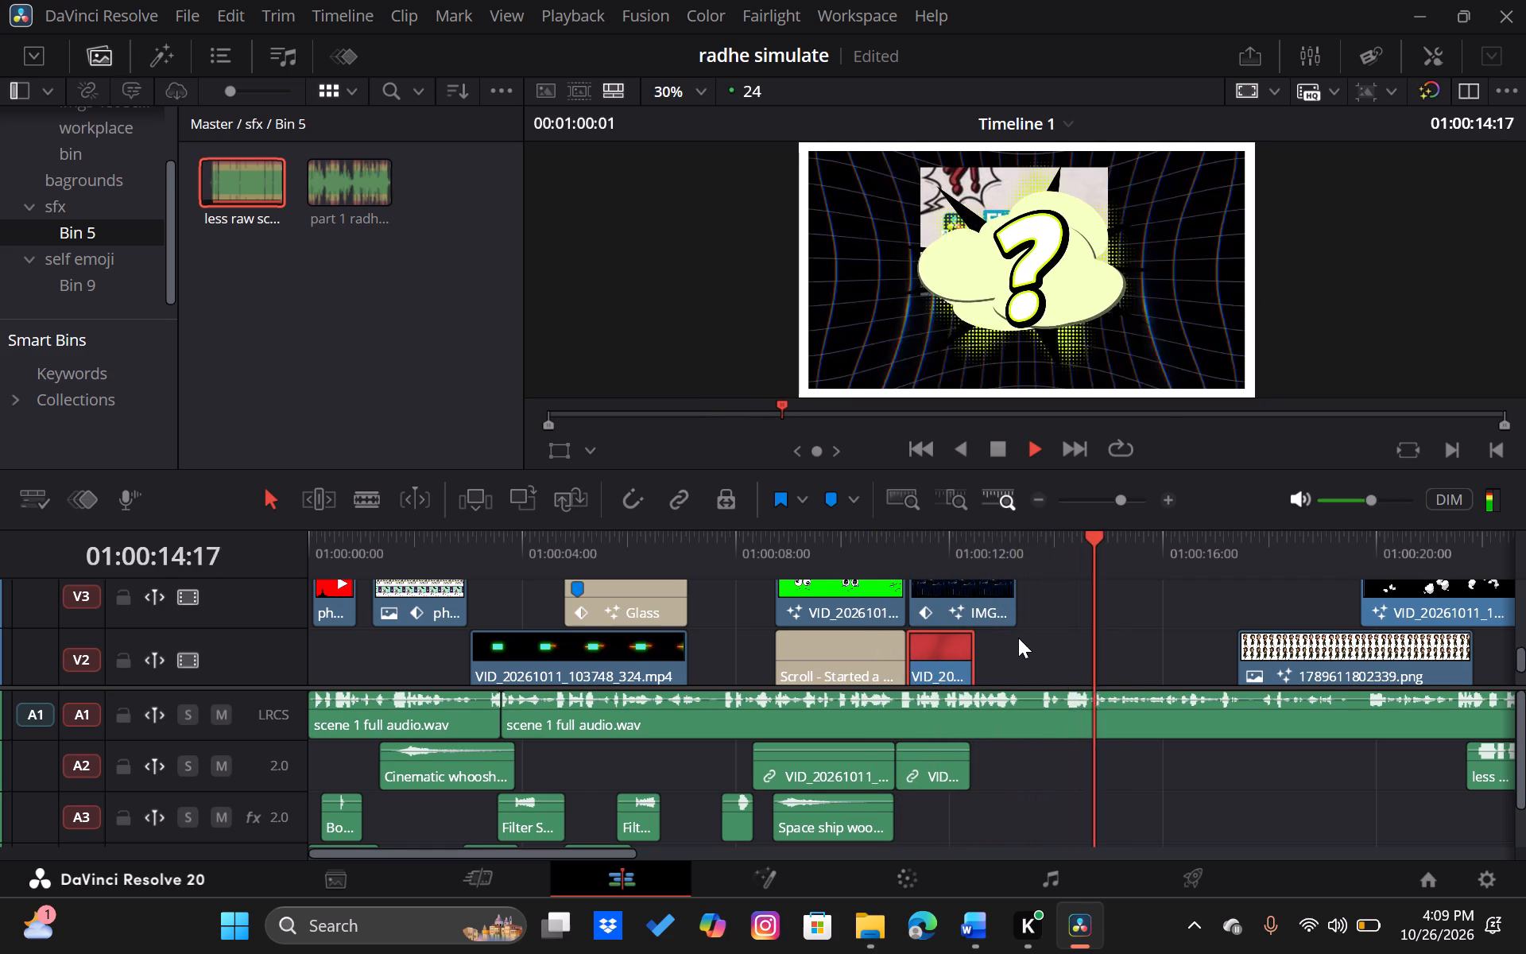
{"action": "key", "text": "space"}
Trim the end of the IMG clip on V3 back to about 01:00:12:14.
{"action": "scroll", "coordinate": [1018, 638], "scroll_direction": "up", "scroll_amount": 2}
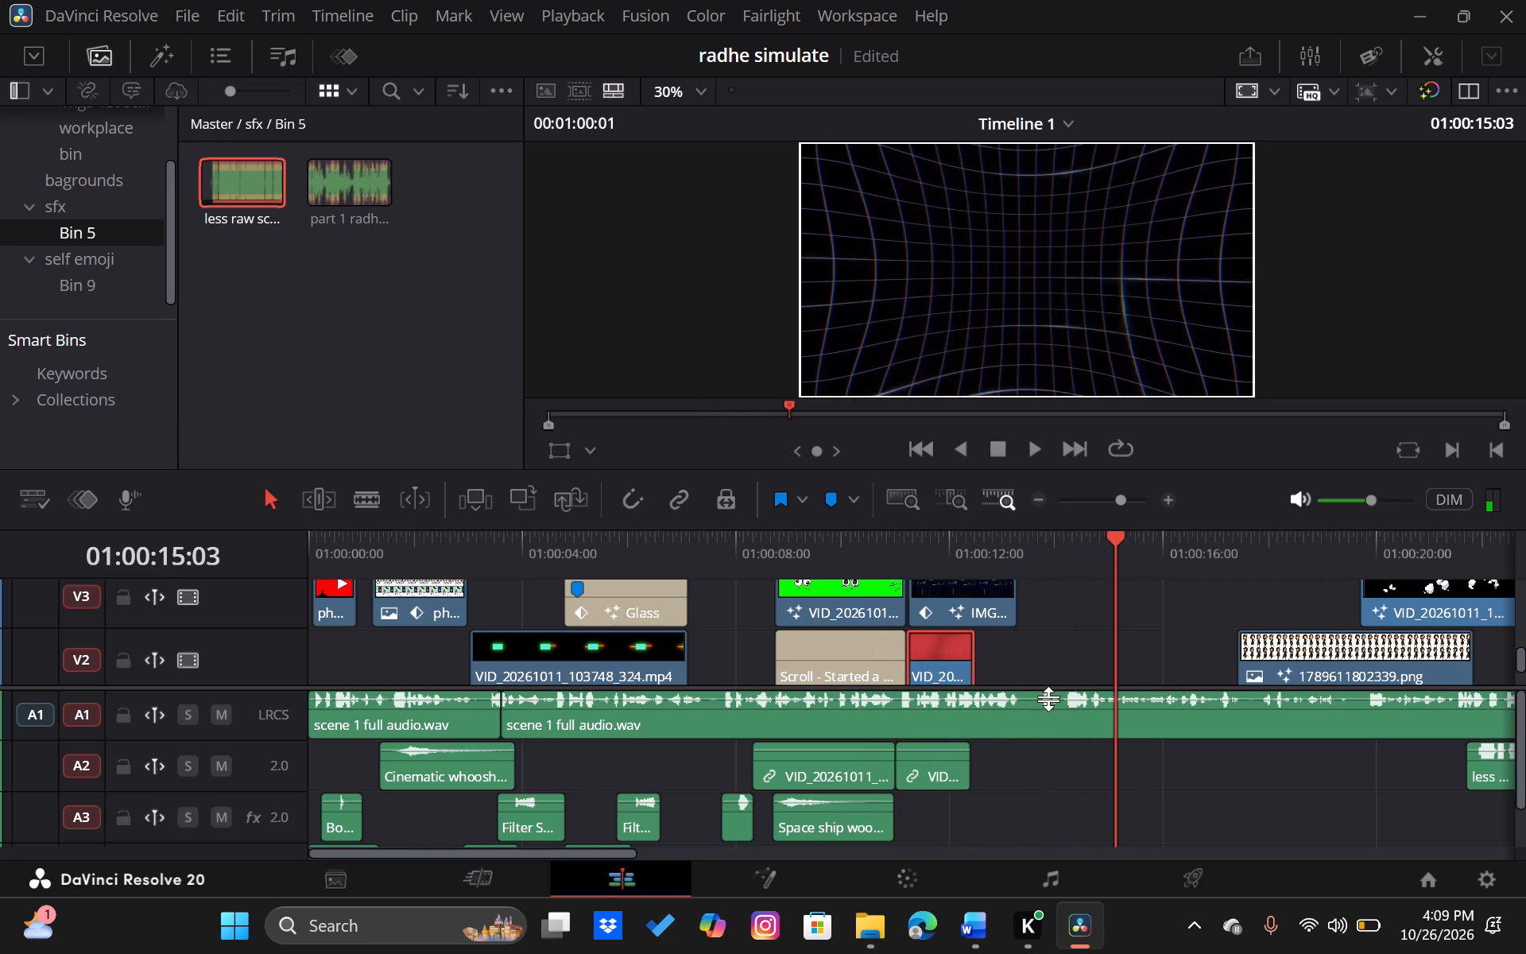
{"action": "scroll", "coordinate": [1048, 700], "scroll_direction": "up", "scroll_amount": 1}
{"action": "left_click", "coordinate": [1063, 641]}
{"action": "scroll", "coordinate": [1063, 641], "scroll_direction": "up", "scroll_amount": 1}
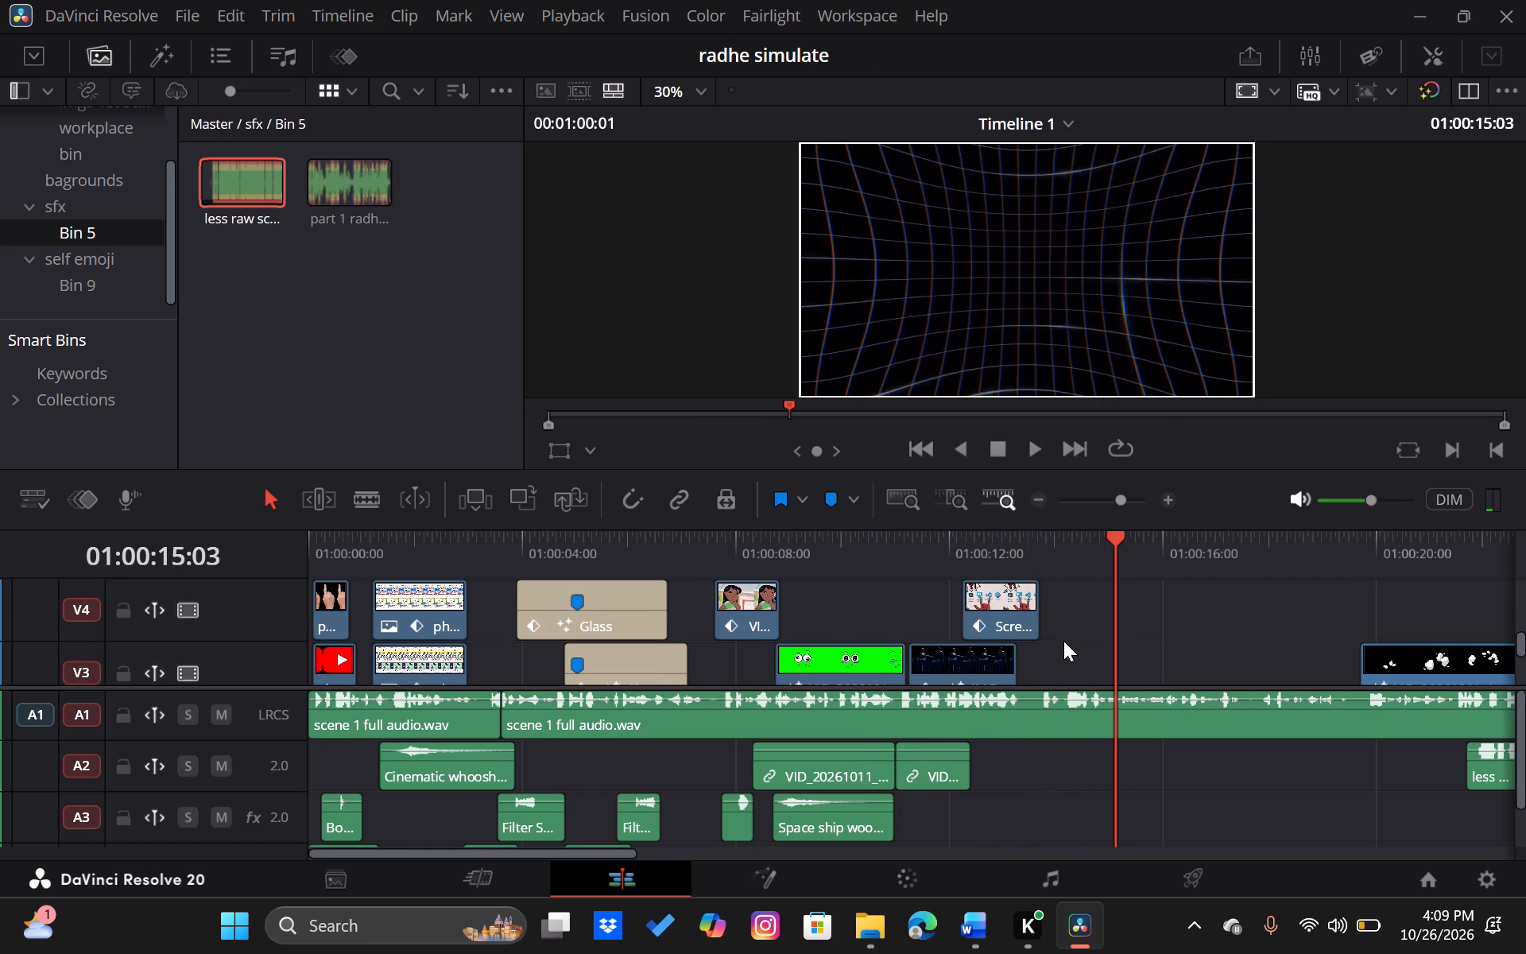
{"action": "scroll", "coordinate": [1063, 641], "scroll_direction": "up", "scroll_amount": 1}
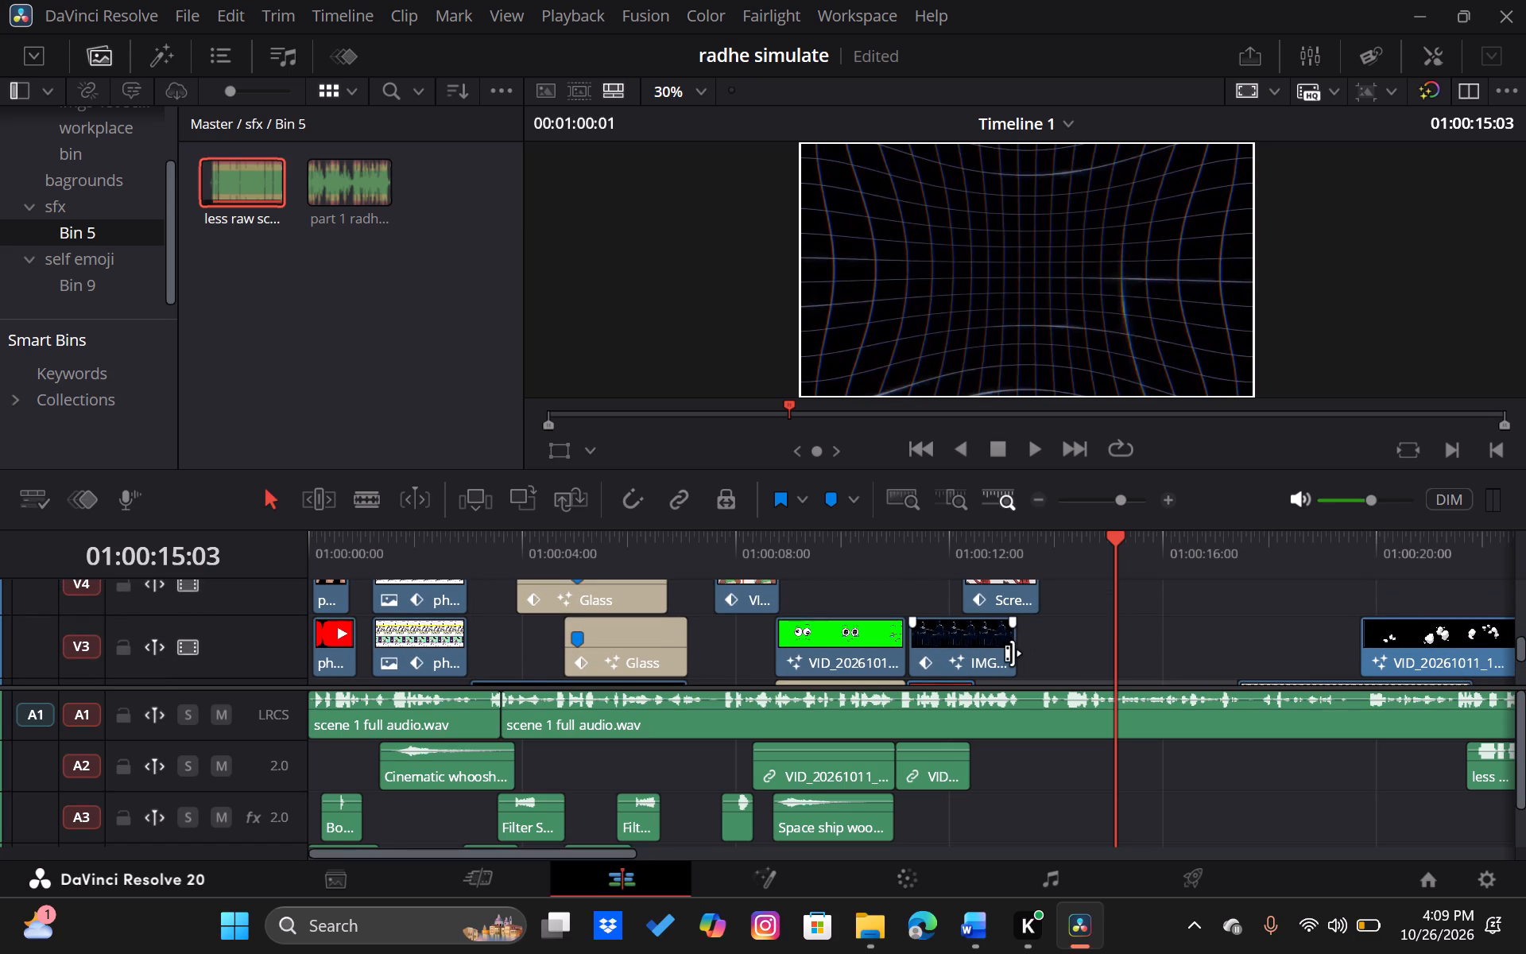
{"action": "left_click_drag", "start_coordinate": [1015, 652], "coordinate": [979, 657]}
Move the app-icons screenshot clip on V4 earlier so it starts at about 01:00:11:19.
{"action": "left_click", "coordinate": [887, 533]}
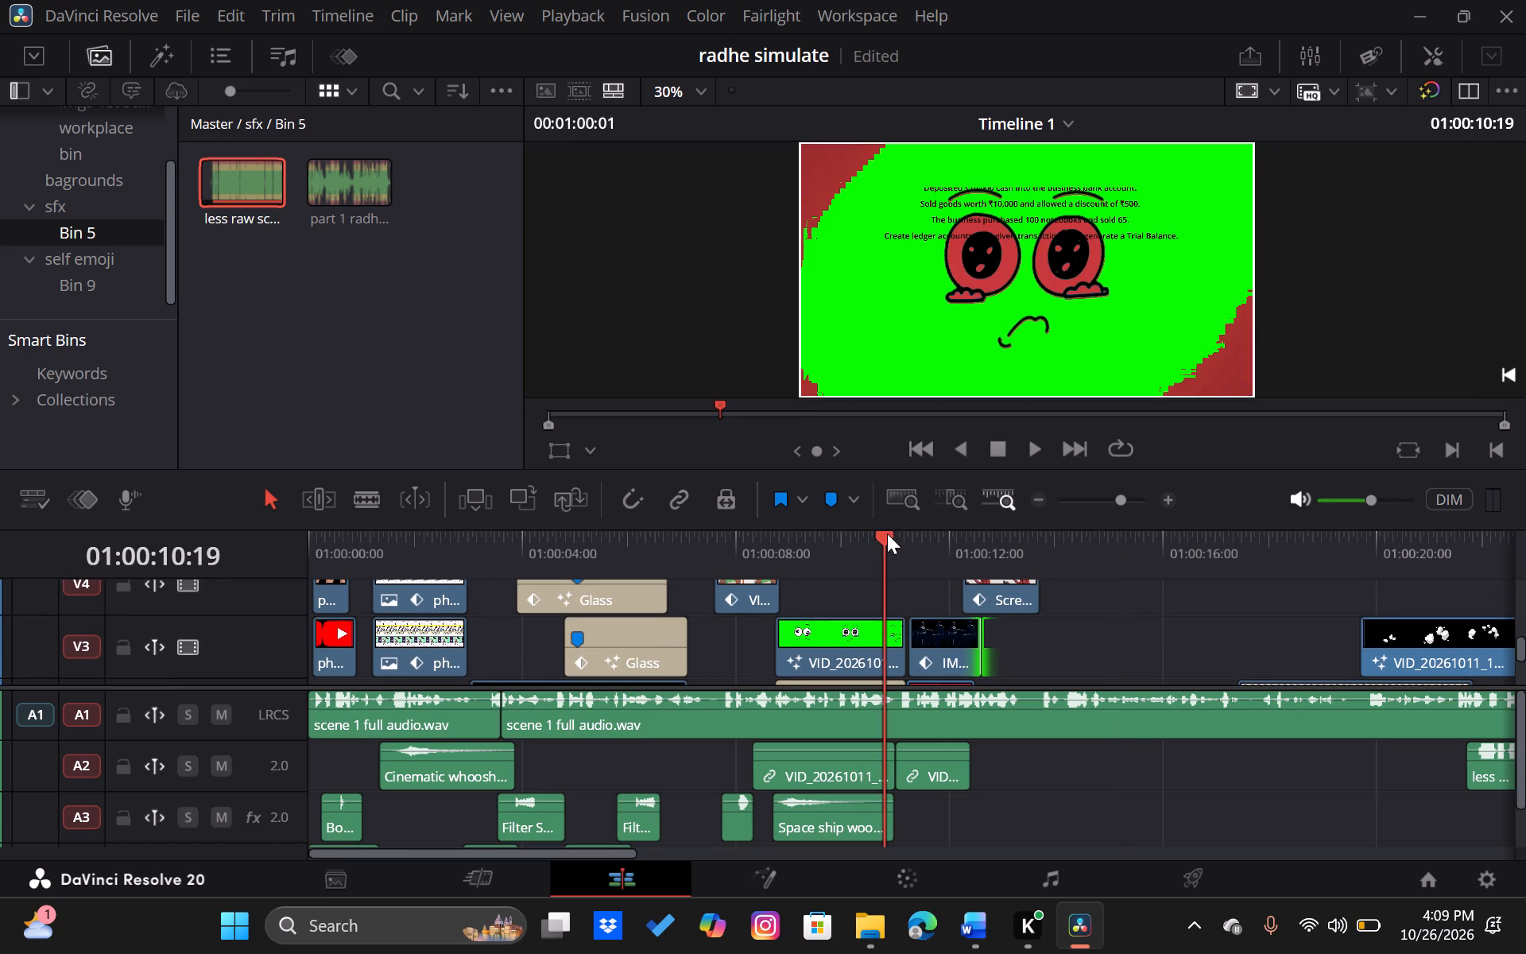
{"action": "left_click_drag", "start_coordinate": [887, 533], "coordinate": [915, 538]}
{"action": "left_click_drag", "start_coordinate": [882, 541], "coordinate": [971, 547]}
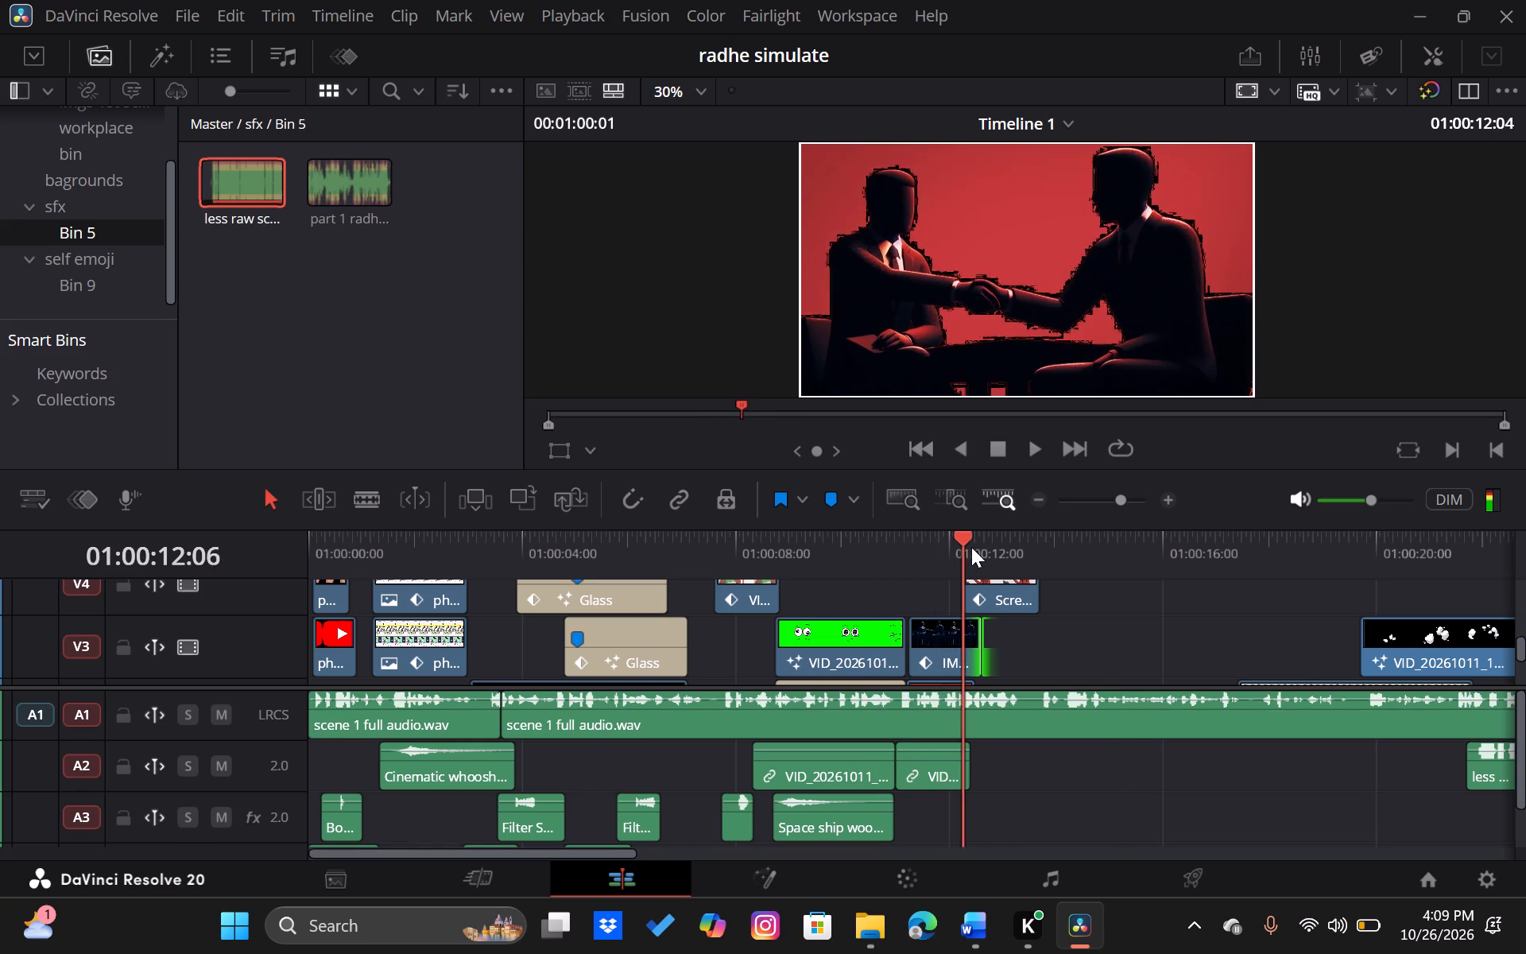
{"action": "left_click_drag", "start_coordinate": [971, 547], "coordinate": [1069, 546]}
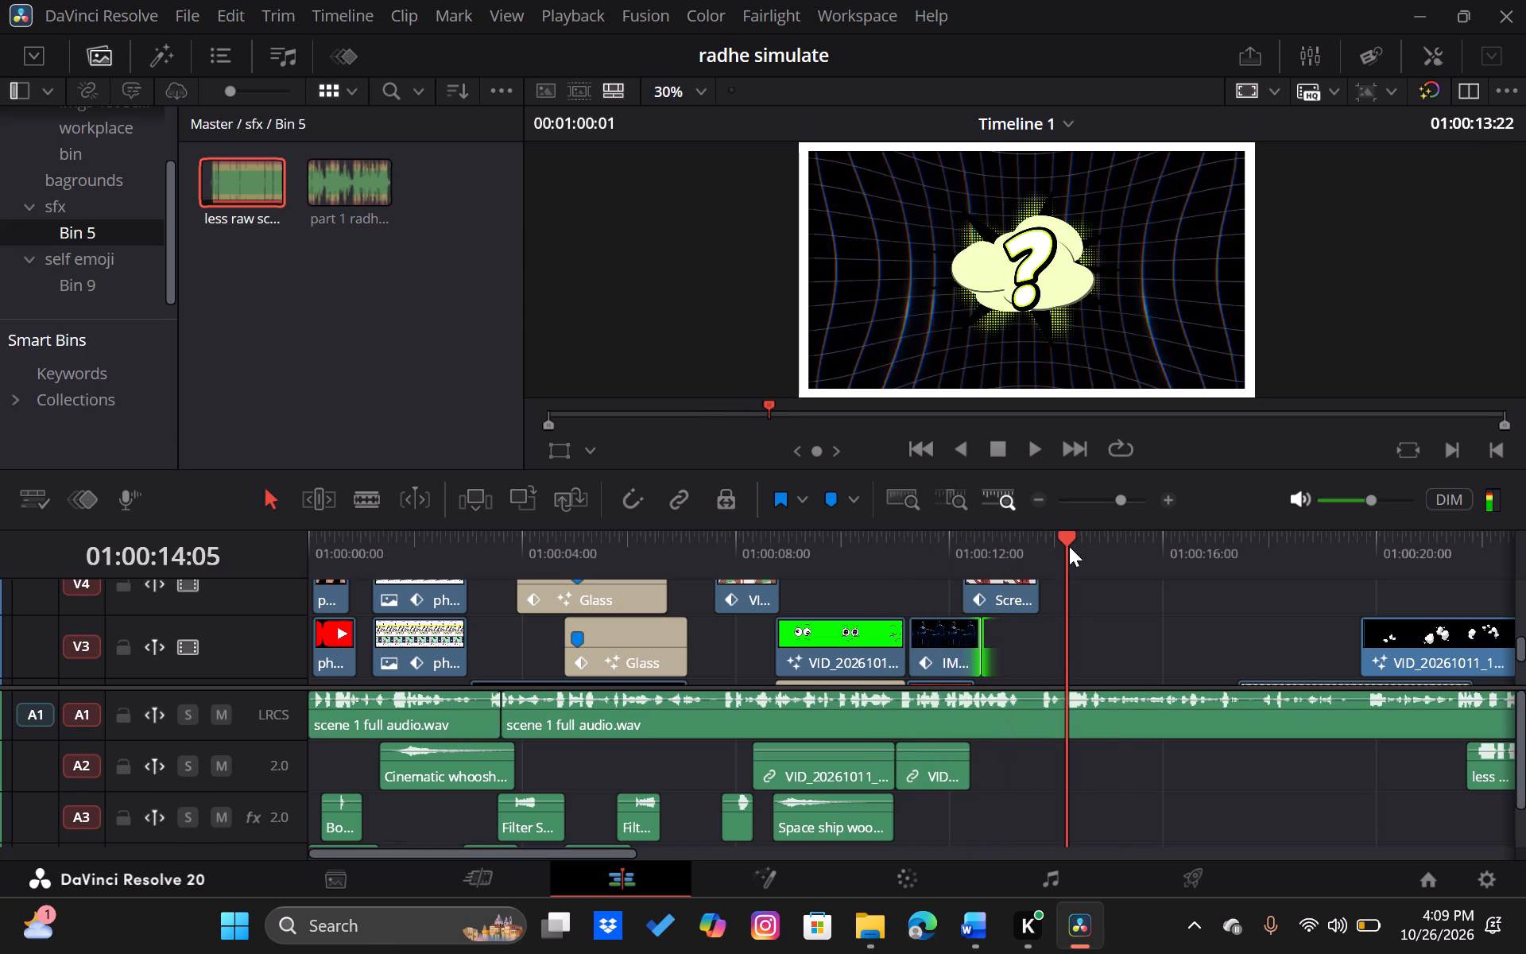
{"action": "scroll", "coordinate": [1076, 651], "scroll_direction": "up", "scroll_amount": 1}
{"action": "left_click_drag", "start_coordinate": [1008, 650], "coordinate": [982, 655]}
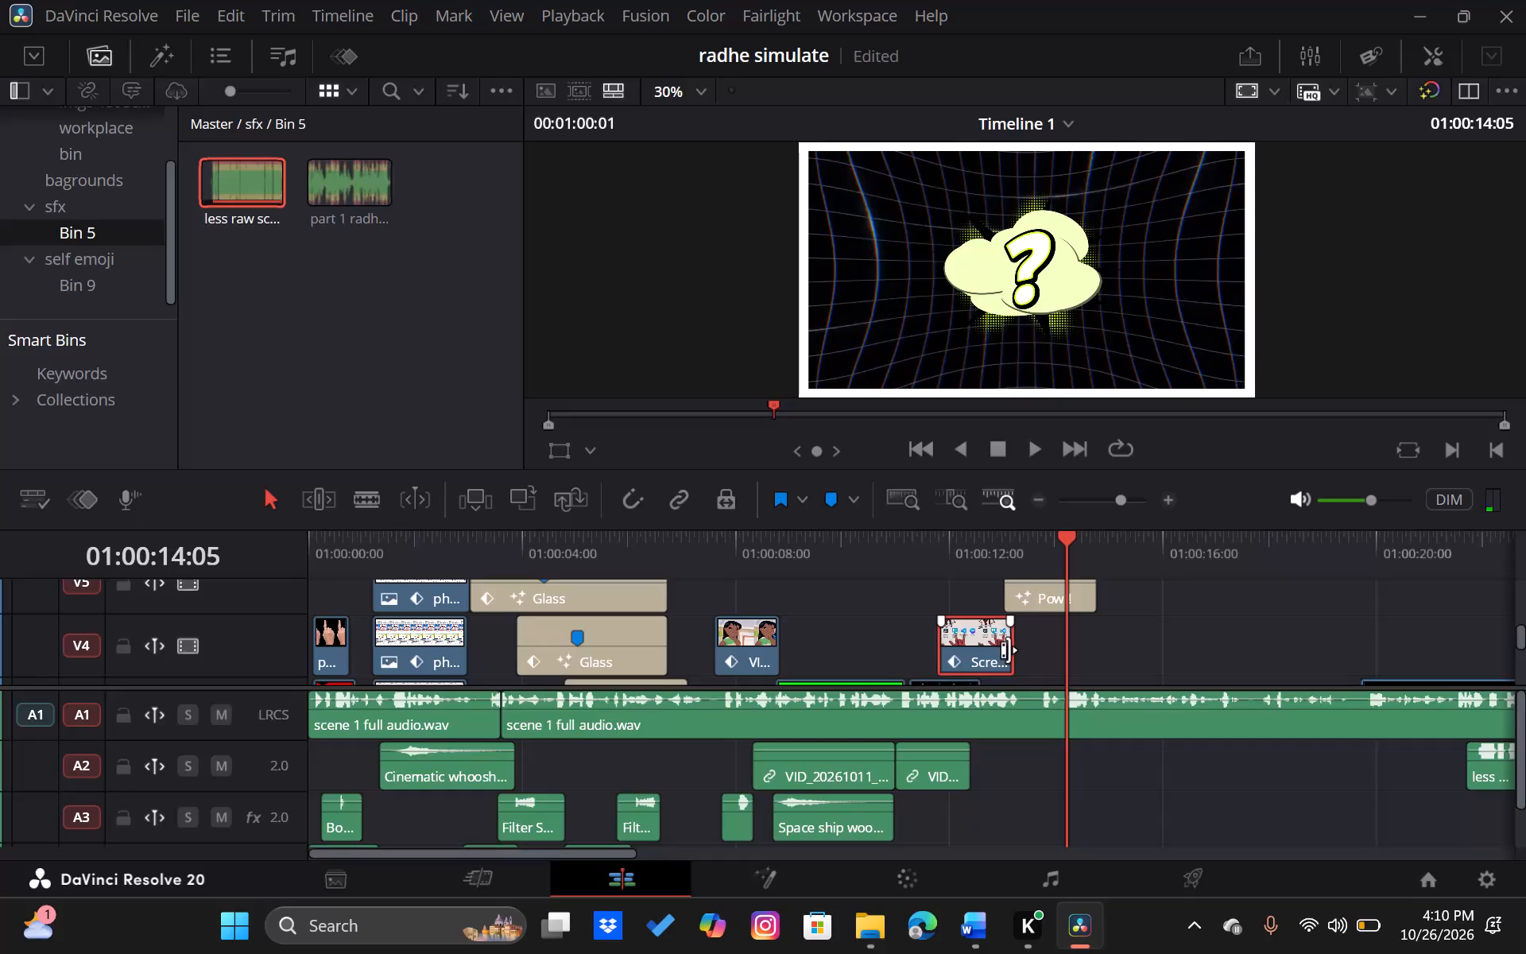
Check the handshake section from about 01:00:11:05 to 01:00:13:13 and delete the app-icons screenshot clip from V4.
{"action": "left_click", "coordinate": [908, 547]}
{"action": "left_click_drag", "start_coordinate": [908, 547], "coordinate": [928, 547]}
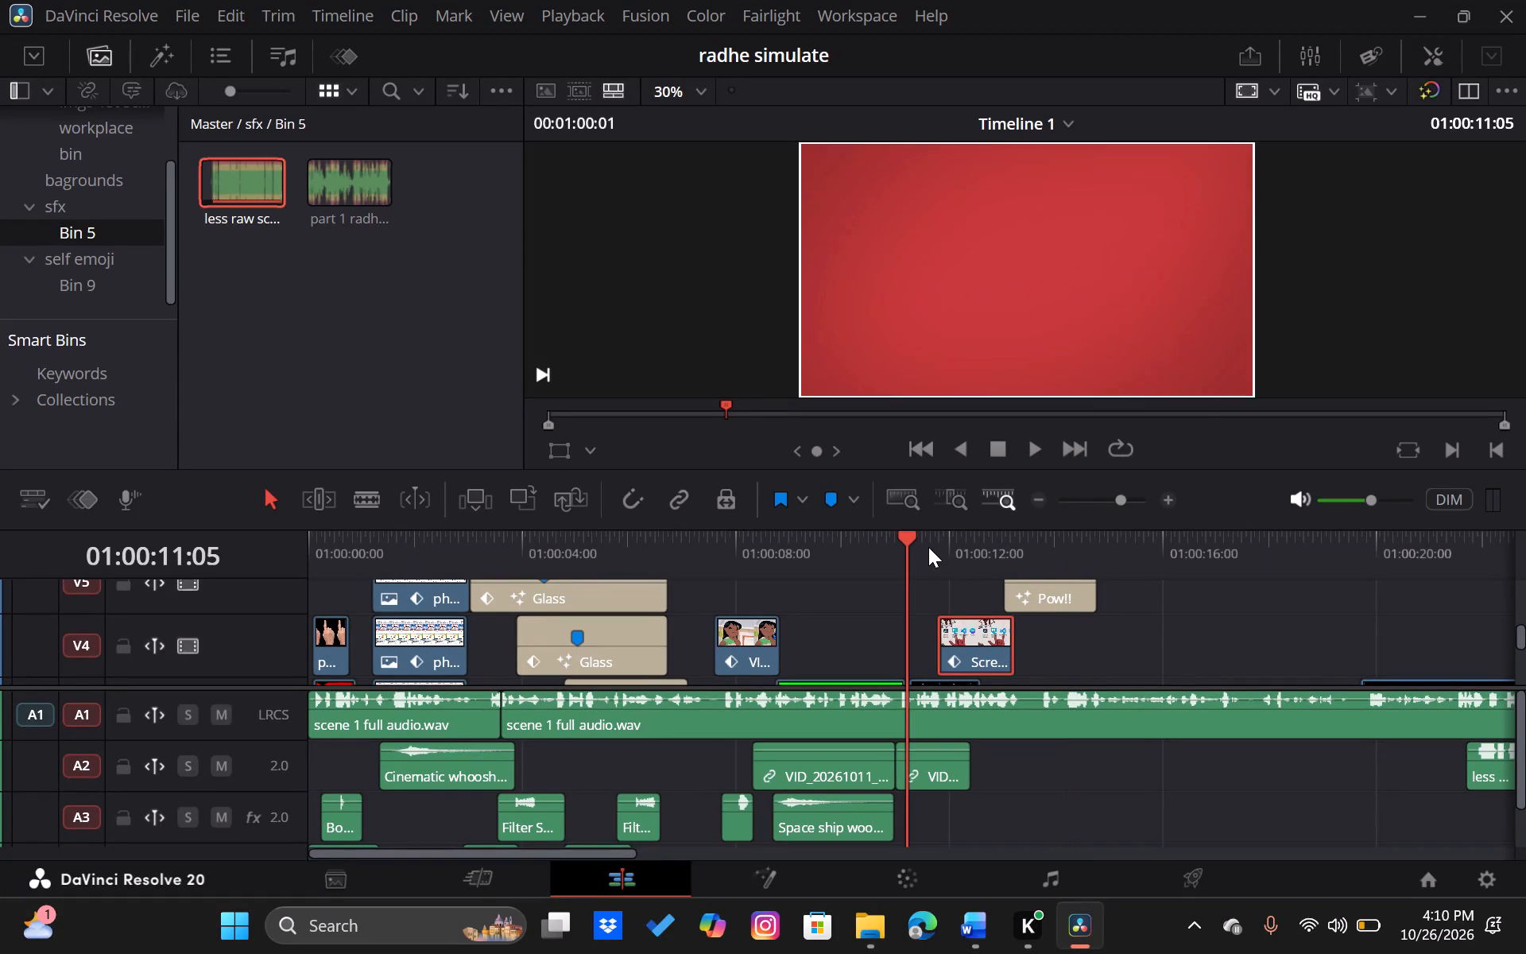
{"action": "left_click_drag", "start_coordinate": [928, 547], "coordinate": [904, 540]}
{"action": "left_click_drag", "start_coordinate": [904, 540], "coordinate": [948, 552]}
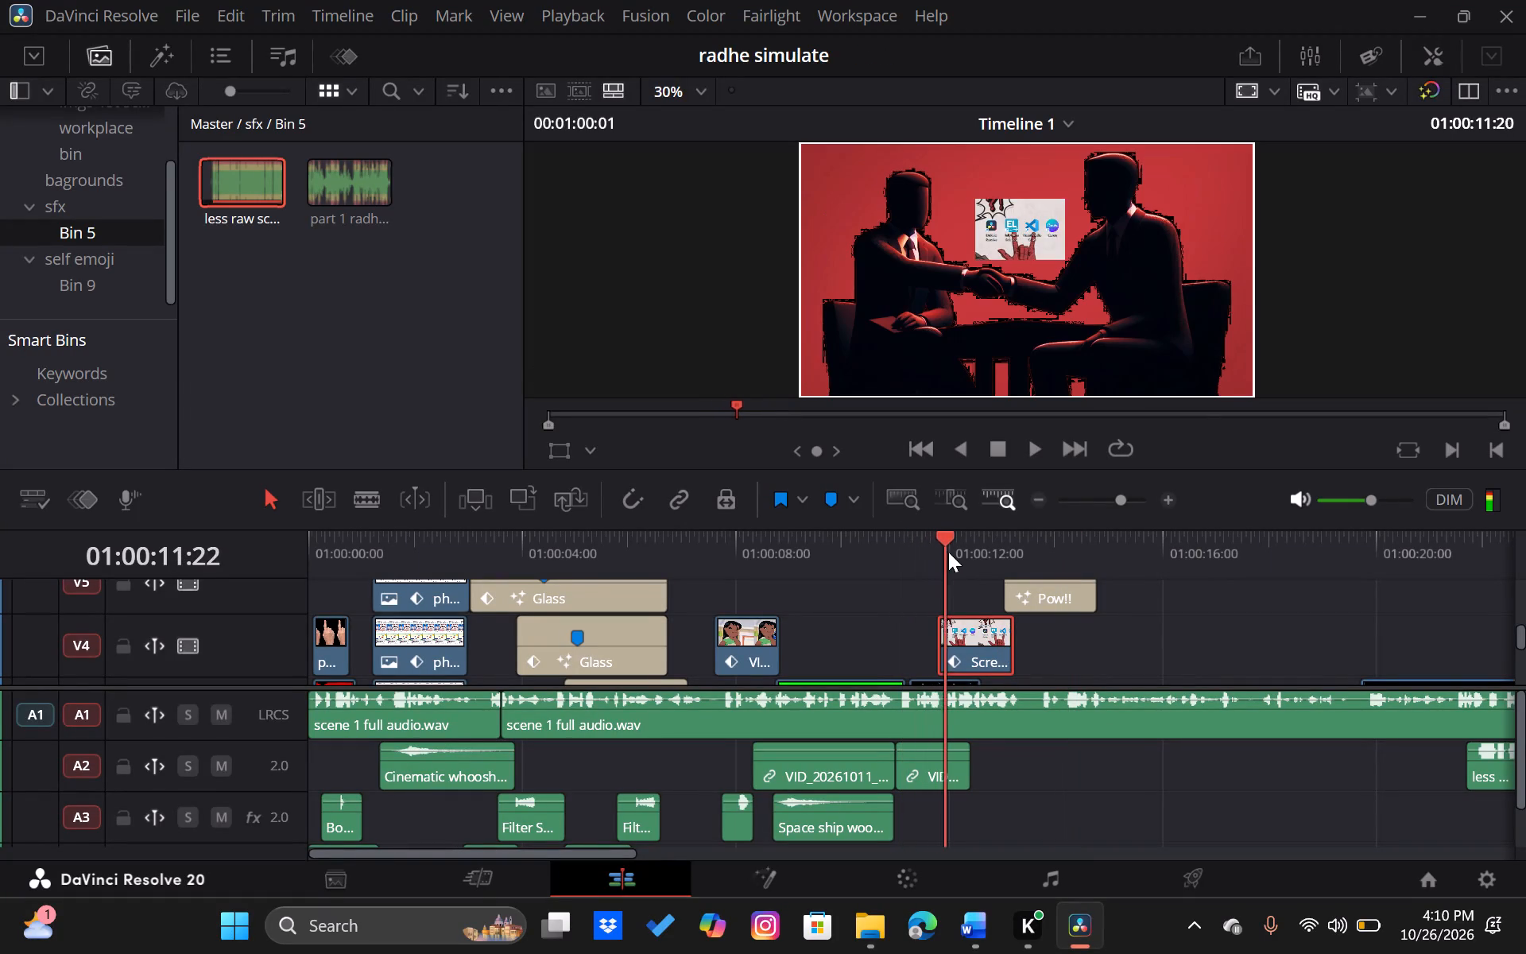
{"action": "left_click_drag", "start_coordinate": [948, 552], "coordinate": [1052, 559]}
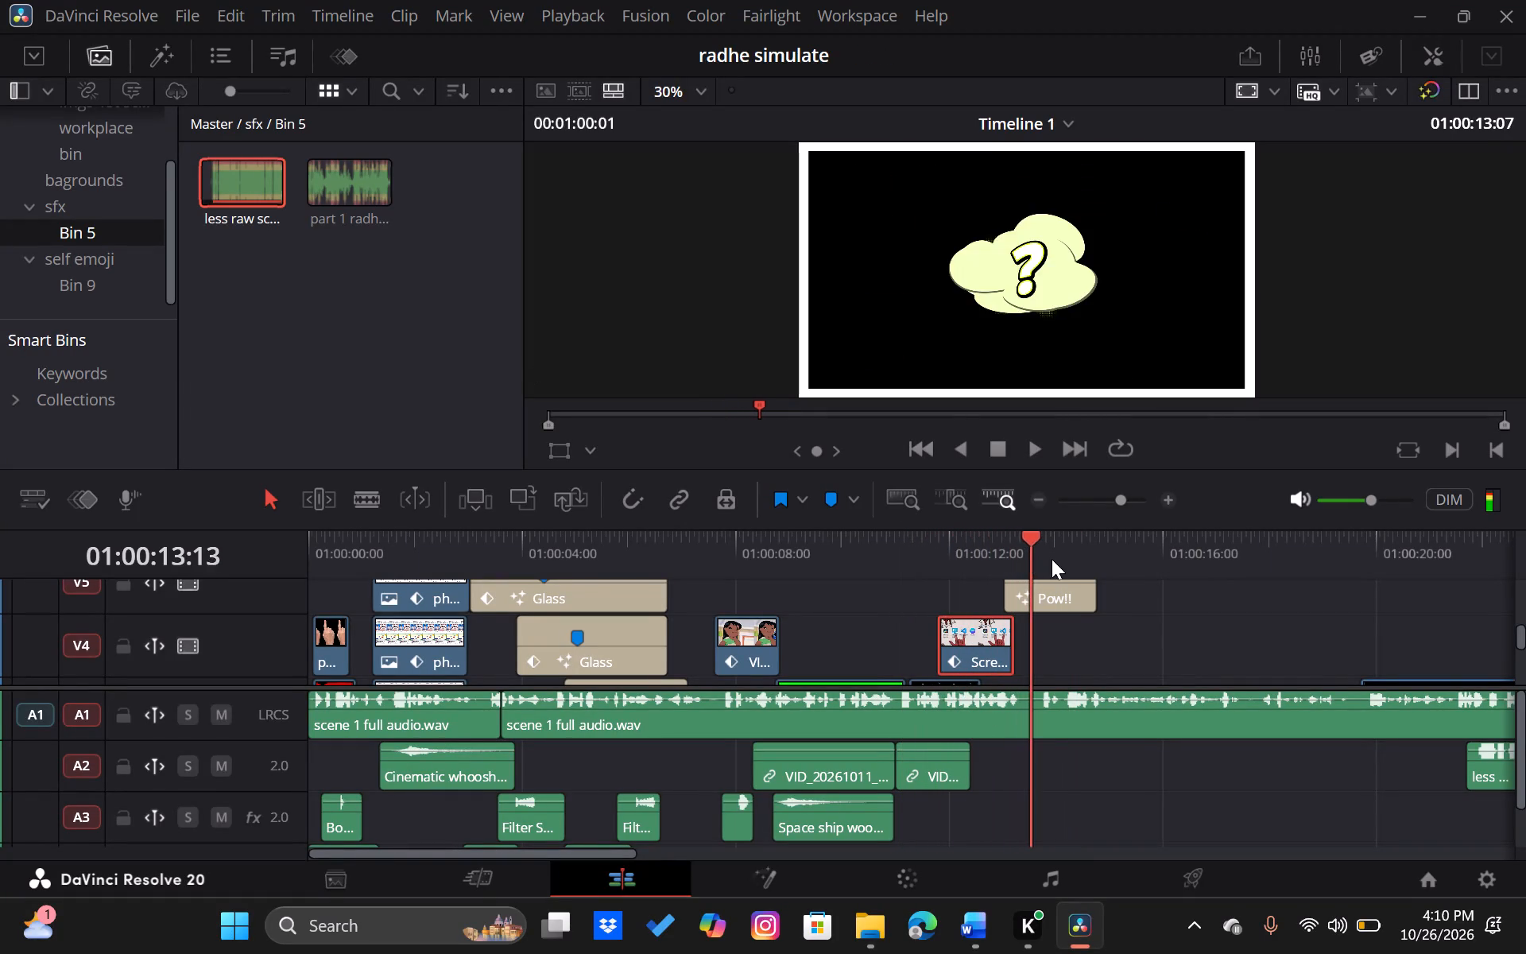
{"action": "left_click_drag", "start_coordinate": [1052, 559], "coordinate": [1013, 567]}
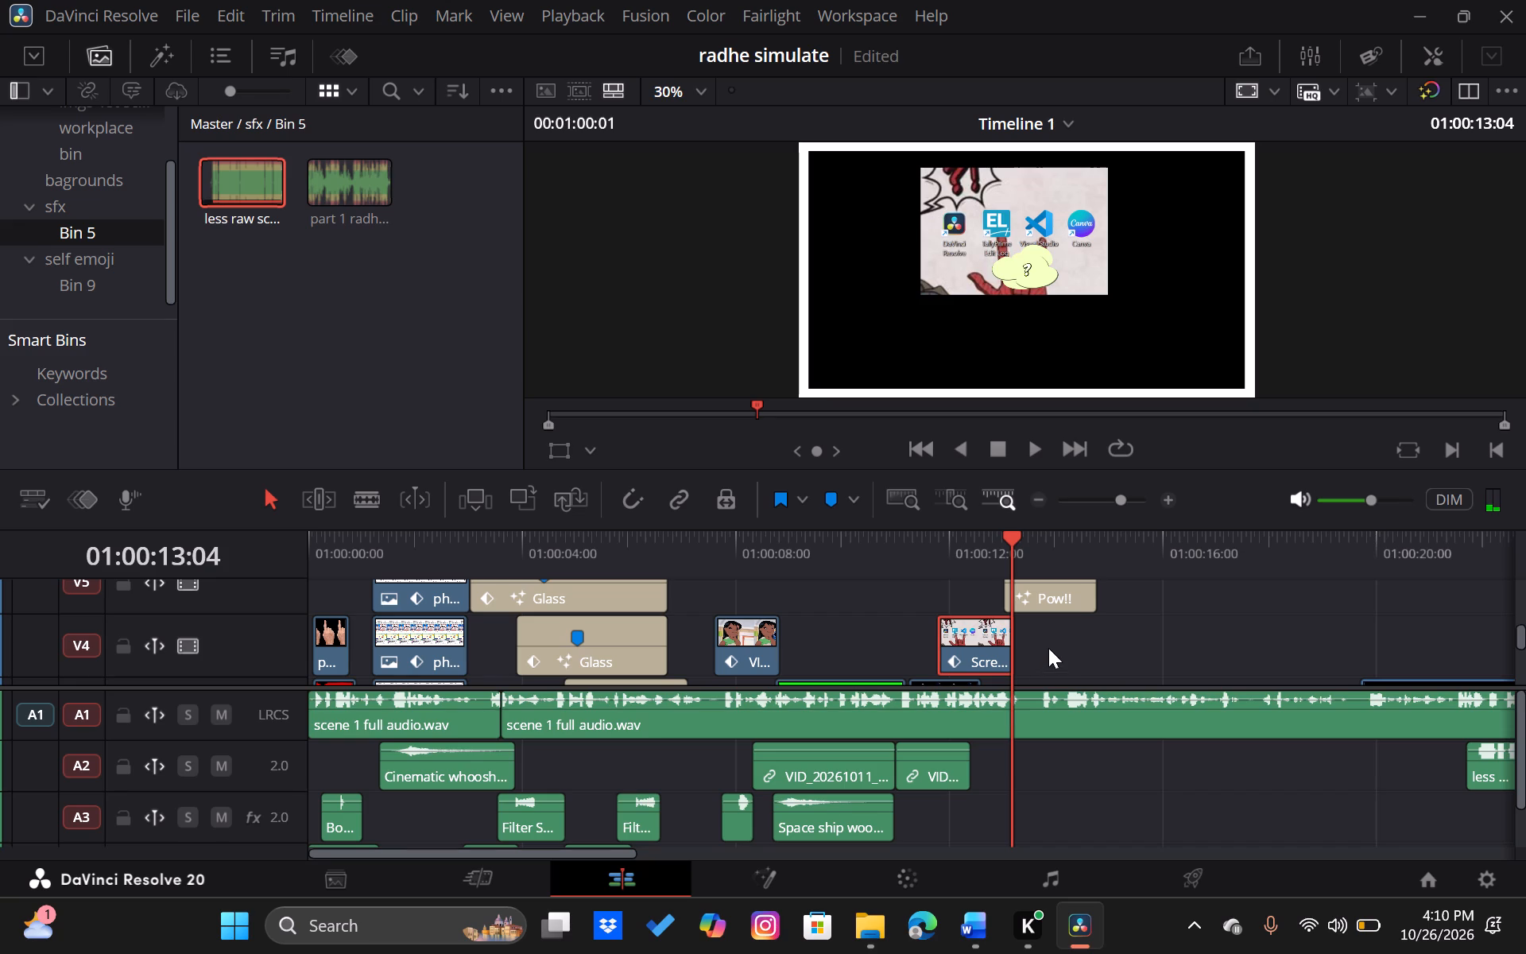
{"action": "left_click", "coordinate": [978, 648]}
{"action": "key", "text": "BackSpace"}
Move the Pow!! title from V5 down to V4, starting at about 01:00:12:08, and play the section through to 01:00:14:08.
{"action": "left_click_drag", "start_coordinate": [1061, 594], "coordinate": [1021, 625]}
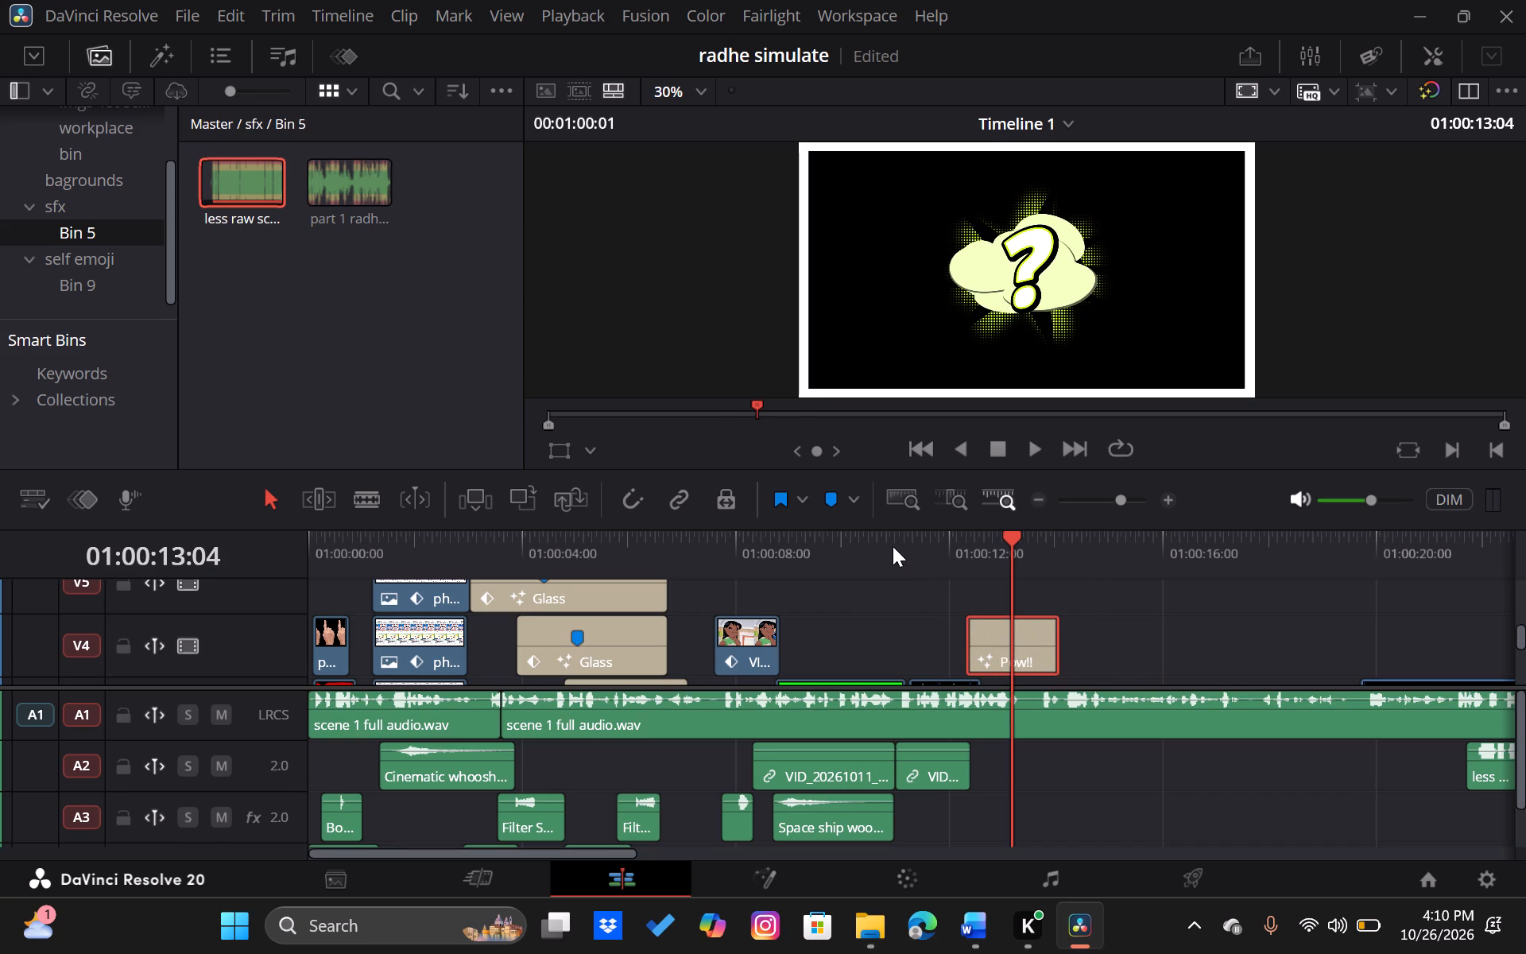
{"action": "left_click", "coordinate": [893, 546]}
{"action": "key", "text": "space"}
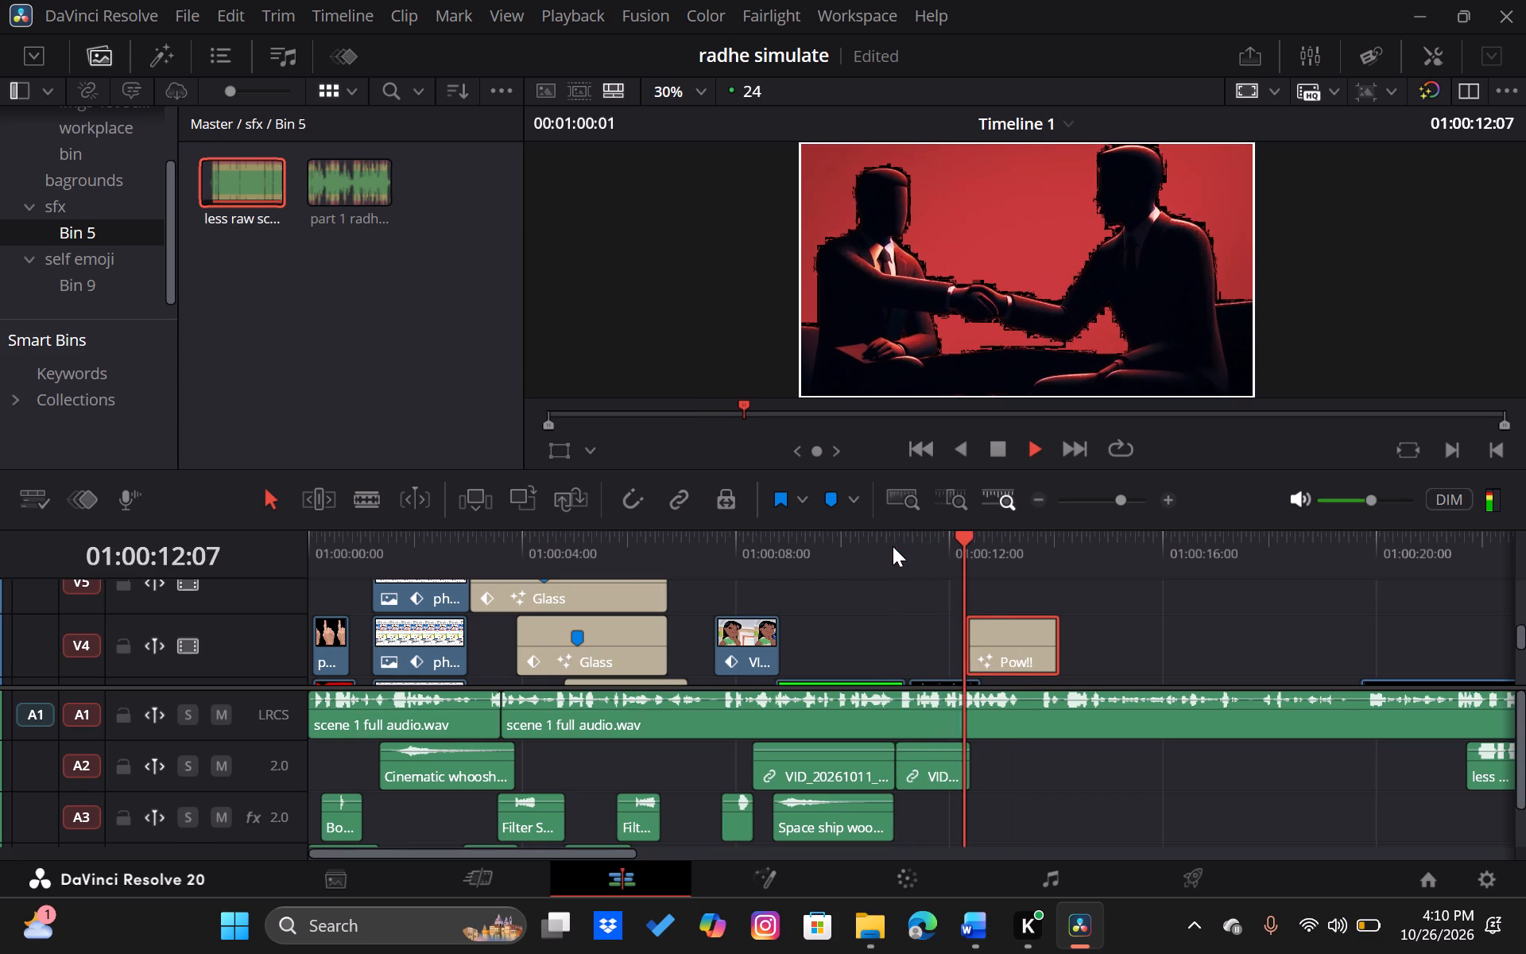
{"action": "key", "text": "space"}
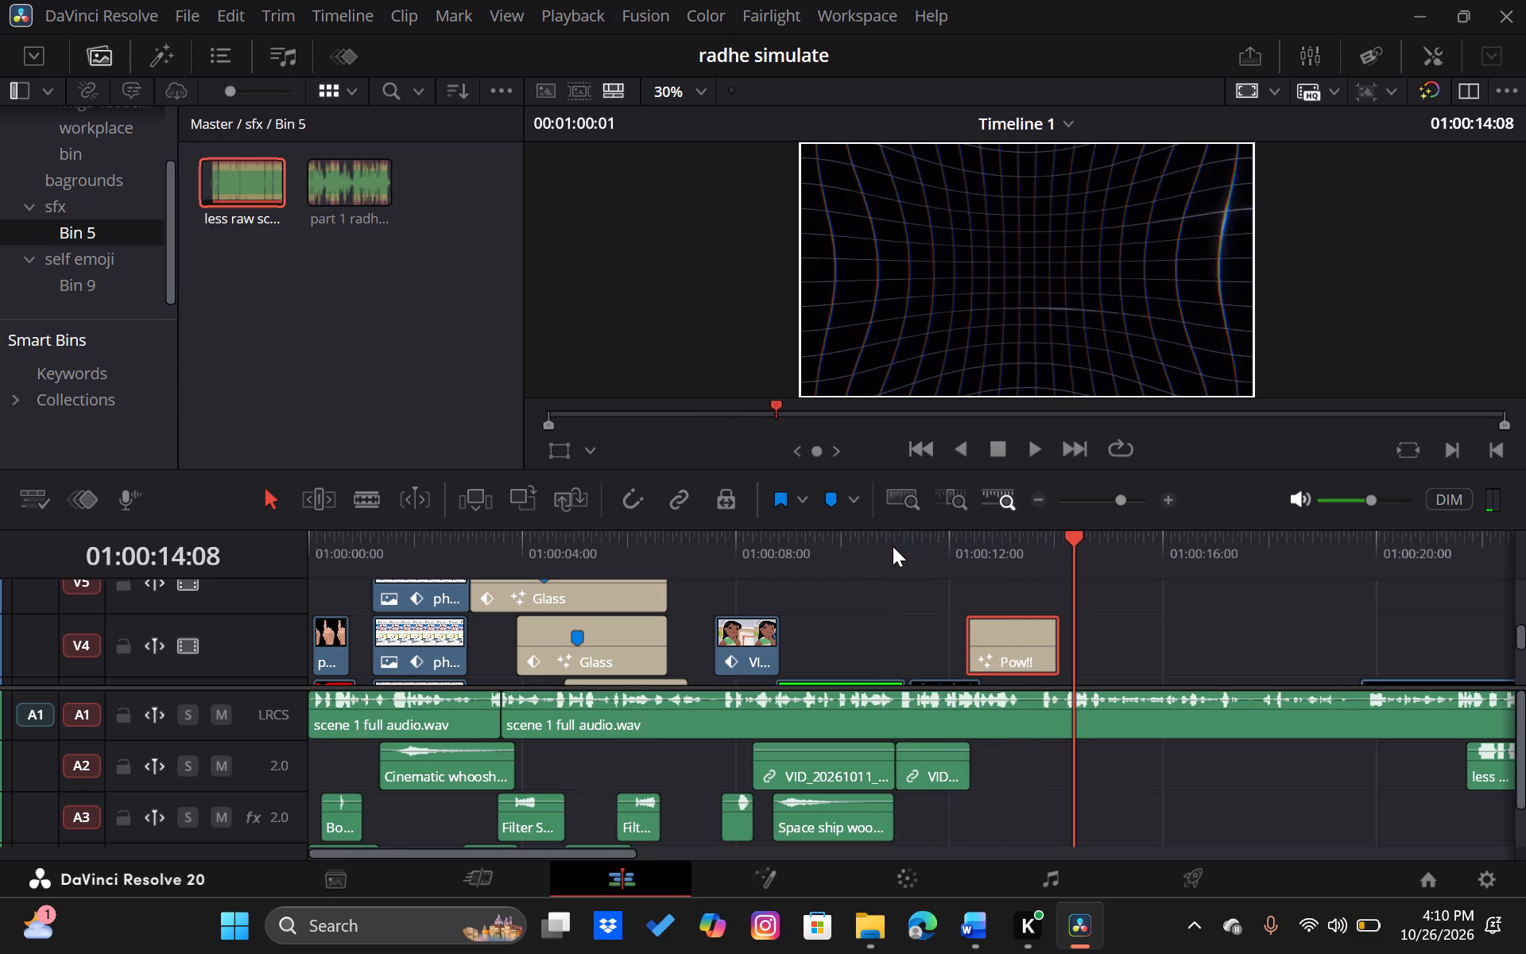
Examine the controls and settings of the Colored Border effect on the V4 Pow!! title, scrubbing across the title.
{"action": "left_click", "coordinate": [1005, 638]}
{"action": "right_click", "coordinate": [1005, 638]}
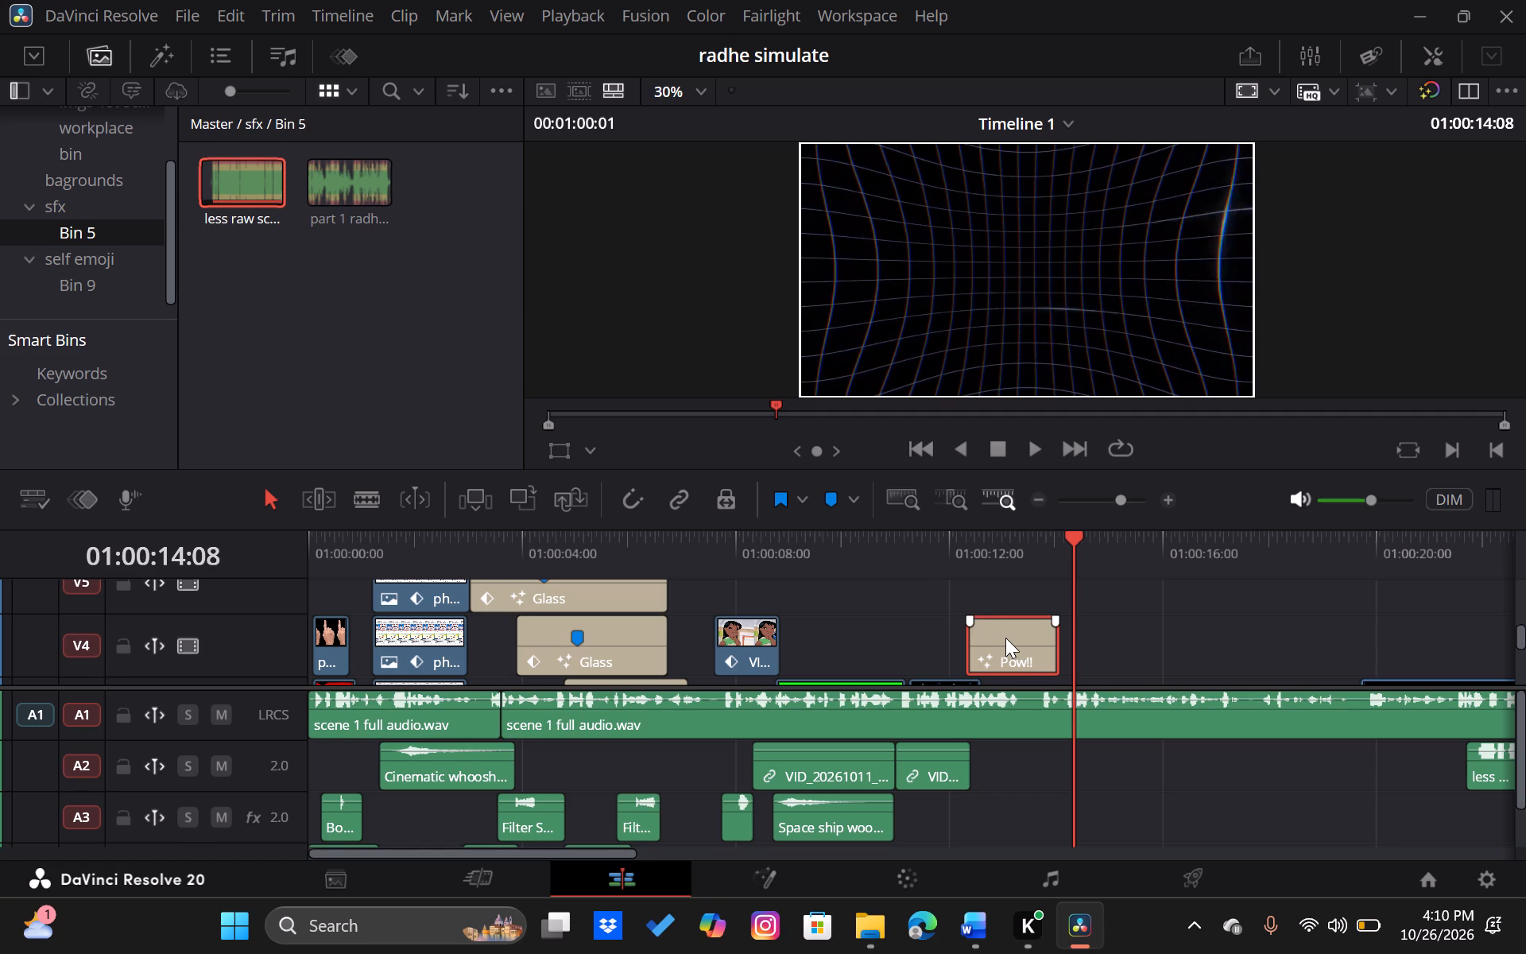
{"action": "left_click", "coordinate": [1005, 638]}
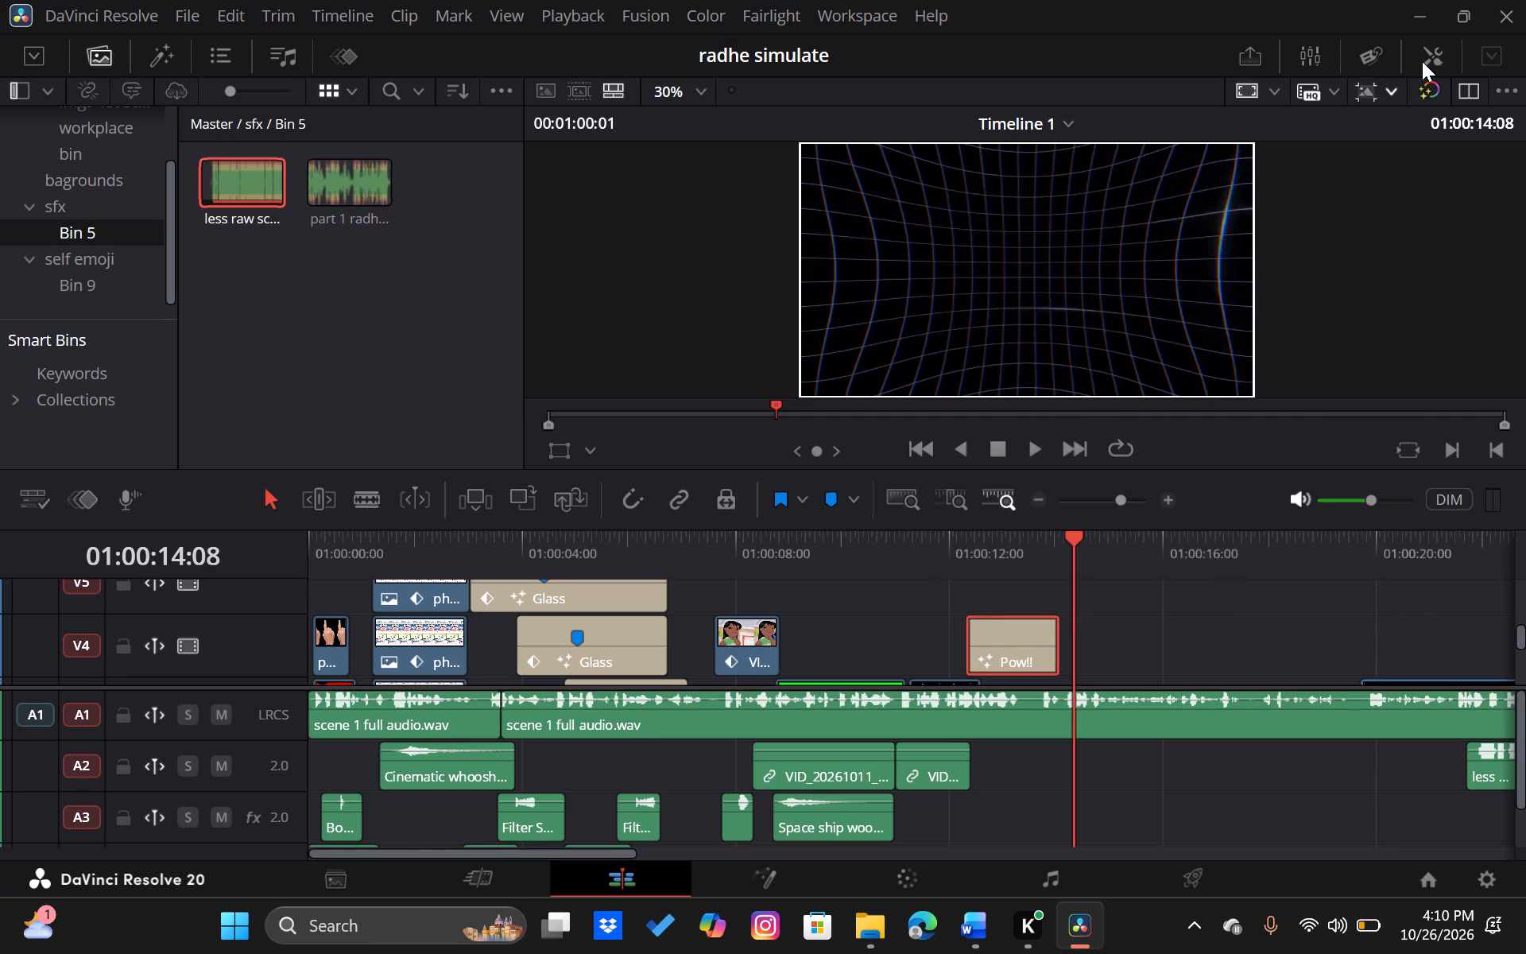
{"action": "left_click", "coordinate": [1422, 61]}
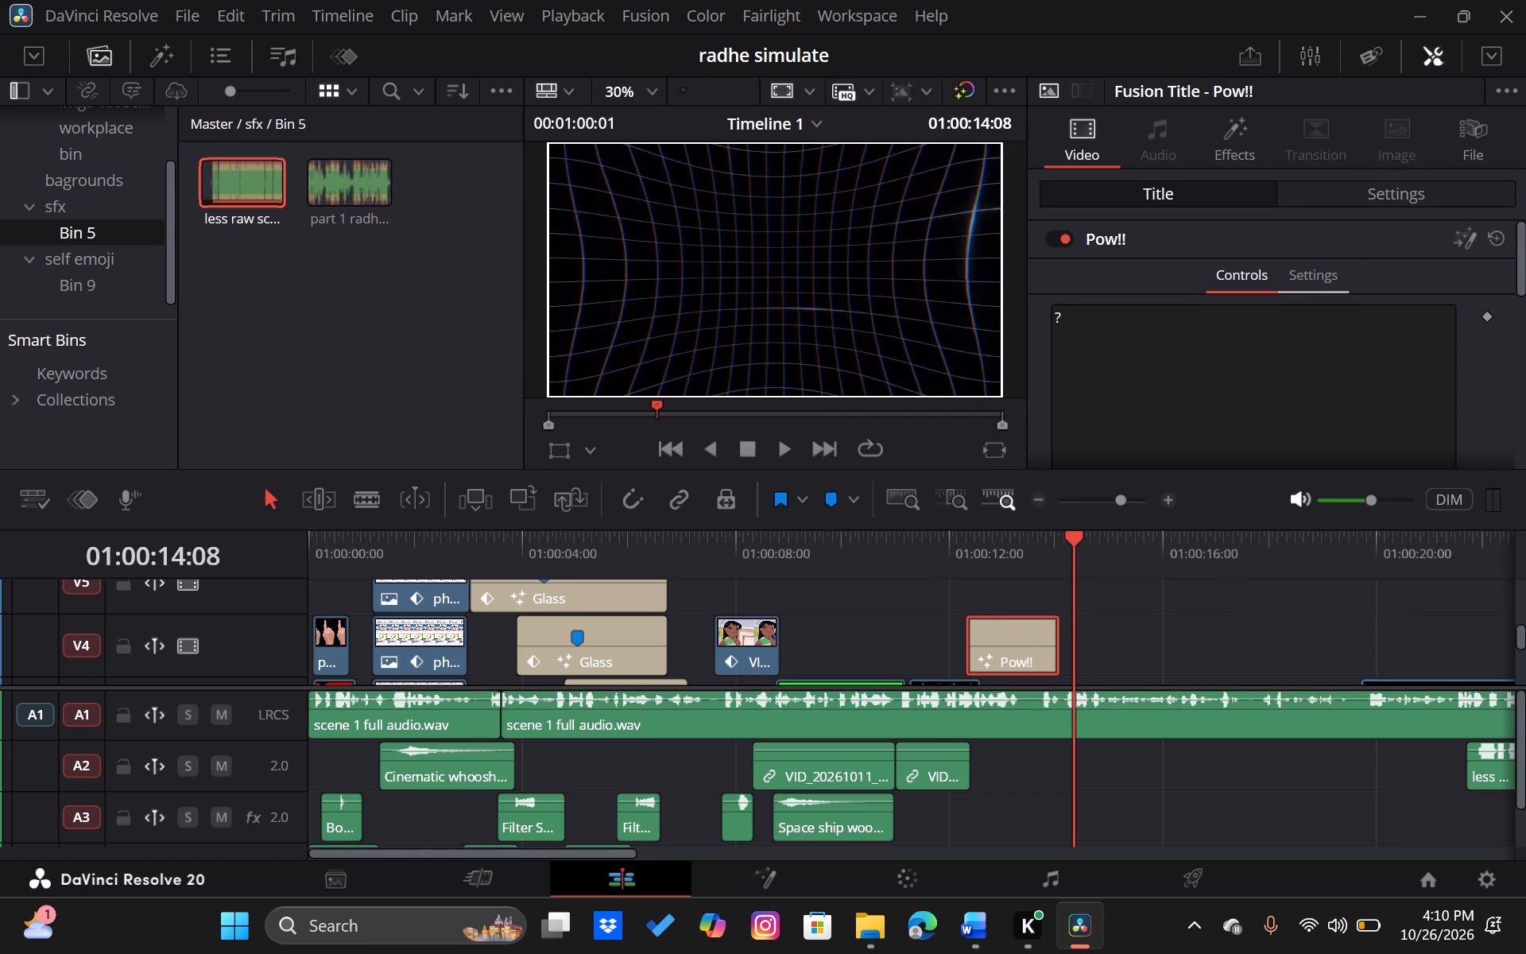
{"action": "left_click", "coordinate": [1241, 145]}
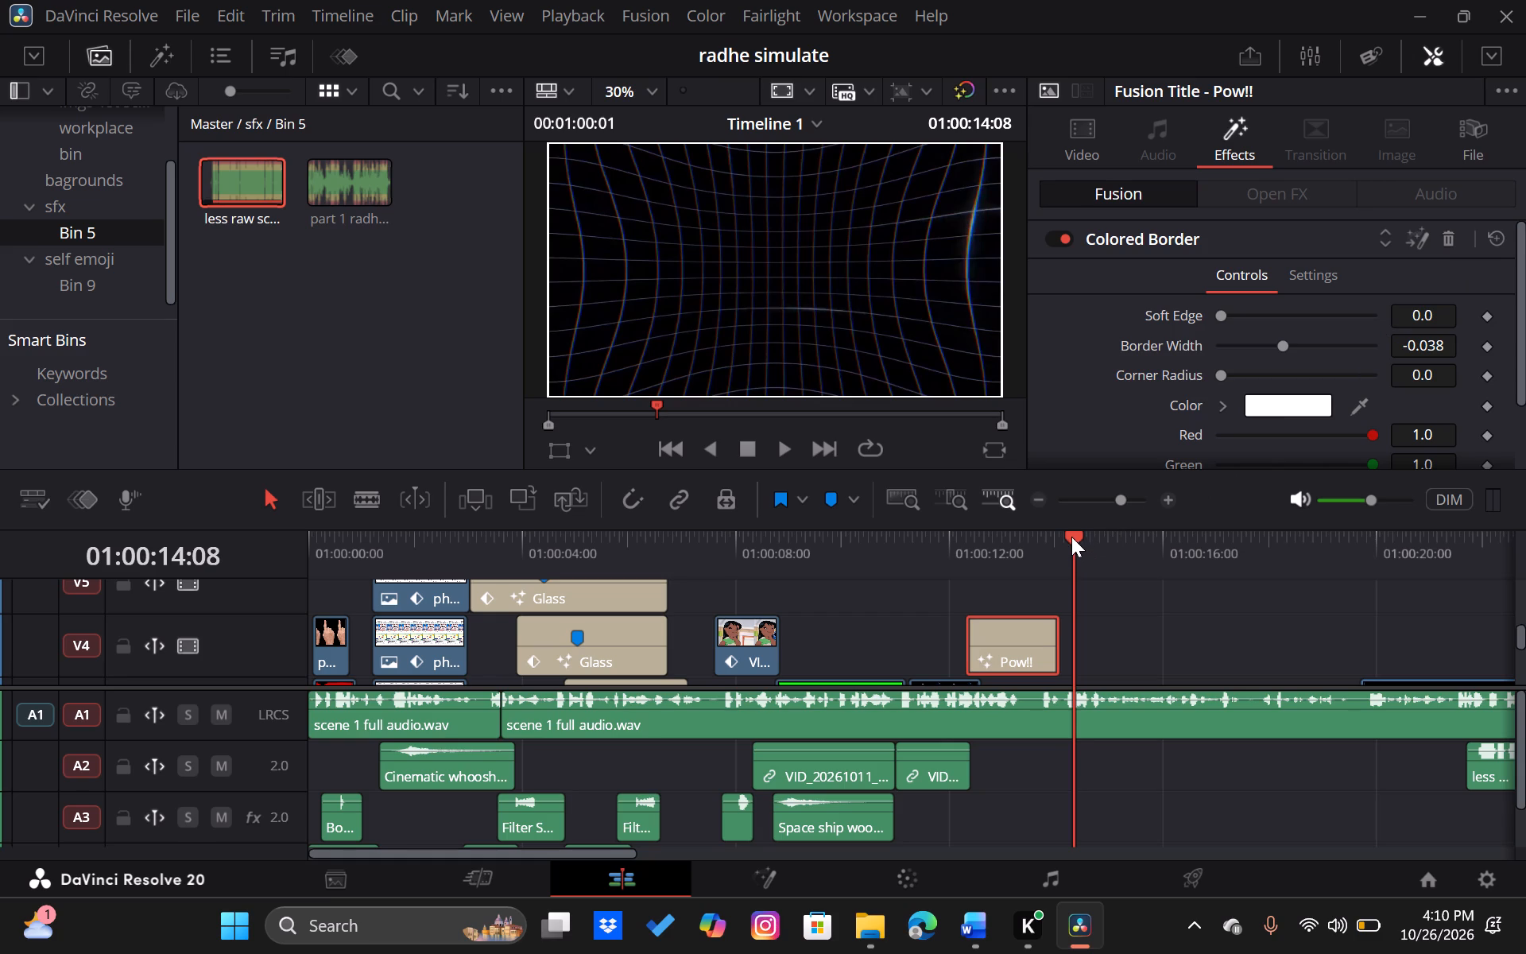
{"action": "left_click_drag", "start_coordinate": [1071, 537], "coordinate": [1001, 549]}
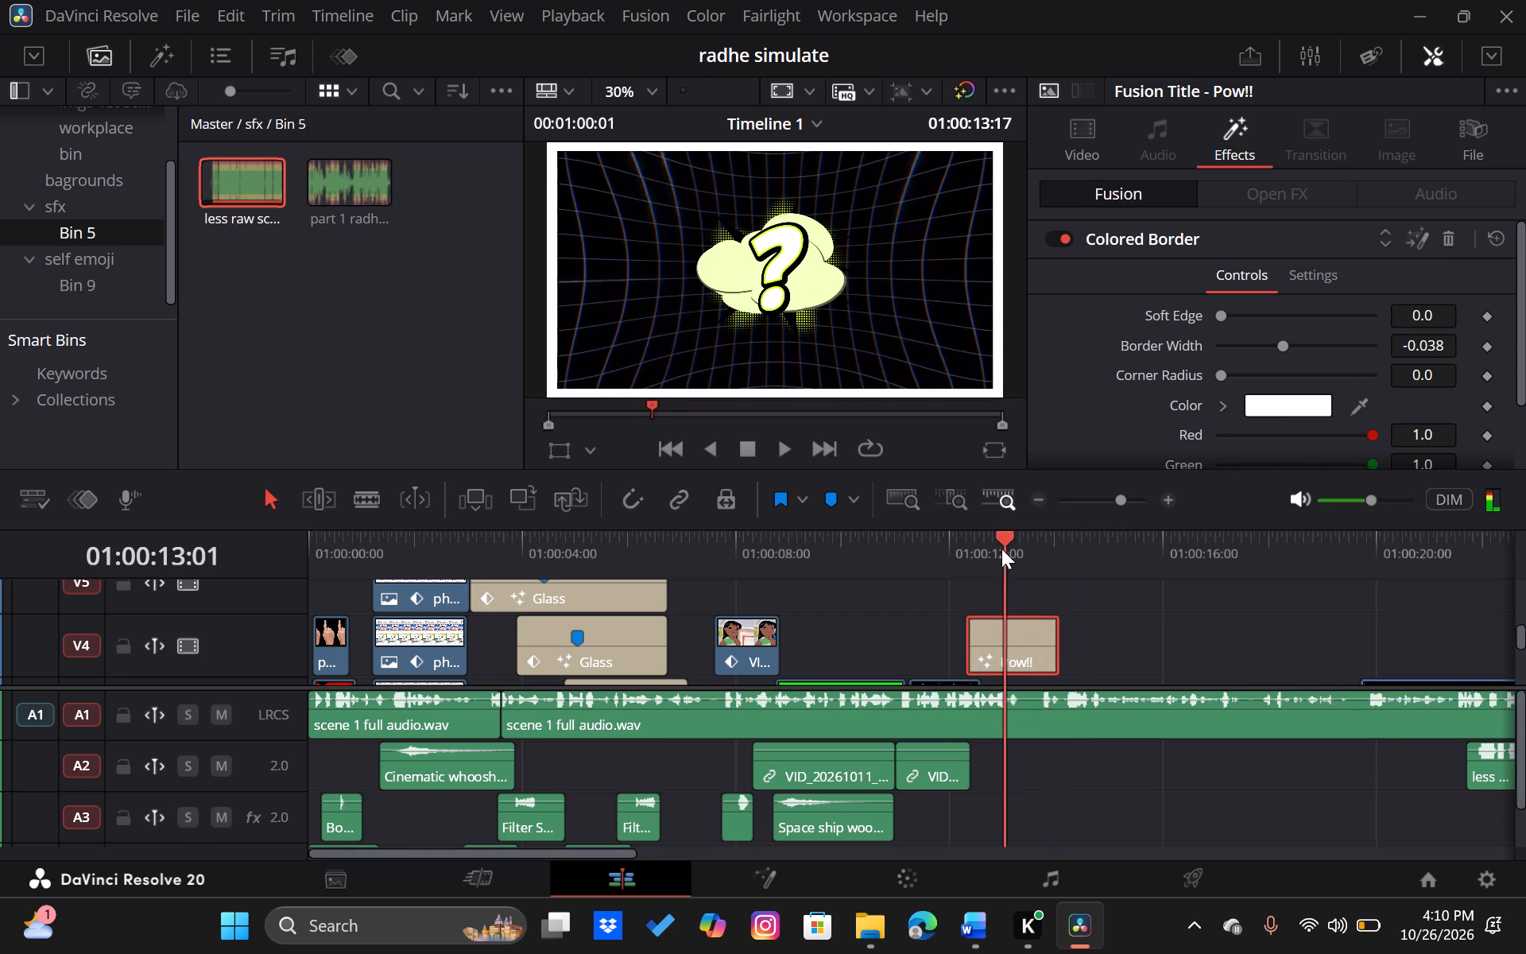
{"action": "left_click_drag", "start_coordinate": [1001, 549], "coordinate": [974, 553]}
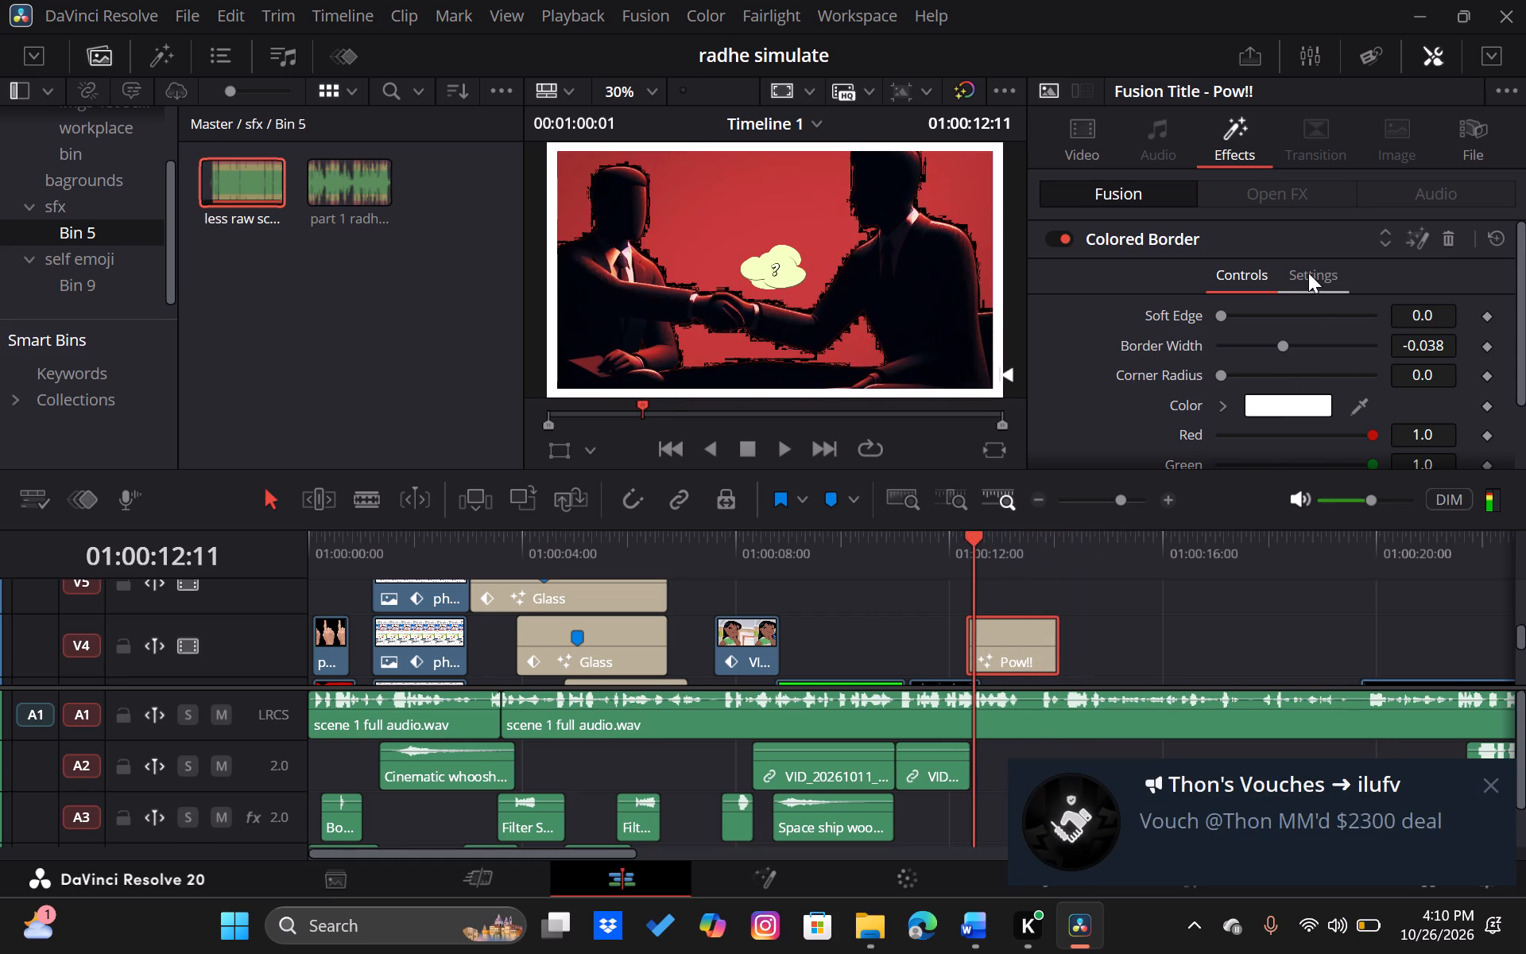
{"action": "left_click", "coordinate": [1308, 272]}
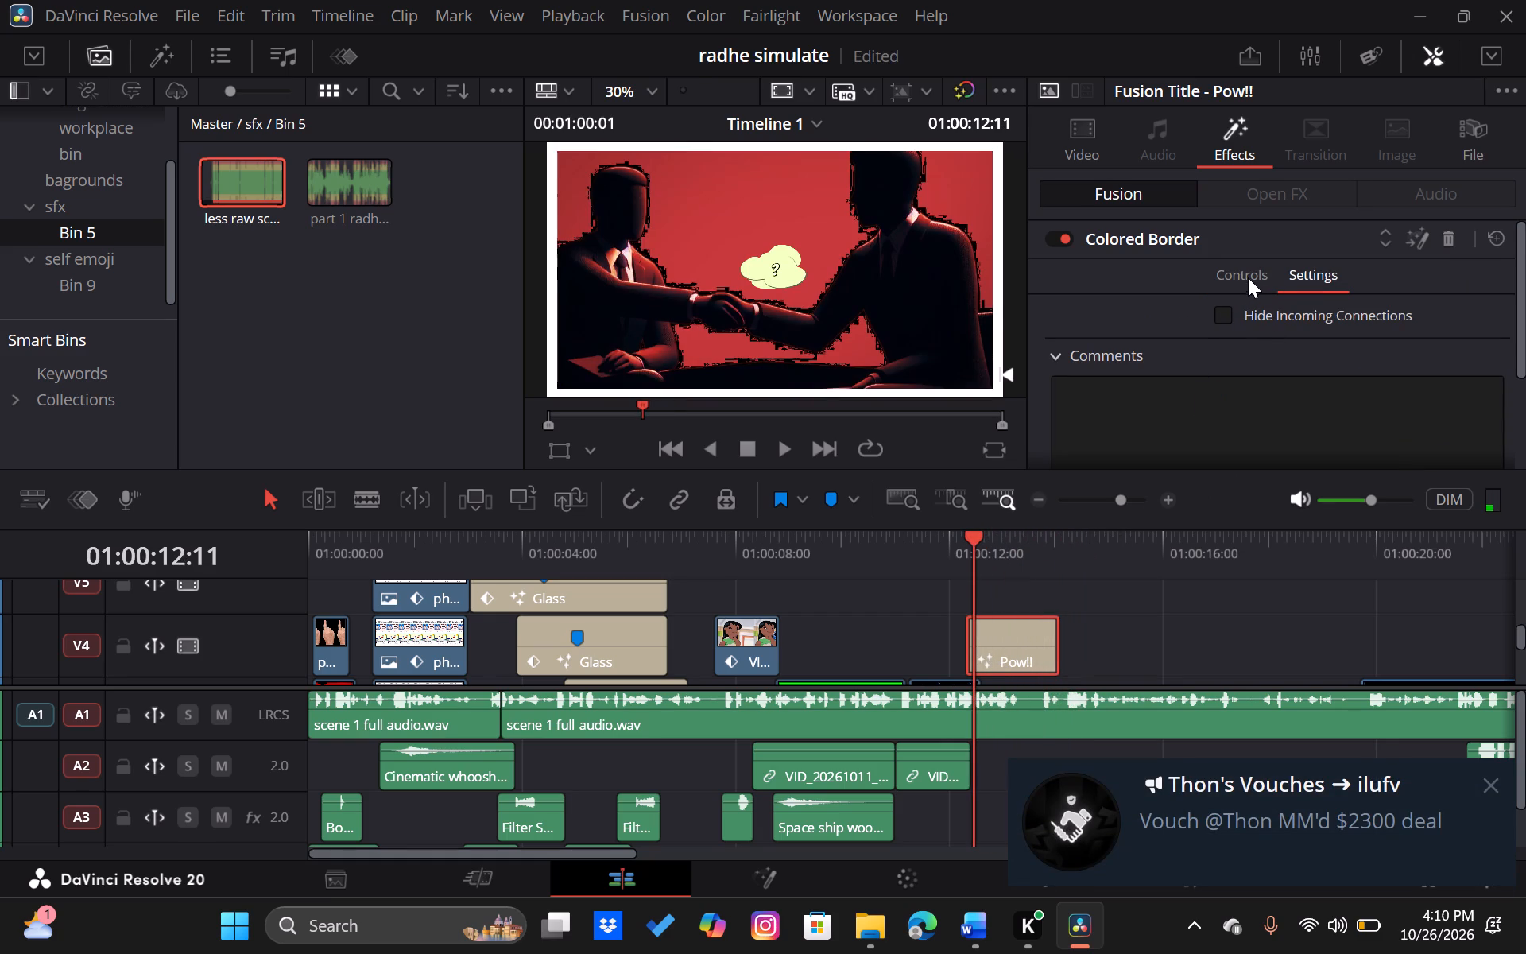
{"action": "left_click", "coordinate": [1245, 277]}
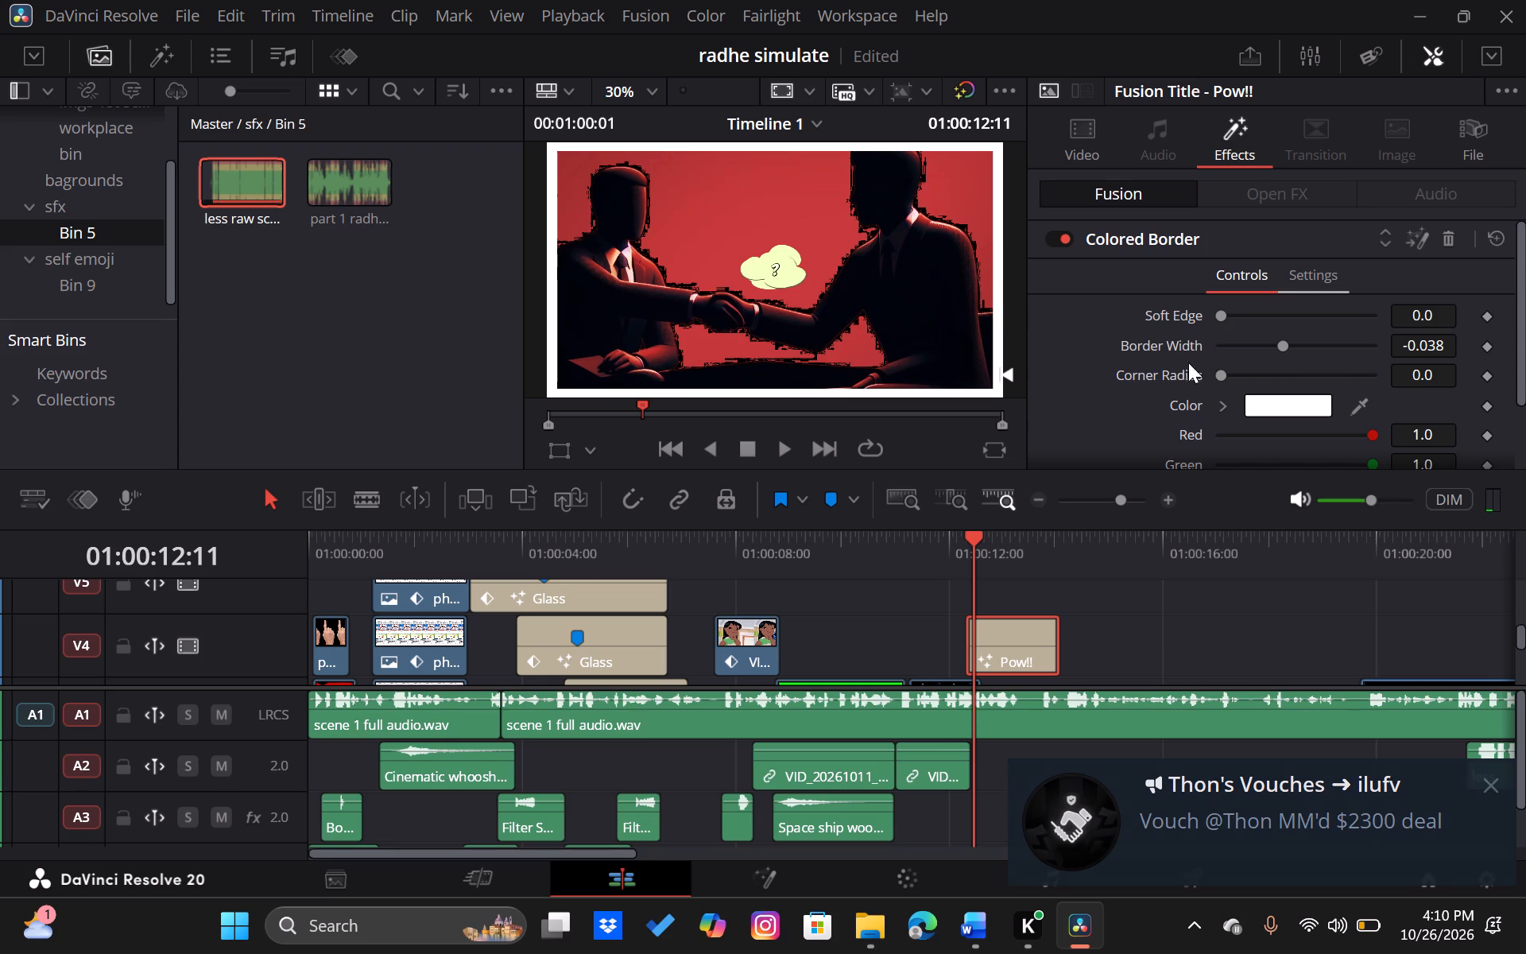
{"action": "left_click_drag", "start_coordinate": [971, 549], "coordinate": [1004, 554]}
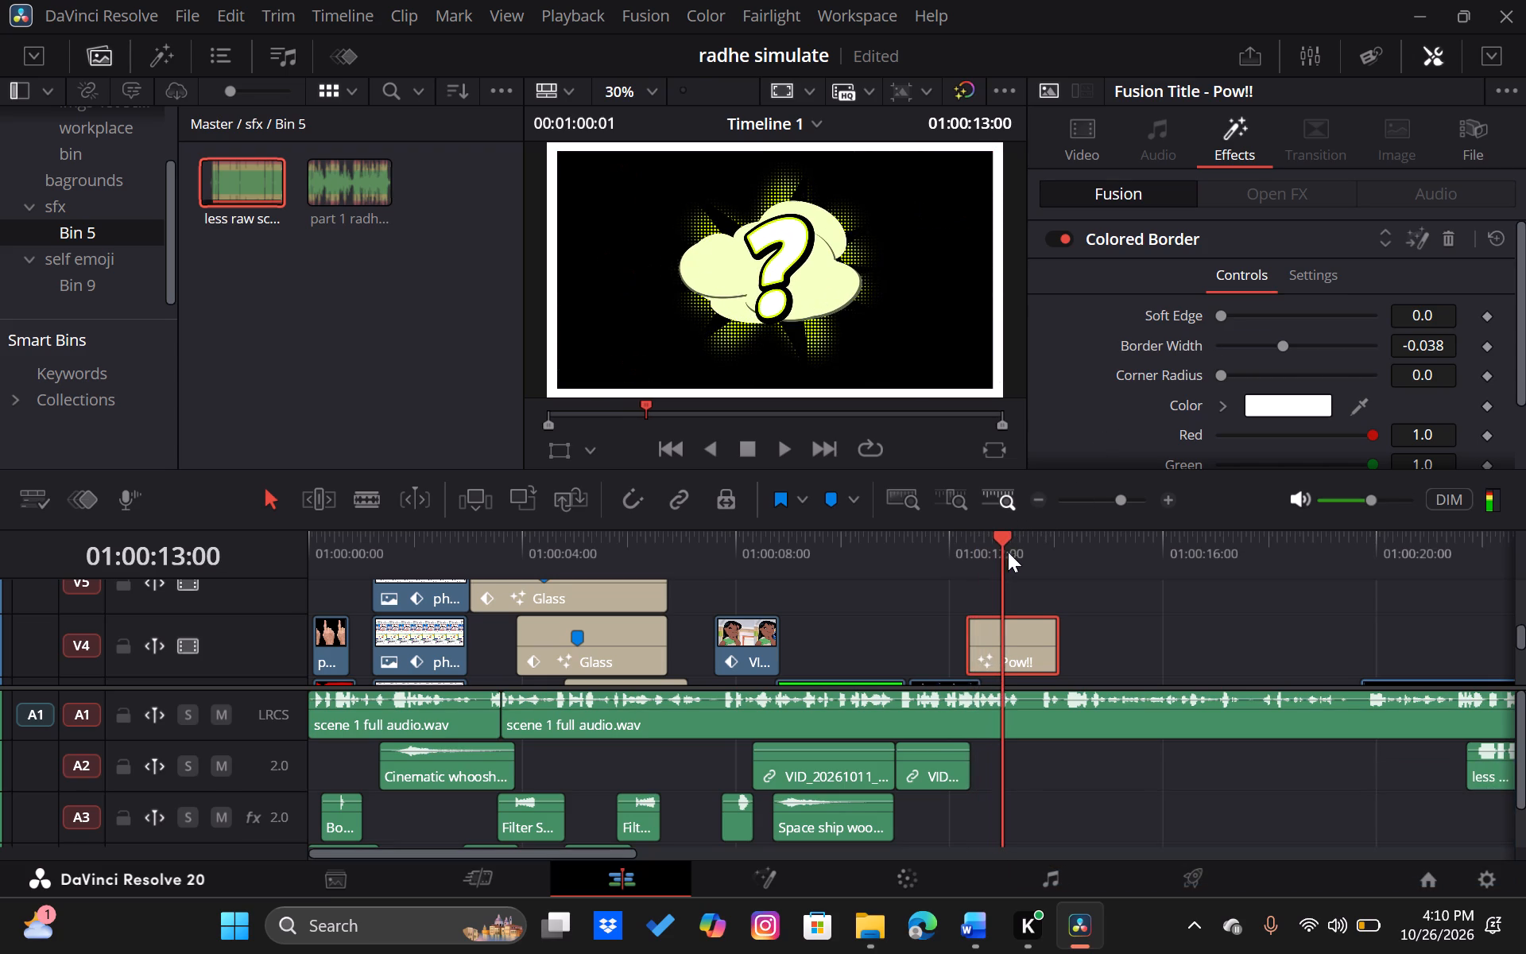
{"action": "scroll", "coordinate": [1176, 384], "scroll_direction": "down", "scroll_amount": 2}
{"action": "scroll", "coordinate": [1176, 384], "scroll_direction": "up", "scroll_amount": 1}
{"action": "left_click", "coordinate": [1308, 276]}
{"action": "scroll", "coordinate": [1230, 363], "scroll_direction": "down", "scroll_amount": 1}
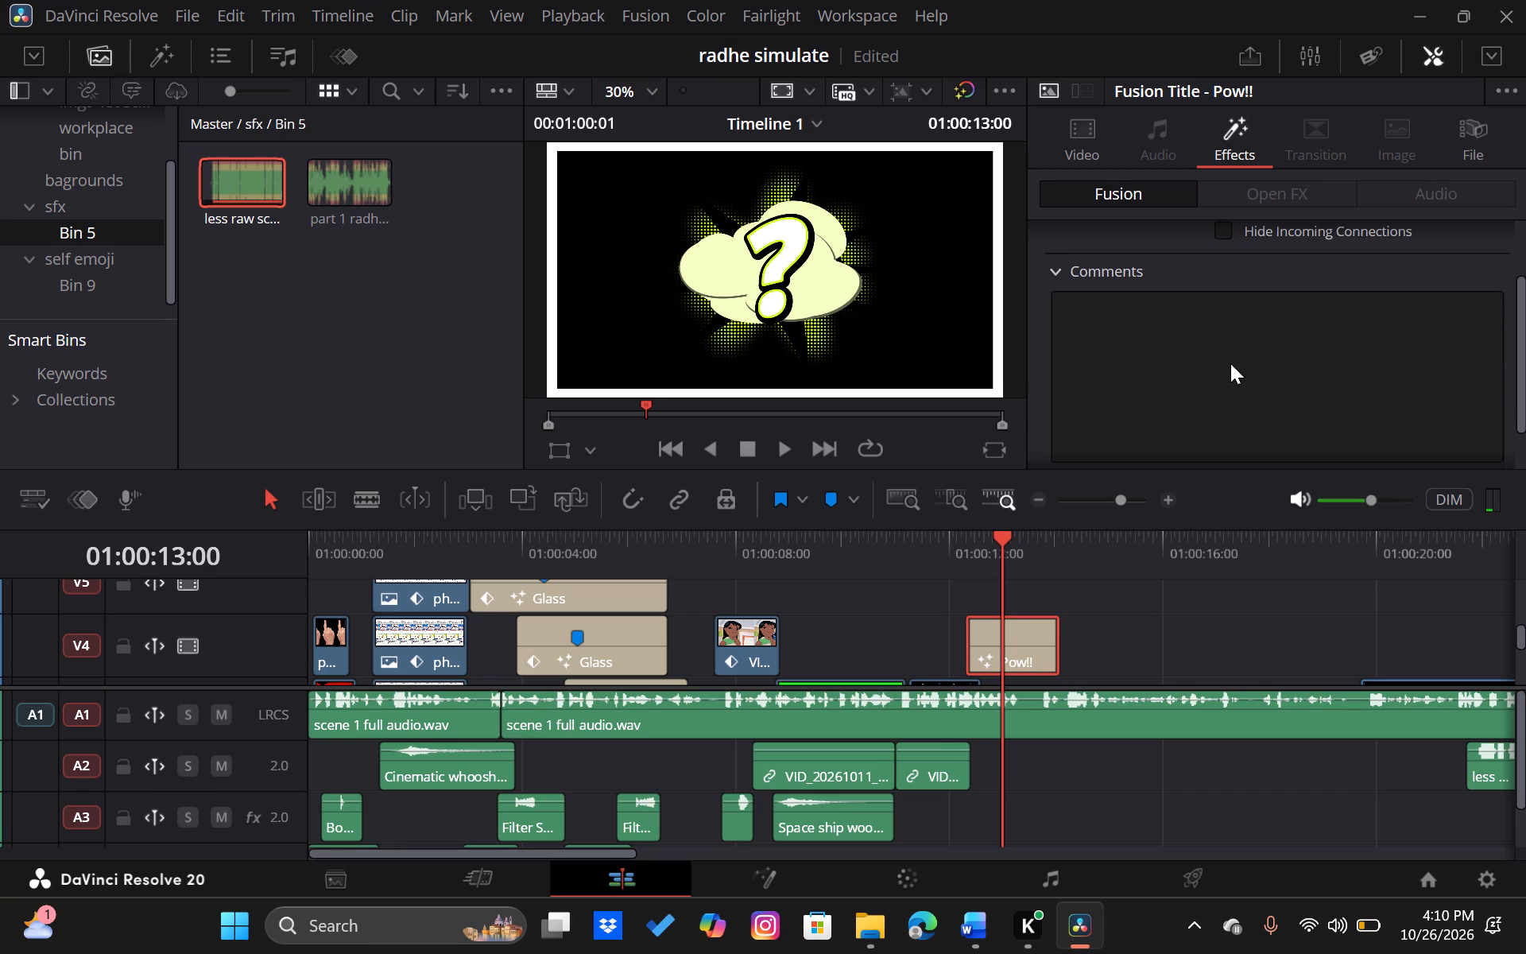
{"action": "scroll", "coordinate": [1230, 363], "scroll_direction": "down", "scroll_amount": 2}
{"action": "scroll", "coordinate": [1230, 363], "scroll_direction": "up", "scroll_amount": 2}
Look through the title controls and settings of the Pow!! title, down to its size, spacing and anchor properties.
{"action": "left_click", "coordinate": [1104, 138]}
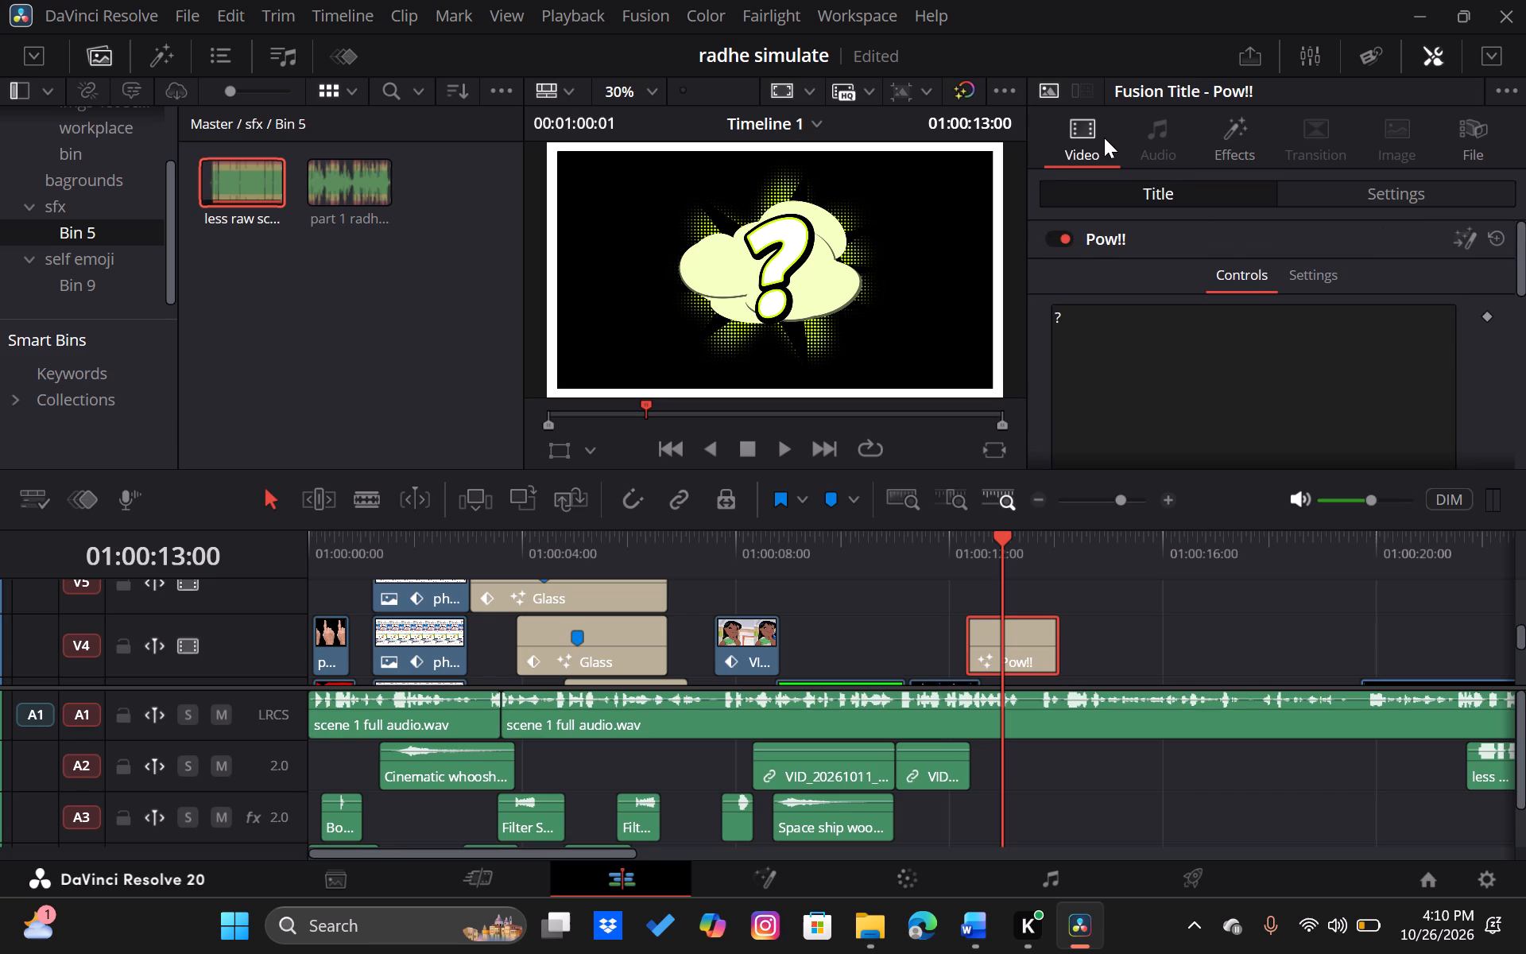
{"action": "left_click", "coordinate": [1289, 280]}
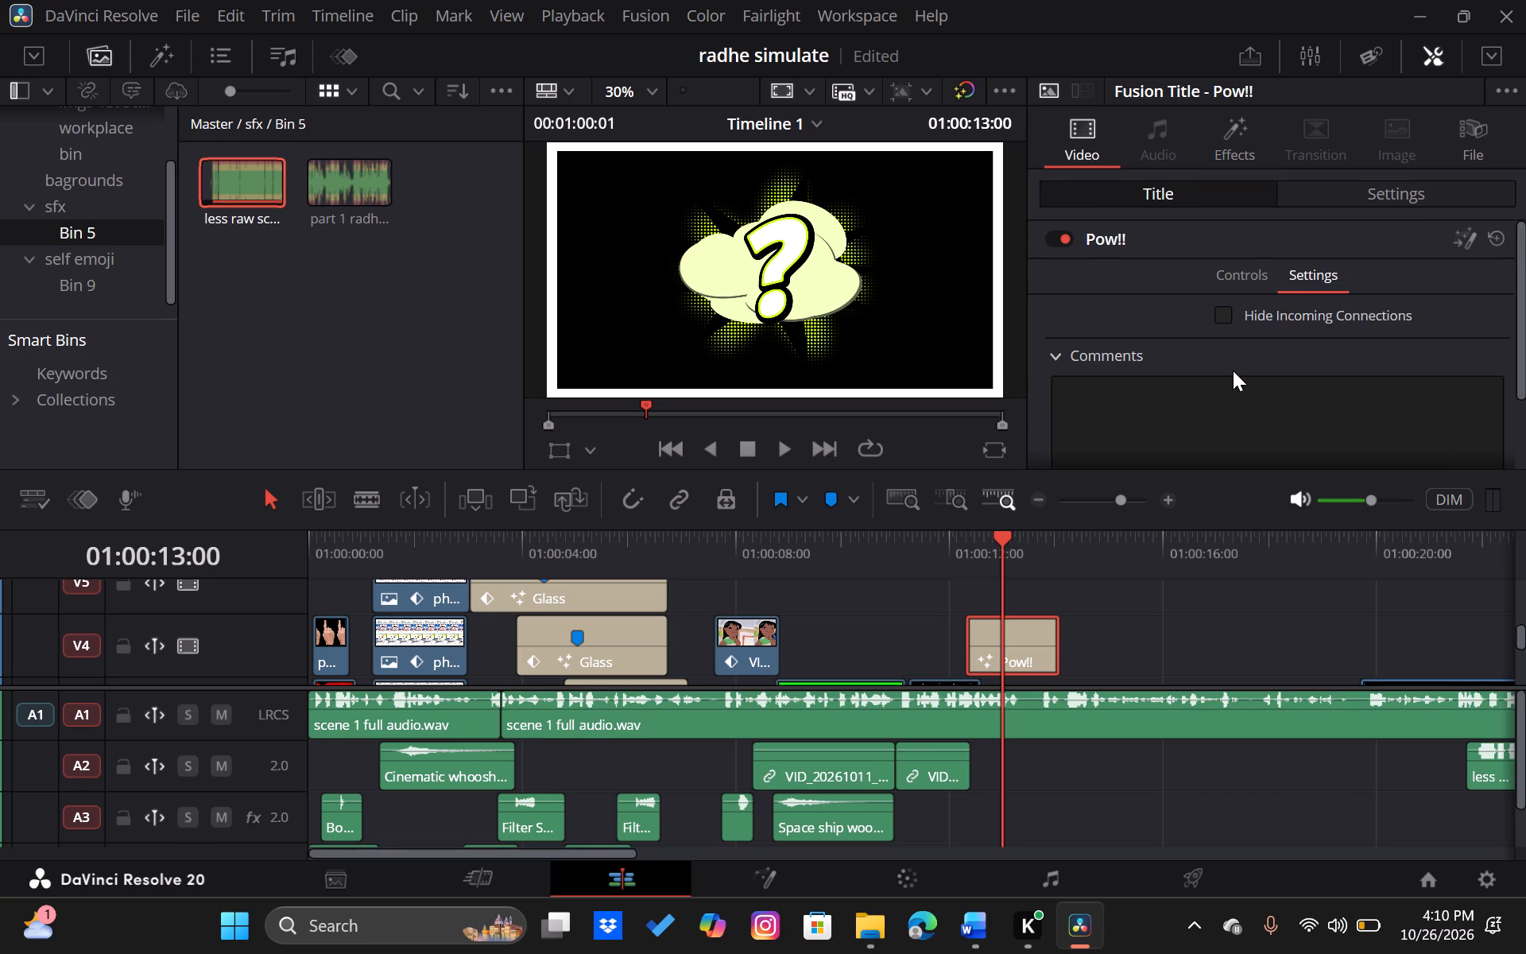
{"action": "scroll", "coordinate": [1233, 370], "scroll_direction": "down", "scroll_amount": 2}
{"action": "scroll", "coordinate": [1233, 370], "scroll_direction": "up", "scroll_amount": 2}
{"action": "left_click", "coordinate": [1241, 269]}
{"action": "scroll", "coordinate": [1191, 367], "scroll_direction": "down", "scroll_amount": 1}
{"action": "scroll", "coordinate": [1191, 367], "scroll_direction": "up", "scroll_amount": 1}
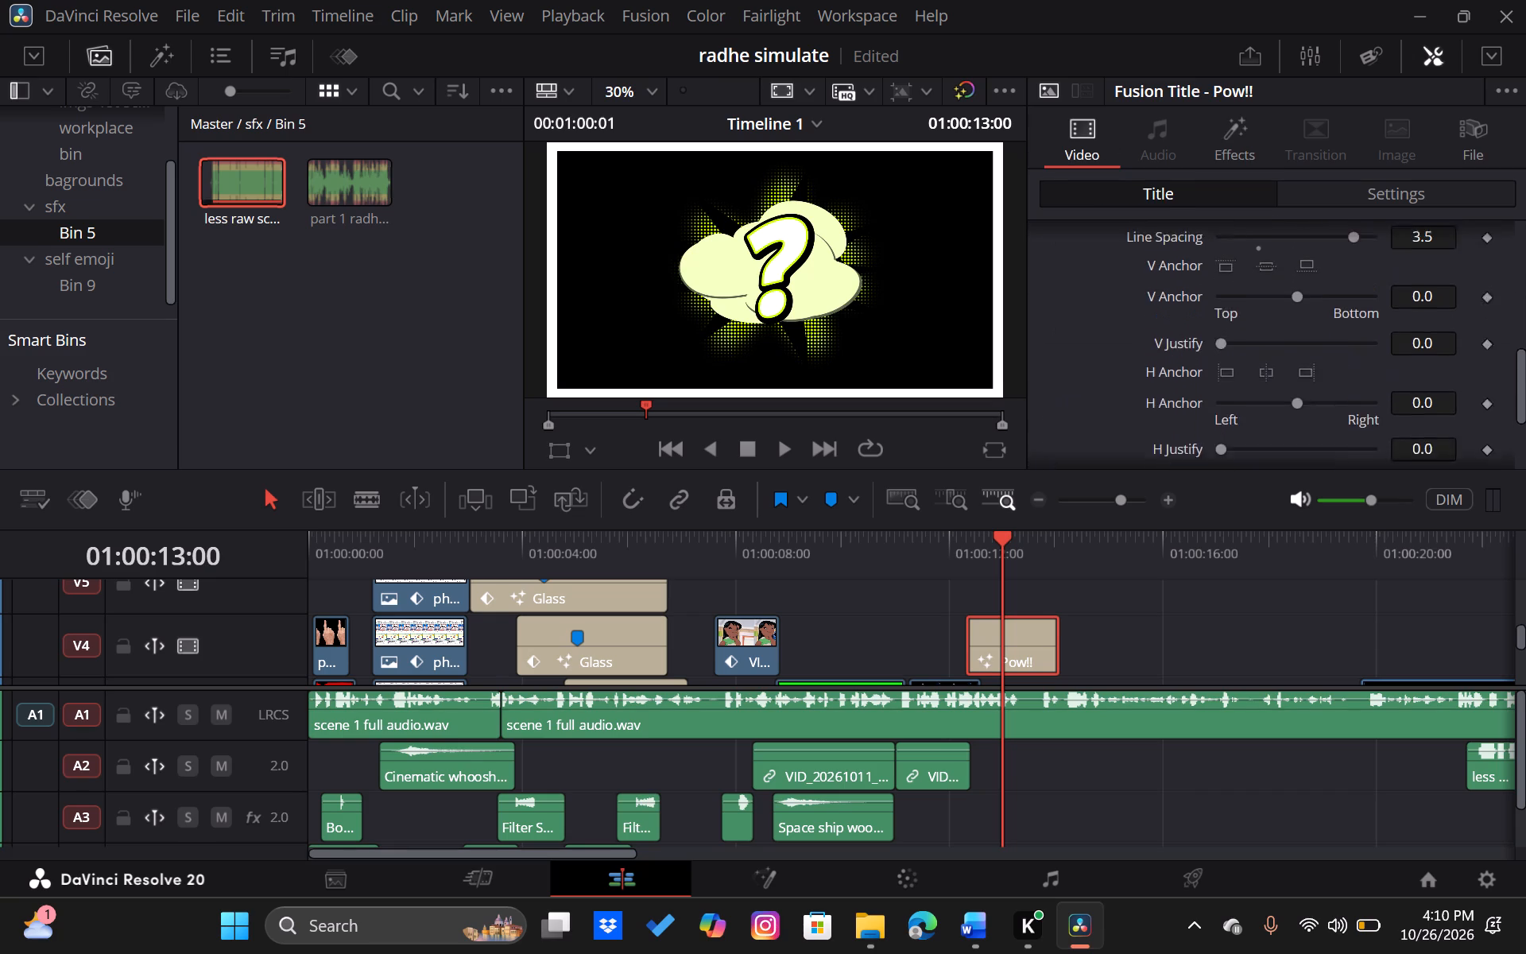
{"action": "scroll", "coordinate": [1191, 367], "scroll_direction": "up", "scroll_amount": 1}
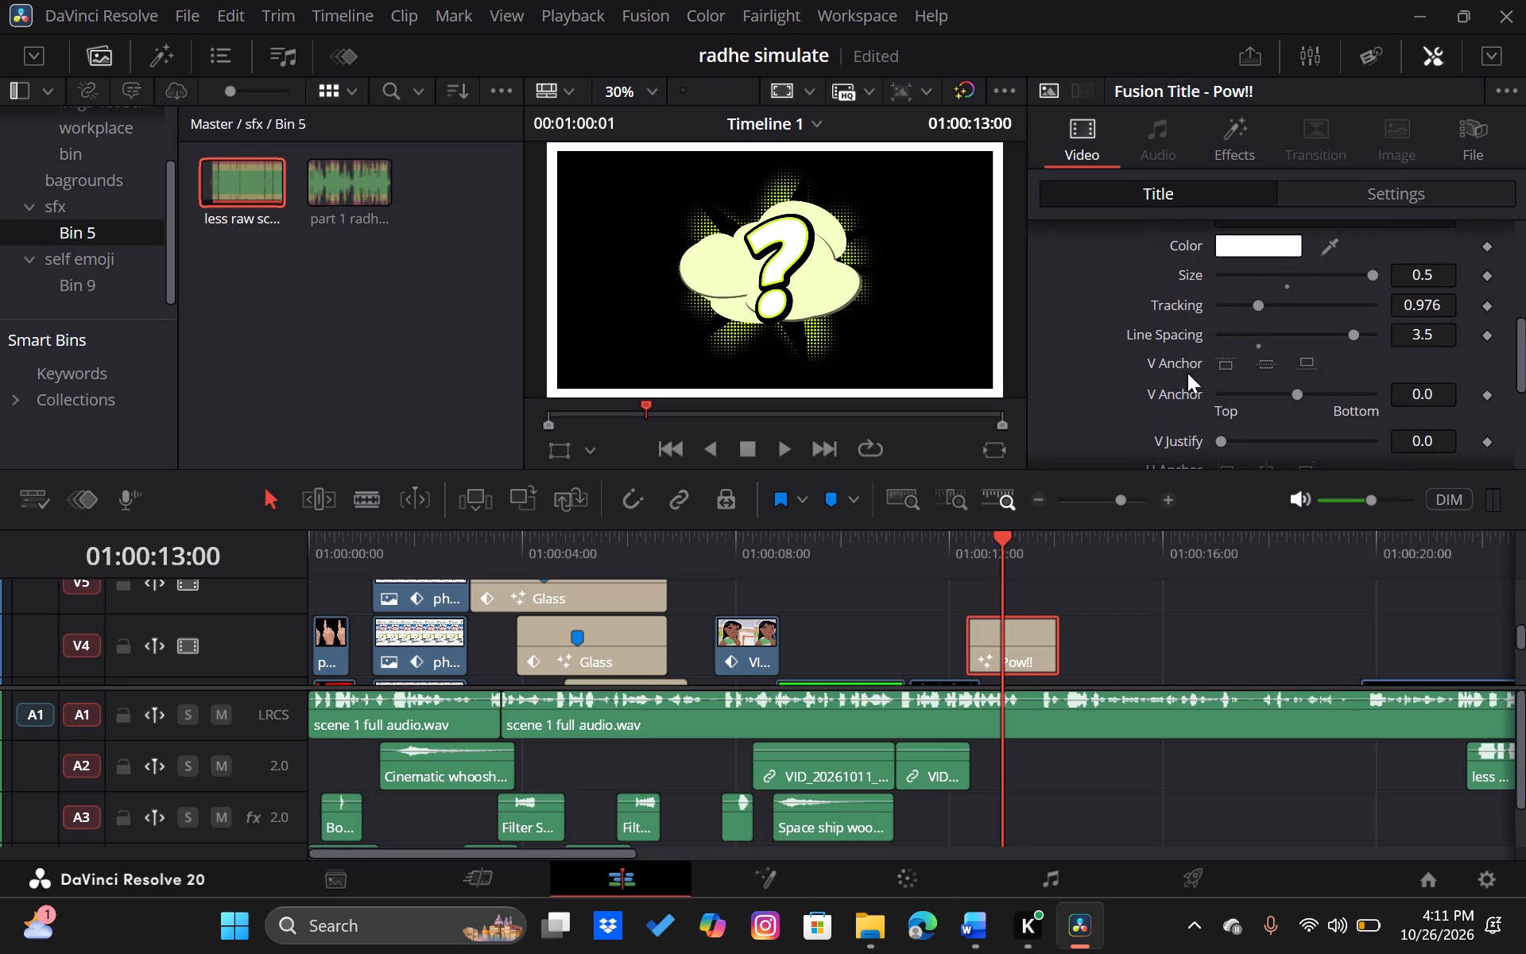
Scrub the Pow!! title between about 01:00:12:08 and 01:00:14:04 to check how it overlaps the handshake image.
{"action": "left_click_drag", "start_coordinate": [997, 537], "coordinate": [968, 554]}
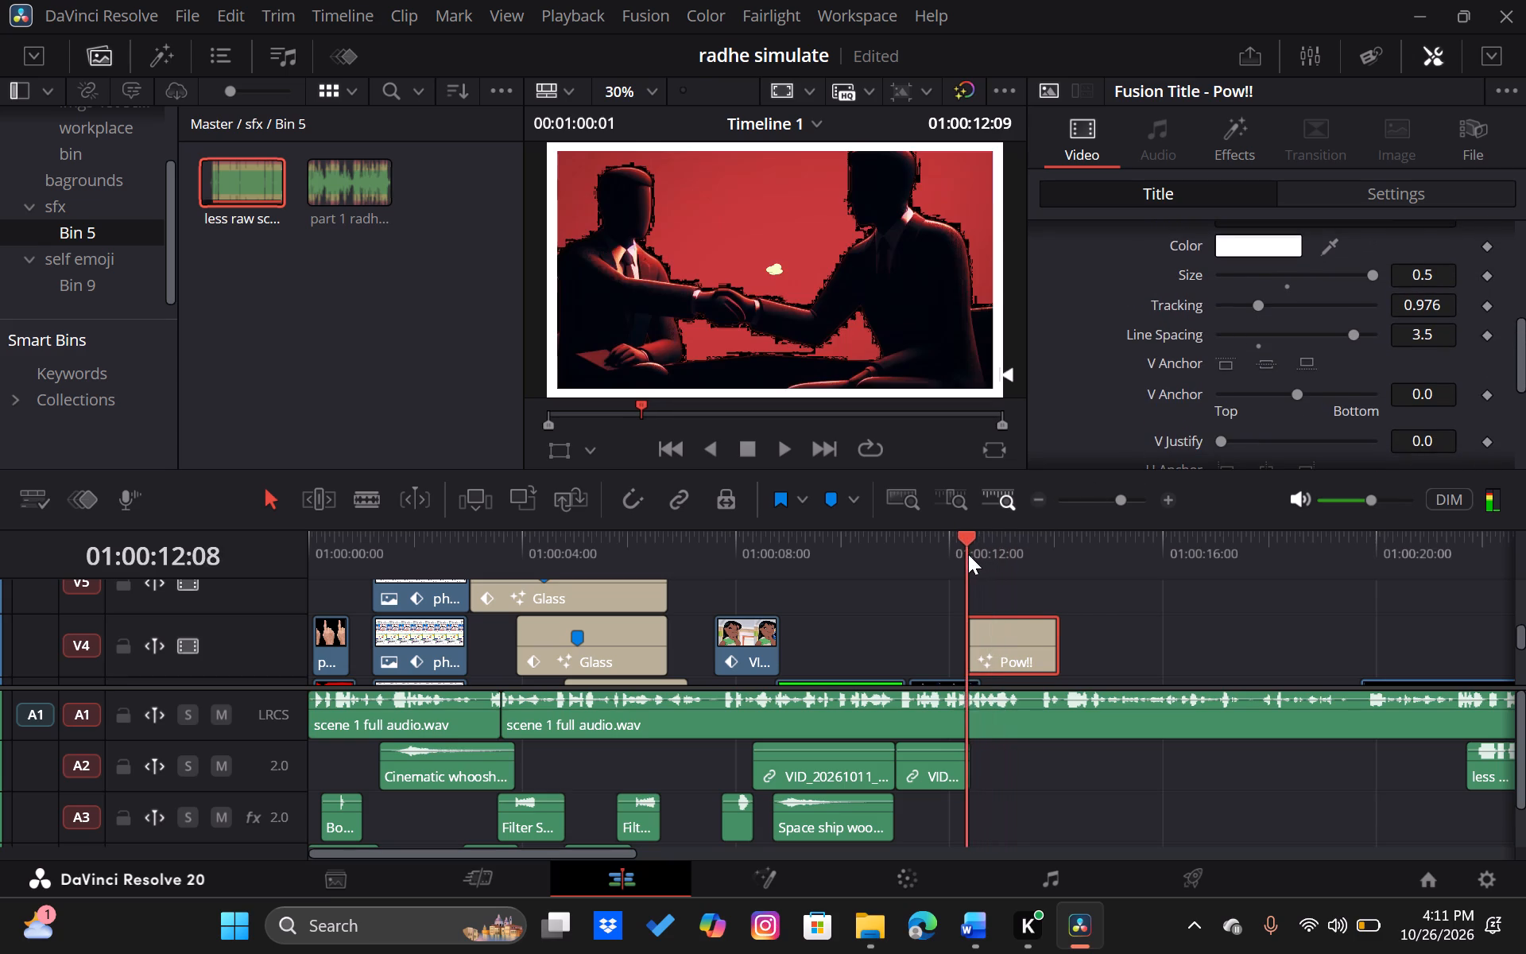
{"action": "left_click_drag", "start_coordinate": [968, 554], "coordinate": [1067, 559]}
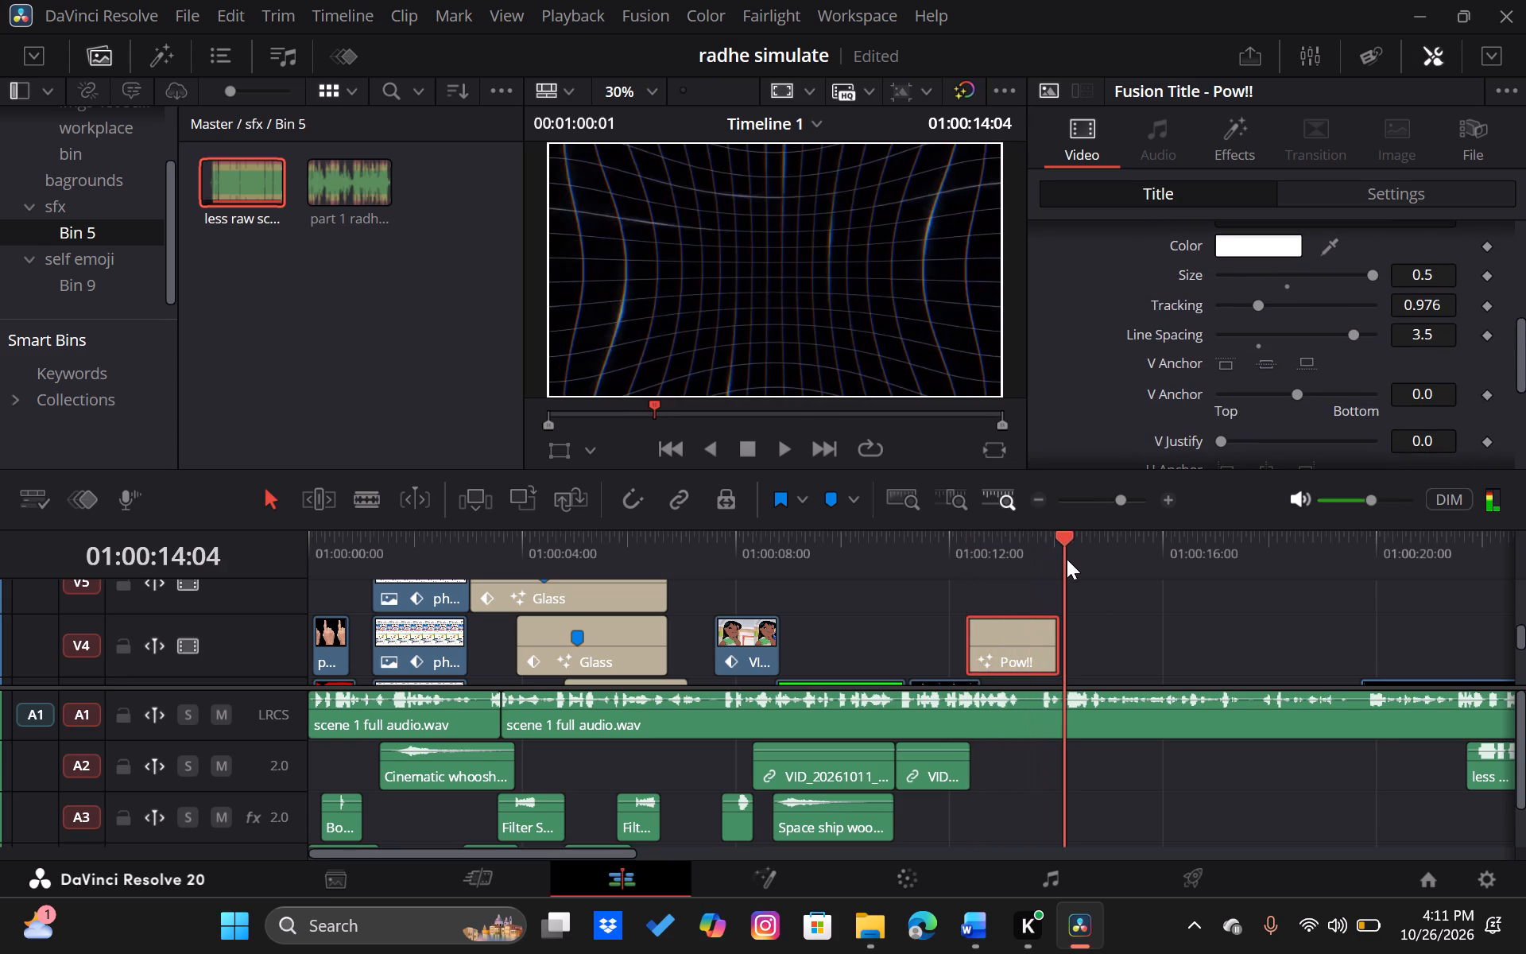
{"action": "left_click_drag", "start_coordinate": [1067, 559], "coordinate": [975, 580]}
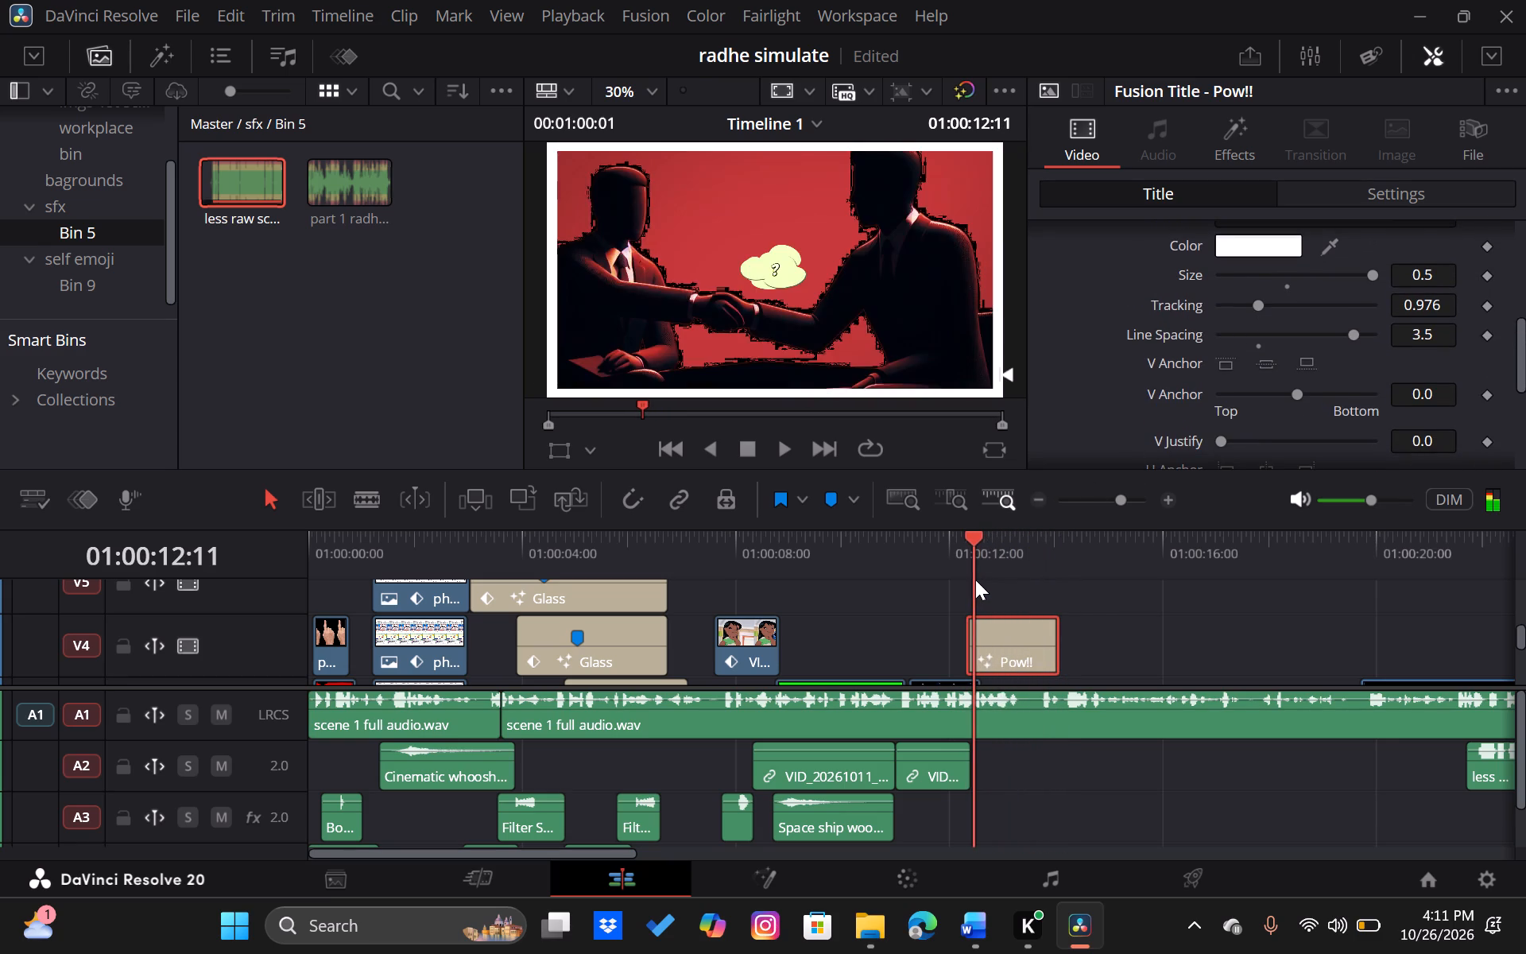
{"action": "left_click_drag", "start_coordinate": [975, 580], "coordinate": [996, 591]}
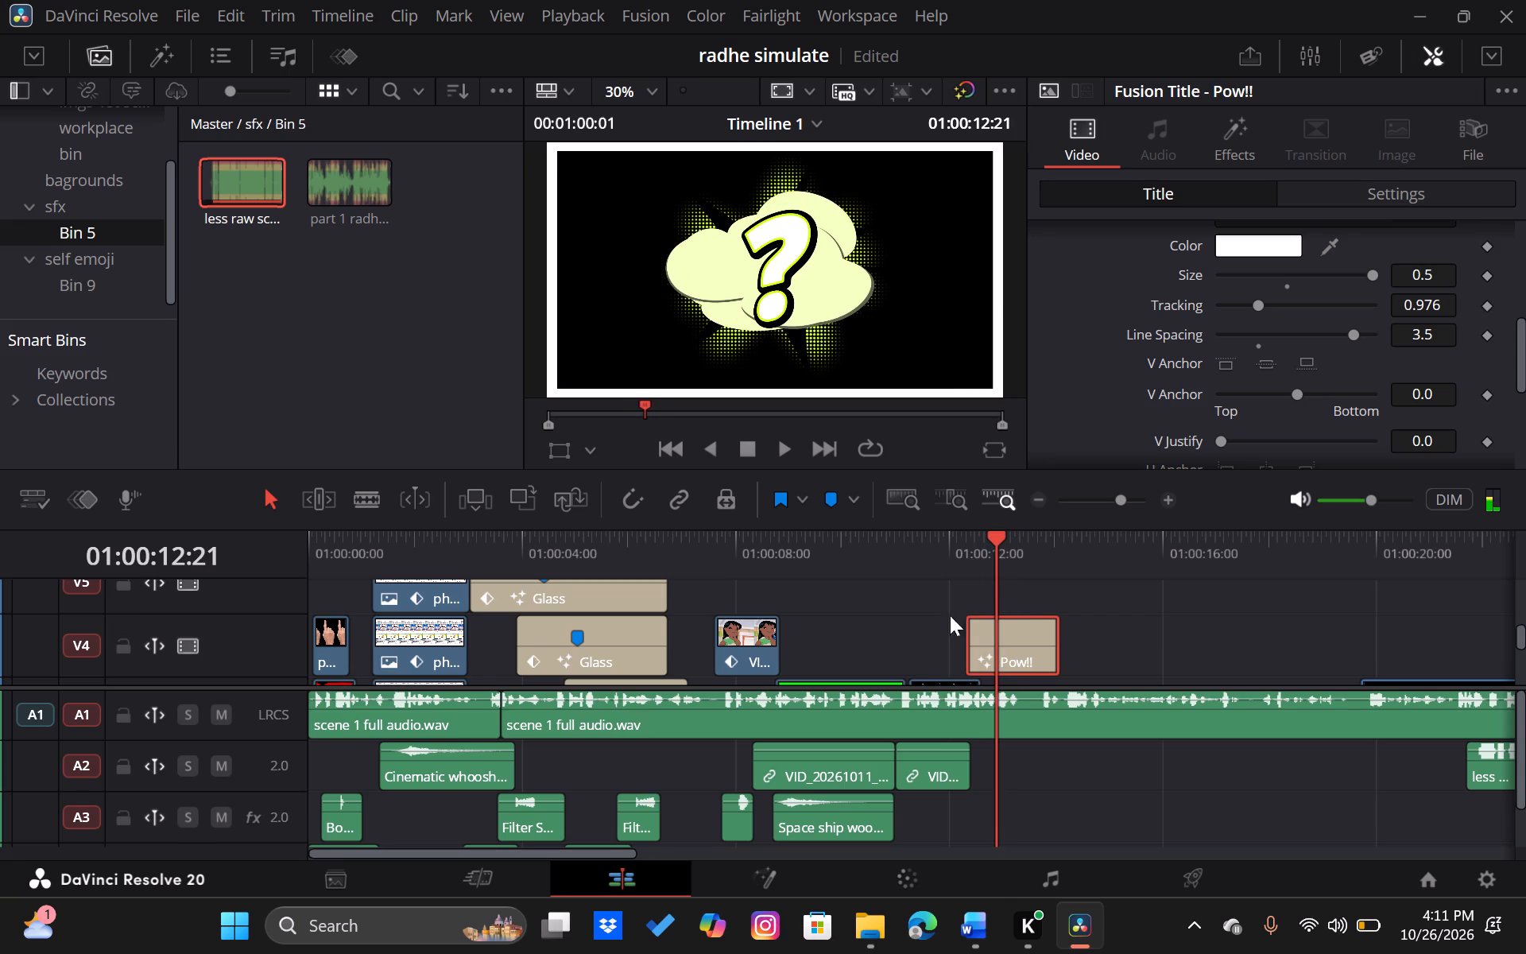
{"action": "scroll", "coordinate": [937, 623], "scroll_direction": "down", "scroll_amount": 1}
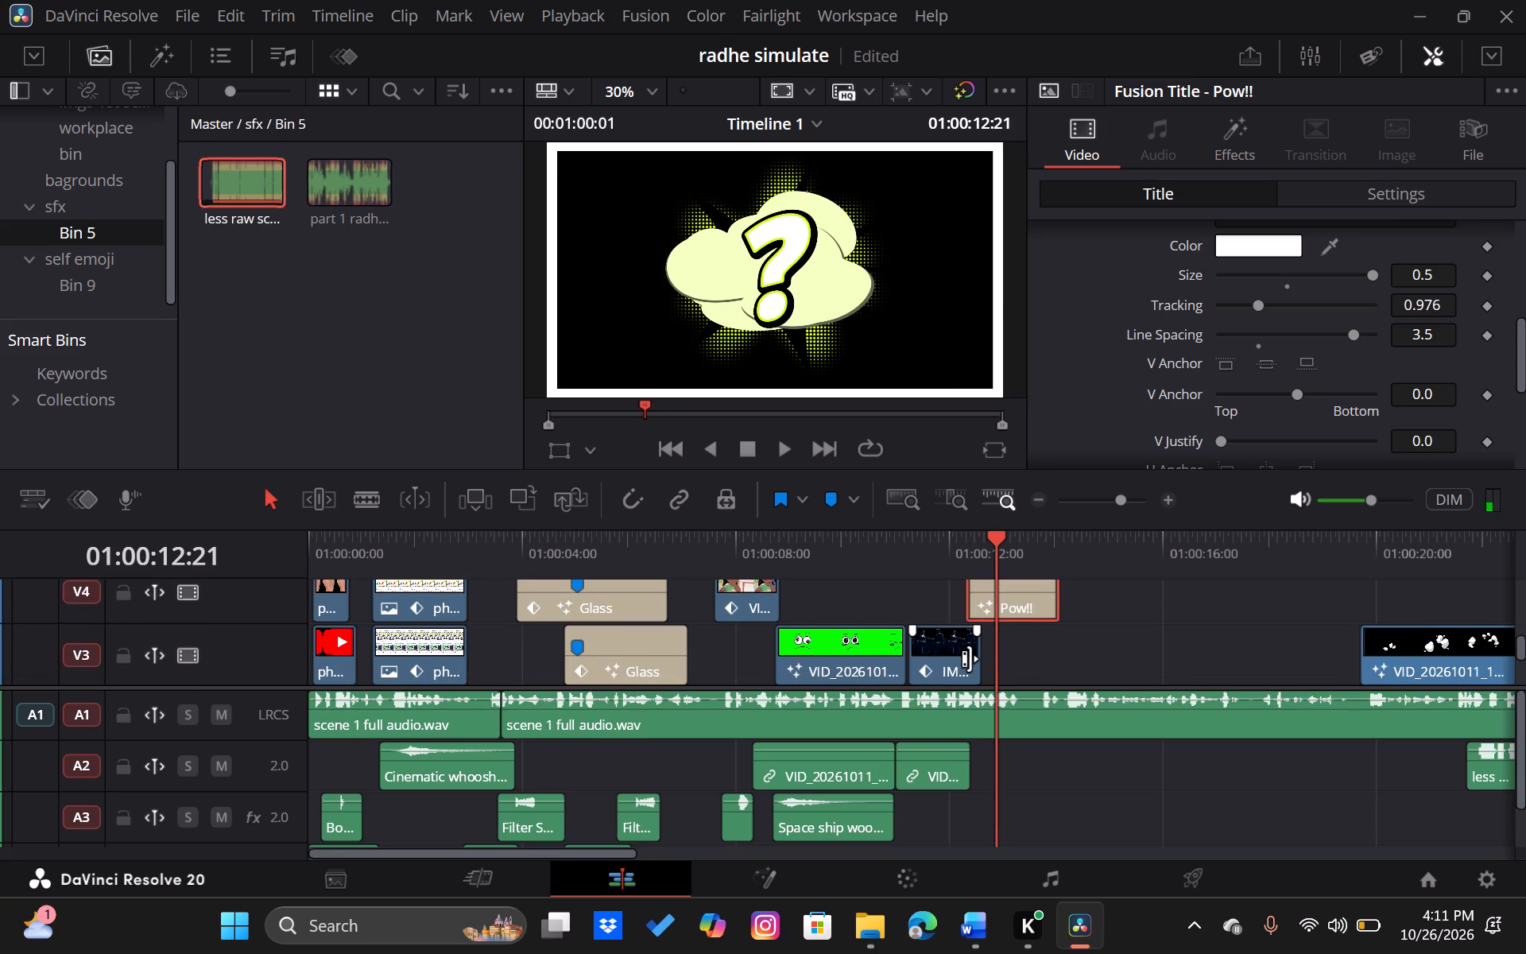
{"action": "left_click", "coordinate": [1025, 654]}
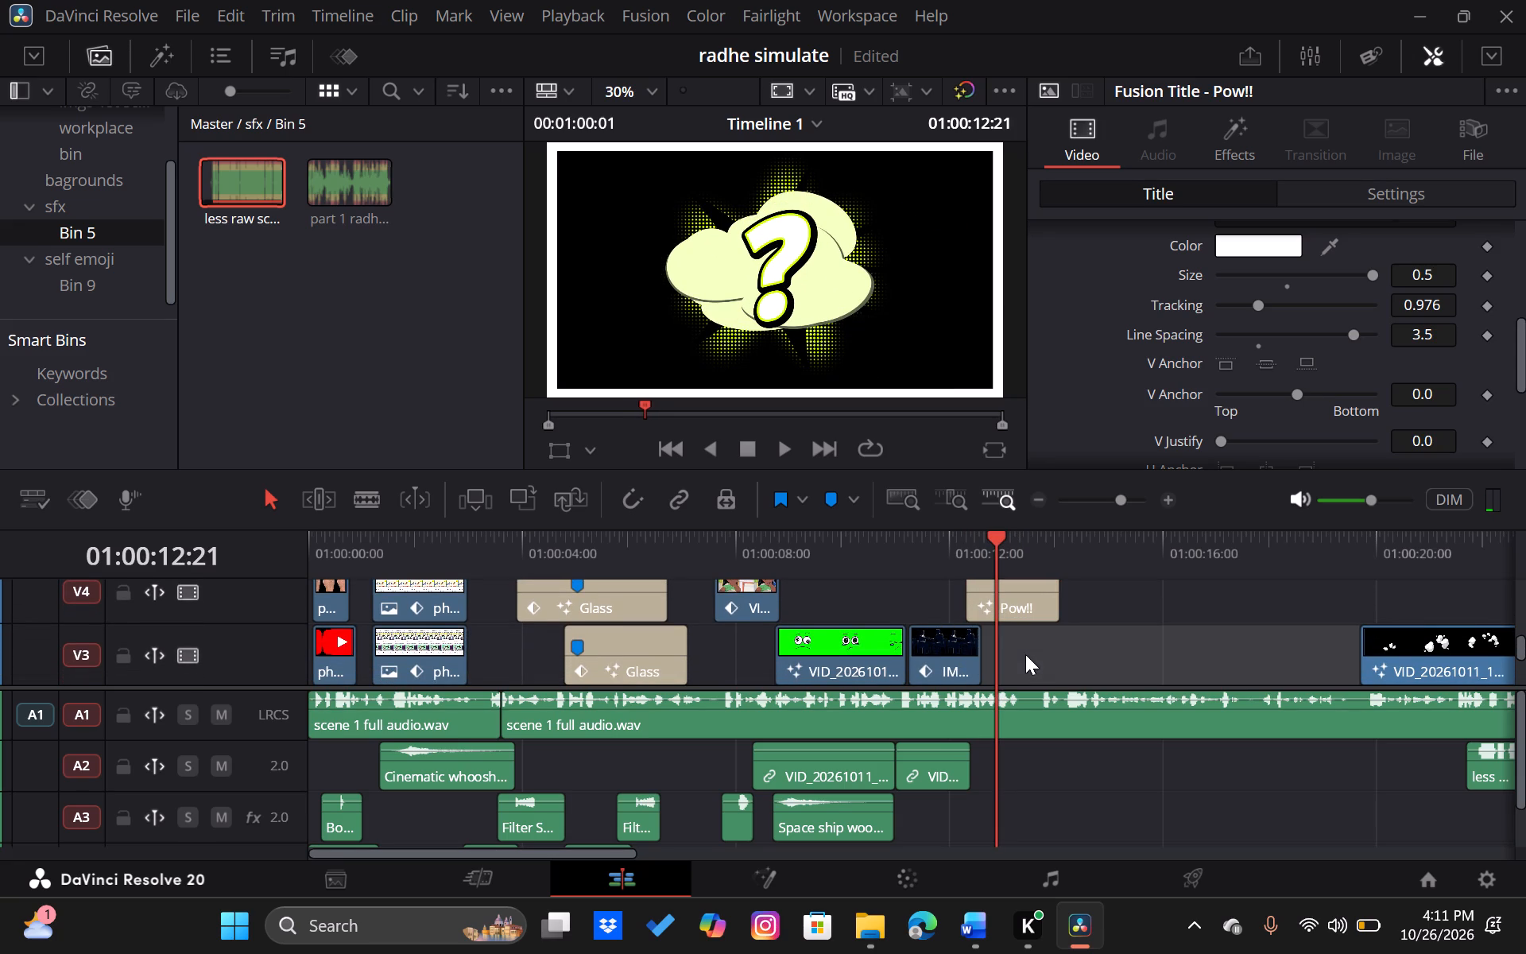
Apply the Zoom Blur filter from Resolve FX Blur to the Pow!! title on V4.
{"action": "left_click", "coordinate": [100, 56]}
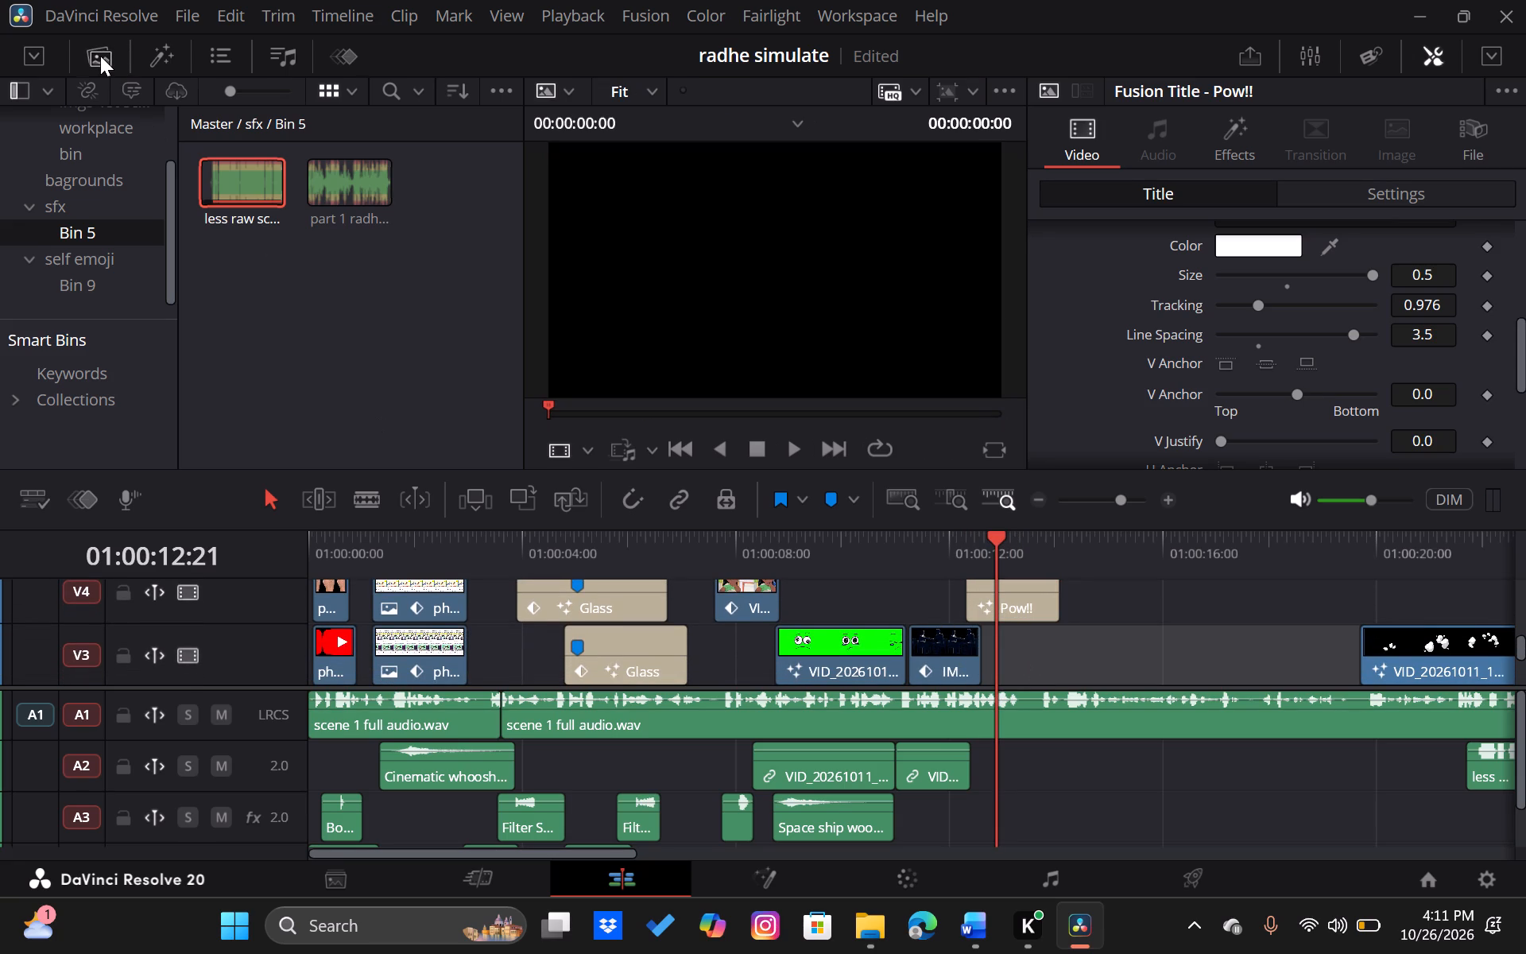
{"action": "double_click", "coordinate": [157, 74]}
{"action": "left_click", "coordinate": [157, 64]}
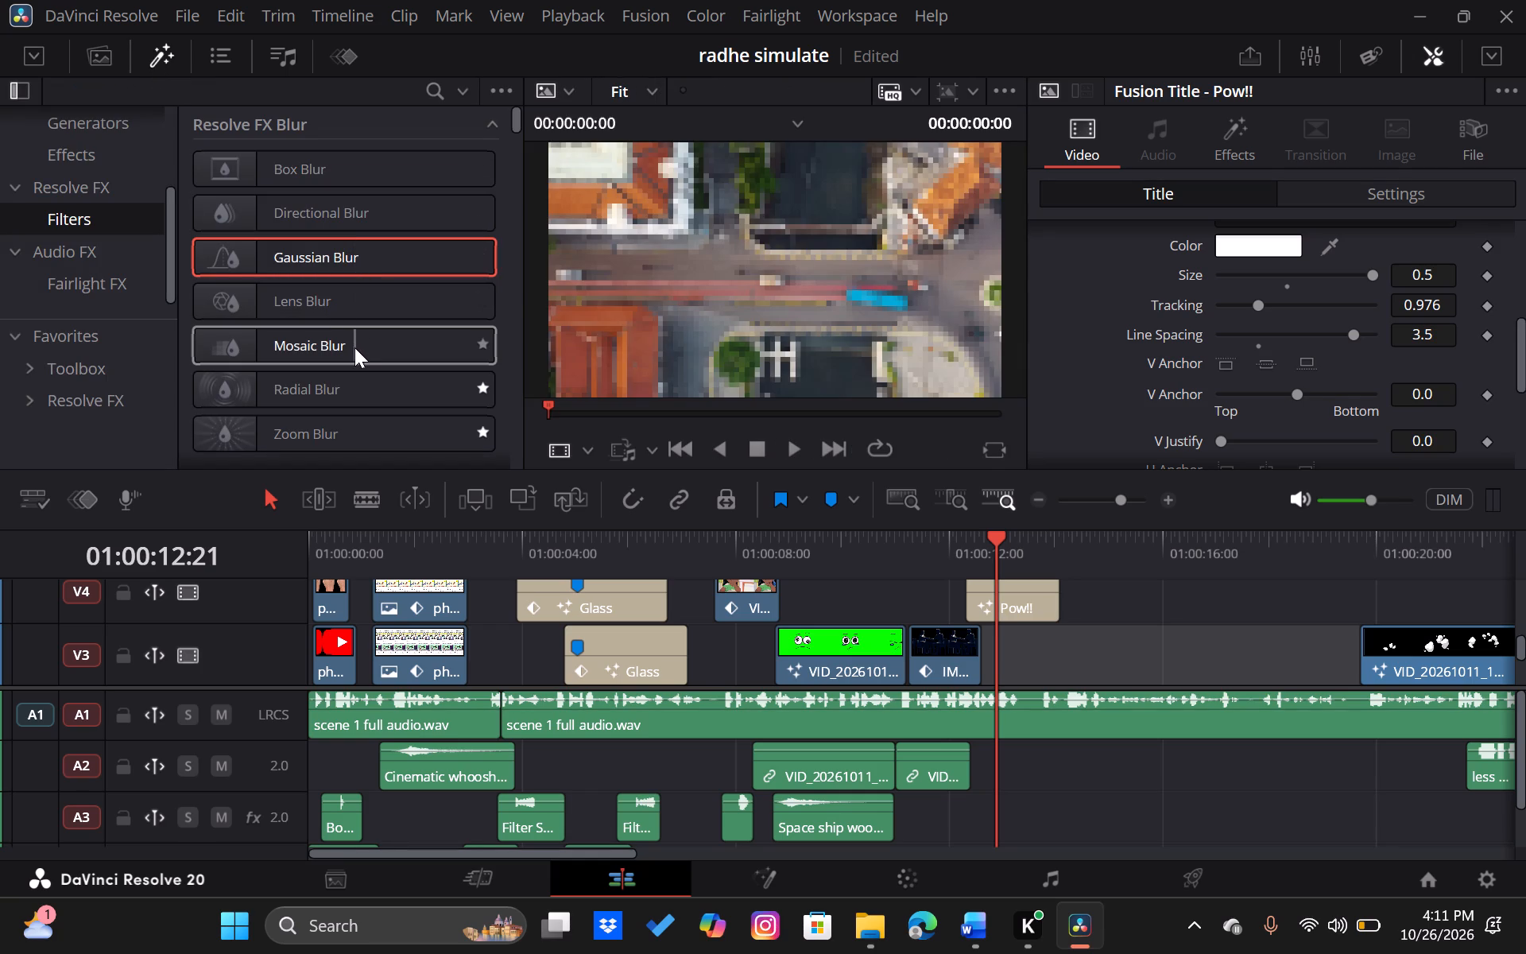
{"action": "scroll", "coordinate": [345, 380], "scroll_direction": "down", "scroll_amount": 1}
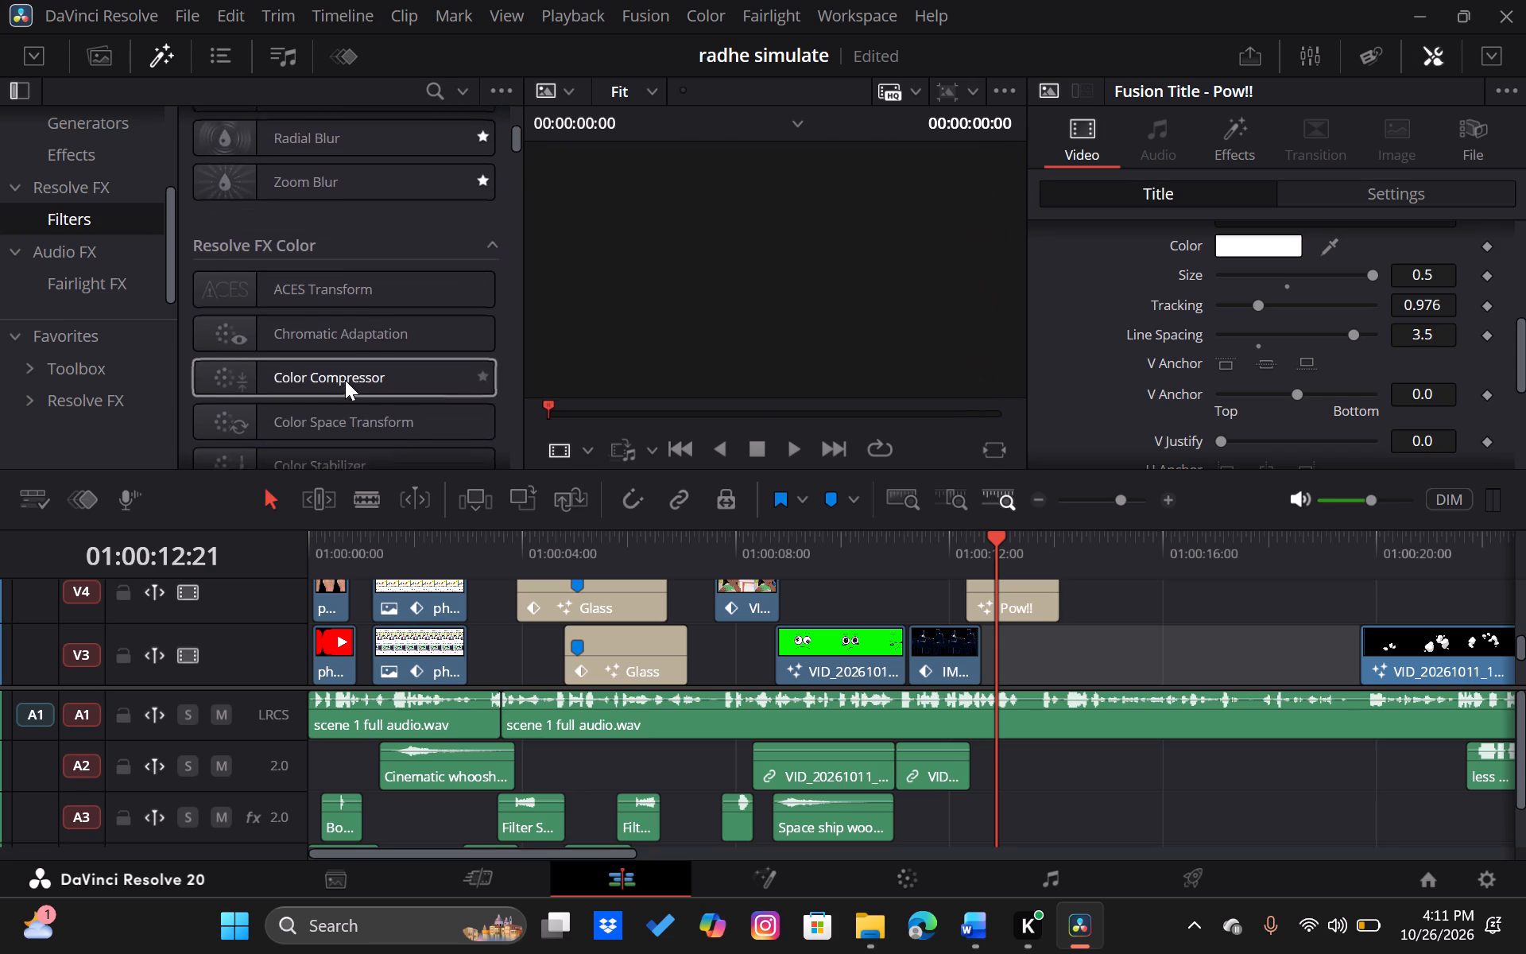
{"action": "scroll", "coordinate": [345, 380], "scroll_direction": "down", "scroll_amount": 1}
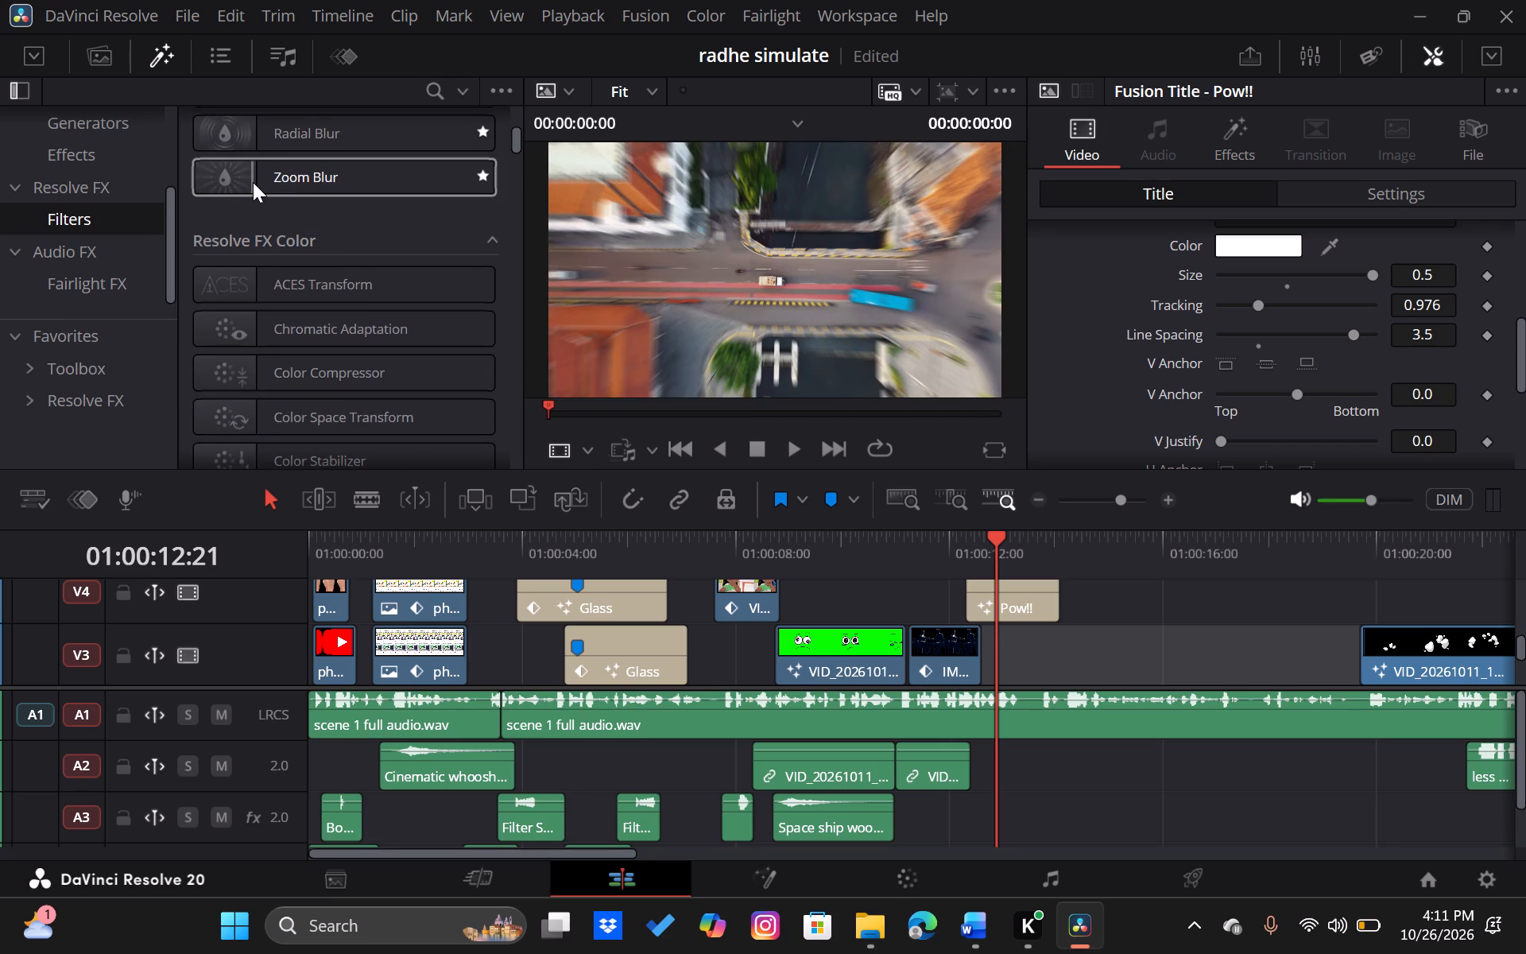
{"action": "left_click_drag", "start_coordinate": [253, 182], "coordinate": [949, 546]}
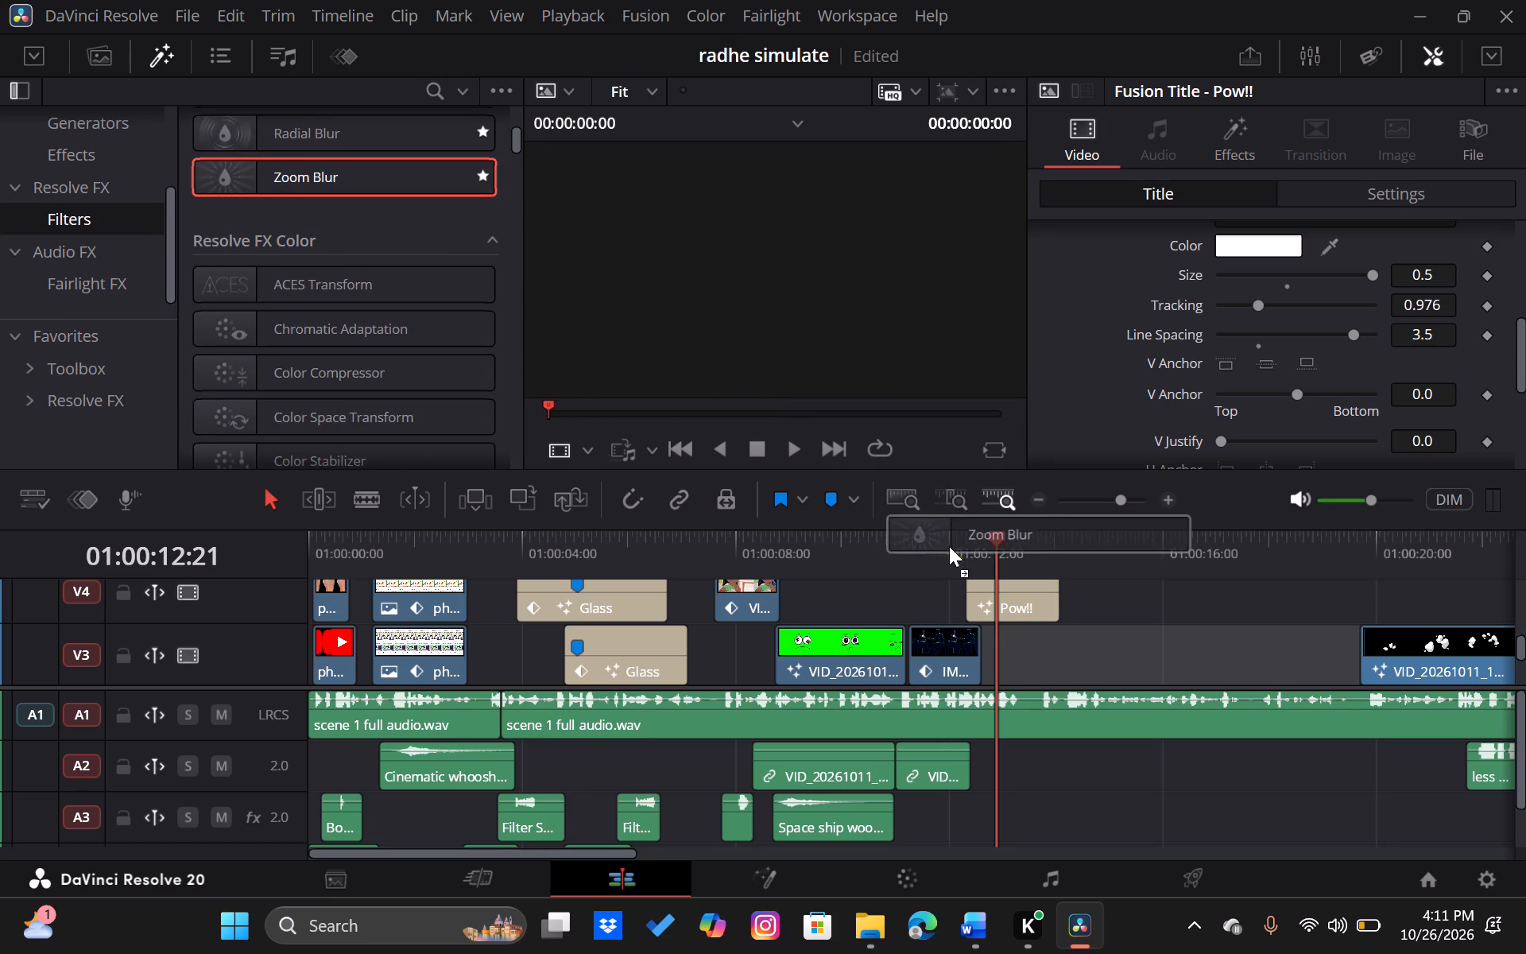
{"action": "left_click_drag", "start_coordinate": [949, 546], "coordinate": [966, 593]}
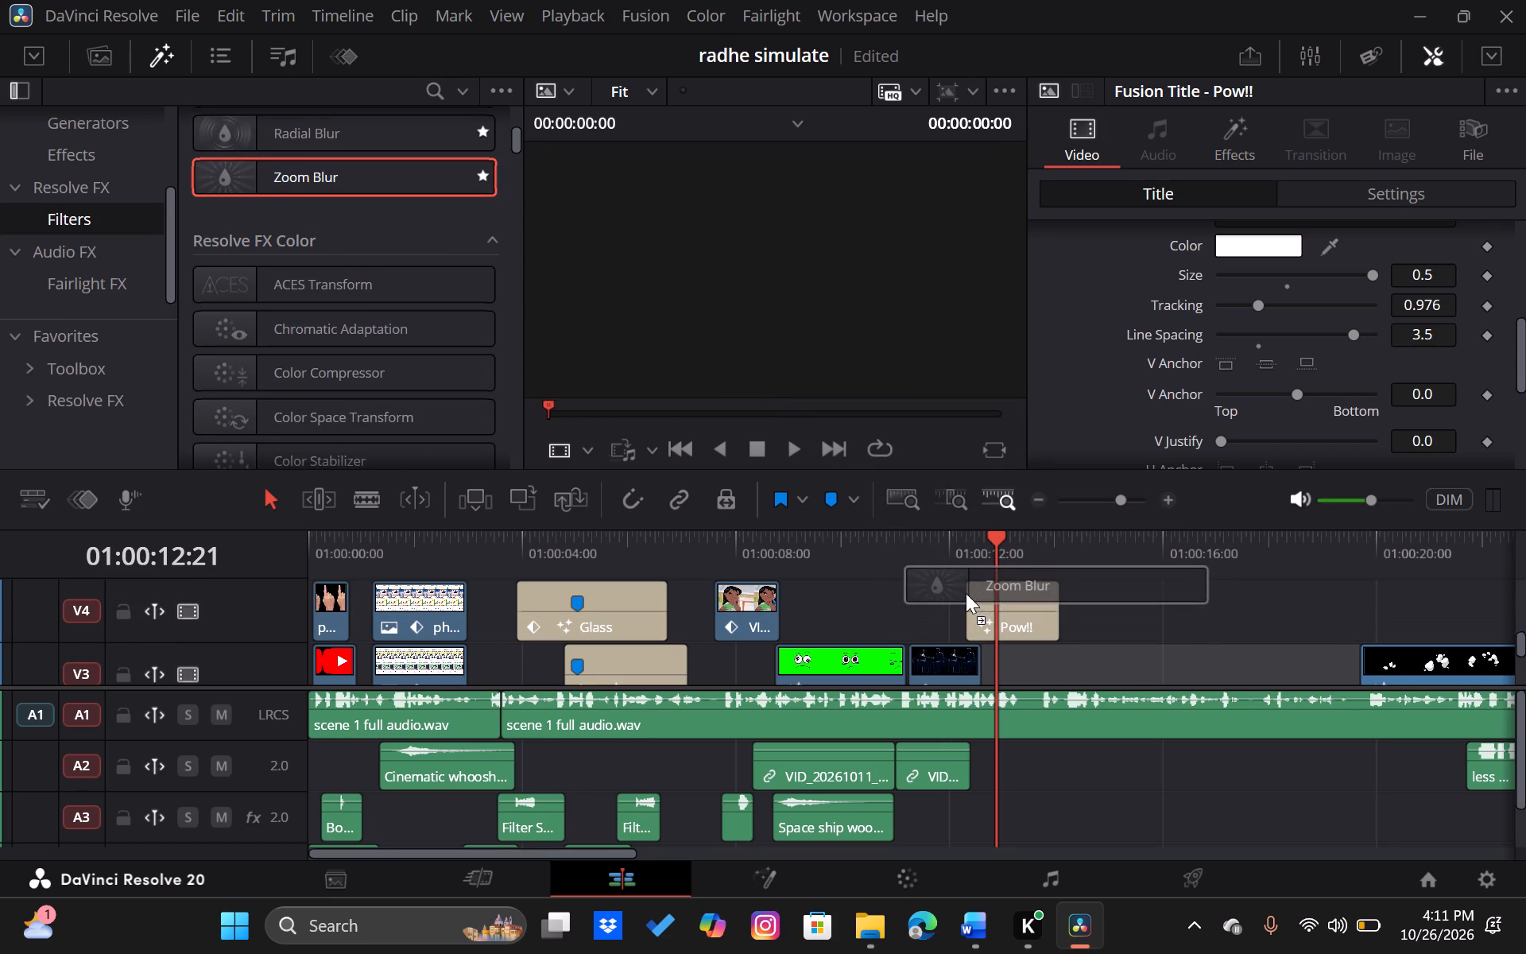
{"action": "left_click_drag", "start_coordinate": [966, 593], "coordinate": [945, 625]}
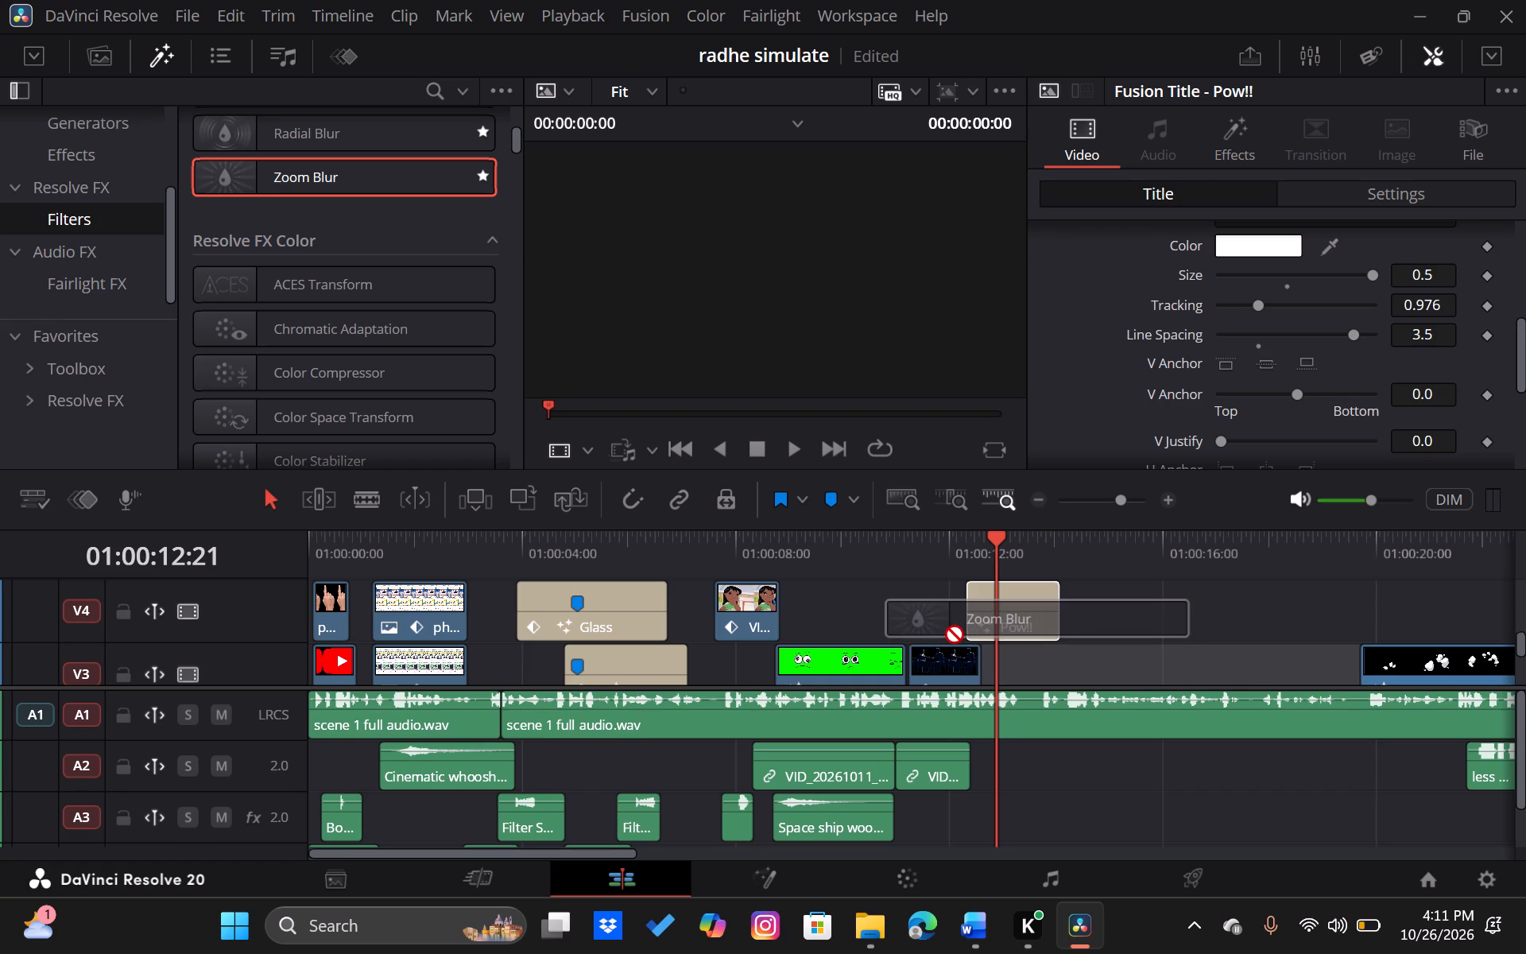
{"action": "left_click_drag", "start_coordinate": [945, 625], "coordinate": [983, 621]}
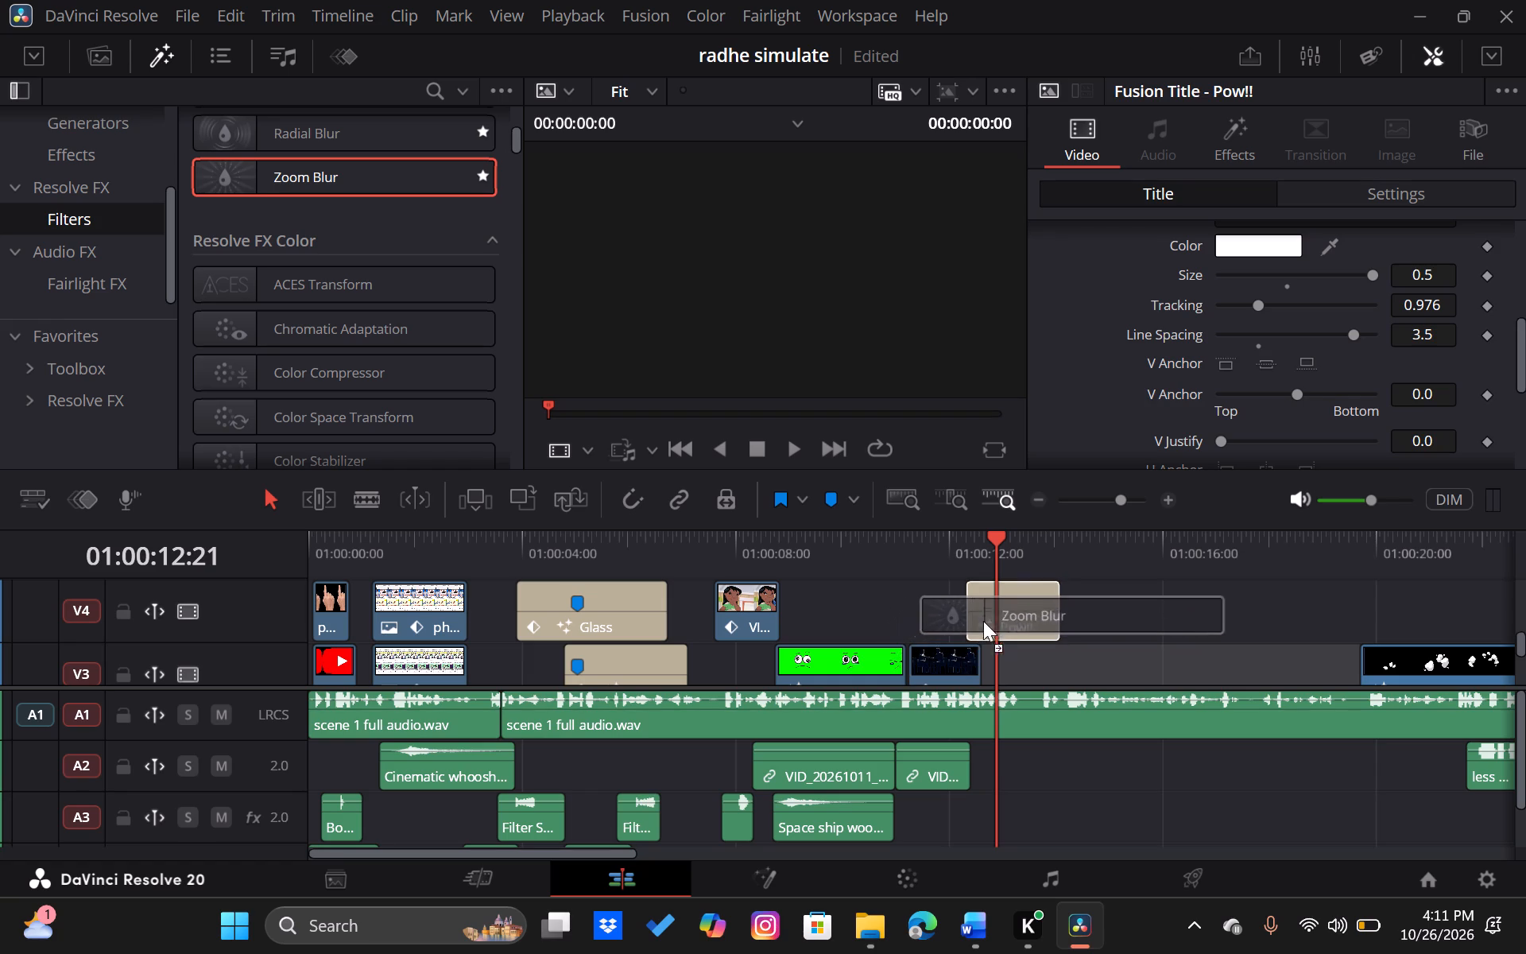
{"action": "left_click_drag", "start_coordinate": [983, 621], "coordinate": [1033, 624]}
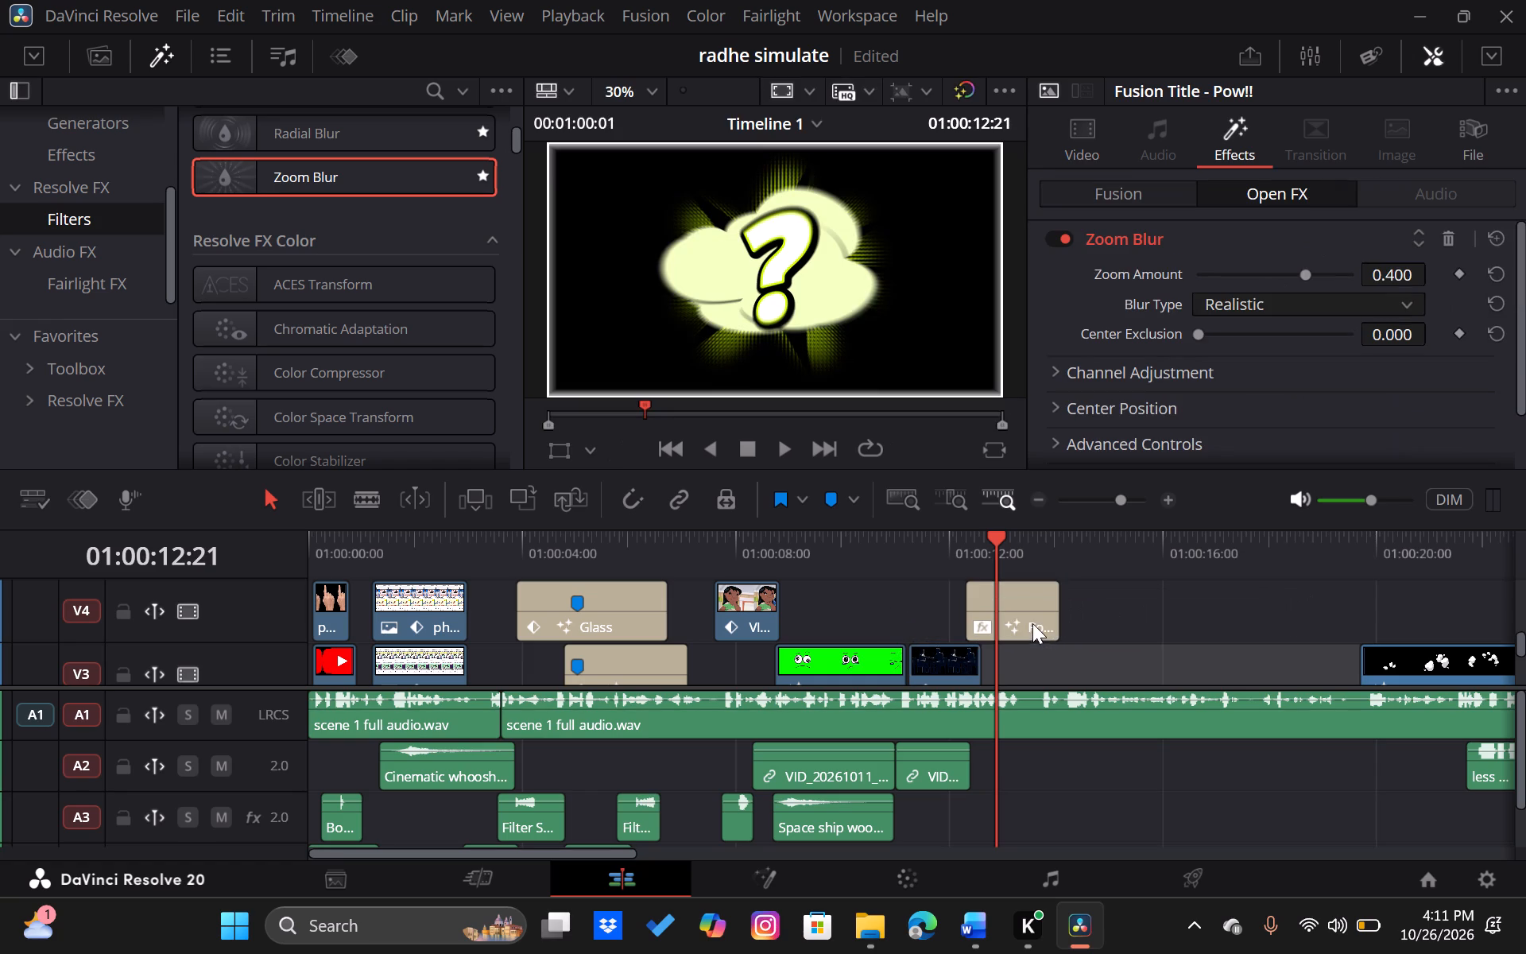
Play from 01:00:11:12 to 01:00:14:15 and from 01:00:10:08 to 01:00:12:21 to check the blurred Pow!! title's entrance over the handshake image.
{"action": "left_click_drag", "start_coordinate": [997, 533], "coordinate": [924, 541]}
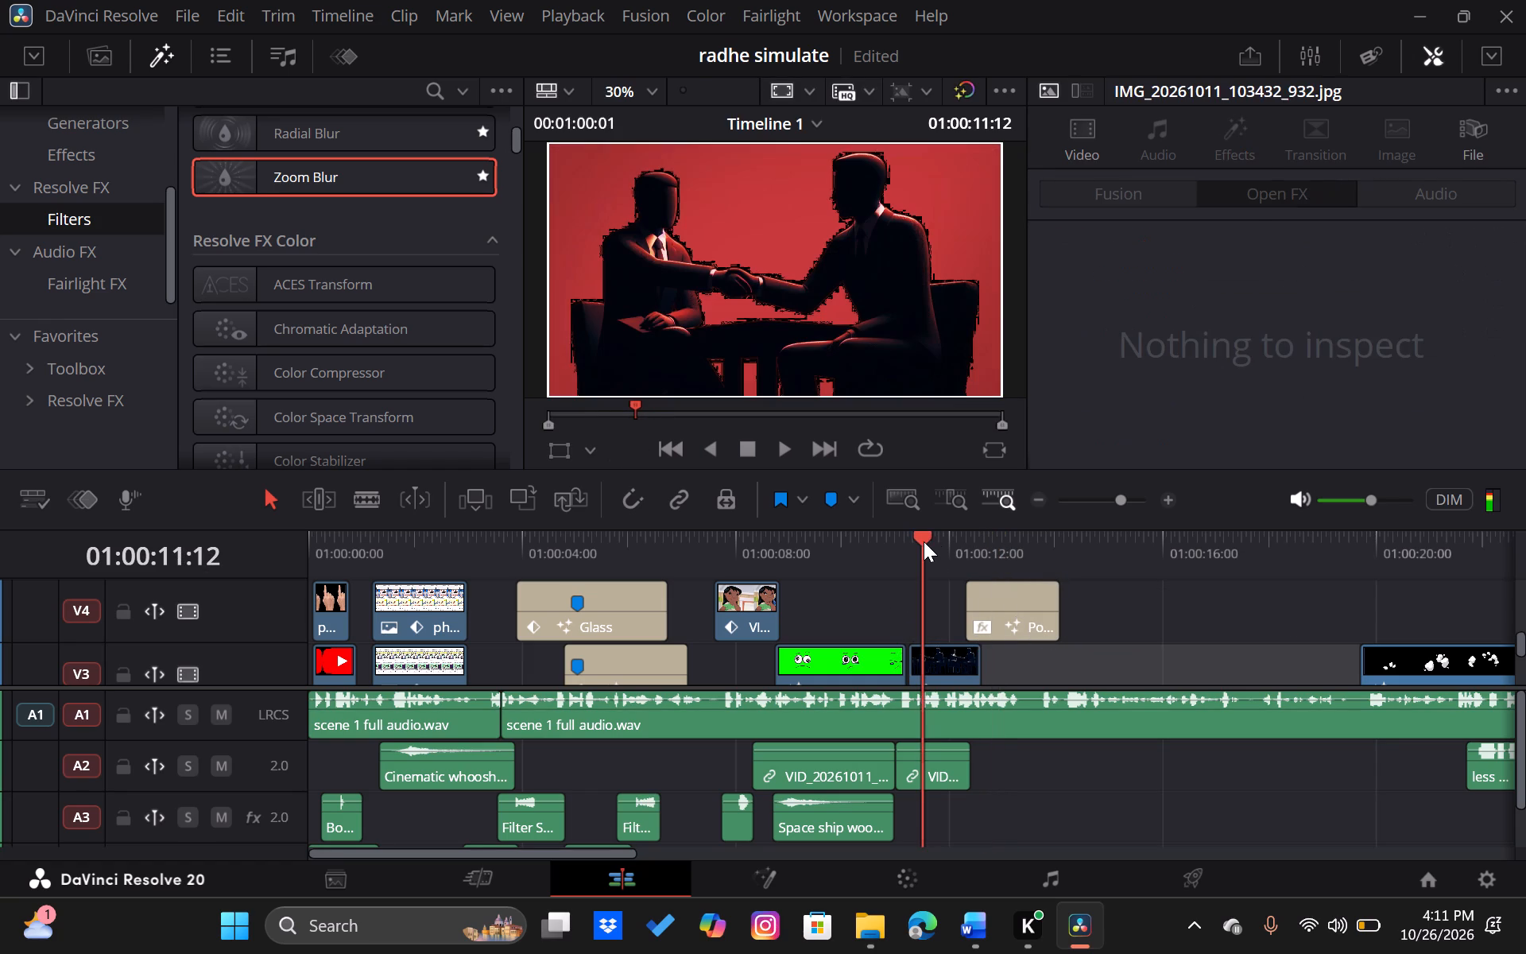
{"action": "key", "text": "space"}
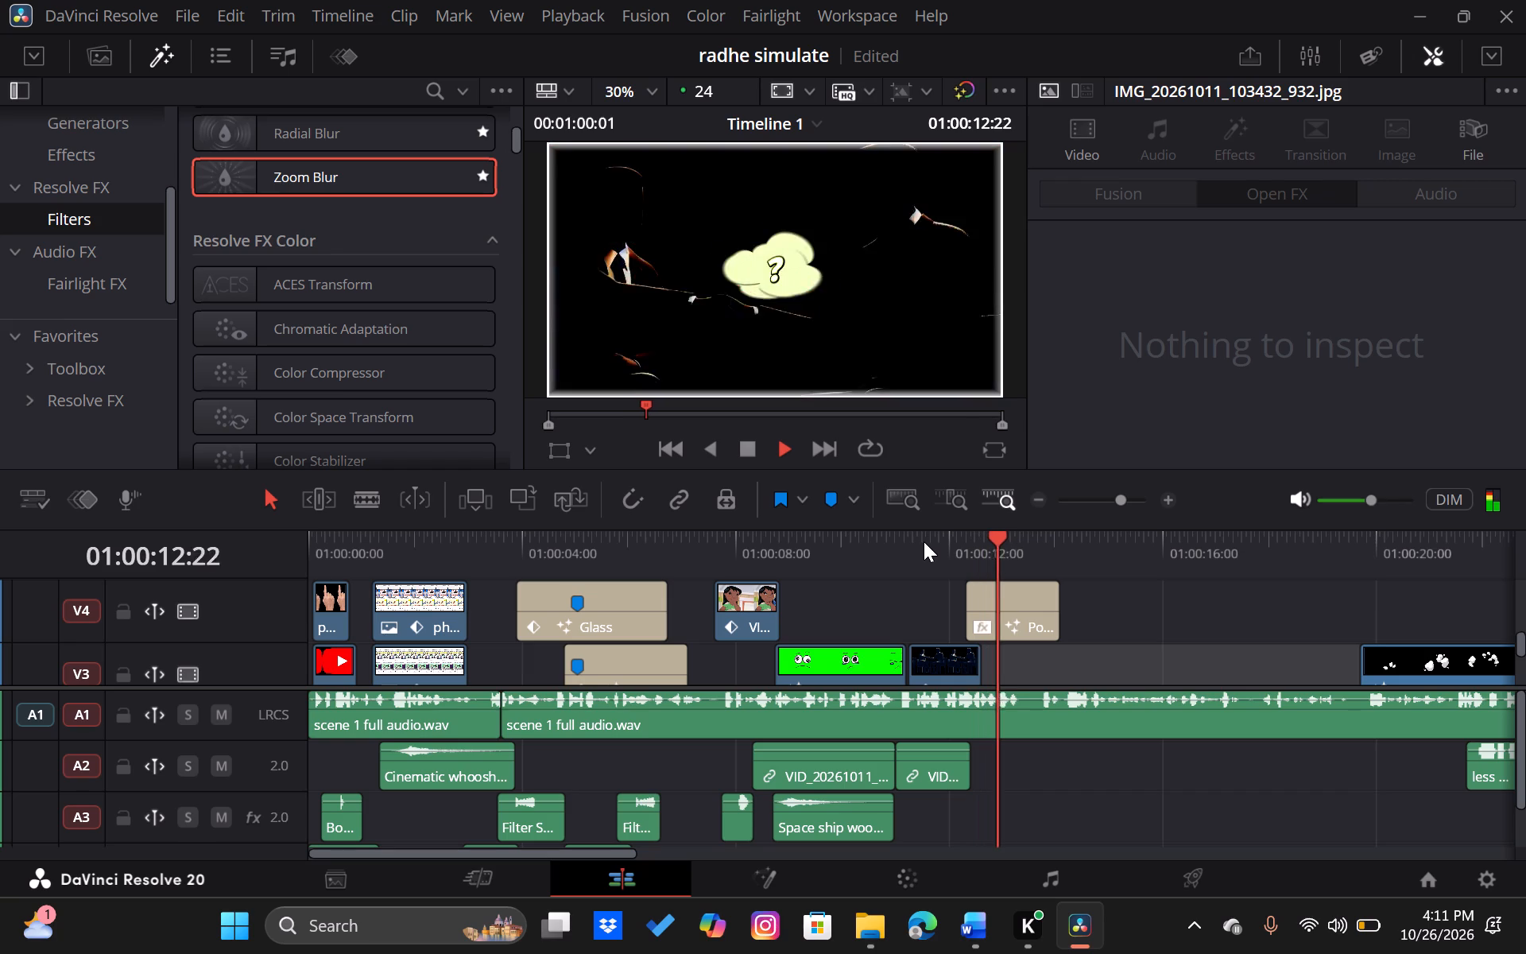
{"action": "key", "text": "space"}
{"action": "key", "text": "space"}
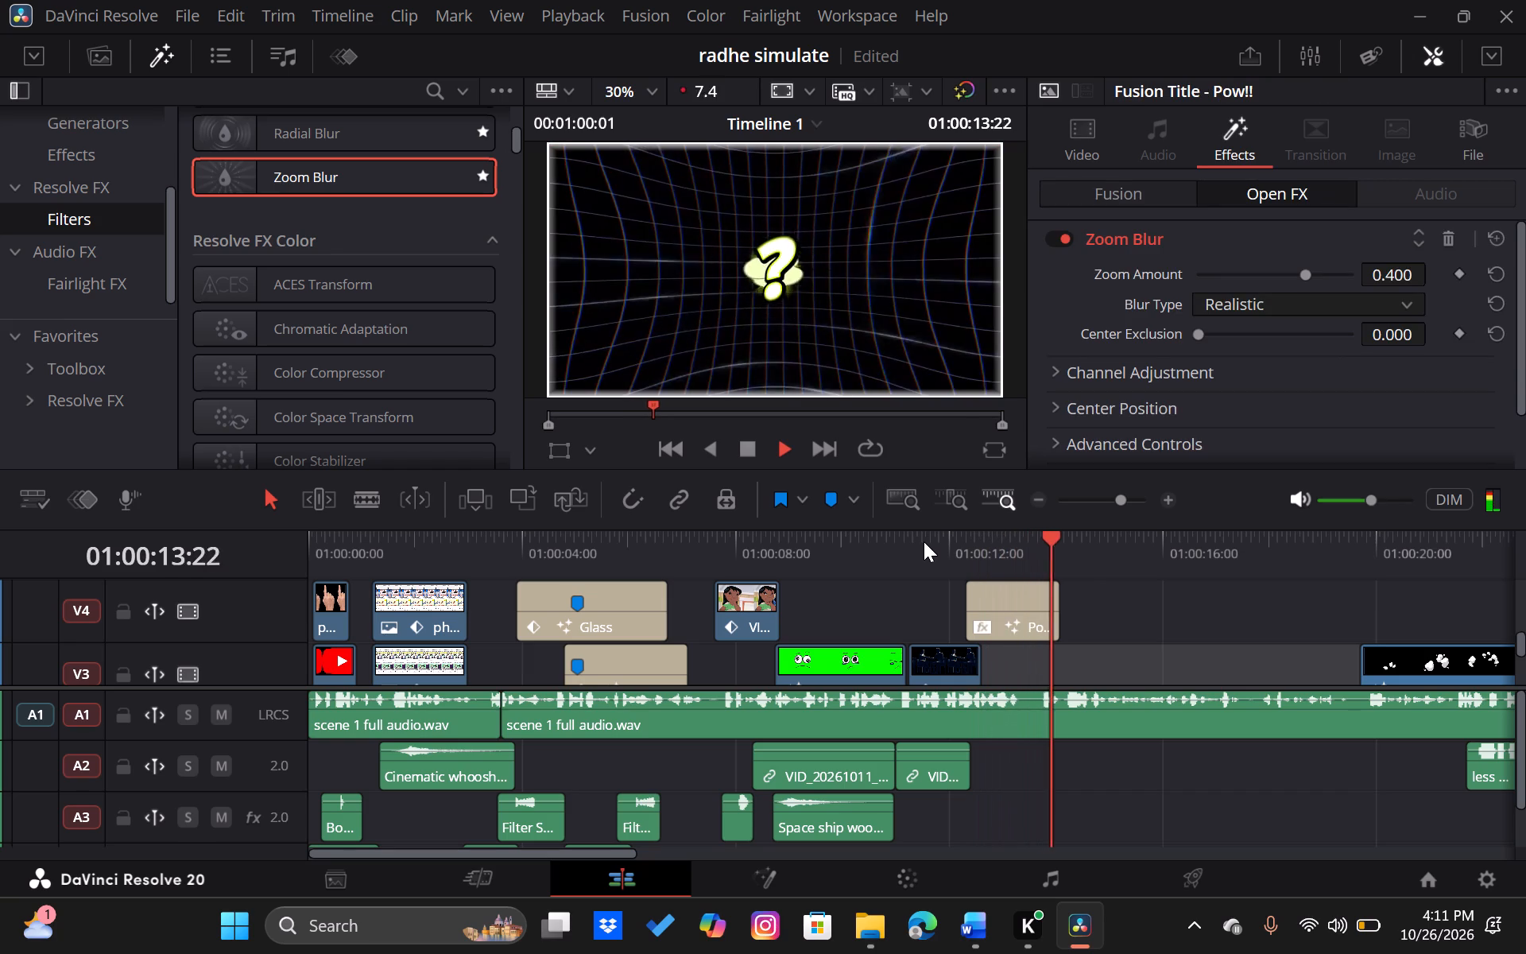
{"action": "key", "text": "space"}
{"action": "scroll", "coordinate": [1090, 611], "scroll_direction": "left", "scroll_amount": 1}
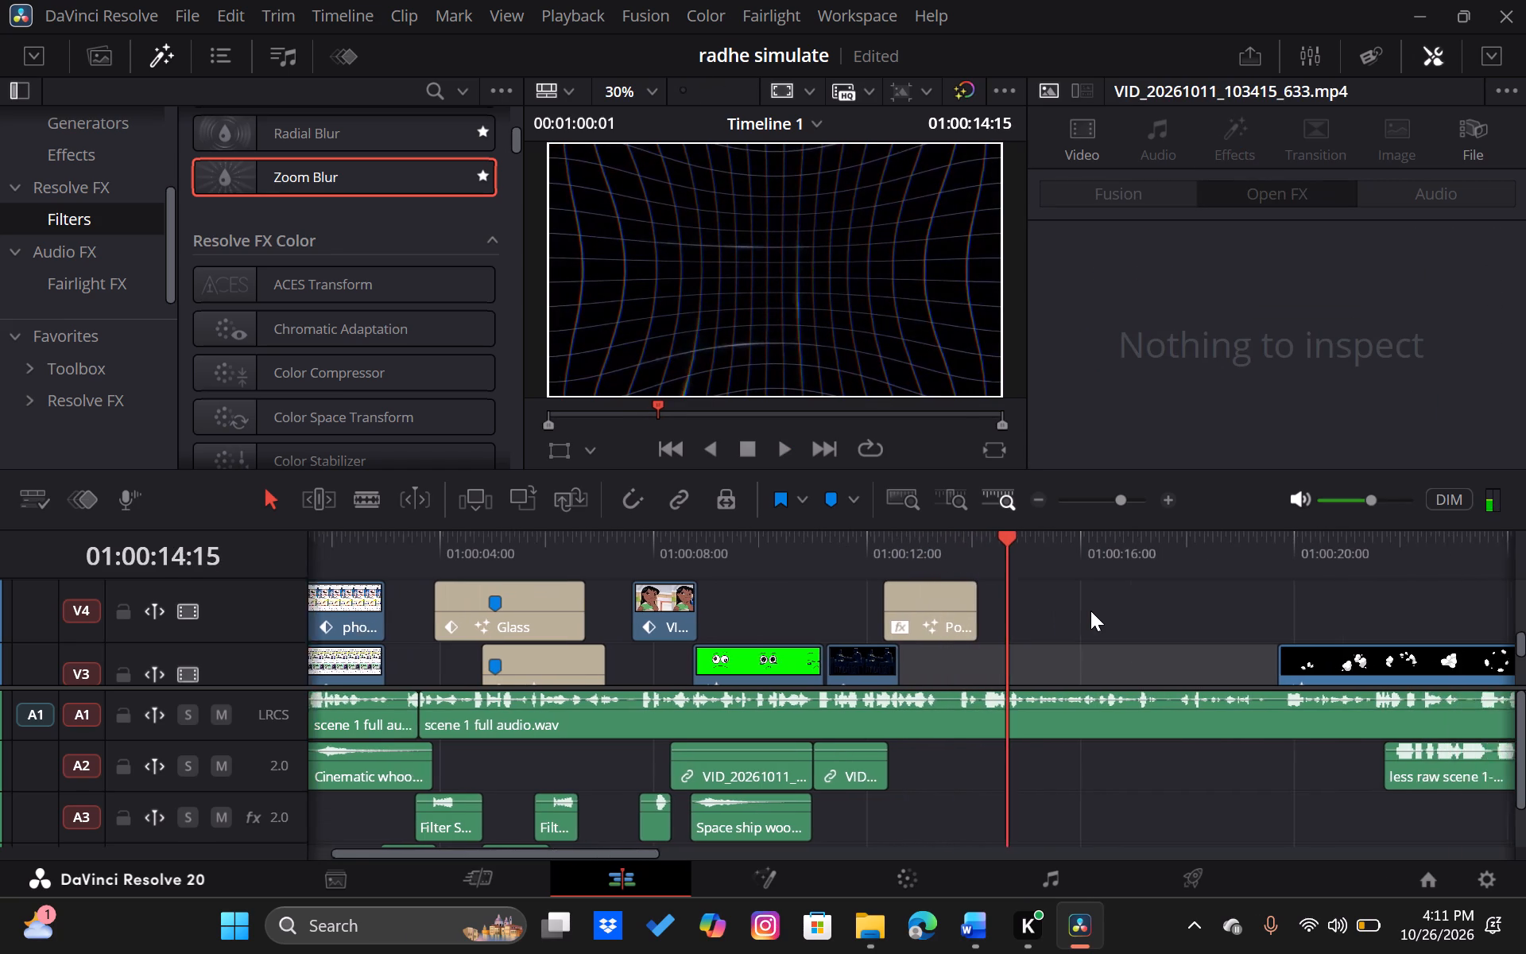
{"action": "scroll", "coordinate": [1090, 611], "scroll_direction": "left", "scroll_amount": 1}
{"action": "left_click", "coordinate": [699, 543]}
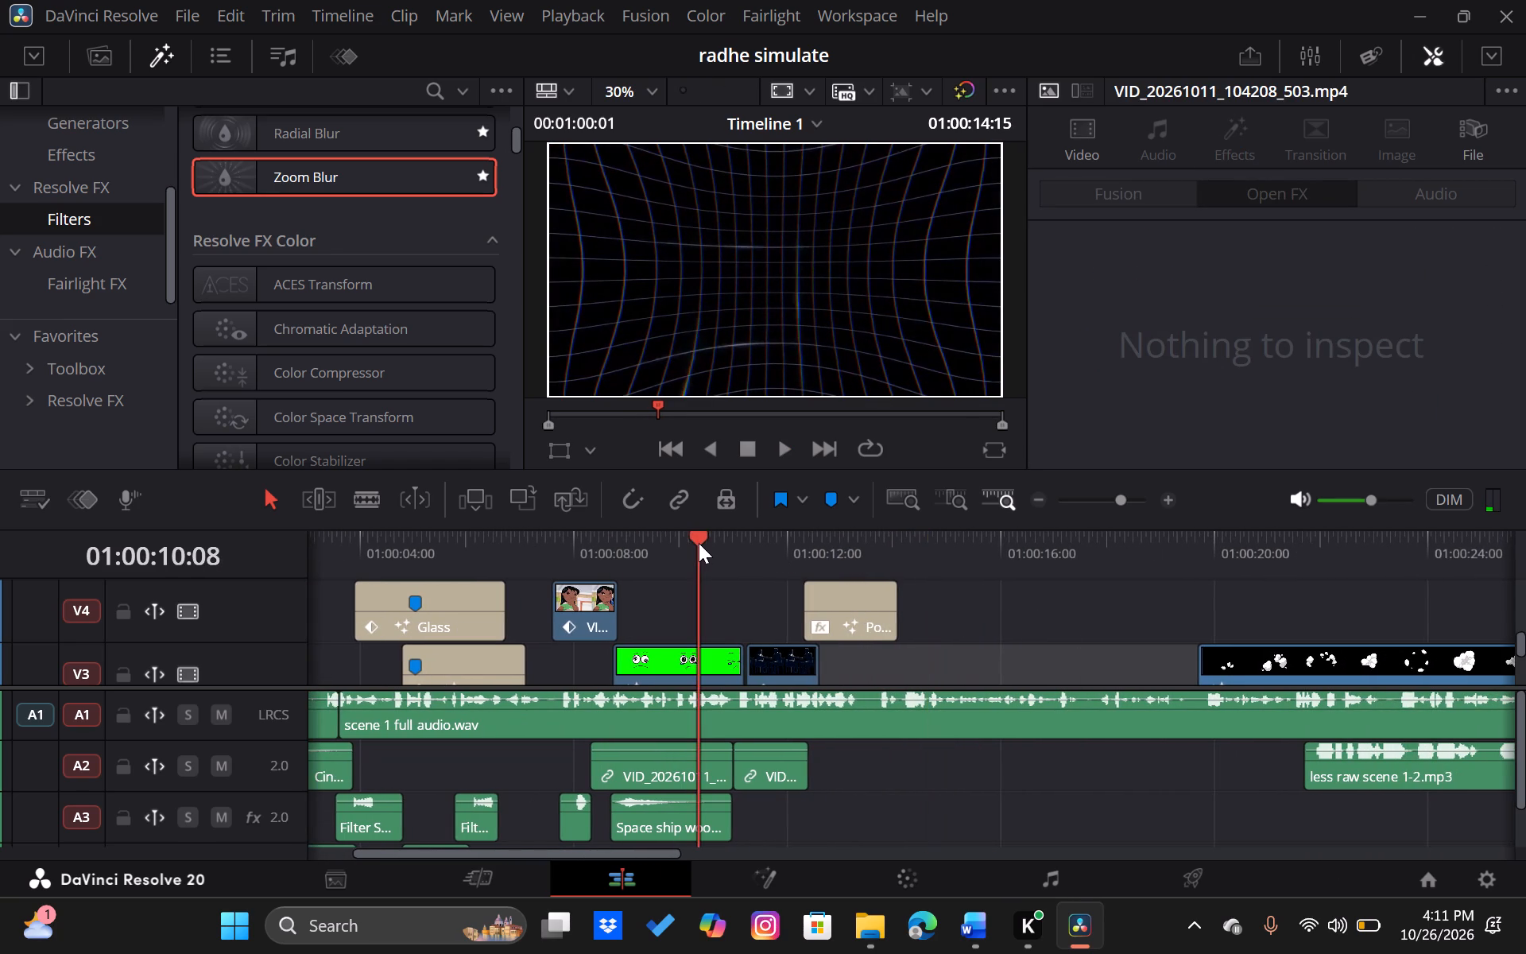
{"action": "key", "text": "space"}
{"action": "key", "text": "space"}
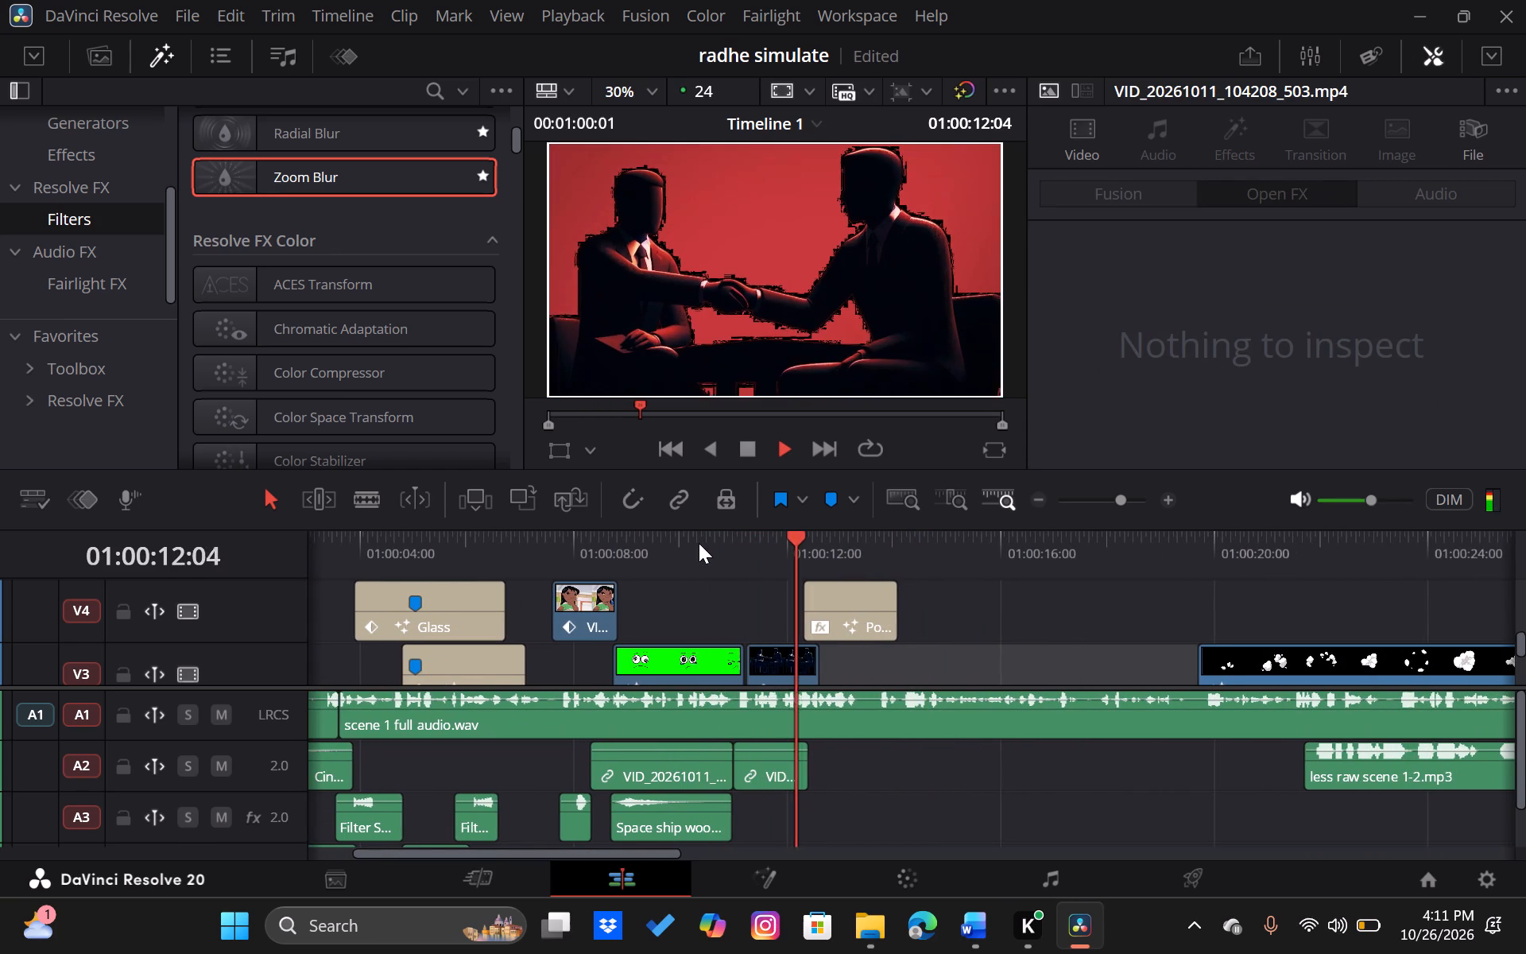
{"action": "key", "text": "space"}
{"action": "key", "text": "space"}
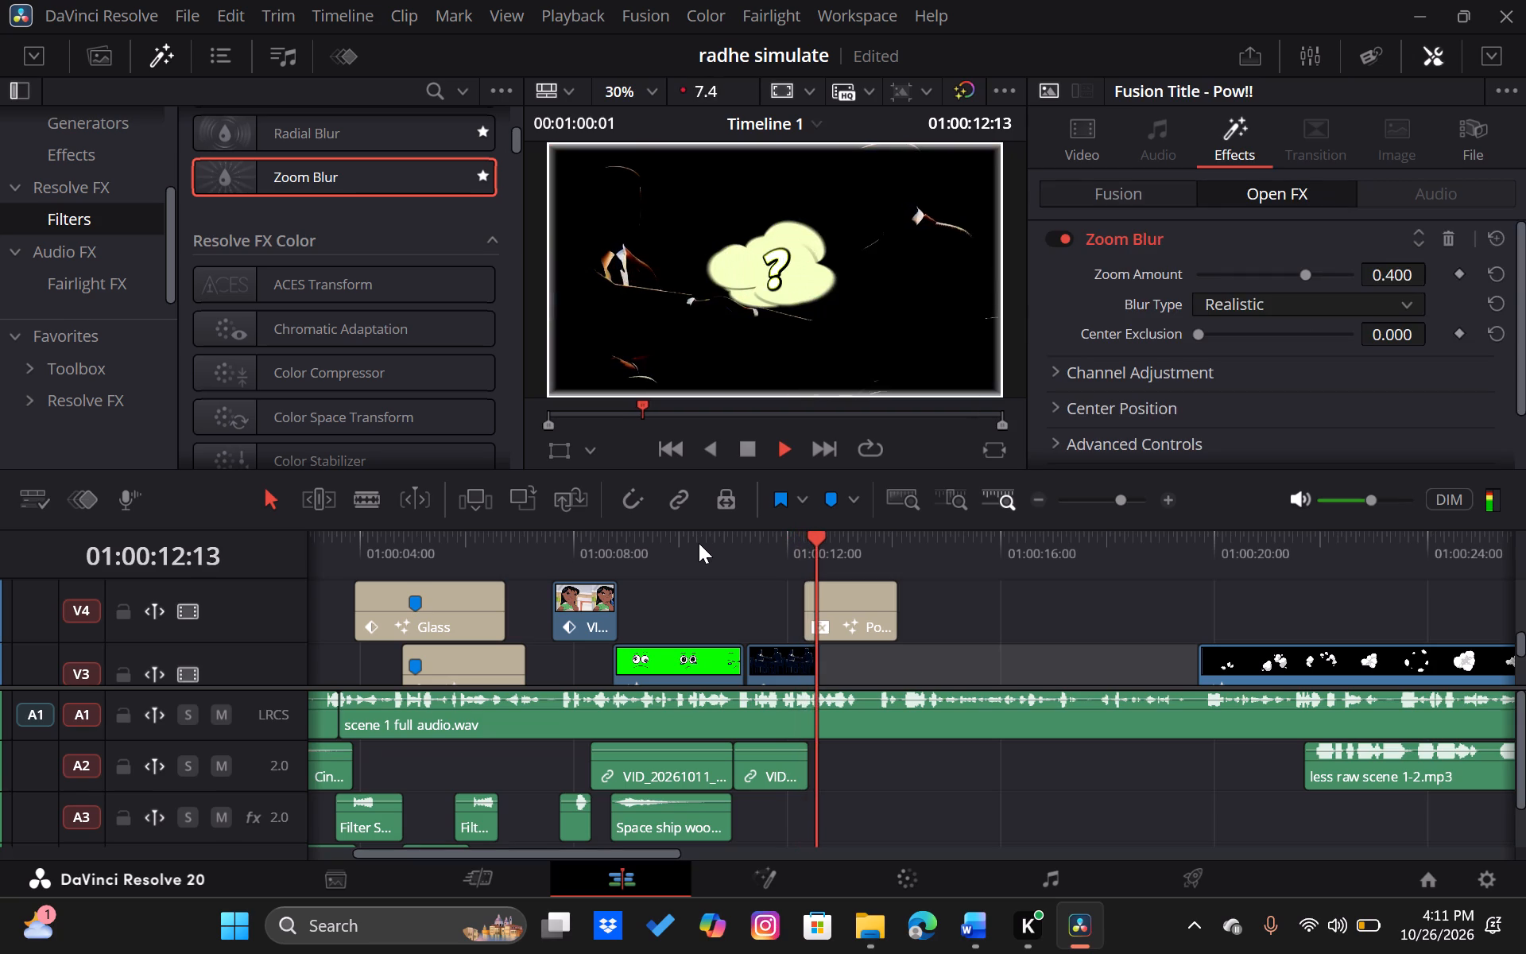
{"action": "key", "text": "space"}
{"action": "key", "text": "space"}
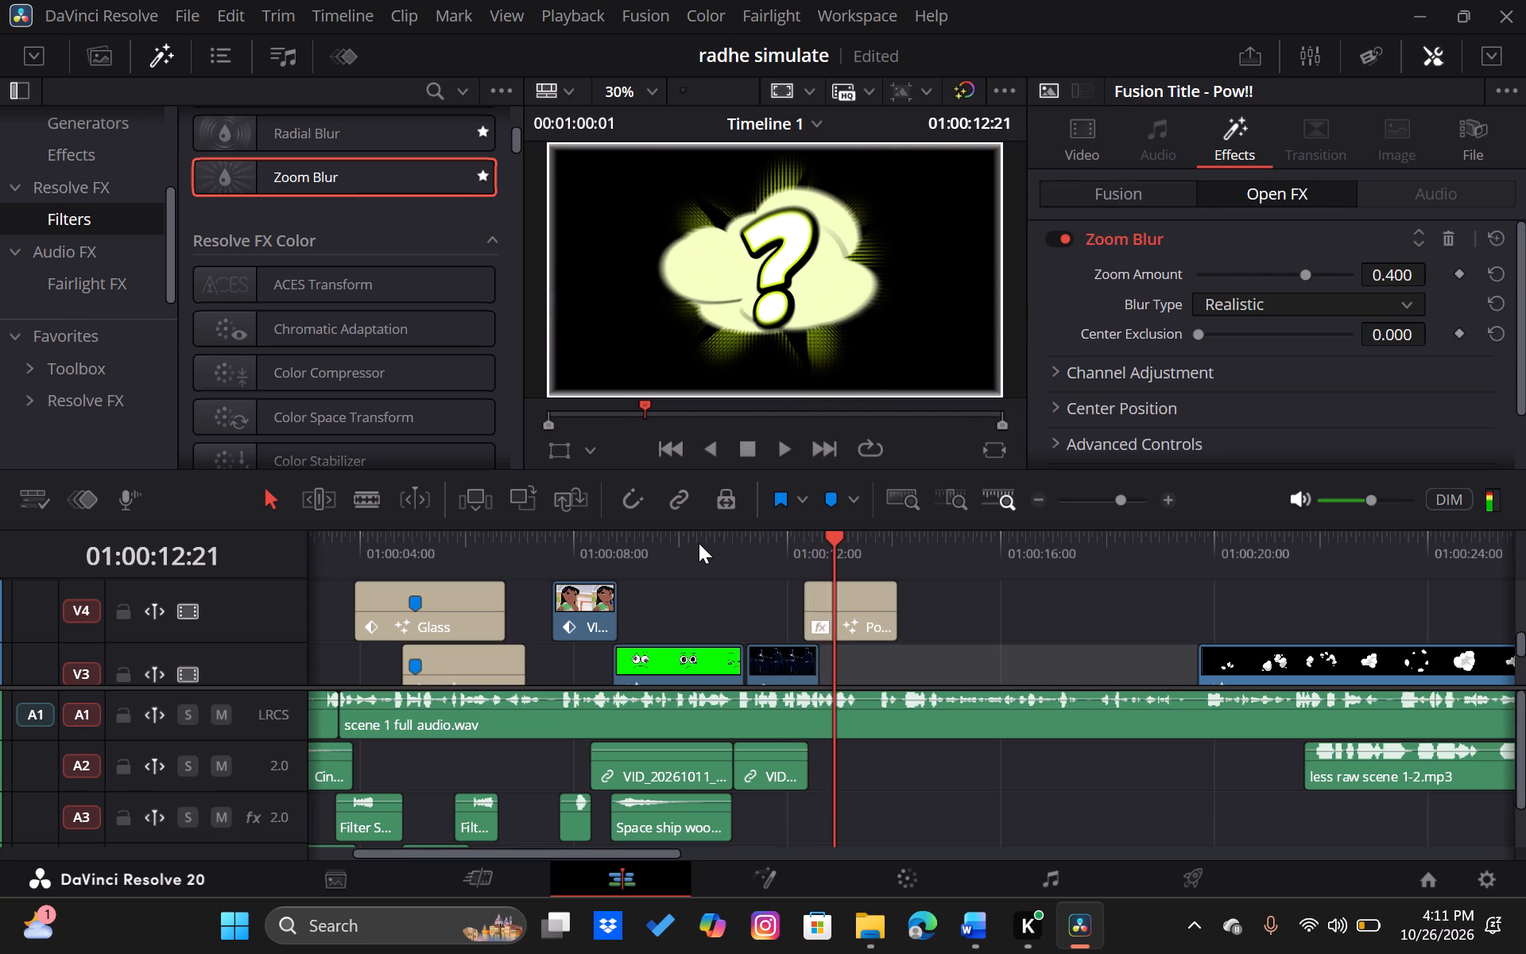
Trim the end of the handshake image on V3 back to the end of the red clip beneath it on V2.
{"action": "scroll", "coordinate": [780, 589], "scroll_direction": "down", "scroll_amount": 1}
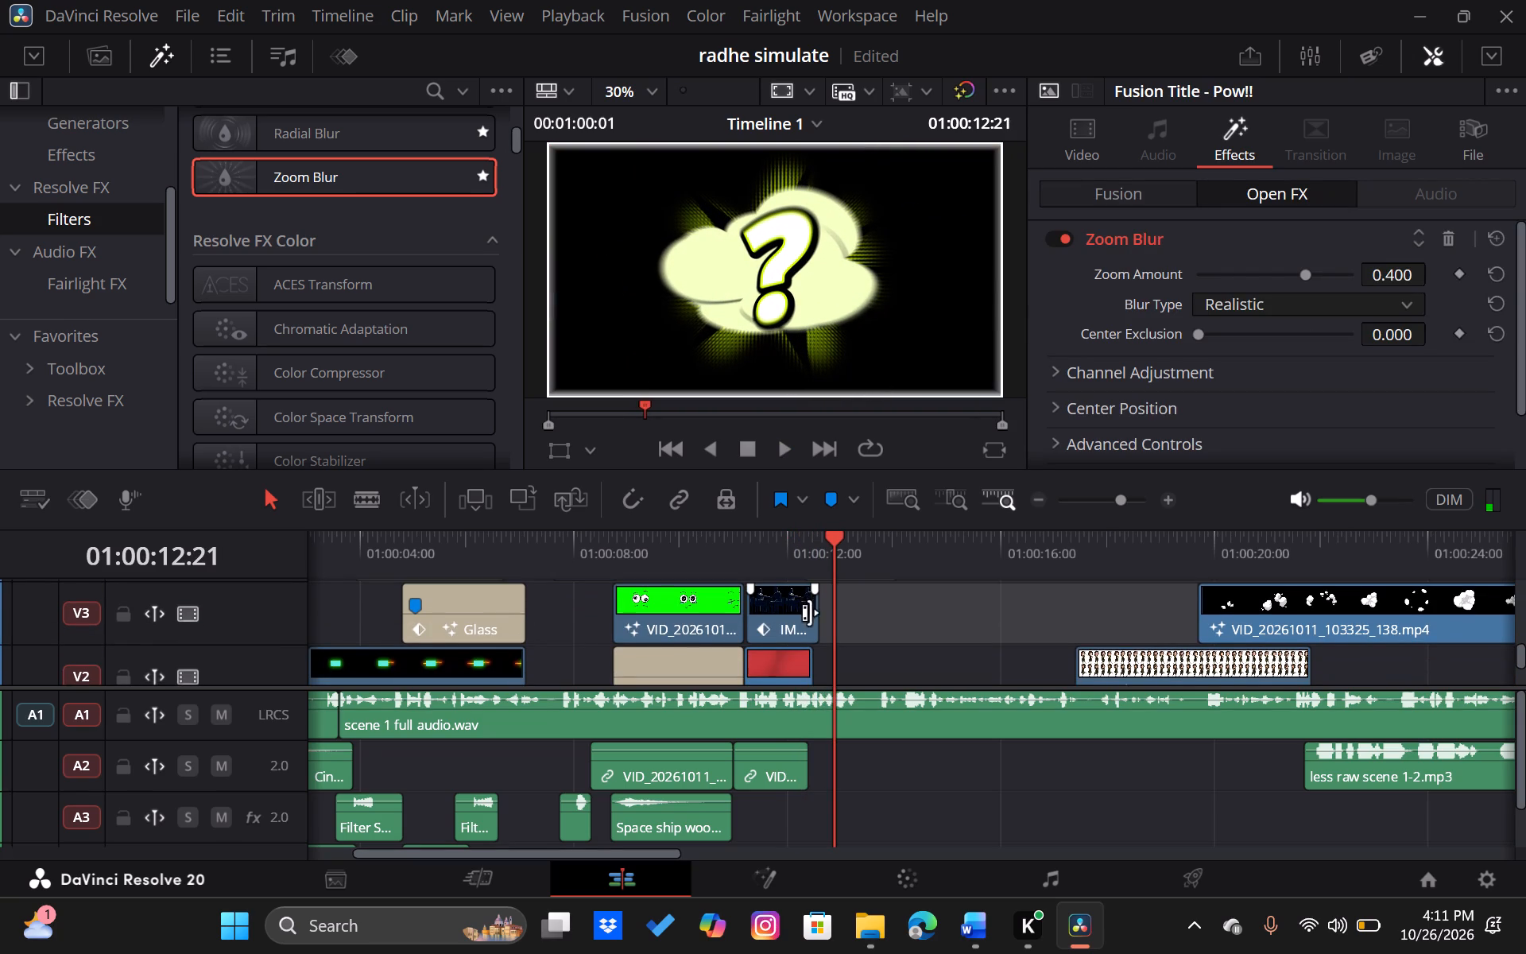
{"action": "left_click_drag", "start_coordinate": [817, 620], "coordinate": [810, 622]}
Browse the Resolve FX color filters and the Fusion effects for something to apply around the handshake image.
{"action": "scroll", "coordinate": [246, 278], "scroll_direction": "down", "scroll_amount": 3}
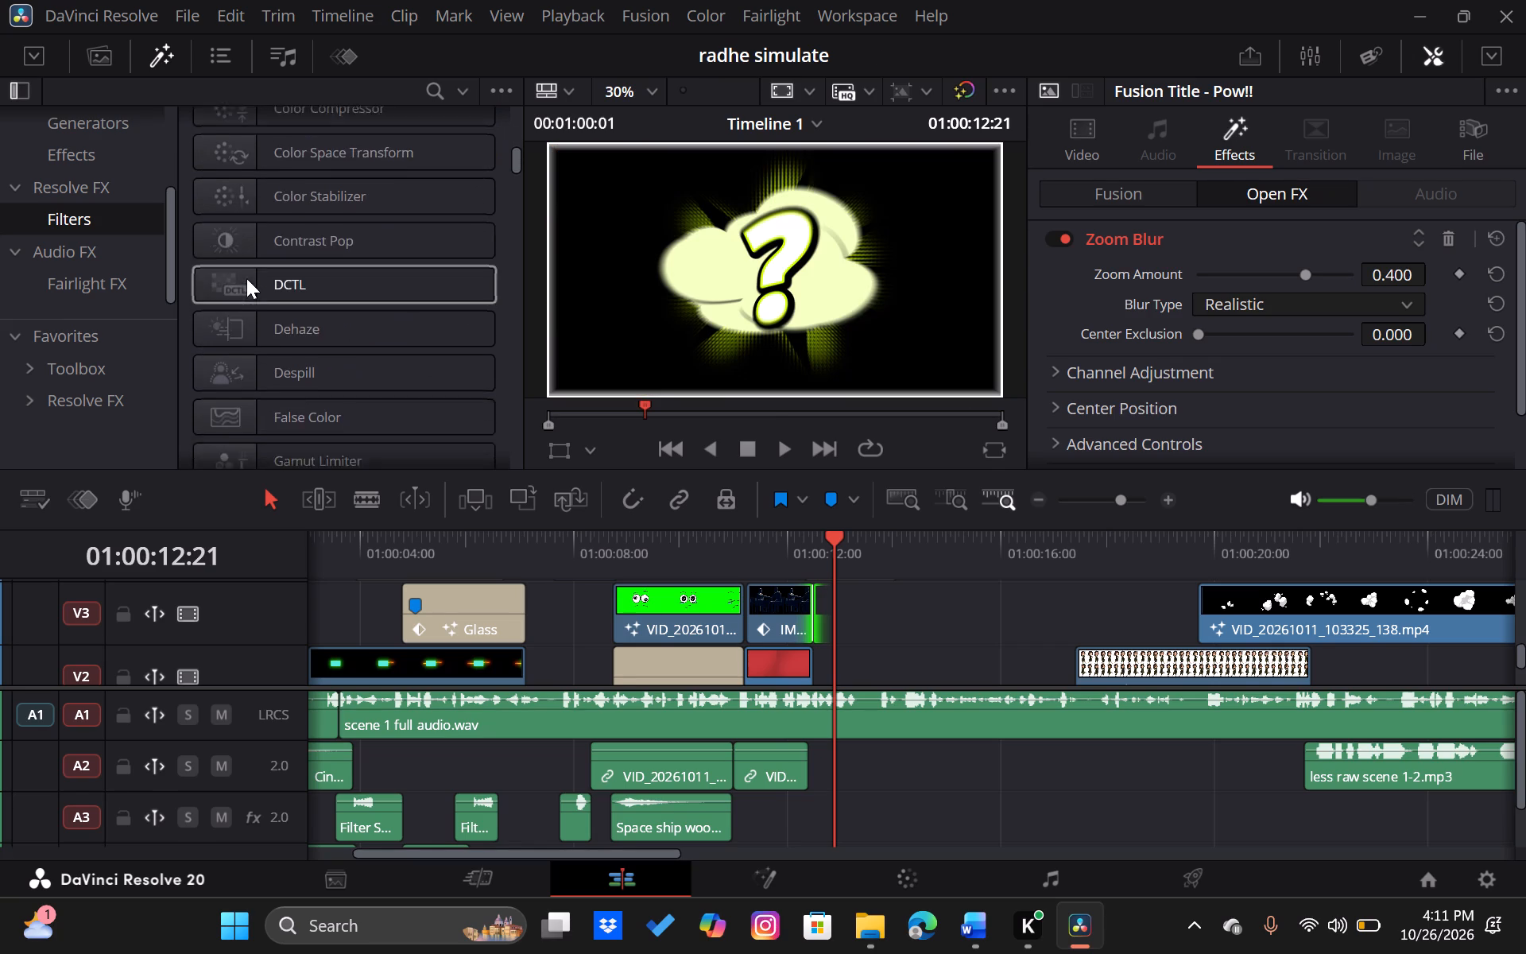
{"action": "scroll", "coordinate": [246, 278], "scroll_direction": "down", "scroll_amount": 1}
{"action": "left_click", "coordinate": [95, 142]}
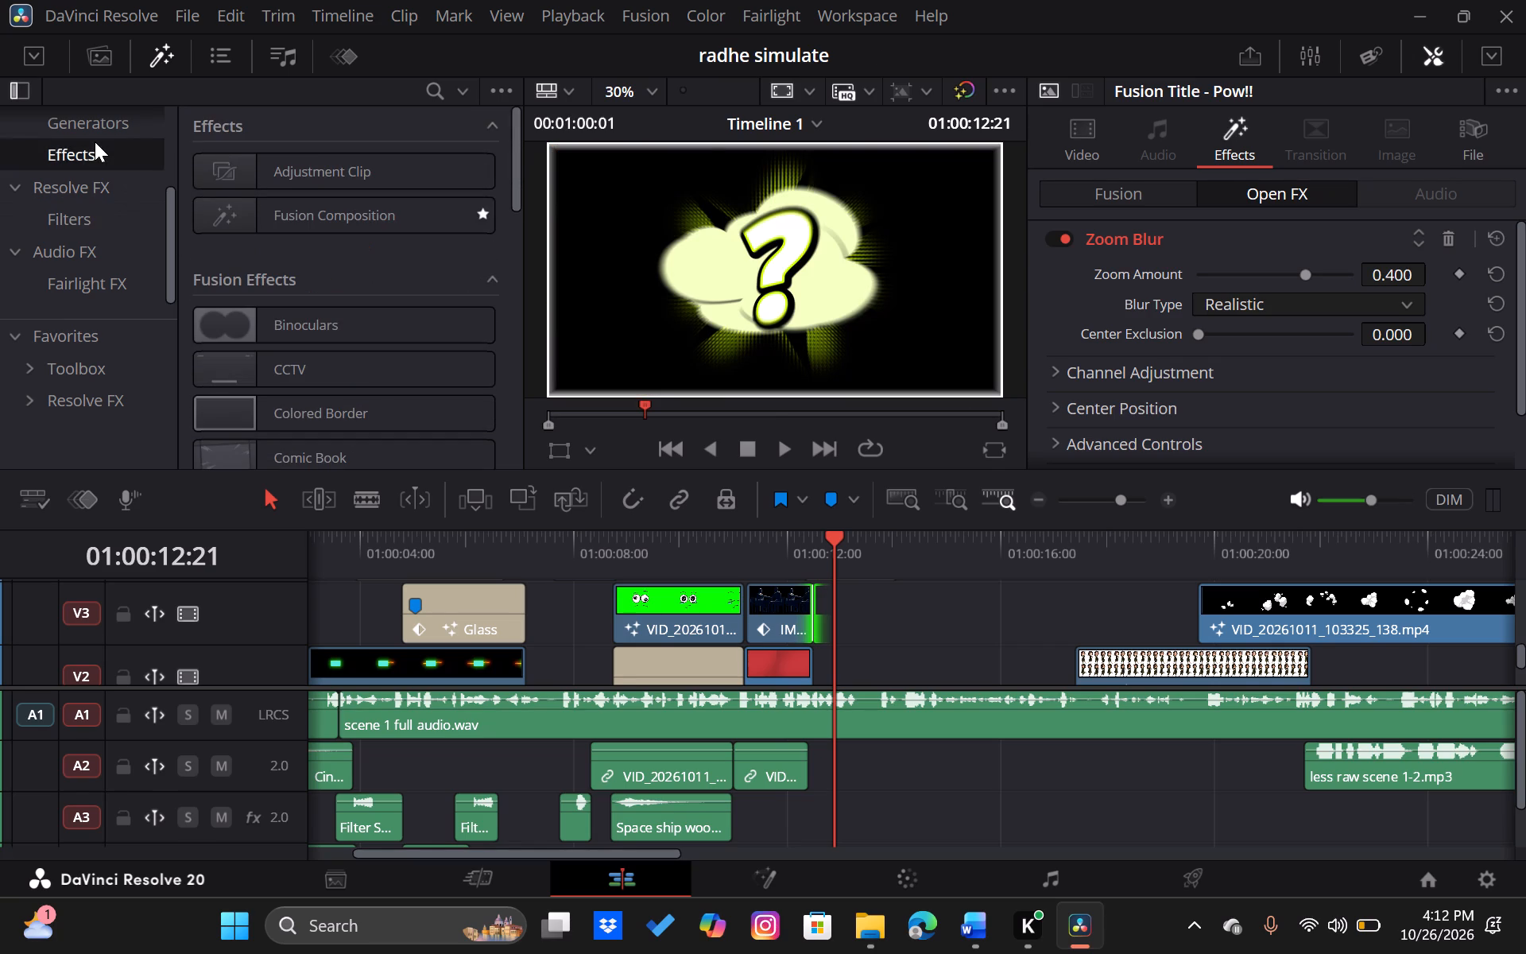
{"action": "left_click", "coordinate": [97, 155]}
{"action": "scroll", "coordinate": [375, 310], "scroll_direction": "up", "scroll_amount": 1}
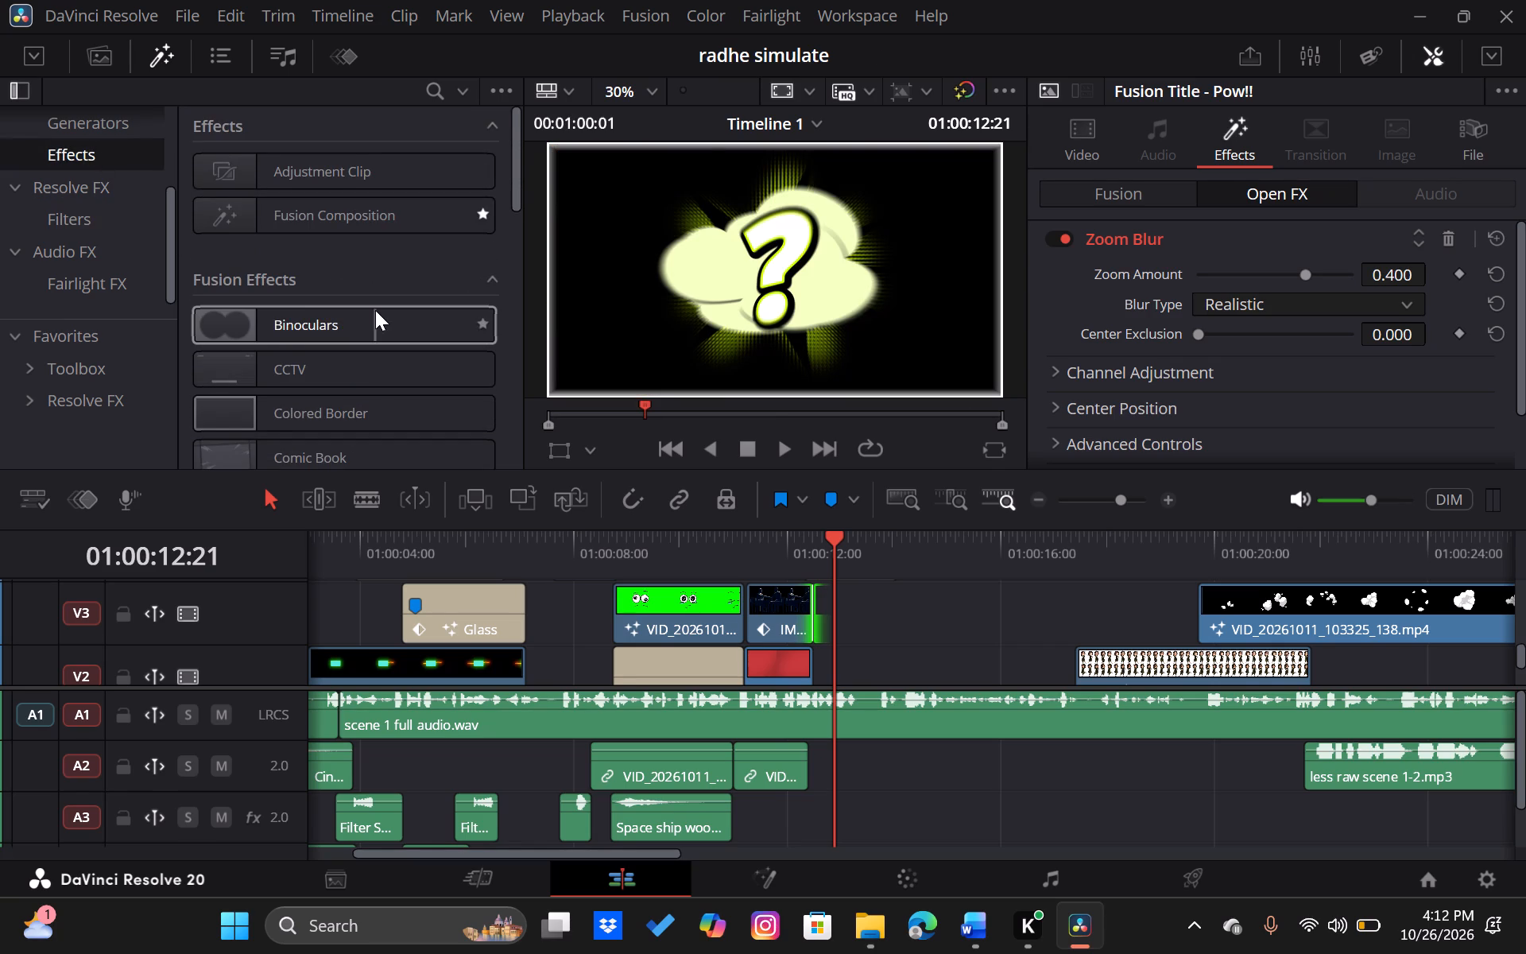
{"action": "scroll", "coordinate": [375, 310], "scroll_direction": "down", "scroll_amount": 1}
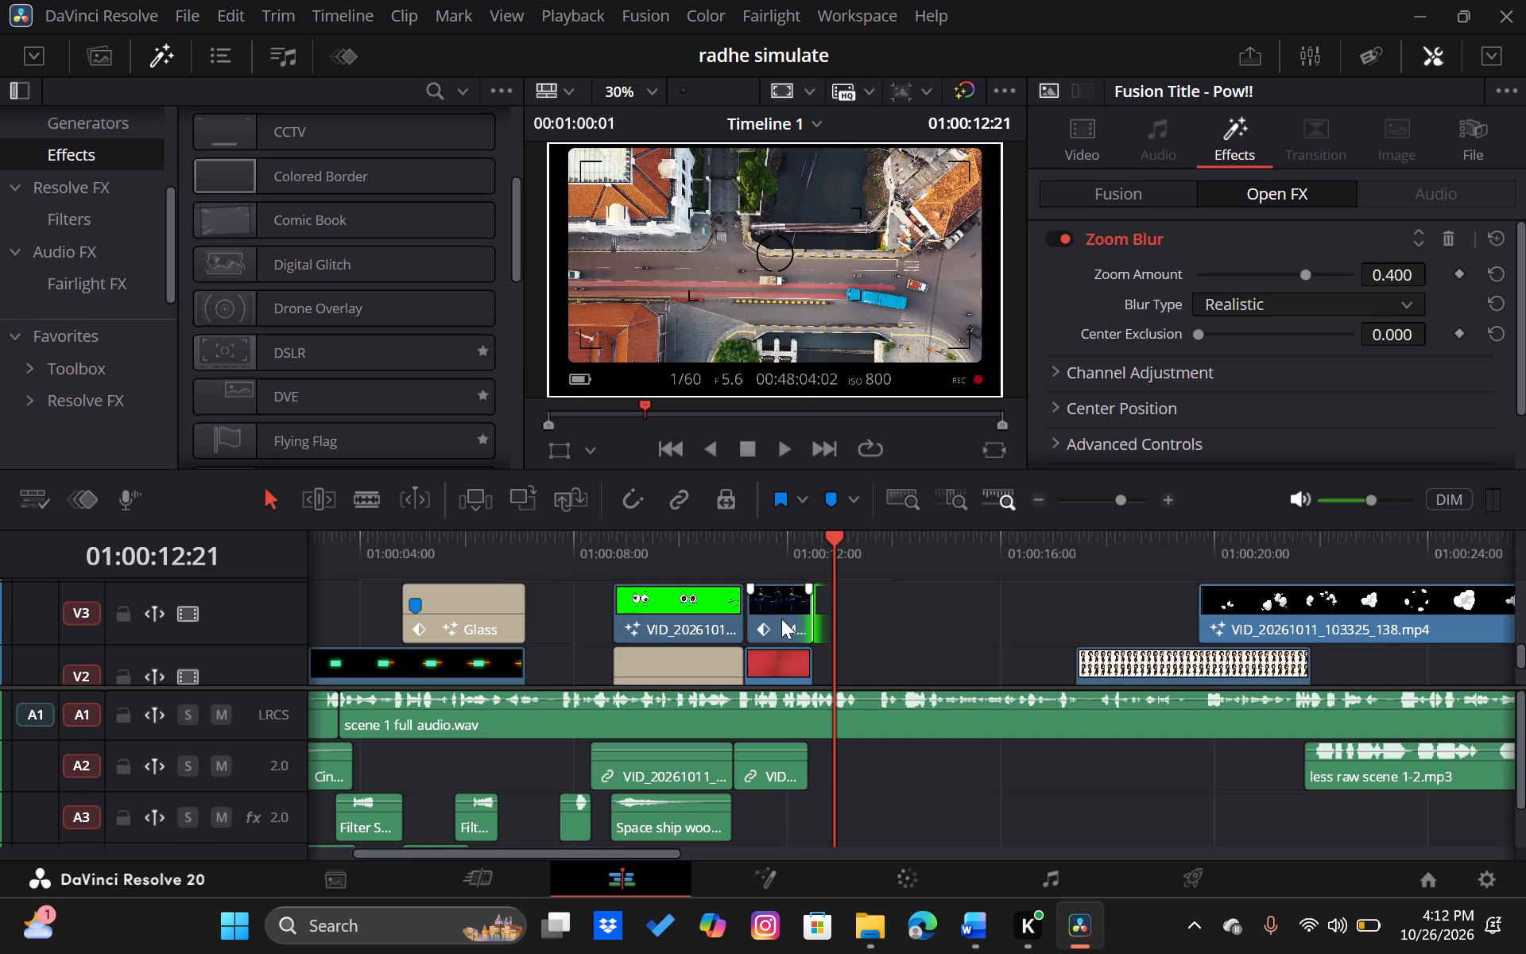
Look through the handshake image's transform, composite and speed settings with the playhead at 01:00:12:01.
{"action": "left_click", "coordinate": [791, 662]}
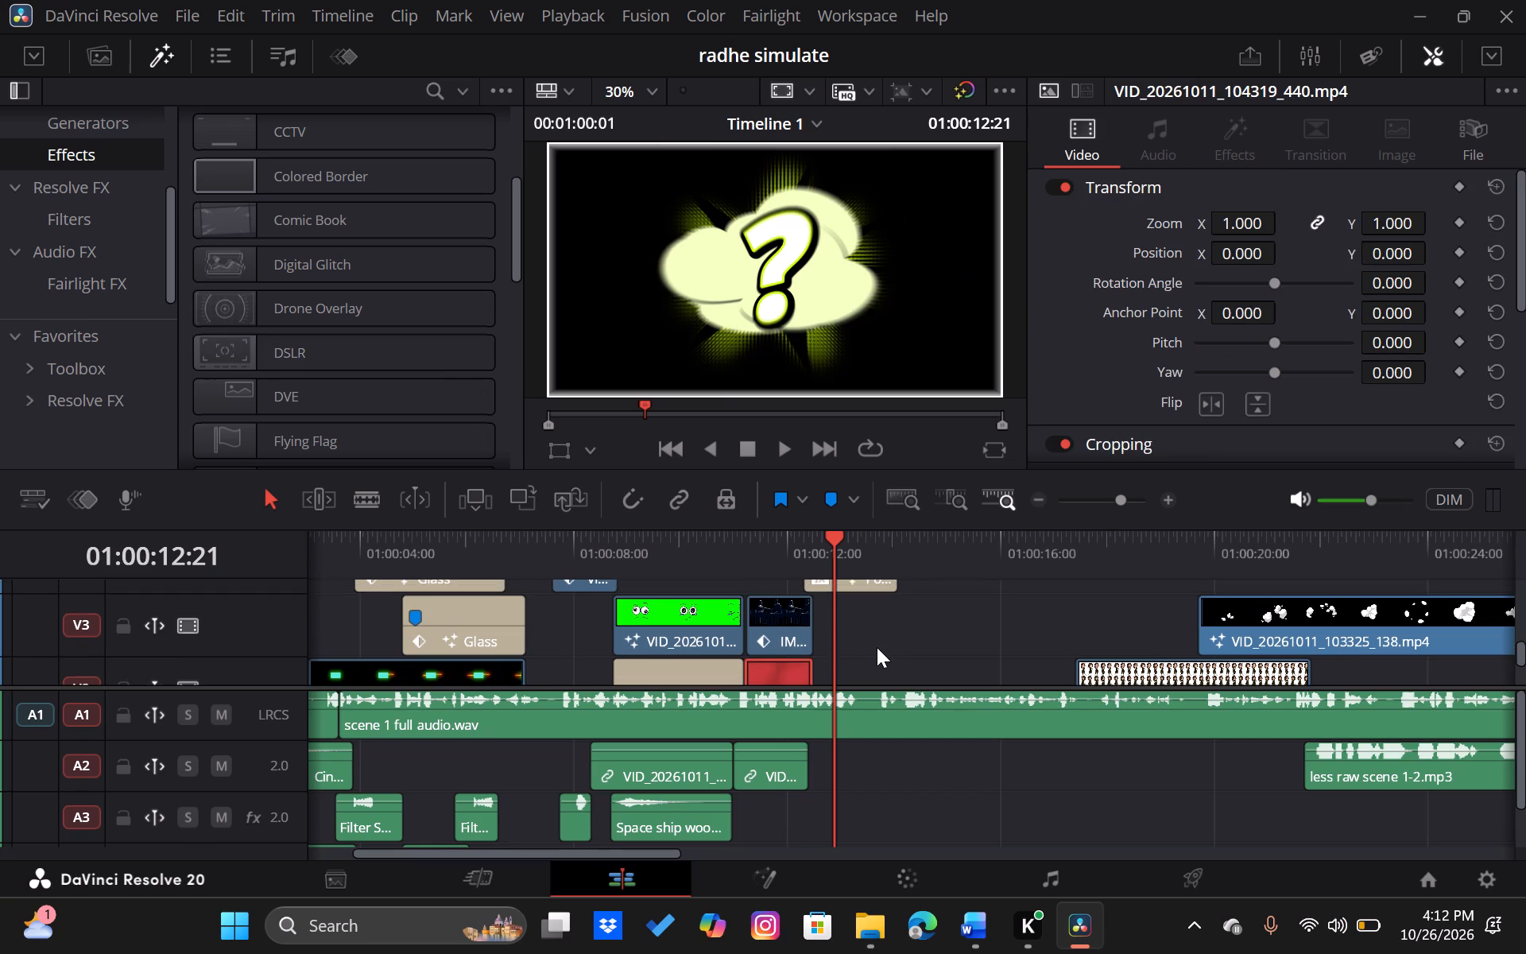
{"action": "left_click", "coordinate": [800, 645]}
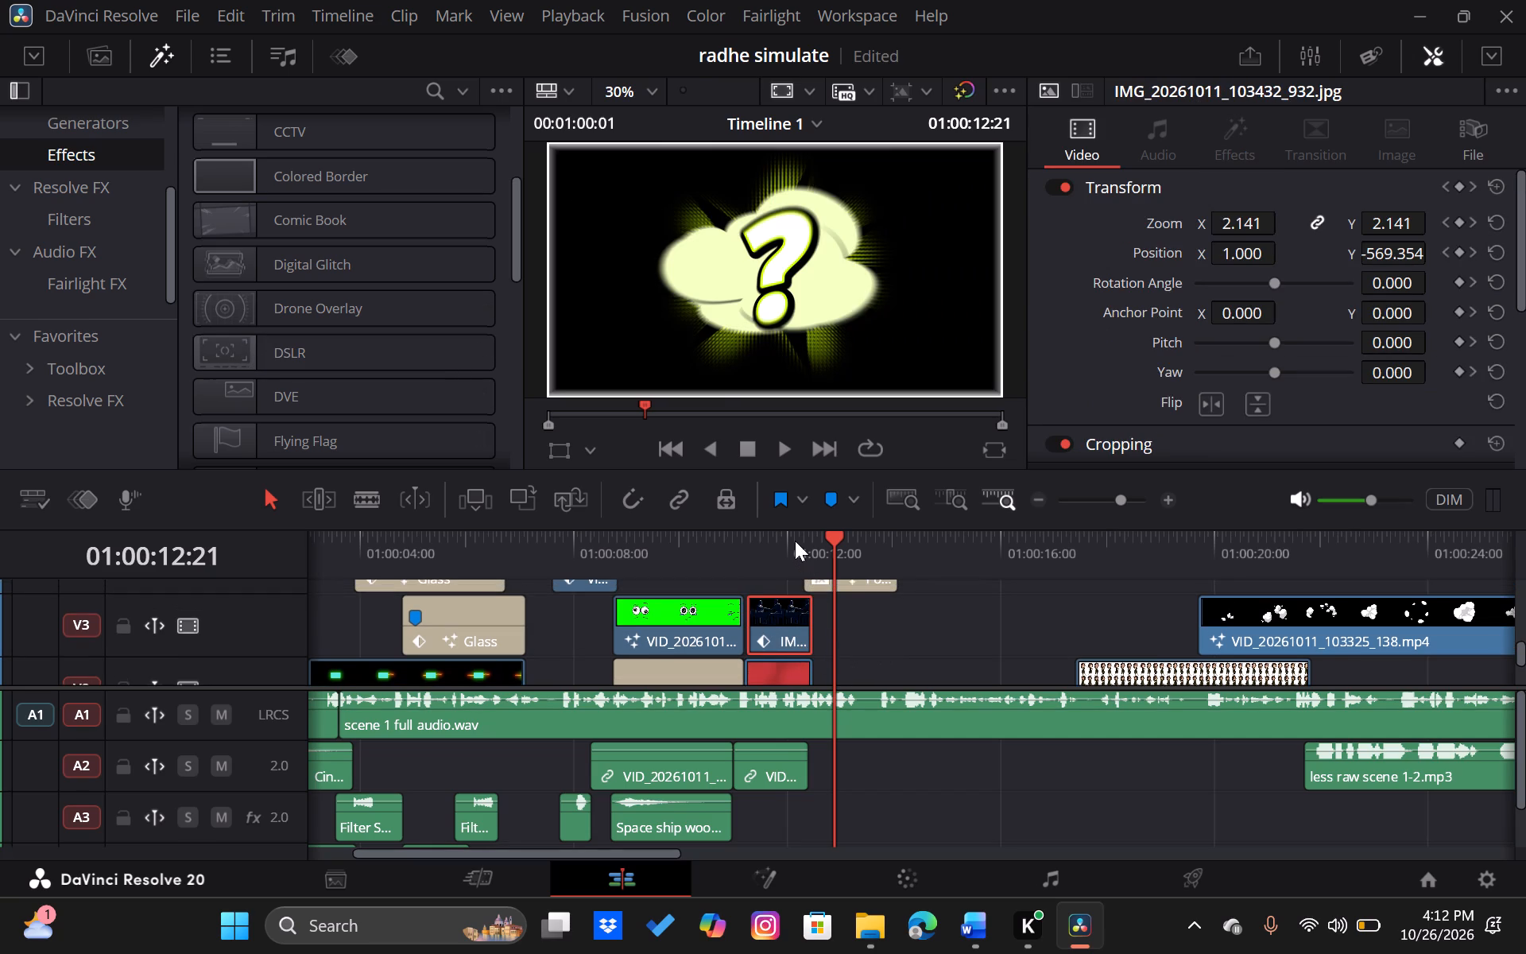
{"action": "left_click", "coordinate": [791, 536]}
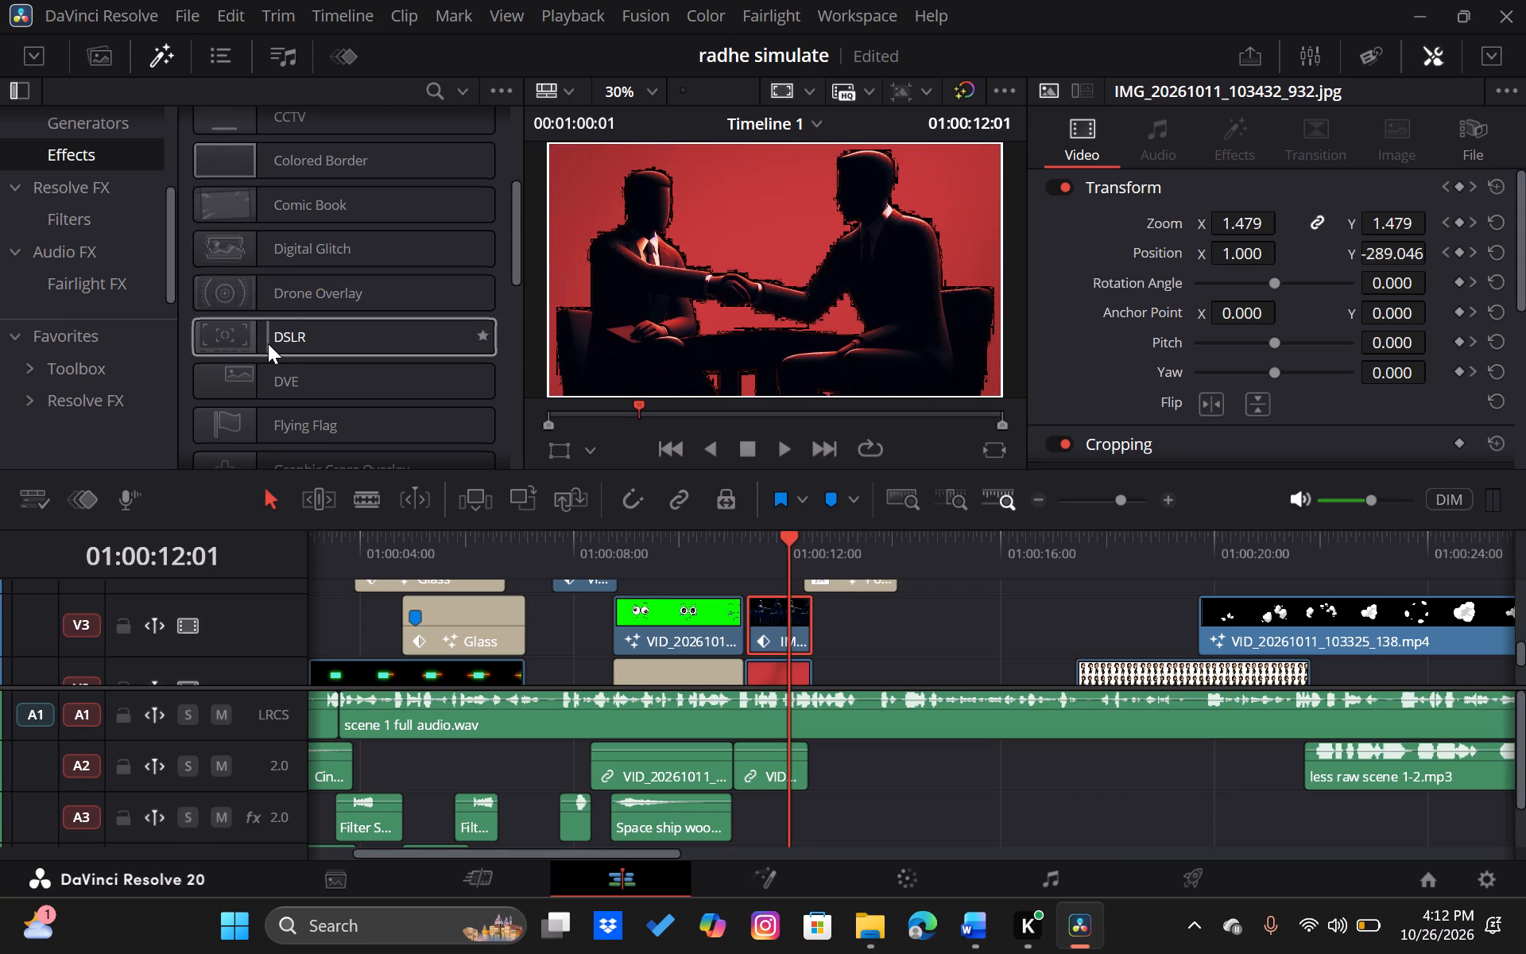
{"action": "left_click", "coordinate": [797, 625]}
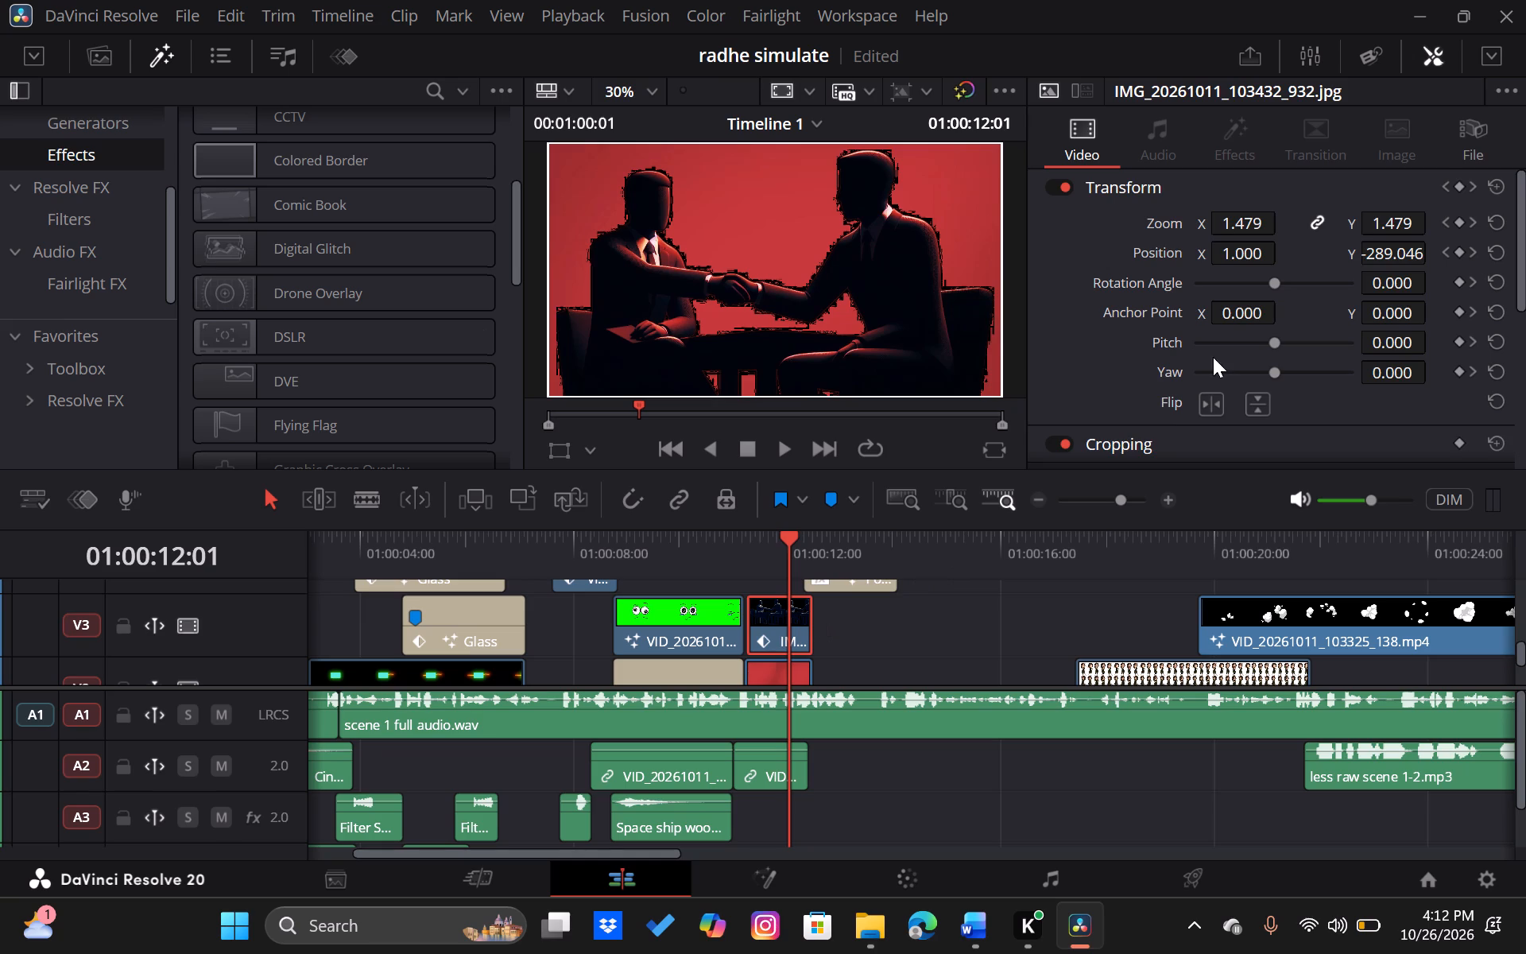
{"action": "scroll", "coordinate": [1117, 343], "scroll_direction": "down", "scroll_amount": 3}
{"action": "scroll", "coordinate": [1117, 343], "scroll_direction": "up", "scroll_amount": 1}
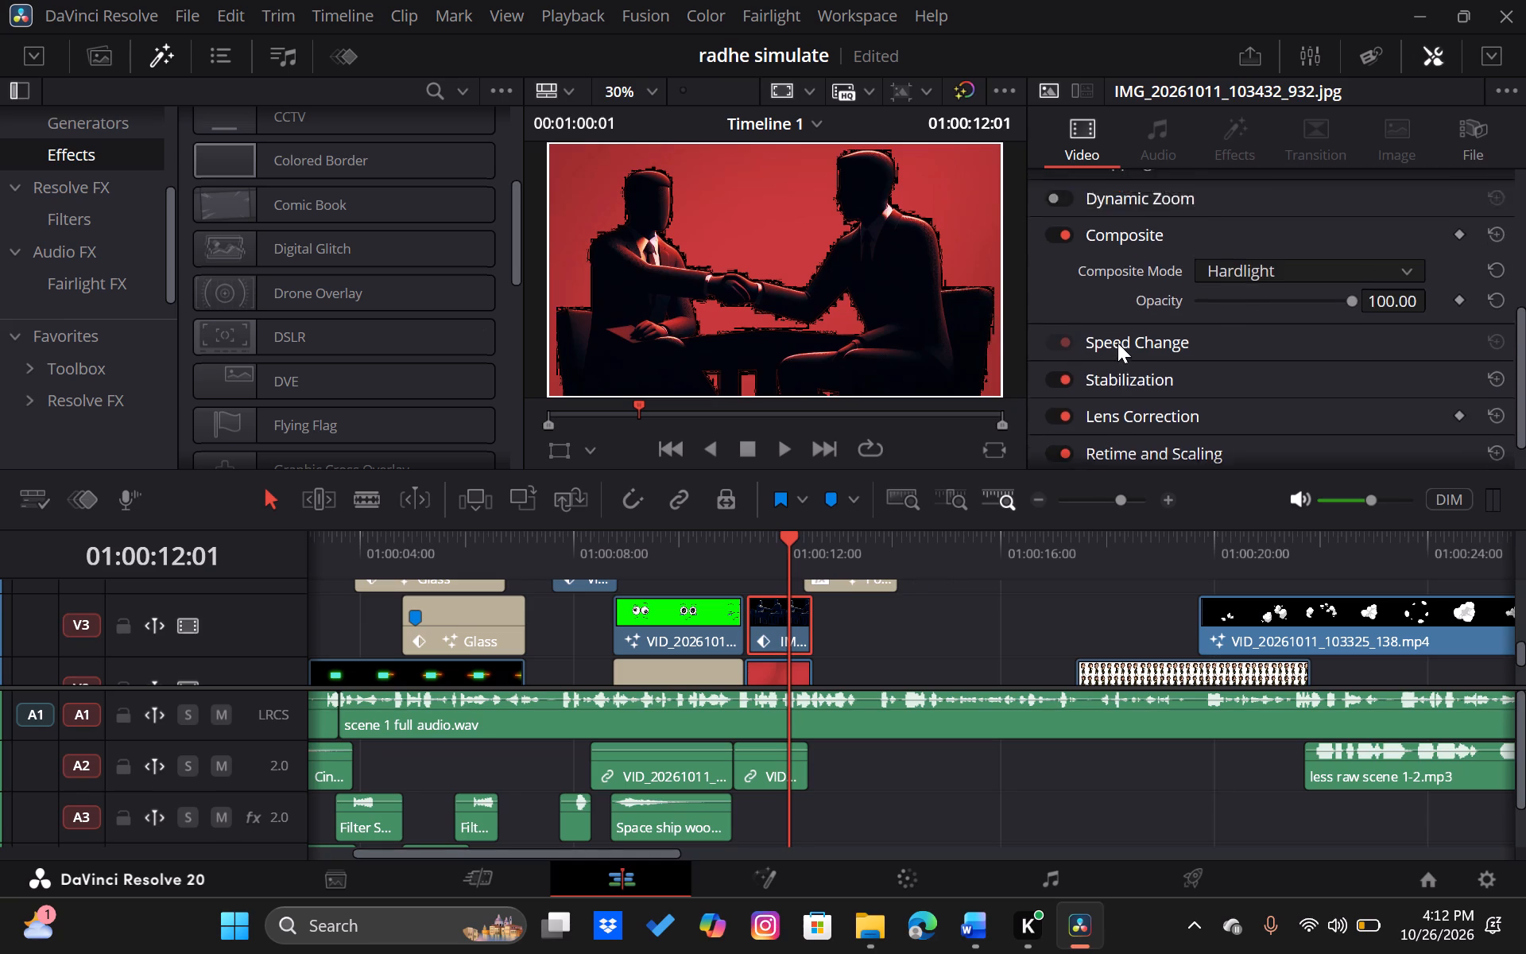
{"action": "scroll", "coordinate": [1117, 343], "scroll_direction": "up", "scroll_amount": 1}
Delete the LumaKeyer1 and LumaKeyer2 nodes from the handshake image's Fusion composition and go back to the edit timeline.
{"action": "left_click", "coordinate": [769, 872]}
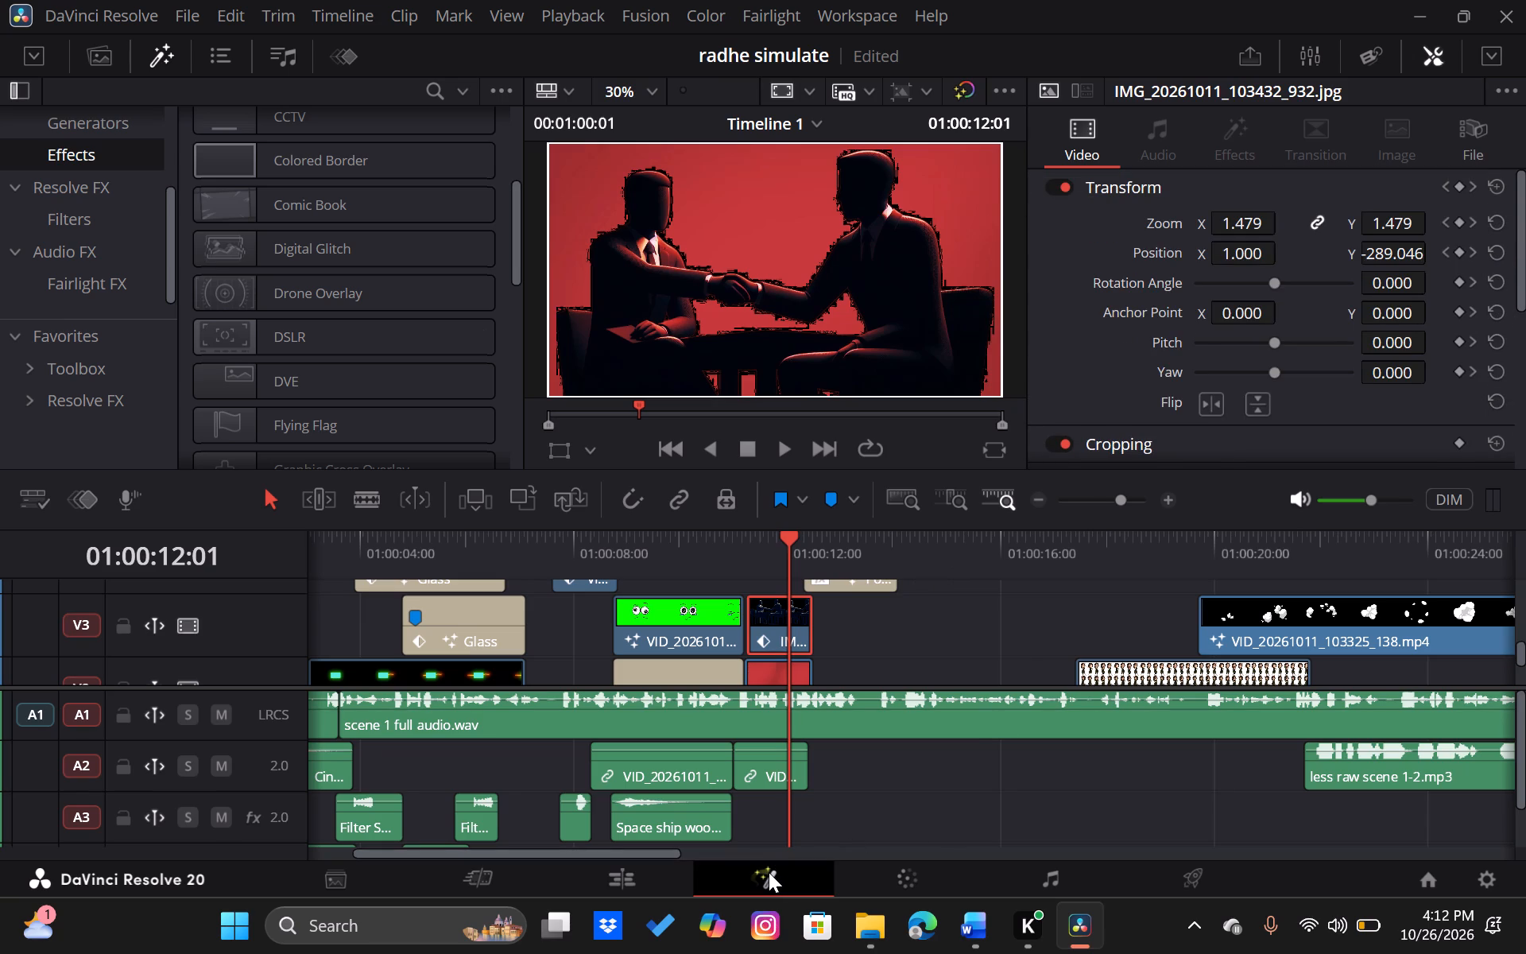
{"action": "left_click", "coordinate": [408, 787]}
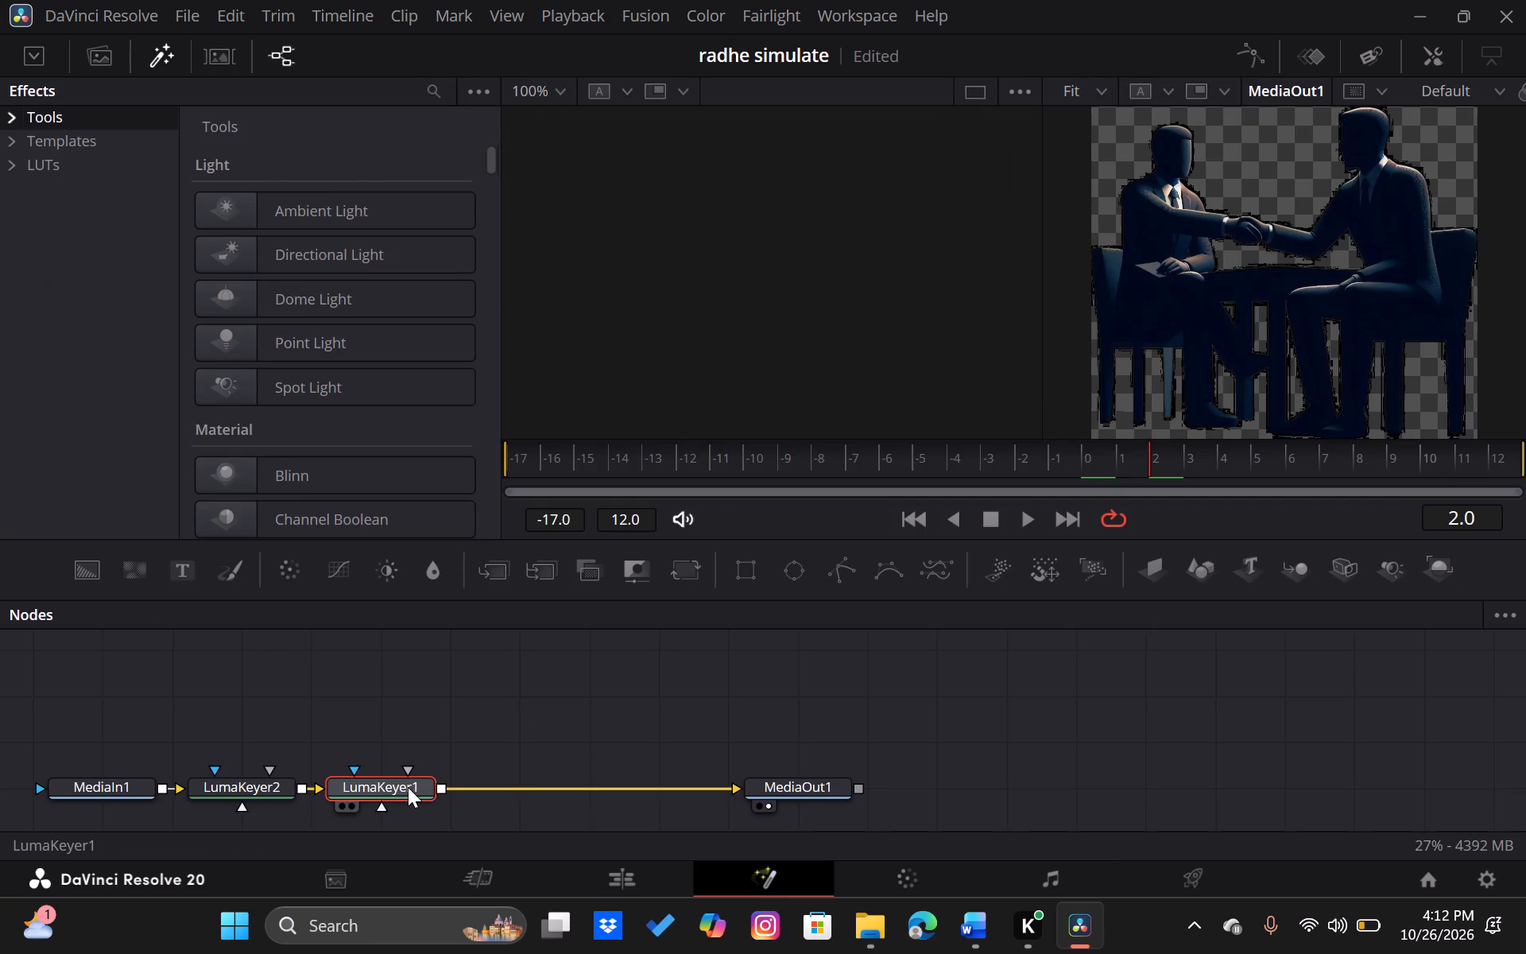
{"action": "key", "text": "BackSpace"}
{"action": "left_click", "coordinate": [258, 767]}
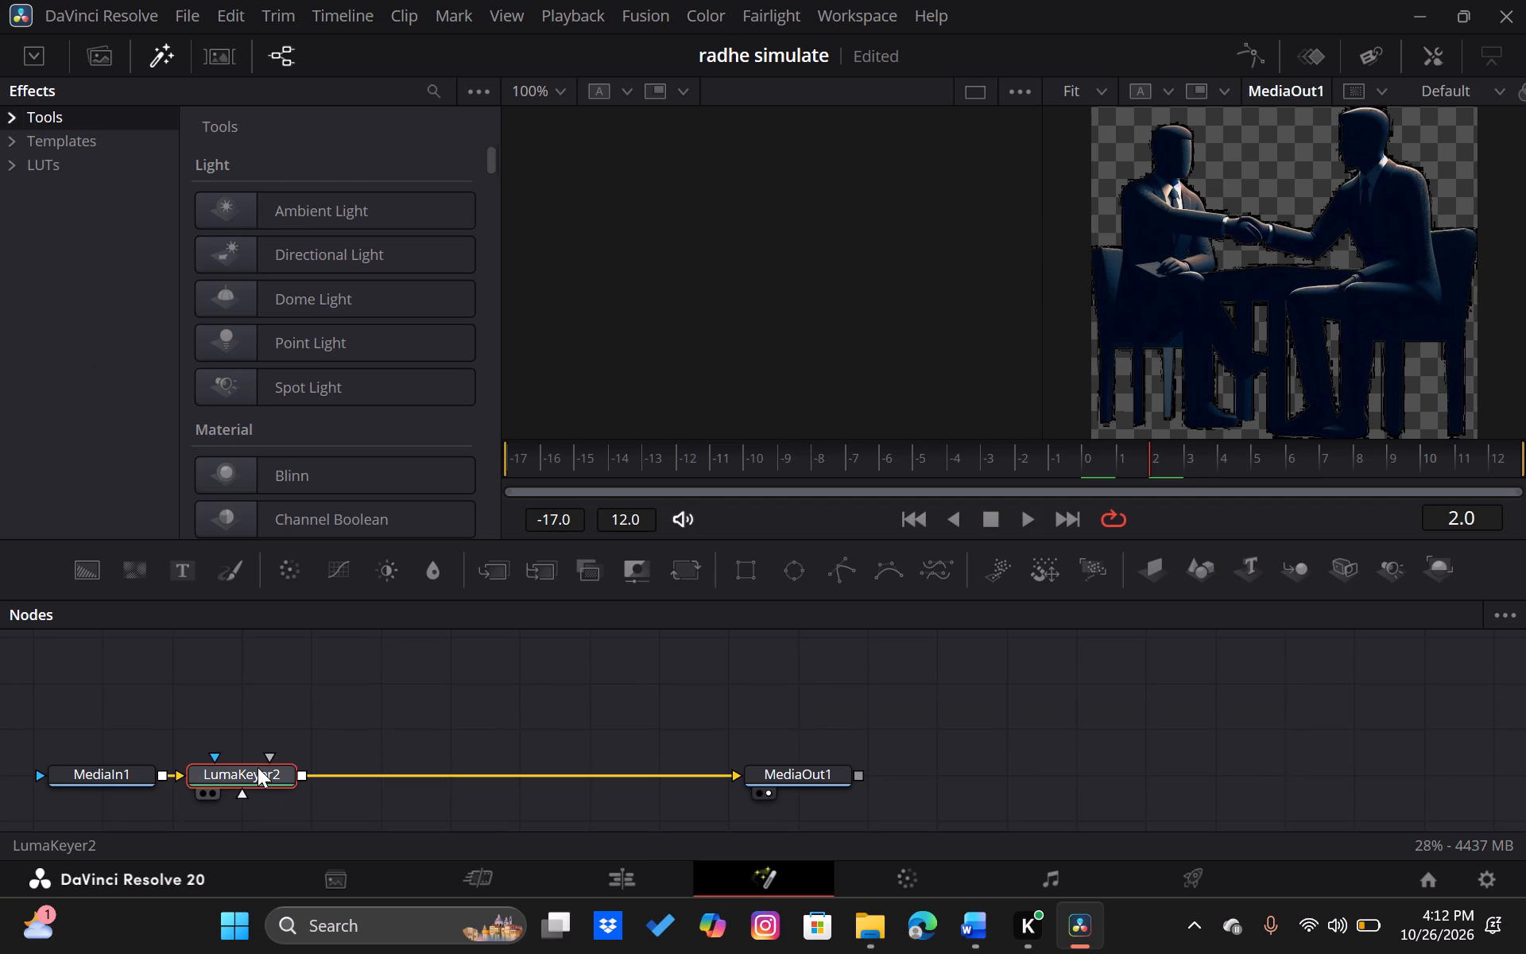
{"action": "key", "text": "BackSpace"}
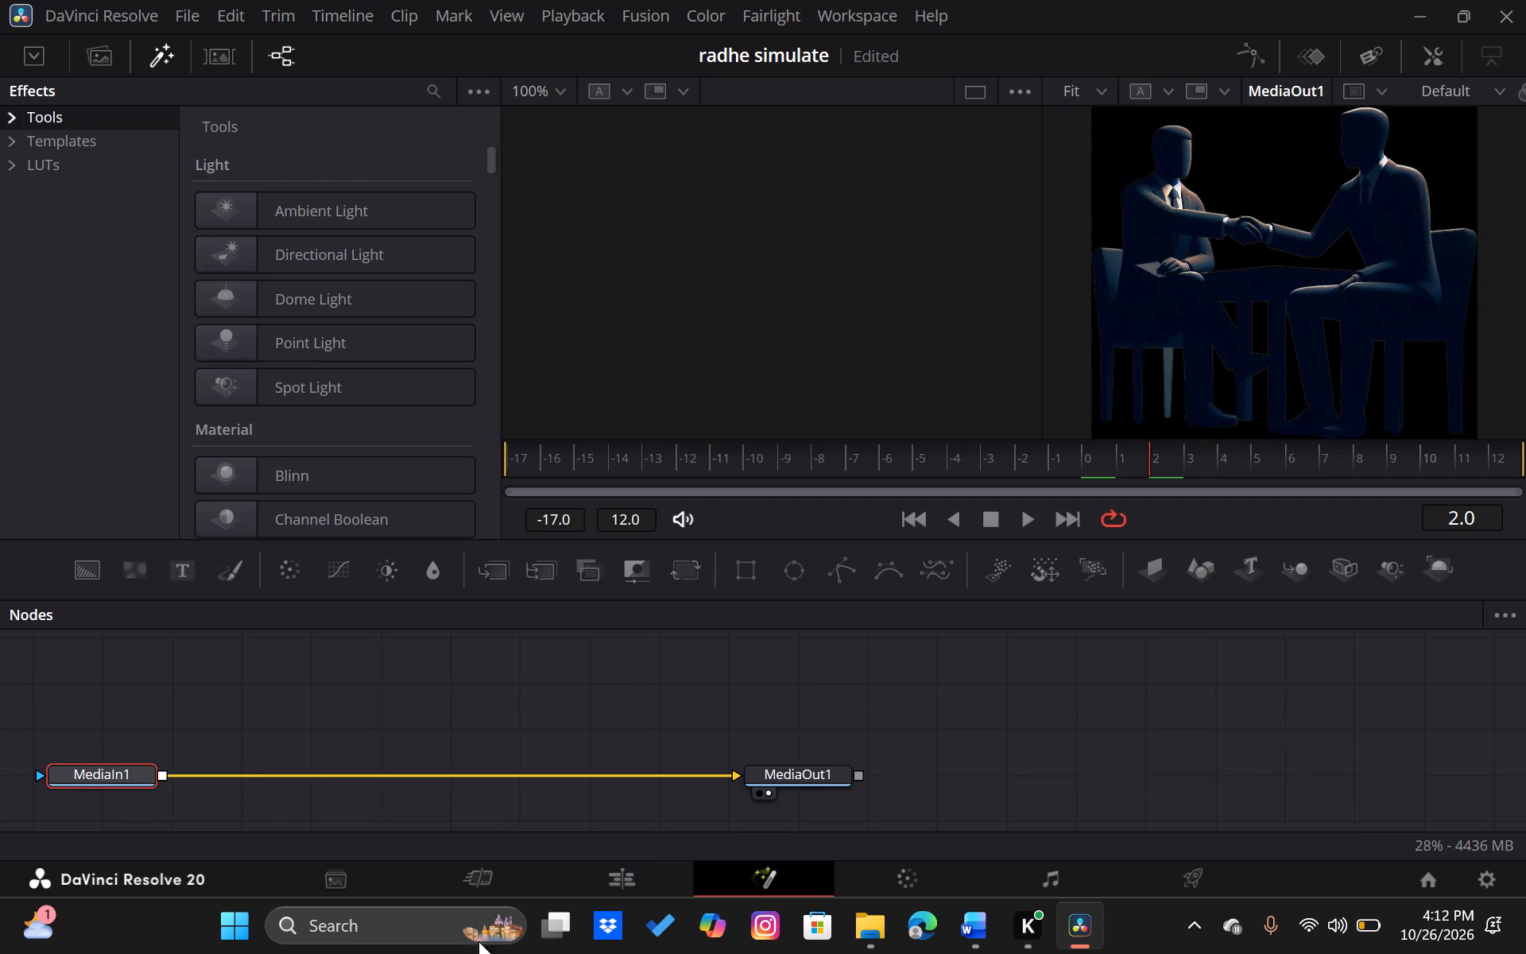
{"action": "left_click", "coordinate": [493, 889]}
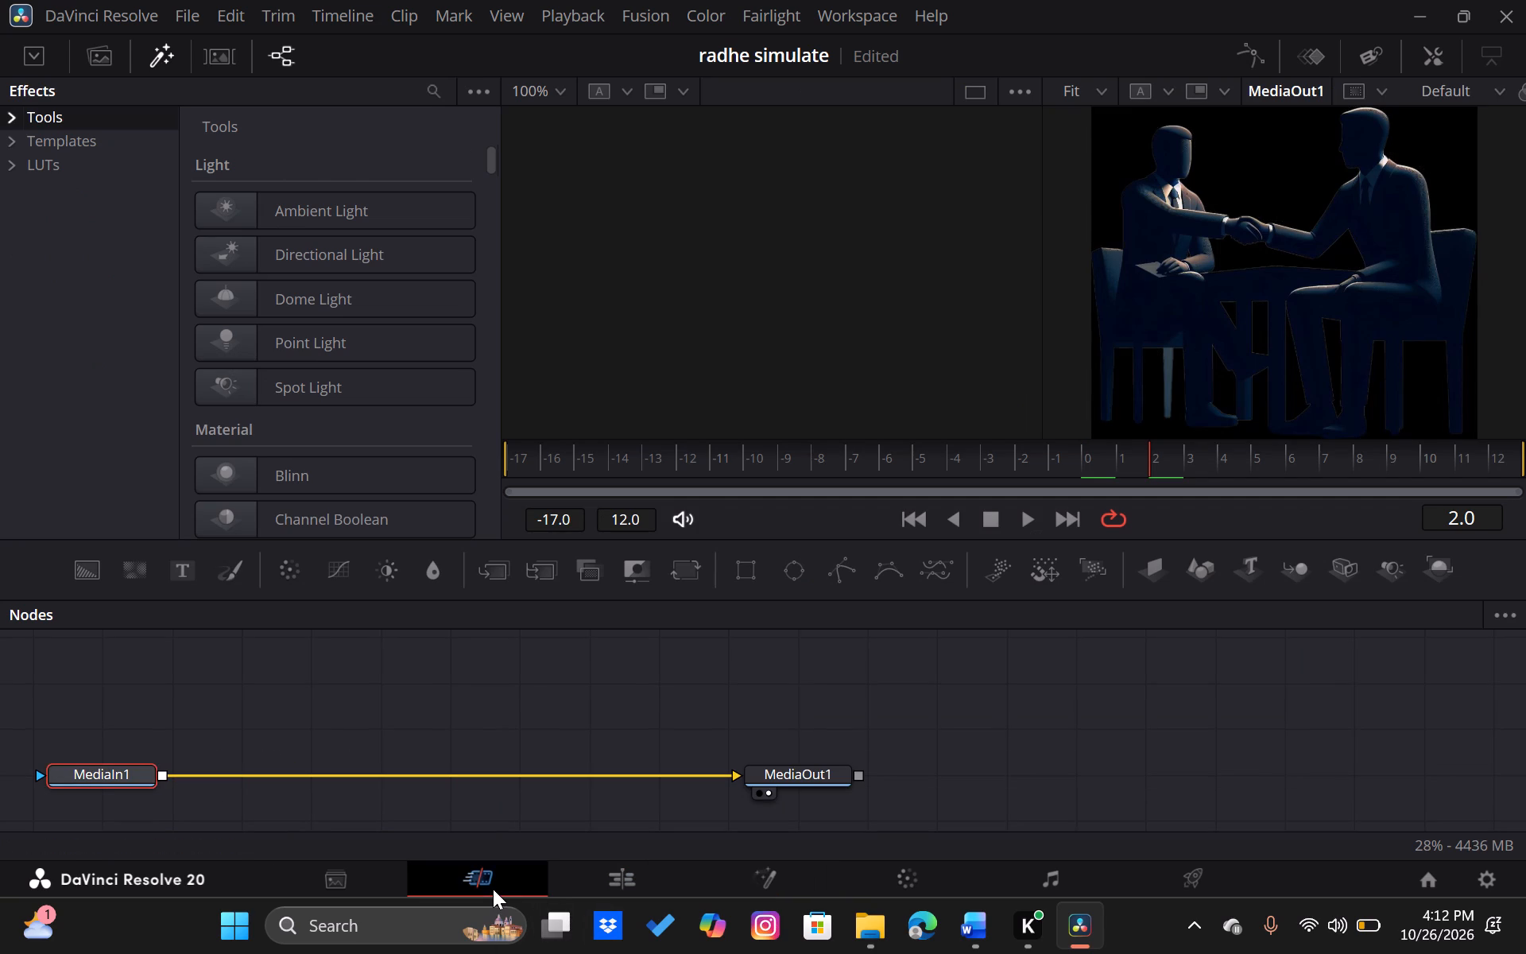
{"action": "left_click", "coordinate": [601, 880]}
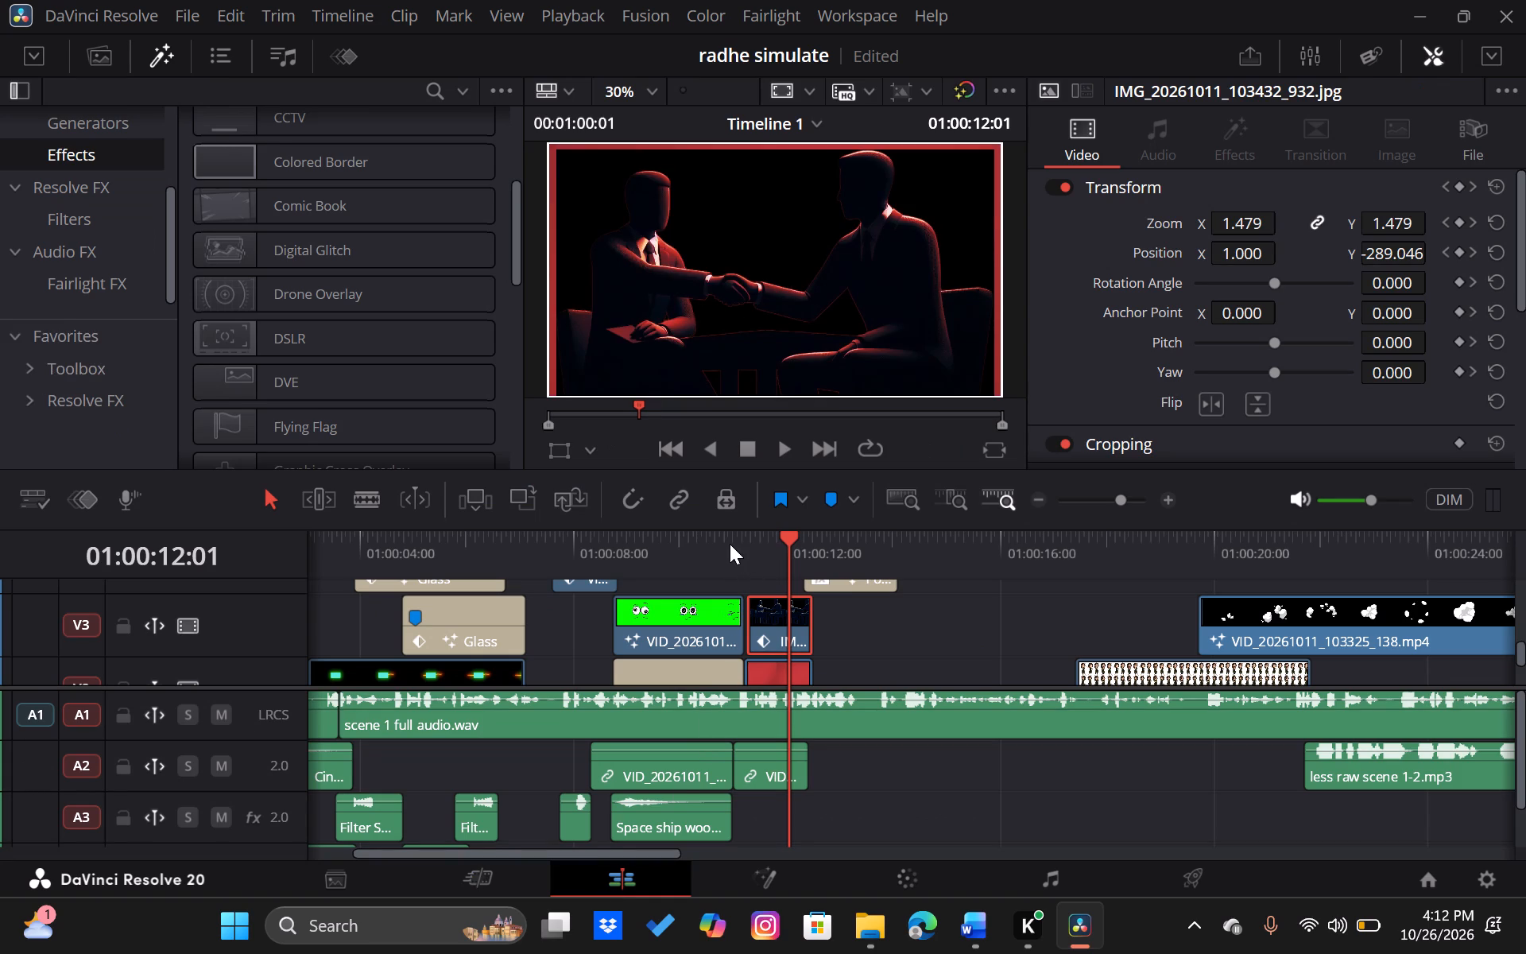
Play back the handshake image and the question-mark Pow!! title after it, from about 01:00:11:00, to check their timing.
{"action": "left_click", "coordinate": [730, 544]}
{"action": "key", "text": "space"}
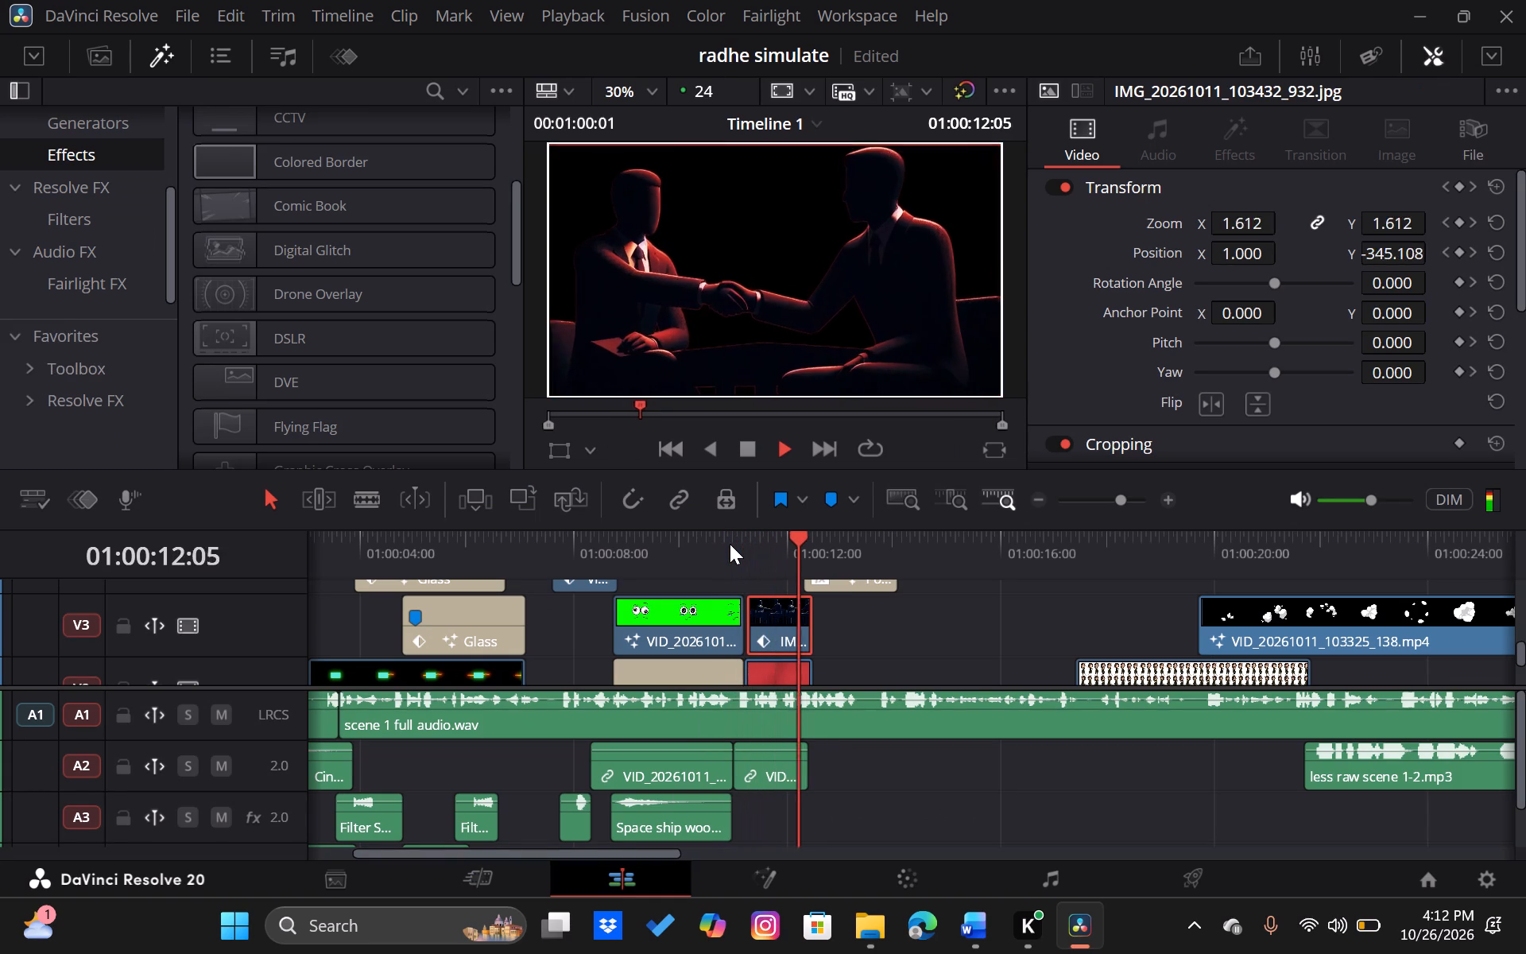
{"action": "key", "text": "space"}
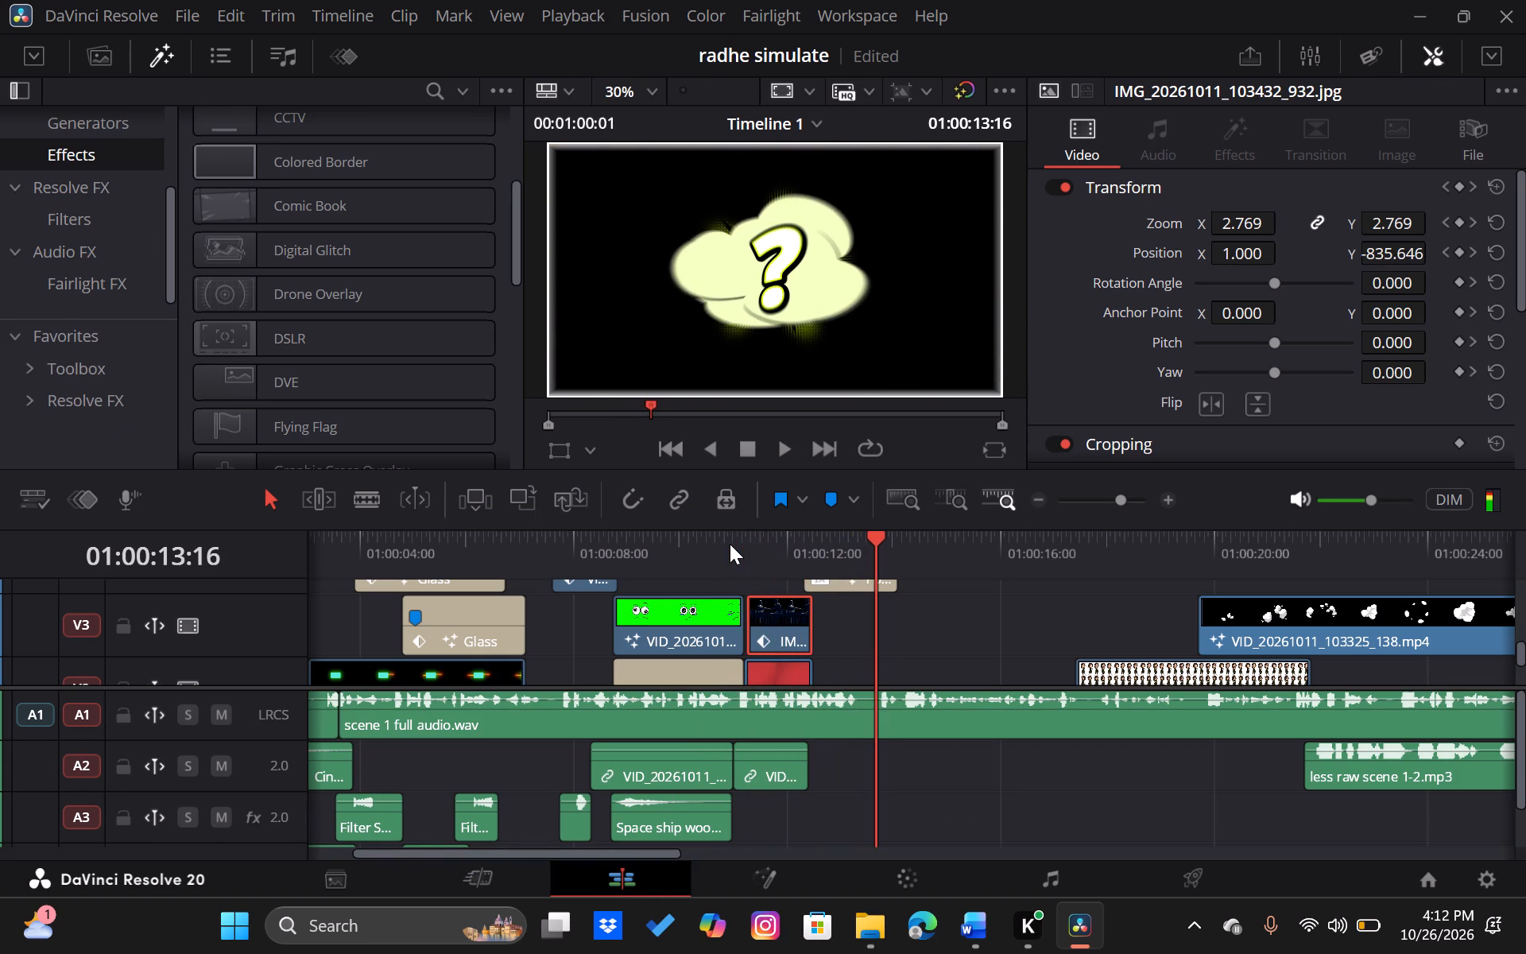
{"action": "left_click", "coordinate": [730, 544]}
{"action": "key", "text": "space"}
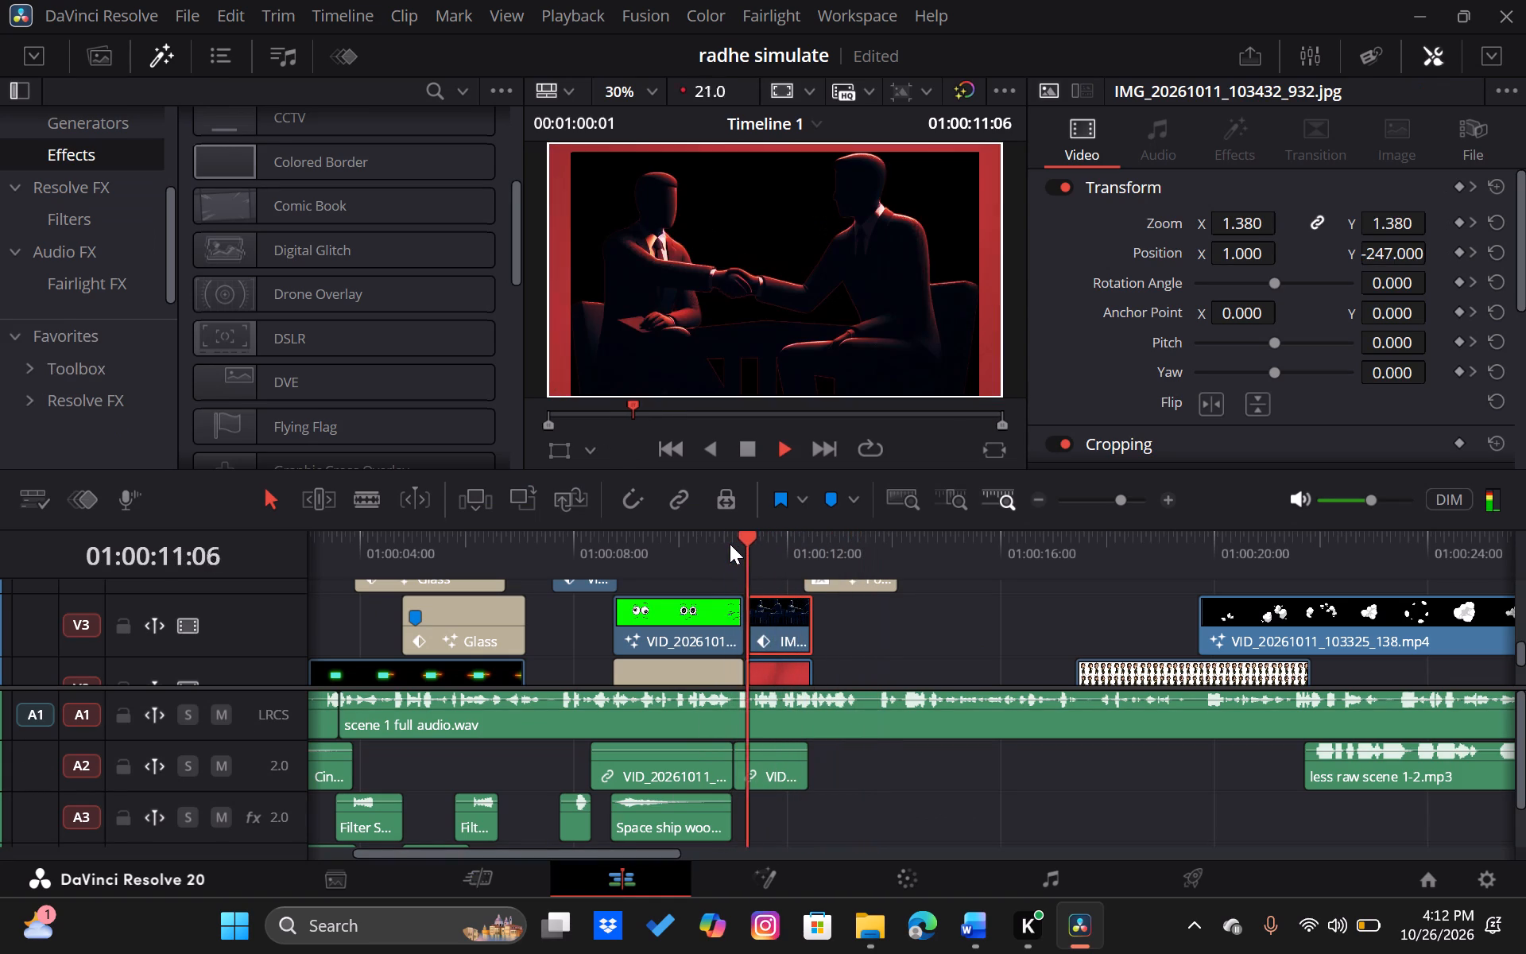
{"action": "key", "text": "space"}
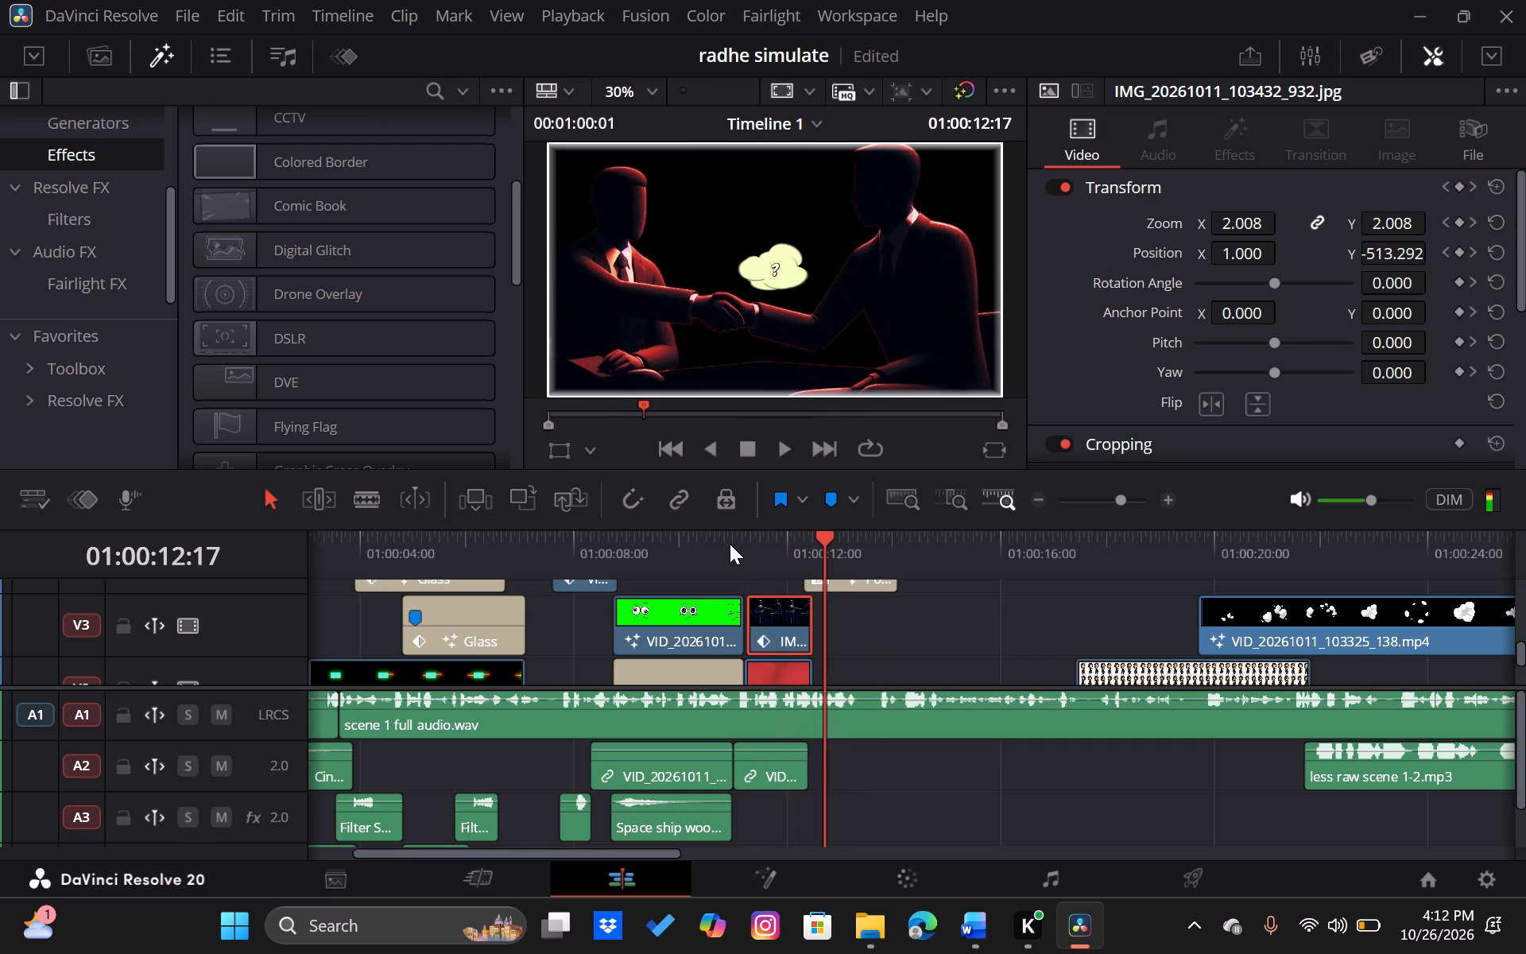
{"action": "key", "text": "space"}
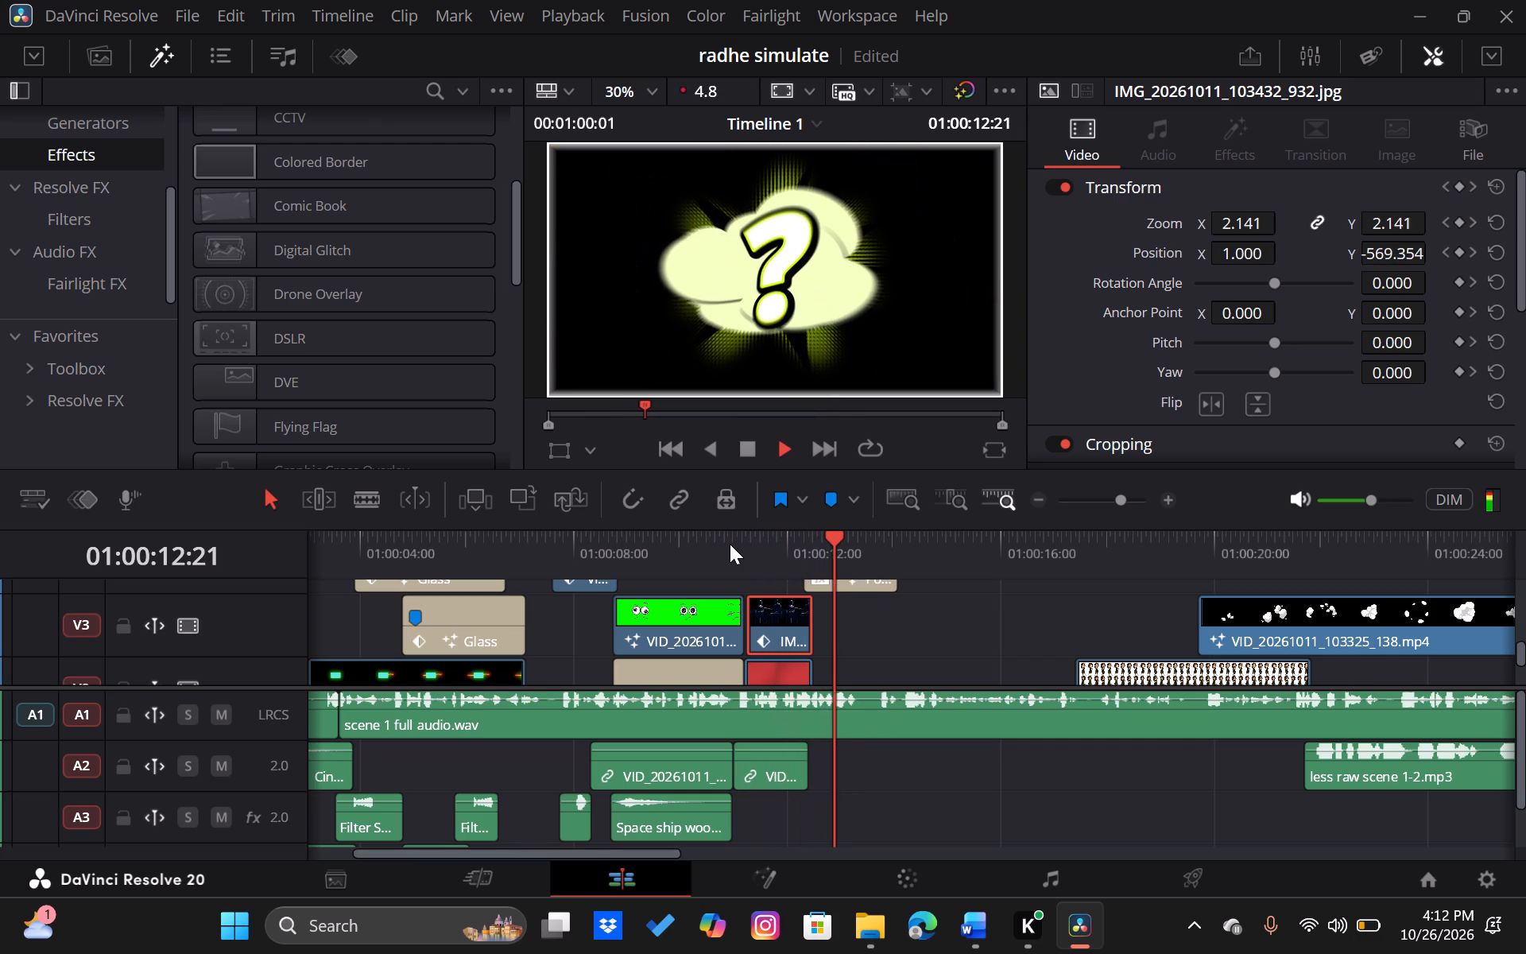
{"action": "key", "text": "space"}
Trim the end of the question-mark Pow!! title on V4 back to about 01:00:13:10.
{"action": "scroll", "coordinate": [978, 627], "scroll_direction": "up", "scroll_amount": 1}
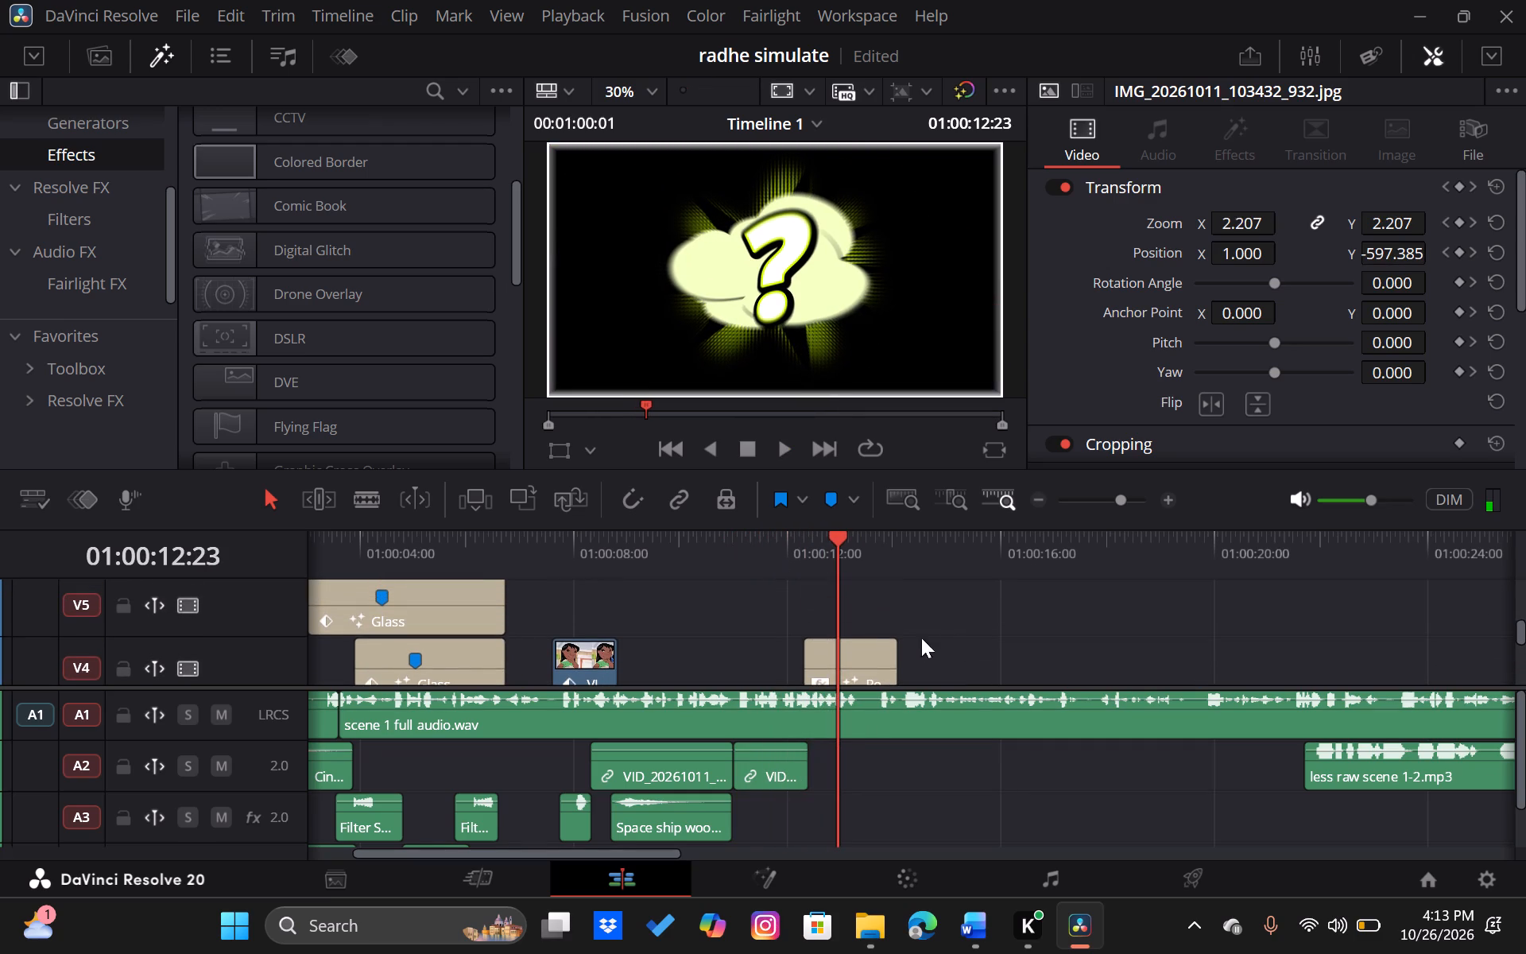
{"action": "scroll", "coordinate": [912, 595], "scroll_direction": "down", "scroll_amount": 1}
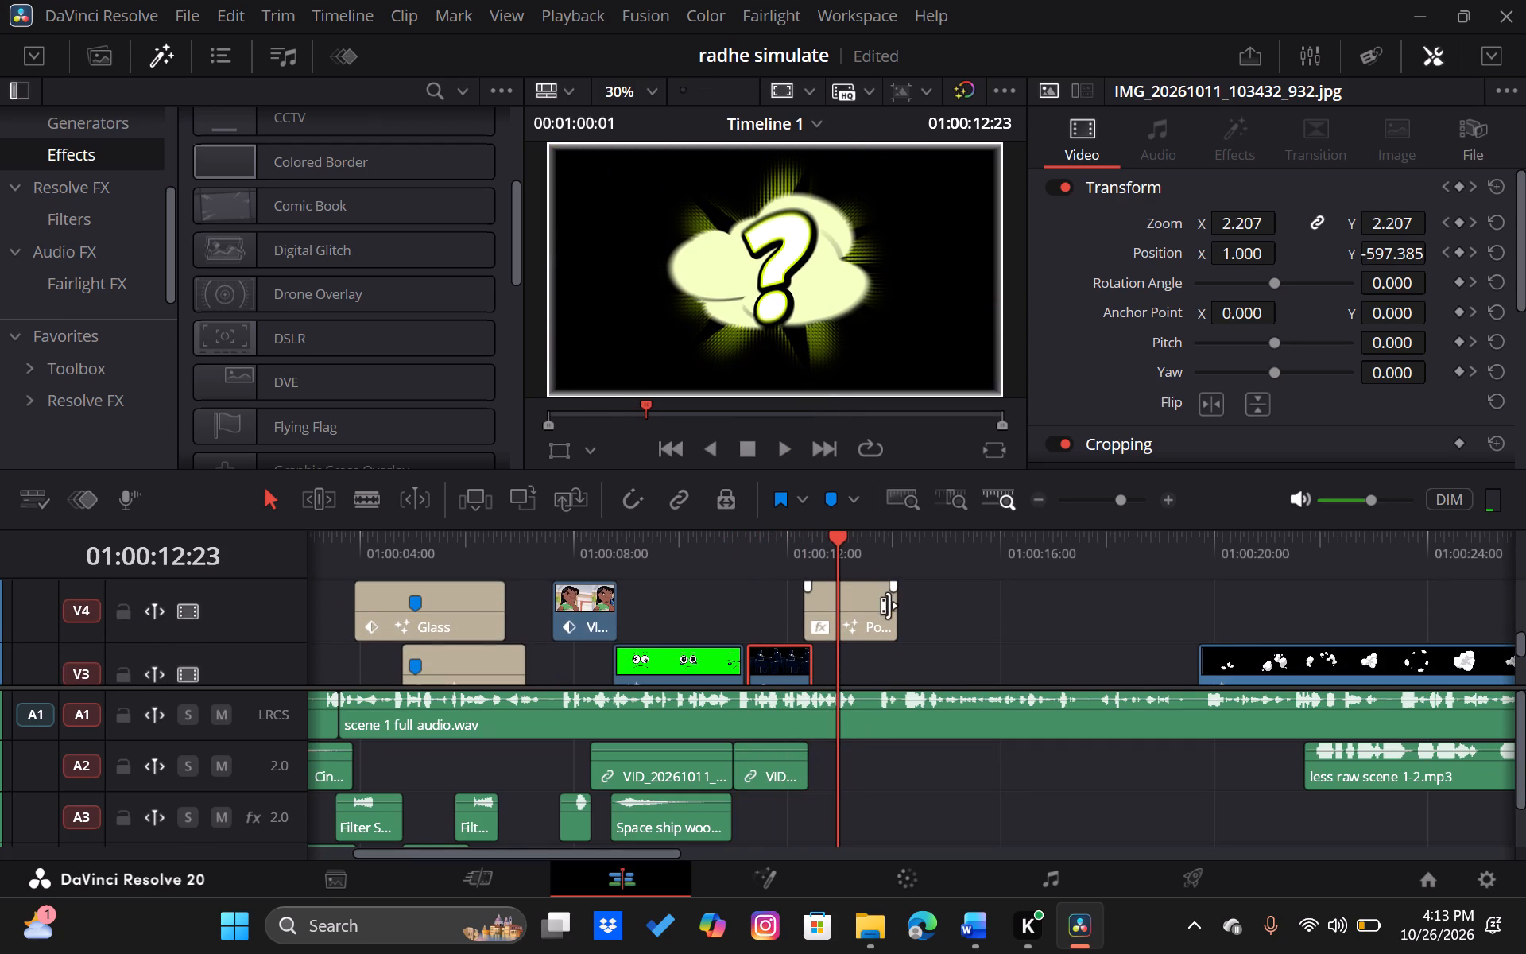
{"action": "left_click_drag", "start_coordinate": [897, 617], "coordinate": [862, 622]}
Review the shortened Pow!! title, then the whole edit from 01:00:00:00 until past the title.
{"action": "left_click", "coordinate": [741, 539]}
{"action": "key", "text": "space"}
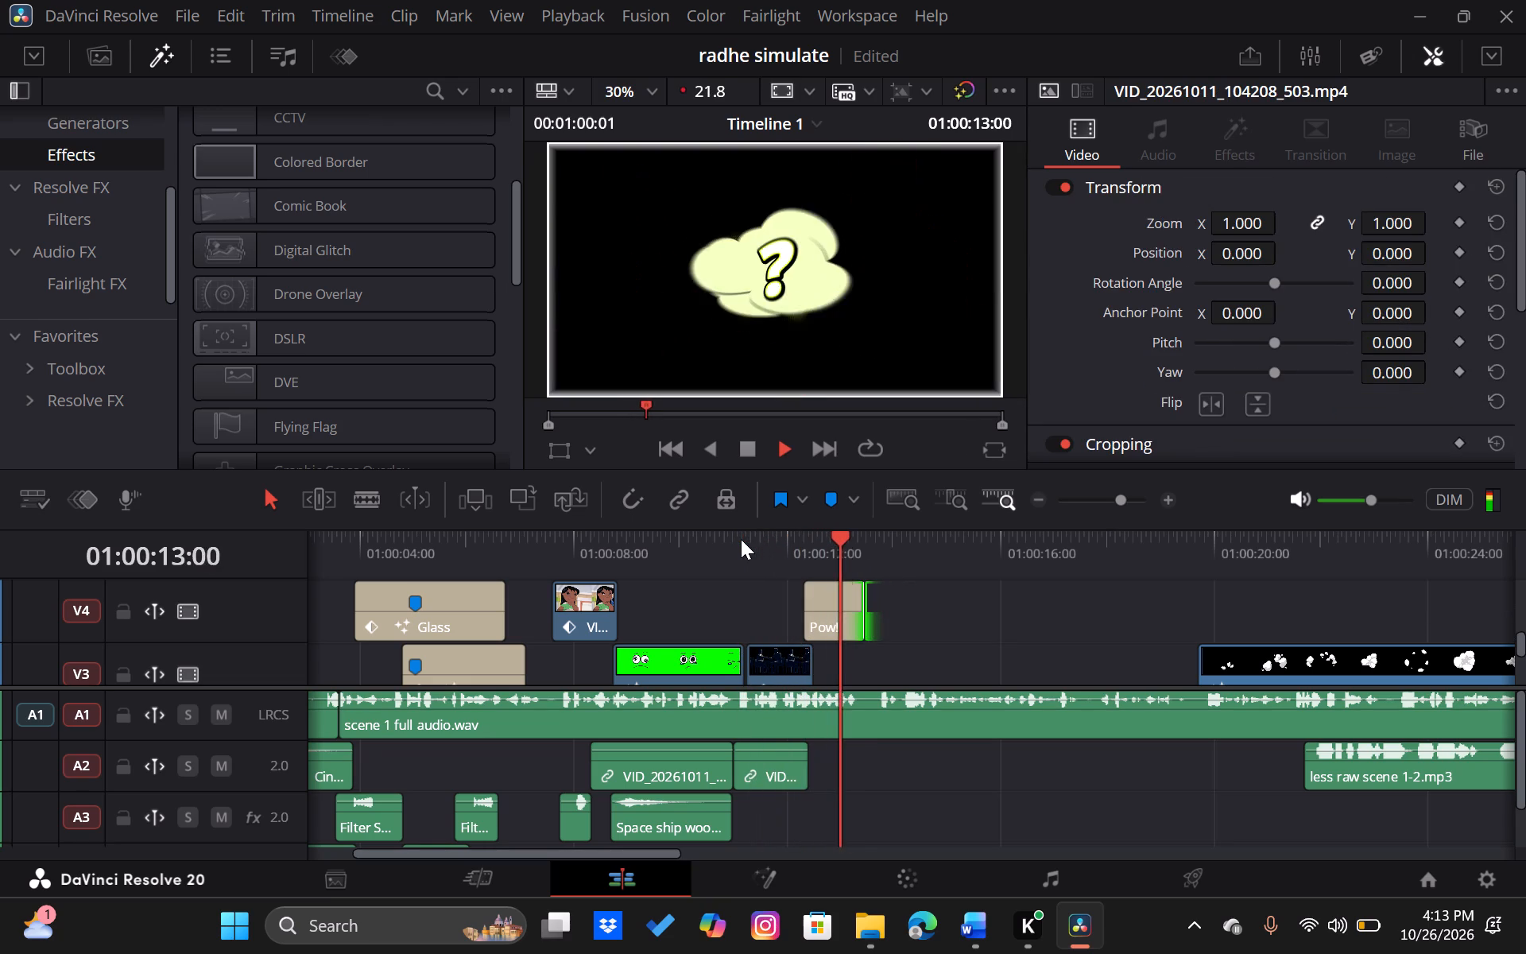
{"action": "key", "text": "space"}
{"action": "left_click_drag", "start_coordinate": [579, 545], "coordinate": [266, 537]}
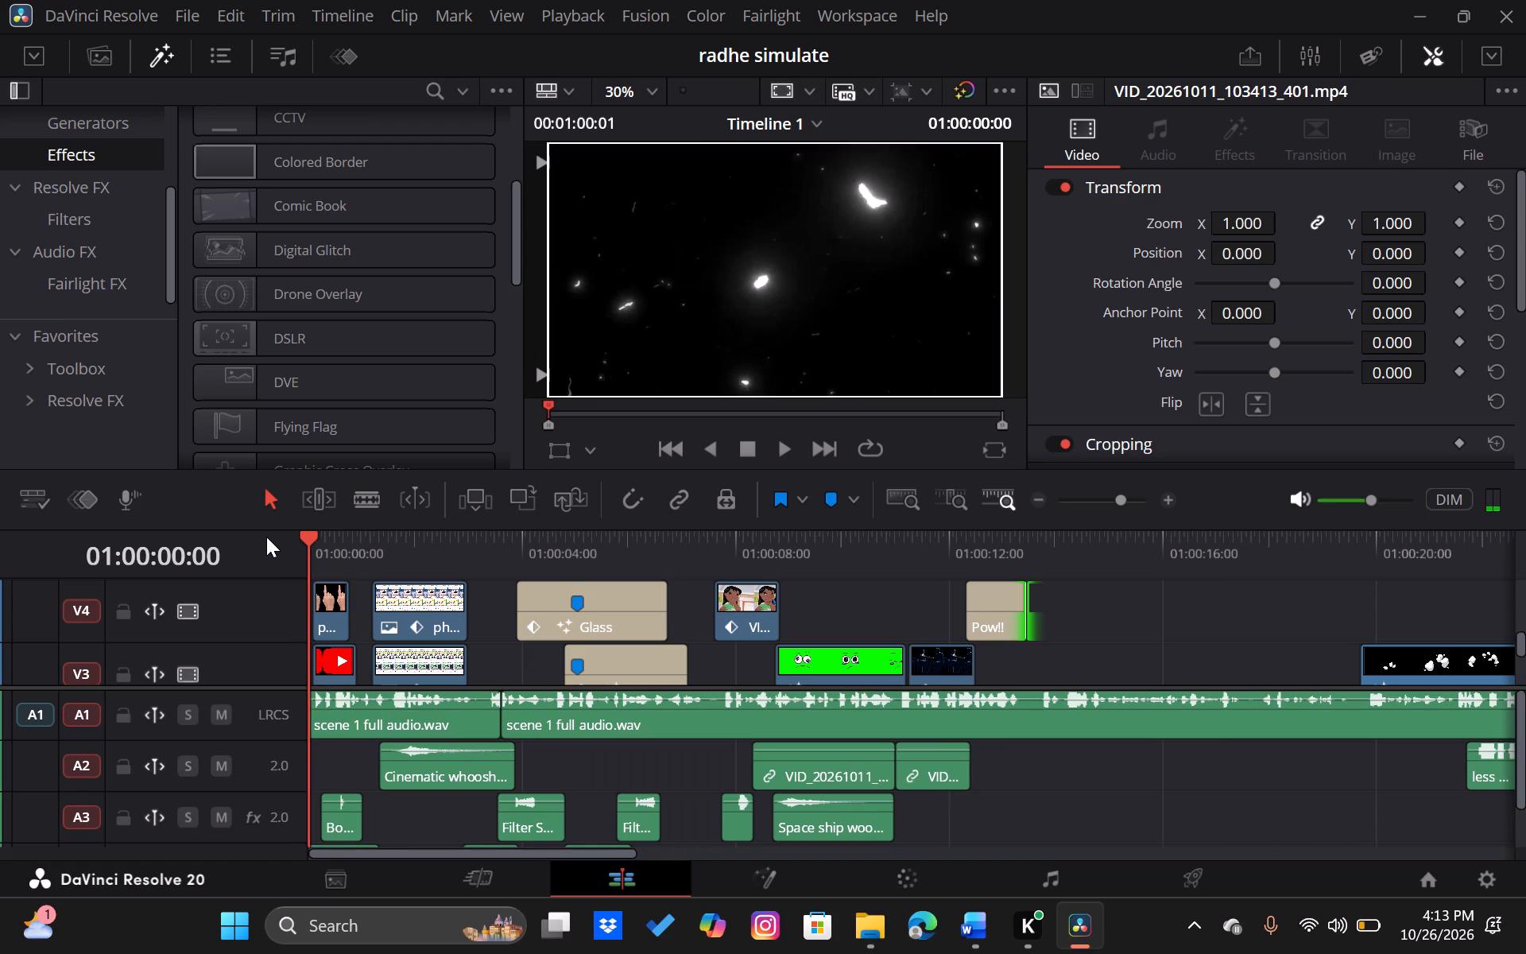
{"action": "key", "text": "space"}
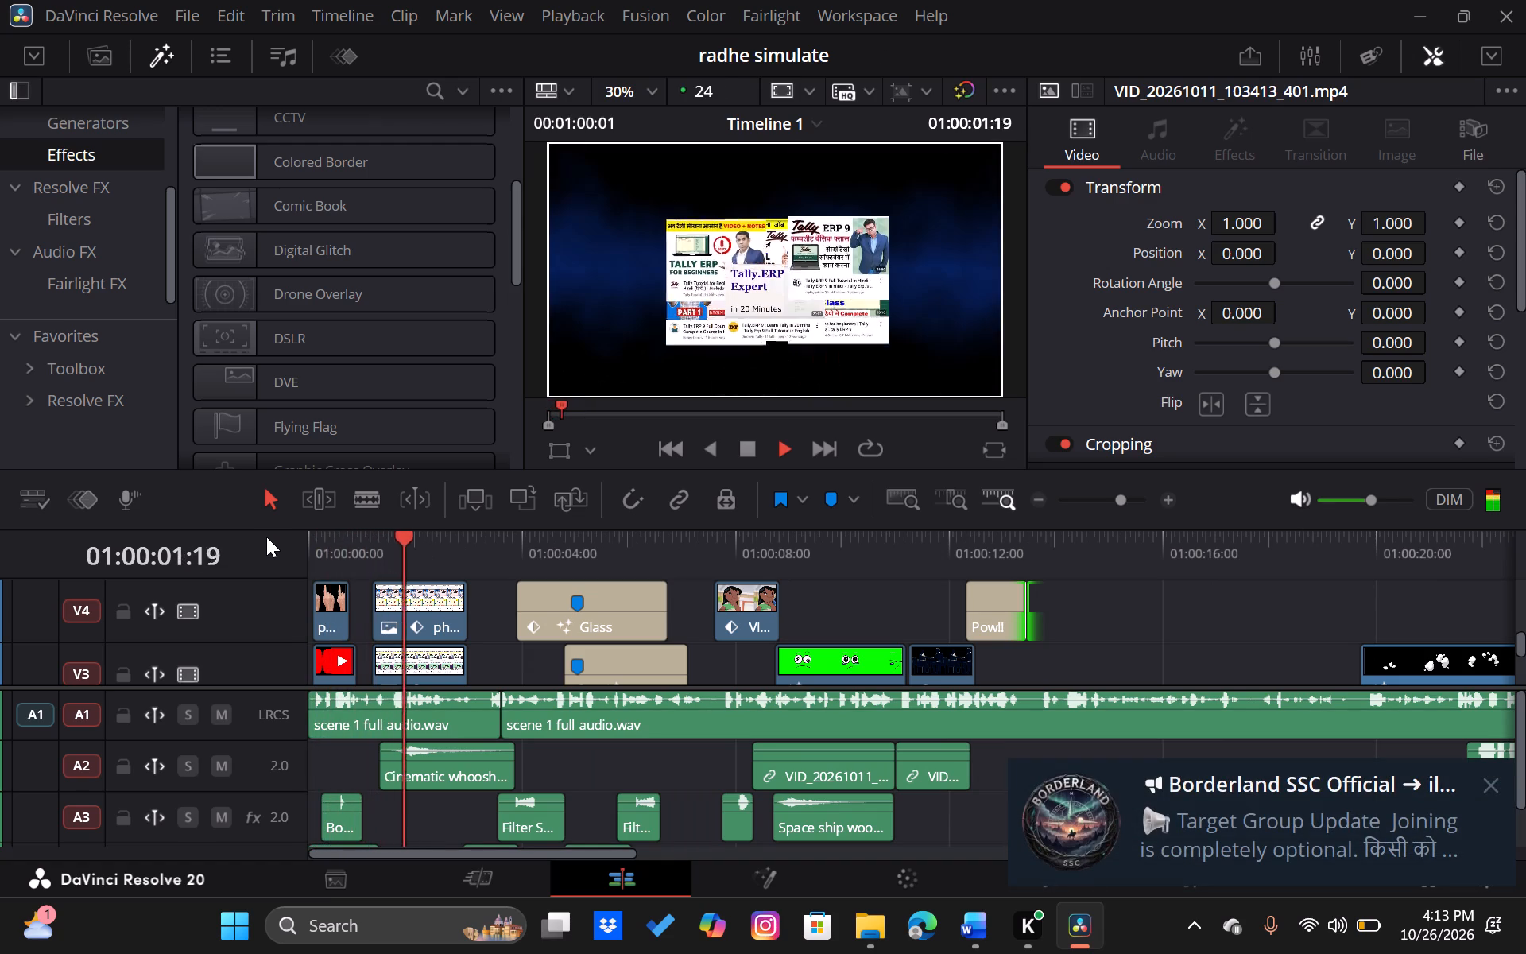
{"action": "key", "text": "space"}
{"action": "left_click_drag", "start_coordinate": [327, 540], "coordinate": [277, 548]}
{"action": "key", "text": "space"}
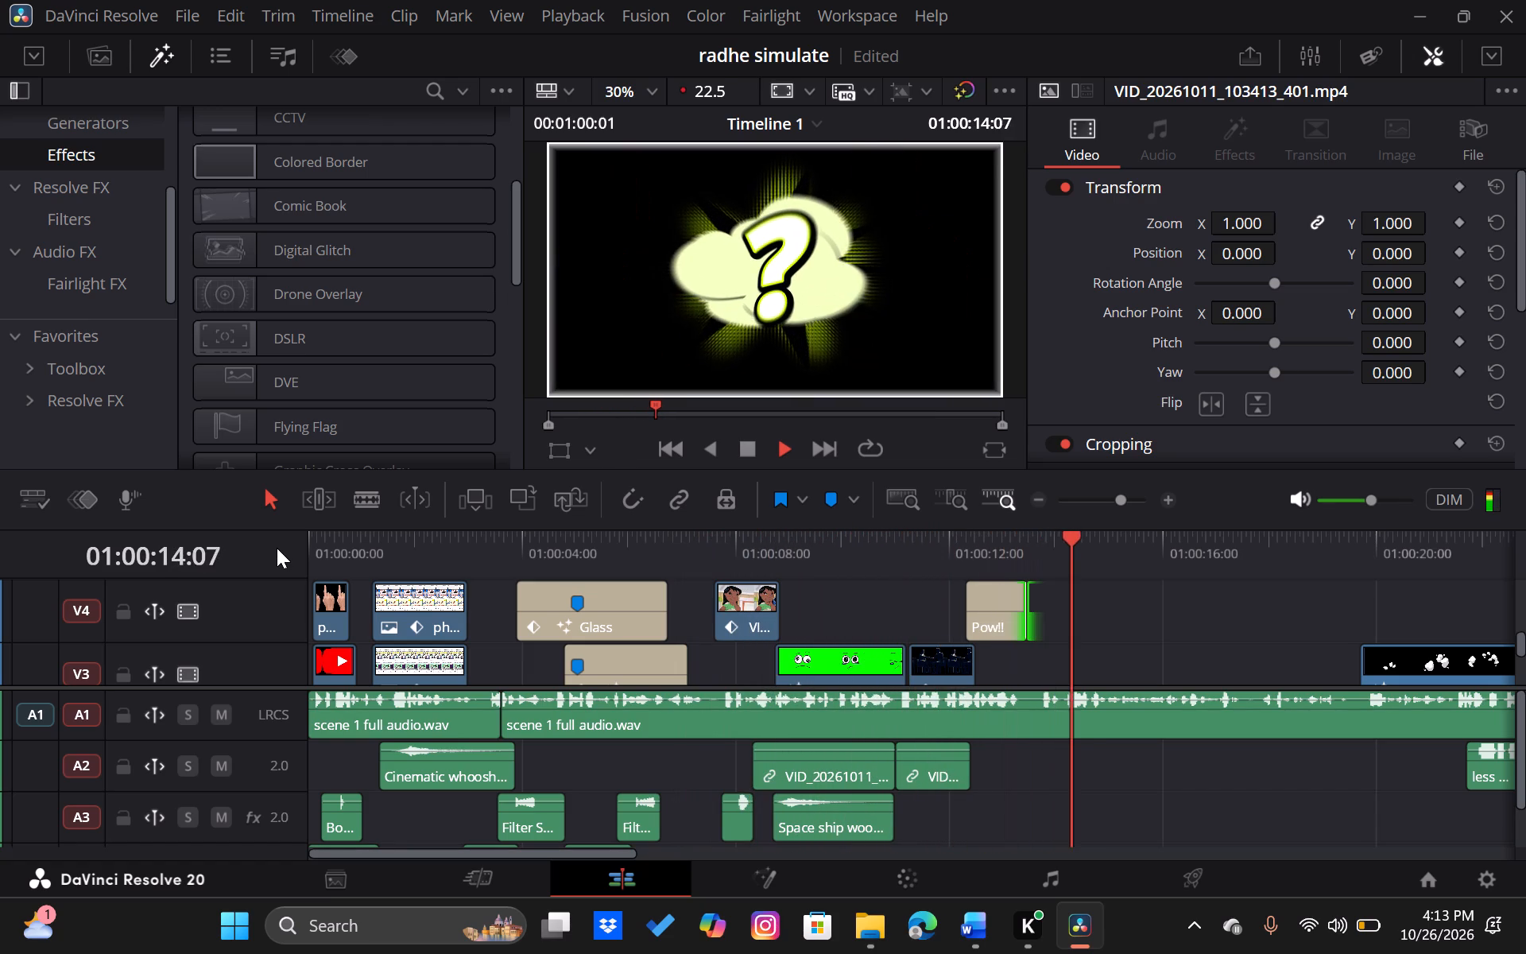
{"action": "key", "text": "space"}
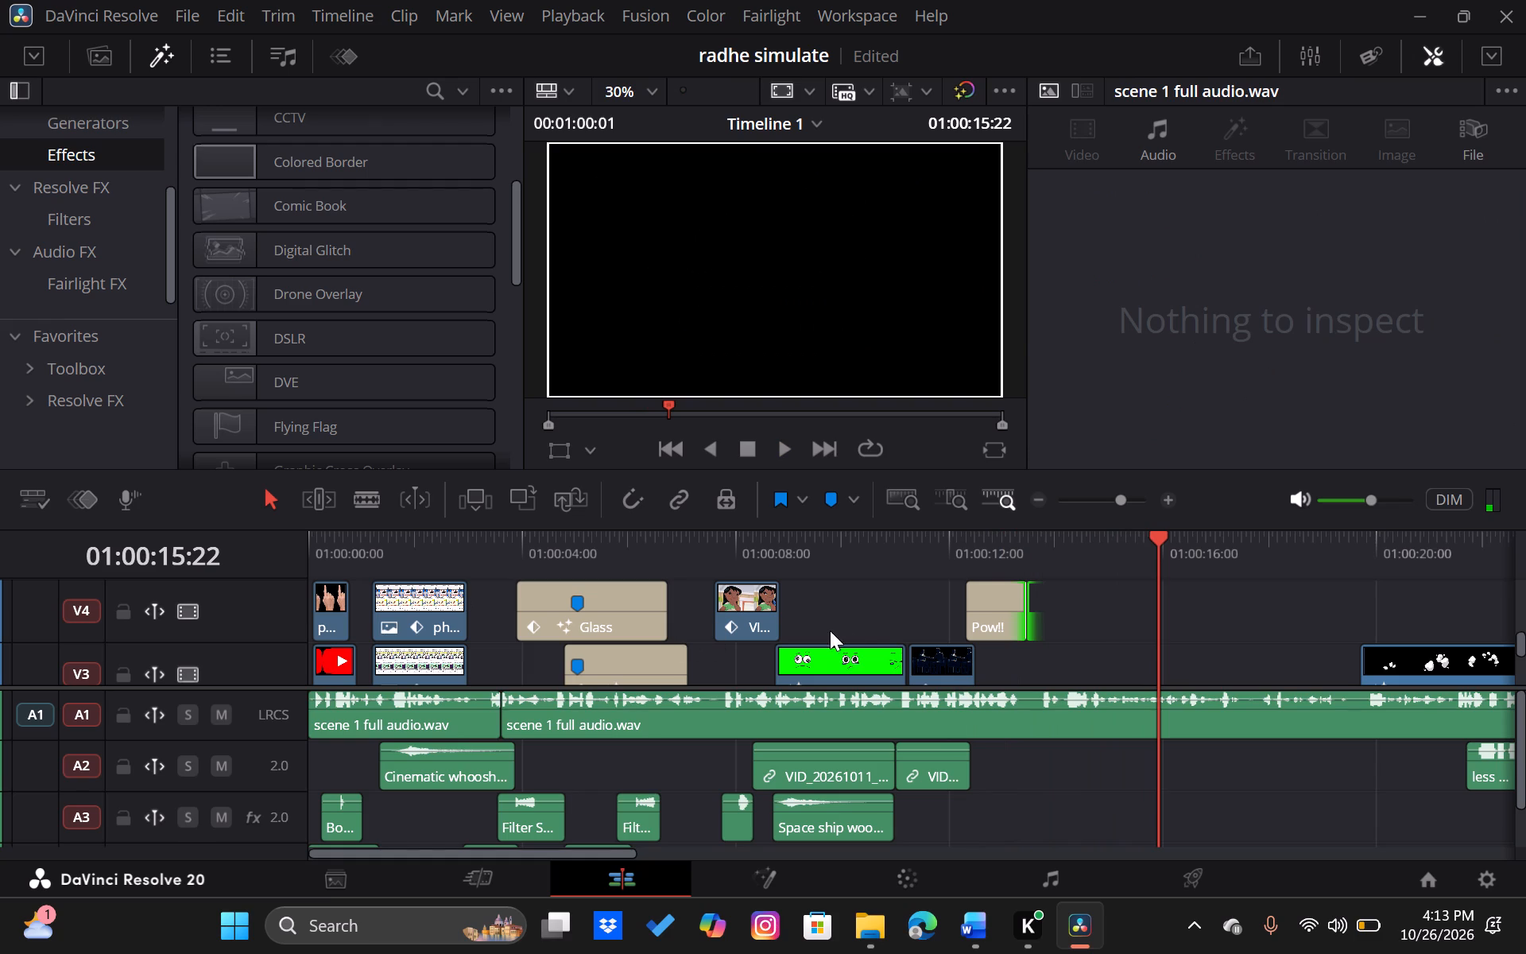
Split the scene 1 full audio.wav voiceover on A1 at 01:00:13:16, just after the Pow!! title.
{"action": "left_click", "coordinate": [858, 625]}
{"action": "left_click", "coordinate": [1041, 549]}
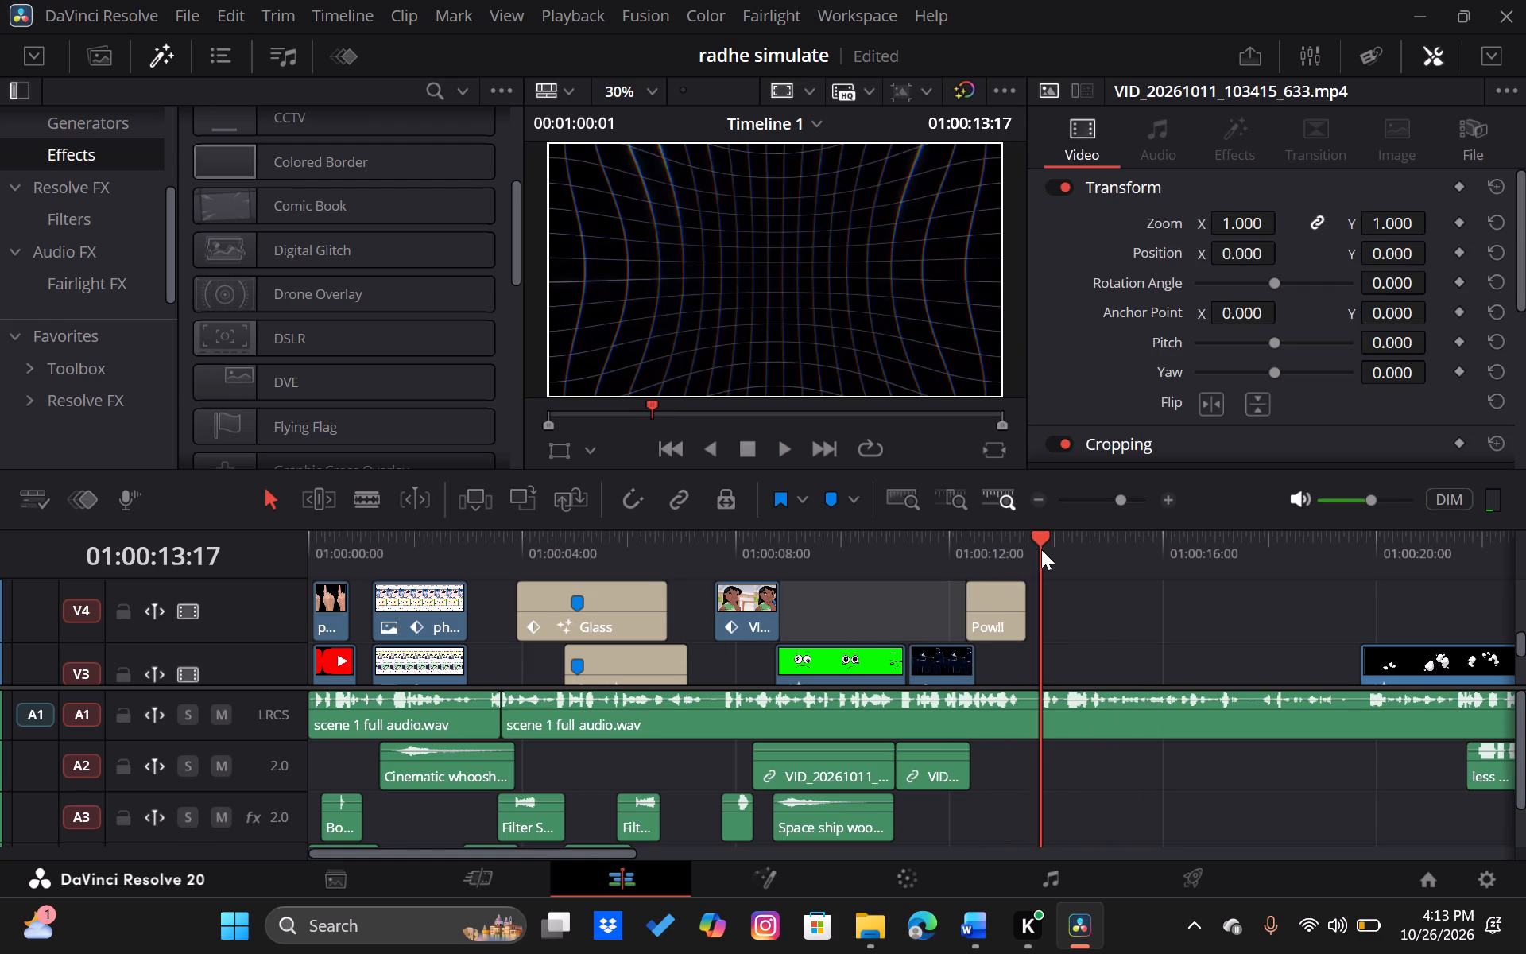
{"action": "scroll", "coordinate": [1040, 549], "scroll_direction": "left", "scroll_amount": 2}
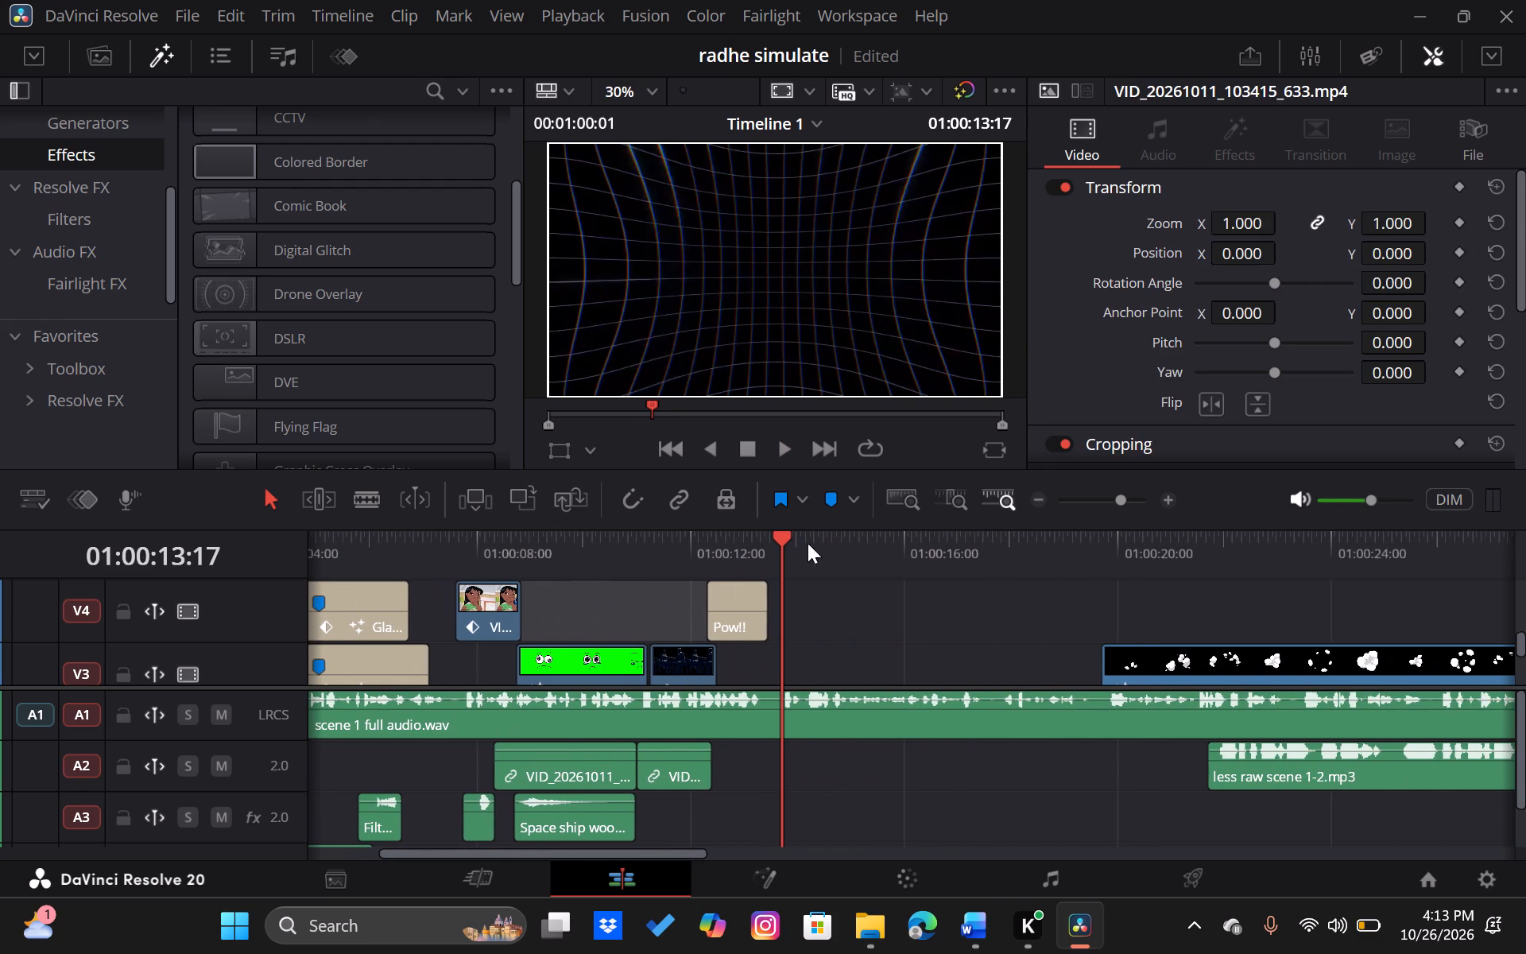
{"action": "left_click", "coordinate": [643, 553]}
{"action": "key", "text": "space"}
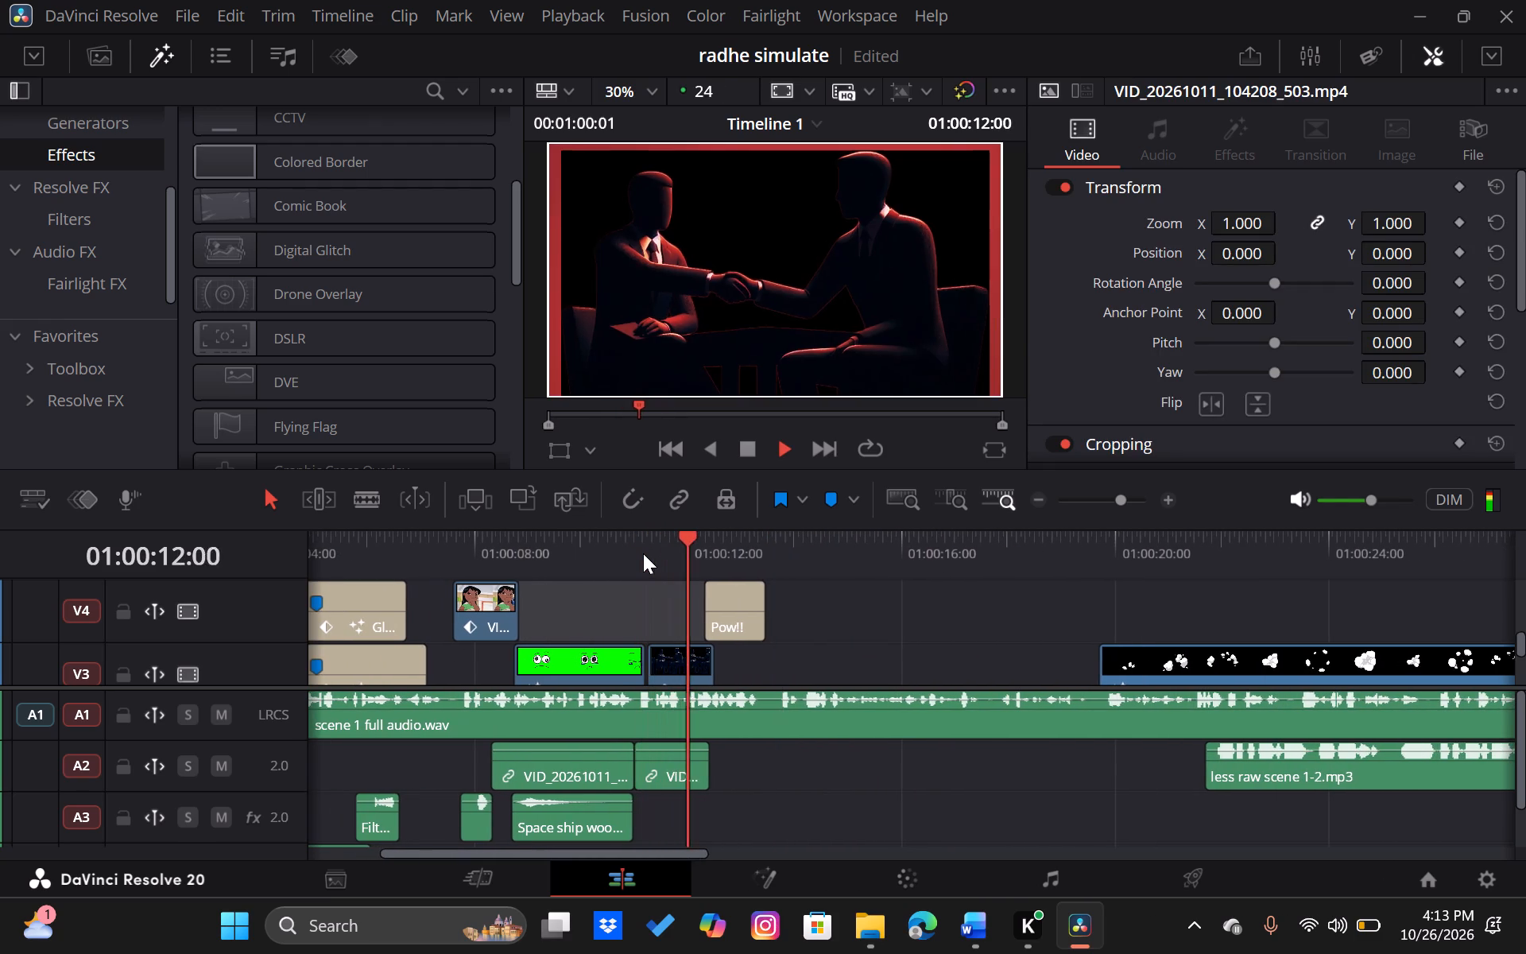
{"action": "key", "text": "space"}
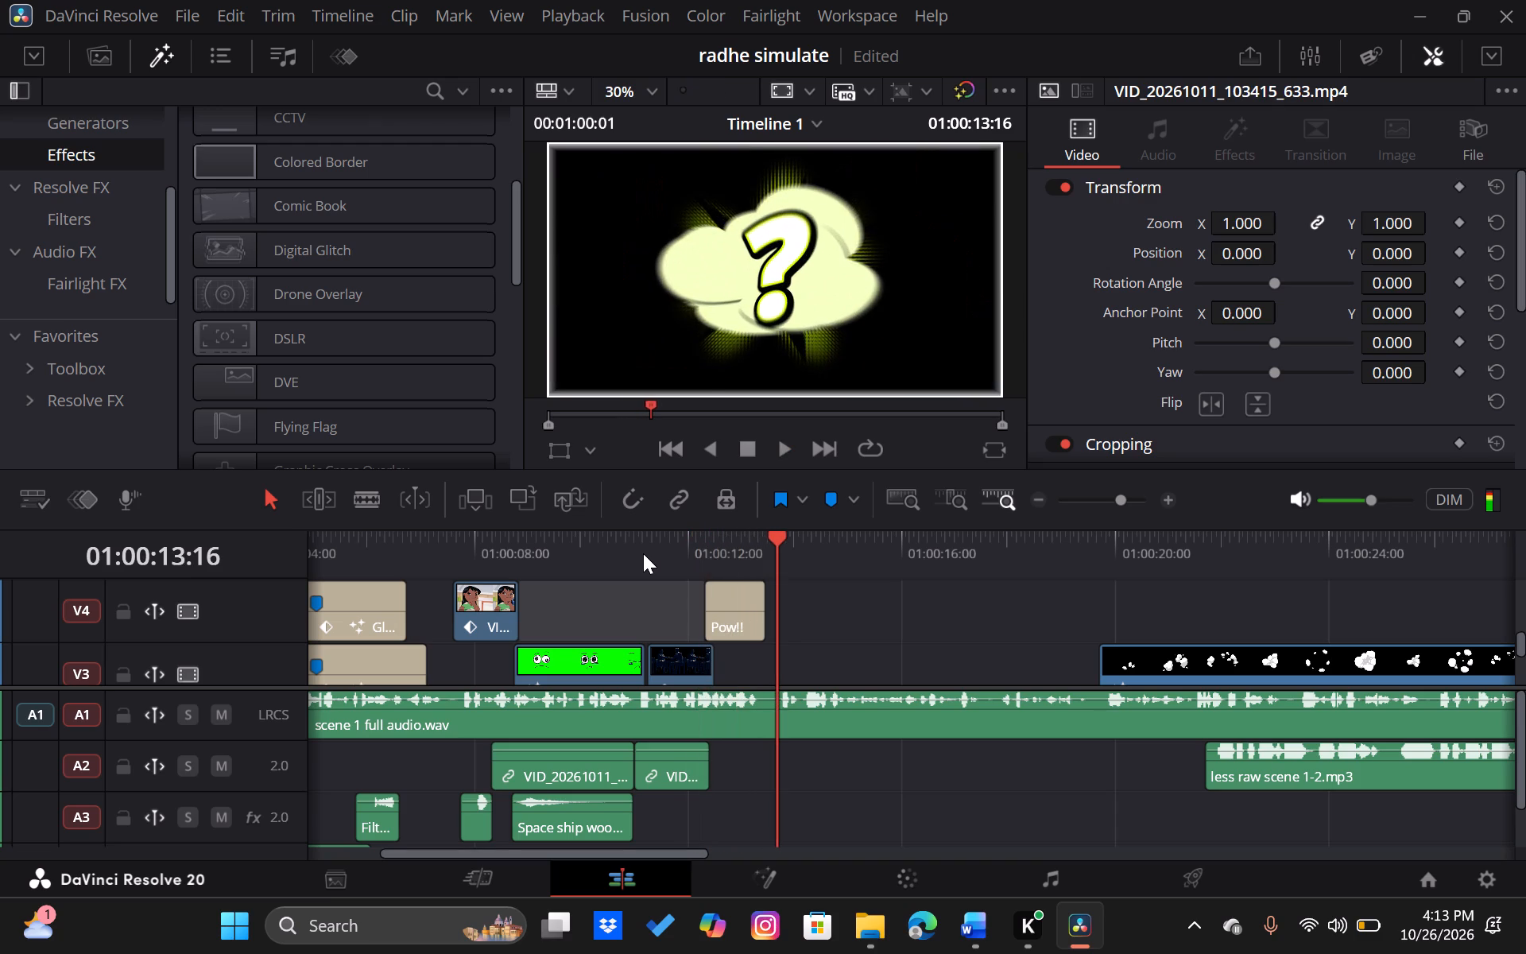
{"action": "key", "text": "b"}
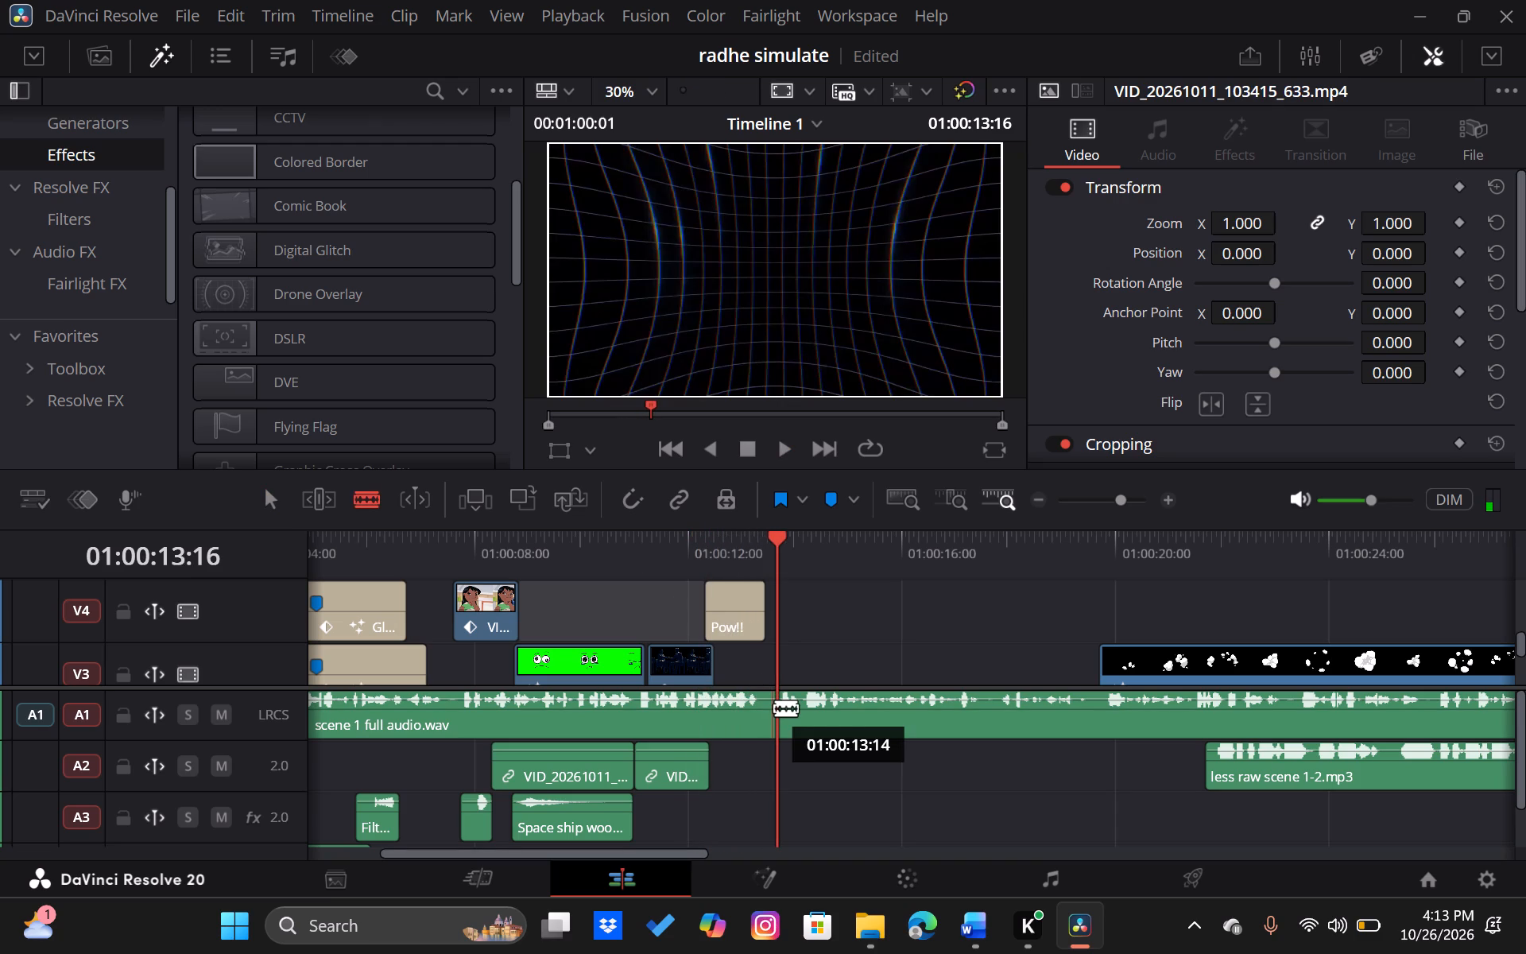
{"action": "left_click", "coordinate": [778, 712]}
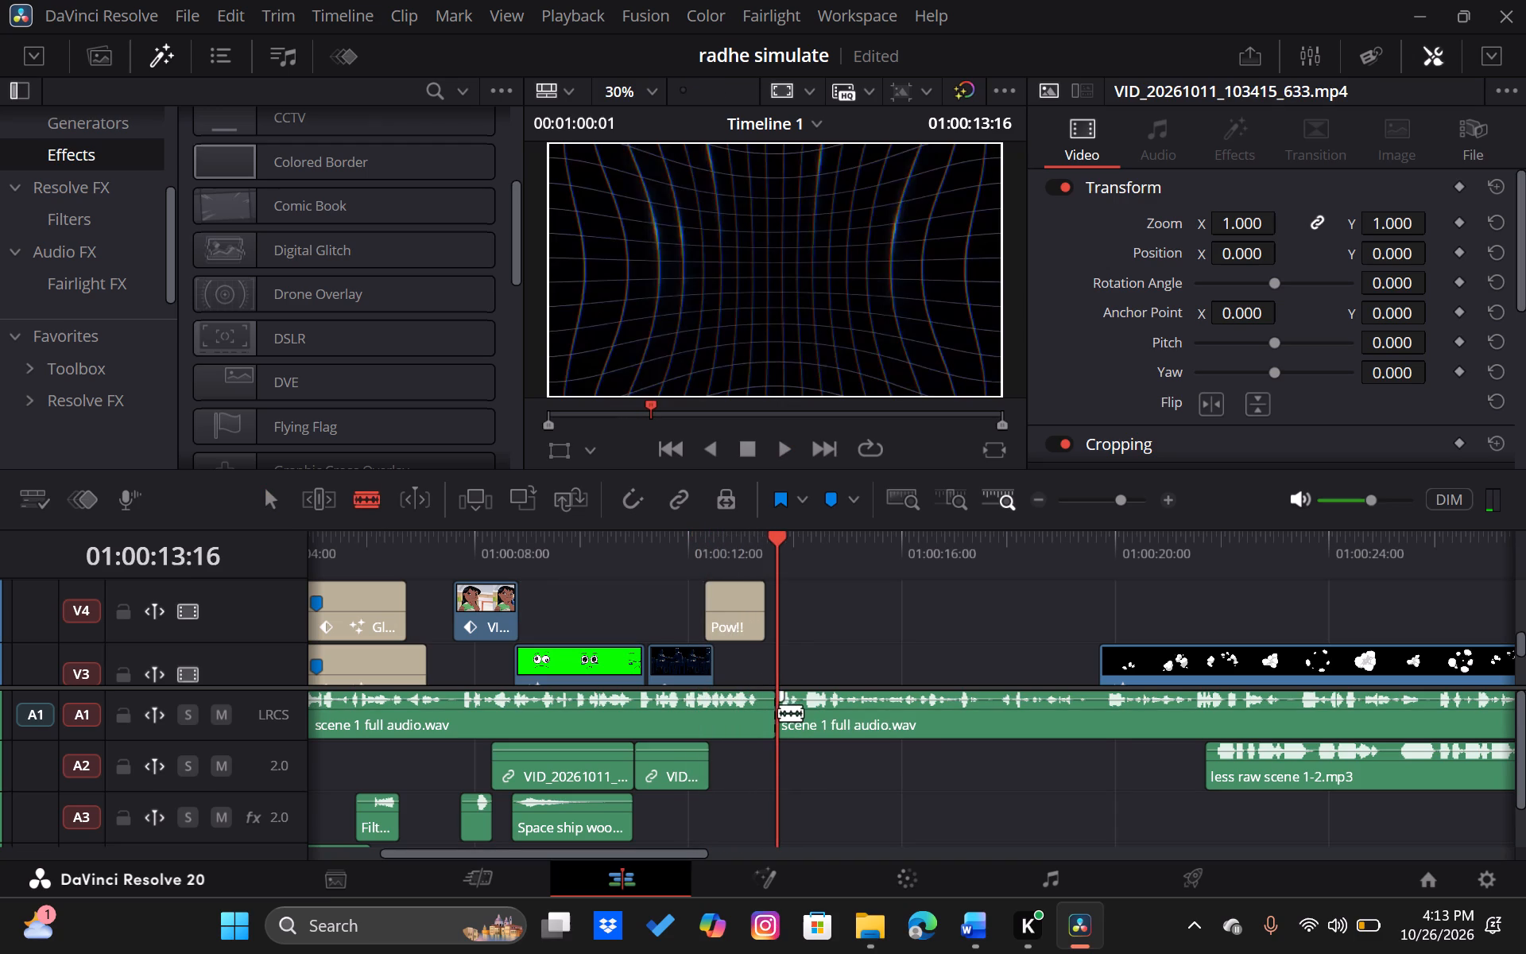
{"action": "key", "text": "a"}
Shift the voiceover part after the cut about 15 frames later on A1 and play through the new gap.
{"action": "left_click_drag", "start_coordinate": [836, 711], "coordinate": [870, 713]}
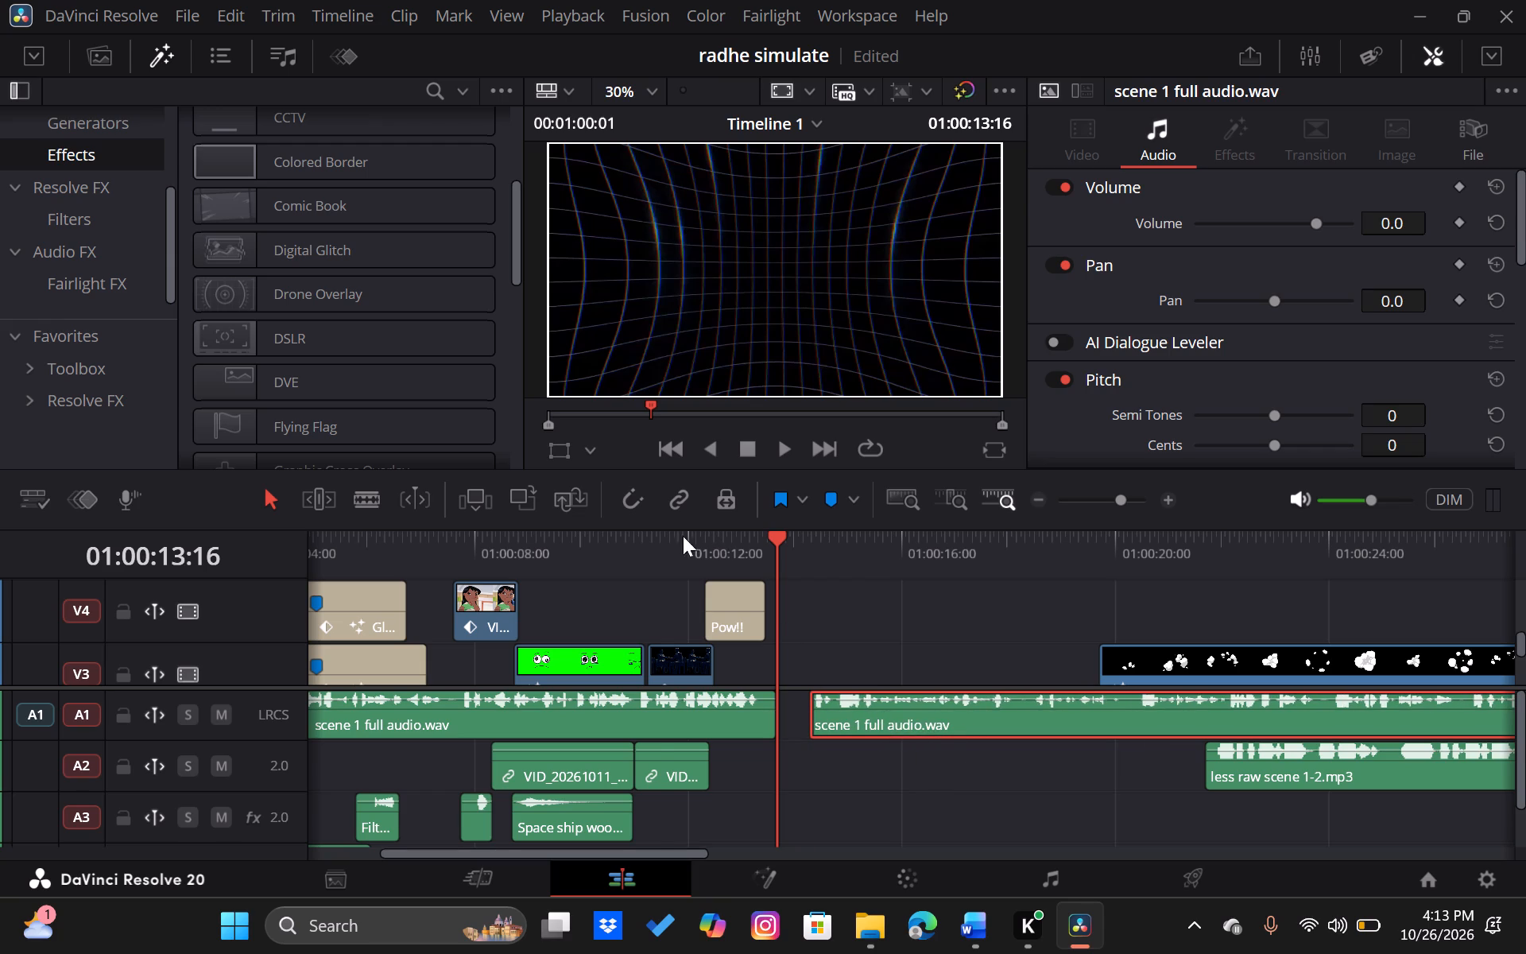
{"action": "left_click", "coordinate": [660, 541]}
{"action": "key", "text": "space"}
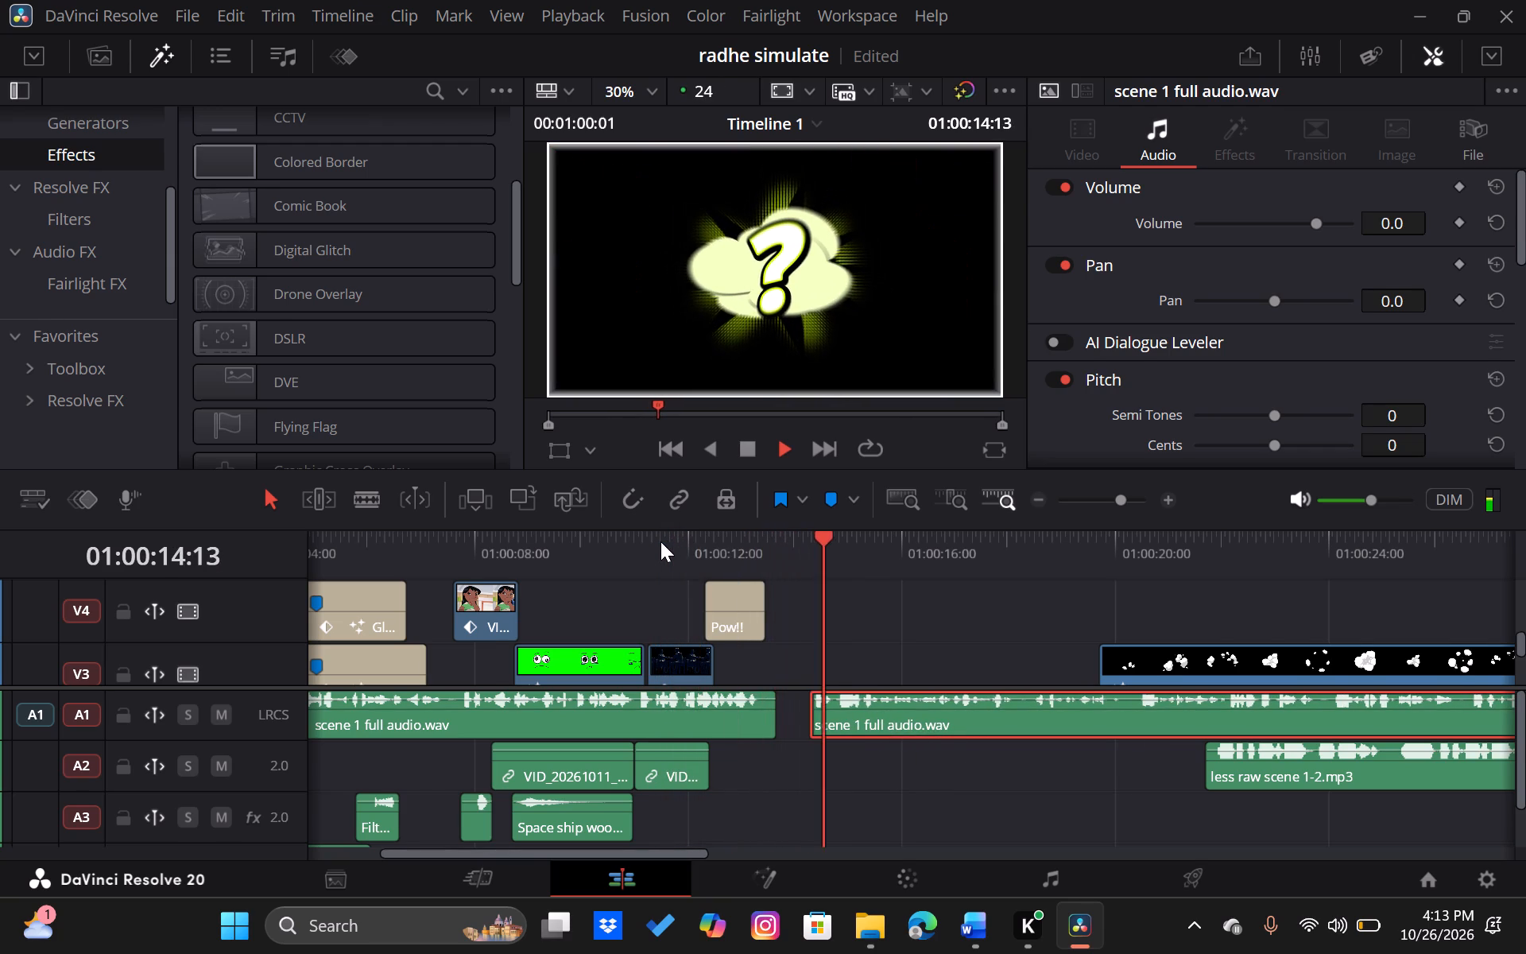
{"action": "key", "text": "space"}
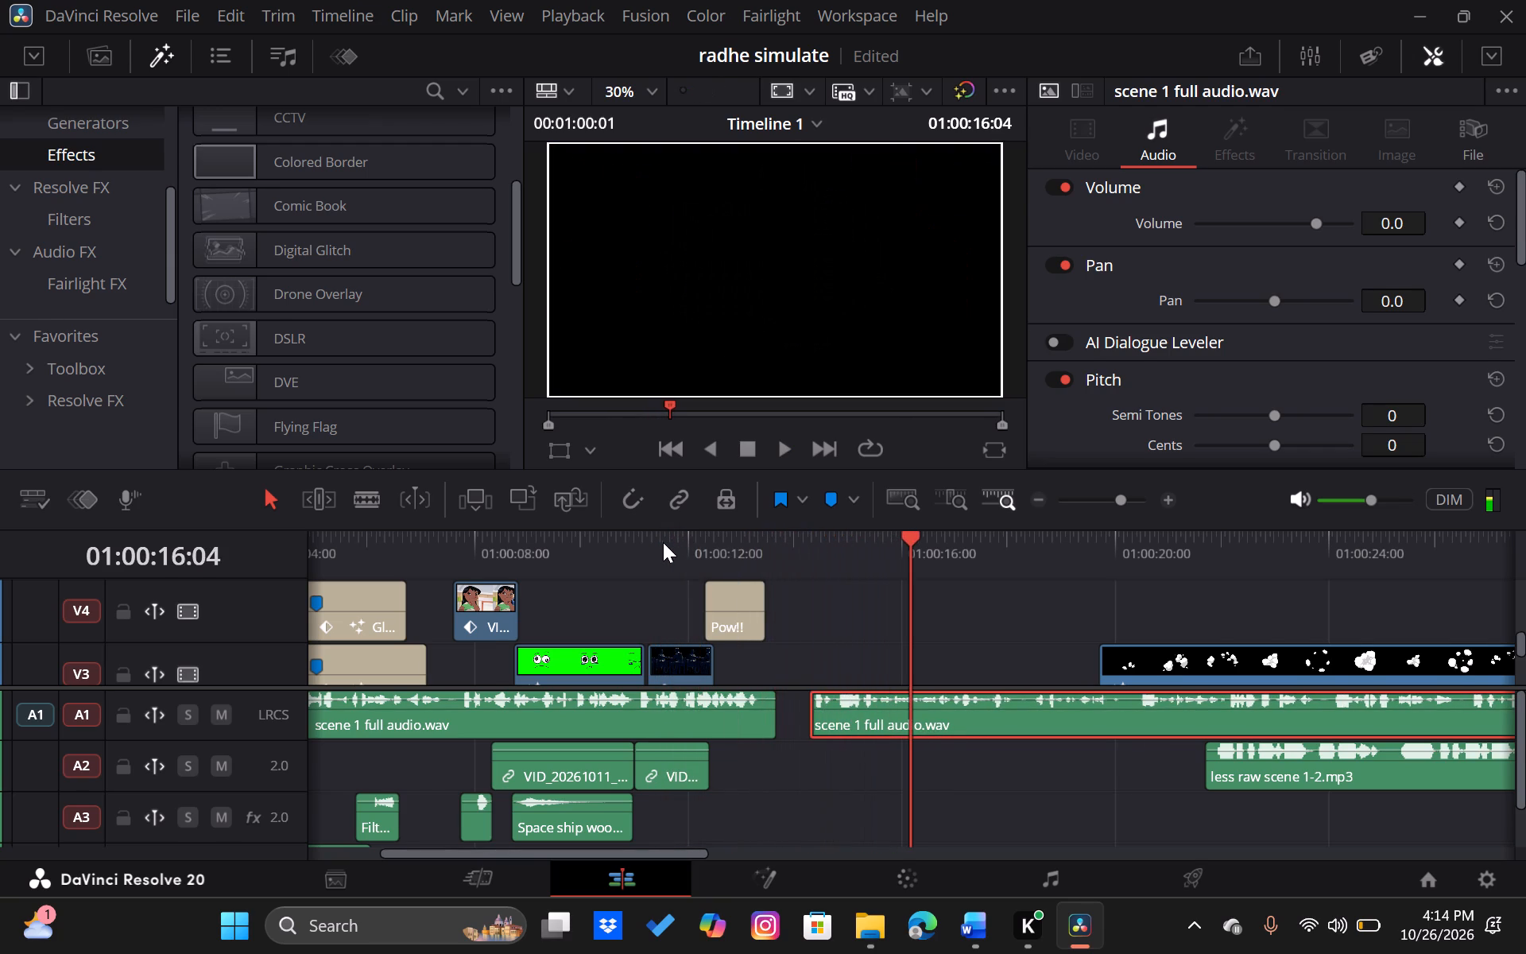
Delete the short grid background clip on V1 that sits under the voiceover gap after the Pow!! title.
{"action": "scroll", "coordinate": [850, 589], "scroll_direction": "up", "scroll_amount": 2}
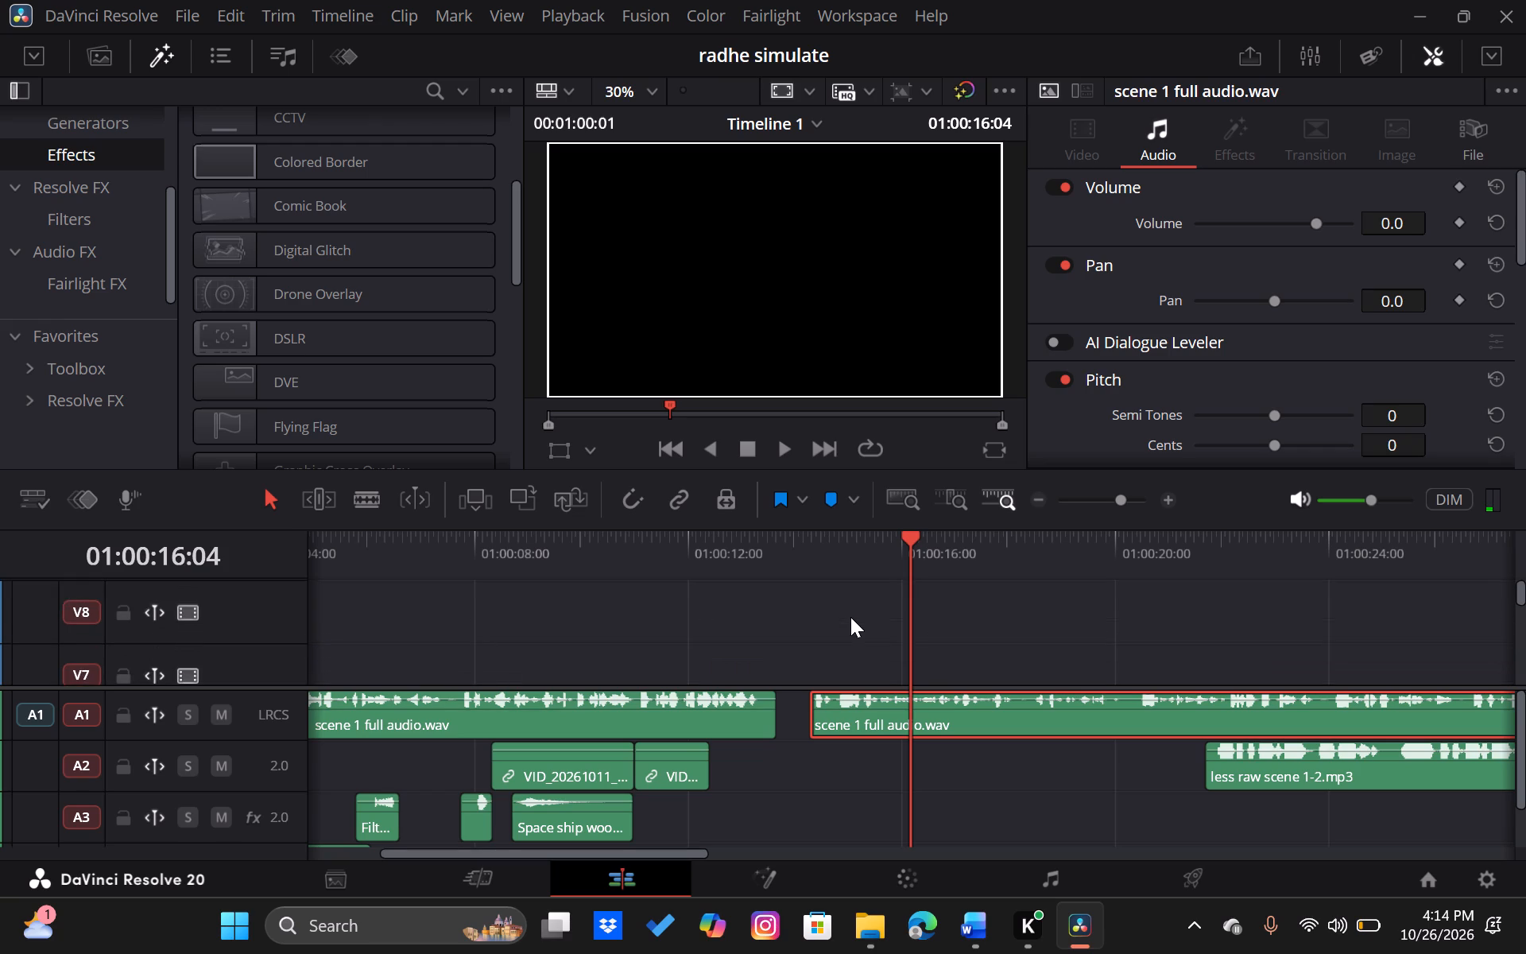
{"action": "scroll", "coordinate": [850, 617], "scroll_direction": "down", "scroll_amount": 4}
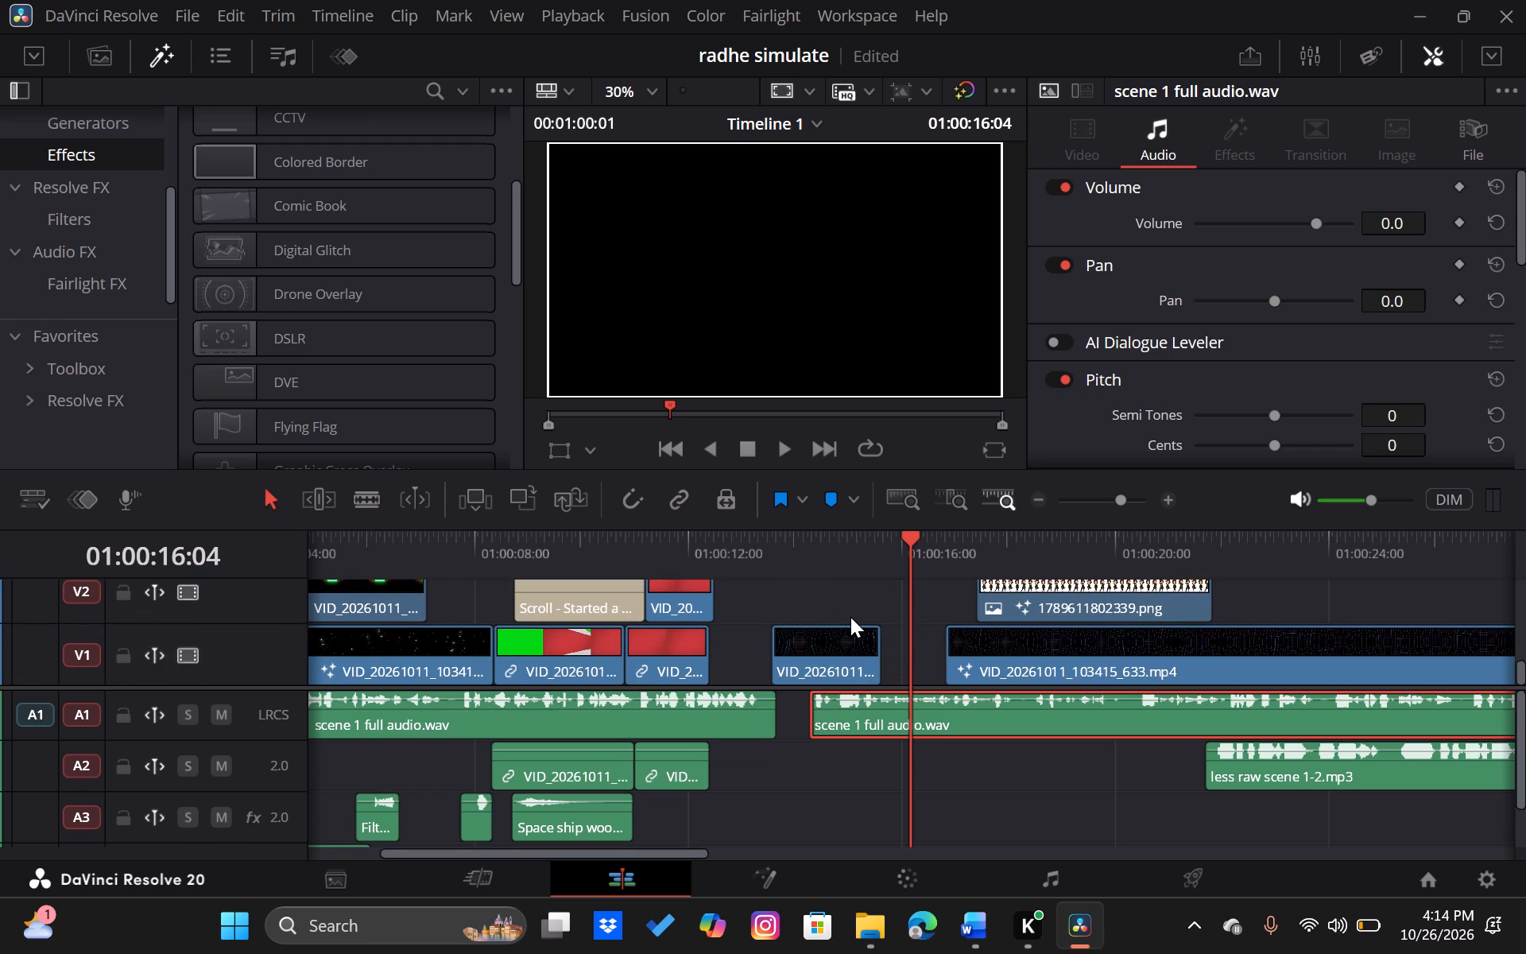
{"action": "scroll", "coordinate": [850, 617], "scroll_direction": "down", "scroll_amount": 1}
{"action": "left_click", "coordinate": [830, 688]}
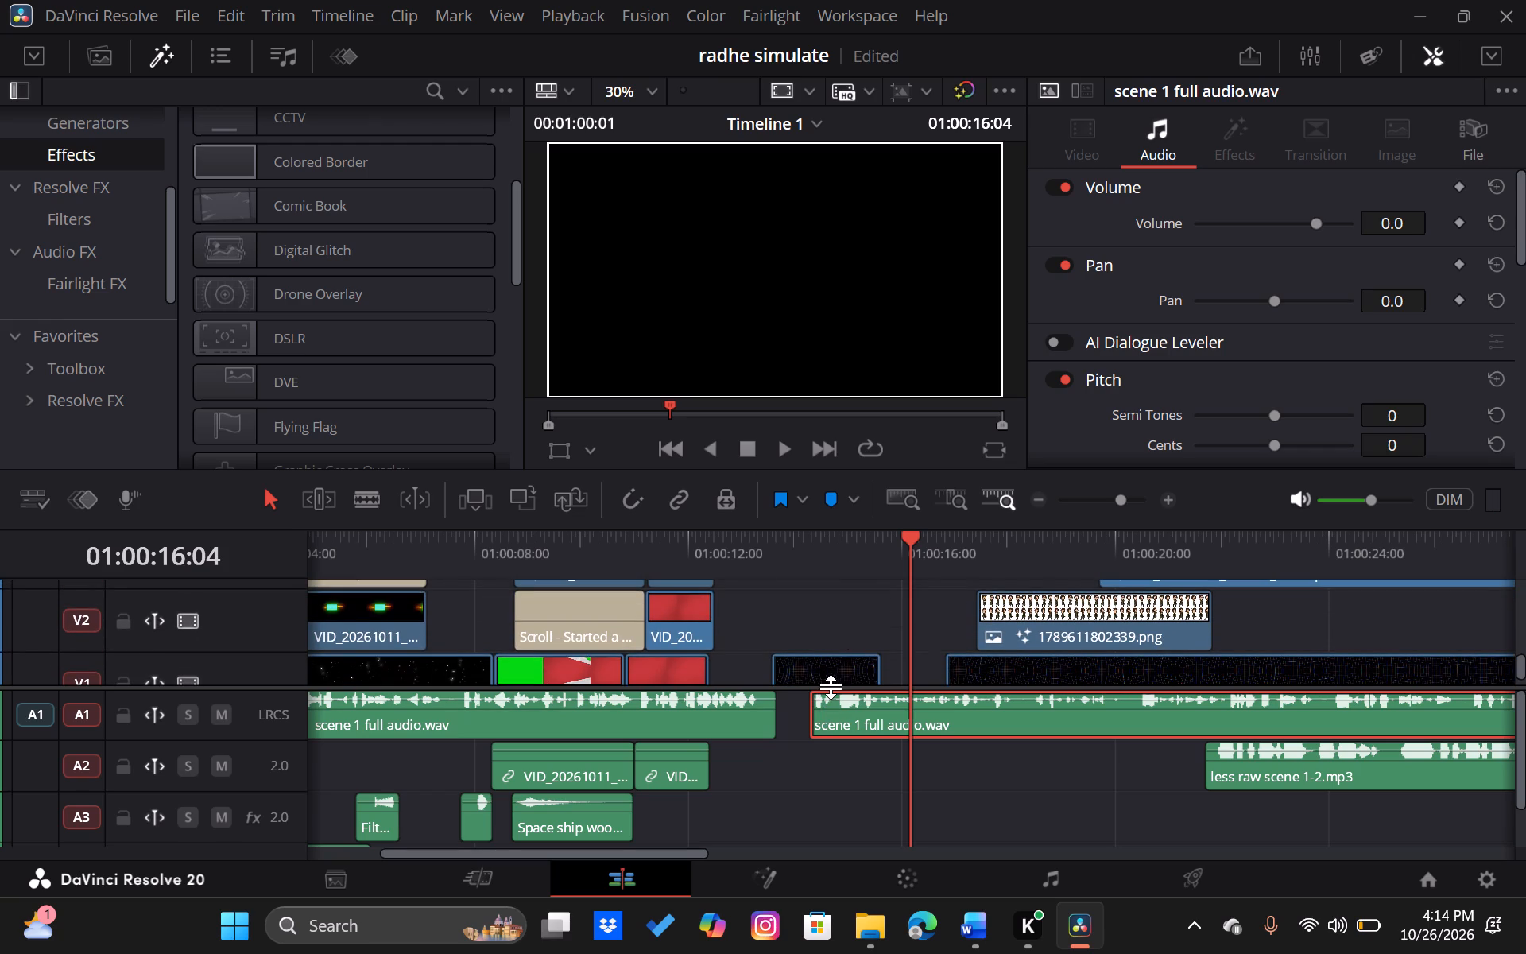
{"action": "left_click", "coordinate": [831, 677]}
{"action": "scroll", "coordinate": [838, 612], "scroll_direction": "down", "scroll_amount": 1}
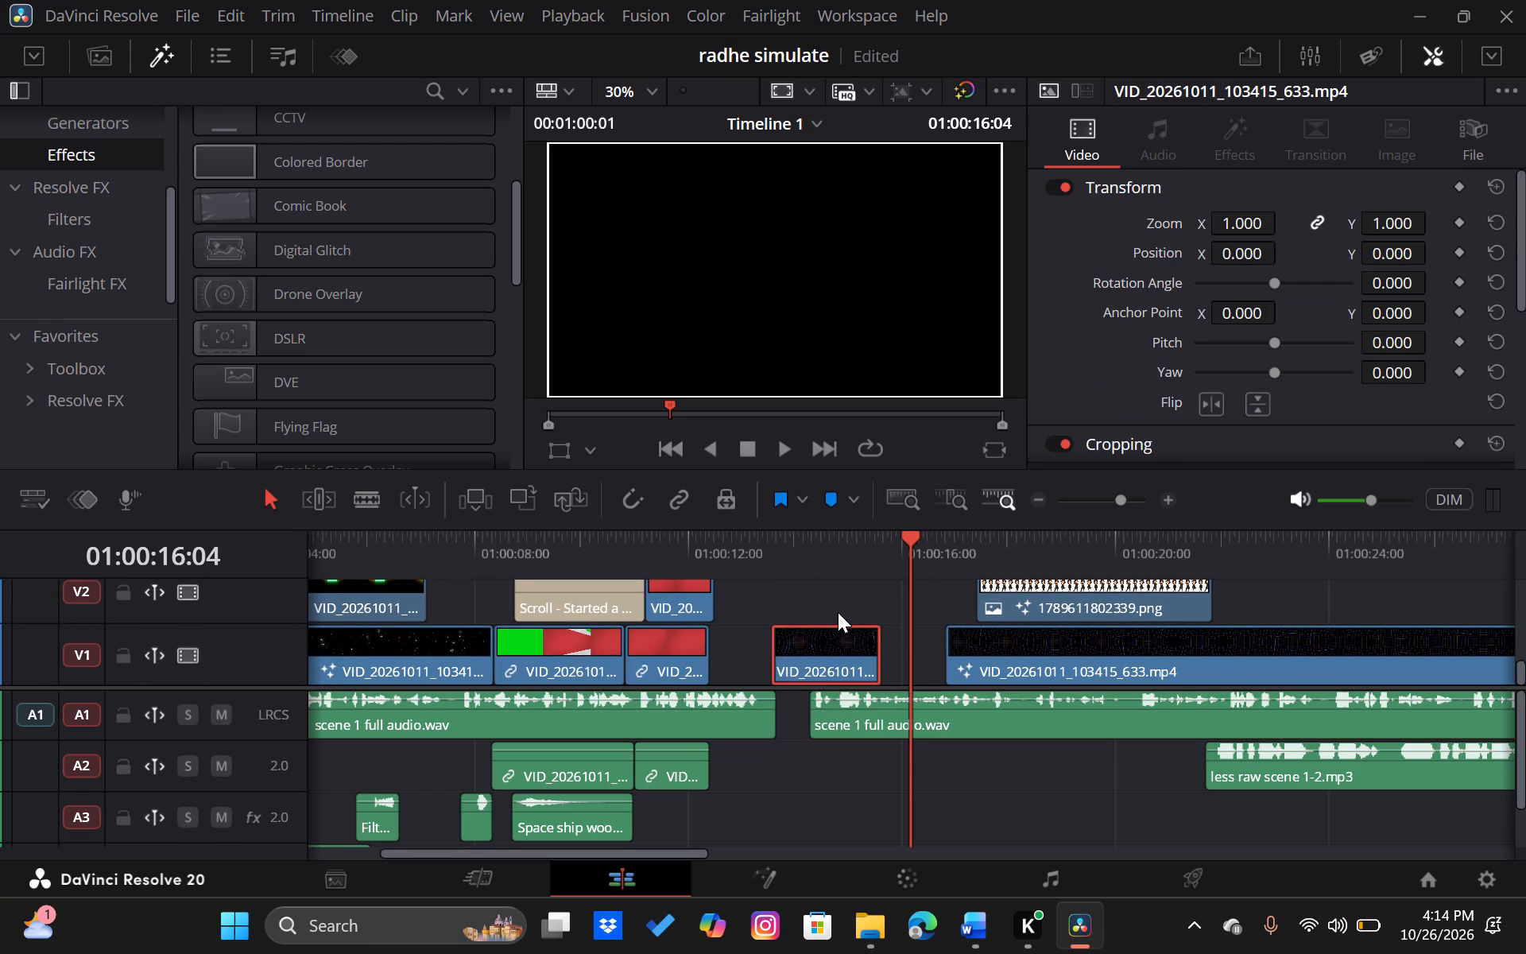
{"action": "scroll", "coordinate": [838, 612], "scroll_direction": "down", "scroll_amount": 1}
{"action": "key", "text": "BackSpace"}
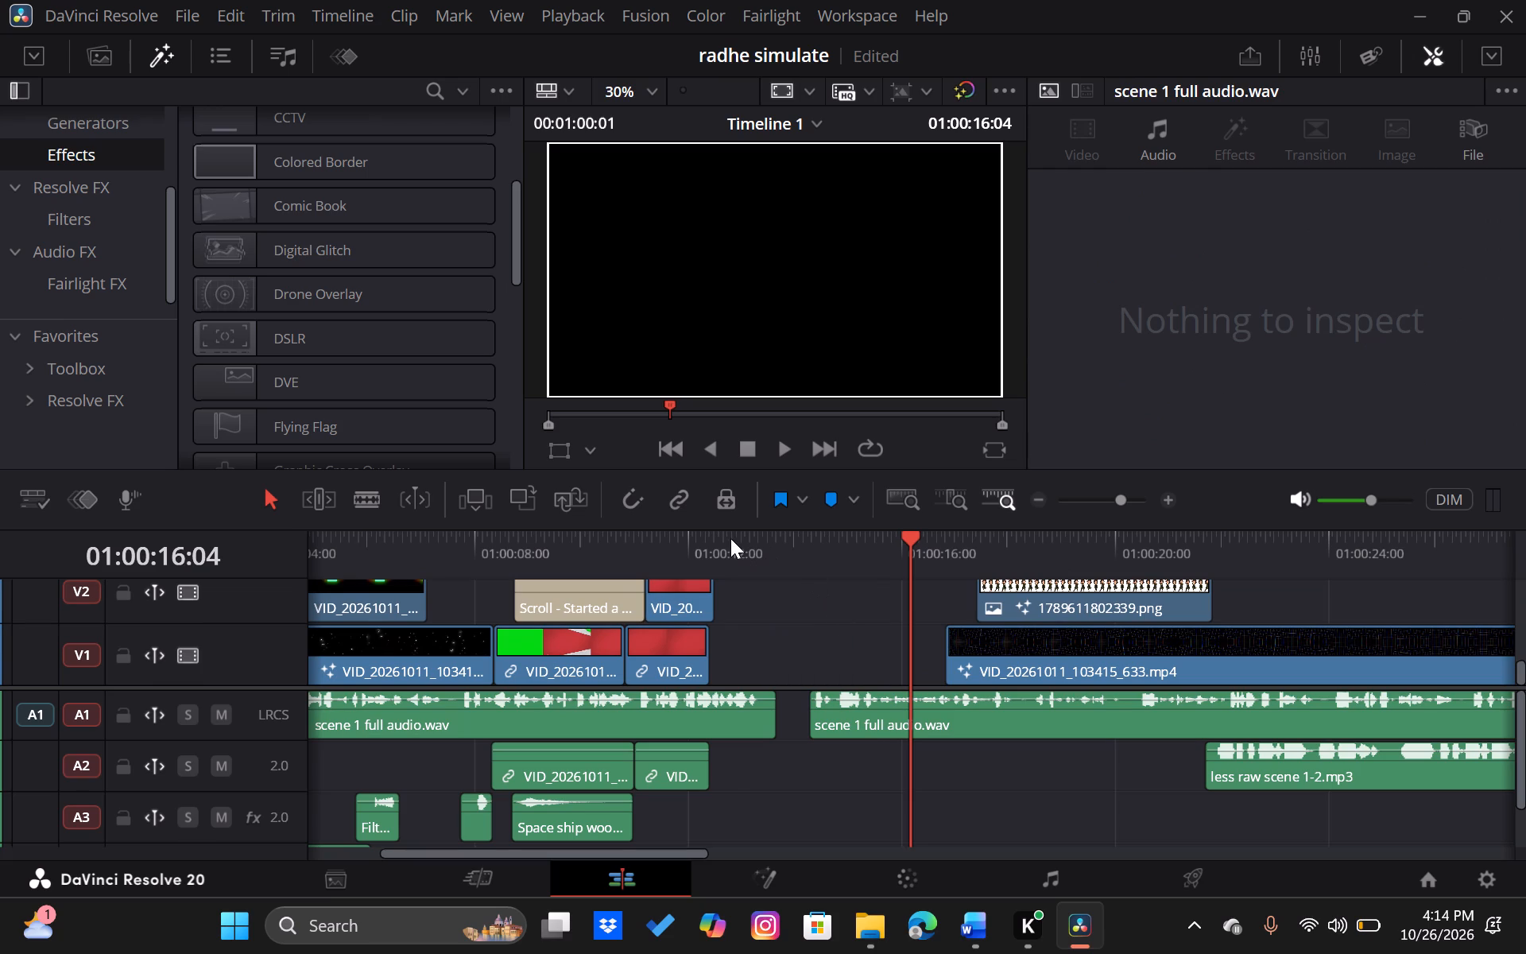
Move the long VID_20261011_103415_633.mp4 grid clip on V1 earlier, starting at about 01:00:14:00, just before the shifted voiceover.
{"action": "left_click", "coordinate": [730, 538]}
{"action": "key", "text": "space"}
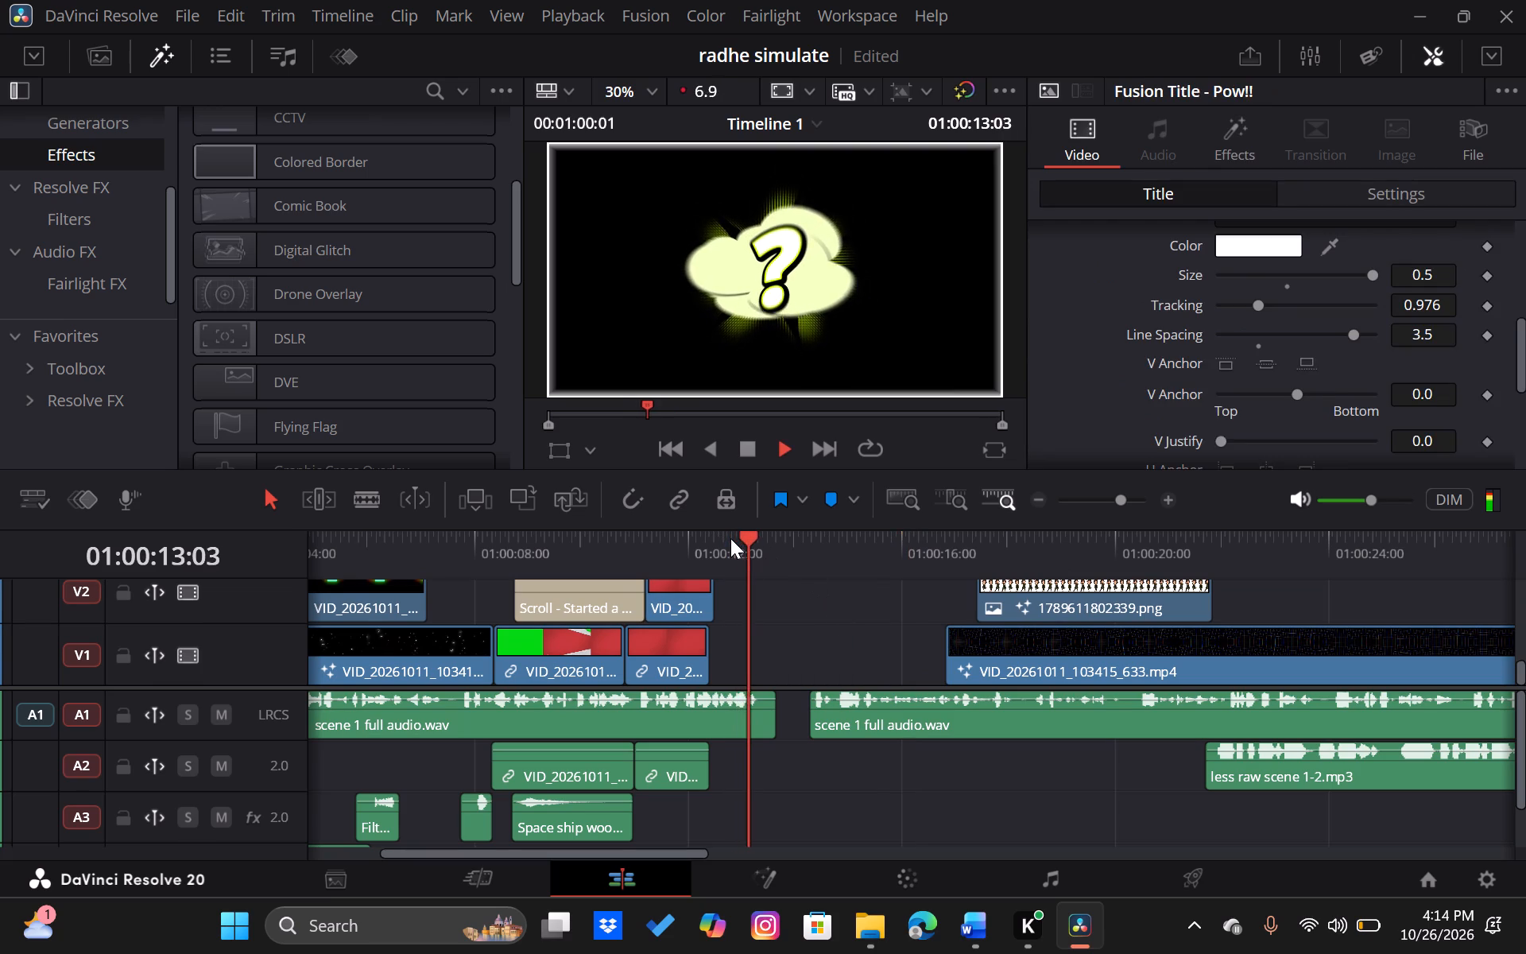
{"action": "key", "text": "space"}
{"action": "key", "text": "space"}
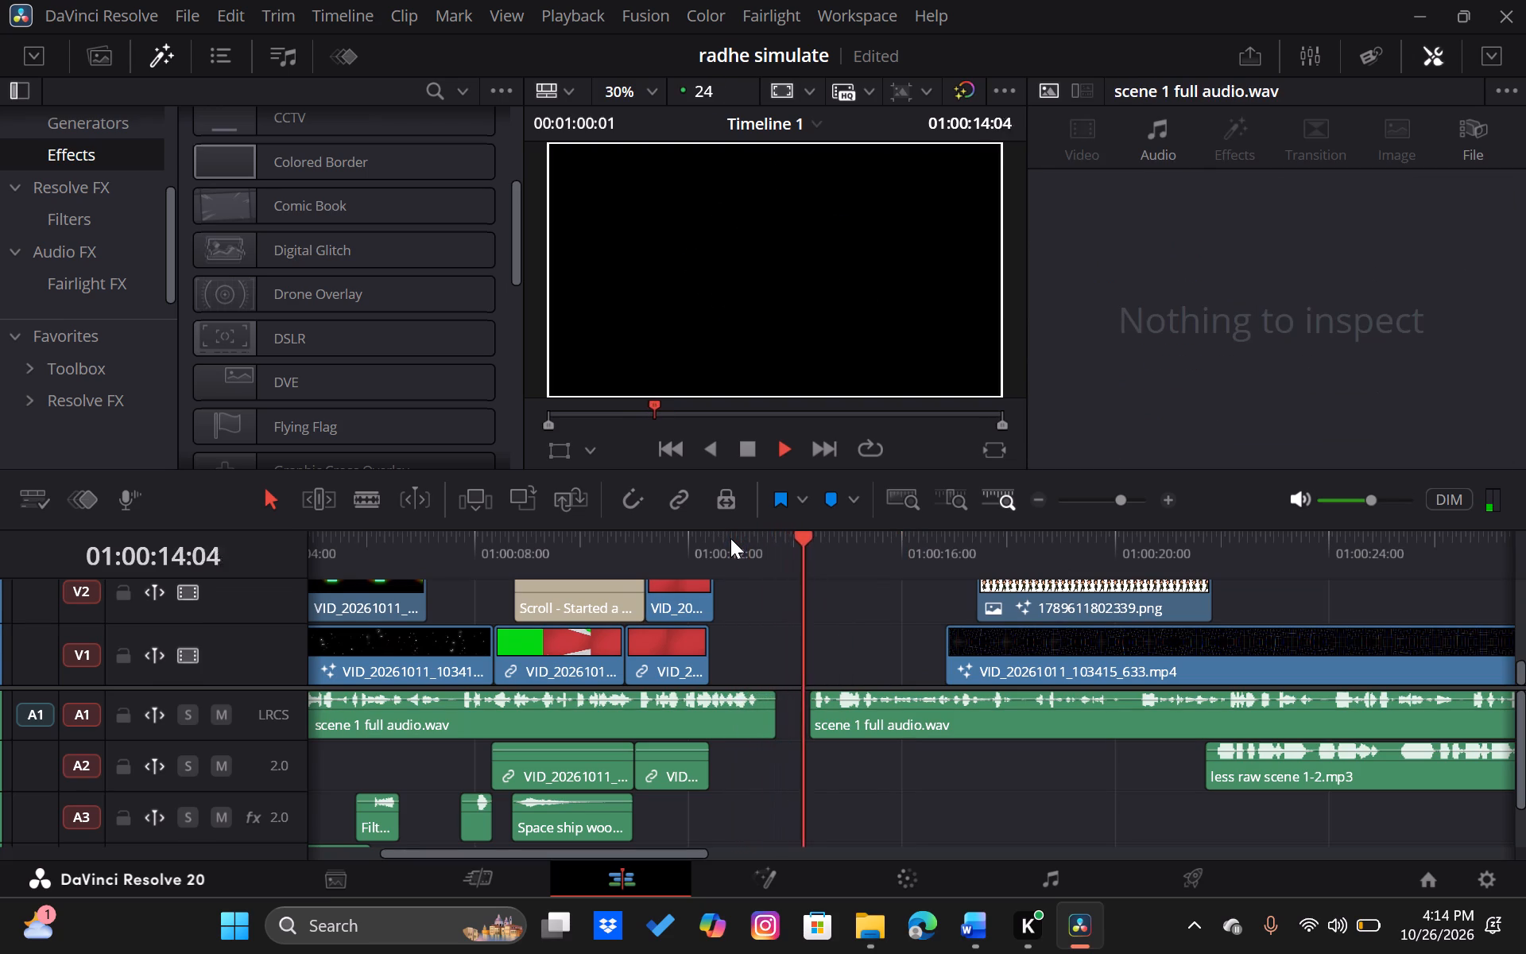
{"action": "key", "text": "space"}
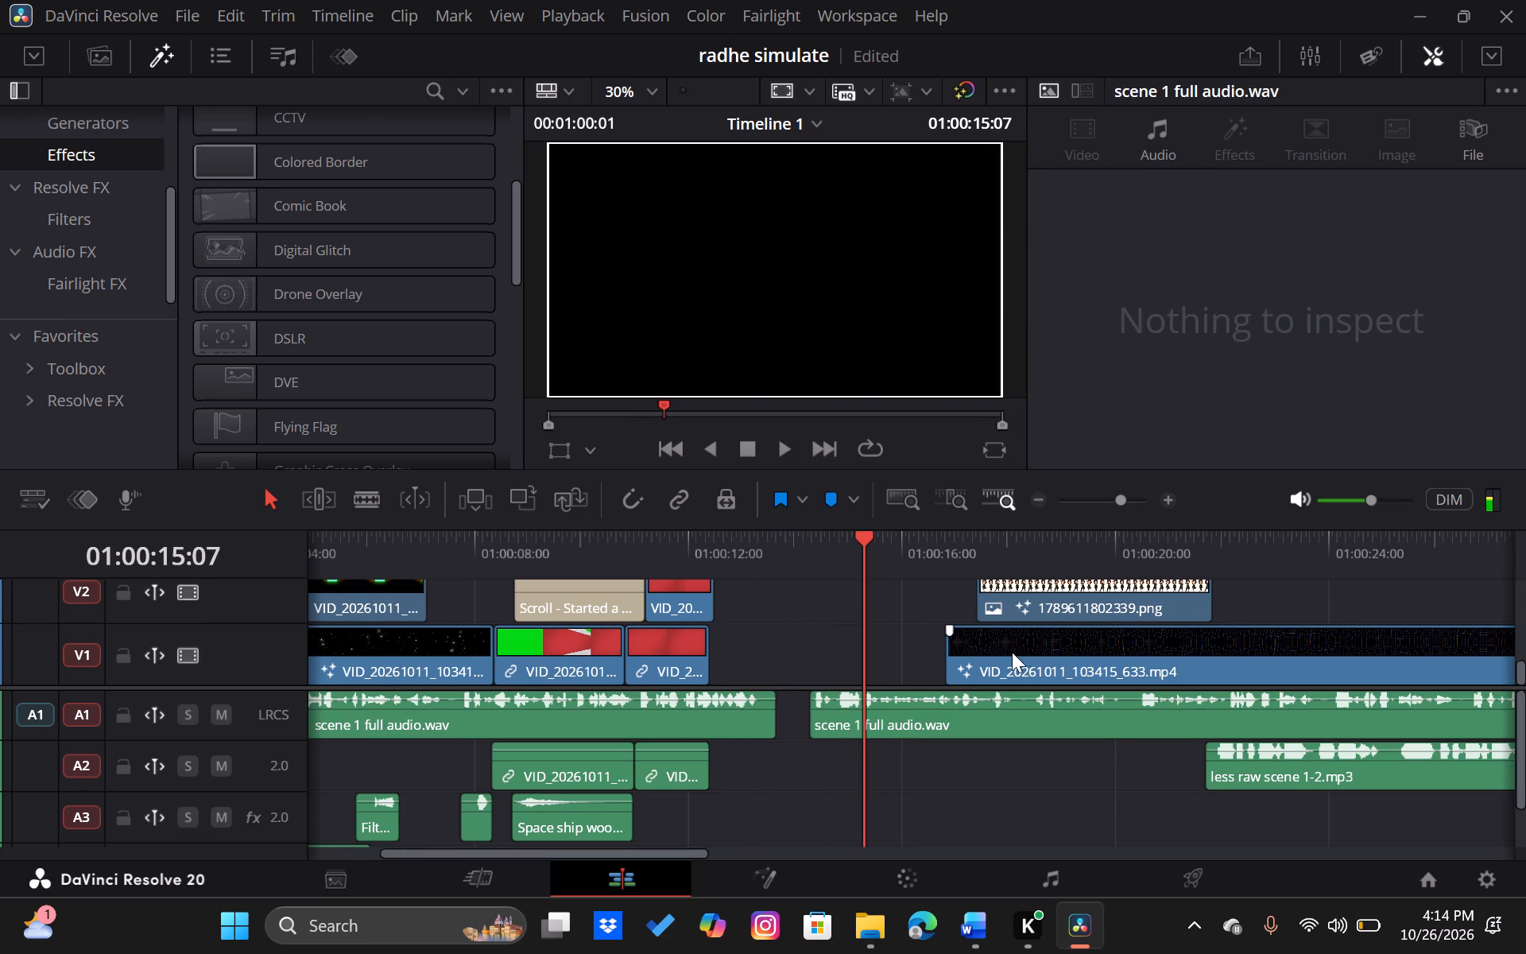
{"action": "left_click_drag", "start_coordinate": [1018, 652], "coordinate": [877, 654]}
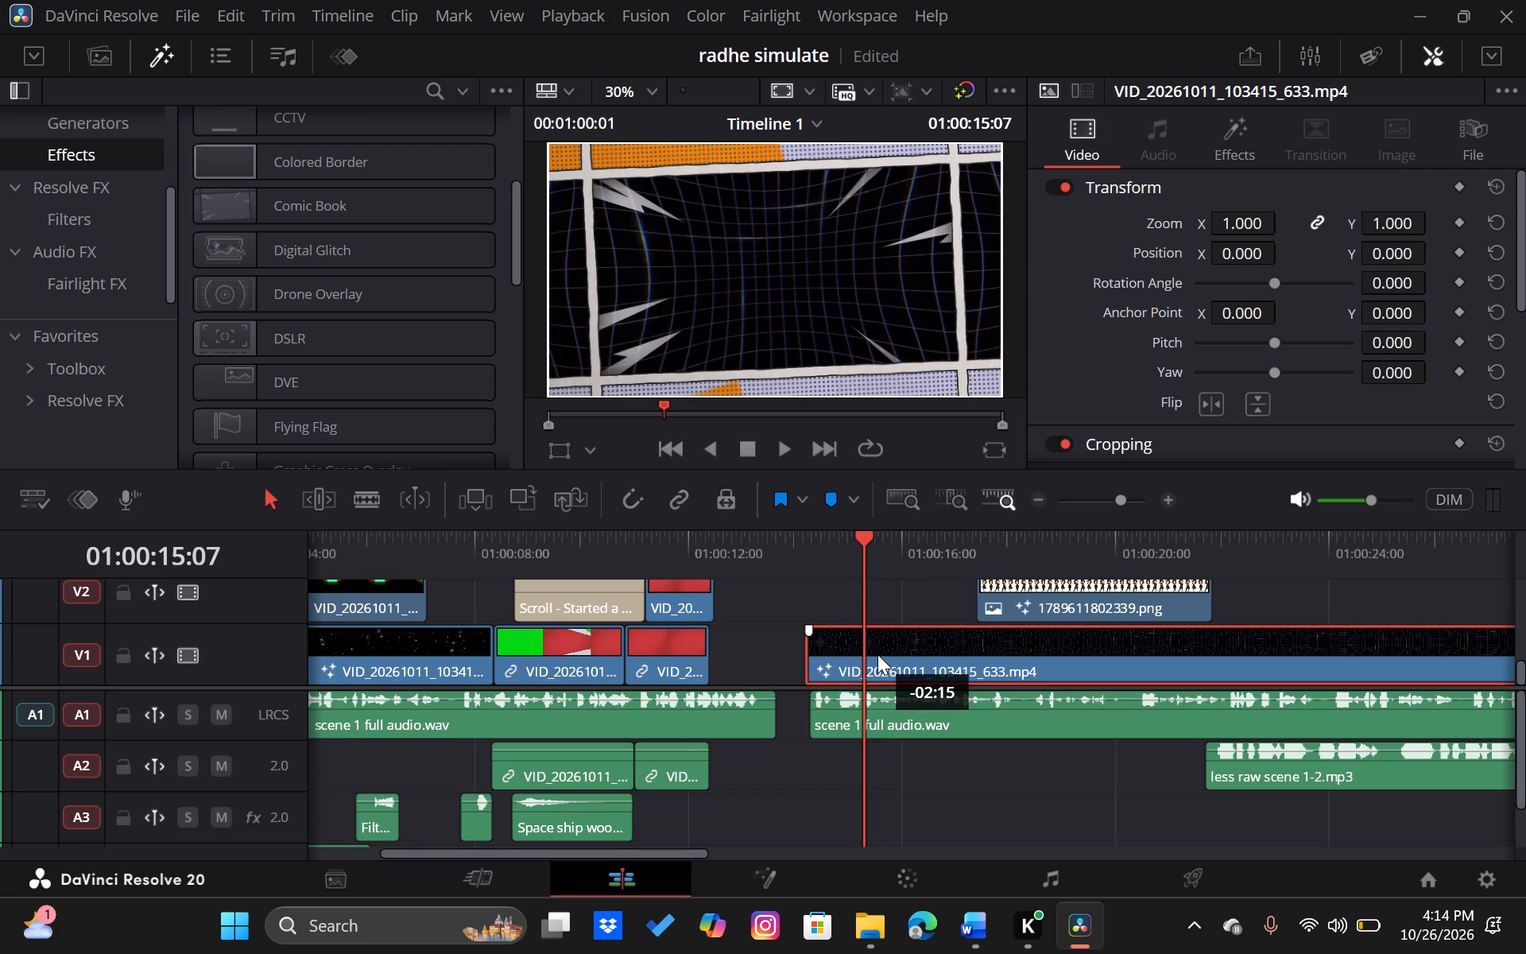
{"action": "left_click_drag", "start_coordinate": [877, 654], "coordinate": [880, 655]}
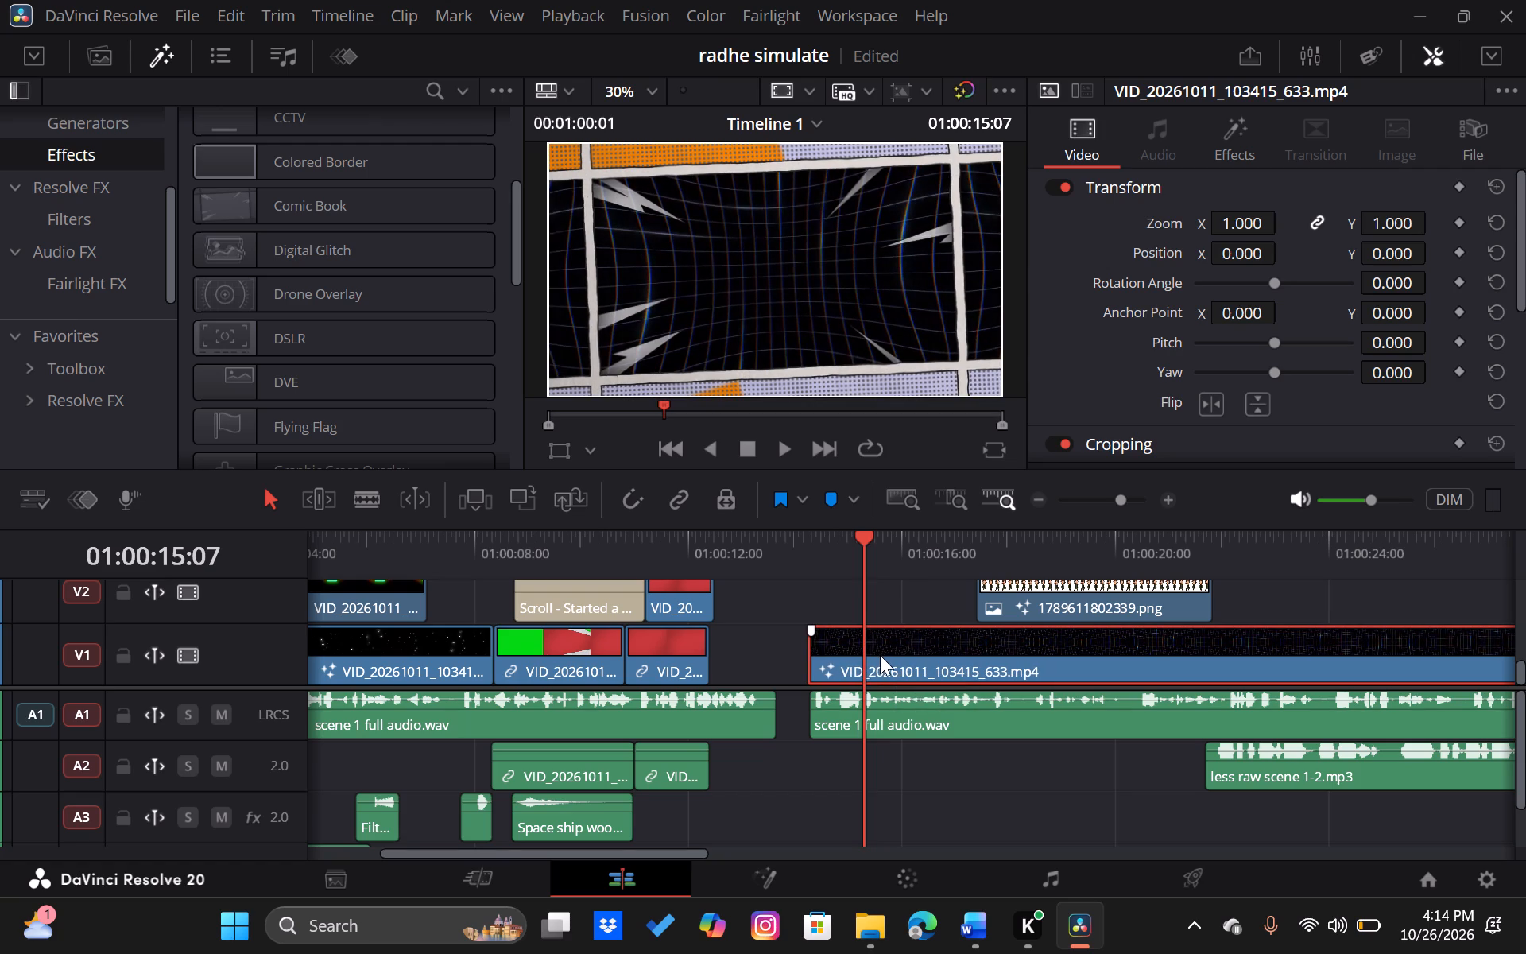
{"action": "left_click_drag", "start_coordinate": [842, 659], "coordinate": [835, 660]}
{"action": "left_click_drag", "start_coordinate": [835, 660], "coordinate": [831, 661]}
{"action": "left_click_drag", "start_coordinate": [834, 655], "coordinate": [818, 657]}
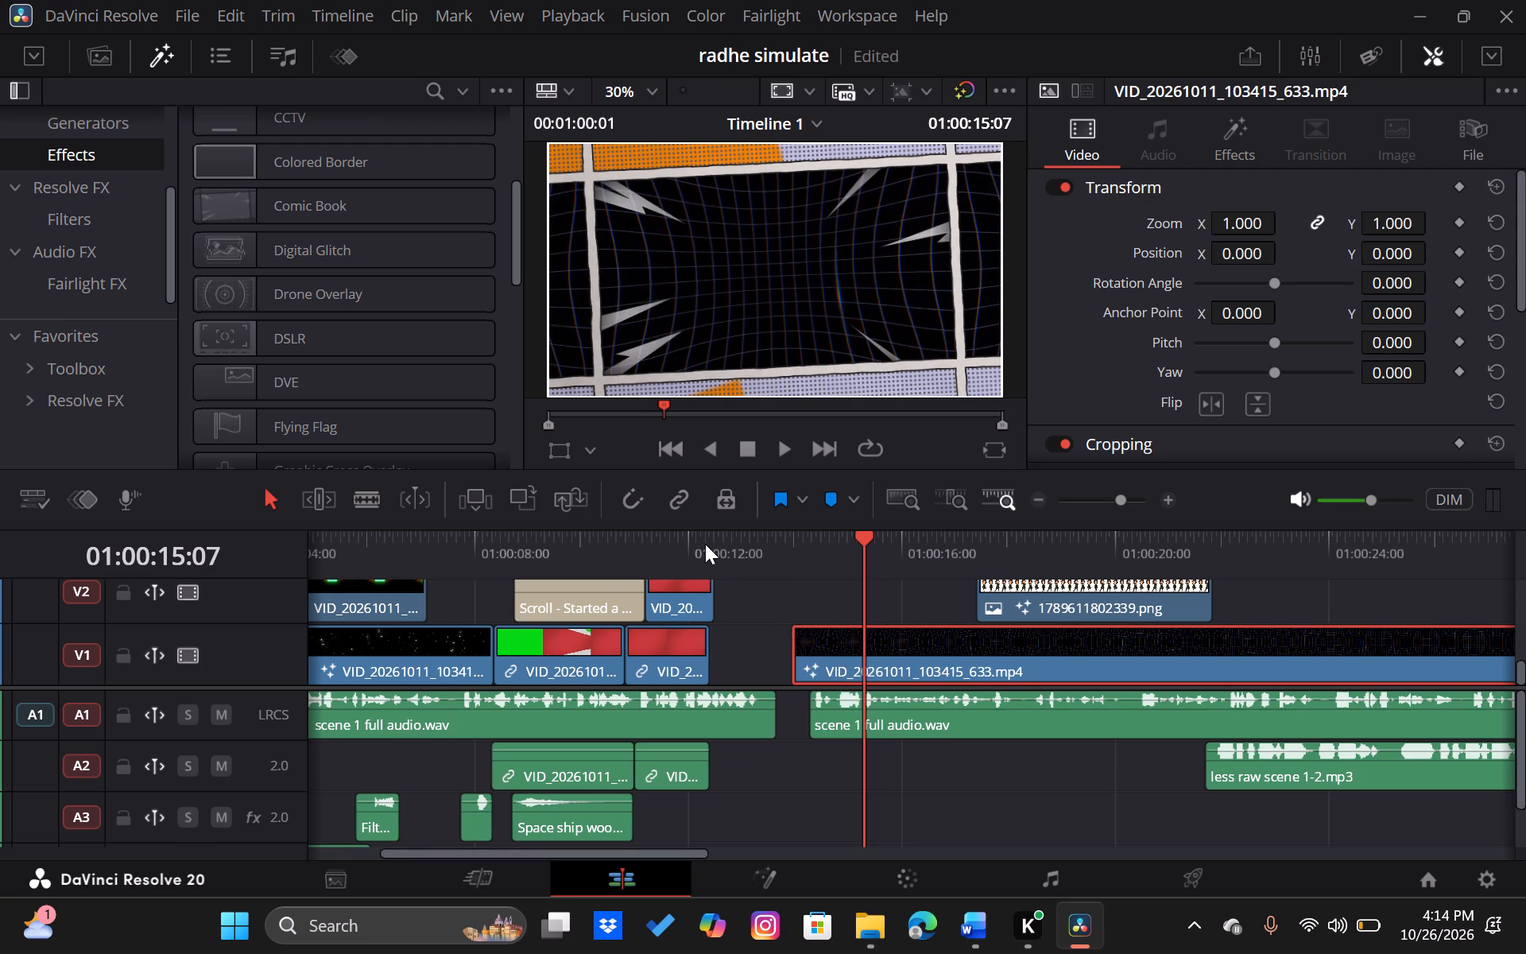
Play through the voiceover gap, and move the 1789611802339.png character clip on V2 earlier, starting at about 01:00:14:05 over the grid clip.
{"action": "left_click", "coordinate": [705, 544]}
{"action": "key", "text": "space"}
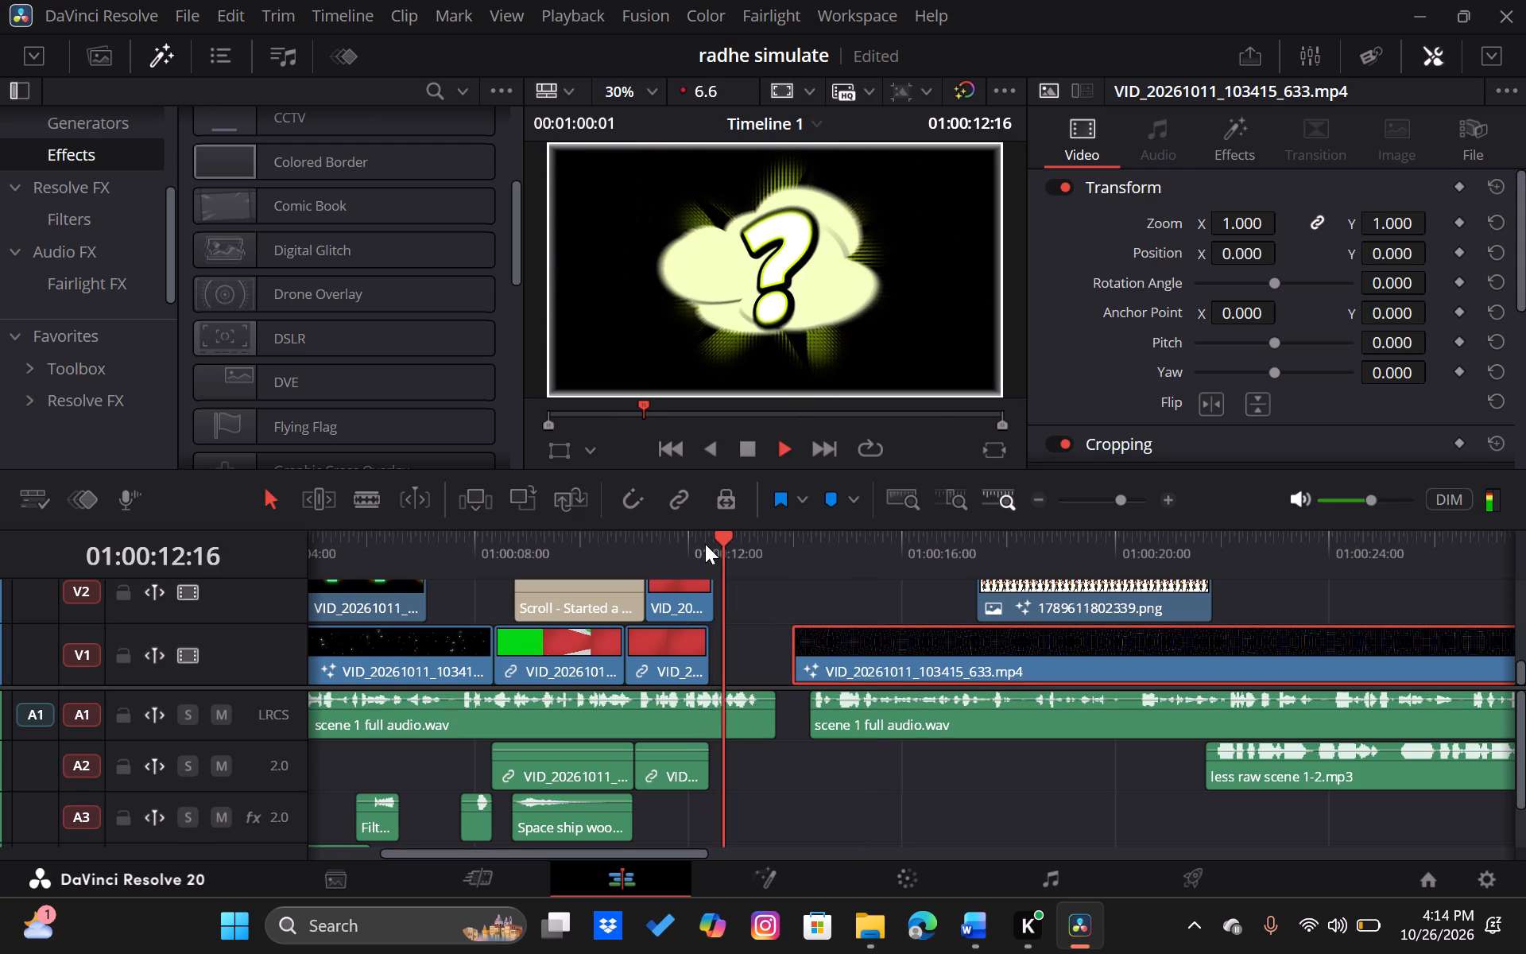
{"action": "key", "text": "space"}
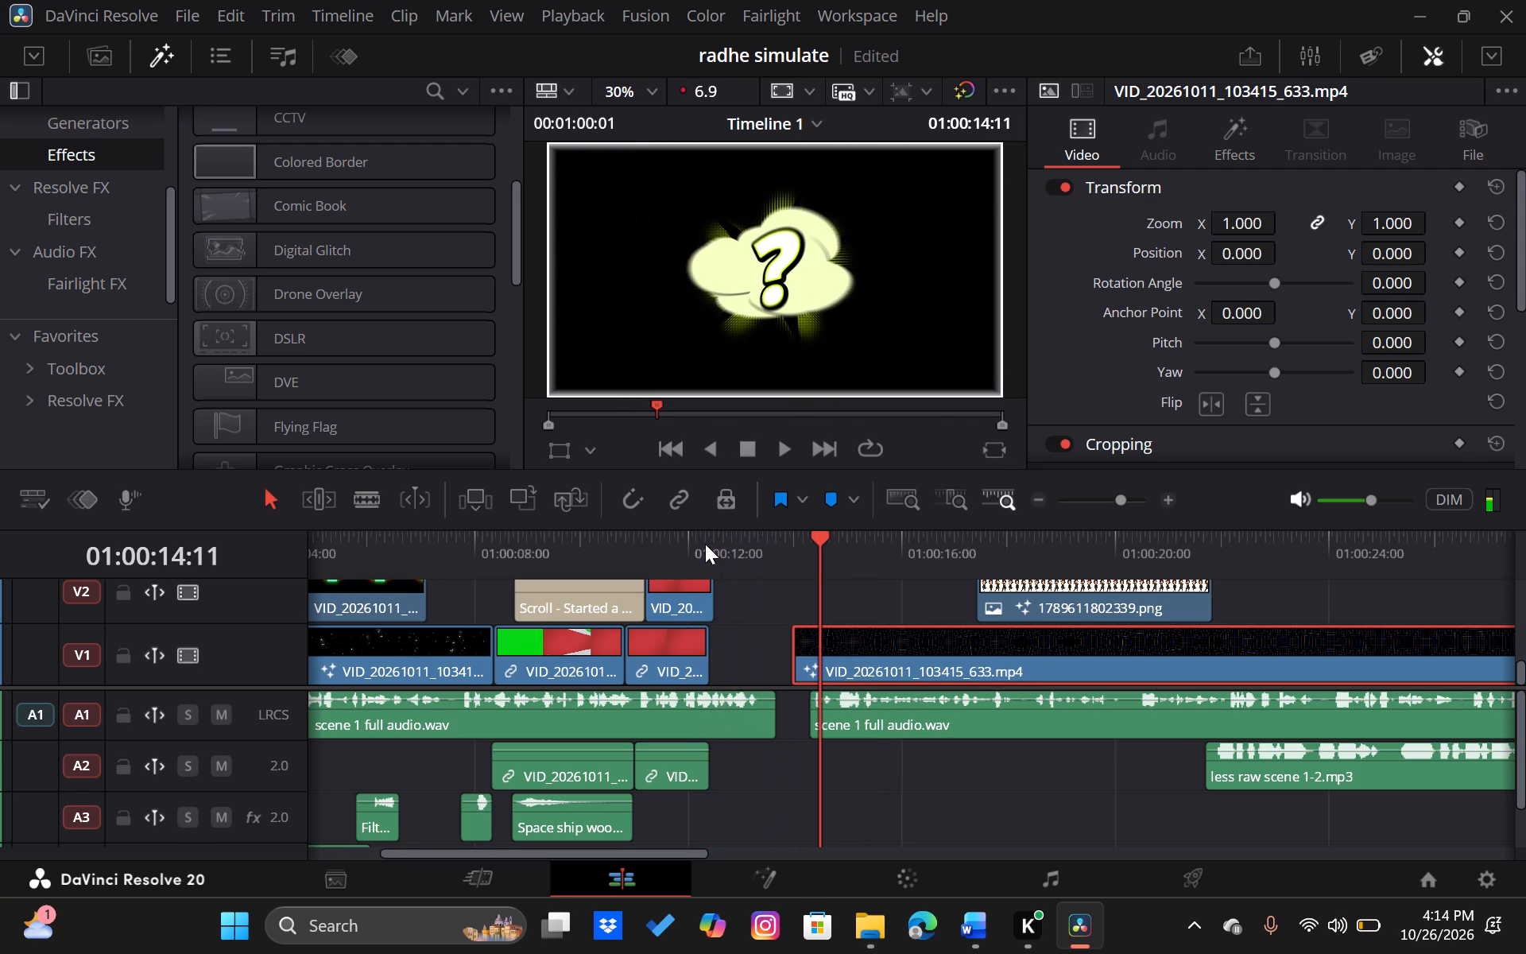
{"action": "key", "text": "space"}
{"action": "key", "text": "space"}
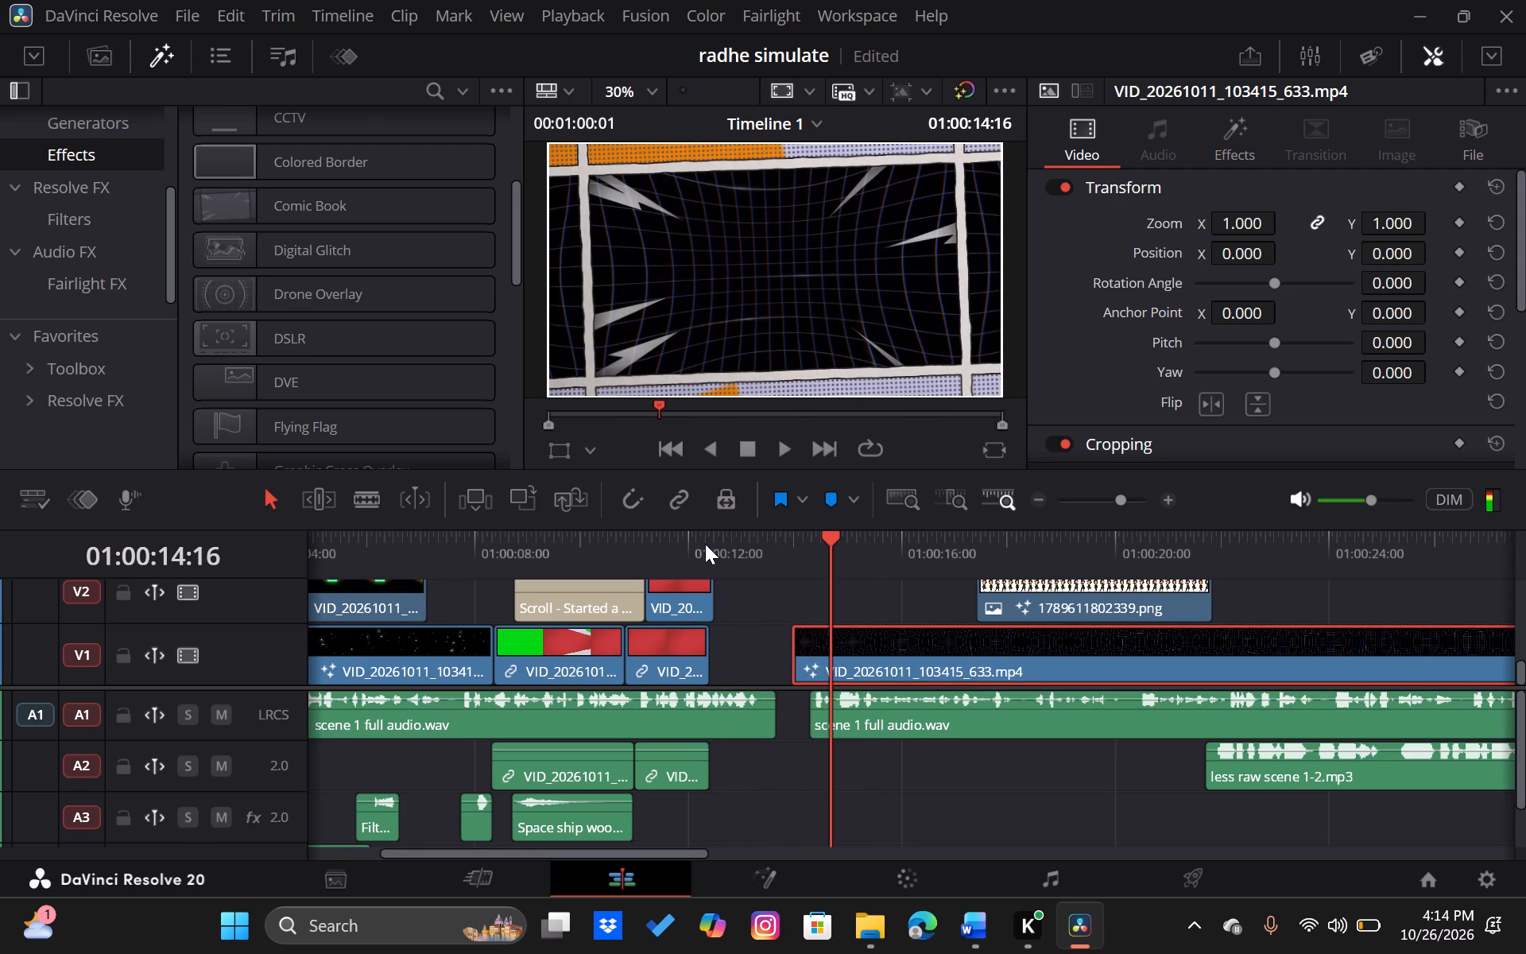
{"action": "left_click_drag", "start_coordinate": [1076, 600], "coordinate": [986, 604]}
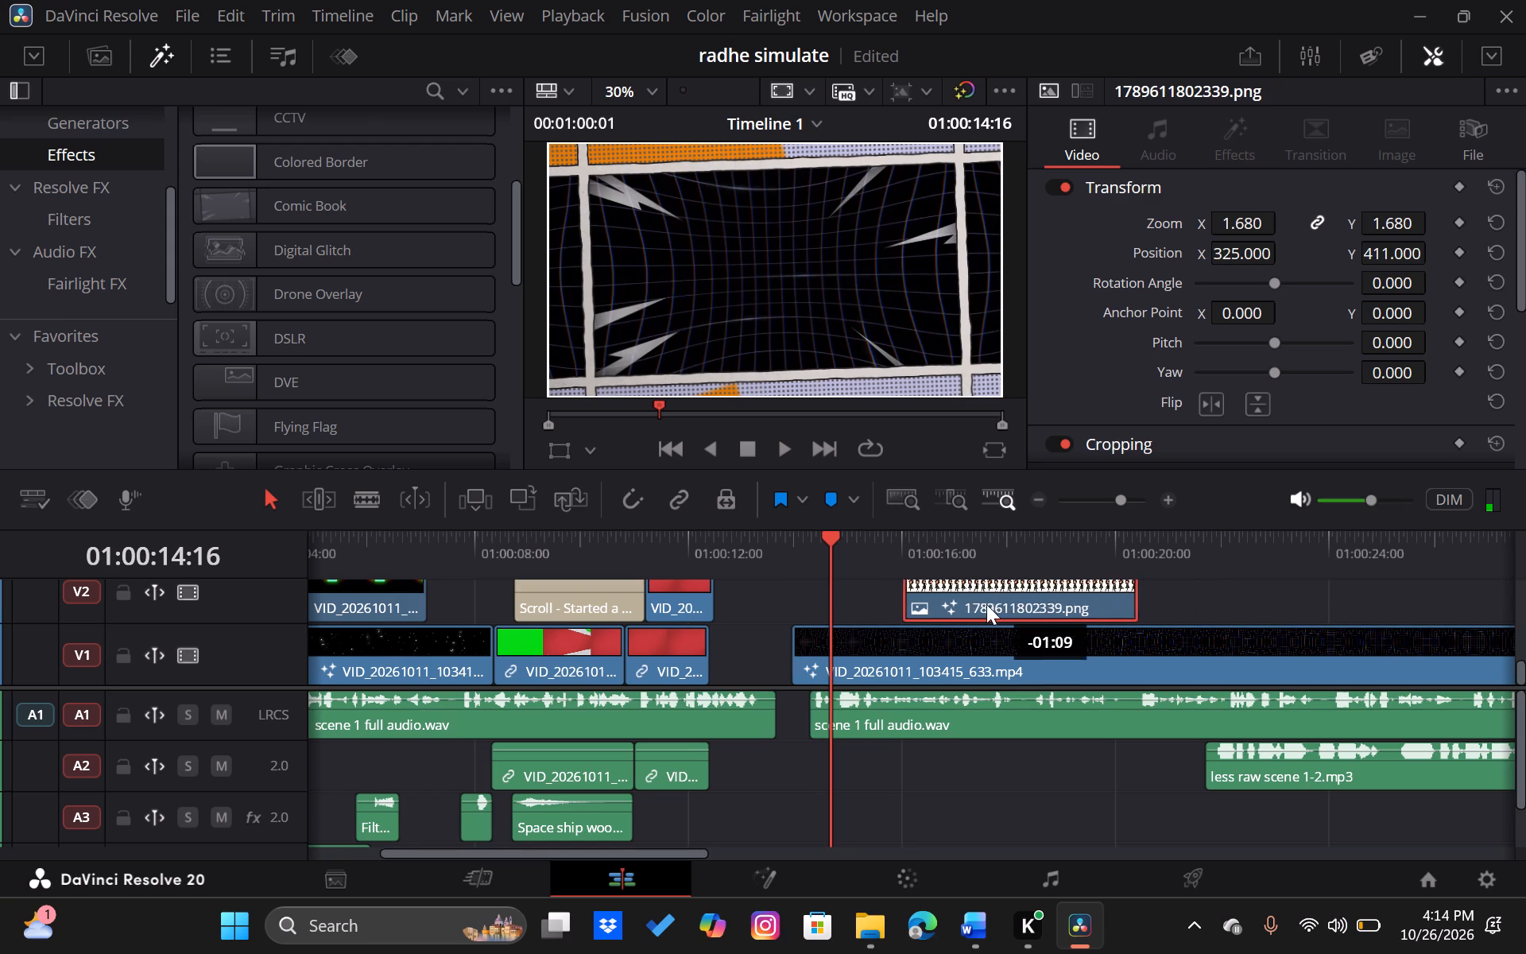
{"action": "left_click_drag", "start_coordinate": [986, 604], "coordinate": [895, 609]}
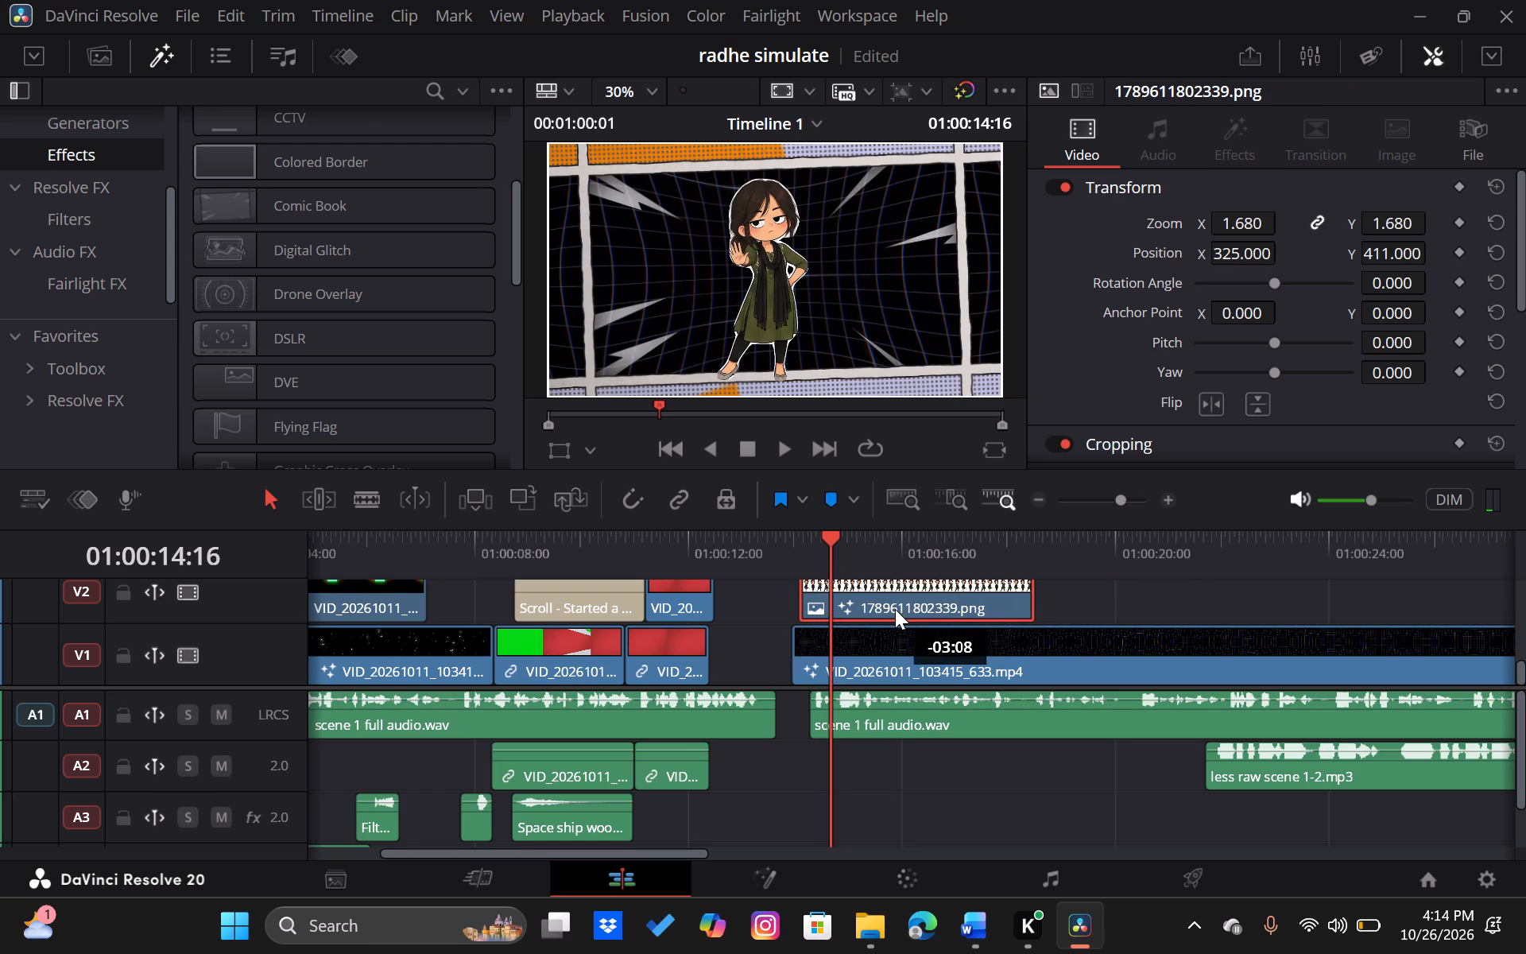
{"action": "left_click_drag", "start_coordinate": [895, 609], "coordinate": [900, 608]}
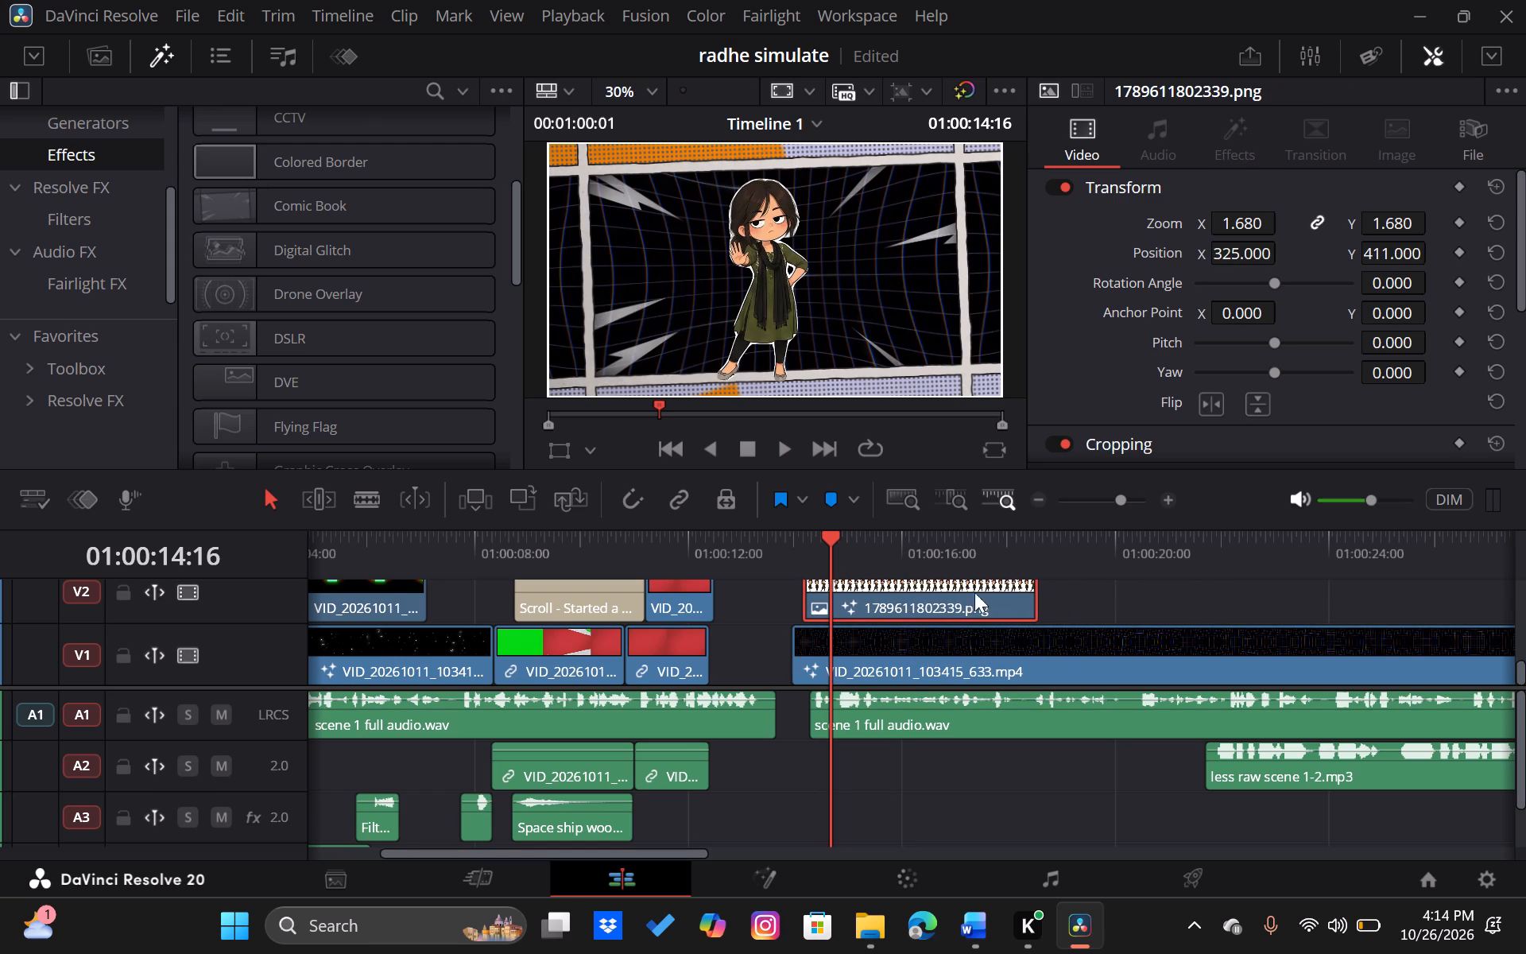
Trim the end of the 1789611802339.png clip on V2 so it lasts about 1 second.
{"action": "left_click_drag", "start_coordinate": [1036, 599], "coordinate": [902, 604]}
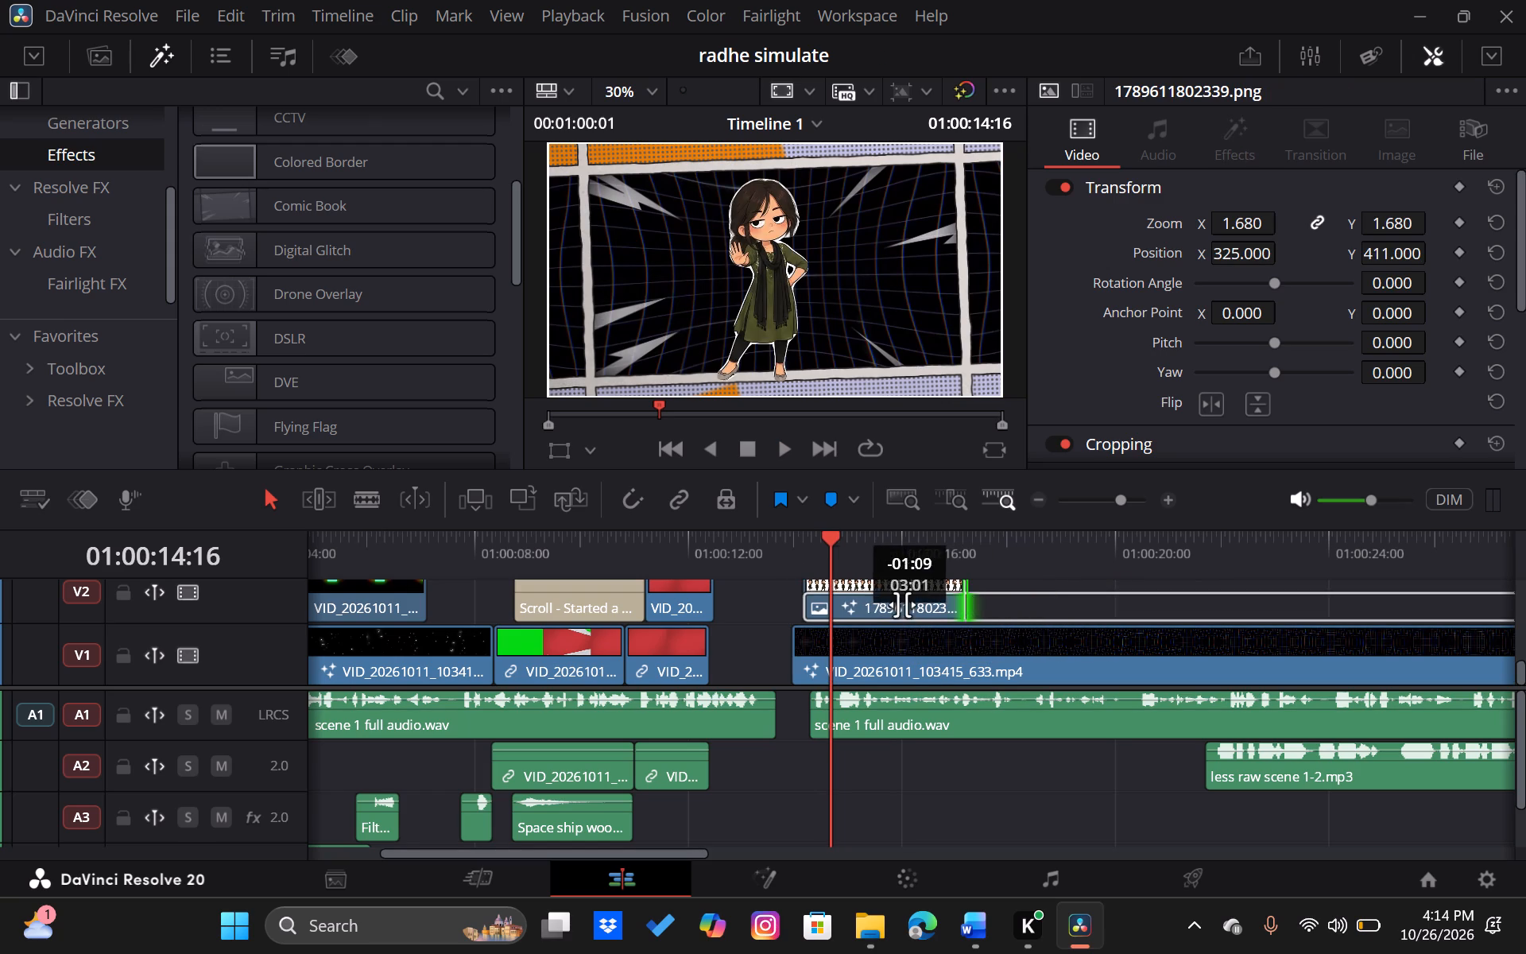
{"action": "left_click_drag", "start_coordinate": [902, 604], "coordinate": [854, 611]}
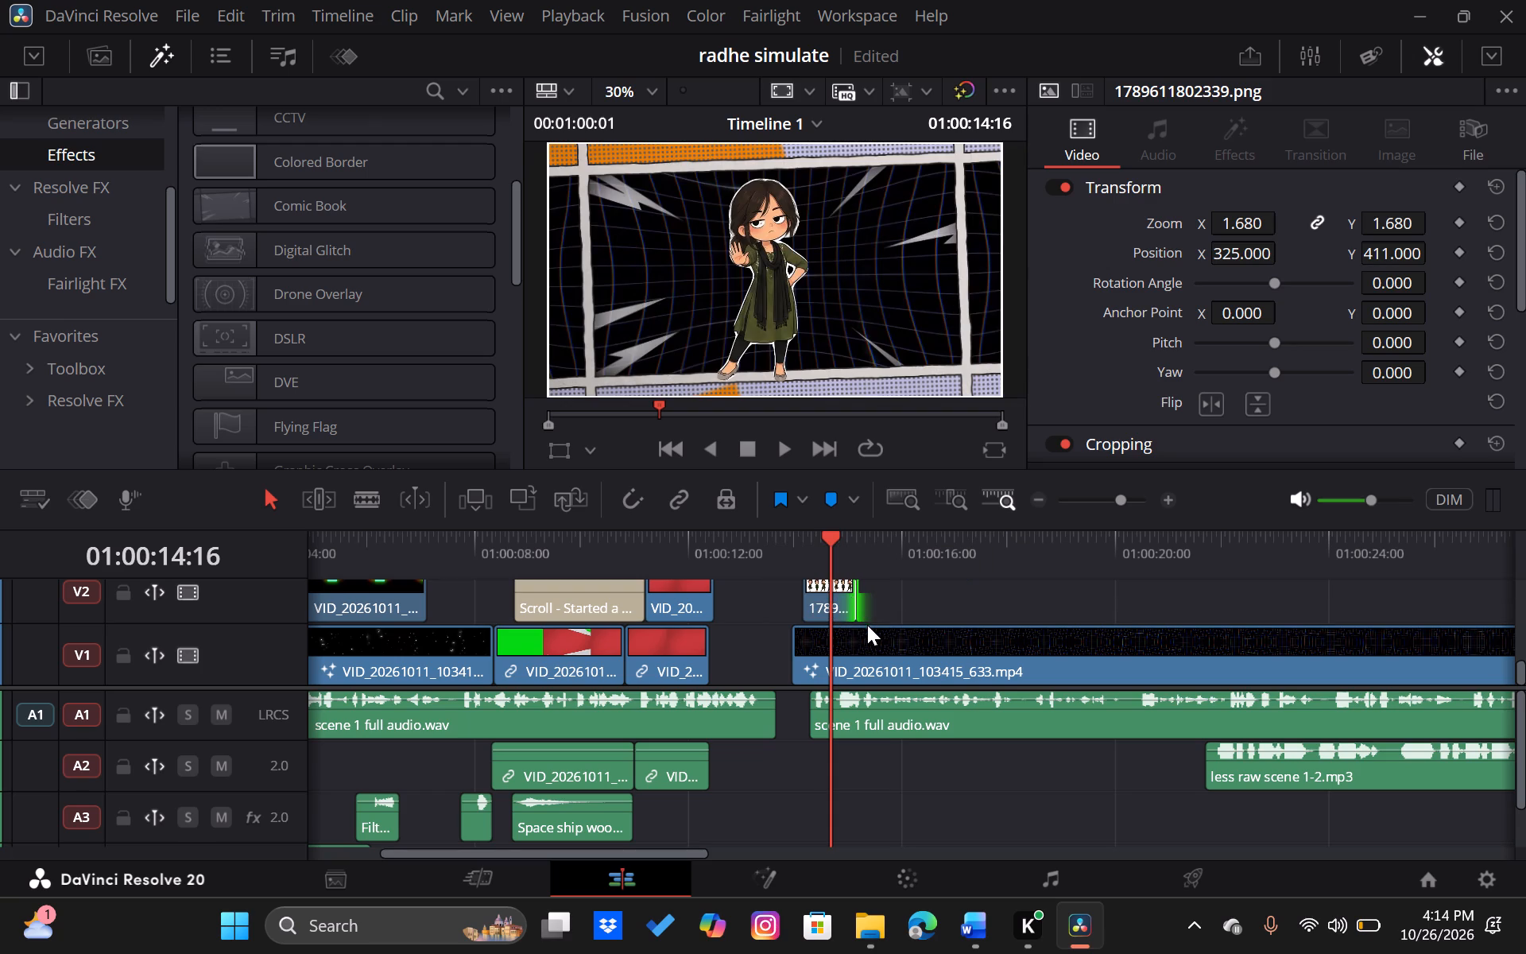
Remove the Comic Book effect from the long VID_20261011_103415_633.mp4 grid clip on V1.
{"action": "left_click", "coordinate": [906, 545]}
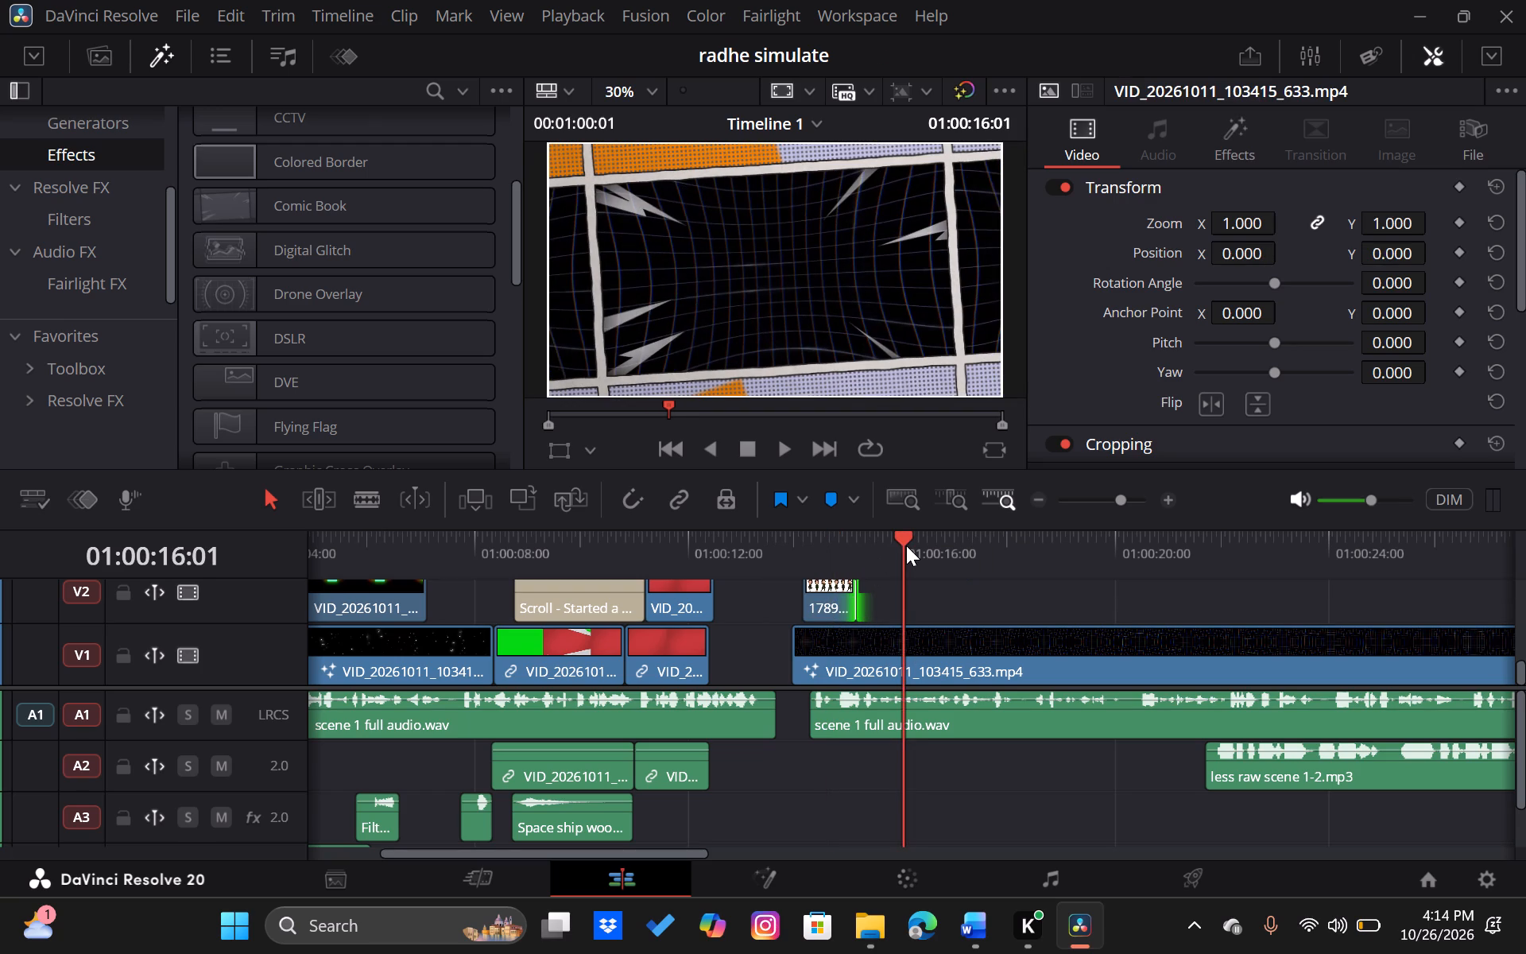
{"action": "left_click_drag", "start_coordinate": [900, 539], "coordinate": [869, 548]}
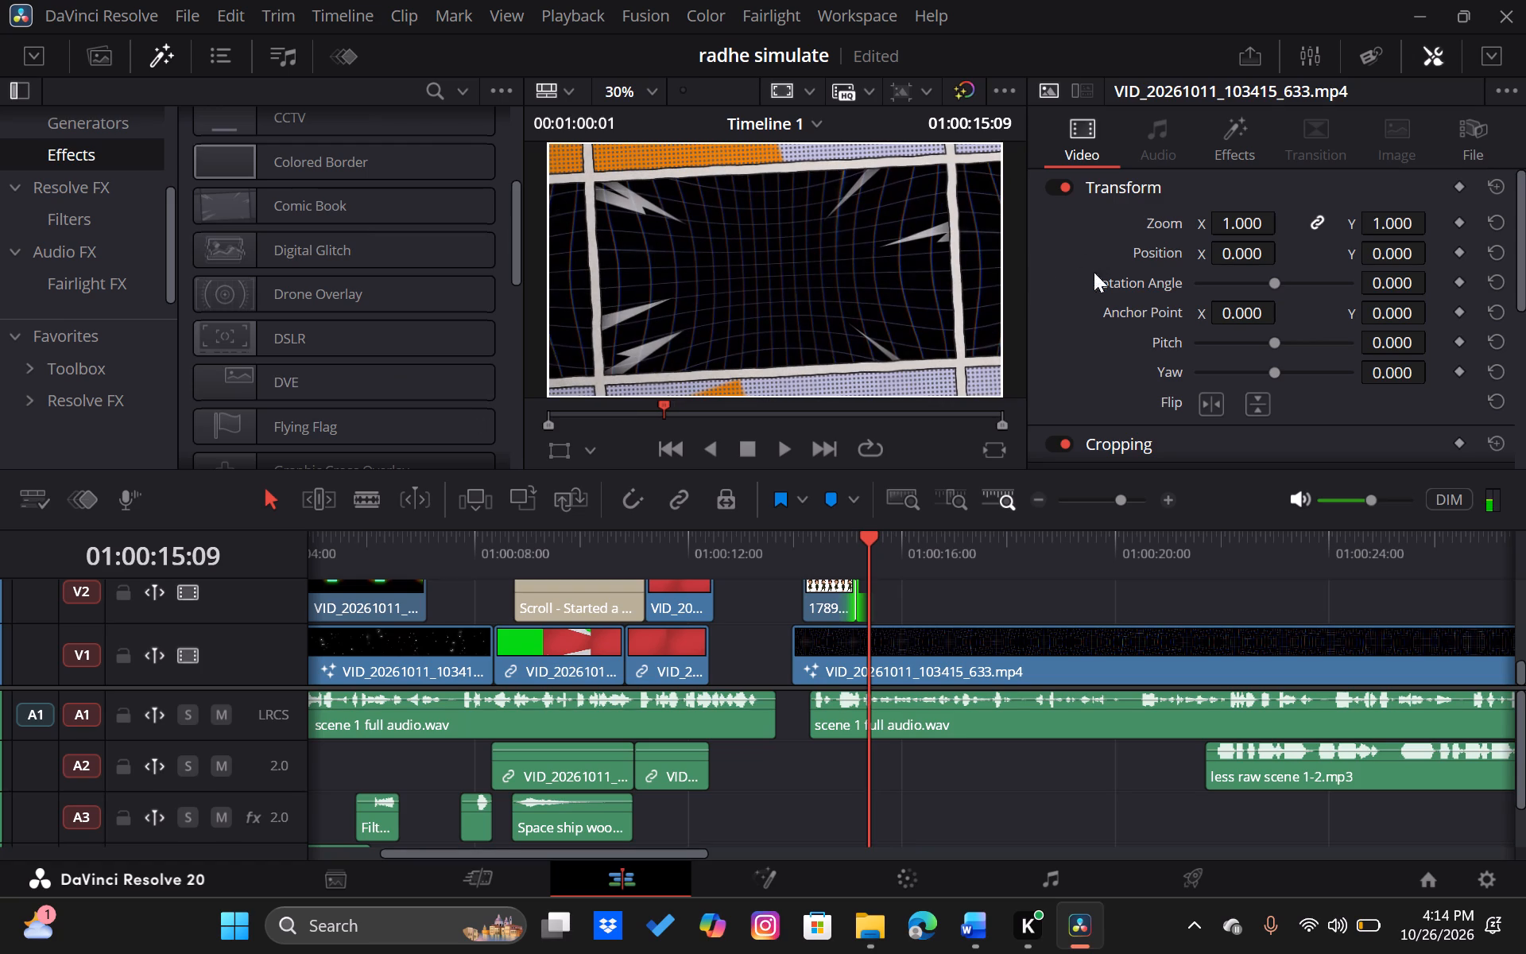
{"action": "scroll", "coordinate": [308, 214], "scroll_direction": "up", "scroll_amount": 3}
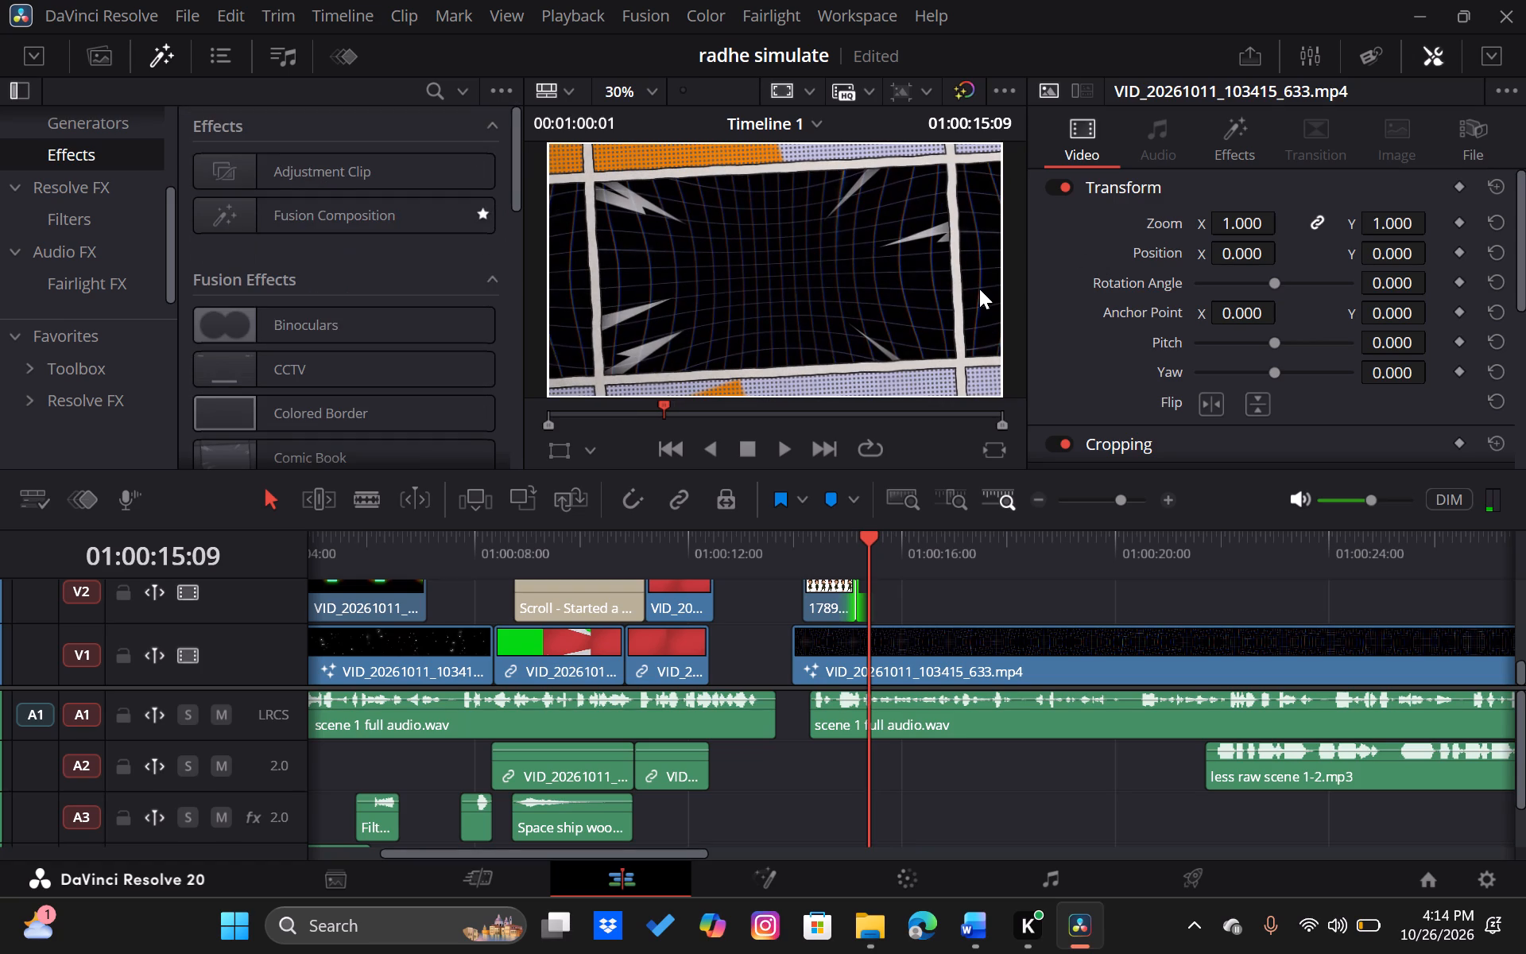
{"action": "left_click", "coordinate": [1231, 135]}
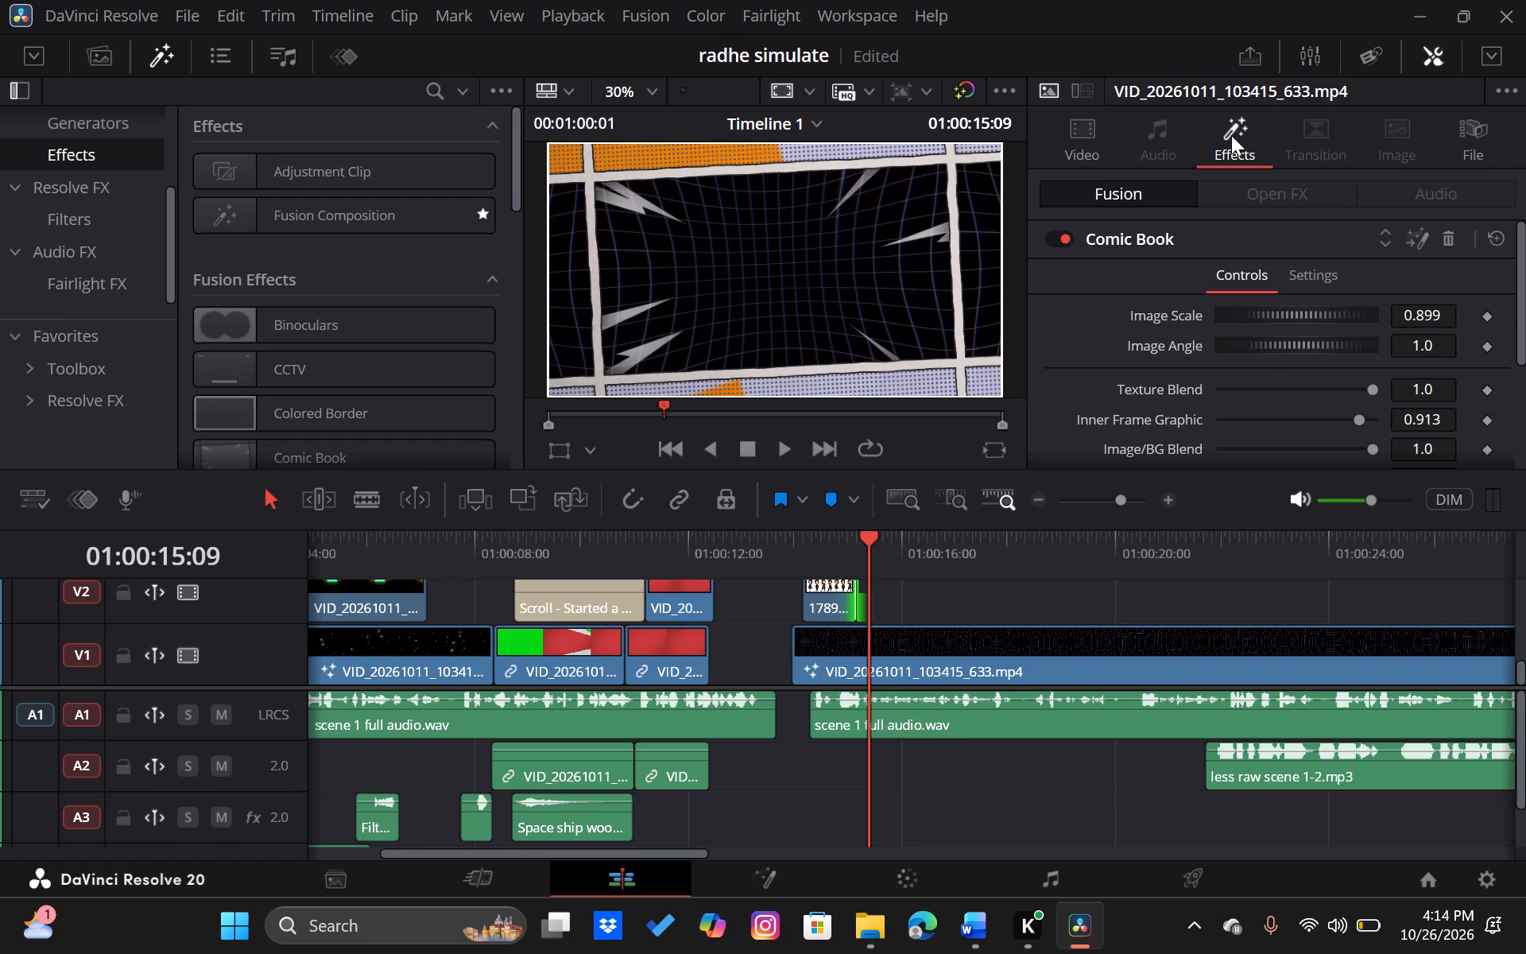
{"action": "left_click", "coordinate": [1452, 238]}
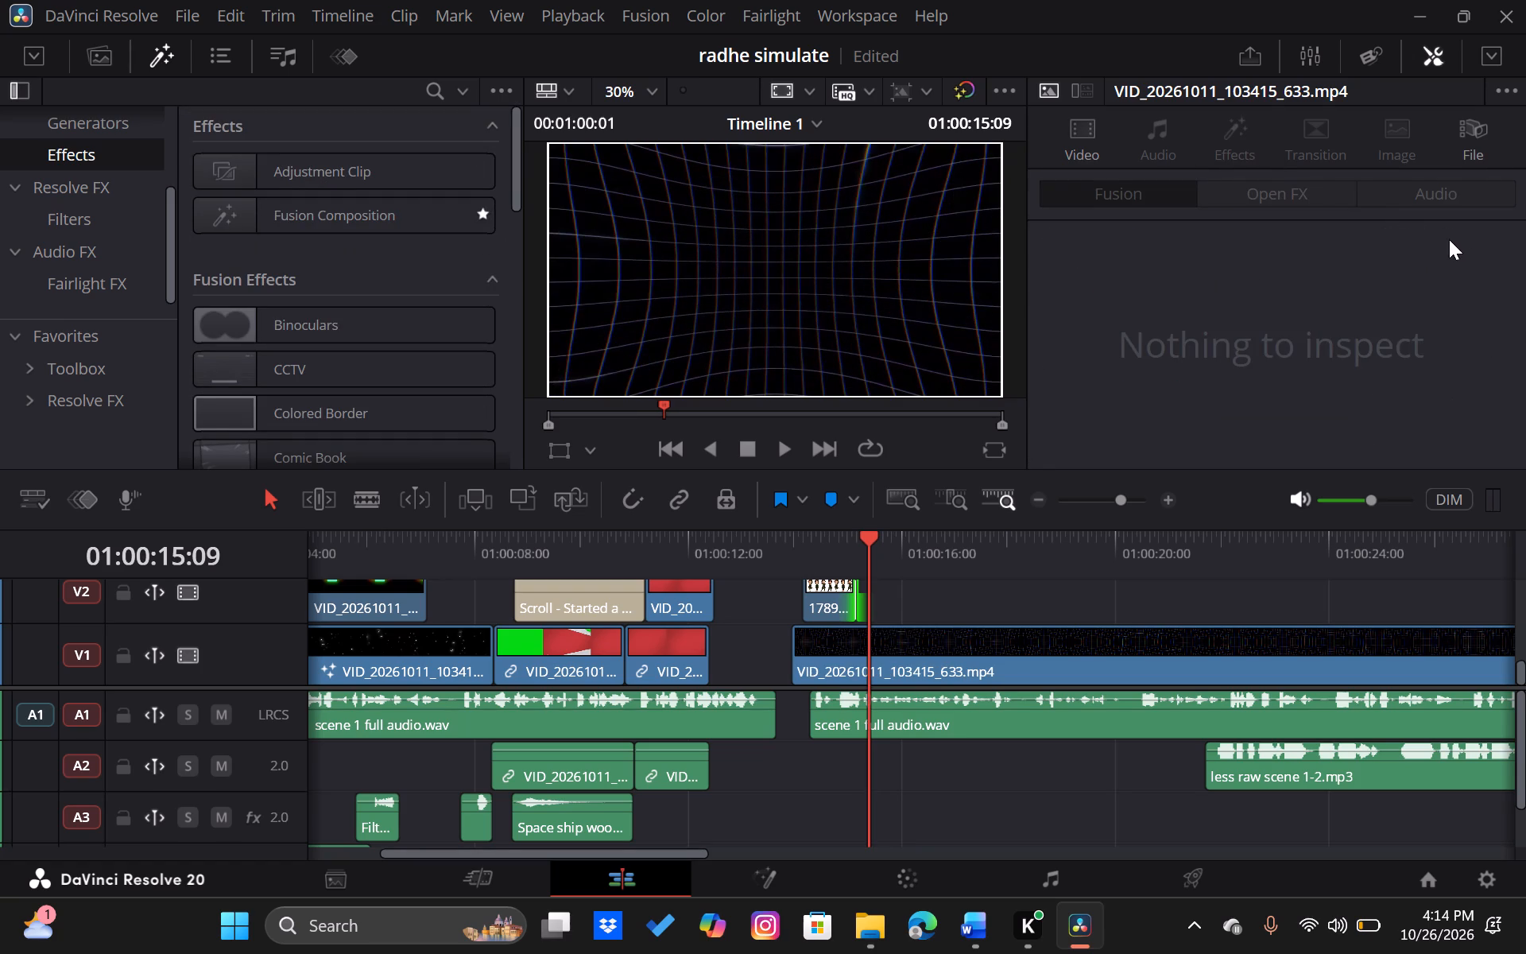
Play from the start of the grid clip to about 01:00:17:13, checking the character clip's timing against the voiceover.
{"action": "left_click_drag", "start_coordinate": [862, 536], "coordinate": [792, 560]}
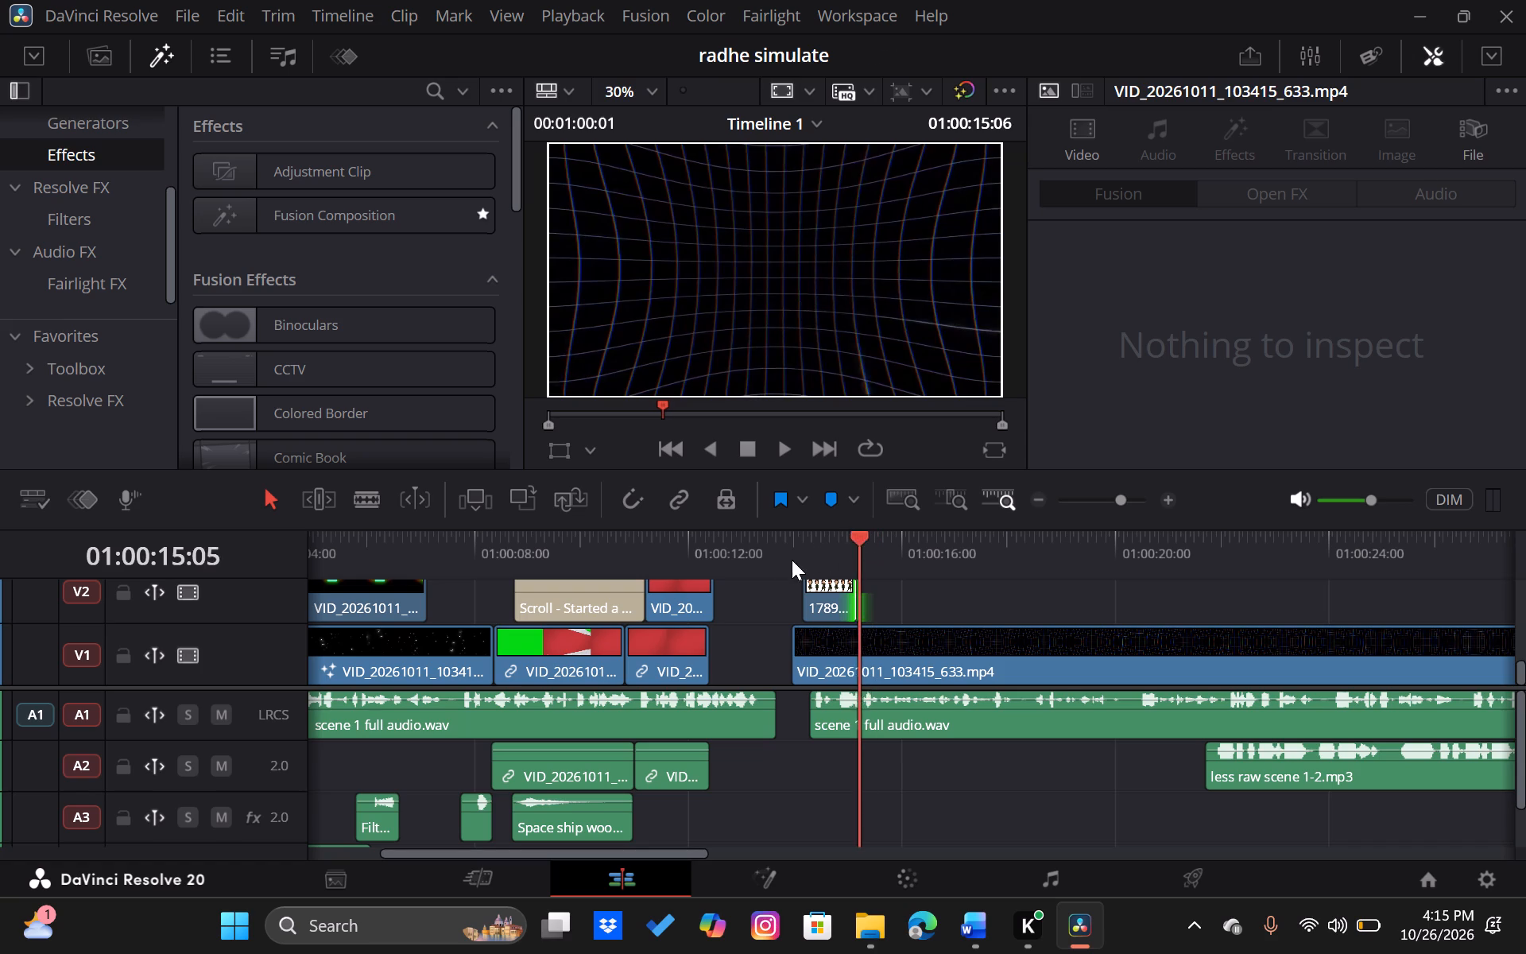
{"action": "left_click_drag", "start_coordinate": [792, 560], "coordinate": [774, 564]}
{"action": "key", "text": "space"}
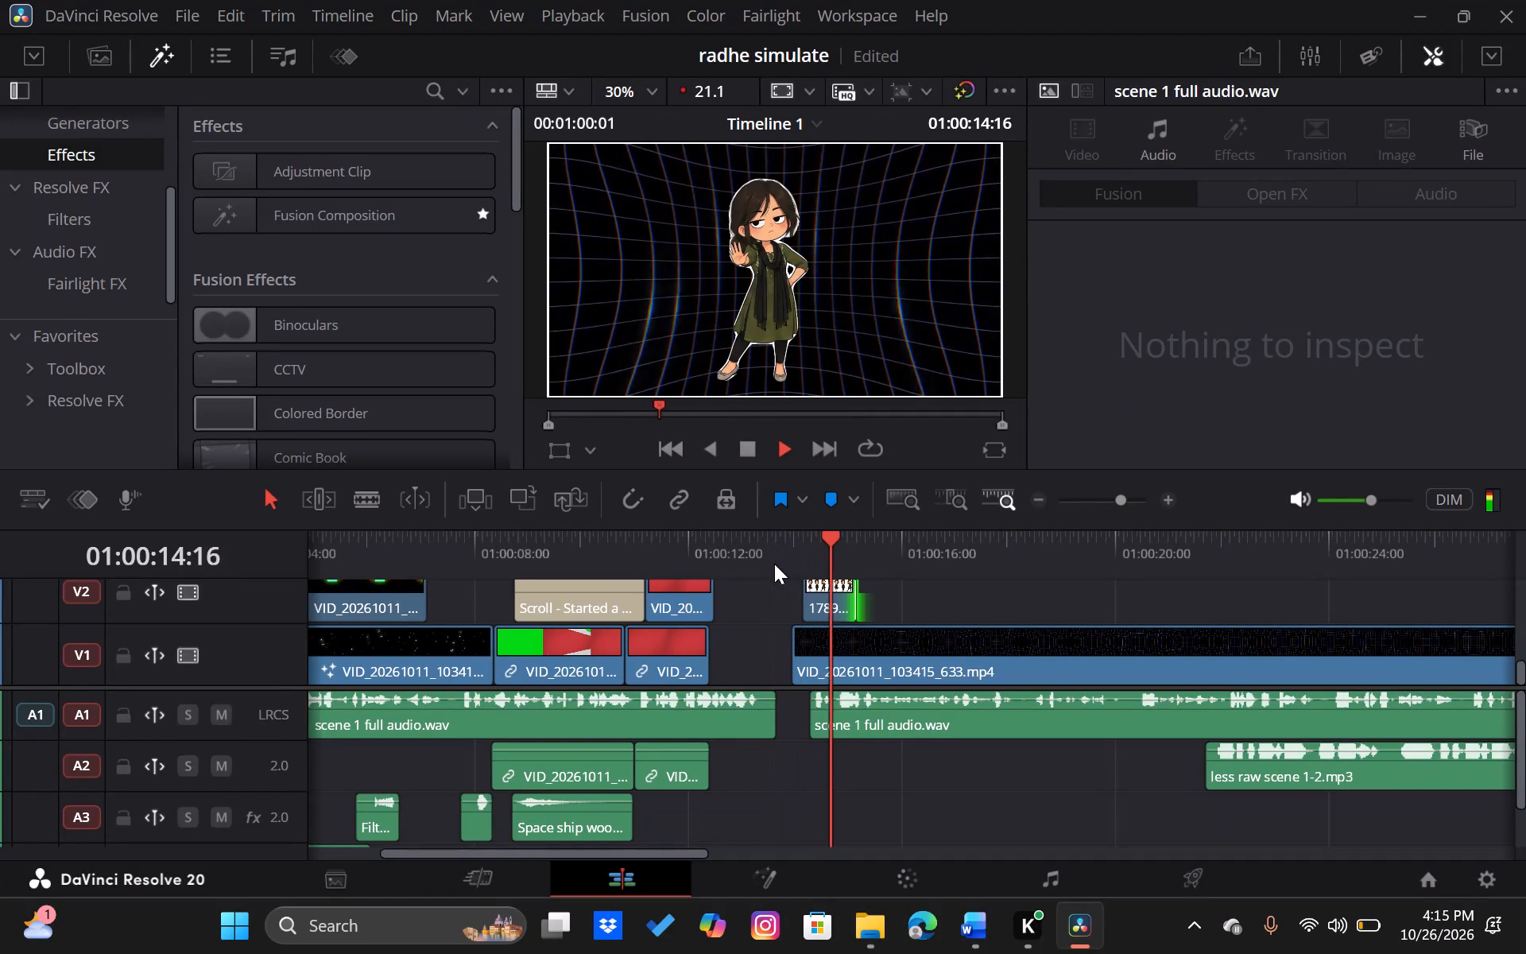
{"action": "key", "text": "space"}
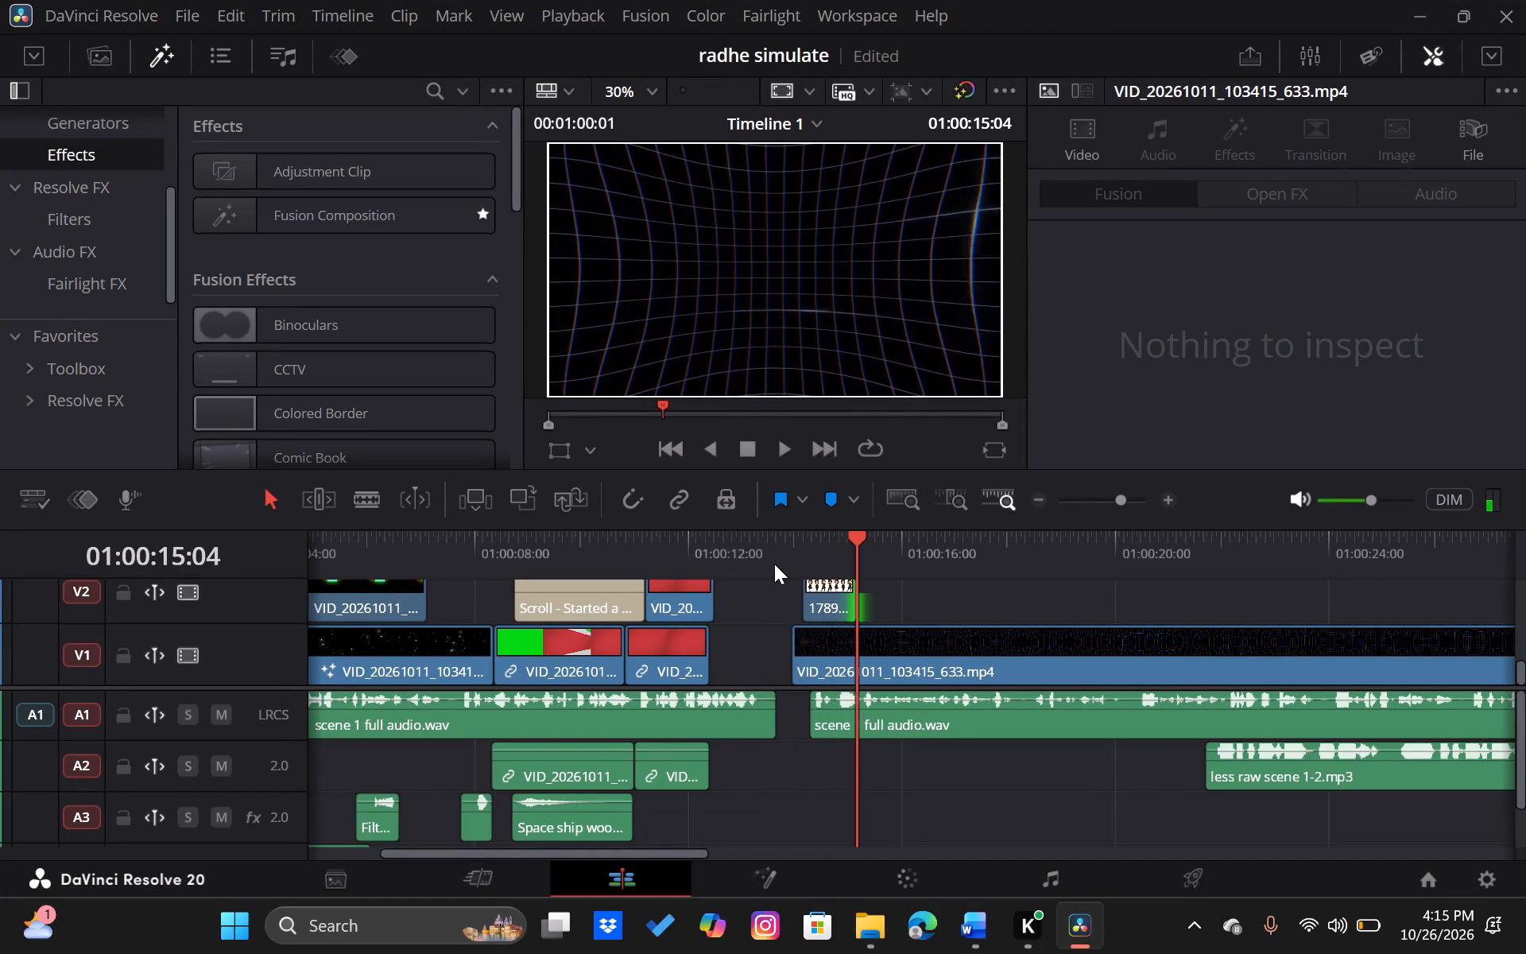
{"action": "key", "text": "space"}
{"action": "key", "text": "space"}
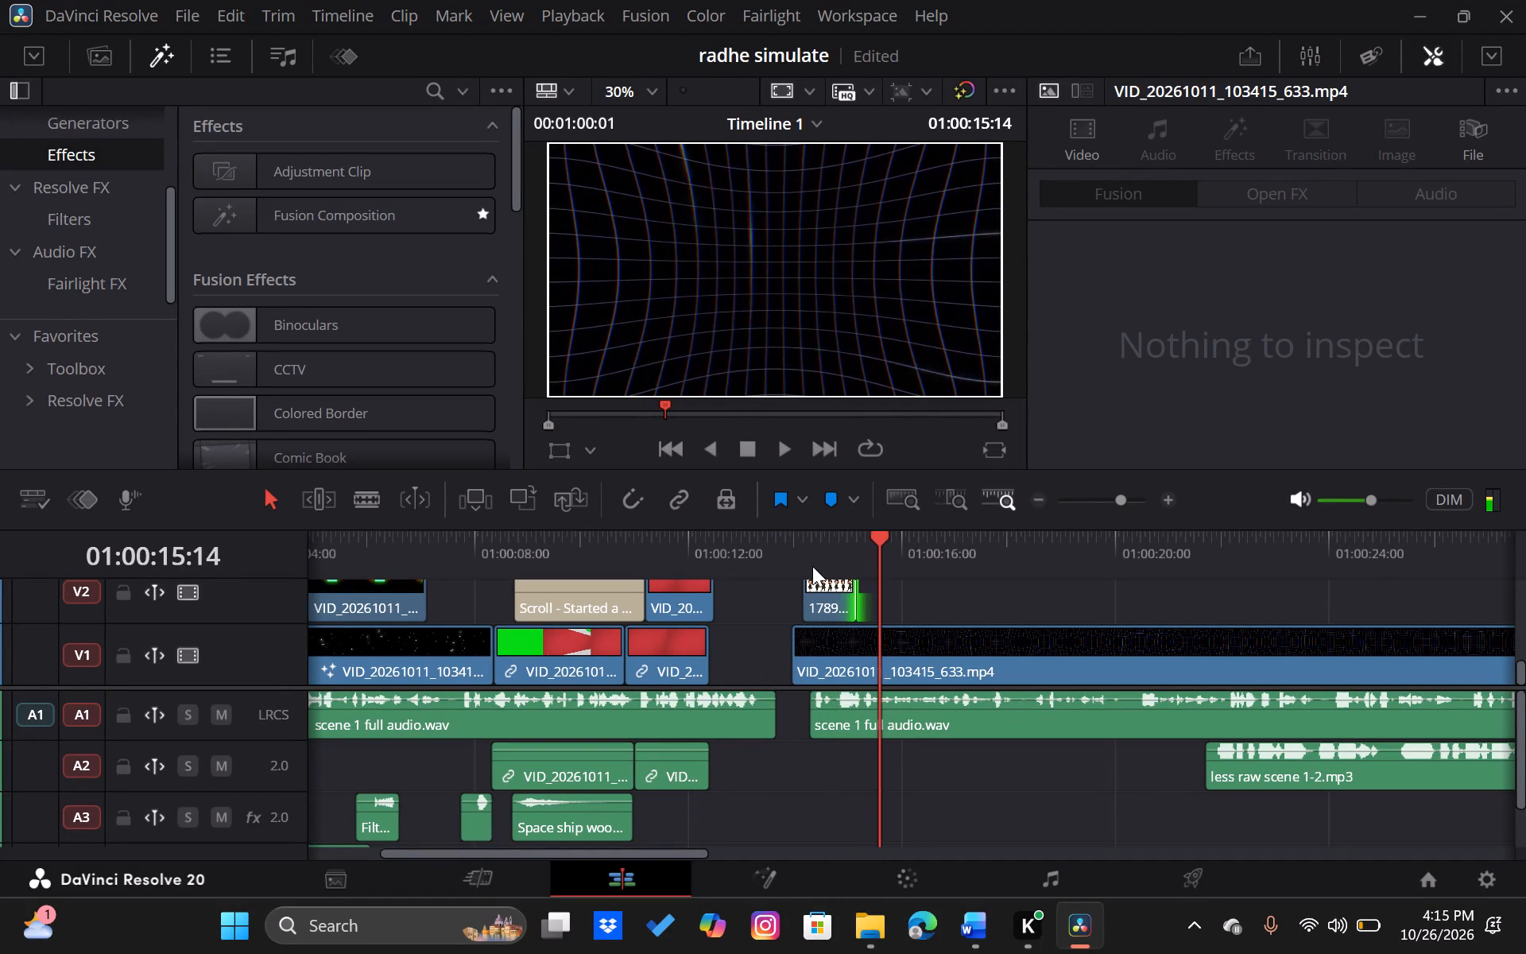
{"action": "key", "text": "space"}
{"action": "key", "text": "space"}
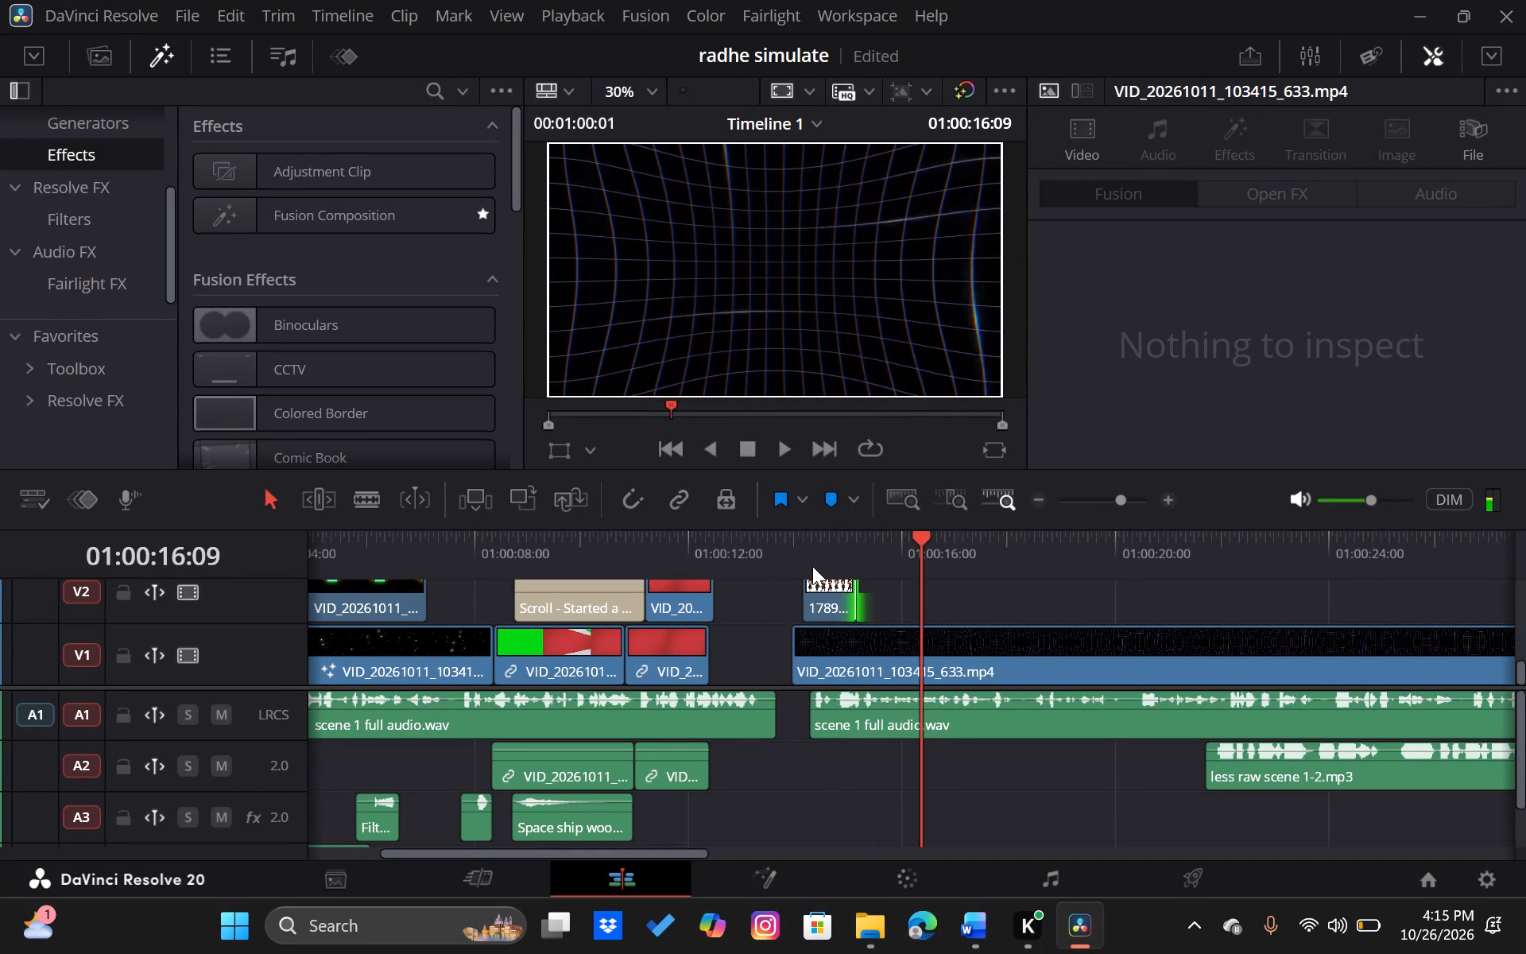
{"action": "key", "text": "space"}
{"action": "key", "text": "space"}
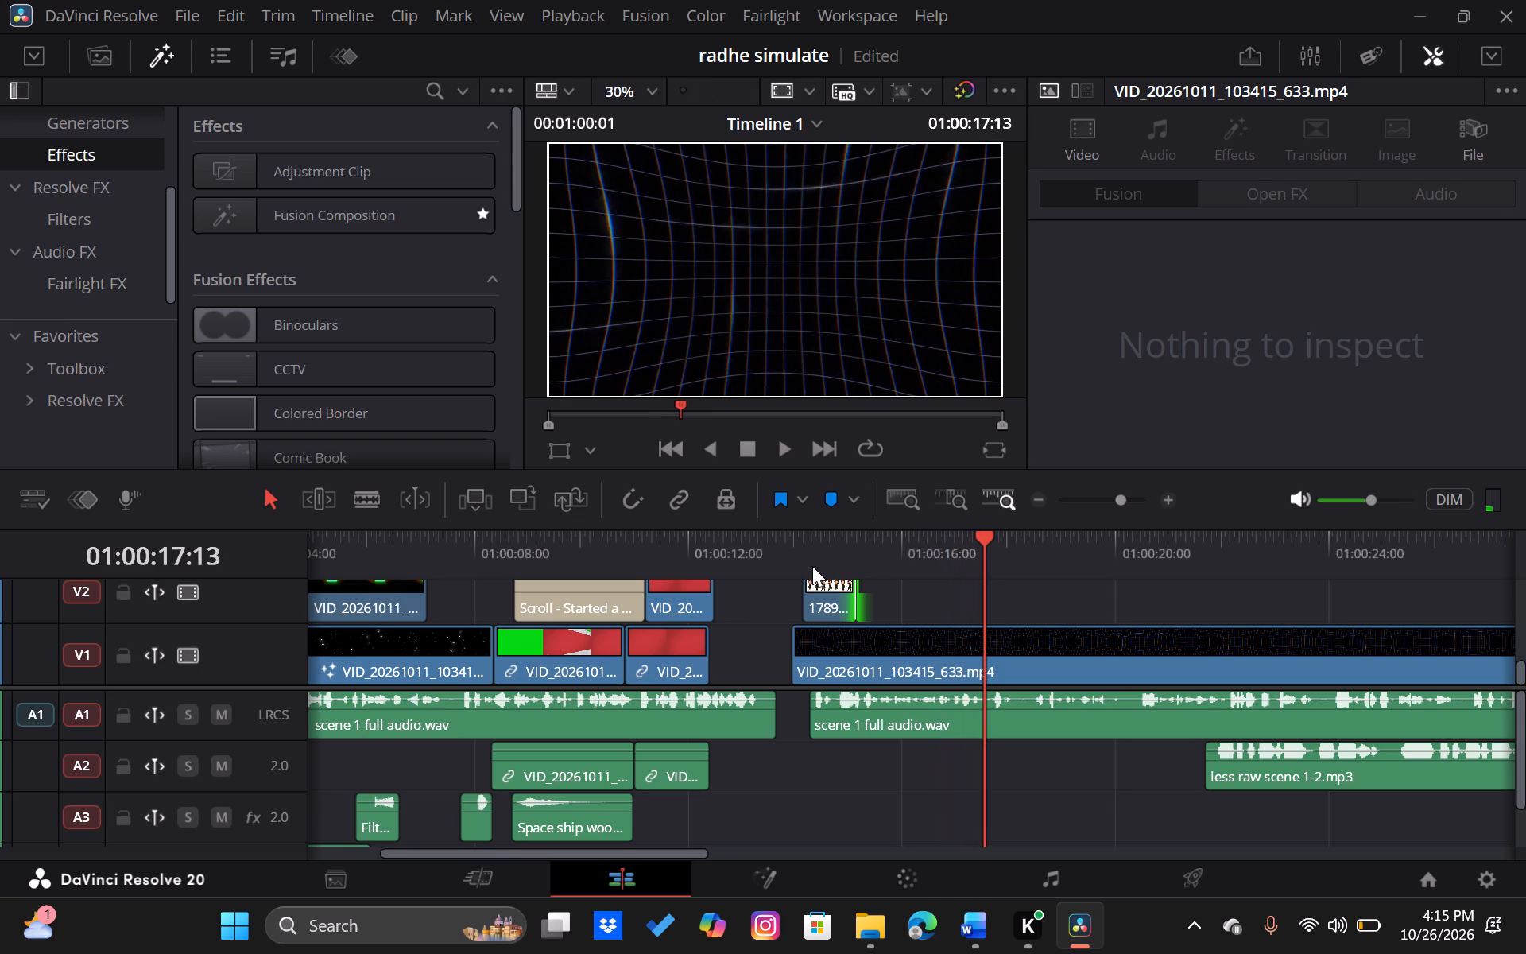
Duplicate the short 1789611802339.png clip and place the copy on V3 at about 01:00:15:00, slightly overlapping the end of the V2 original.
{"action": "left_click", "coordinate": [828, 589]}
{"action": "scroll", "coordinate": [828, 589], "scroll_direction": "up", "scroll_amount": 1}
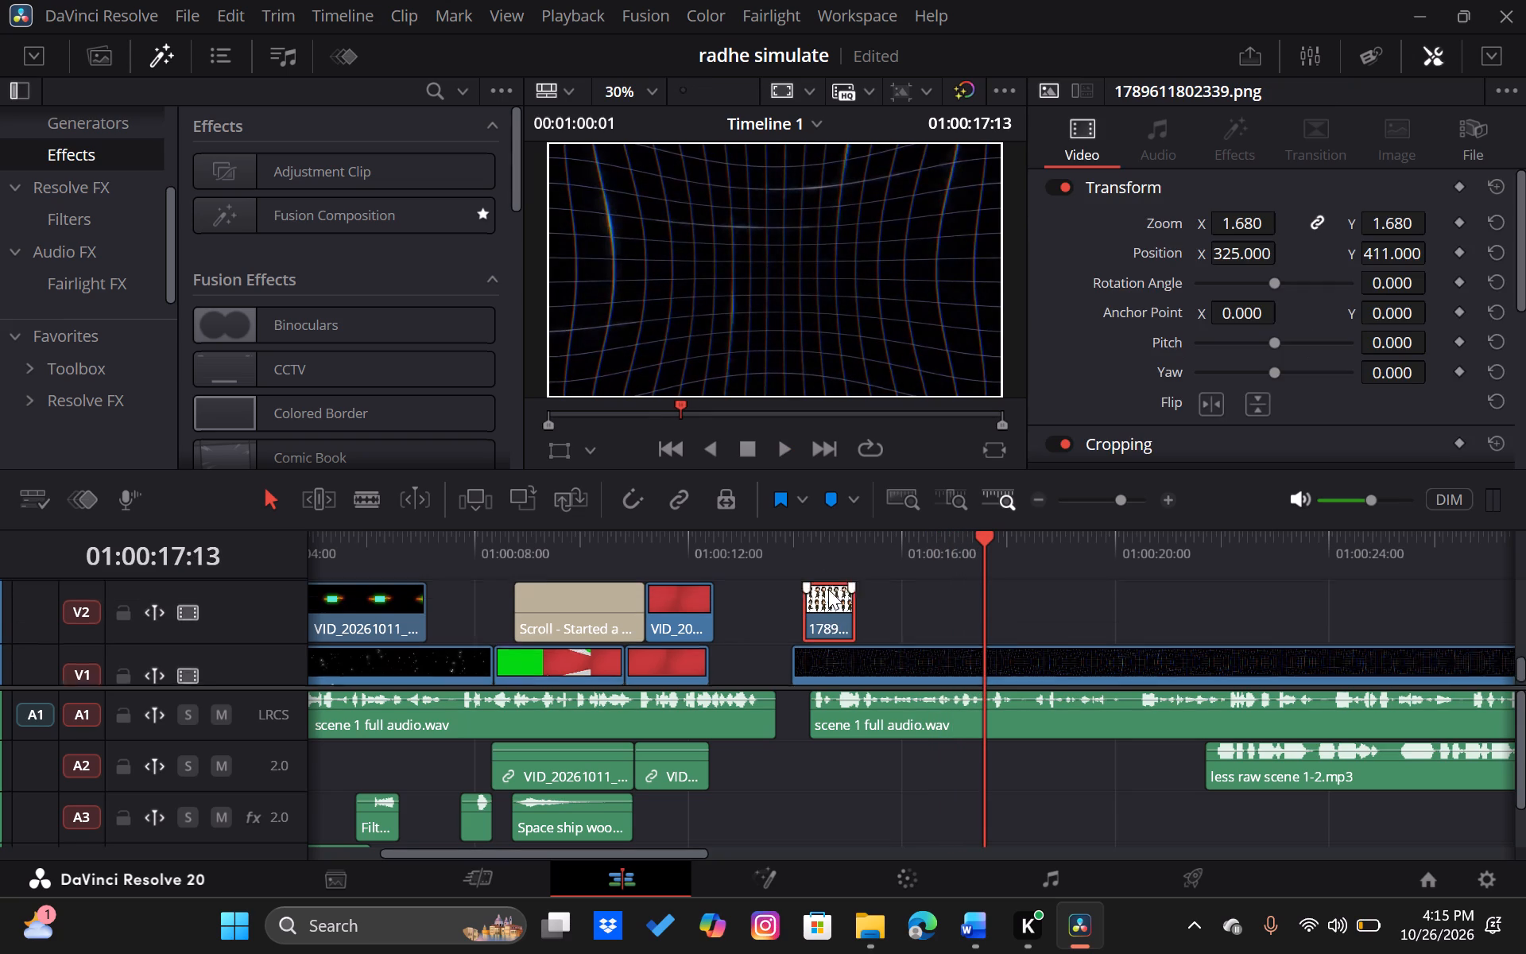
{"action": "scroll", "coordinate": [828, 589], "scroll_direction": "up", "scroll_amount": 1}
{"action": "key", "text": "ctrl+c"}
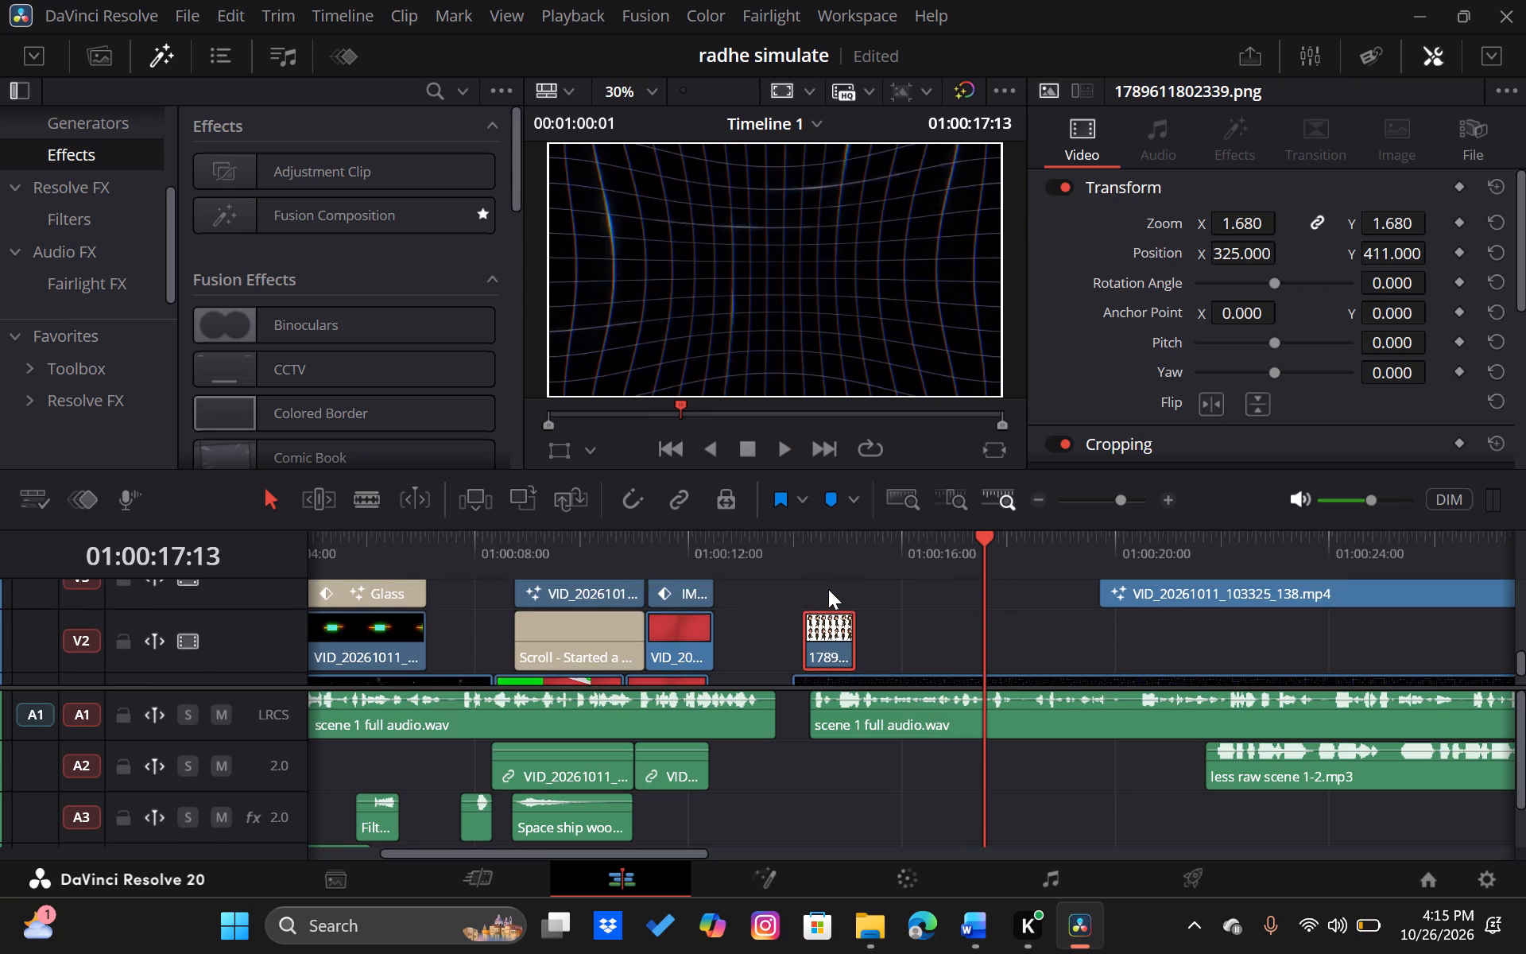
{"action": "key", "text": "ctrl+v"}
{"action": "left_click_drag", "start_coordinate": [1002, 638], "coordinate": [1000, 638]}
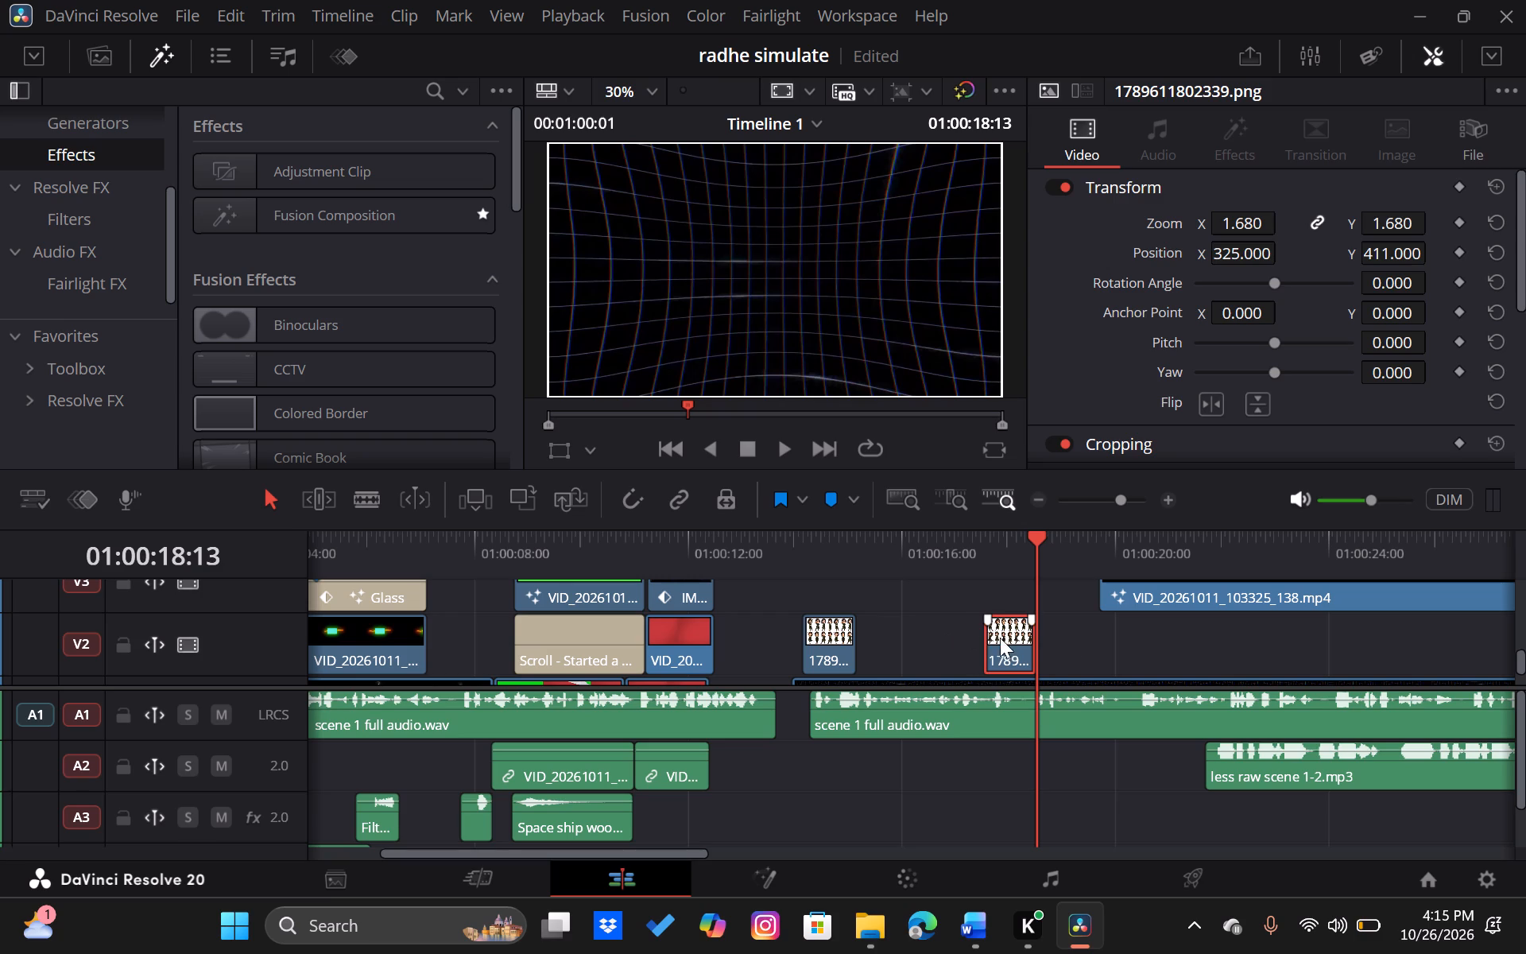
{"action": "left_click_drag", "start_coordinate": [1000, 638], "coordinate": [900, 611]}
{"action": "scroll", "coordinate": [900, 611], "scroll_direction": "down", "scroll_amount": 1}
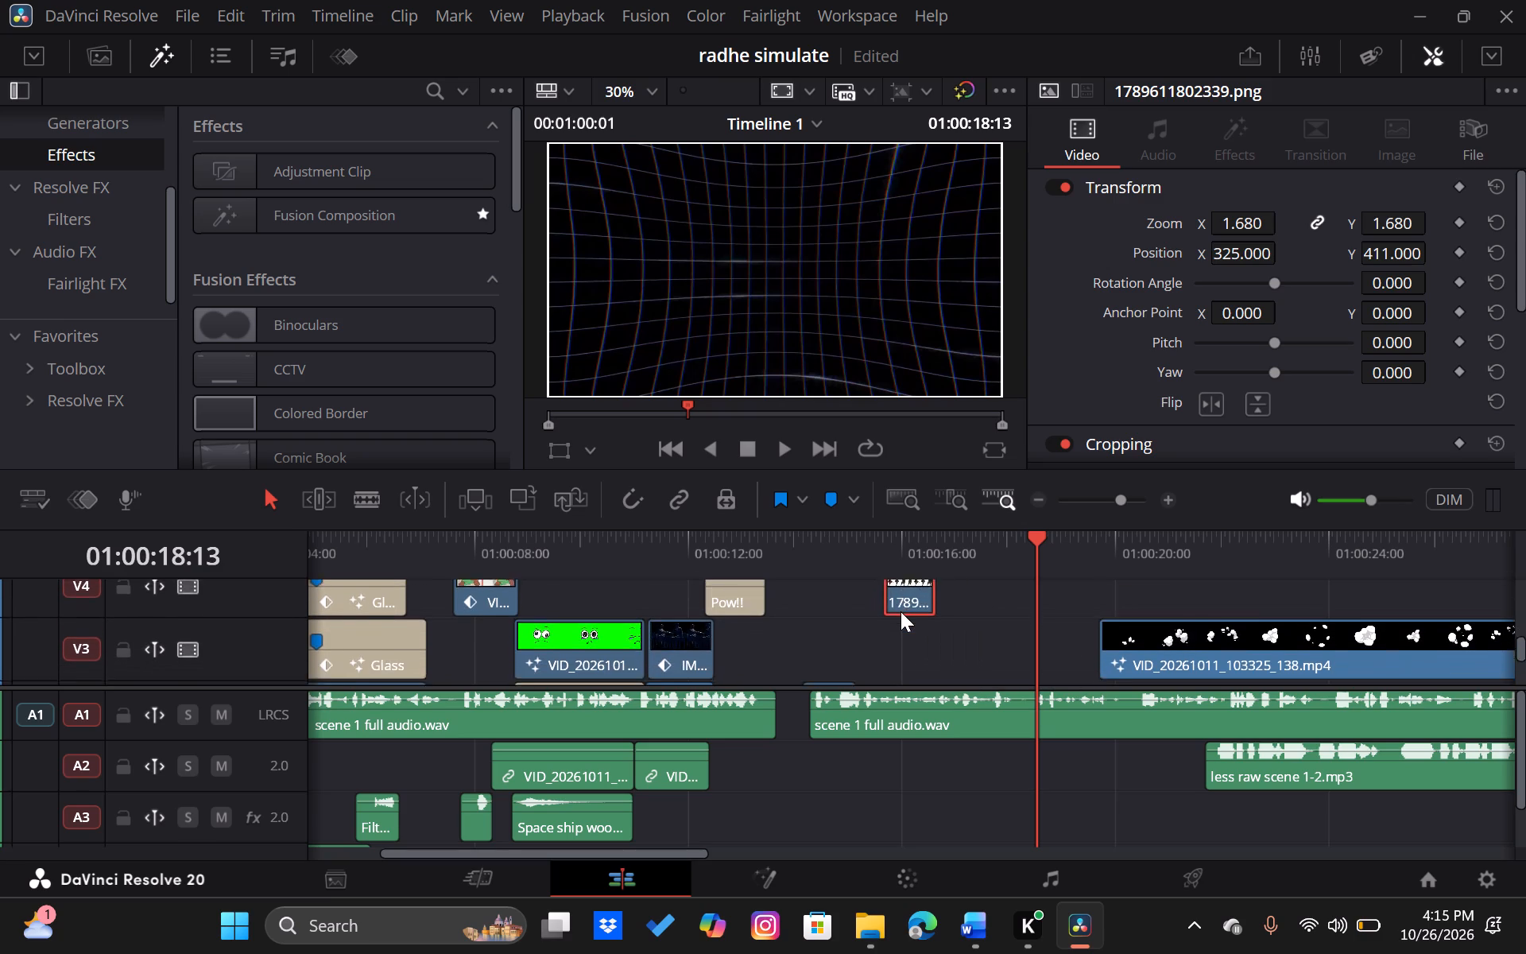
{"action": "scroll", "coordinate": [900, 611], "scroll_direction": "down", "scroll_amount": 1}
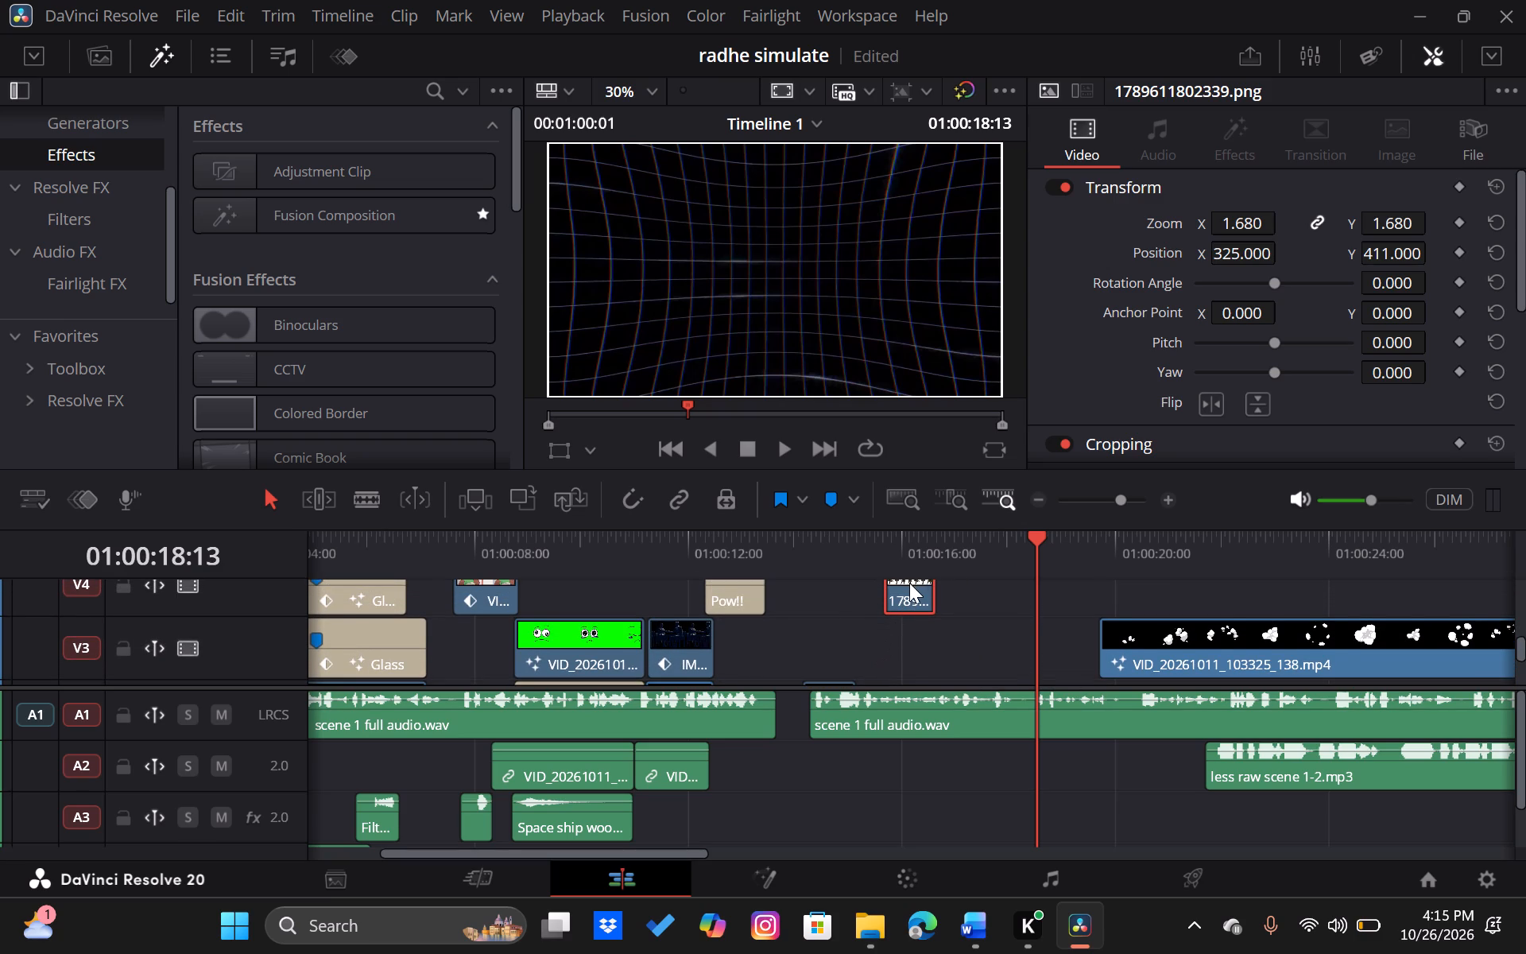
{"action": "left_click_drag", "start_coordinate": [911, 581], "coordinate": [874, 629]}
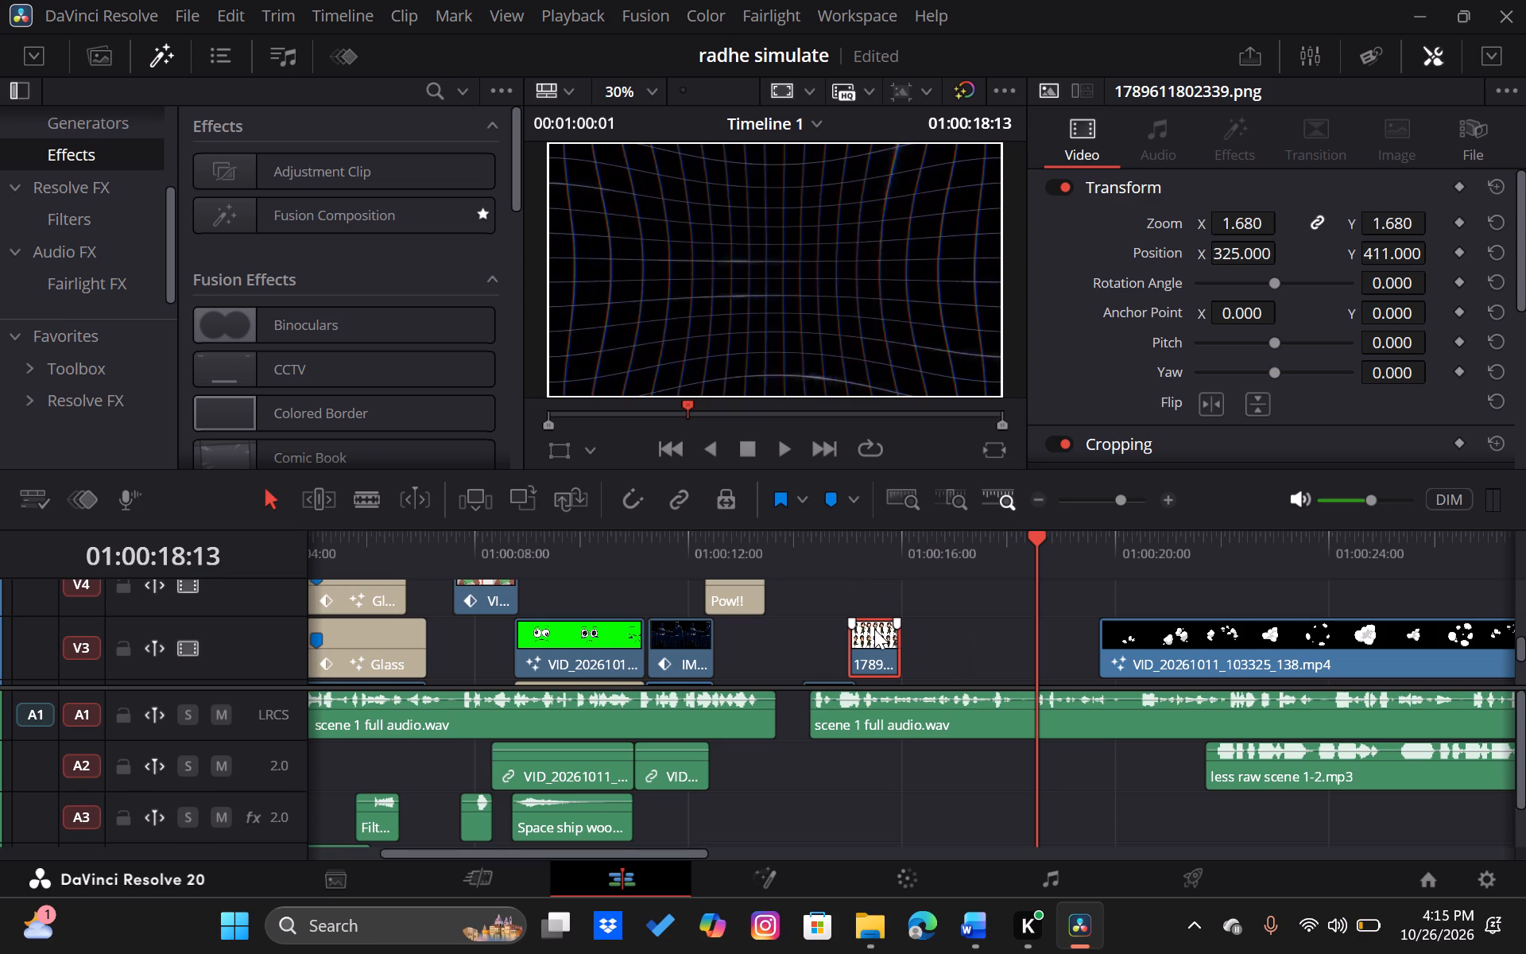
Set the zoom of the V3 character copy to 1.490 and shift the image left in the frame.
{"action": "scroll", "coordinate": [980, 634], "scroll_direction": "down", "scroll_amount": 1}
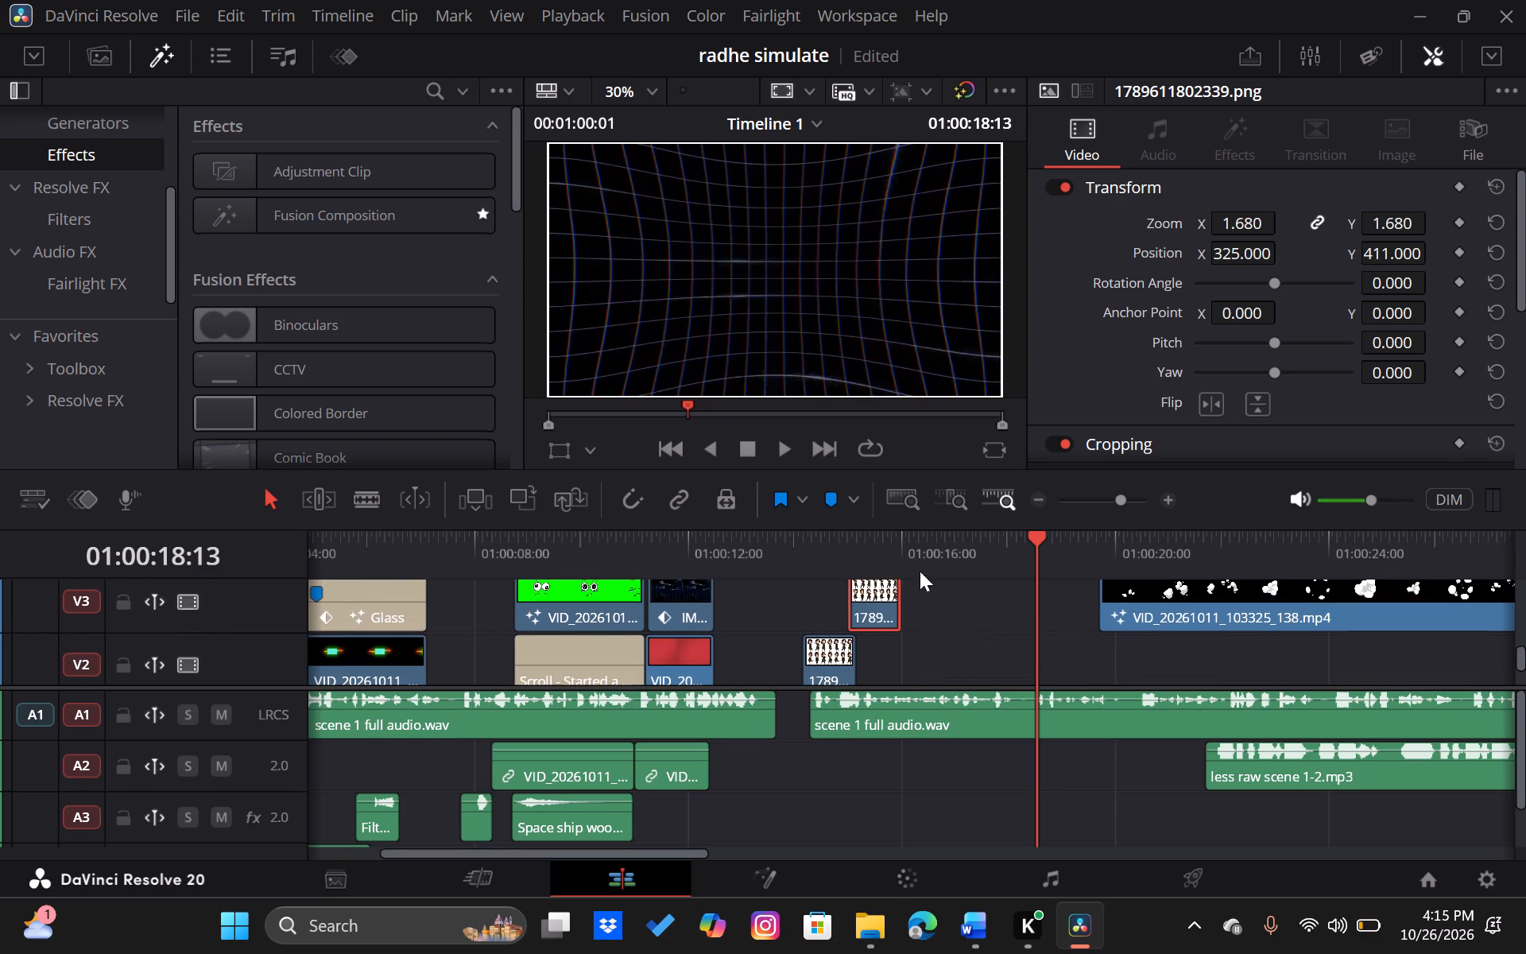
{"action": "left_click_drag", "start_coordinate": [845, 554], "coordinate": [873, 553]}
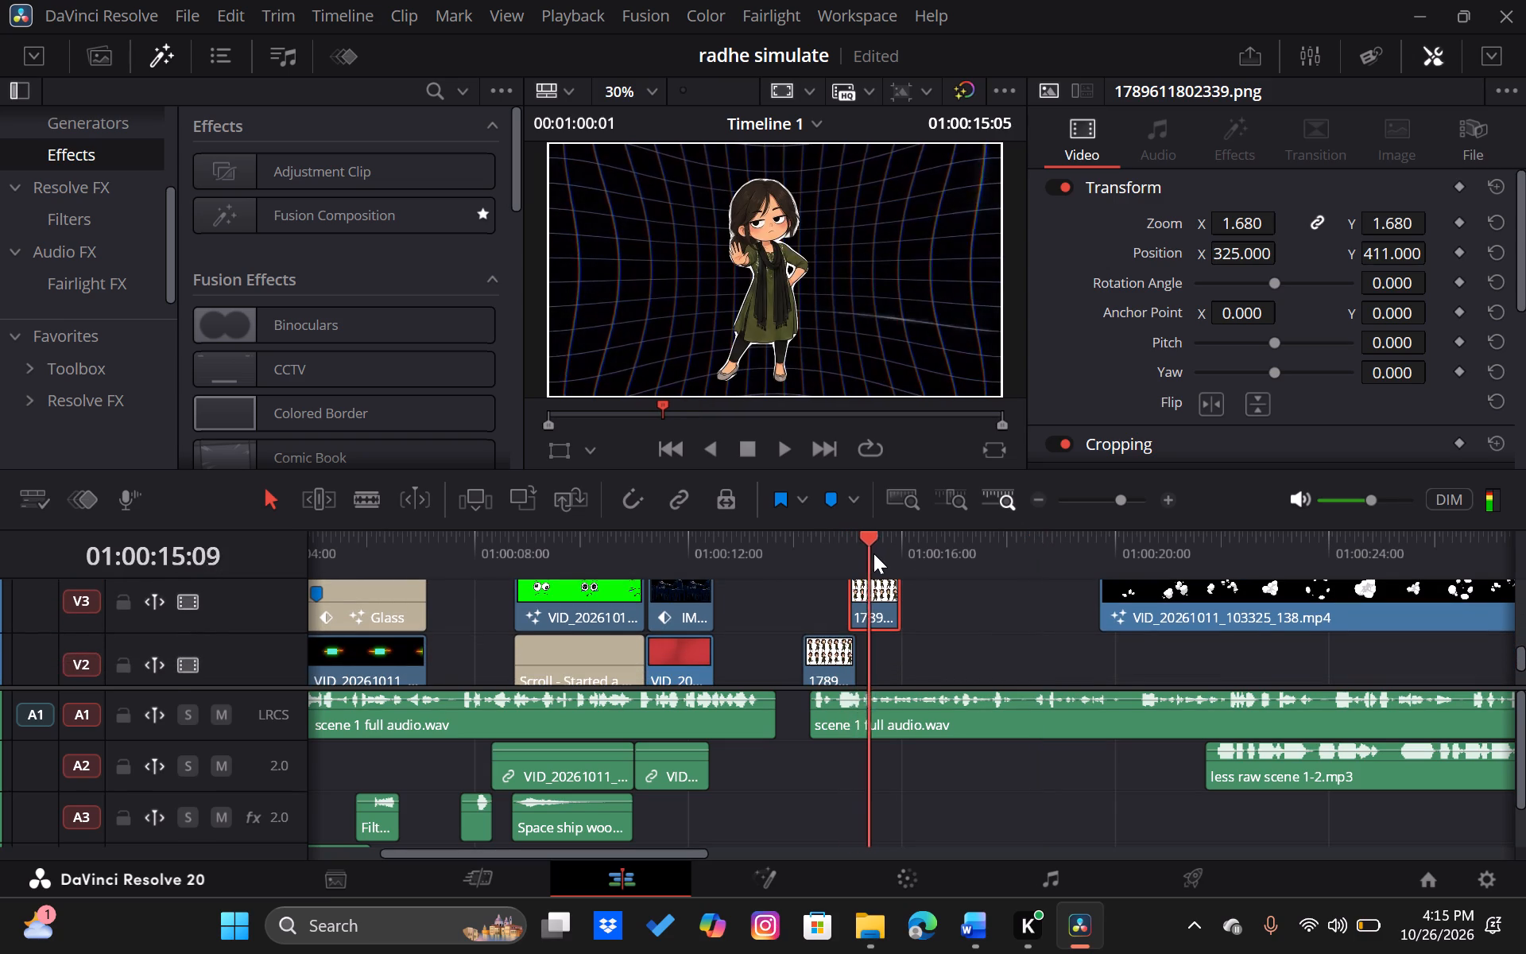
{"action": "left_click_drag", "start_coordinate": [873, 553], "coordinate": [870, 555]}
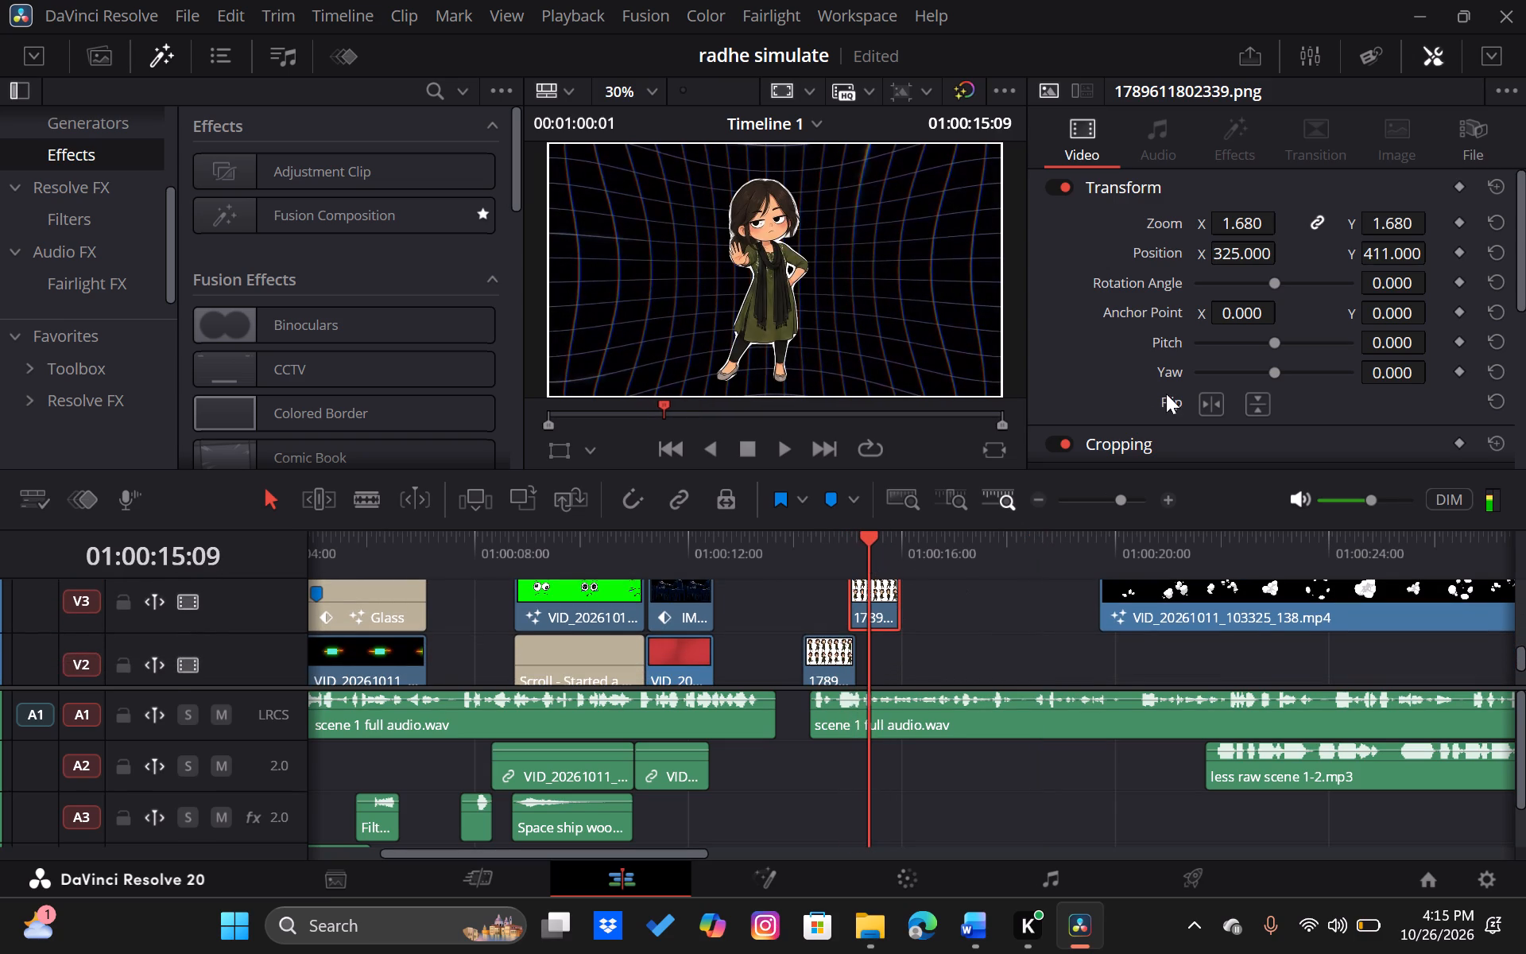
{"action": "left_click_drag", "start_coordinate": [1252, 227], "coordinate": [1215, 227]}
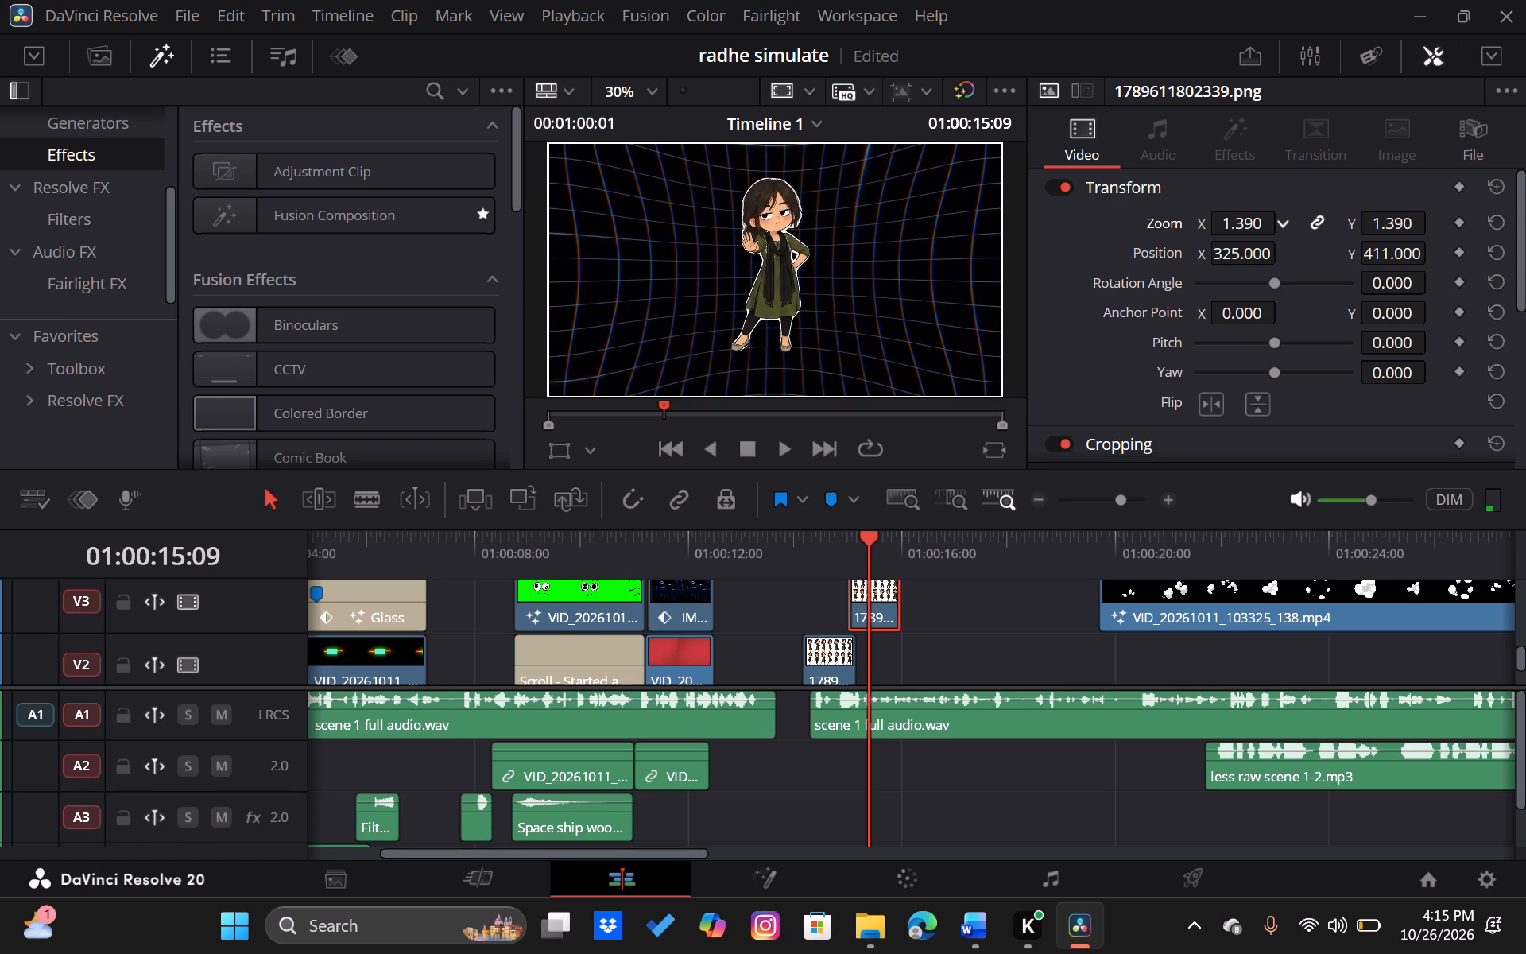
{"action": "left_click_drag", "start_coordinate": [1215, 227], "coordinate": [1229, 227]}
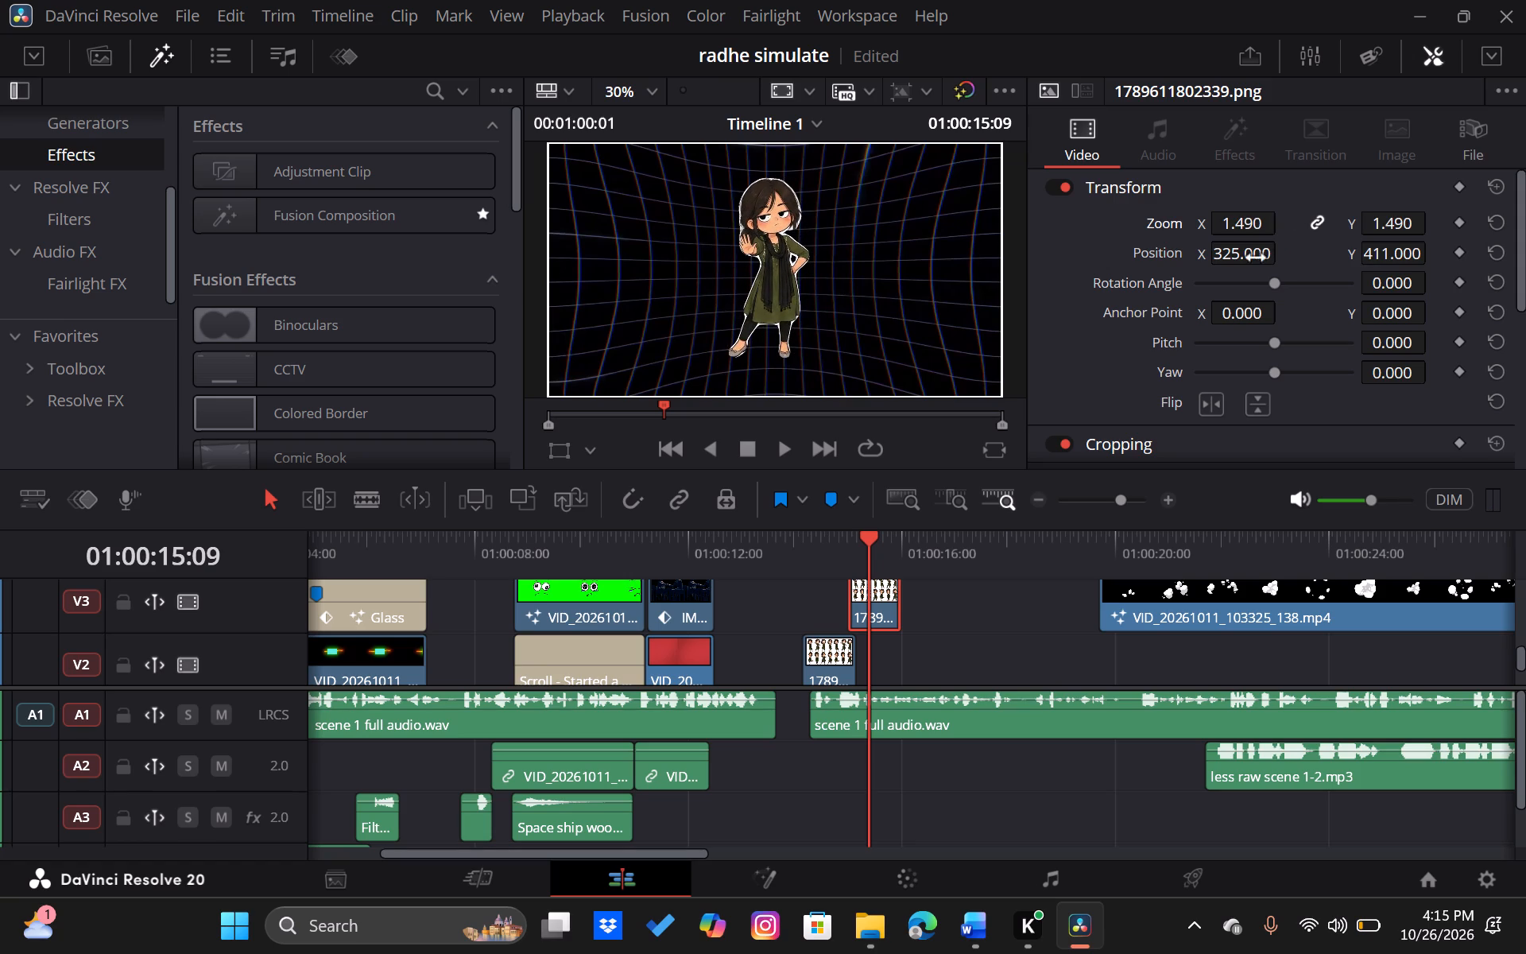
{"action": "left_click_drag", "start_coordinate": [1256, 258], "coordinate": [1077, 257]}
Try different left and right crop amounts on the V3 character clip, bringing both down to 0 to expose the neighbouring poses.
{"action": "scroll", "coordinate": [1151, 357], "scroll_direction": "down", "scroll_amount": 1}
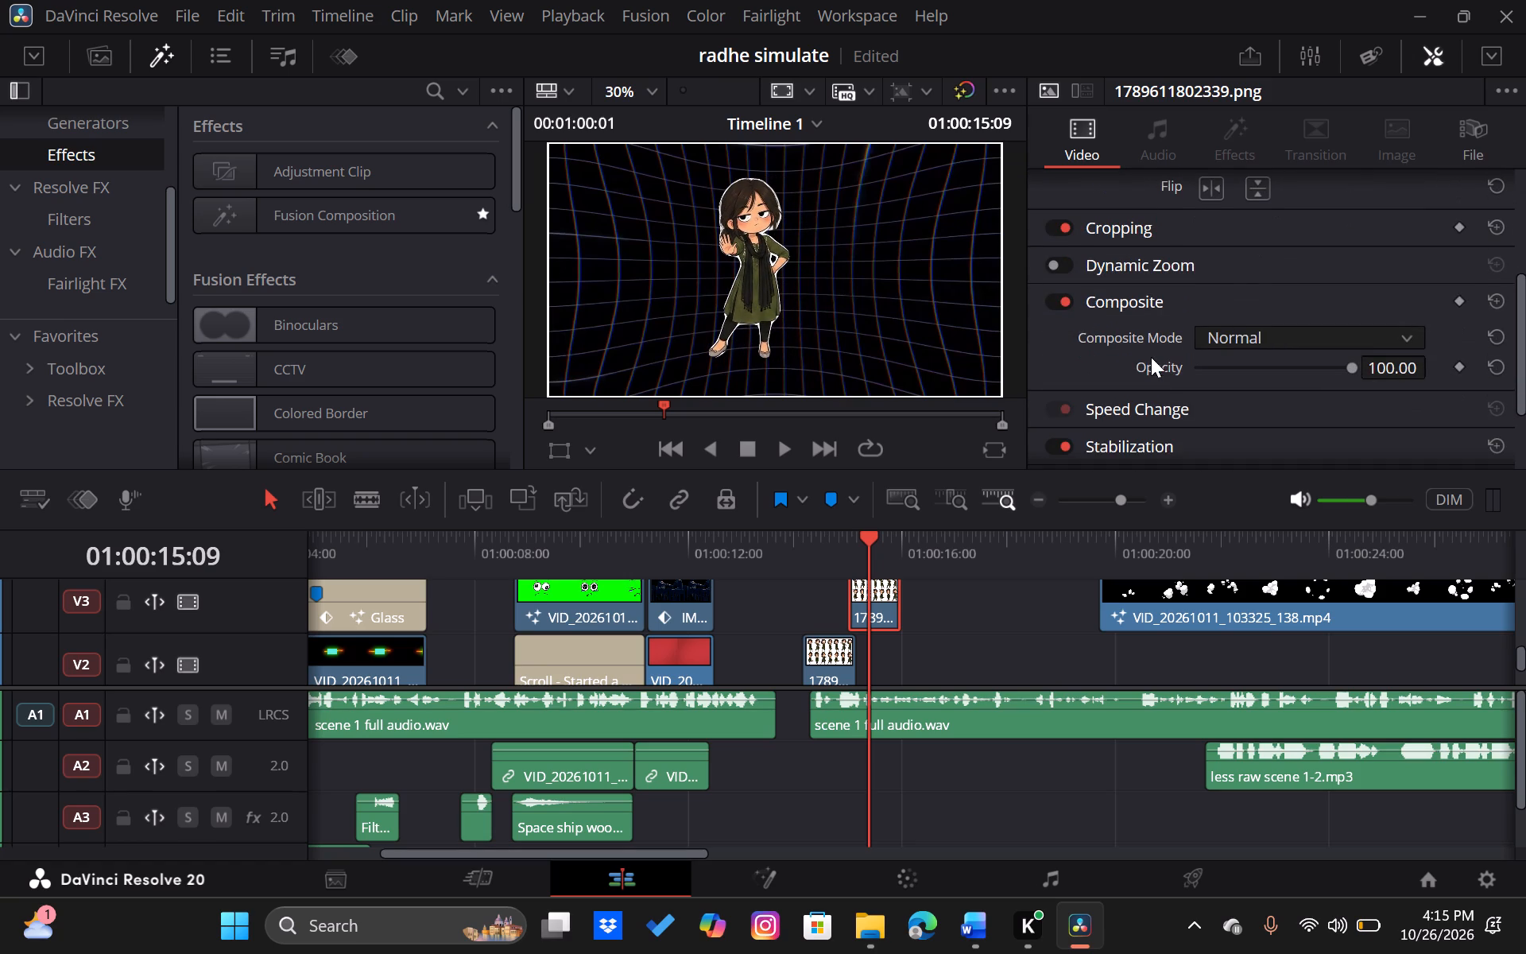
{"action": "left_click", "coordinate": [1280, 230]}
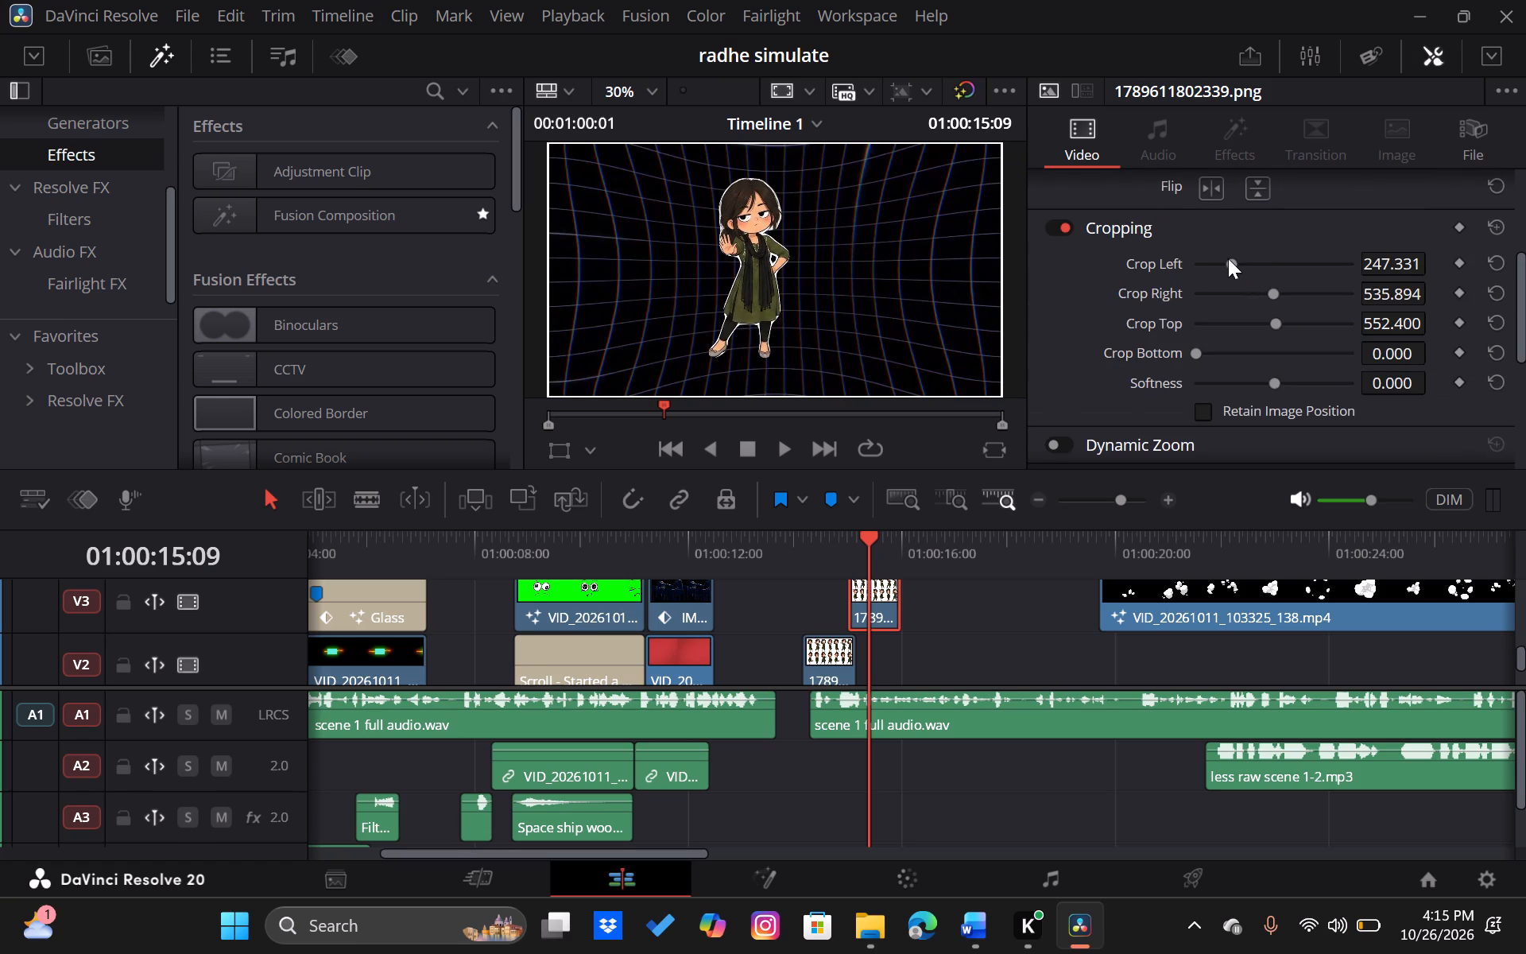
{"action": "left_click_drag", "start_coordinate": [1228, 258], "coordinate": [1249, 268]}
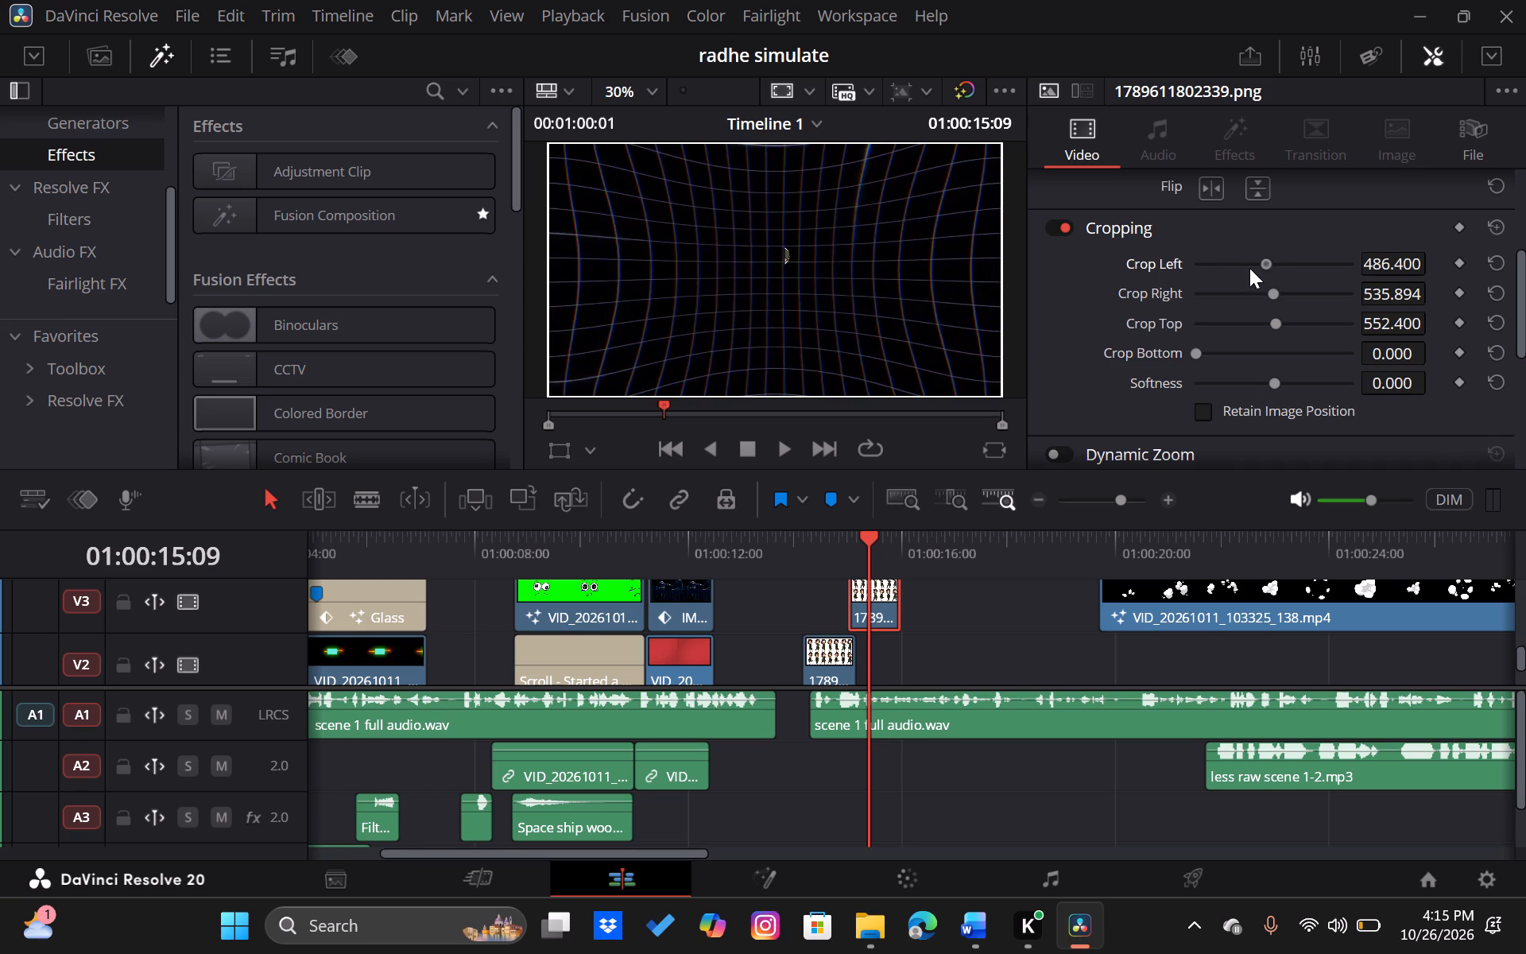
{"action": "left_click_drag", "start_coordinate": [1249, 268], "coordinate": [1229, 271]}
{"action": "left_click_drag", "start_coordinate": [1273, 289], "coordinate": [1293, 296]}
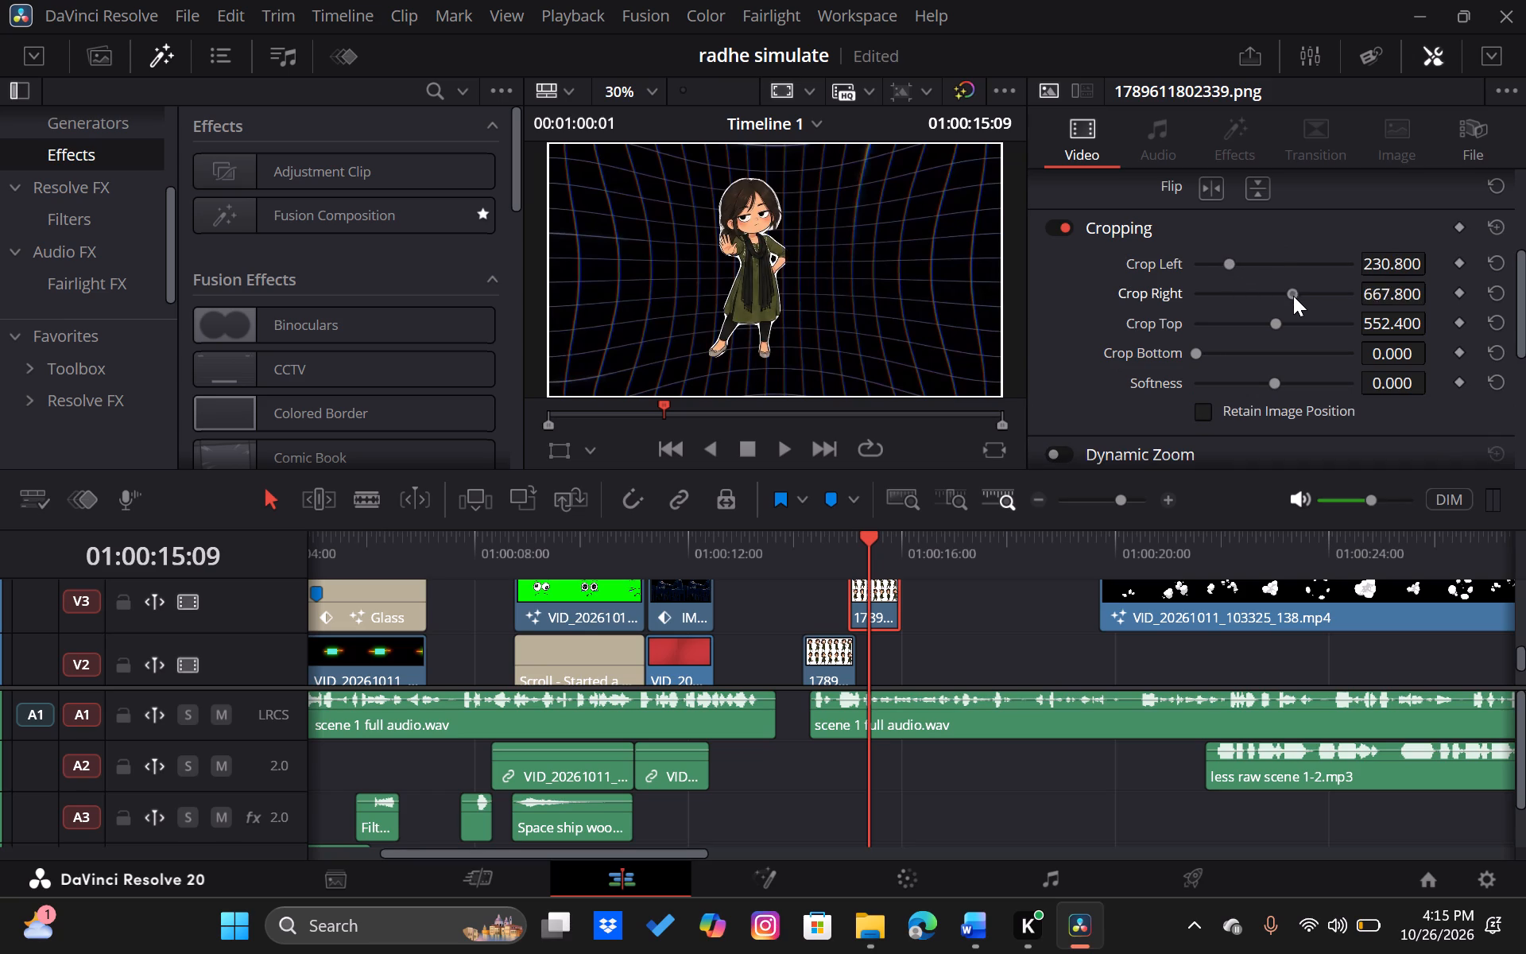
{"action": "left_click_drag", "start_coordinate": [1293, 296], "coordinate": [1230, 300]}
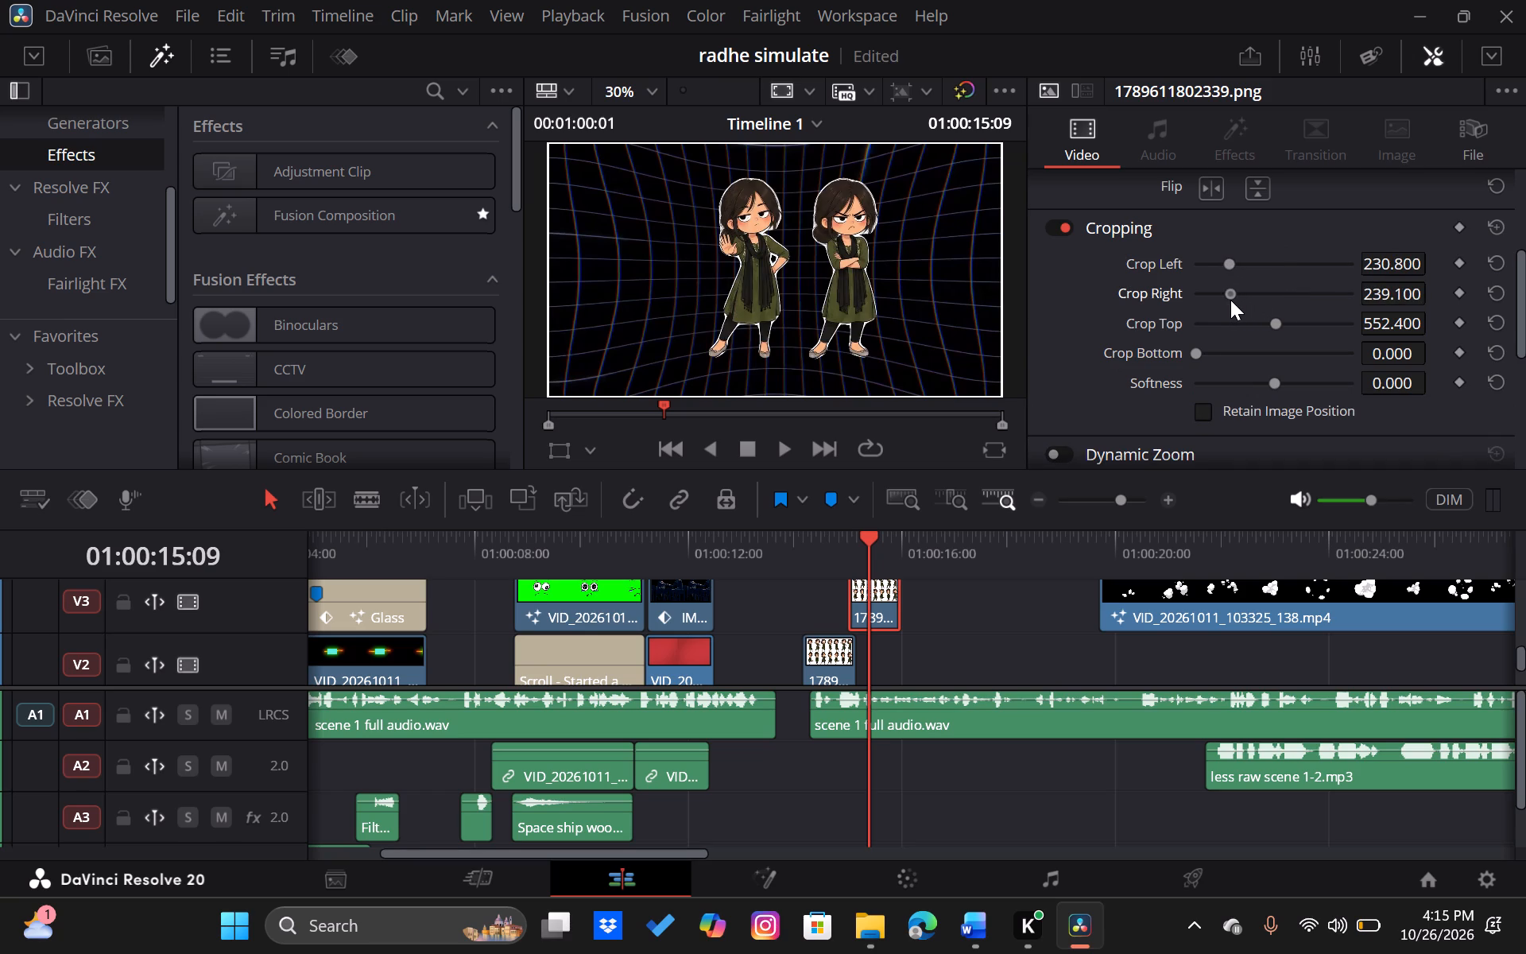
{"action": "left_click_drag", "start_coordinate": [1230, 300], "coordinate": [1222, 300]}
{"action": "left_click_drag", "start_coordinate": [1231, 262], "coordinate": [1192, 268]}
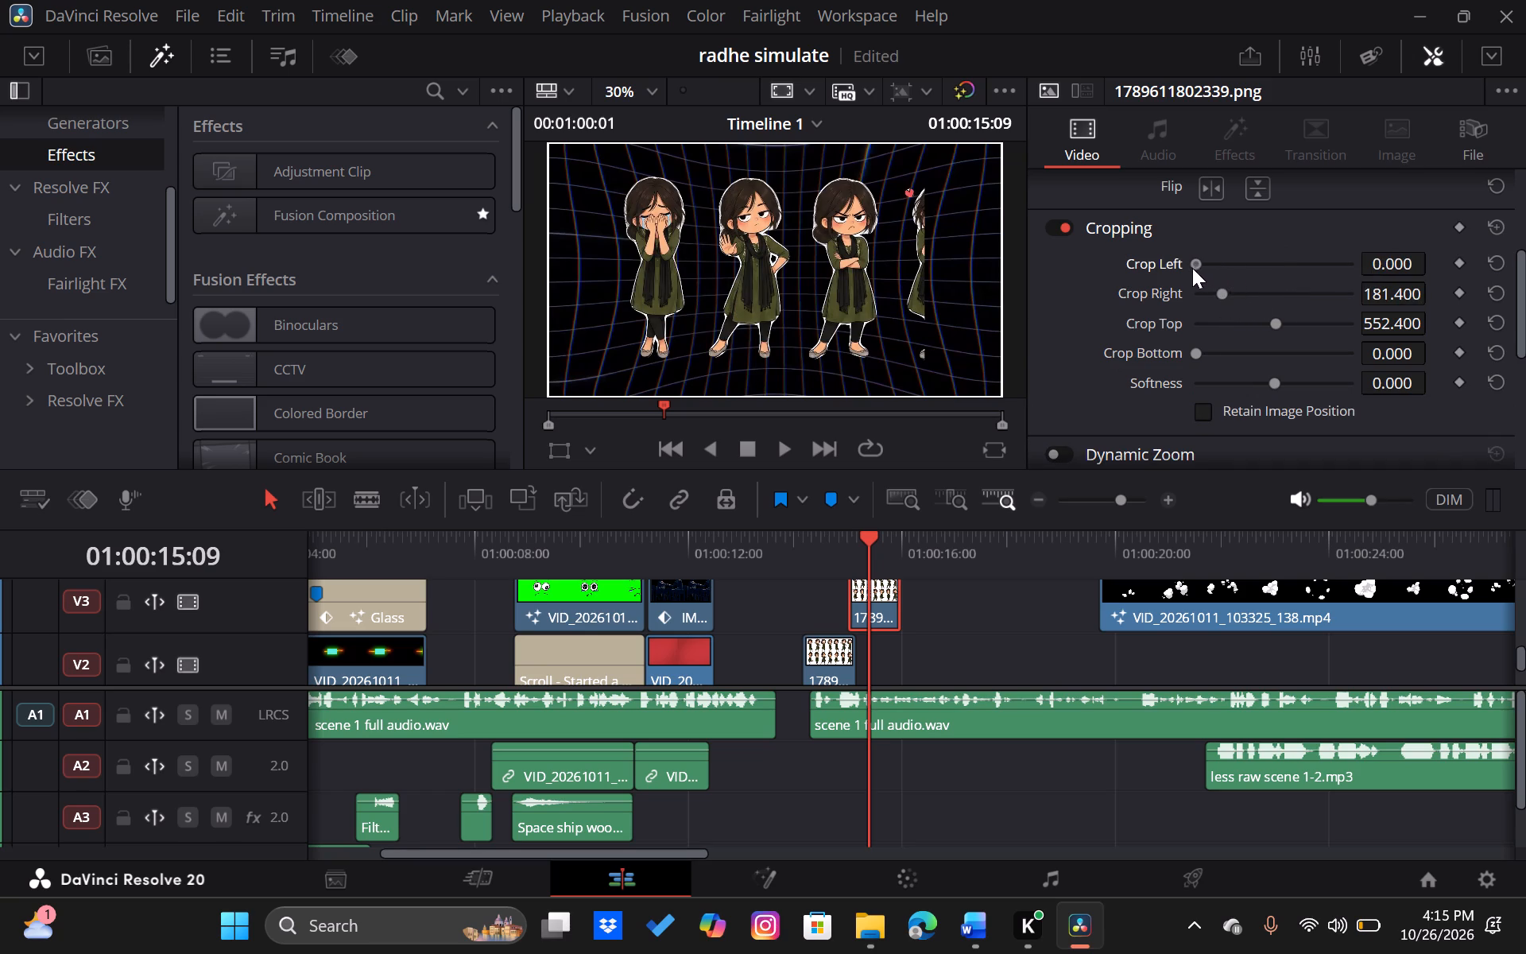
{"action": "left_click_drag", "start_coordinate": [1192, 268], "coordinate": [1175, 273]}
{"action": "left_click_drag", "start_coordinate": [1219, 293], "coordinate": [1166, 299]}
Reset all the cropping and transform settings of the V3 character clip to their defaults.
{"action": "left_click", "coordinate": [1497, 227]}
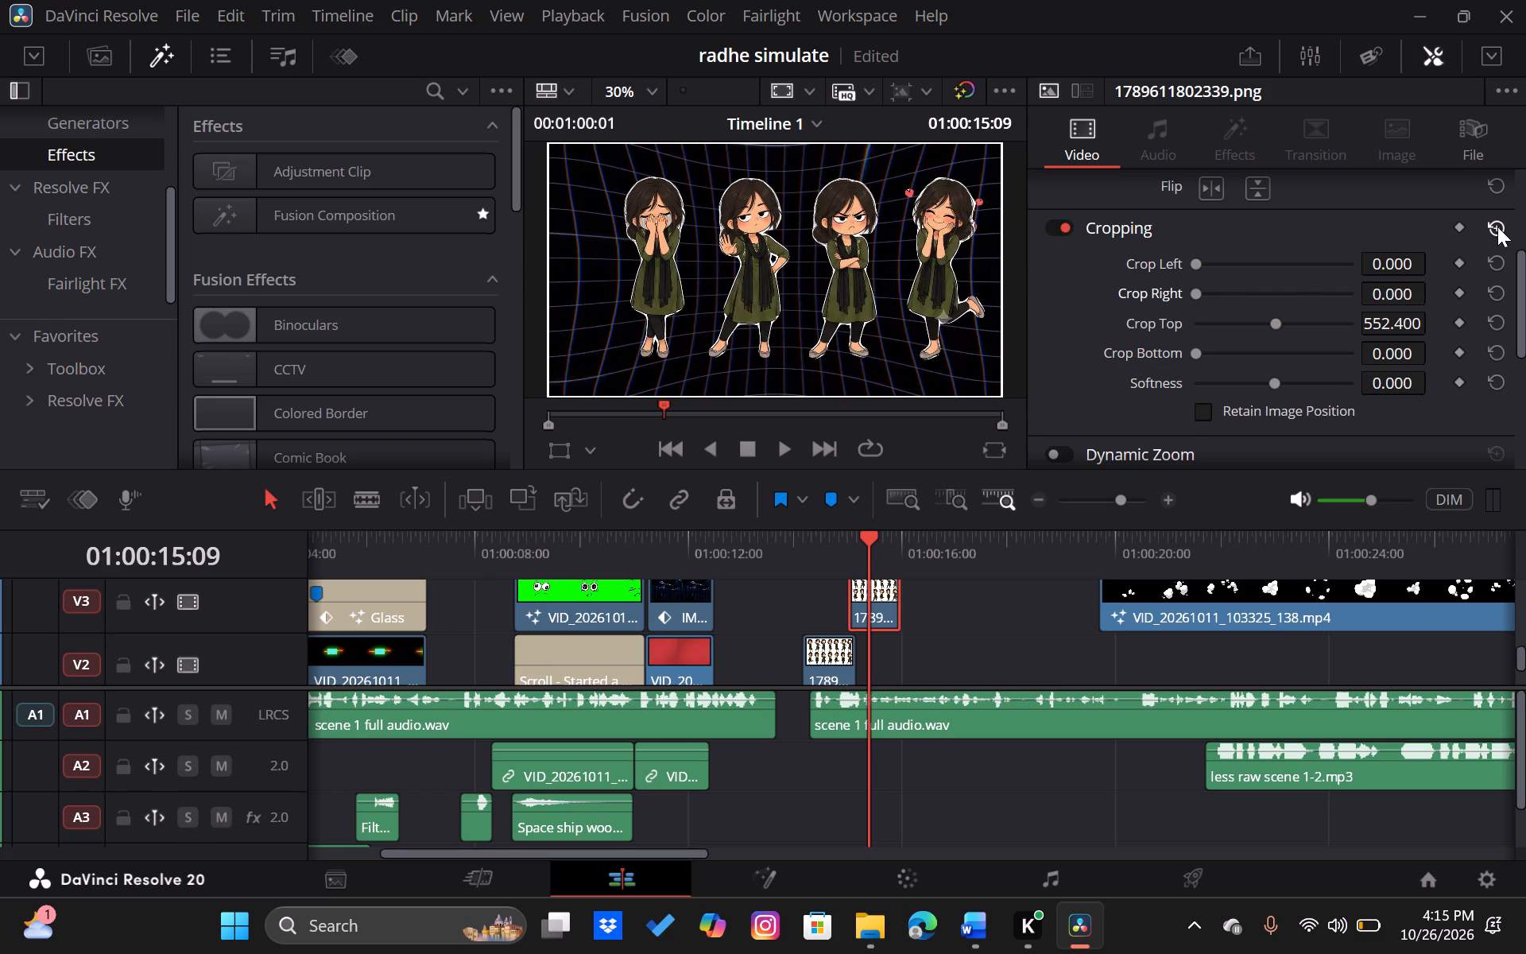
{"action": "scroll", "coordinate": [1315, 250], "scroll_direction": "up", "scroll_amount": 2}
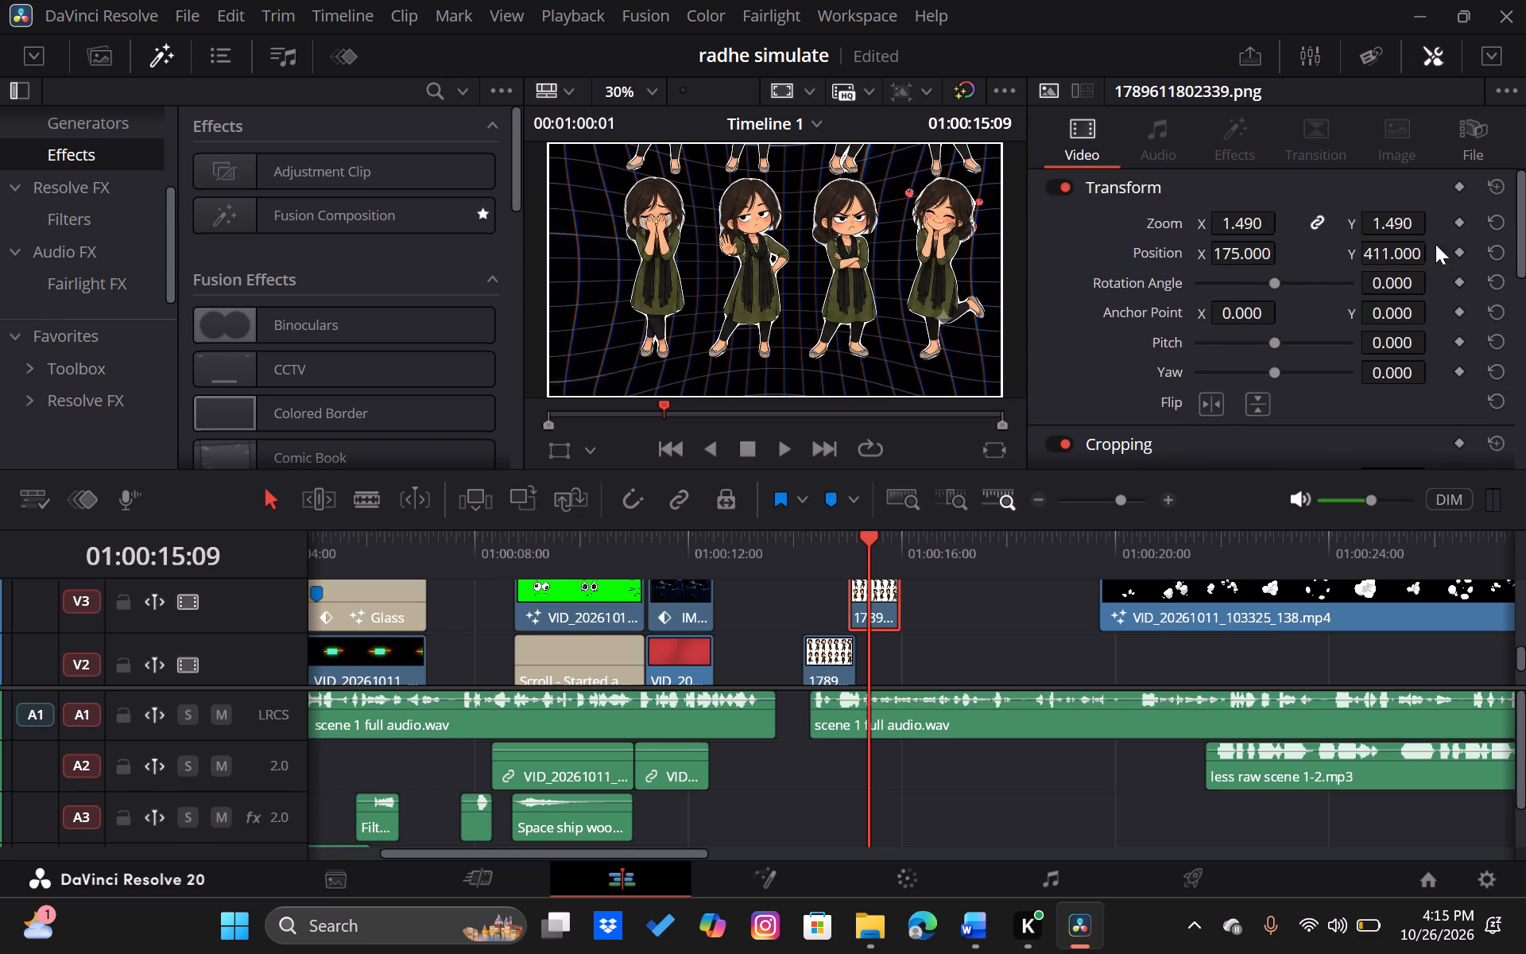
{"action": "left_click", "coordinate": [1495, 185]}
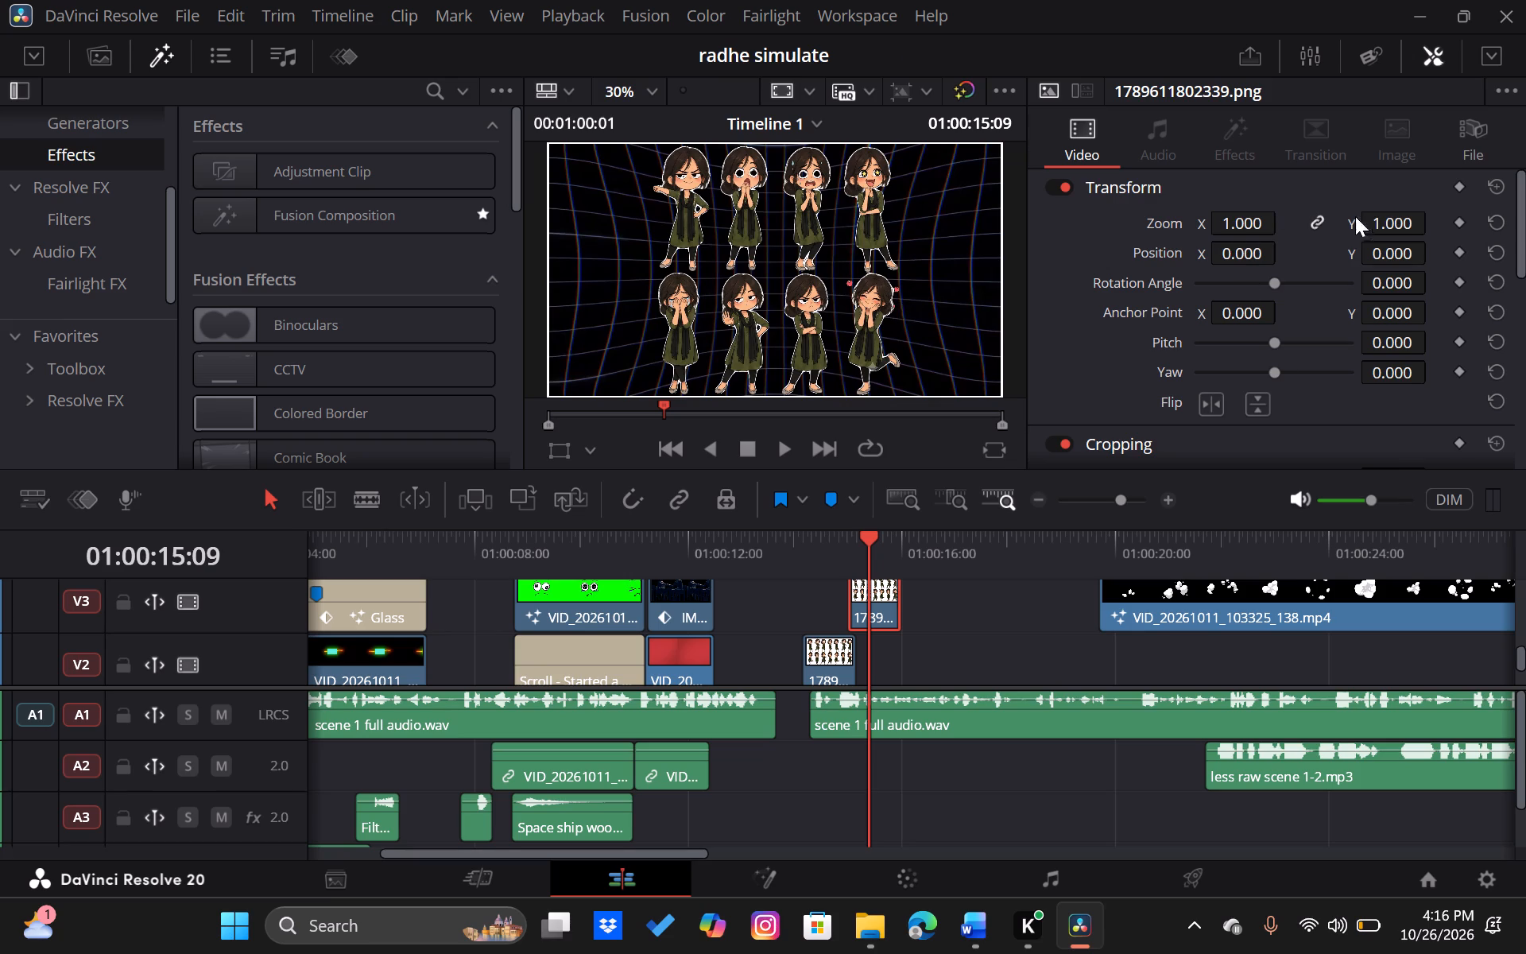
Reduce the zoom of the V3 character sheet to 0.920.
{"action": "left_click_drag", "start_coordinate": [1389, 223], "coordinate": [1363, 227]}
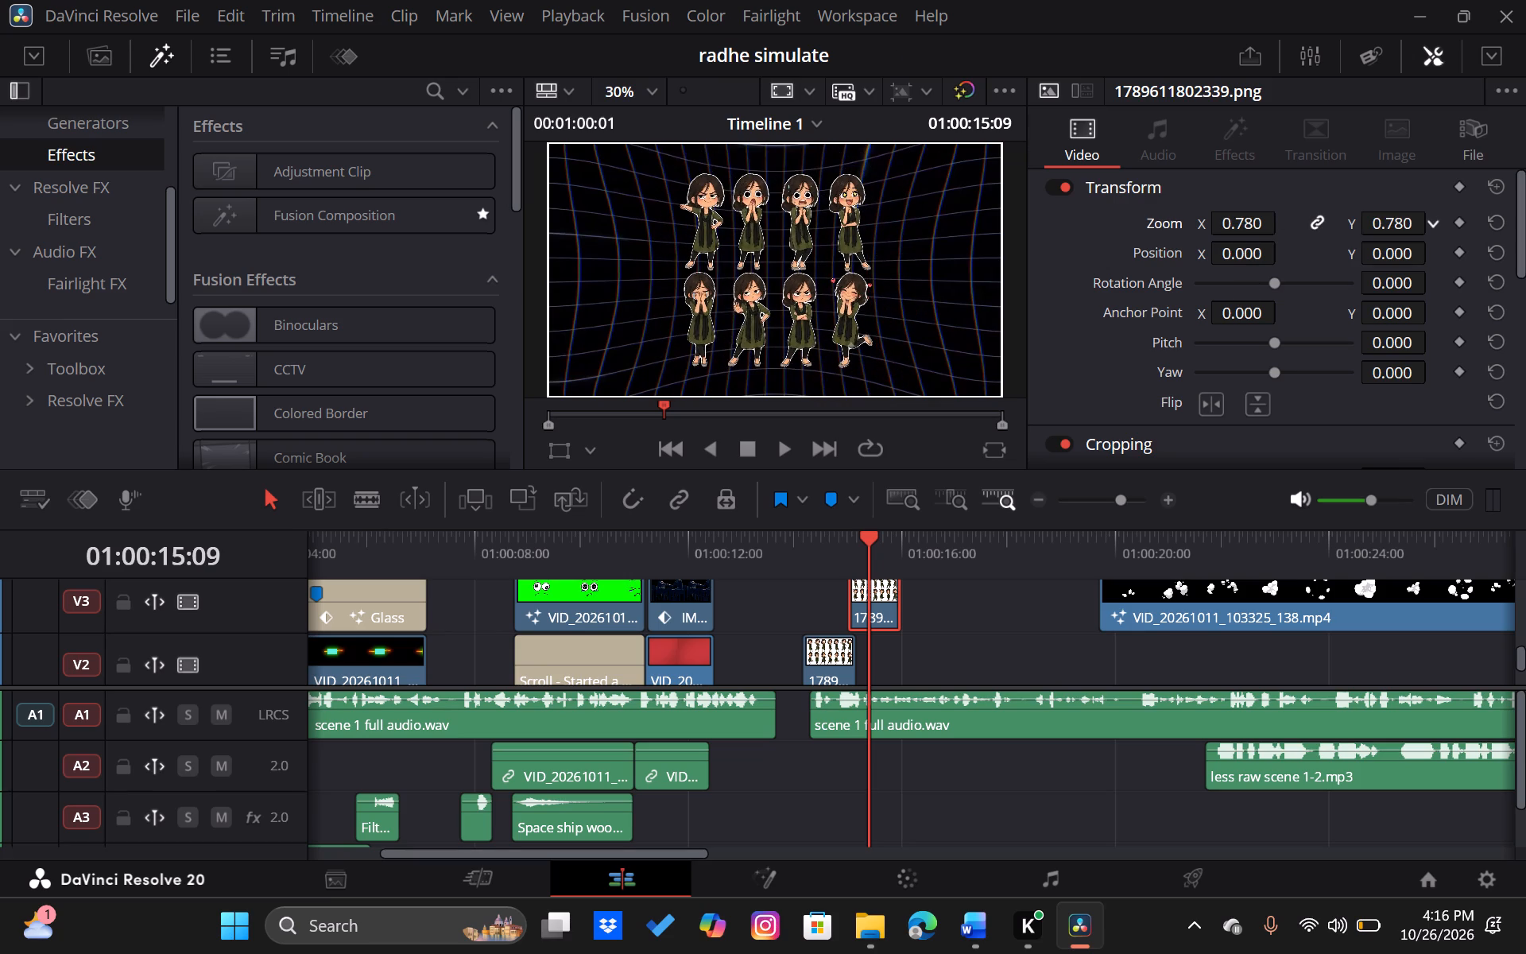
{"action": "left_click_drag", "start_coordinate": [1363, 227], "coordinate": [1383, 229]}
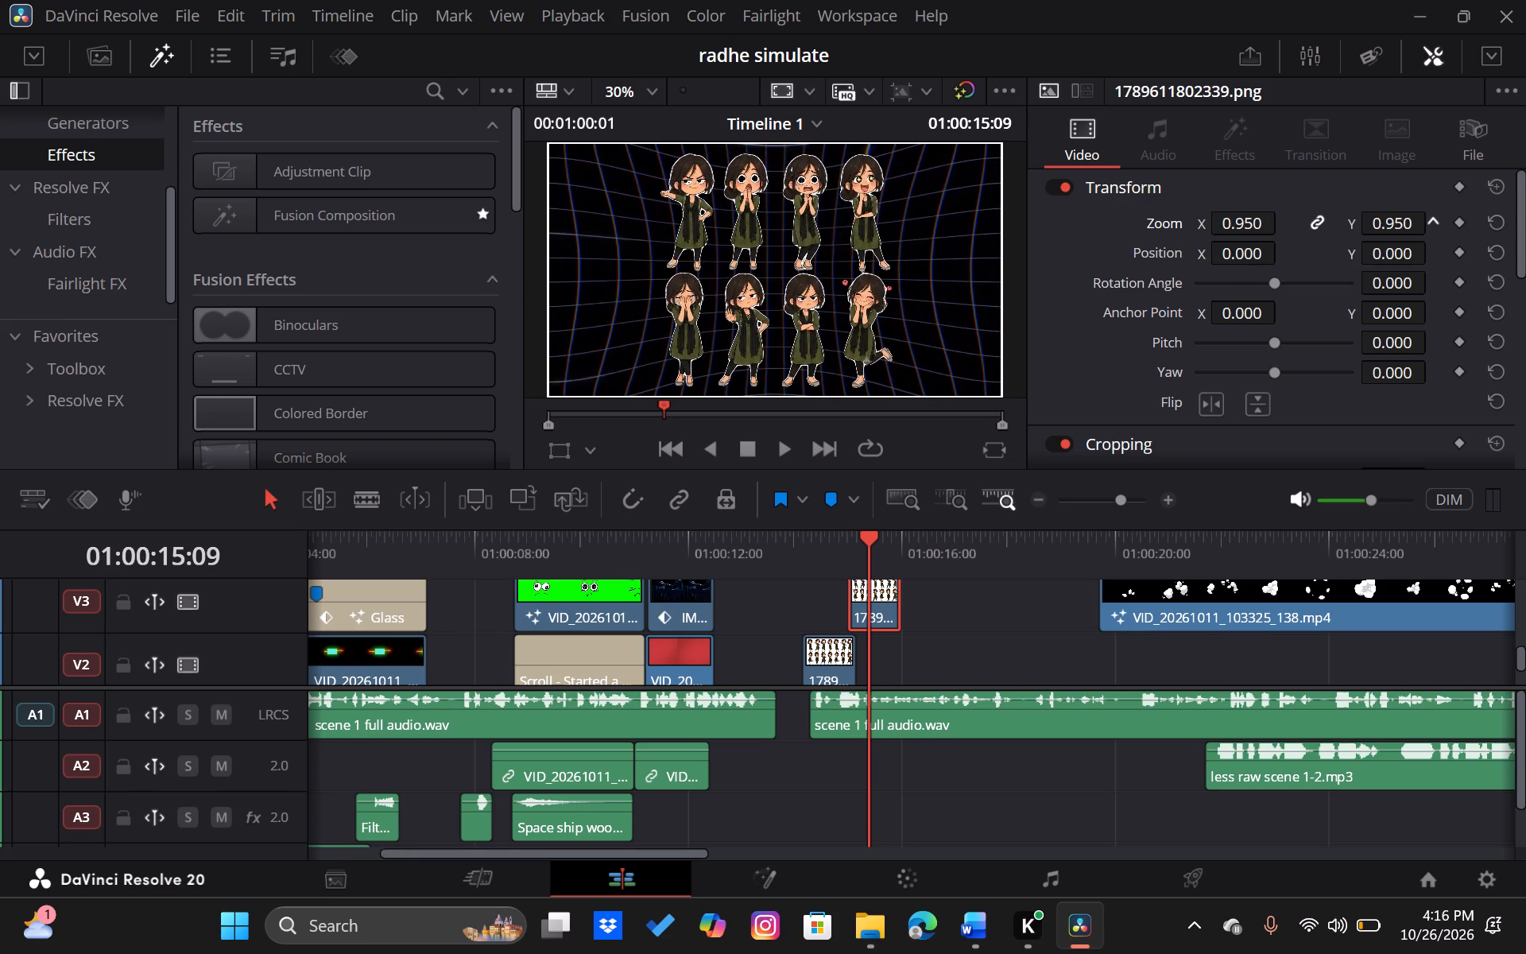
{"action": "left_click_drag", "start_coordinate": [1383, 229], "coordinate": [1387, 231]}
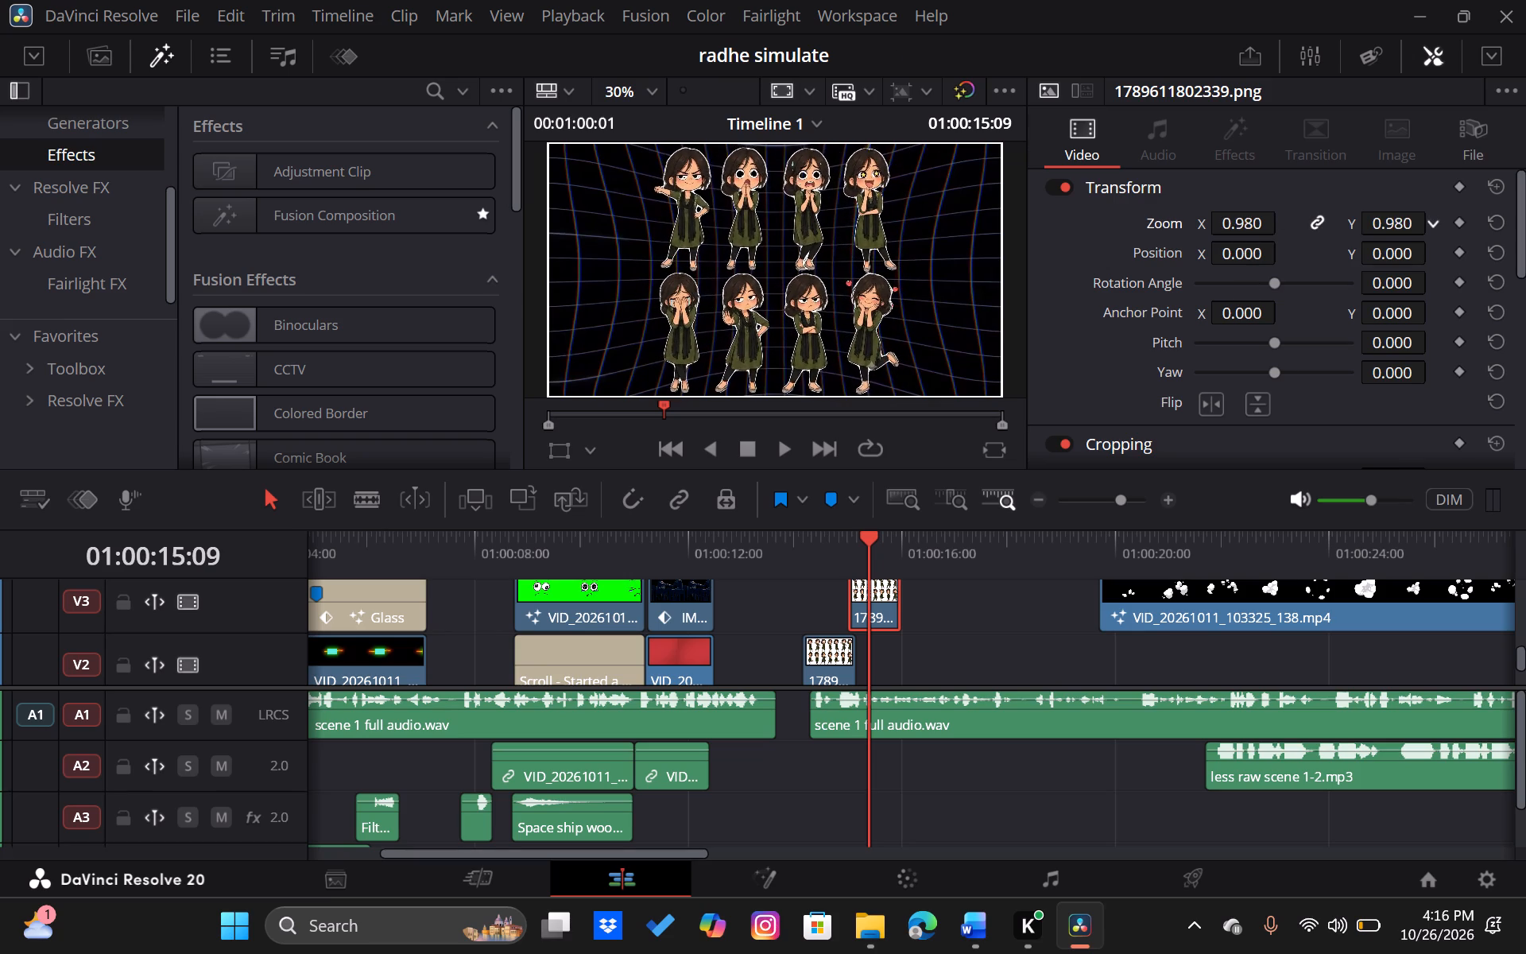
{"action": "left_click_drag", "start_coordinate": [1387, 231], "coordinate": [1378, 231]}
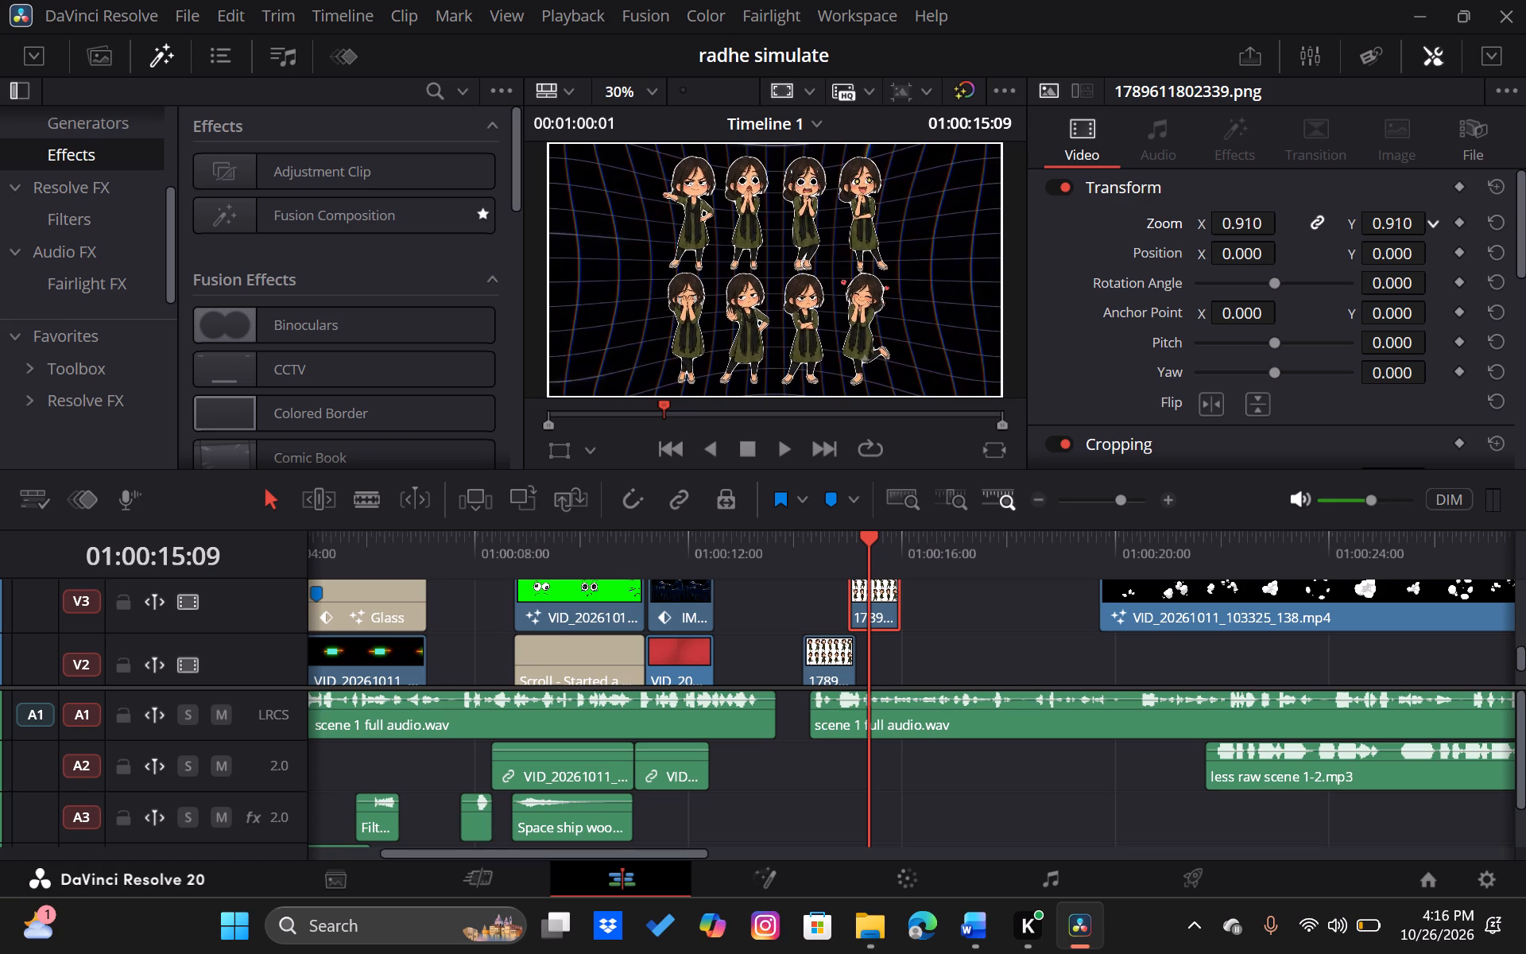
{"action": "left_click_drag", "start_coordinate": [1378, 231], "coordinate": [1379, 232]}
Flip the V3 character sheet horizontally.
{"action": "scroll", "coordinate": [1121, 334], "scroll_direction": "down", "scroll_amount": 1}
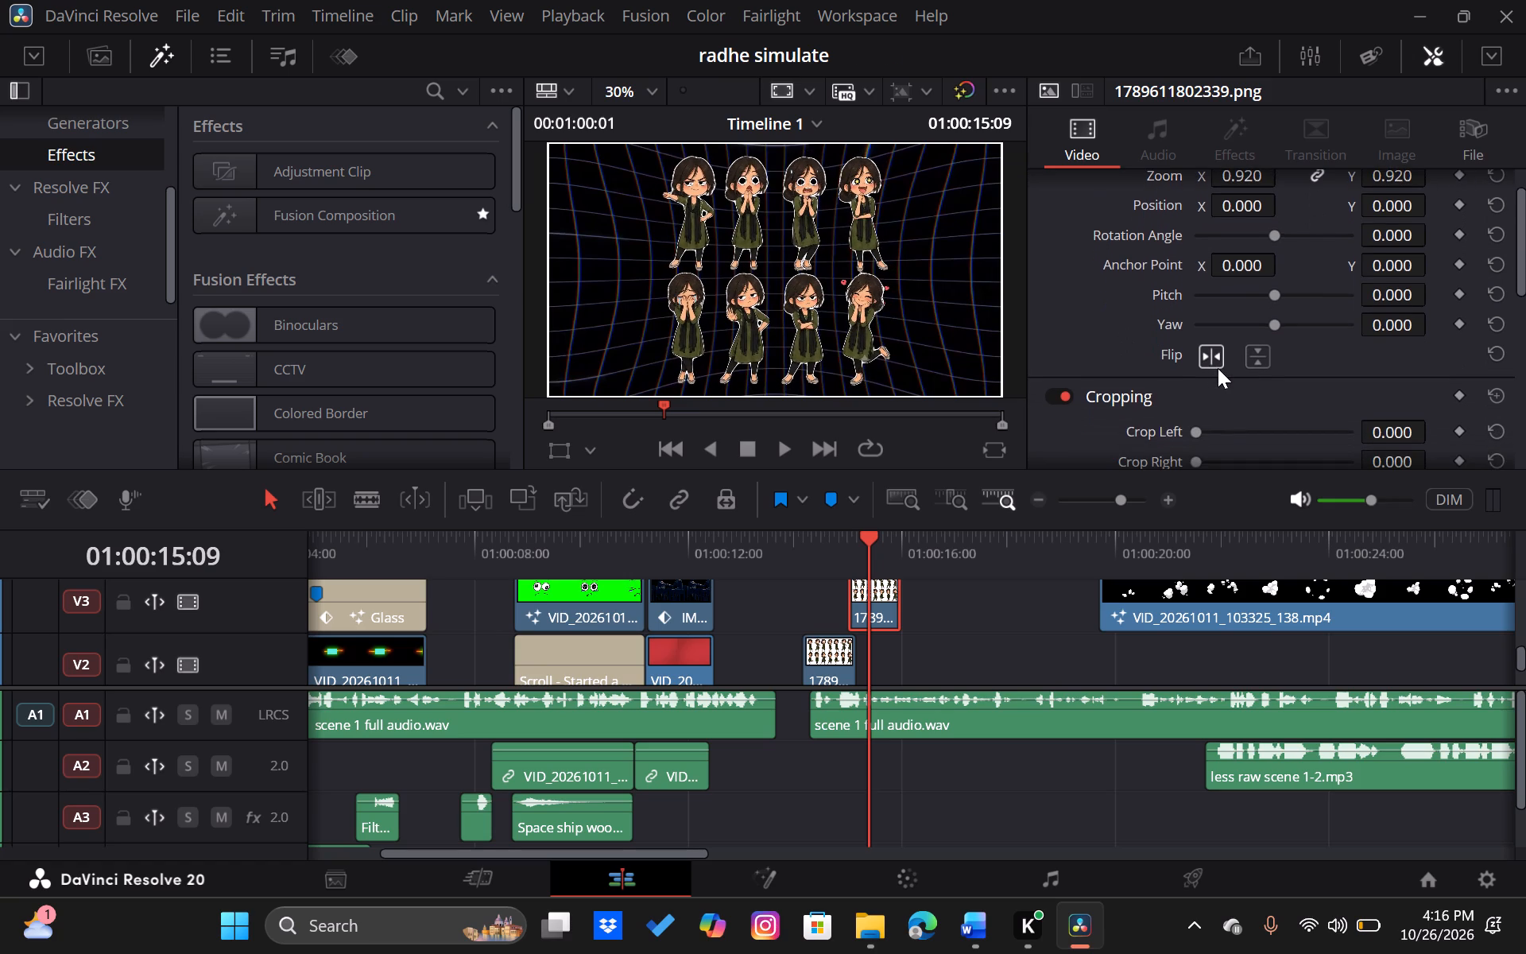
{"action": "left_click", "coordinate": [1215, 358]}
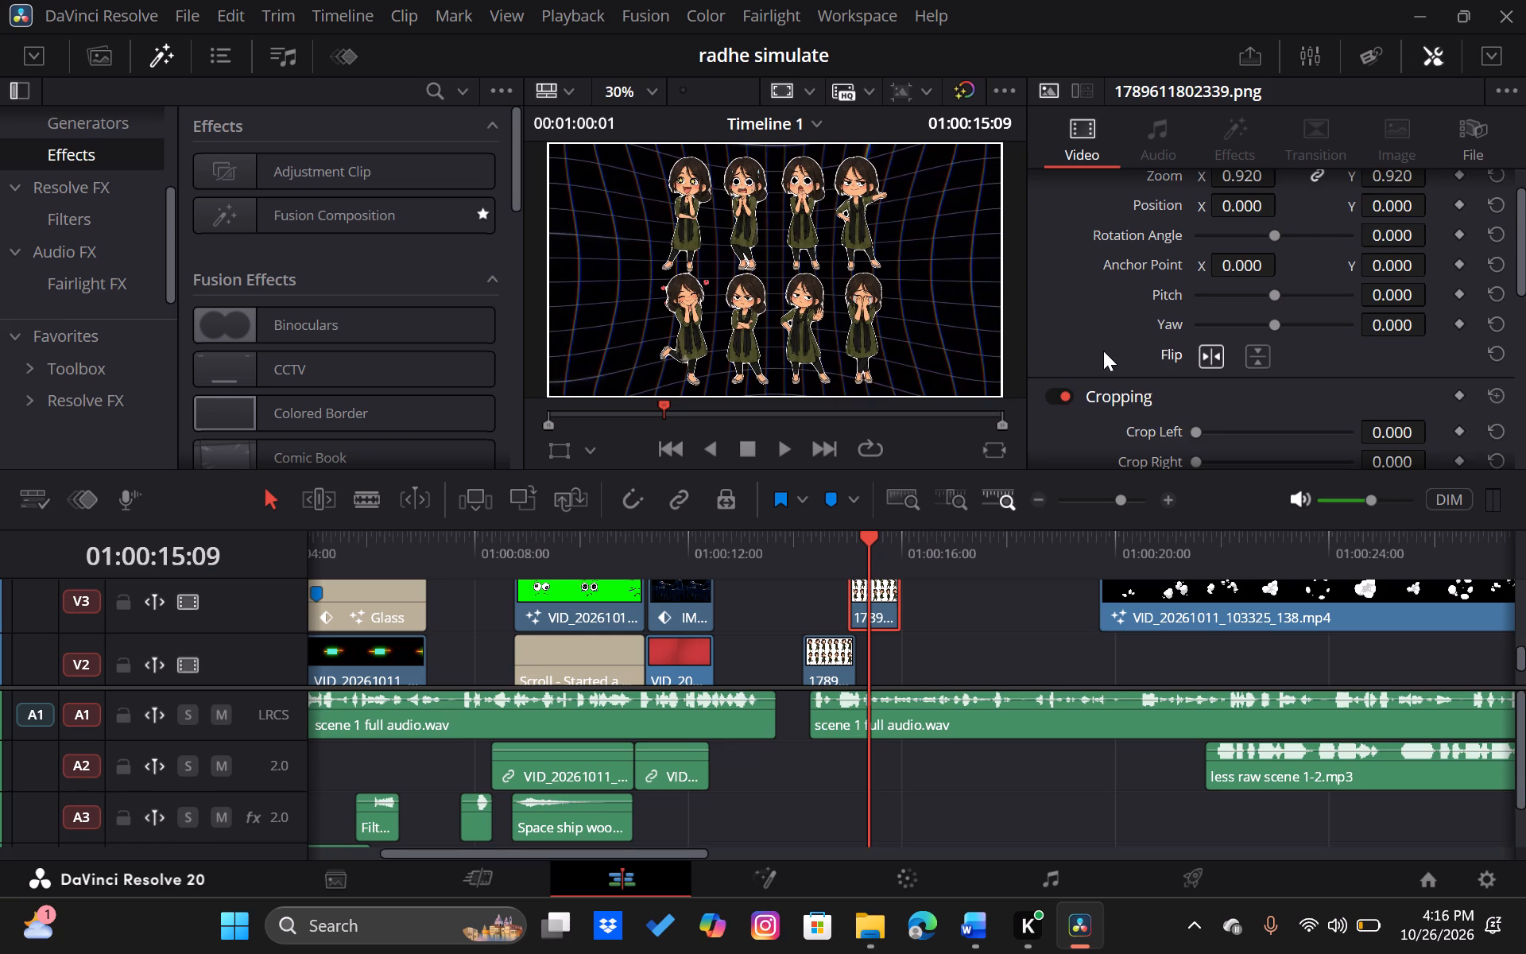
Crop the V3 sheet to only the angry pointing pose, with Crop Right 775.000, Crop Top 0.000 and Crop Bottom 535.900.
{"action": "scroll", "coordinate": [1103, 351], "scroll_direction": "down", "scroll_amount": 1}
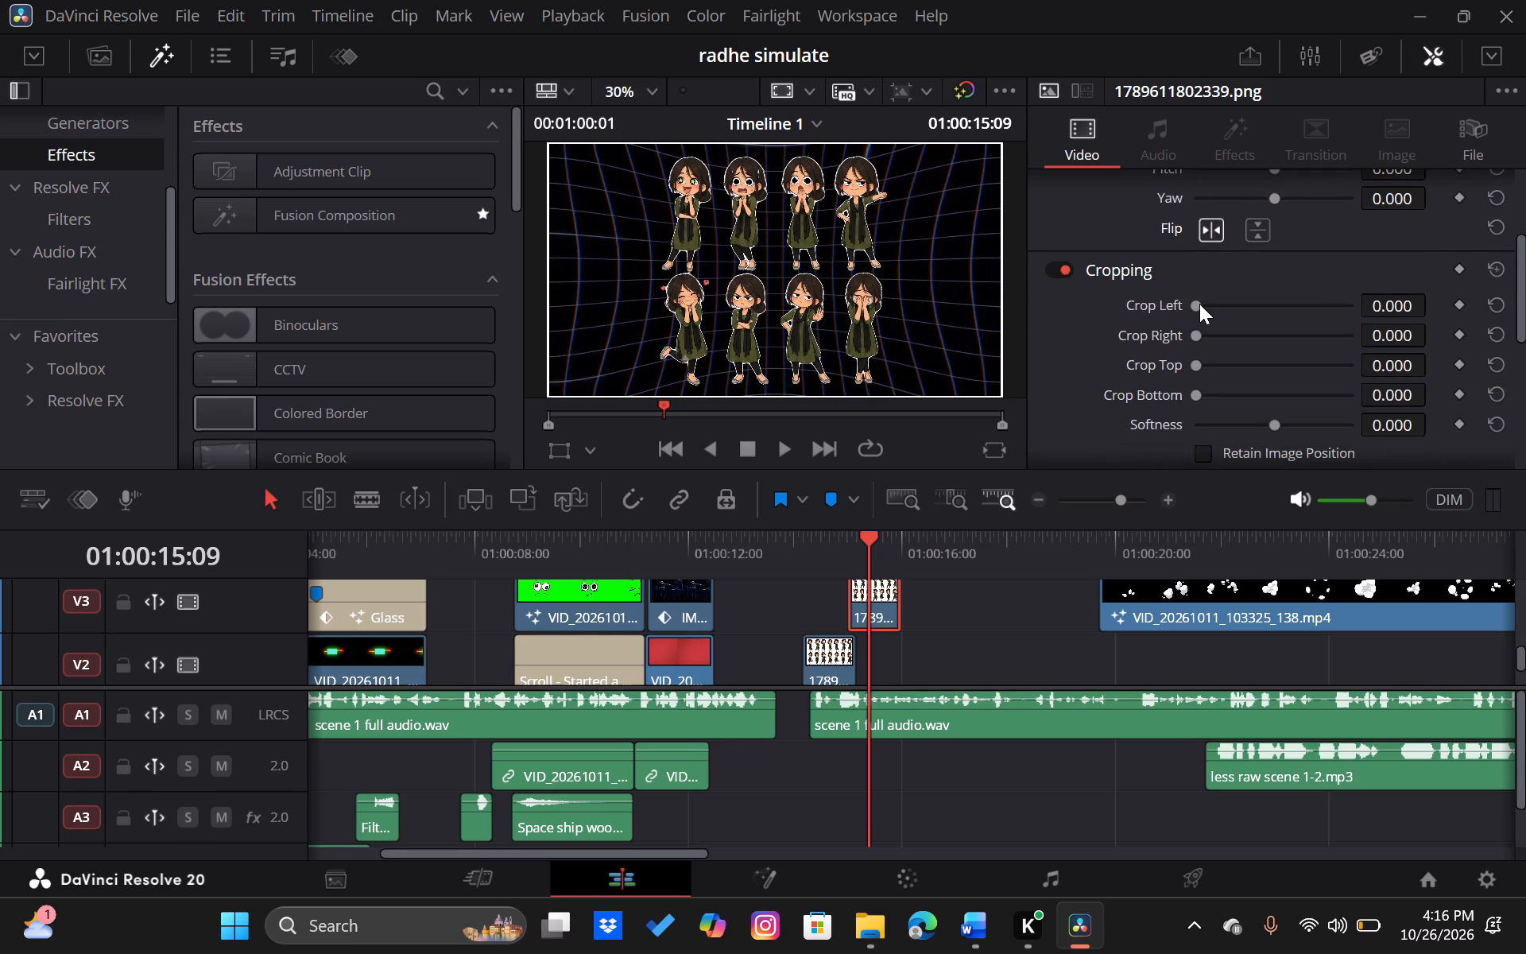
{"action": "left_click_drag", "start_coordinate": [1199, 301], "coordinate": [1161, 312]}
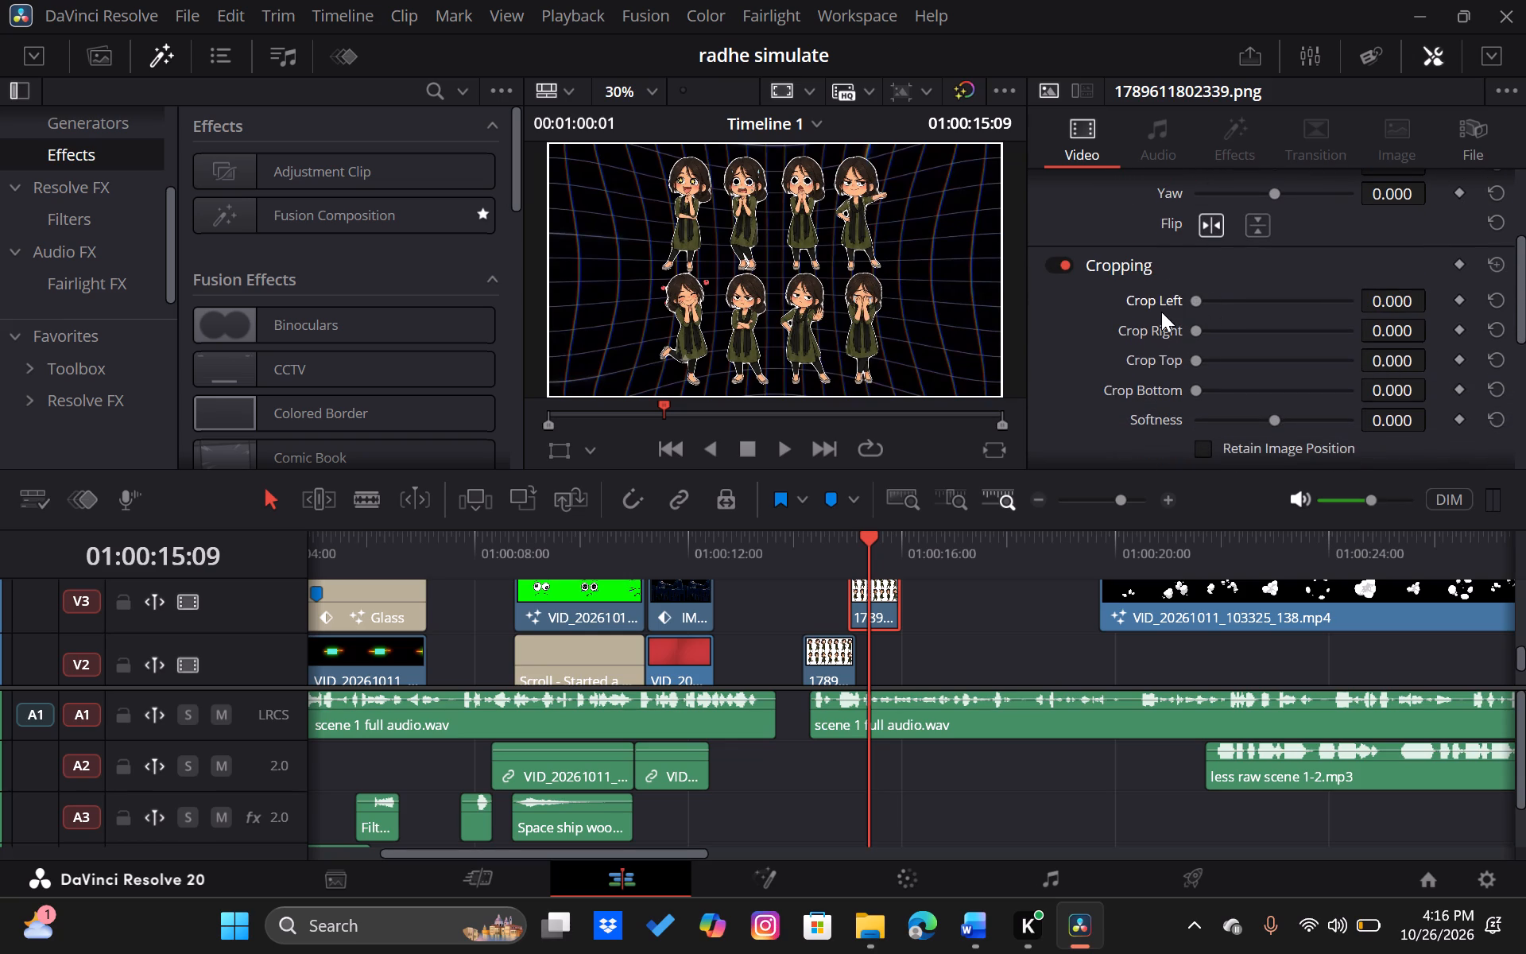
{"action": "left_click_drag", "start_coordinate": [1194, 327], "coordinate": [1271, 339]}
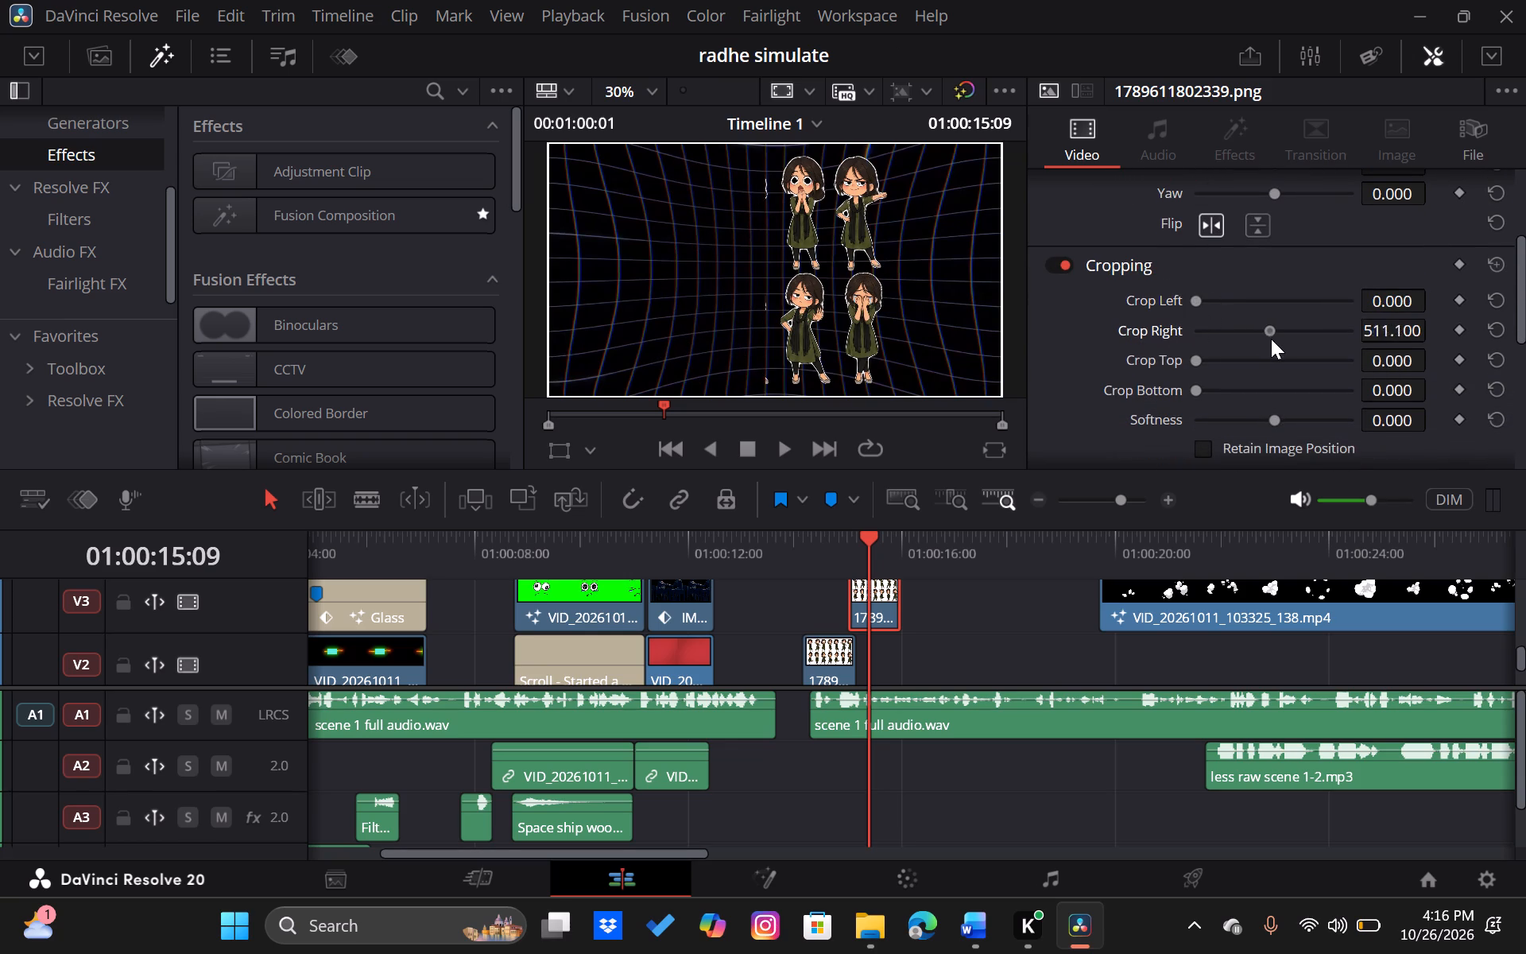
{"action": "left_click_drag", "start_coordinate": [1271, 339], "coordinate": [1314, 340]}
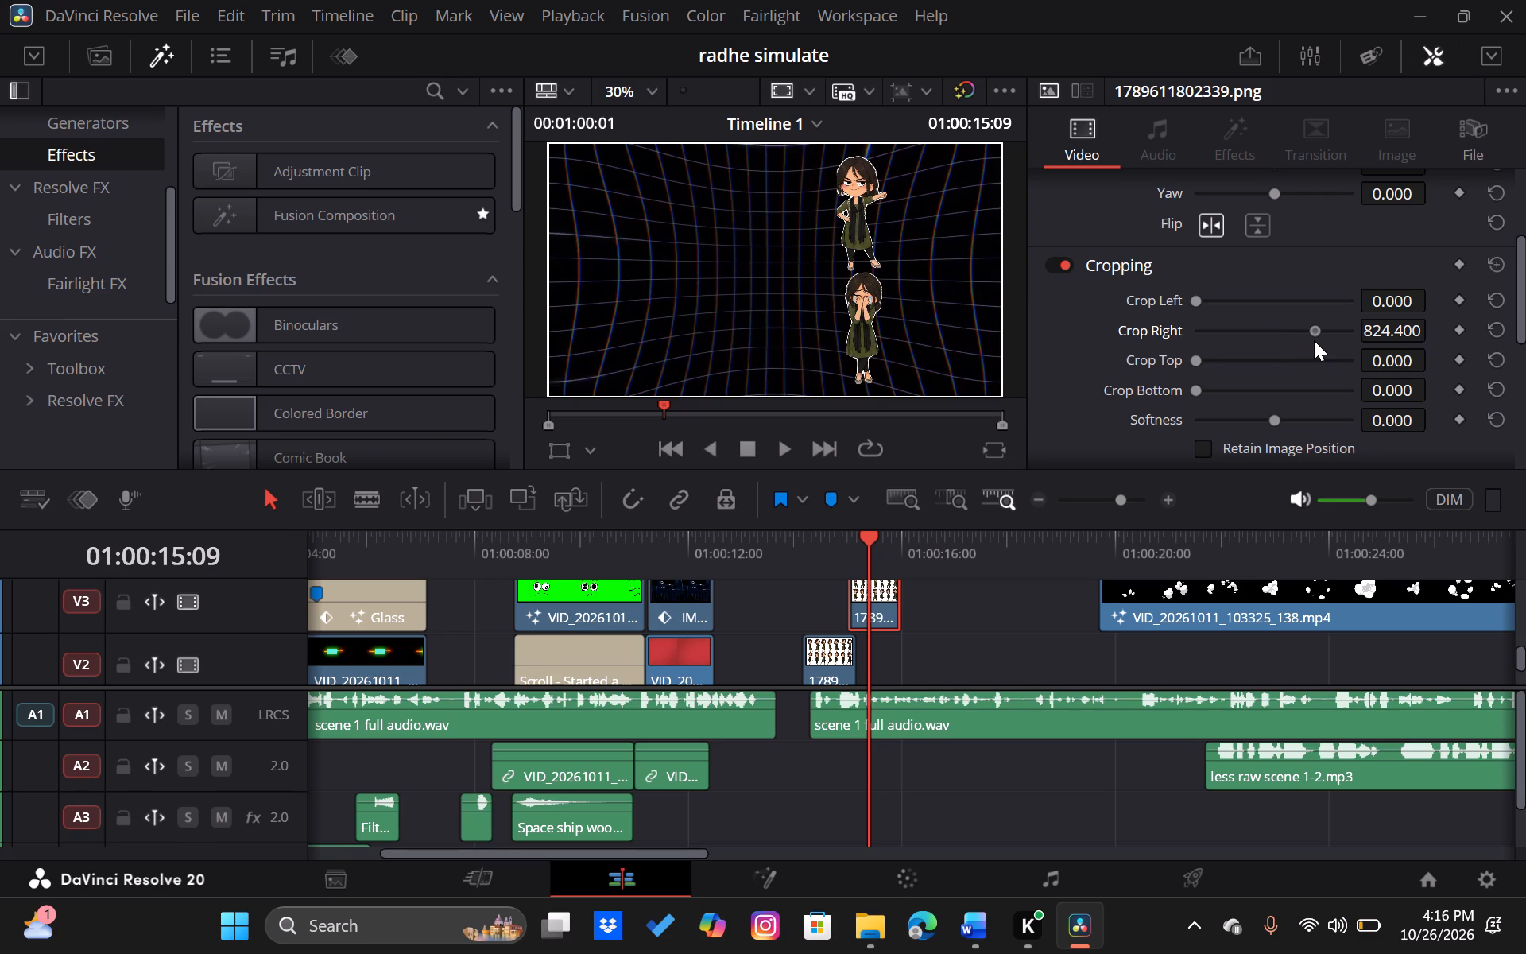
{"action": "left_click_drag", "start_coordinate": [1314, 340], "coordinate": [1306, 342]}
{"action": "left_click_drag", "start_coordinate": [1306, 342], "coordinate": [1307, 343]}
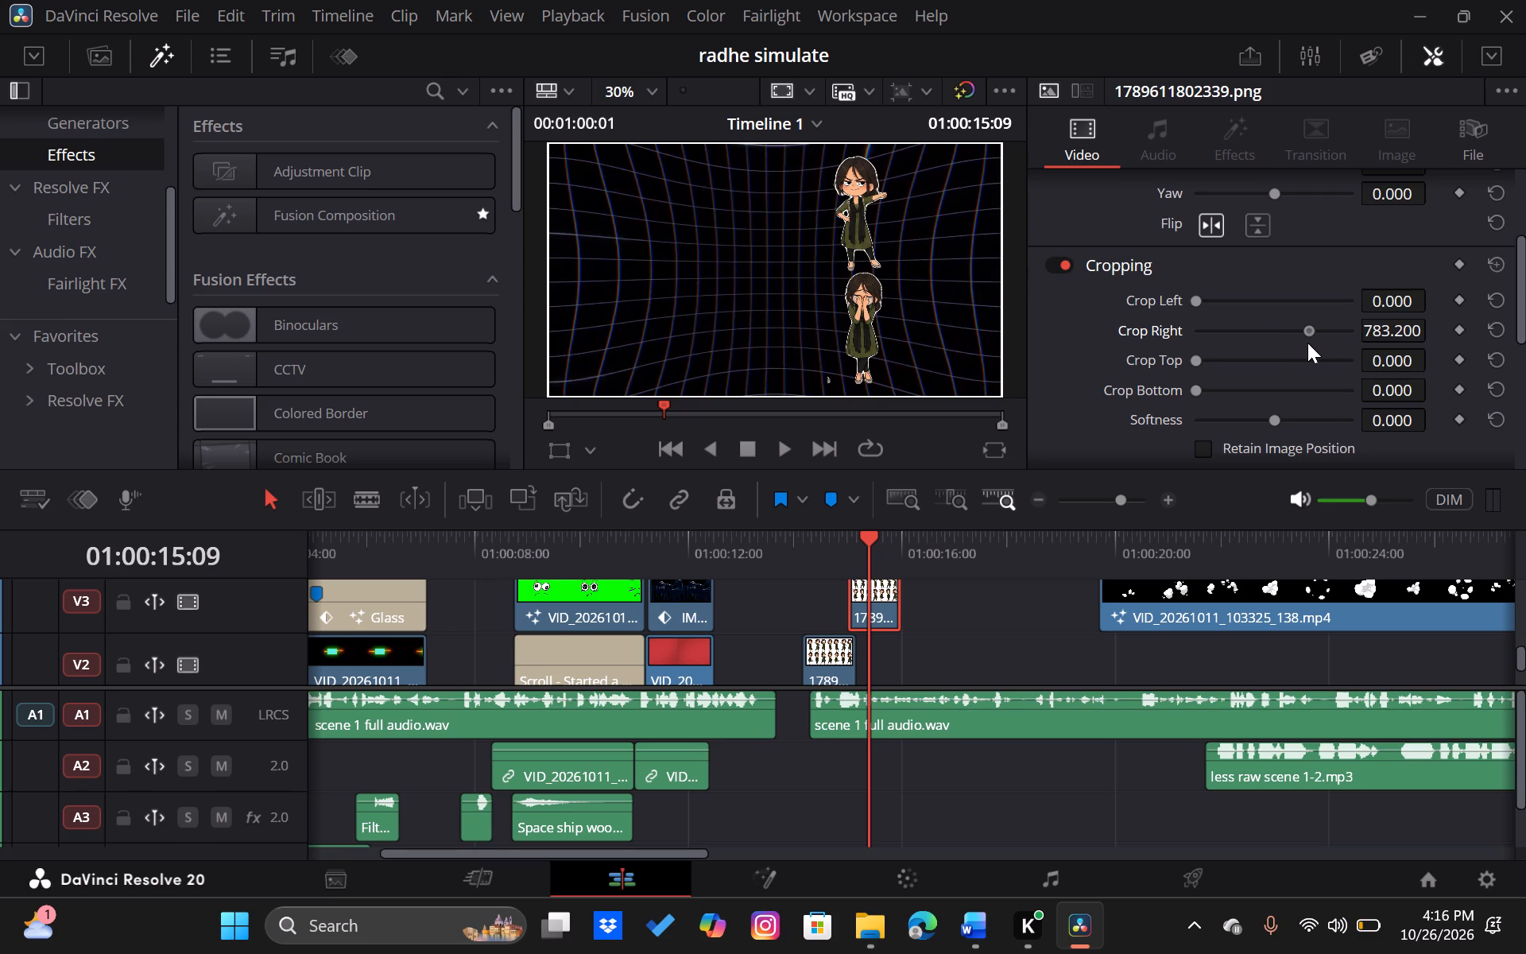
{"action": "left_click_drag", "start_coordinate": [1307, 343], "coordinate": [1308, 343]}
{"action": "left_click_drag", "start_coordinate": [1308, 343], "coordinate": [1306, 343]}
{"action": "left_click", "coordinate": [1232, 363]}
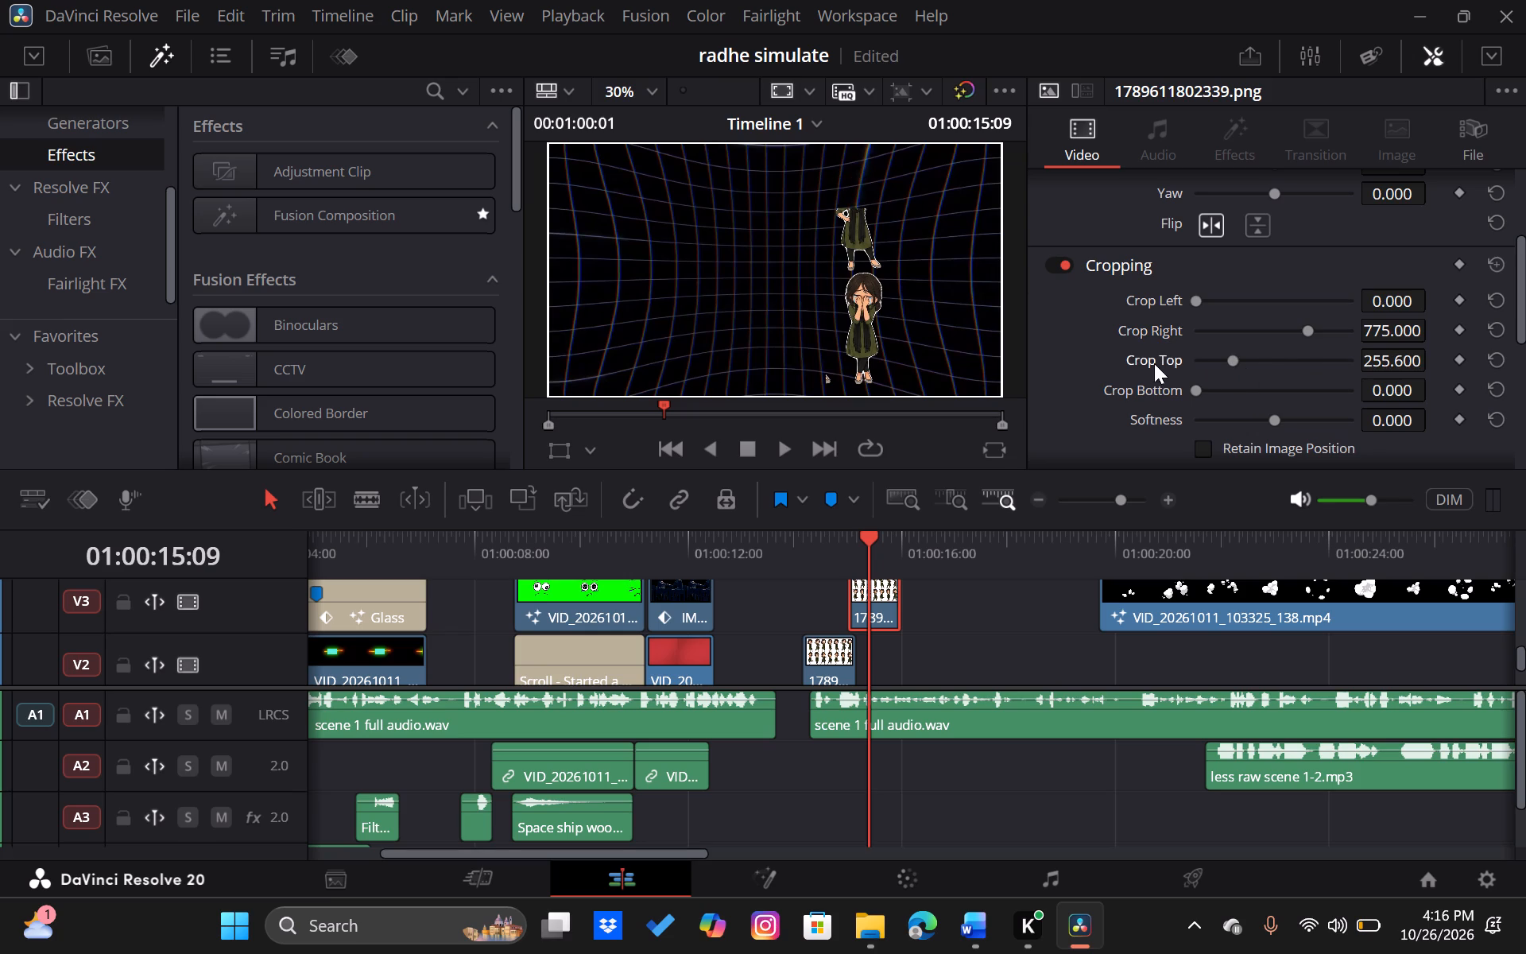
{"action": "left_click", "coordinate": [1493, 359]}
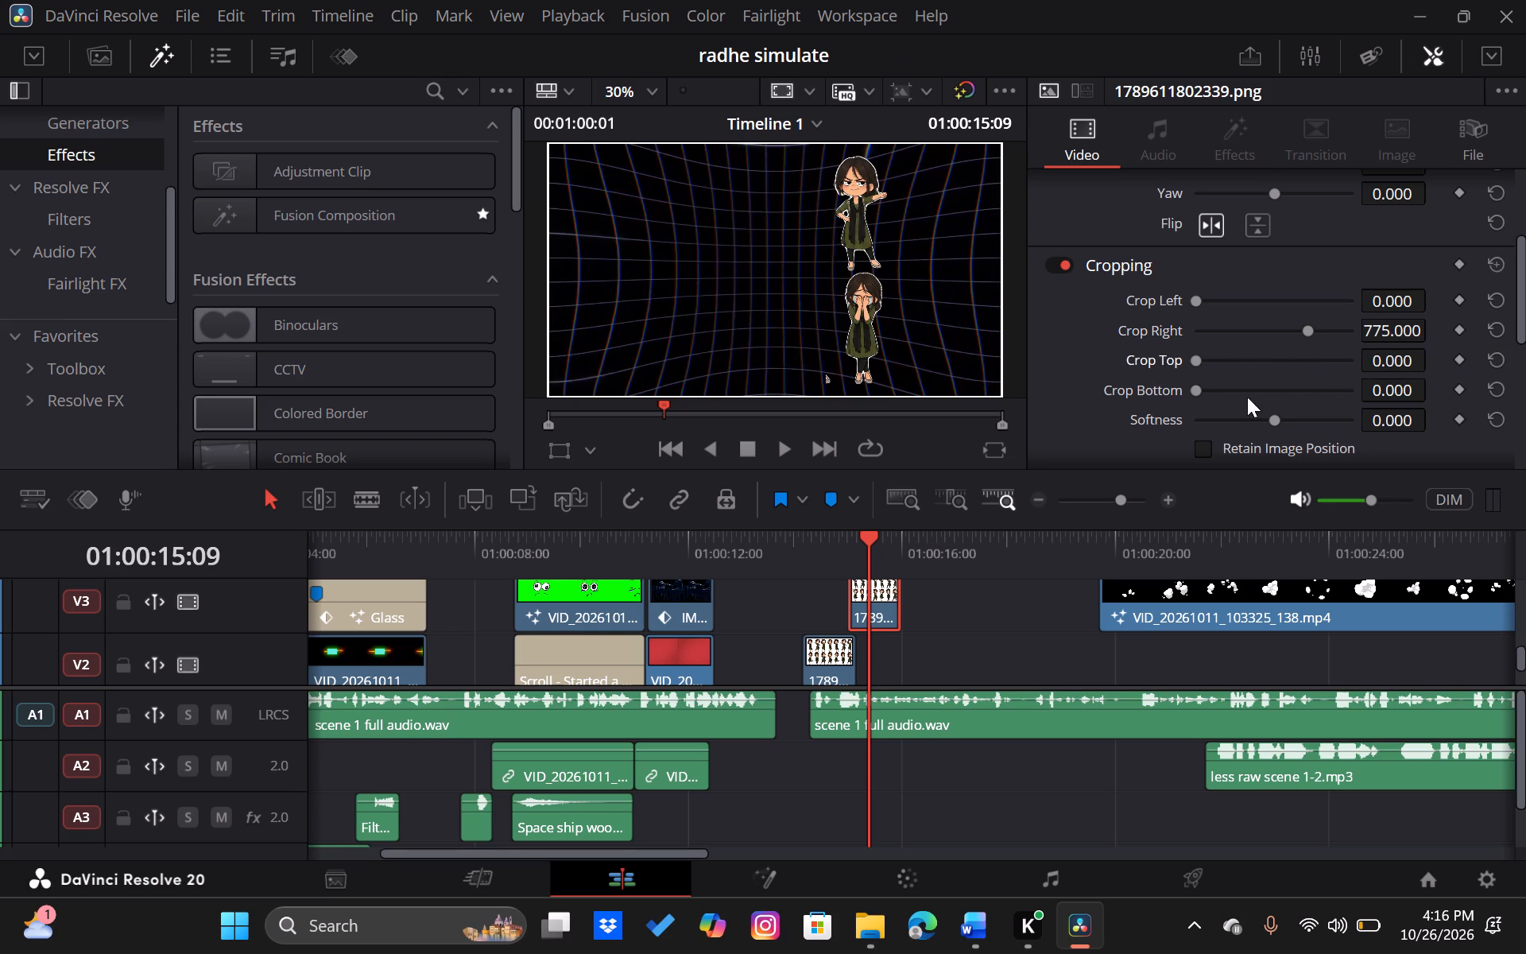
{"action": "left_click", "coordinate": [1239, 383]}
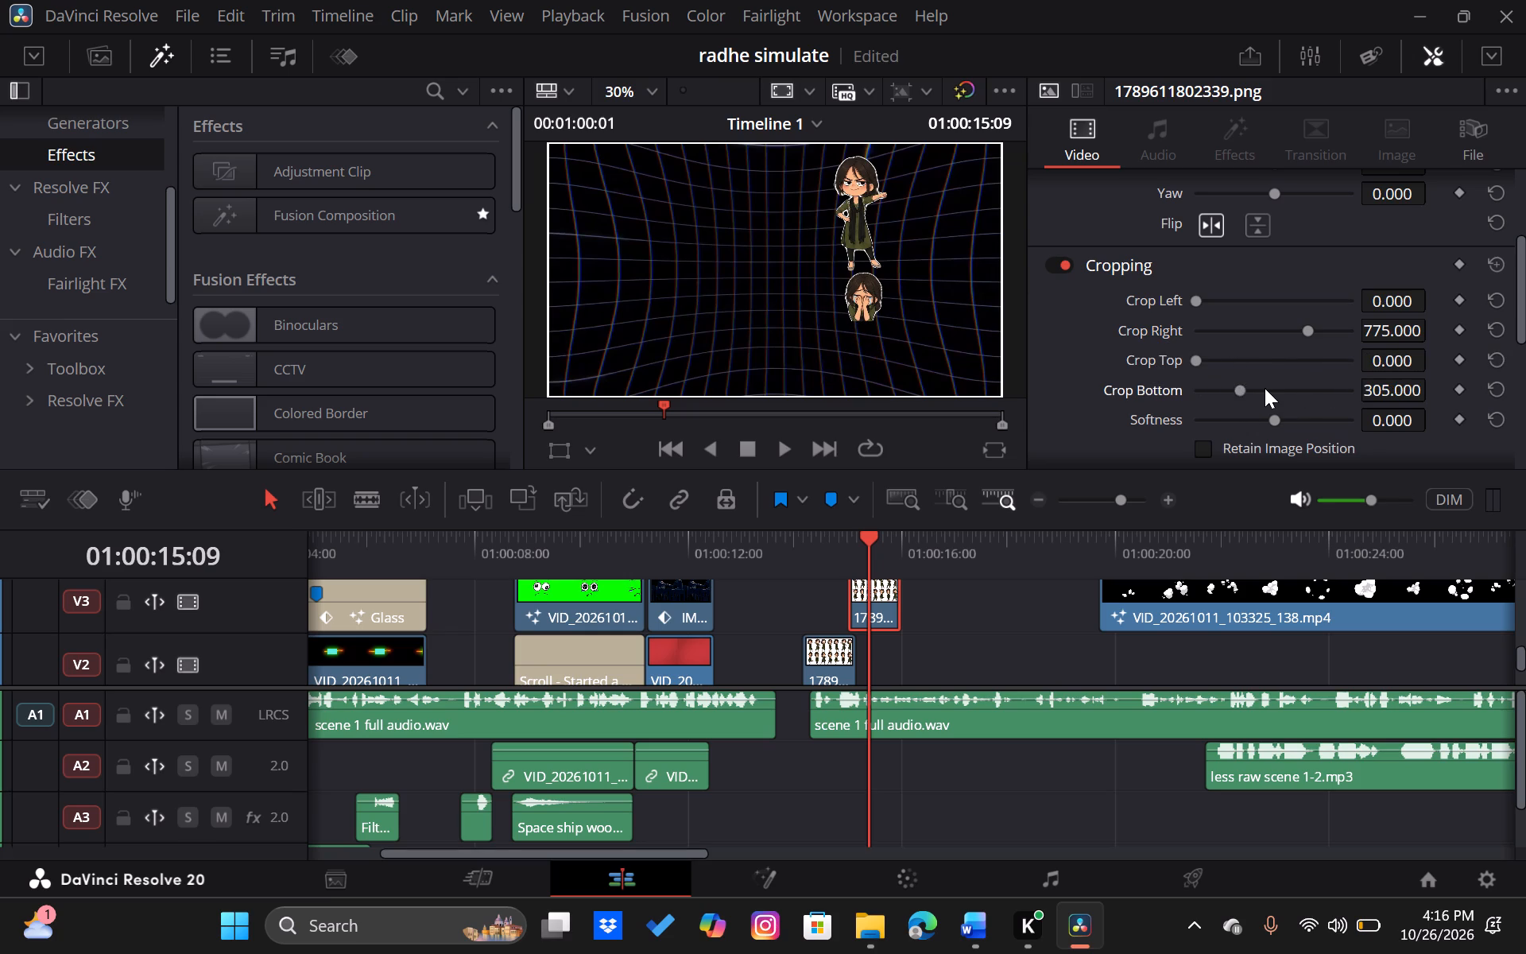
{"action": "left_click", "coordinate": [1265, 388]}
{"action": "left_click_drag", "start_coordinate": [1265, 392], "coordinate": [1268, 393]}
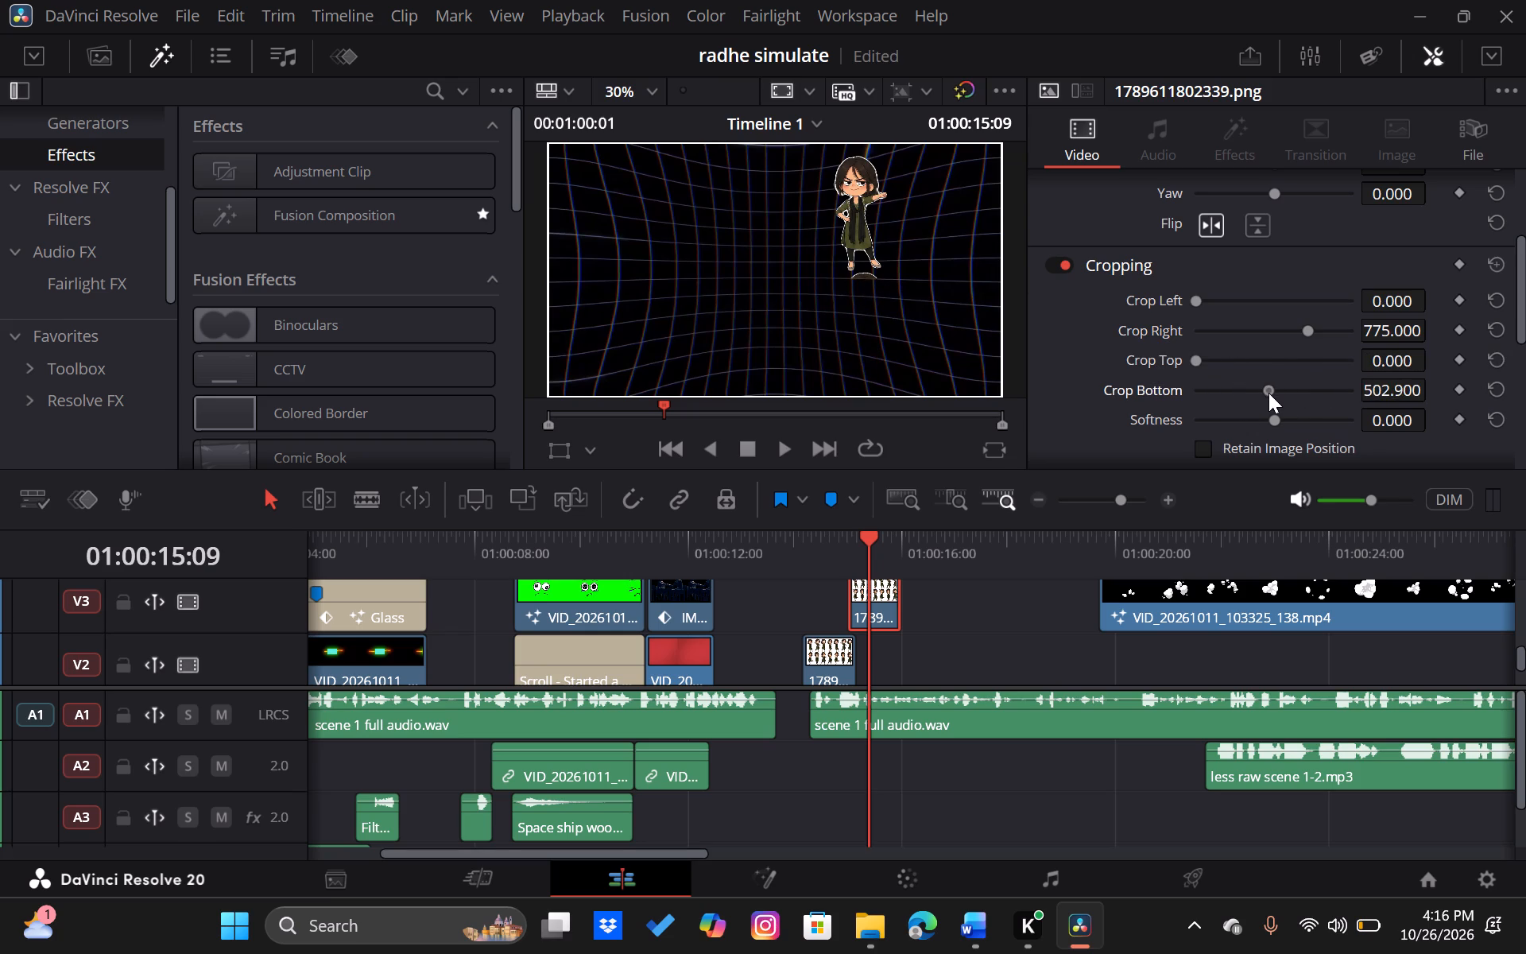
{"action": "left_click_drag", "start_coordinate": [1268, 393], "coordinate": [1273, 394]}
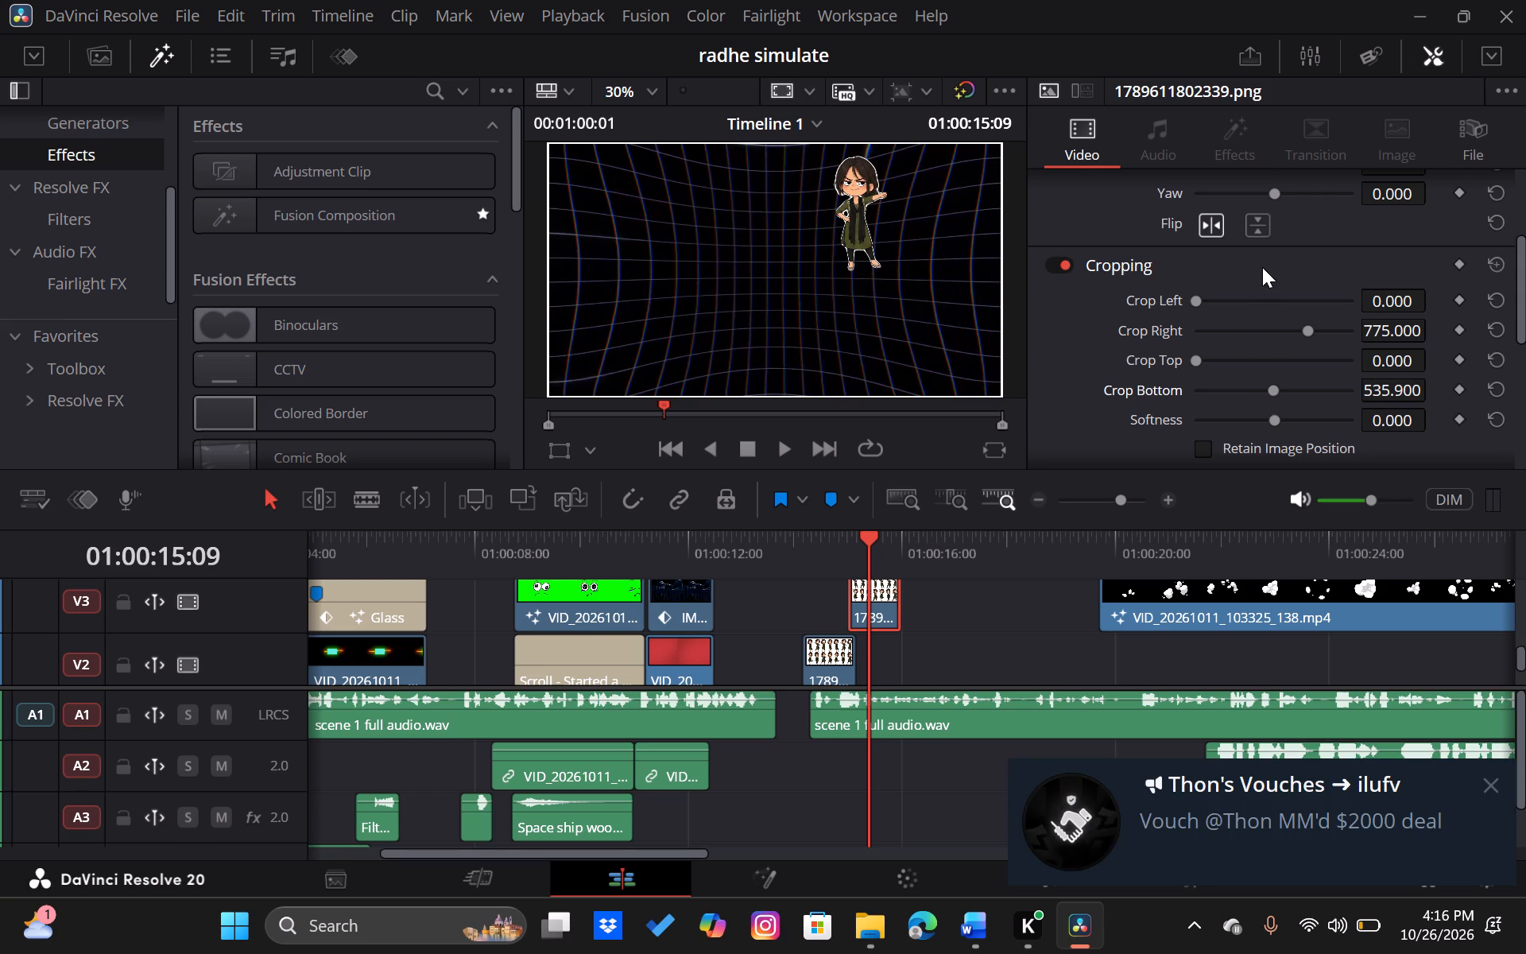
Set the V3 pose's zoom to 1.100 and move it left and down to position X -1270, Y about -300.
{"action": "scroll", "coordinate": [1262, 267], "scroll_direction": "up", "scroll_amount": 4}
{"action": "left_click_drag", "start_coordinate": [1243, 224], "coordinate": [1235, 224]}
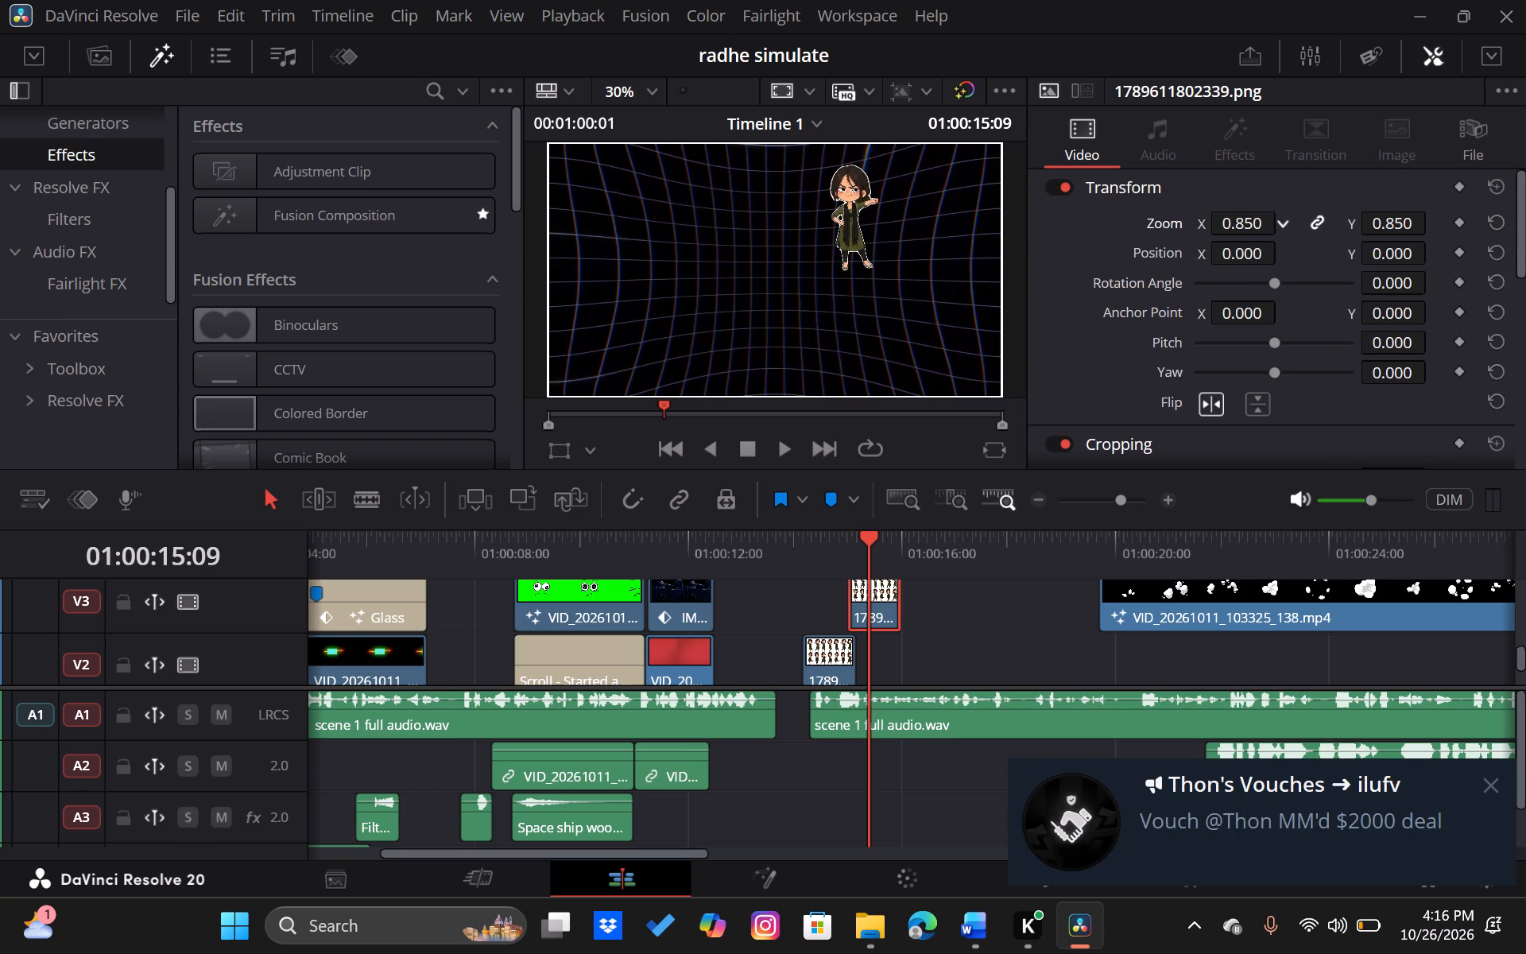
{"action": "left_click_drag", "start_coordinate": [1235, 224], "coordinate": [1265, 227]}
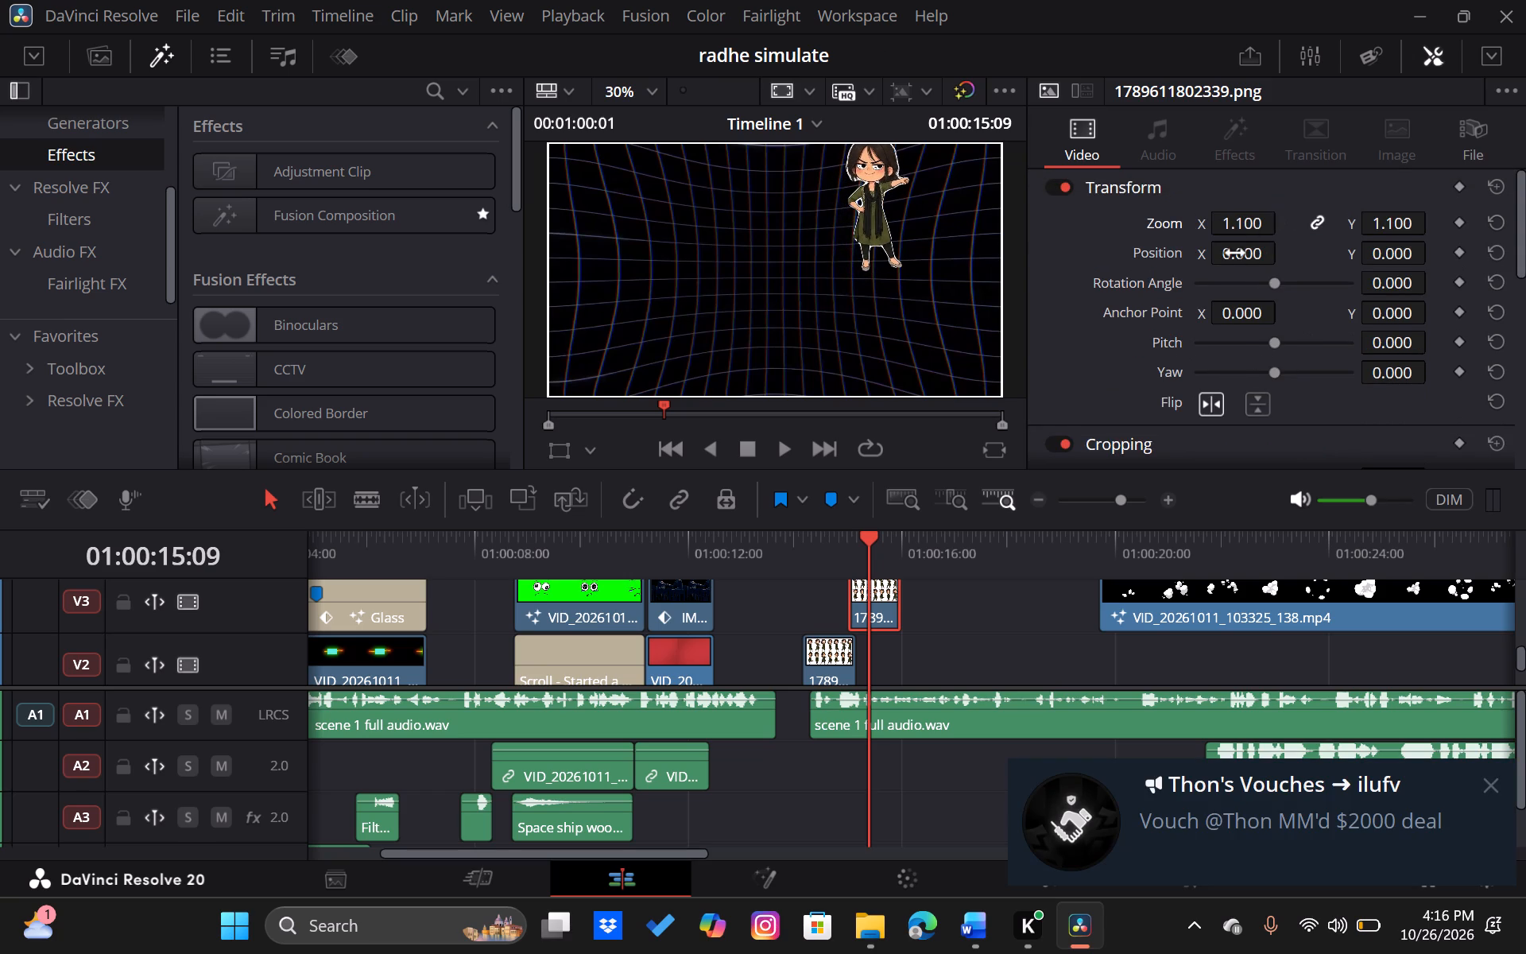
{"action": "left_click_drag", "start_coordinate": [1235, 253], "coordinate": [582, 363]}
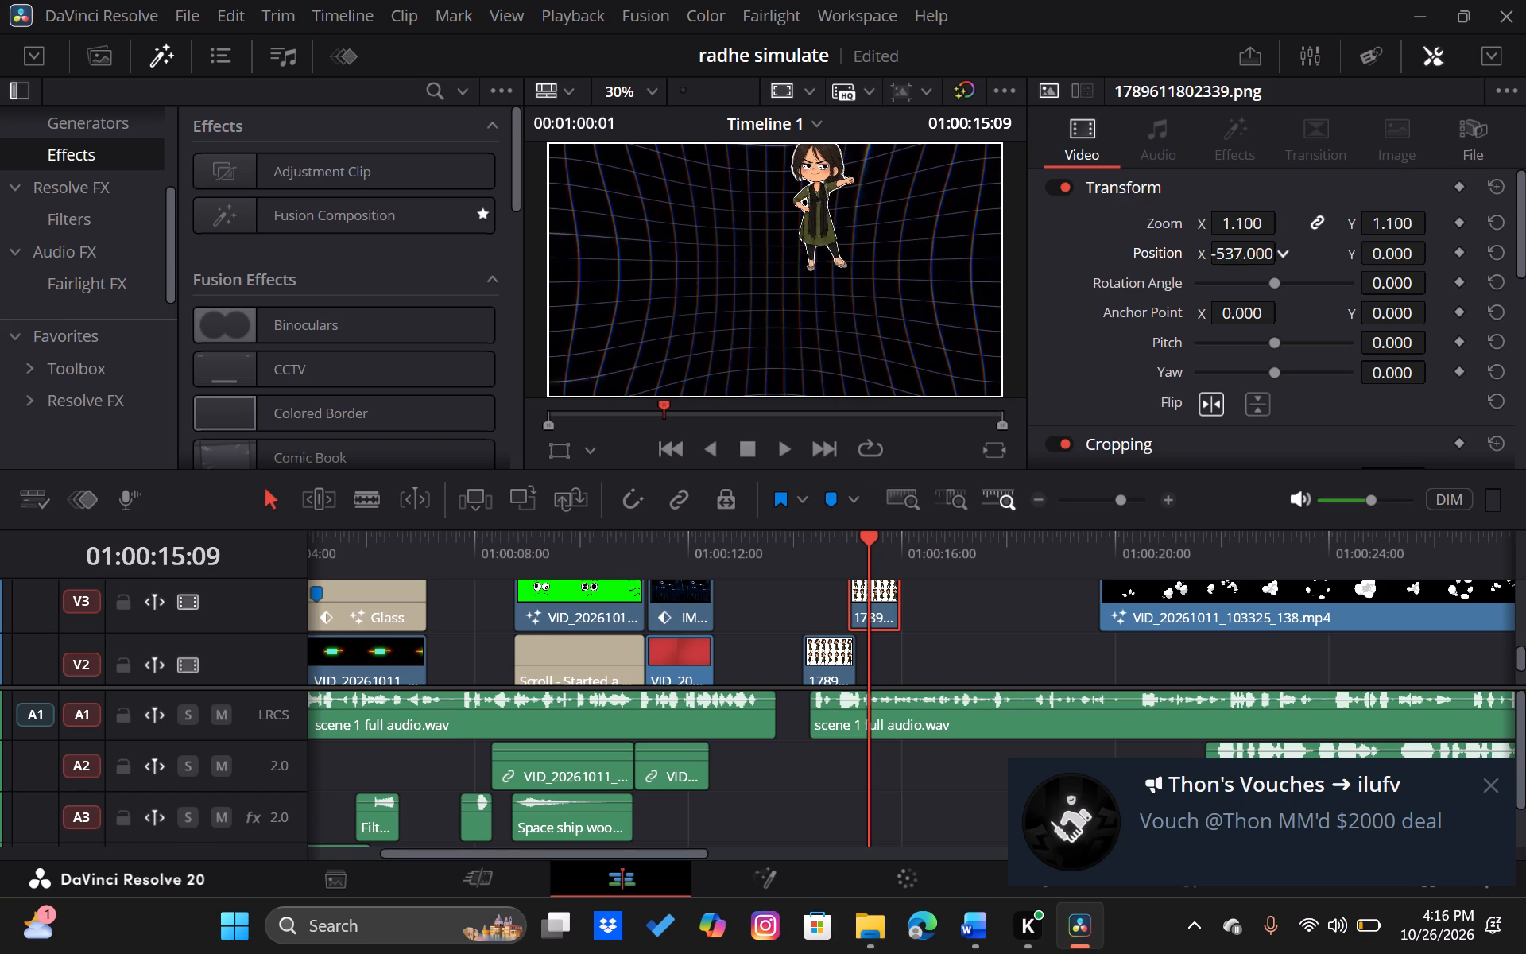
{"action": "left_click_drag", "start_coordinate": [582, 363], "coordinate": [343, 387]}
{"action": "left_click_drag", "start_coordinate": [1235, 253], "coordinate": [1017, 274]}
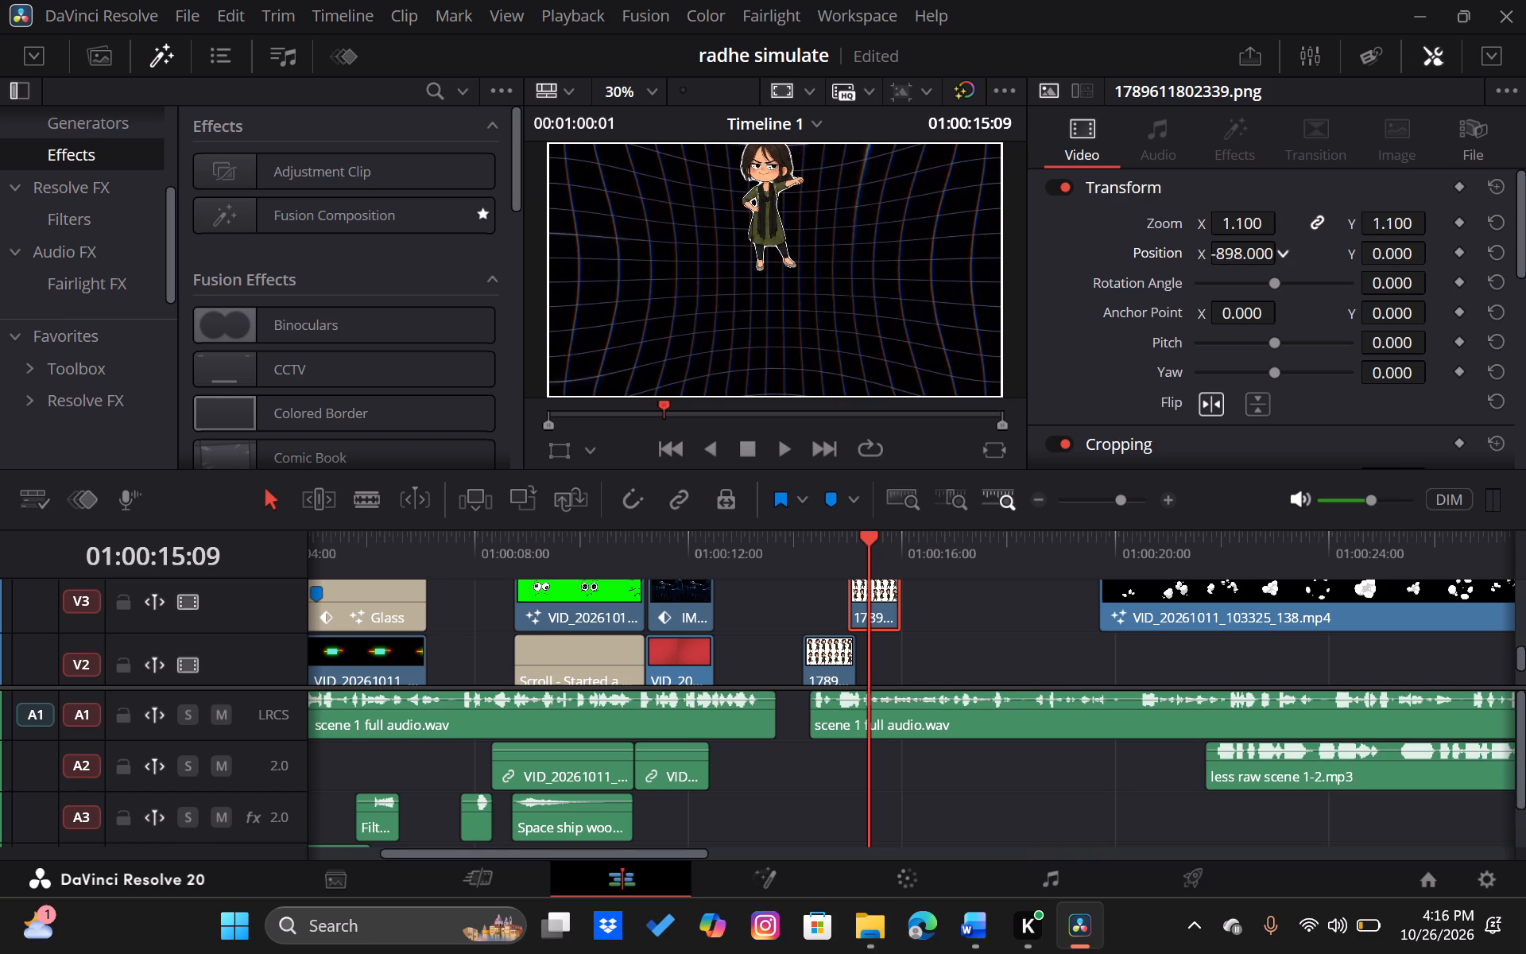
{"action": "left_click_drag", "start_coordinate": [1017, 274], "coordinate": [614, 320]}
{"action": "left_click_drag", "start_coordinate": [1391, 254], "coordinate": [284, 504]}
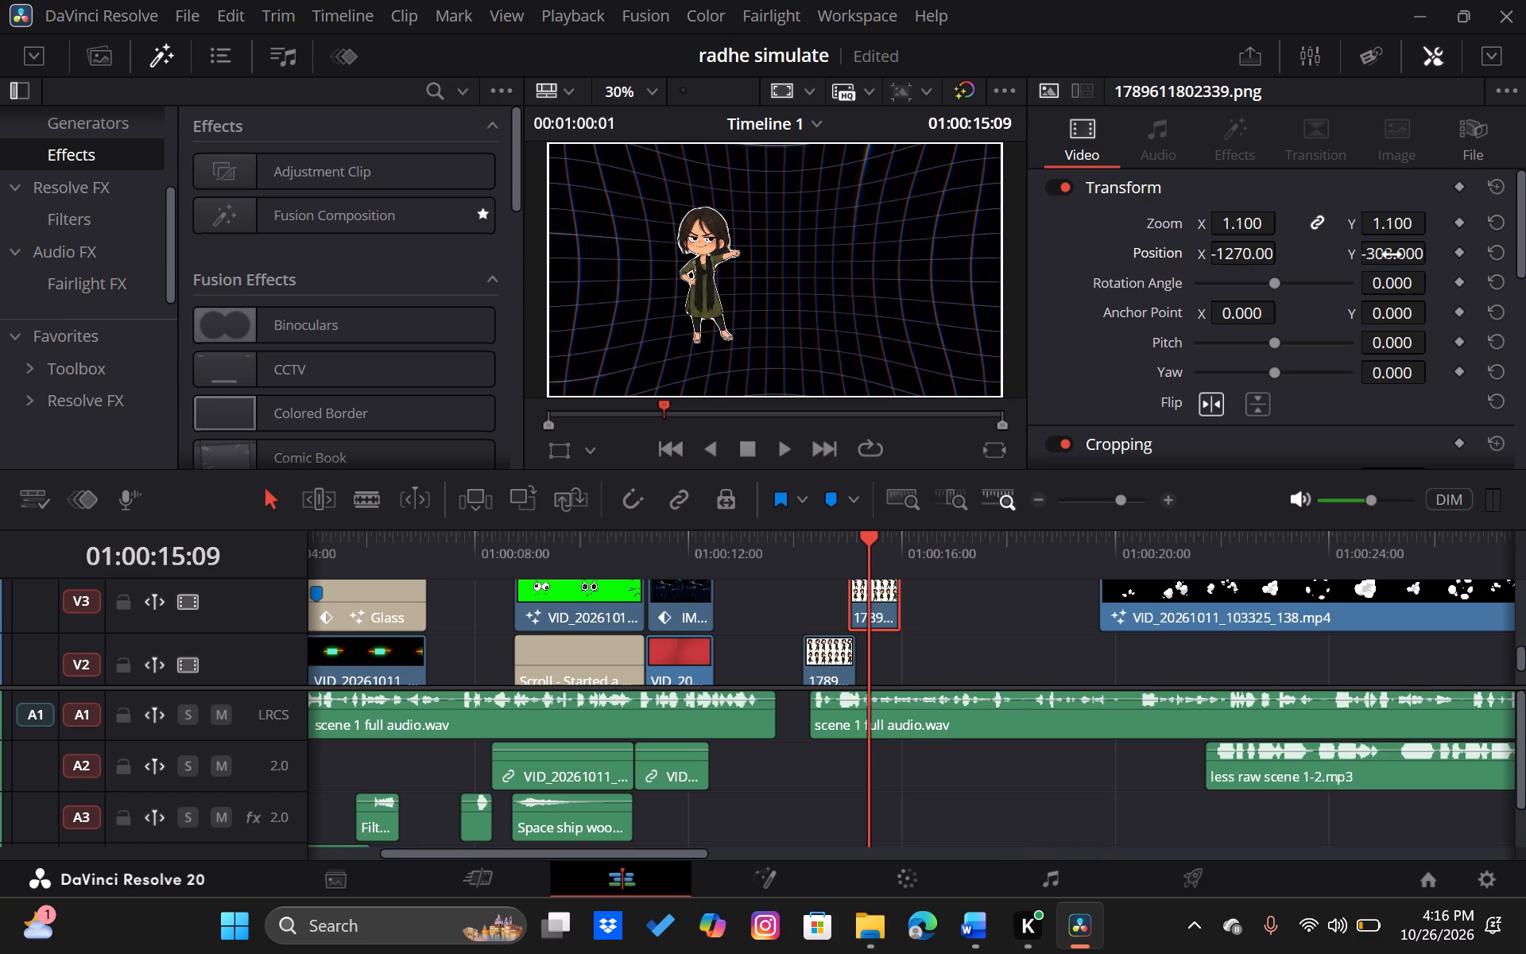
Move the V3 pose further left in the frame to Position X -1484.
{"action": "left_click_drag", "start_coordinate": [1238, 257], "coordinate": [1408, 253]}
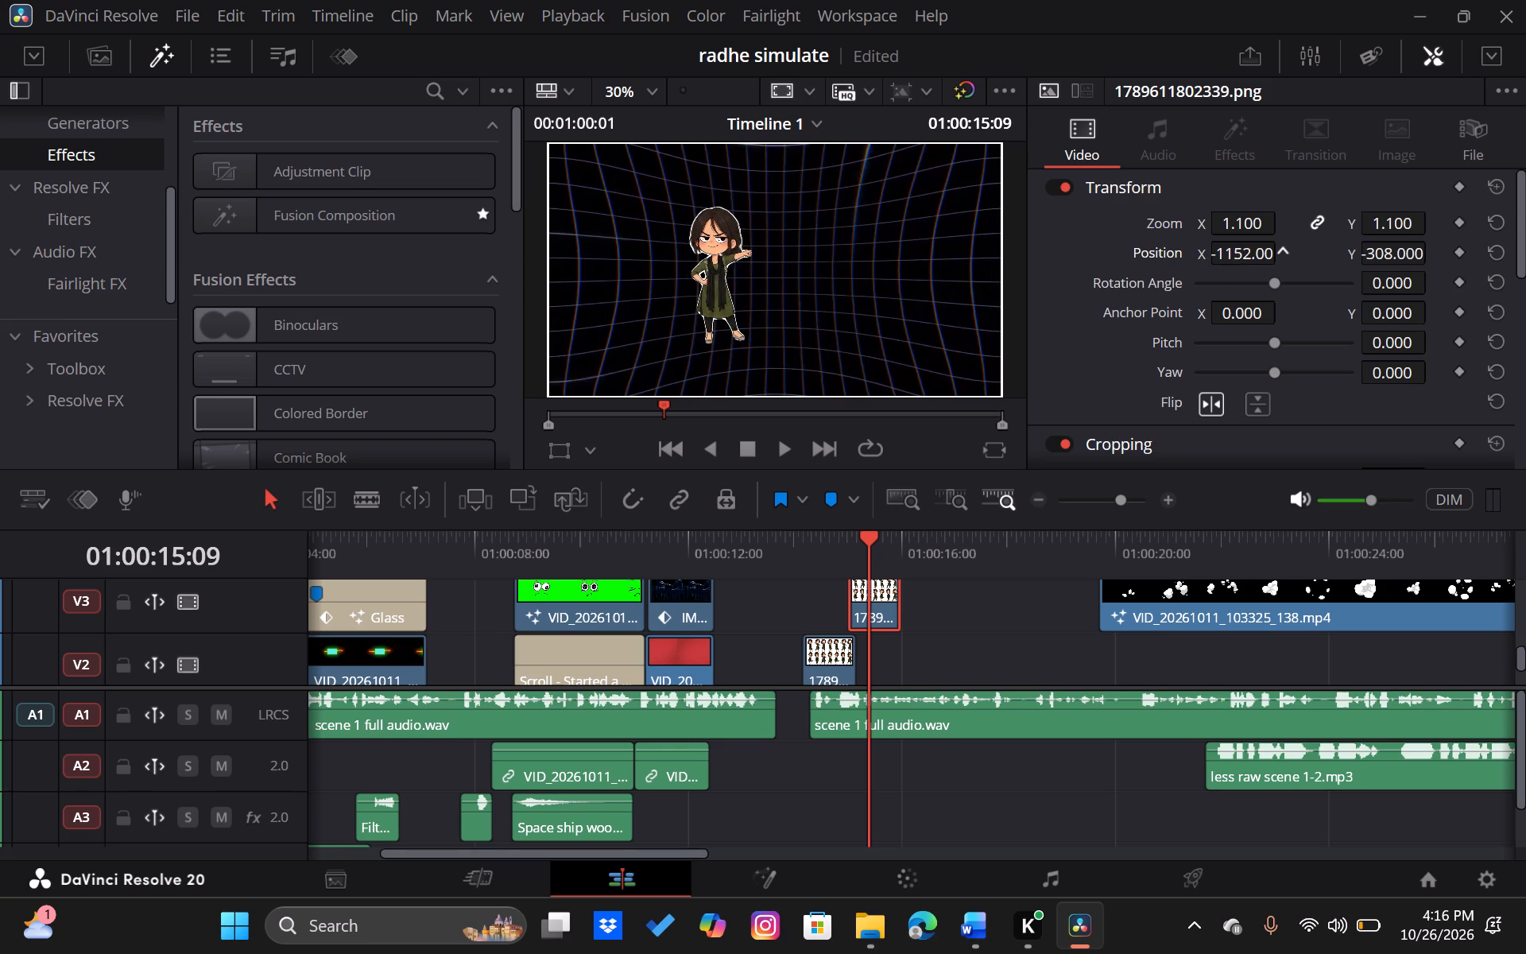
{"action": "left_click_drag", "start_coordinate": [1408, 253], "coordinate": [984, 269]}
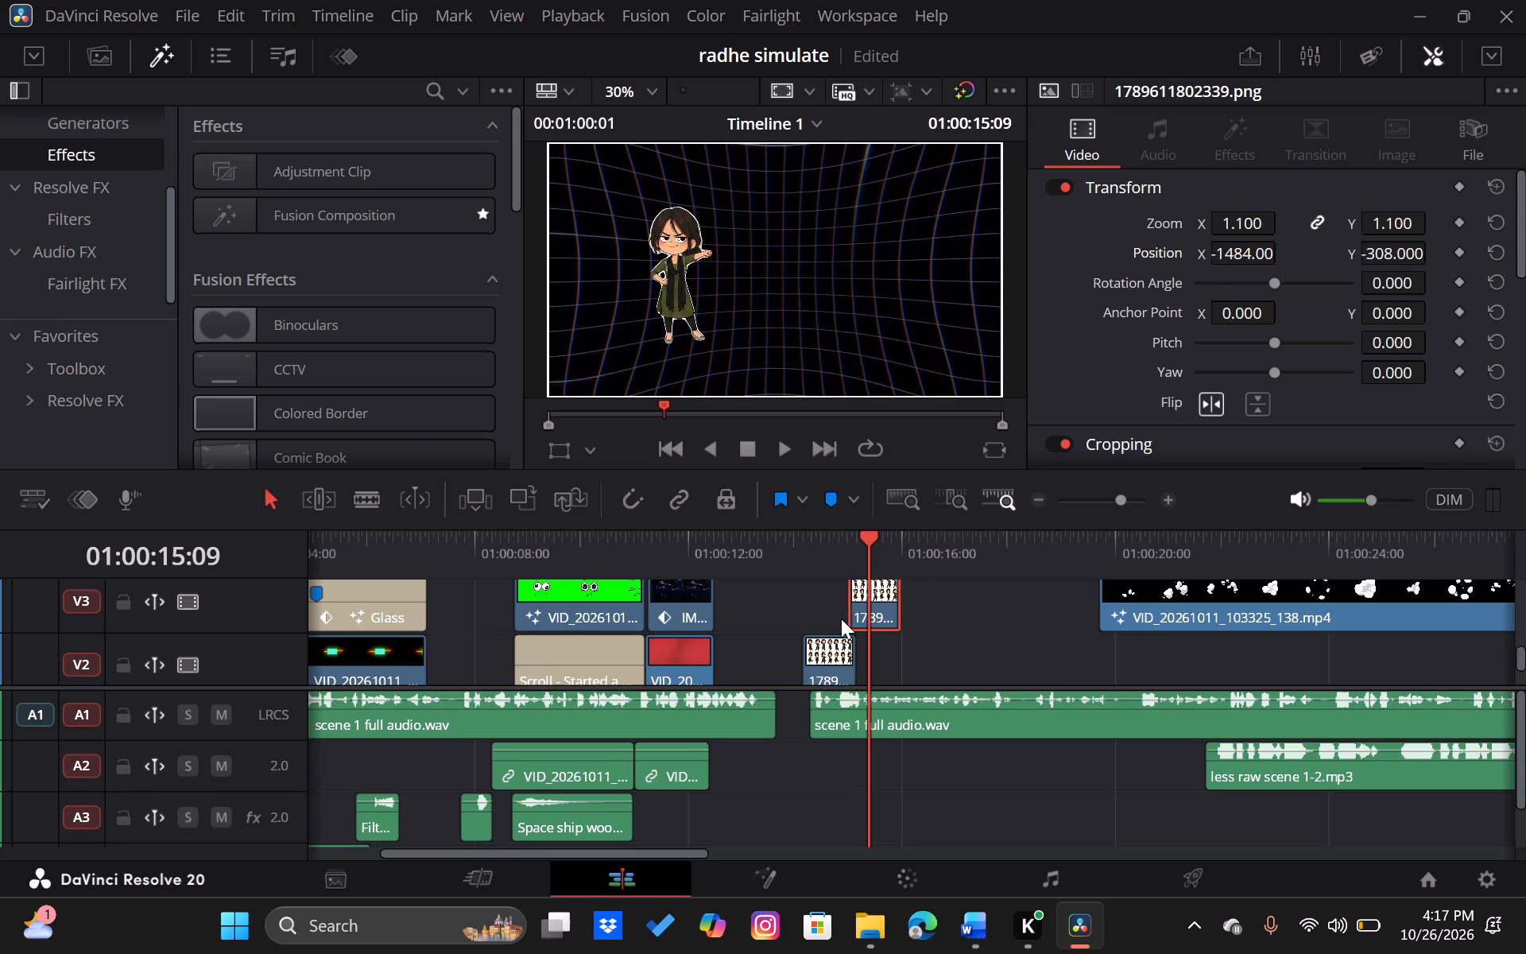
Set the V3 pose's zoom to 1.680 to match the character sheet on V2.
{"action": "left_click", "coordinate": [819, 645]}
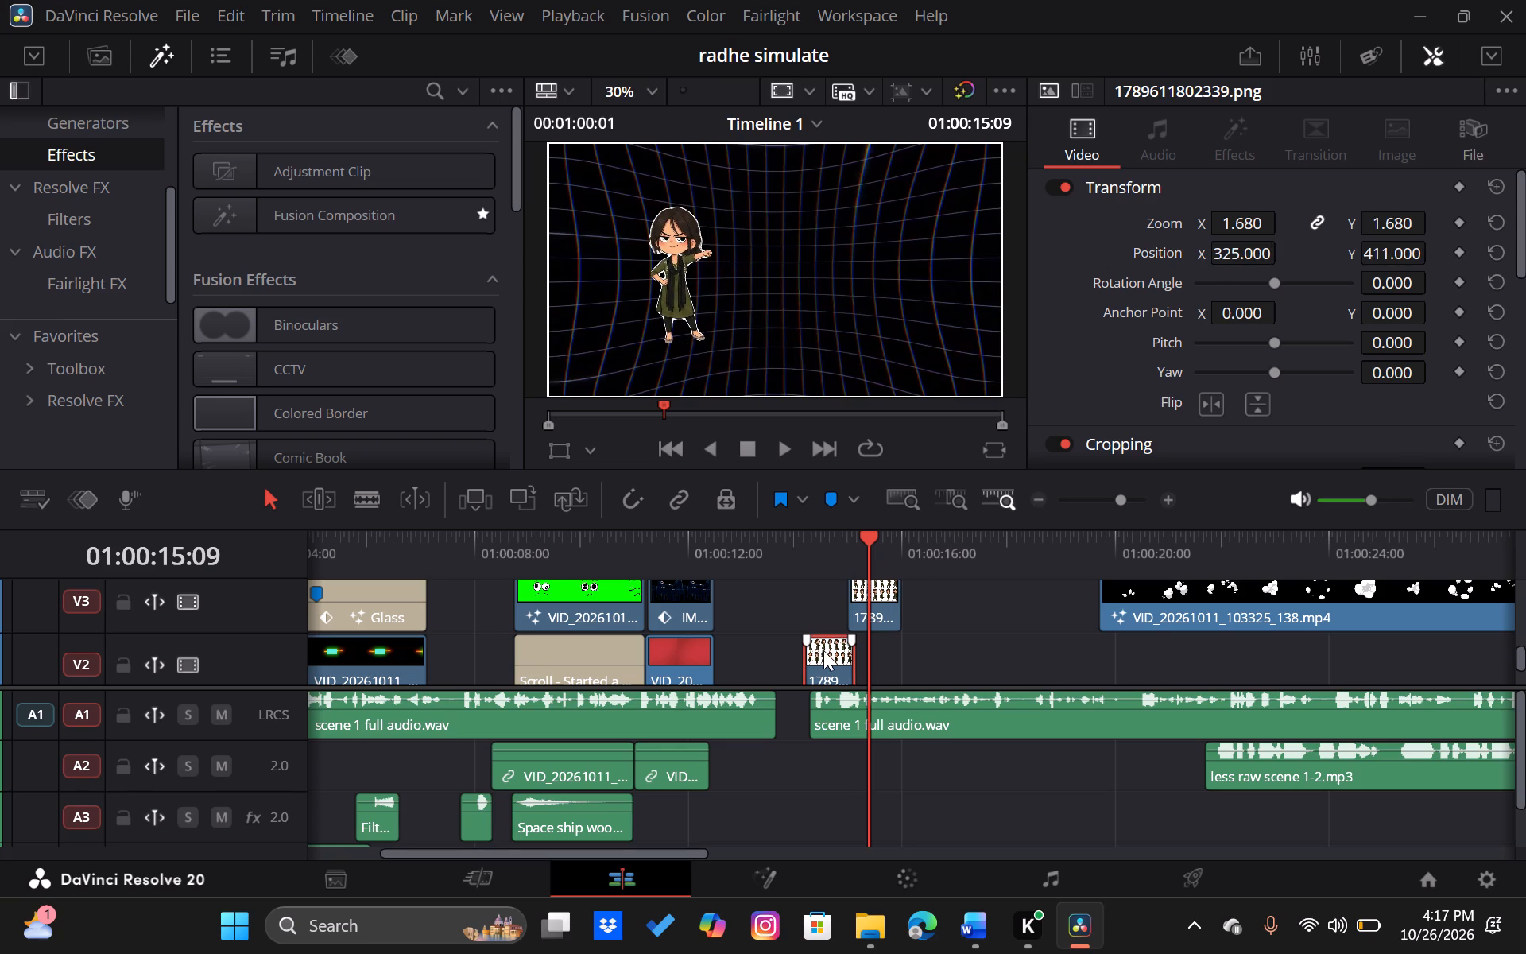
{"action": "left_click", "coordinate": [870, 606]}
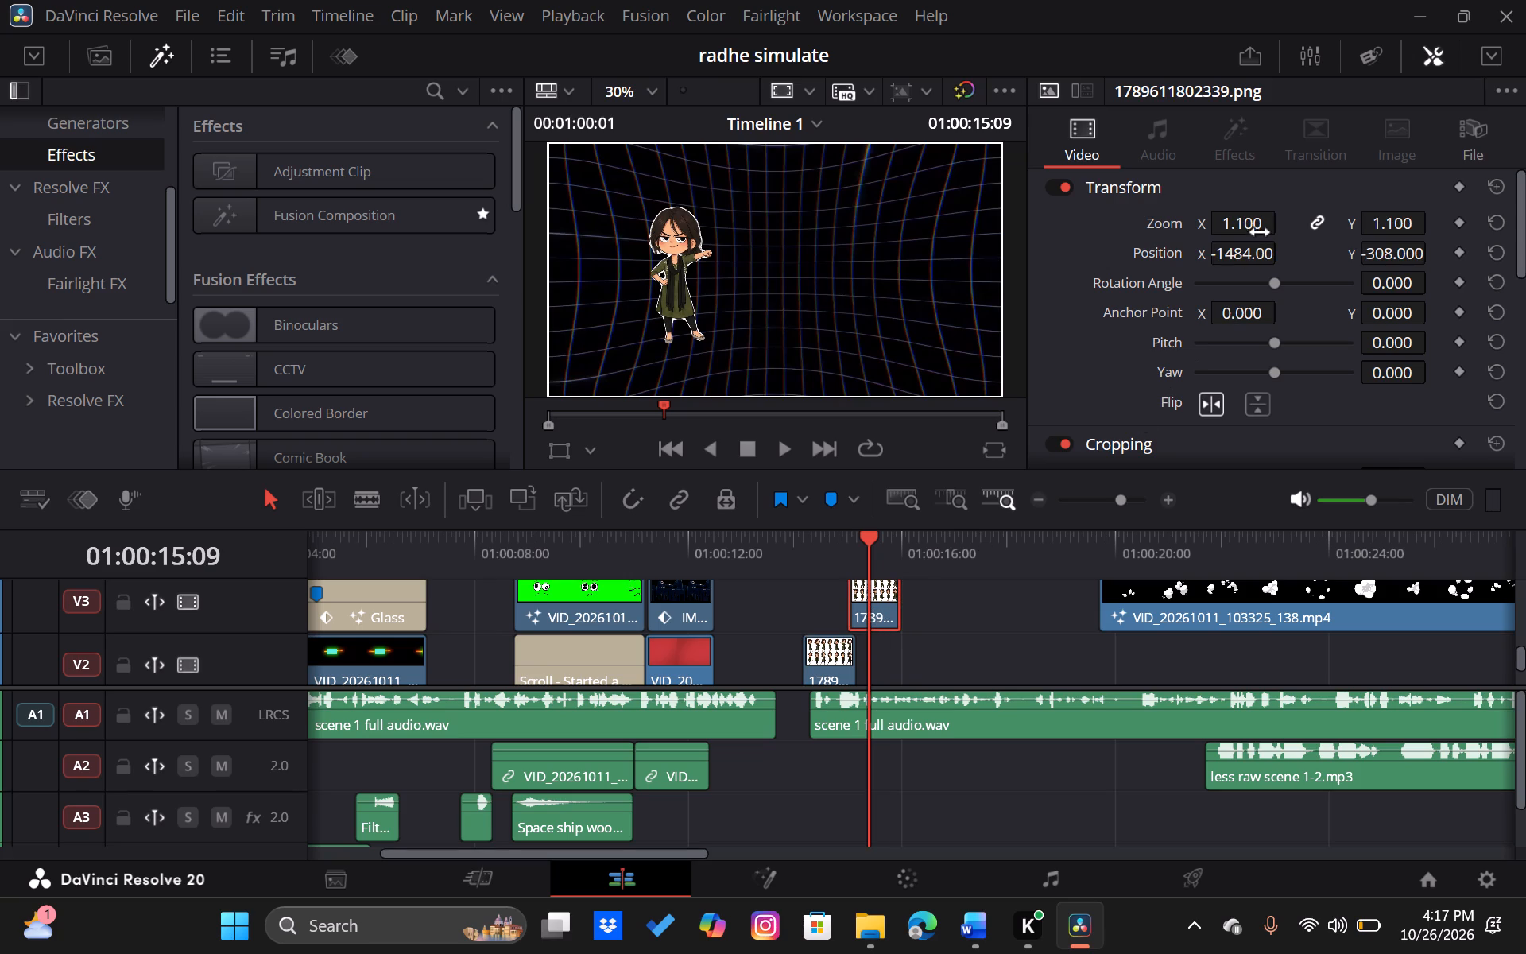
{"action": "double_click", "coordinate": [1260, 231]}
{"action": "left_click", "coordinate": [1261, 231]}
{"action": "key", "text": "BackSpace"}
{"action": "key", "text": "BackSpace"}
{"action": "key", "text": "BackSpace"}
{"action": "type", "text": "680"}
{"action": "key", "text": "Return"}
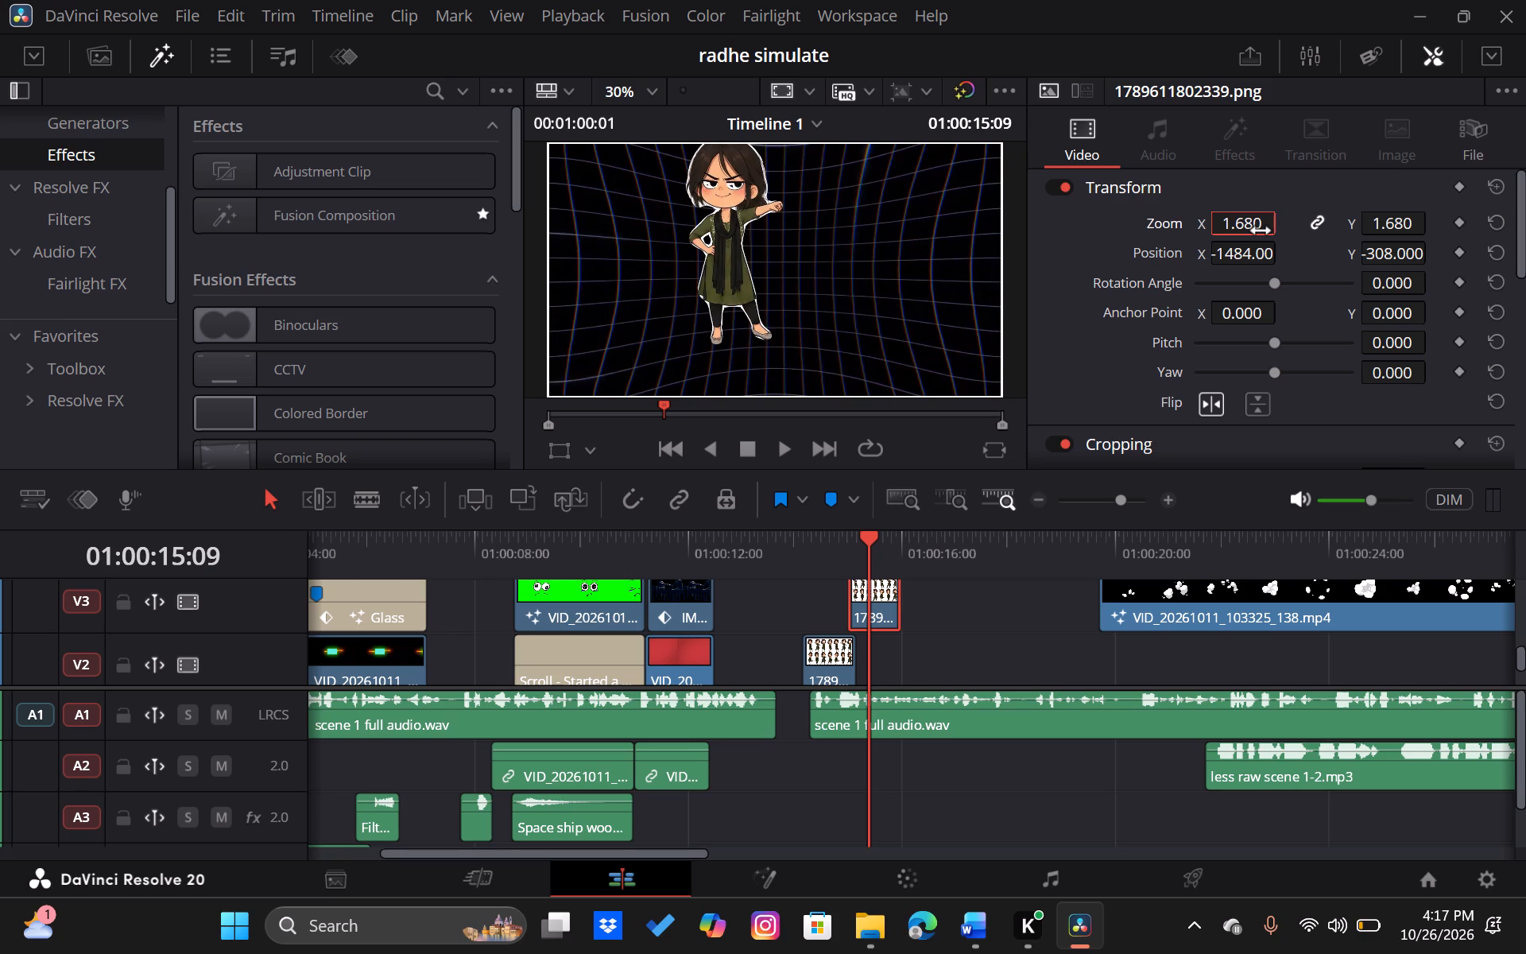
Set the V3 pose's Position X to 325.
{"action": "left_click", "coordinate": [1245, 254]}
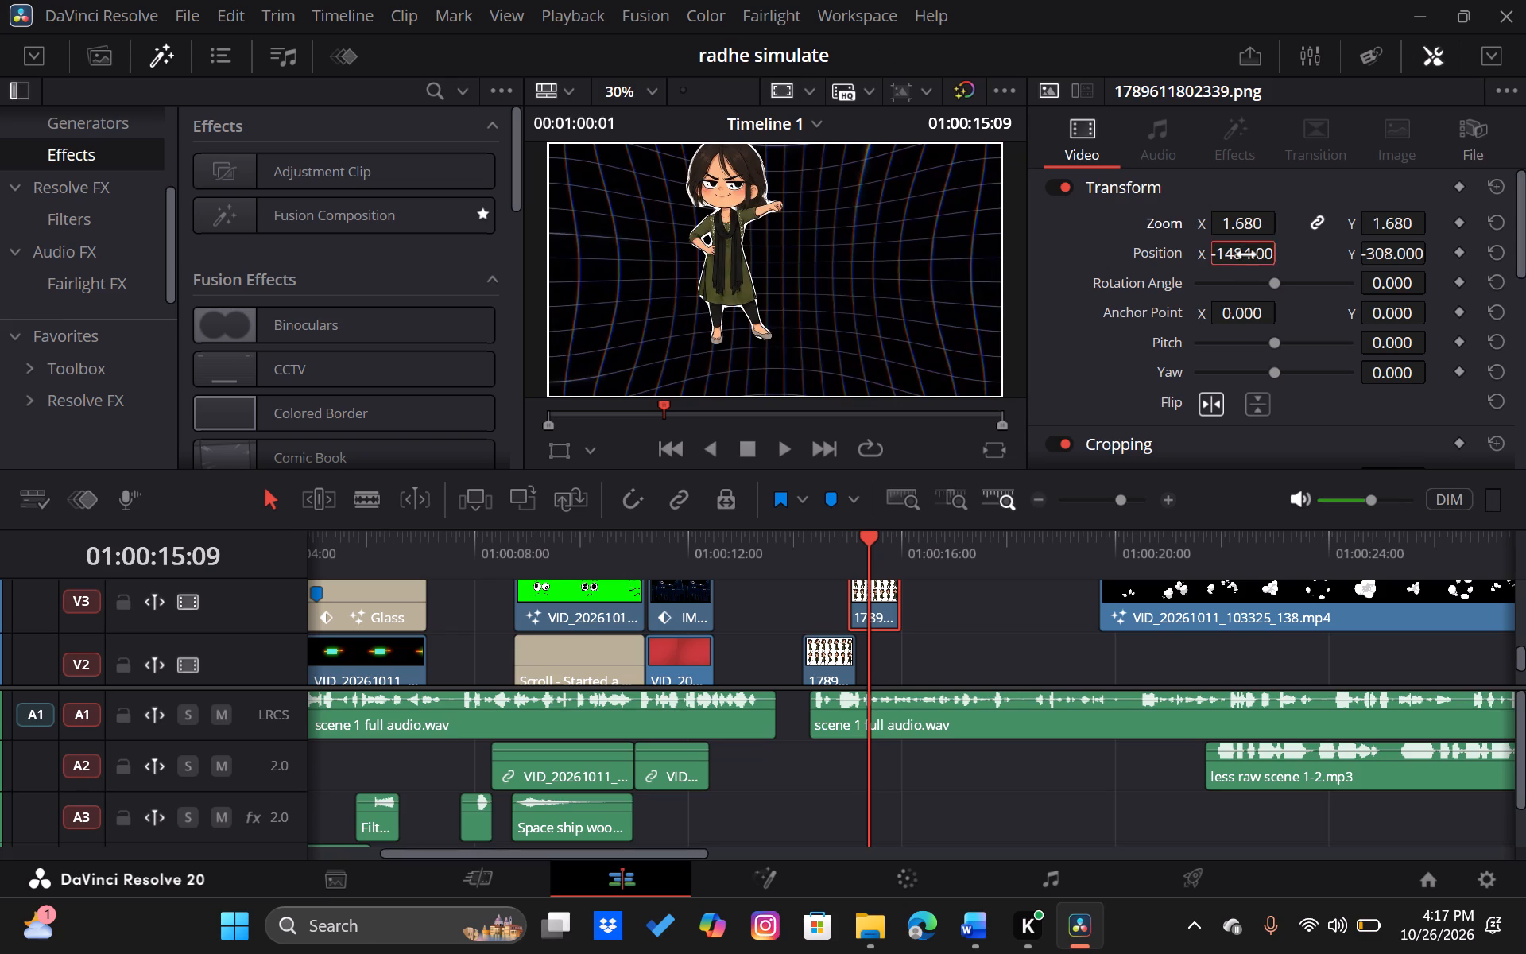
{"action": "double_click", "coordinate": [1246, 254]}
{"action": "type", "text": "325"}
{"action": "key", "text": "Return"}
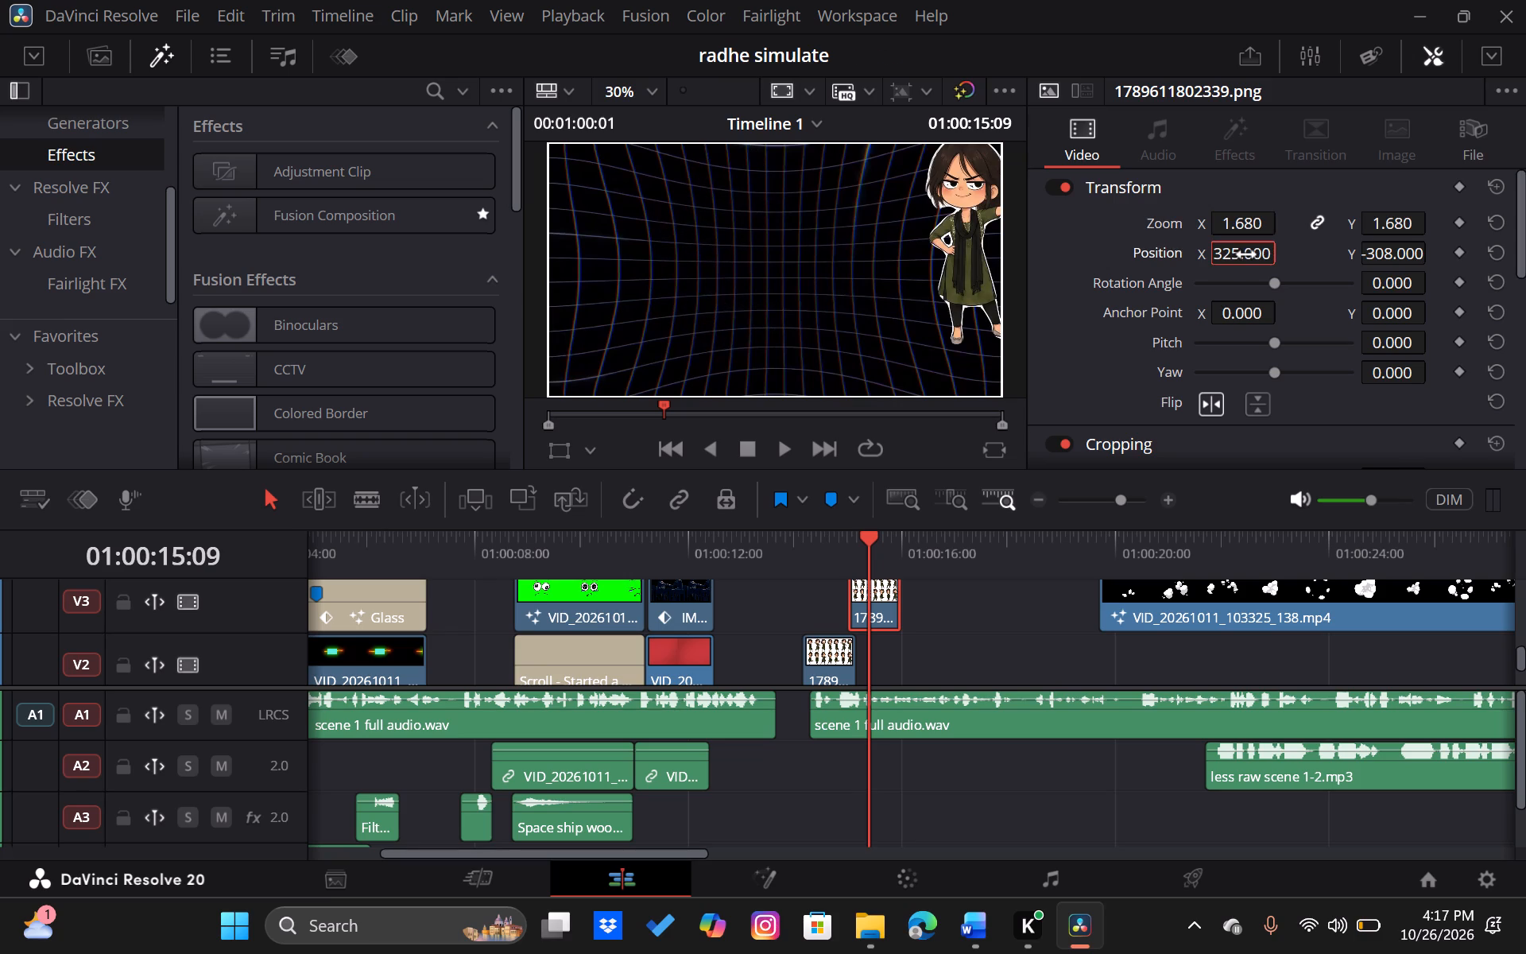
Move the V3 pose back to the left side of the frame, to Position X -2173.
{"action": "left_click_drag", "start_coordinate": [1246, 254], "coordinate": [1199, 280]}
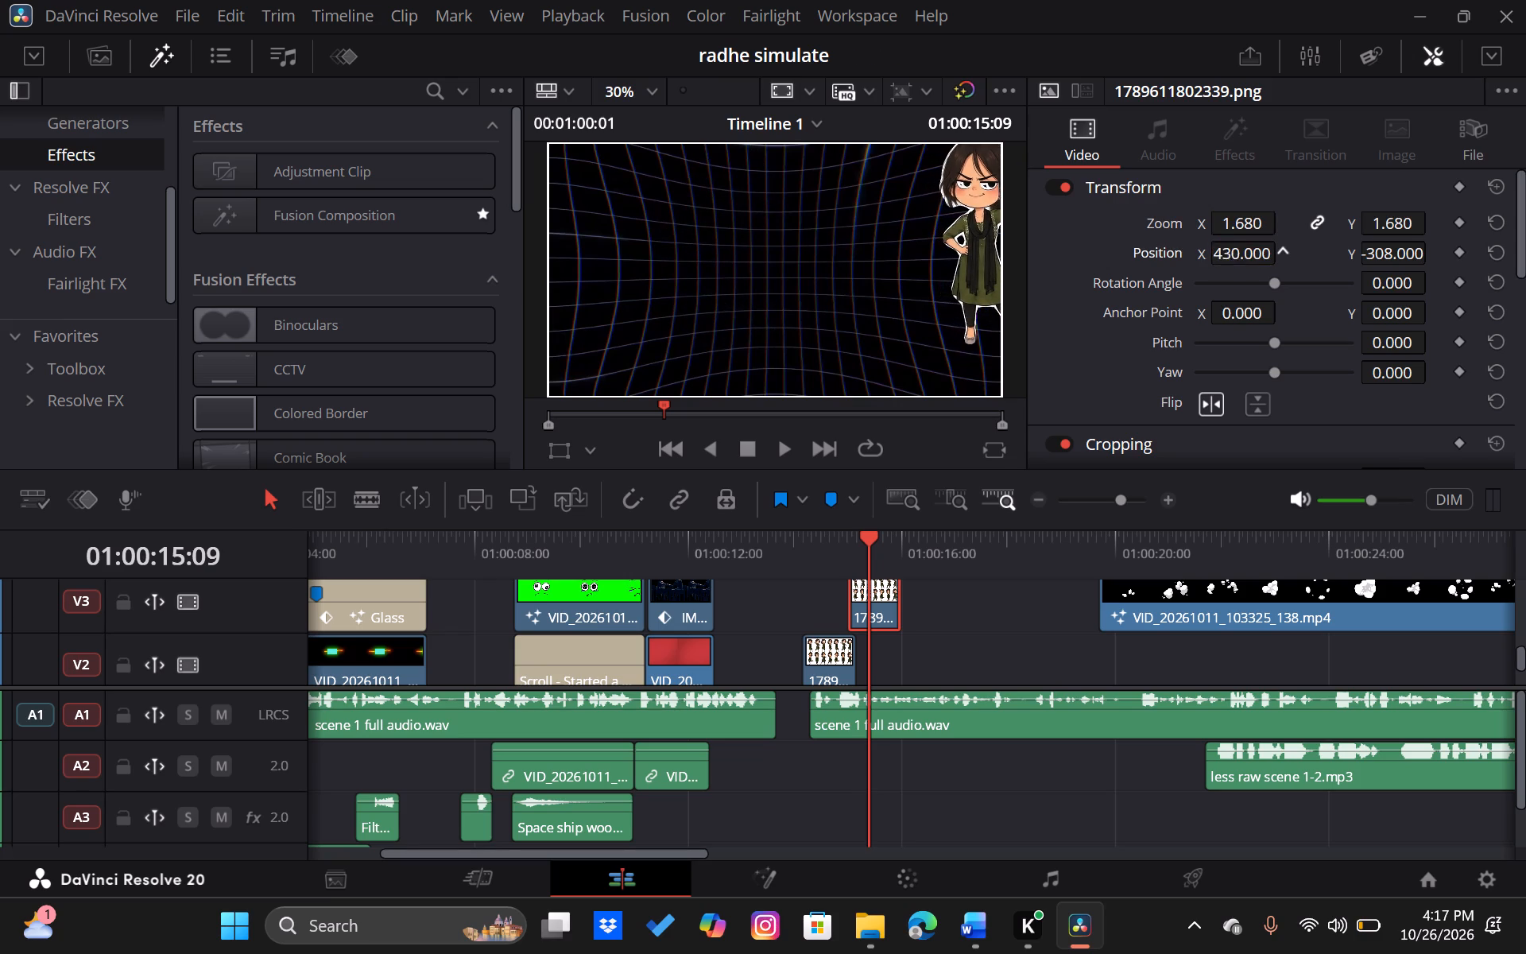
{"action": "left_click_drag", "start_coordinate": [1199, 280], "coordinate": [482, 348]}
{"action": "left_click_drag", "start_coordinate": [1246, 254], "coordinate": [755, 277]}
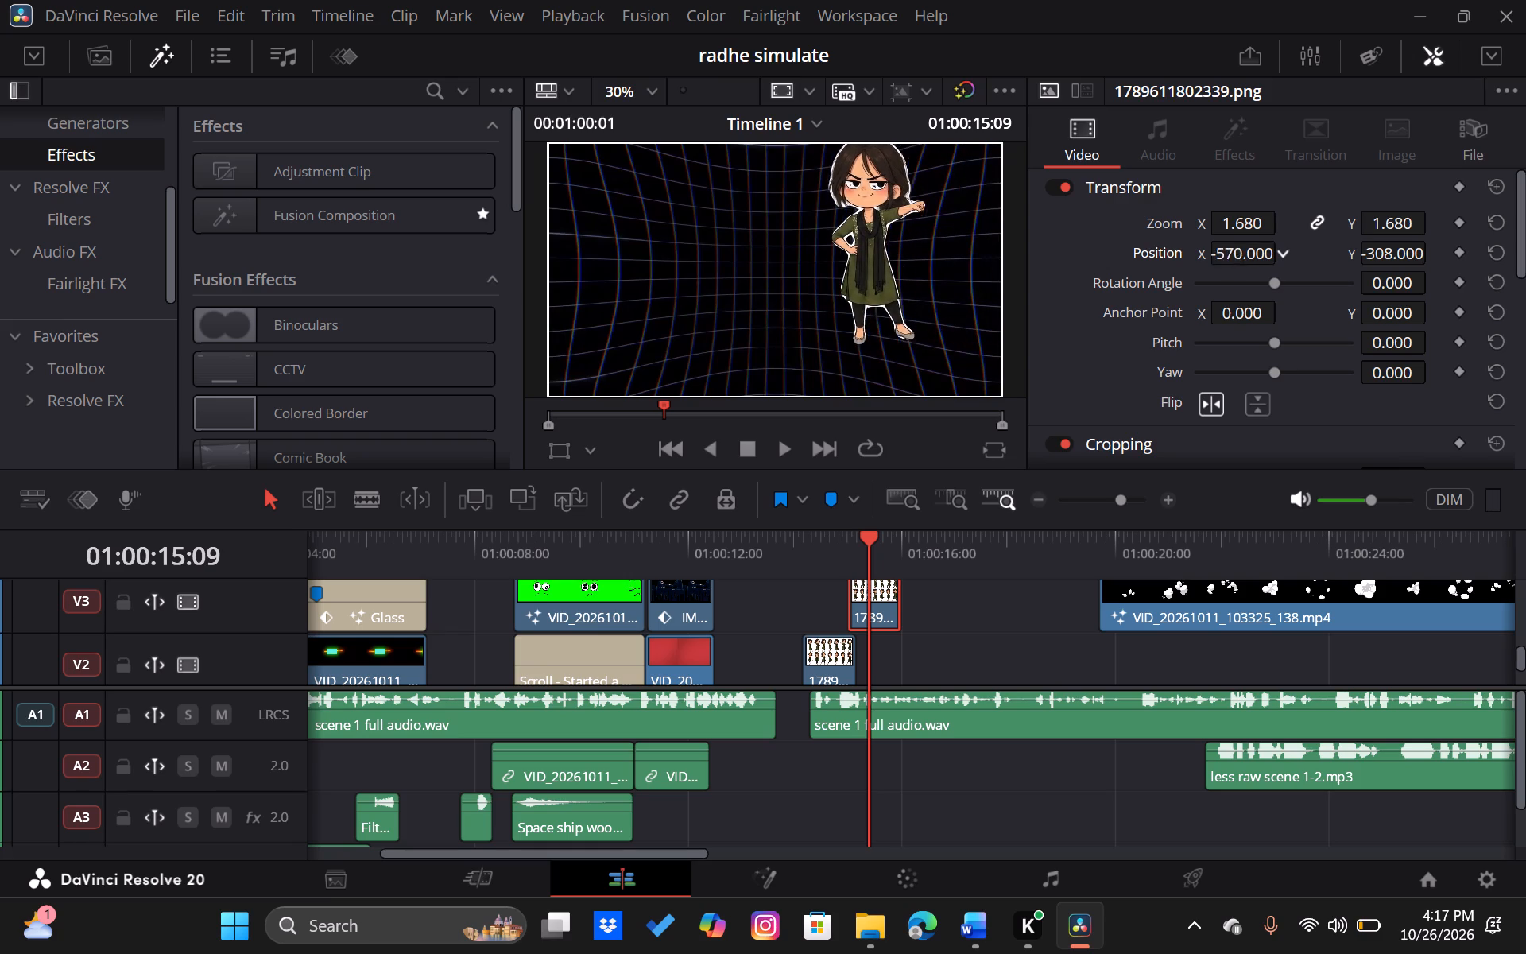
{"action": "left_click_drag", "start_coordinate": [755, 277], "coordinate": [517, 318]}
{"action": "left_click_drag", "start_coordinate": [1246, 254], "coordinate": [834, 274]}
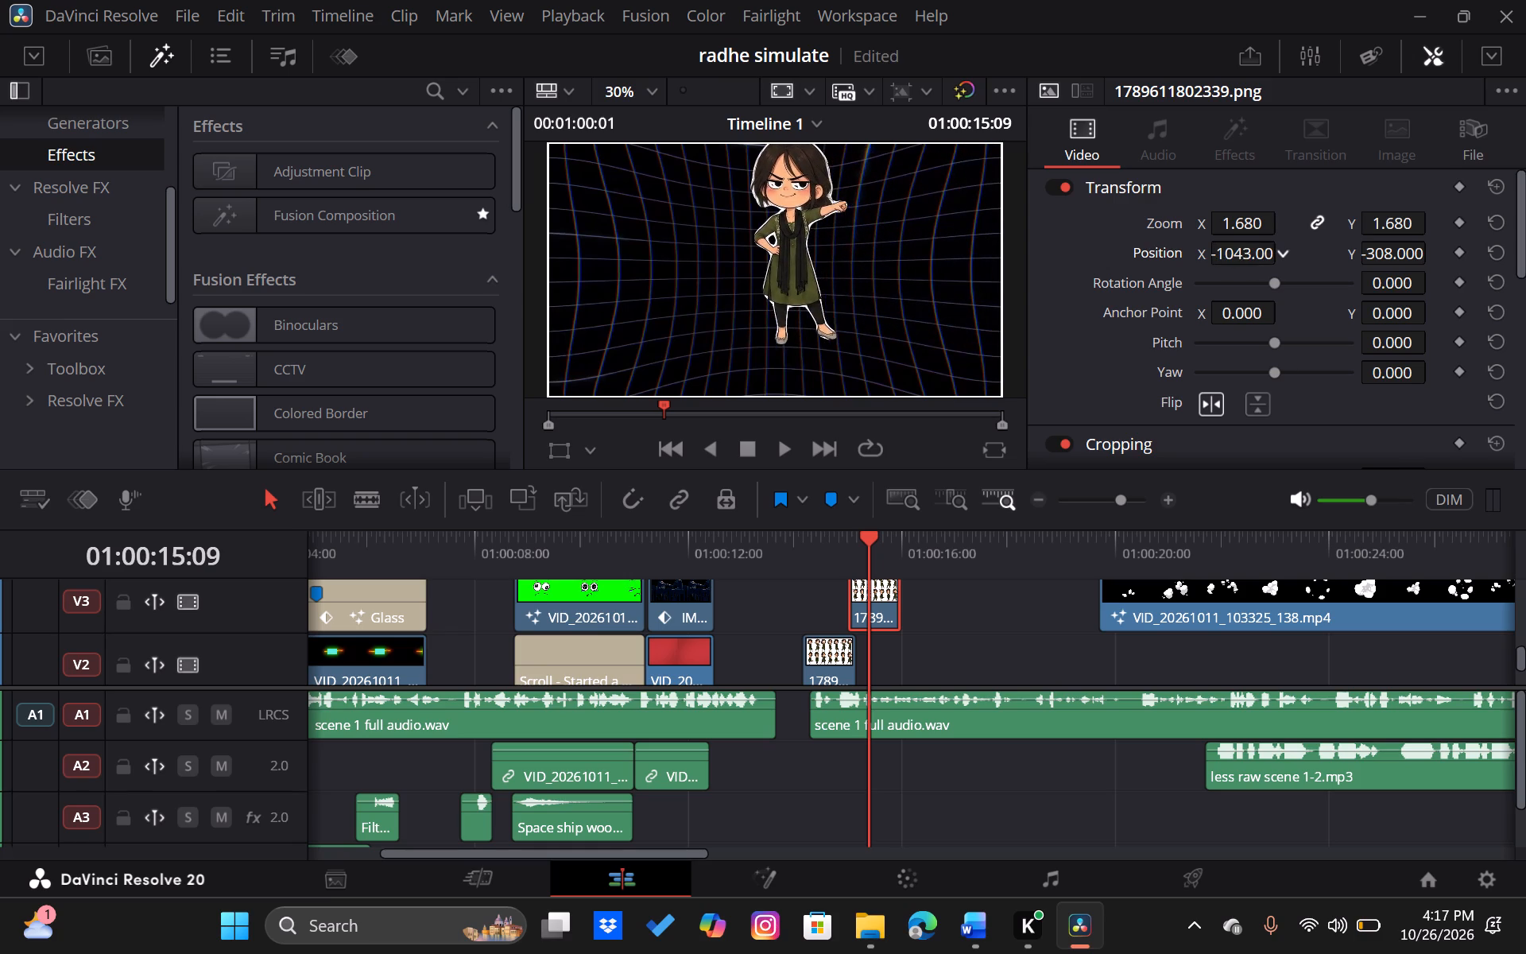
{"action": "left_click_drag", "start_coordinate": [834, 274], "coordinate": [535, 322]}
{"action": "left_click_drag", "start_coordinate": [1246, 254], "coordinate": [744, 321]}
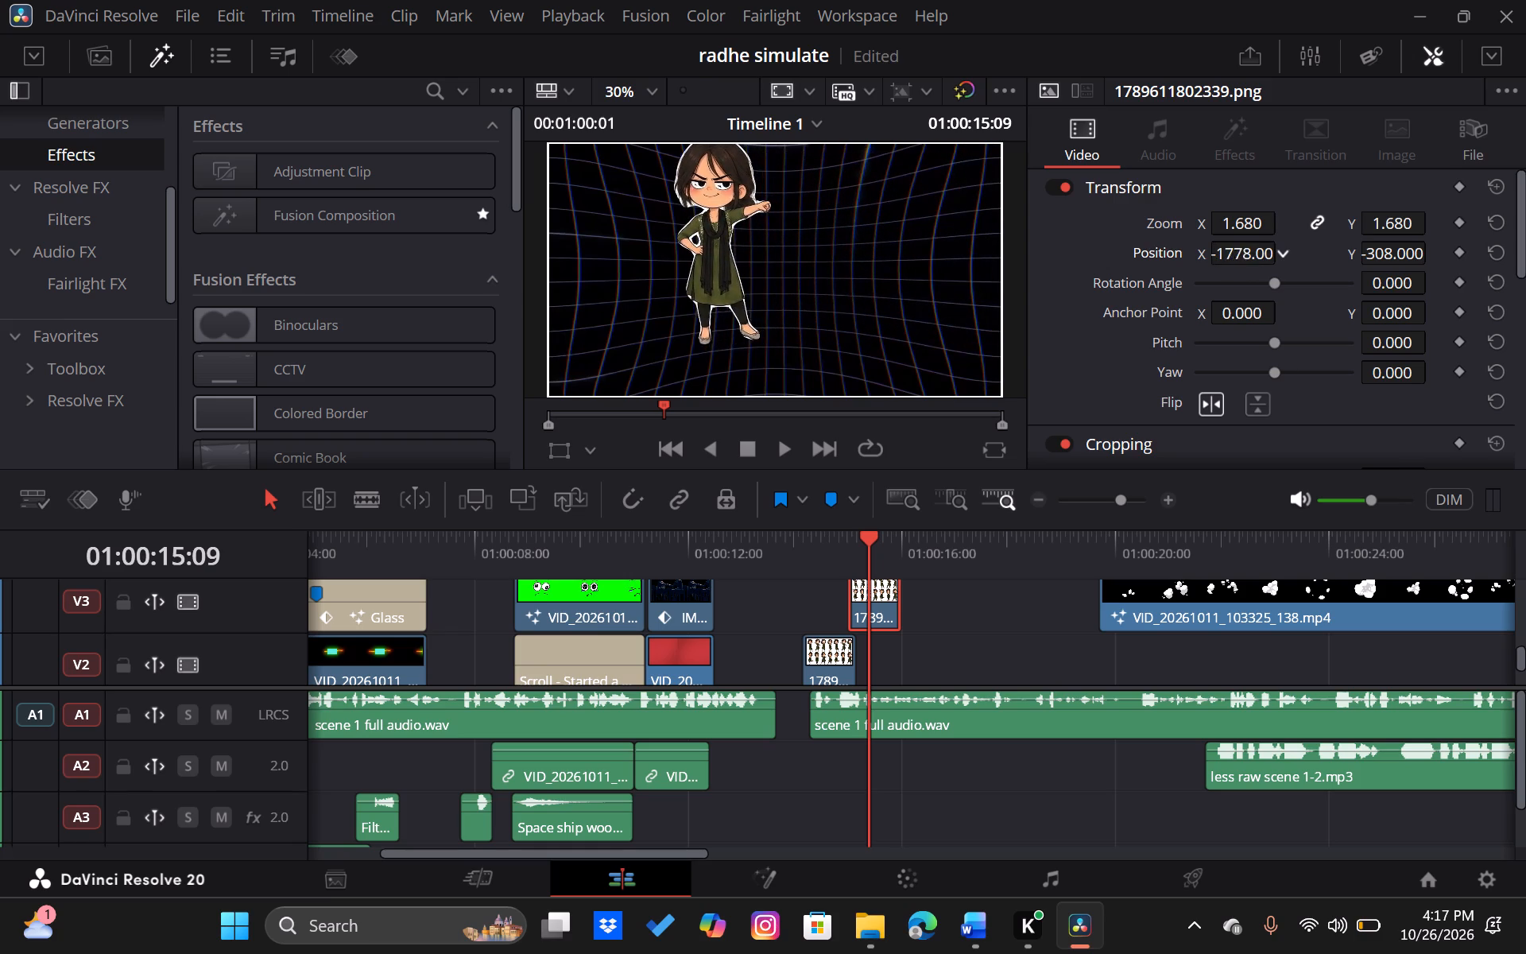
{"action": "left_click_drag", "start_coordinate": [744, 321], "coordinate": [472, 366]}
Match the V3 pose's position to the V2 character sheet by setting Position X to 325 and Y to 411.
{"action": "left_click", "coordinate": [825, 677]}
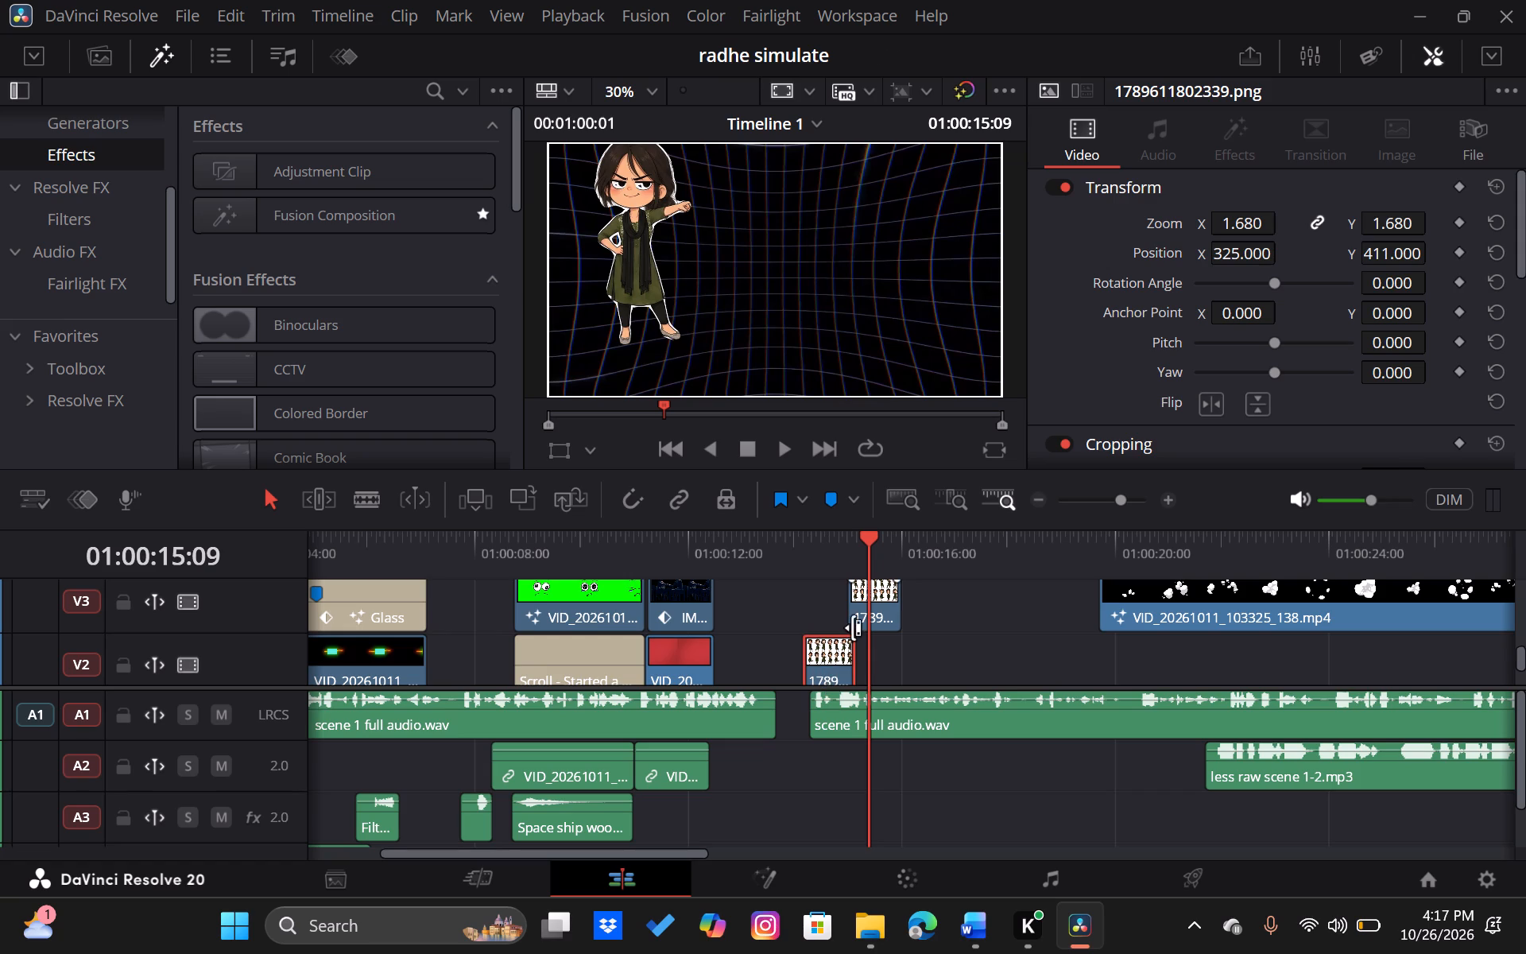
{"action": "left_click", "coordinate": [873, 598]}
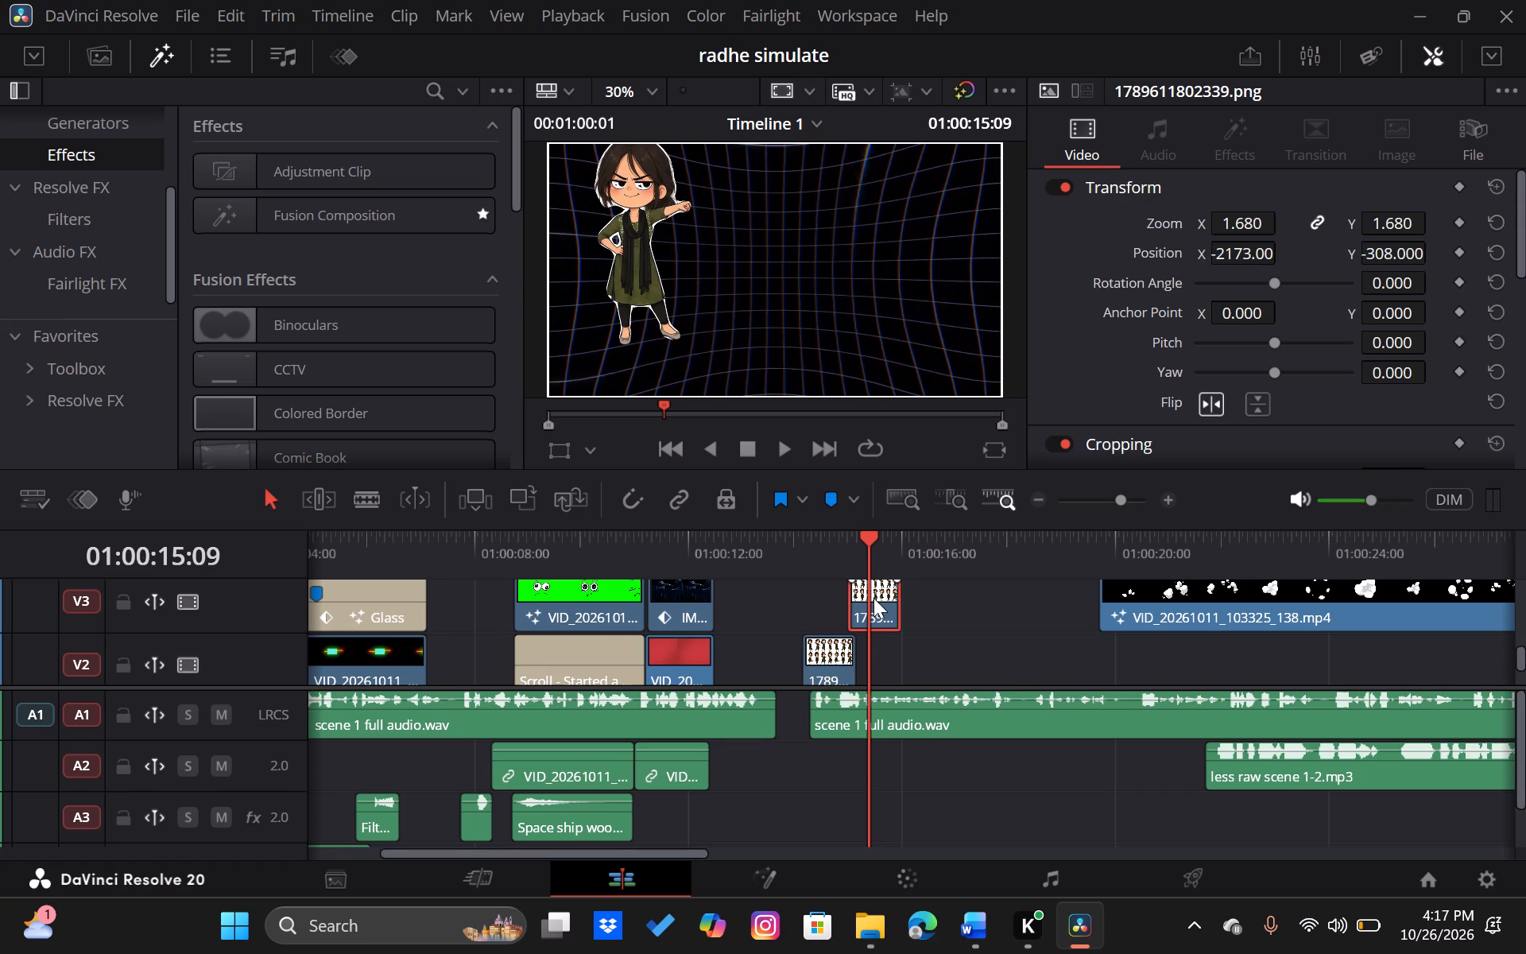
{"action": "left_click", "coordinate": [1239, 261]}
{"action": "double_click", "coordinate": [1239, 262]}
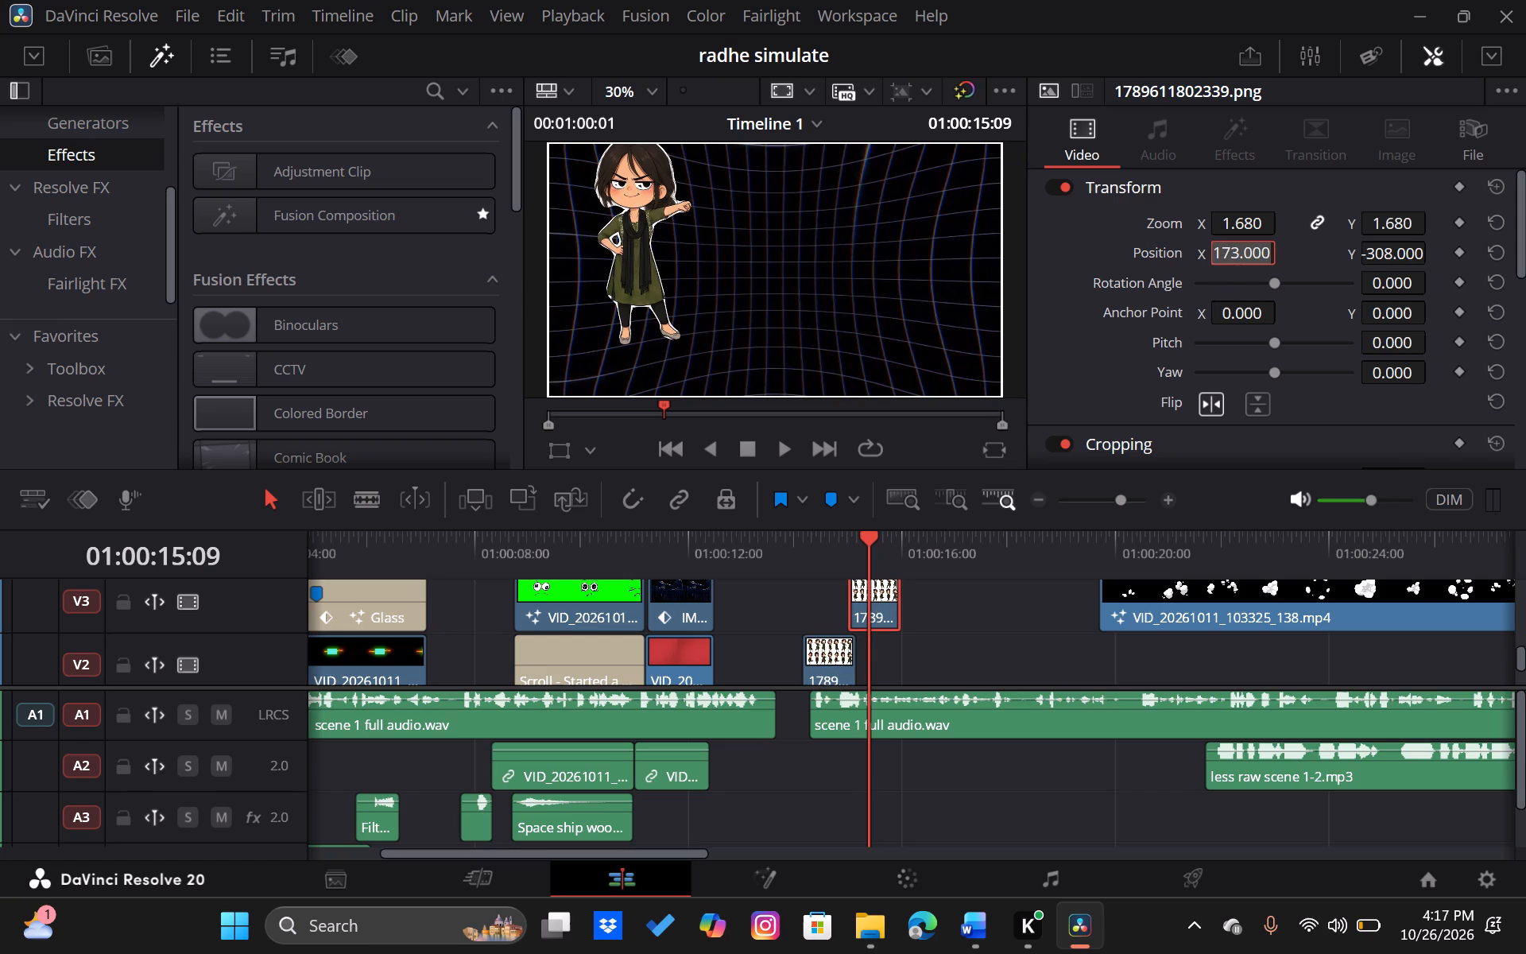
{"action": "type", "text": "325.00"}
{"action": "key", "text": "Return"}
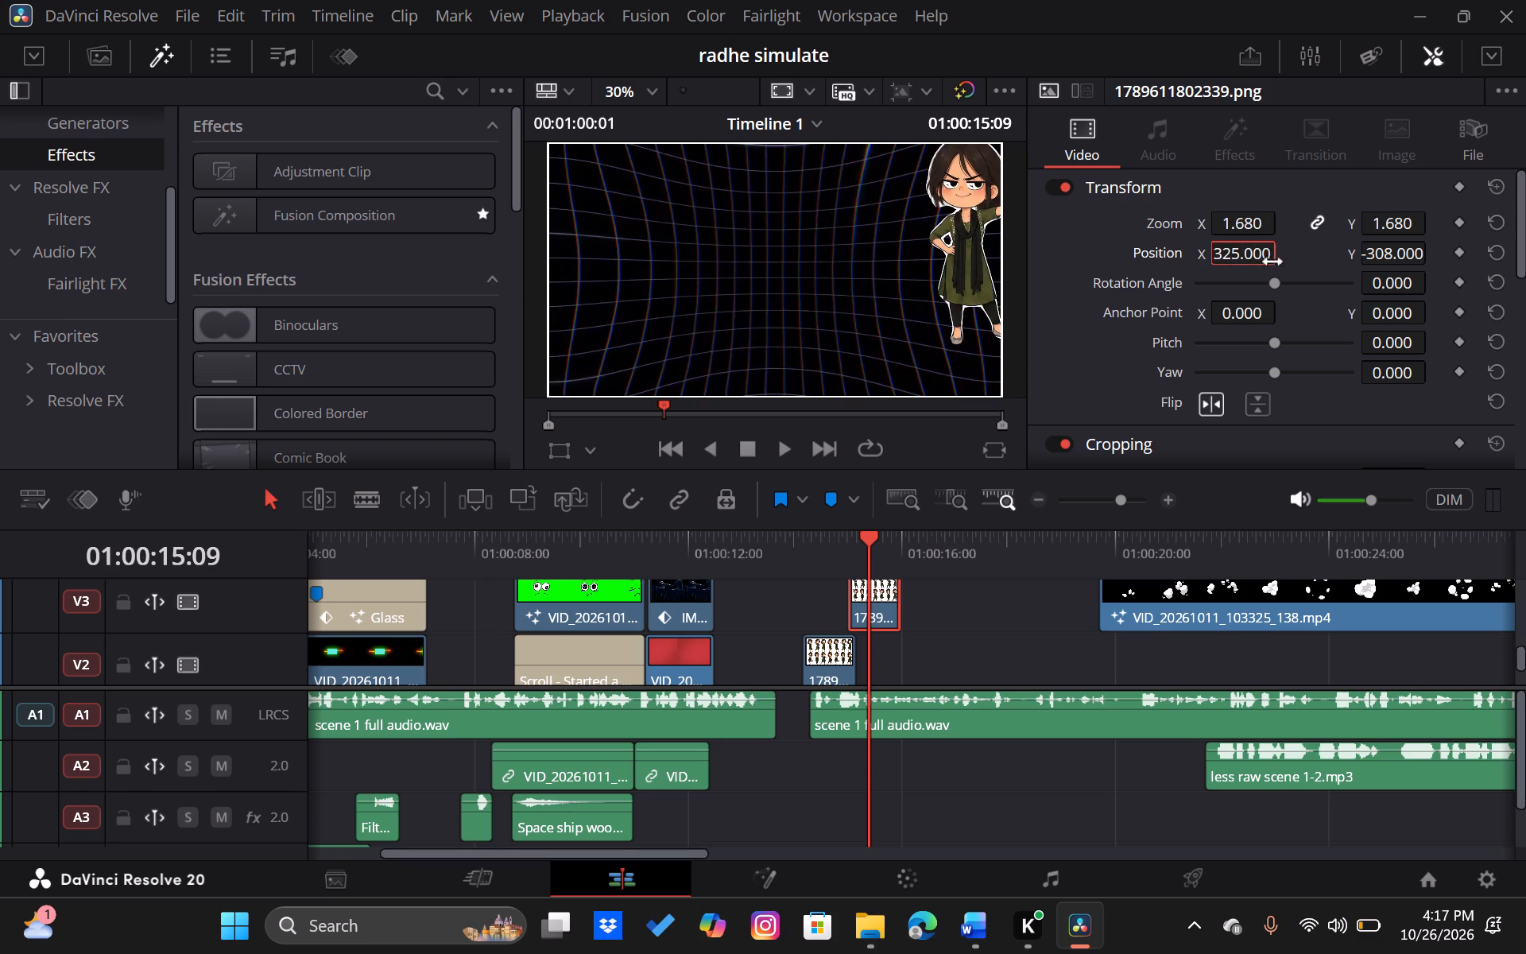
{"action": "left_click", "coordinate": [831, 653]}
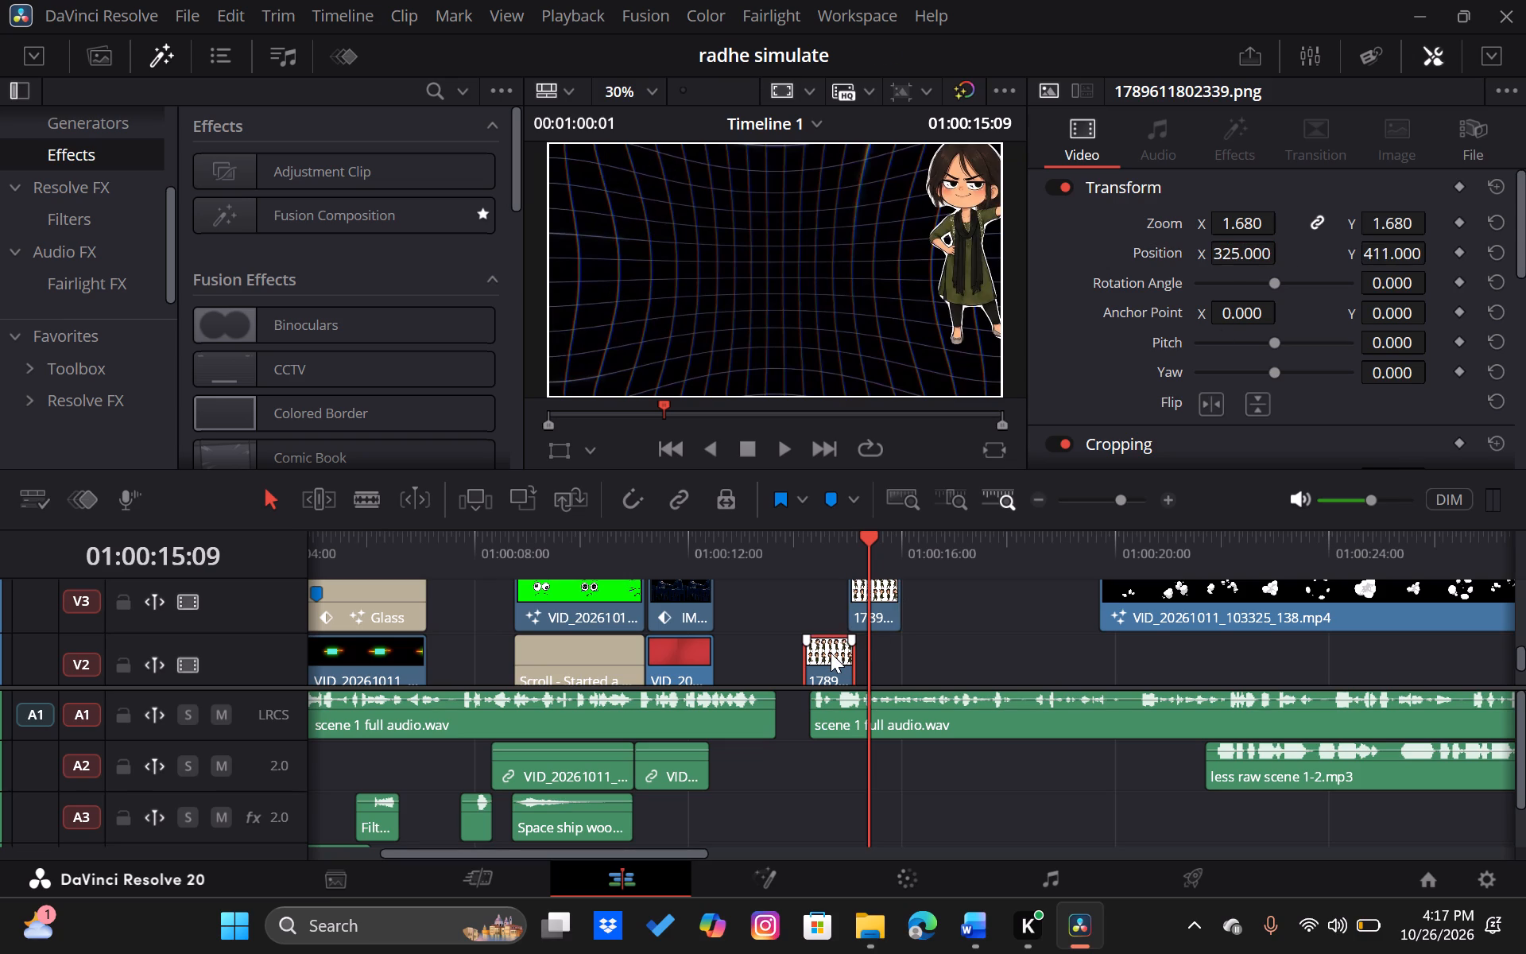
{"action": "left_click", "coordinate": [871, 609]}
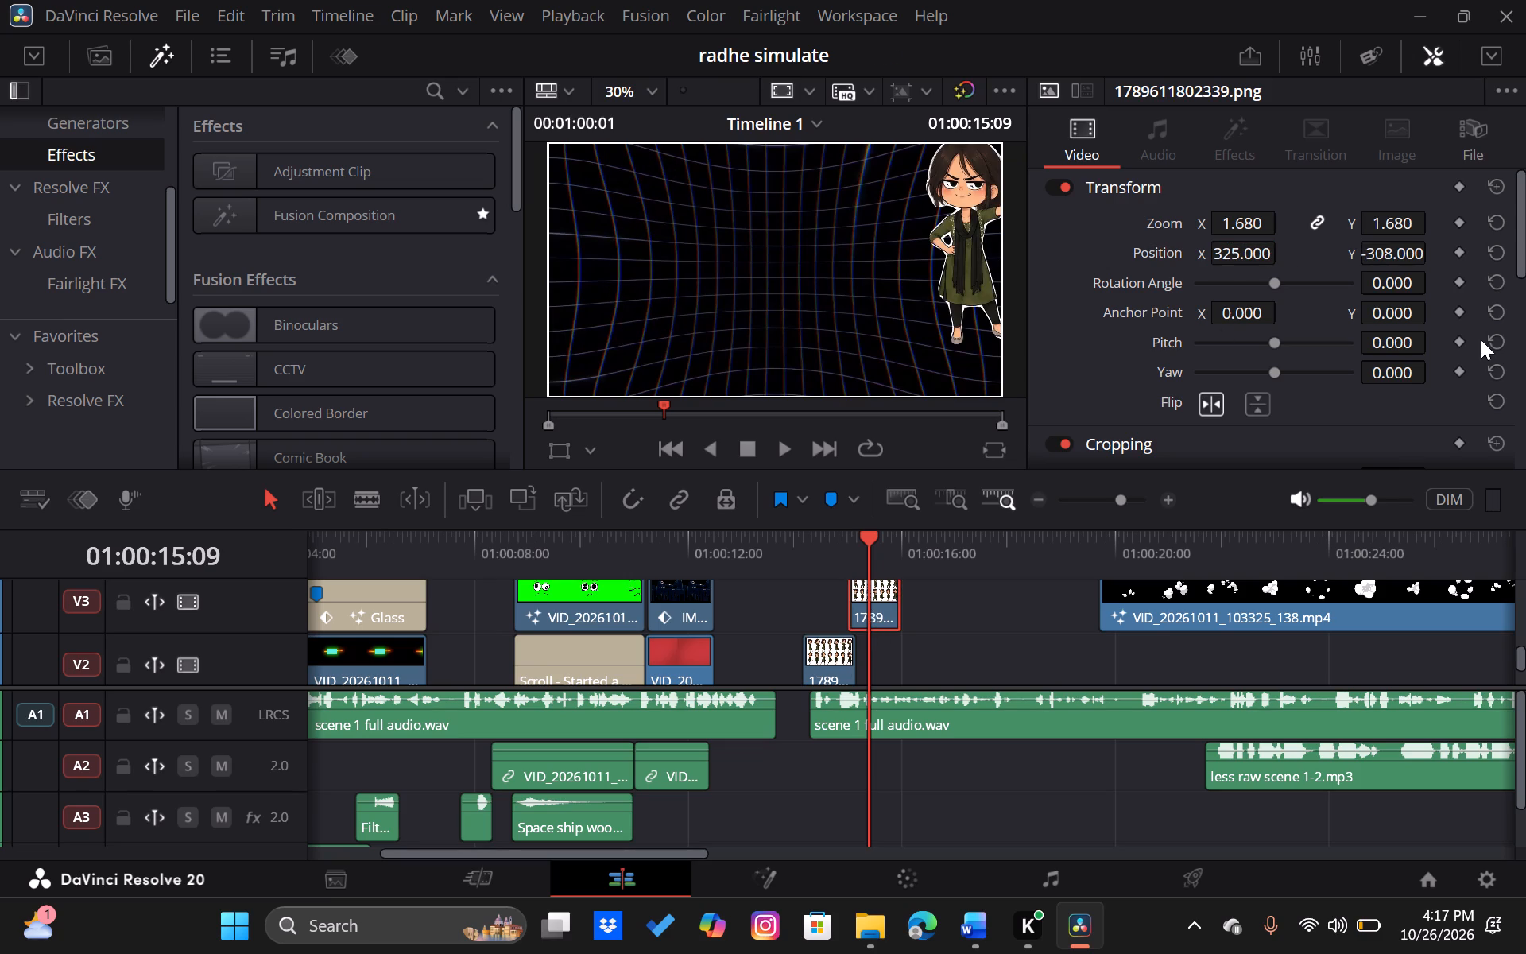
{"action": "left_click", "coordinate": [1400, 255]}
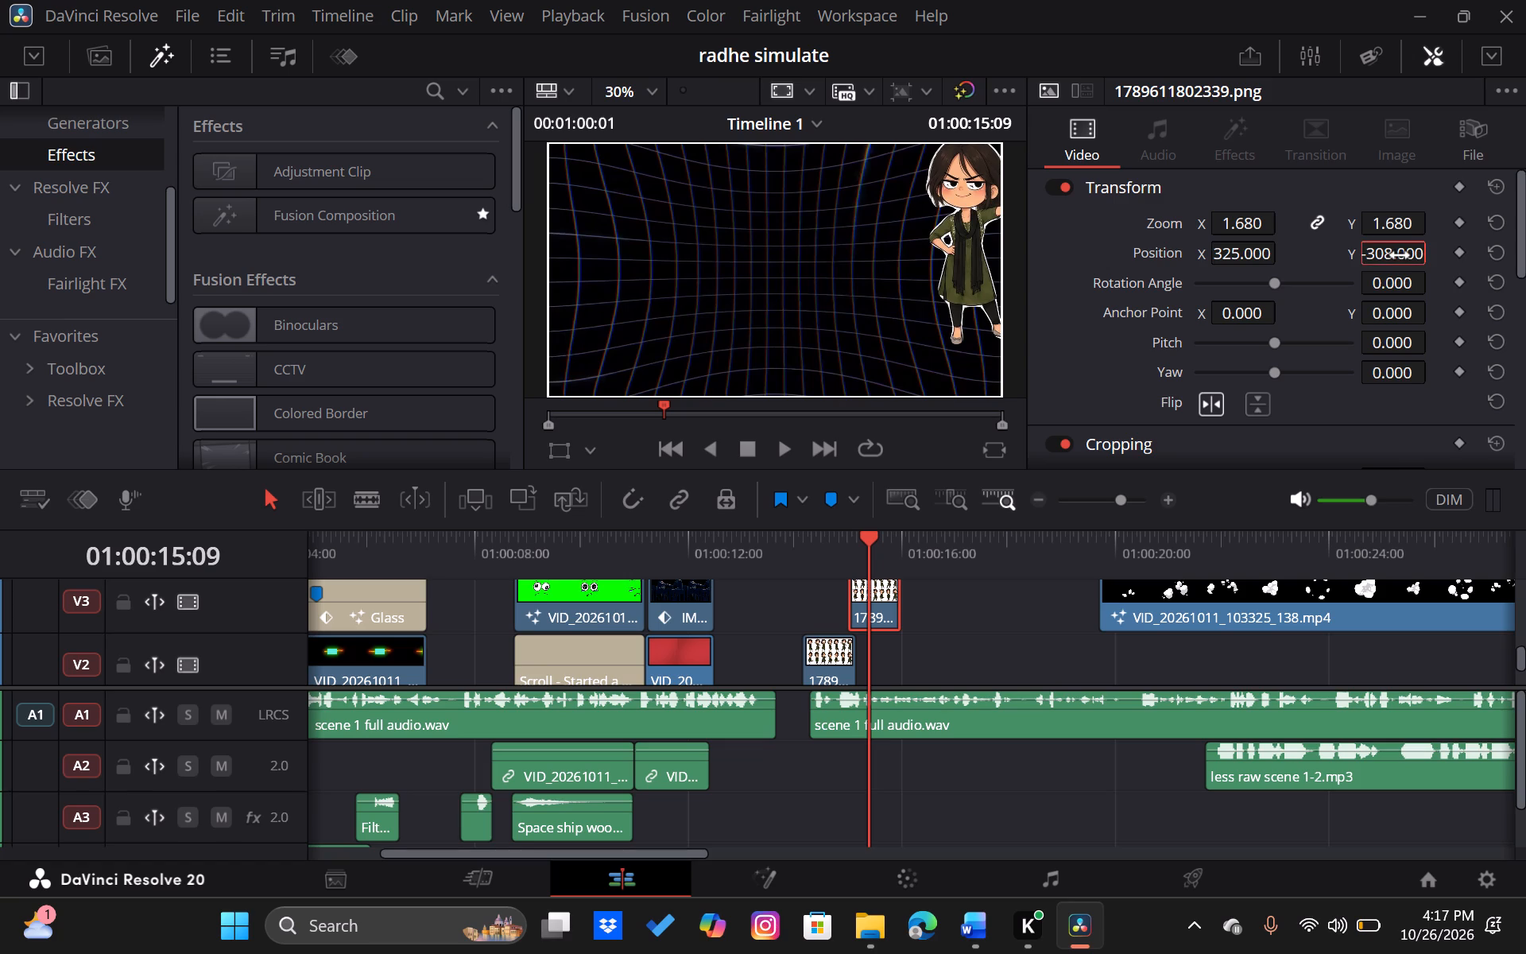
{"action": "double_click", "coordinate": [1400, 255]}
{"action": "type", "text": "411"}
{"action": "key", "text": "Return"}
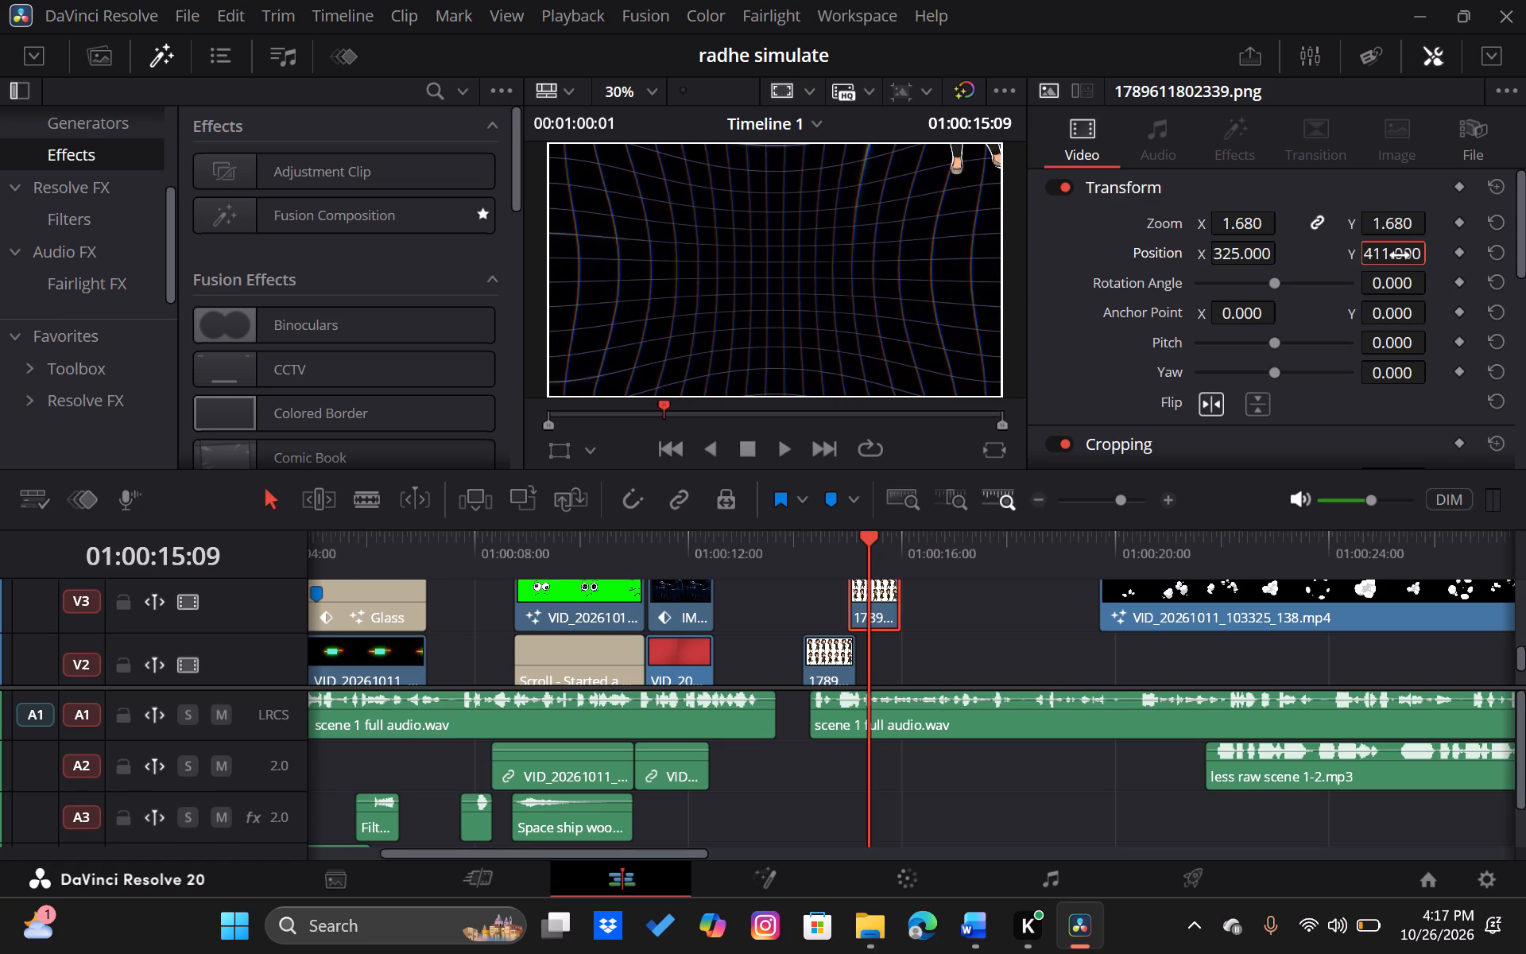
Reposition the V3 pose fully inside the left side of the frame at Position X -2150 and Y -478.
{"action": "left_click_drag", "start_coordinate": [1381, 246], "coordinate": [1398, 251]}
{"action": "left_click_drag", "start_coordinate": [1398, 251], "coordinate": [76, 488]}
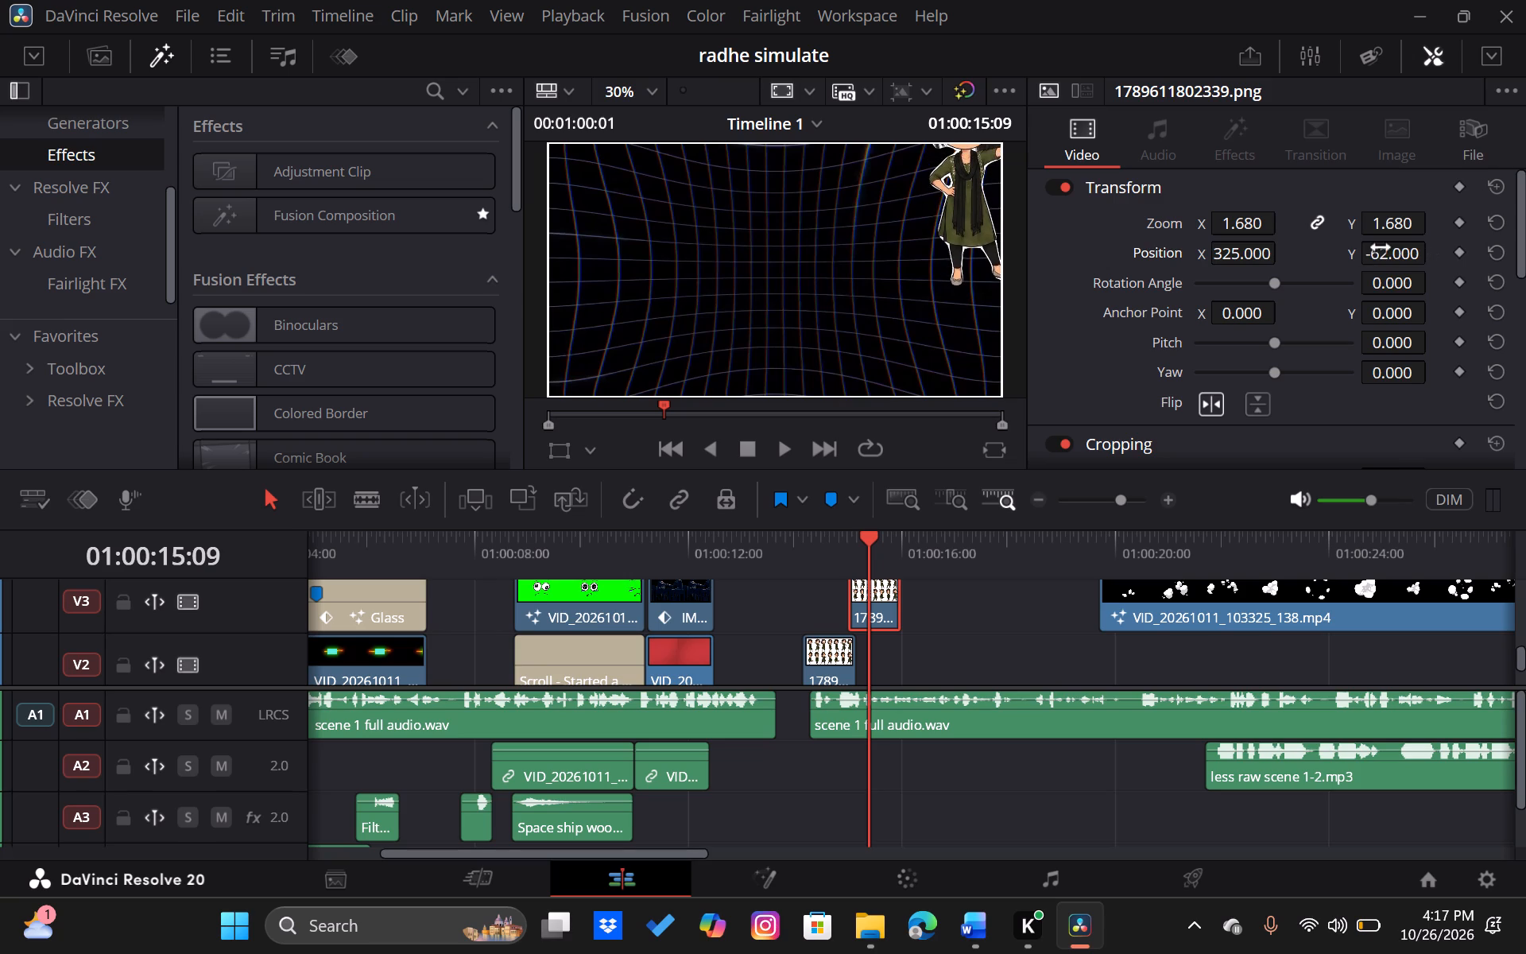
{"action": "left_click_drag", "start_coordinate": [1381, 247], "coordinate": [885, 215]}
{"action": "left_click_drag", "start_coordinate": [1241, 254], "coordinate": [1277, 256]}
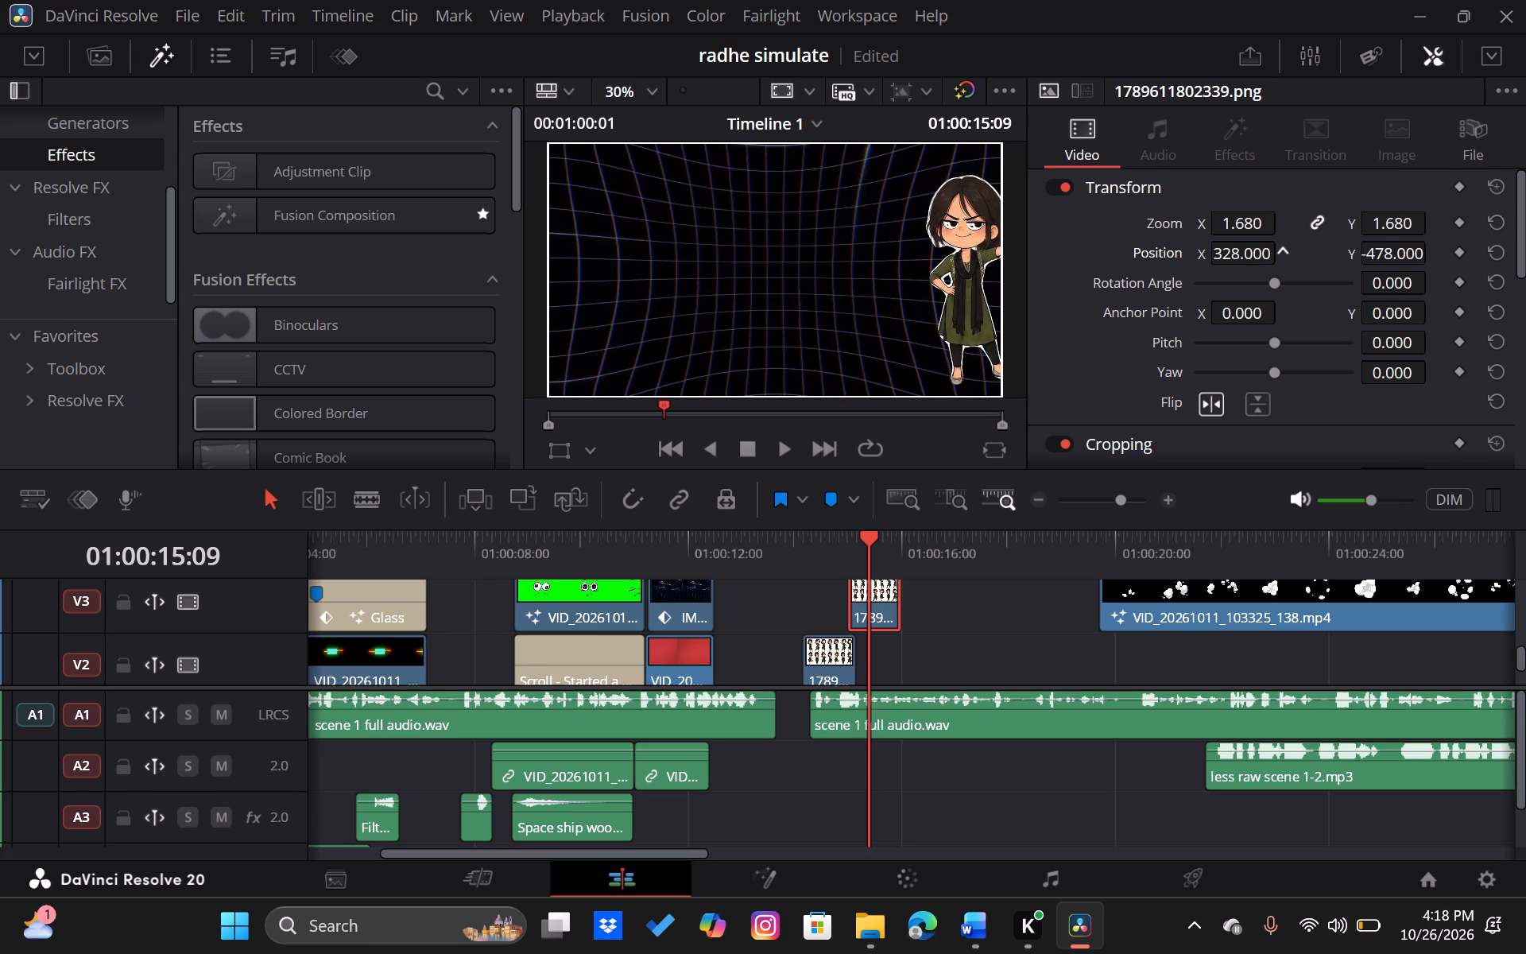
{"action": "left_click_drag", "start_coordinate": [1277, 256], "coordinate": [27, 459]}
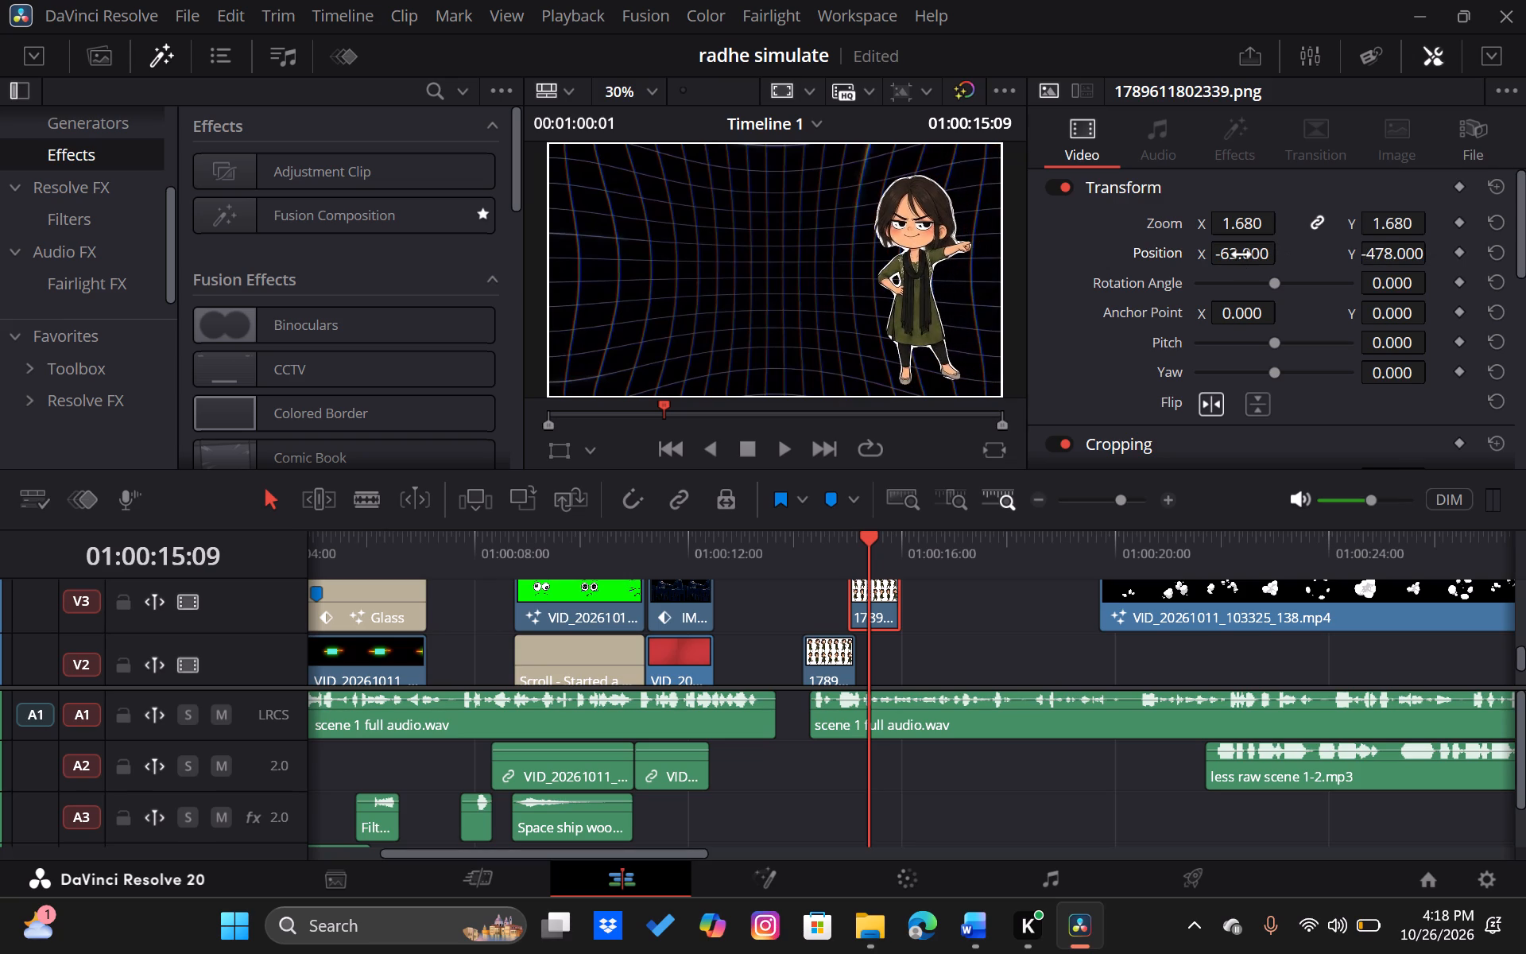
{"action": "left_click_drag", "start_coordinate": [1241, 254], "coordinate": [461, 268]}
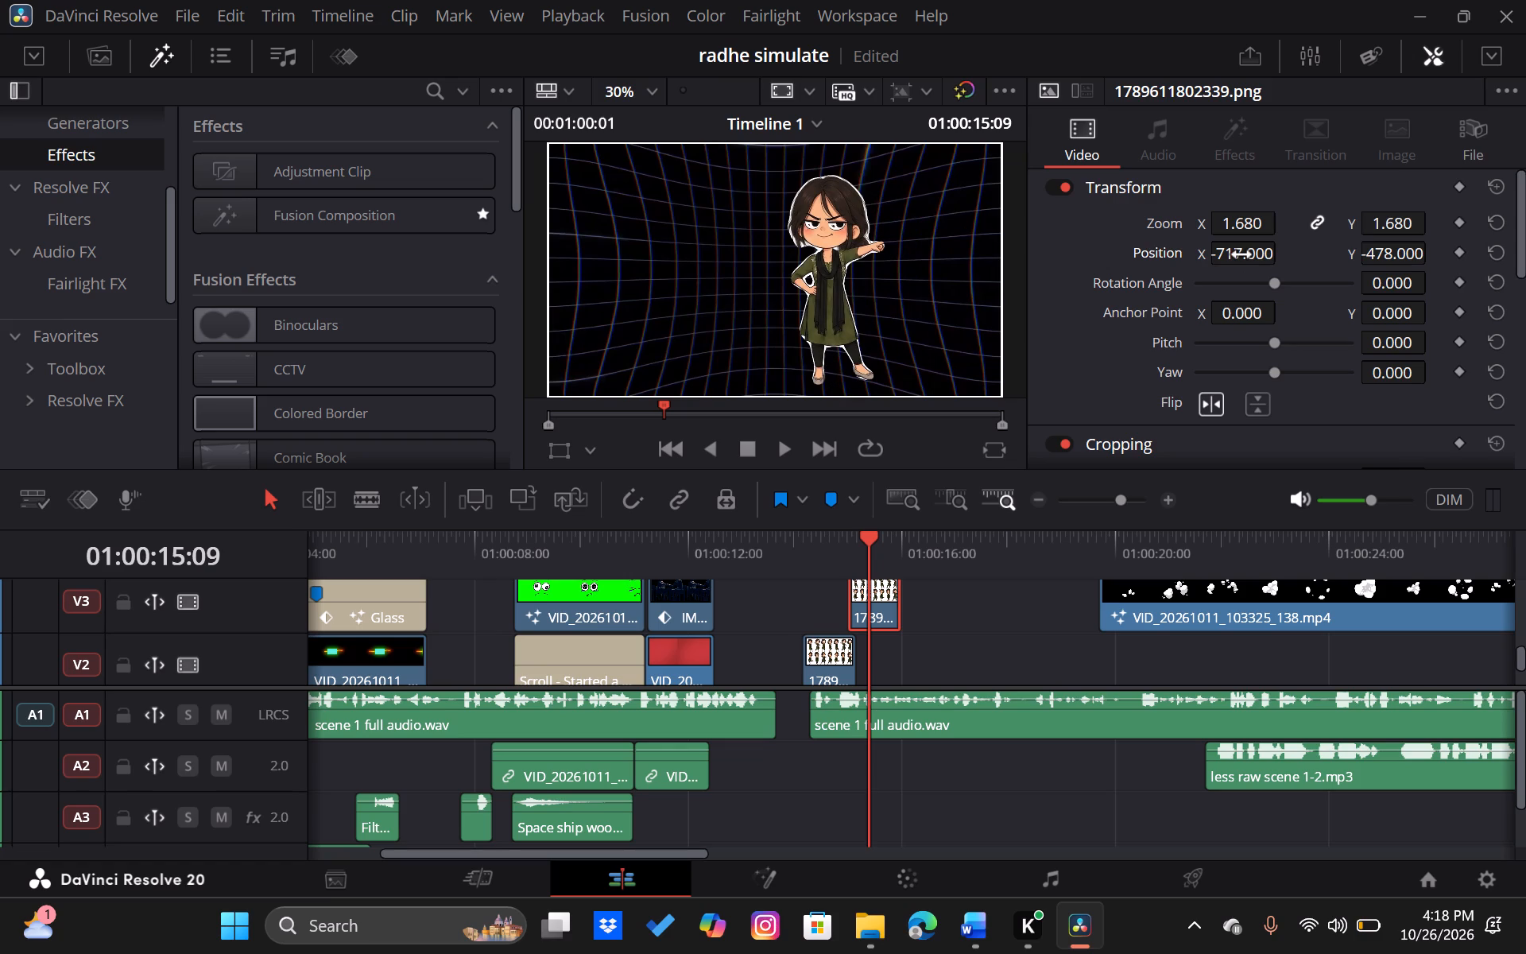
{"action": "left_click_drag", "start_coordinate": [1241, 254], "coordinate": [385, 320]}
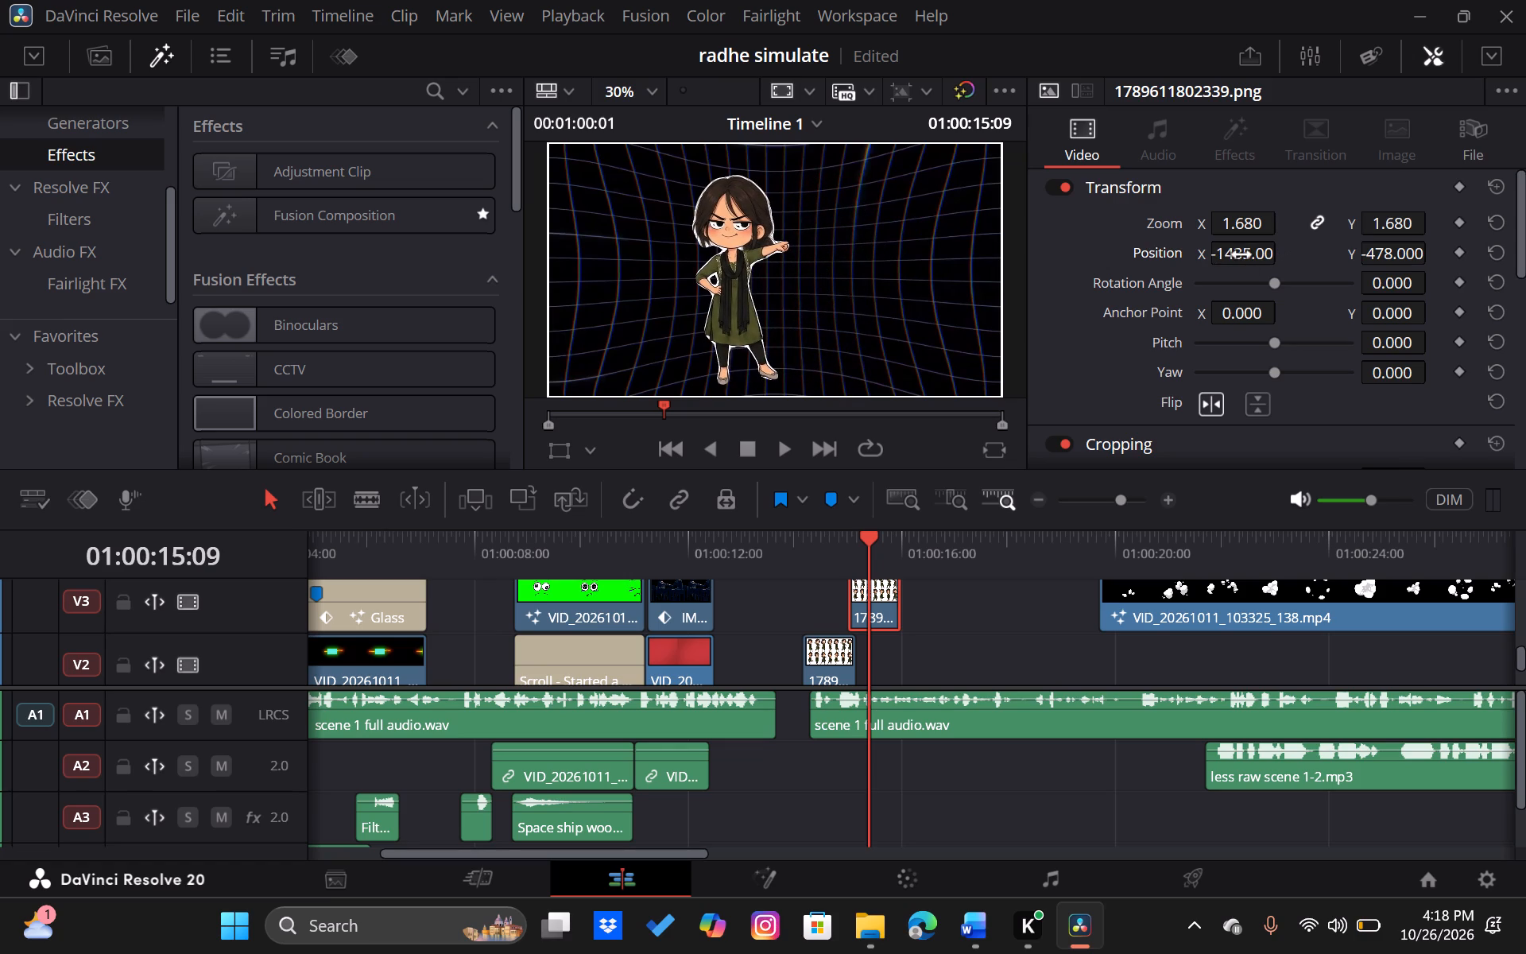
{"action": "left_click_drag", "start_coordinate": [1241, 254], "coordinate": [575, 289]}
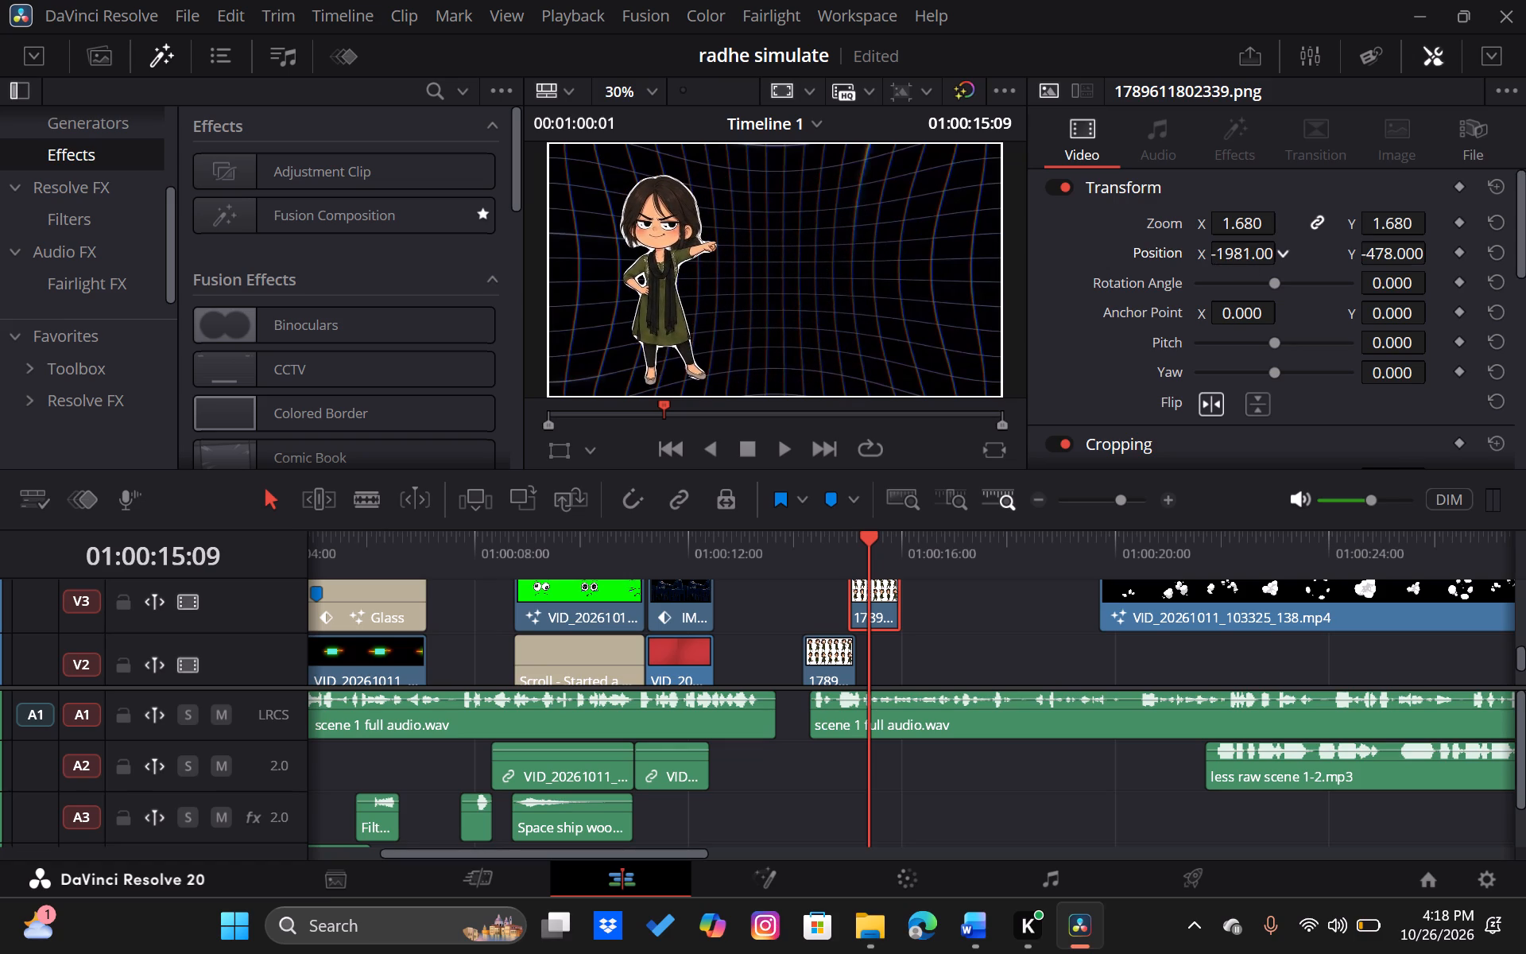
{"action": "left_click_drag", "start_coordinate": [575, 289], "coordinate": [494, 294]}
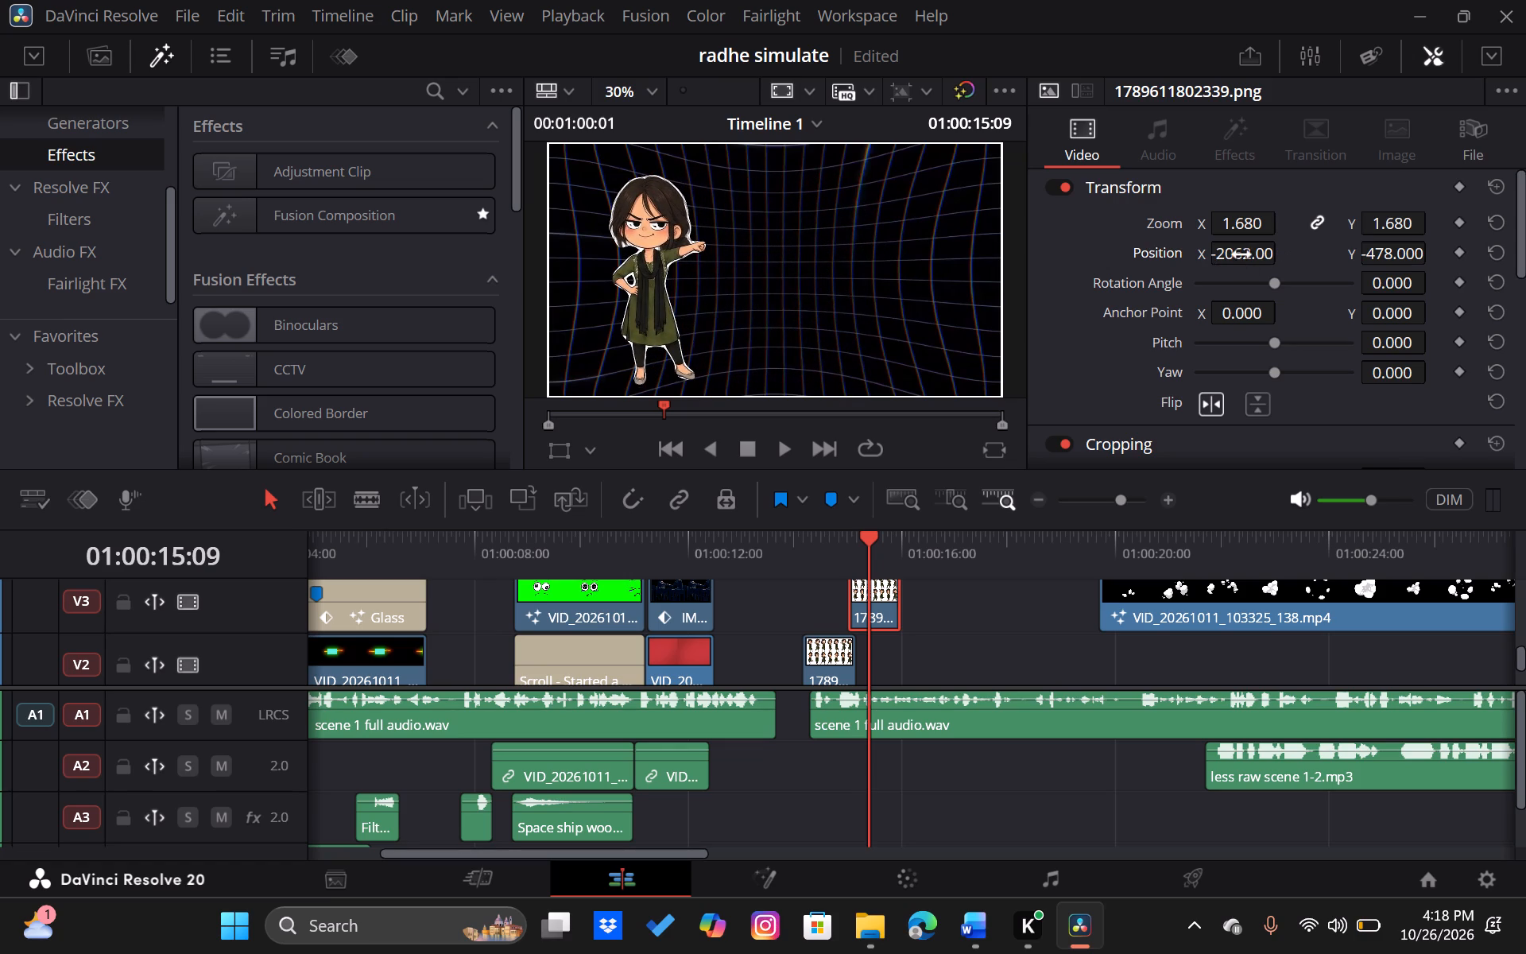
{"action": "left_click_drag", "start_coordinate": [1241, 254], "coordinate": [1137, 258]}
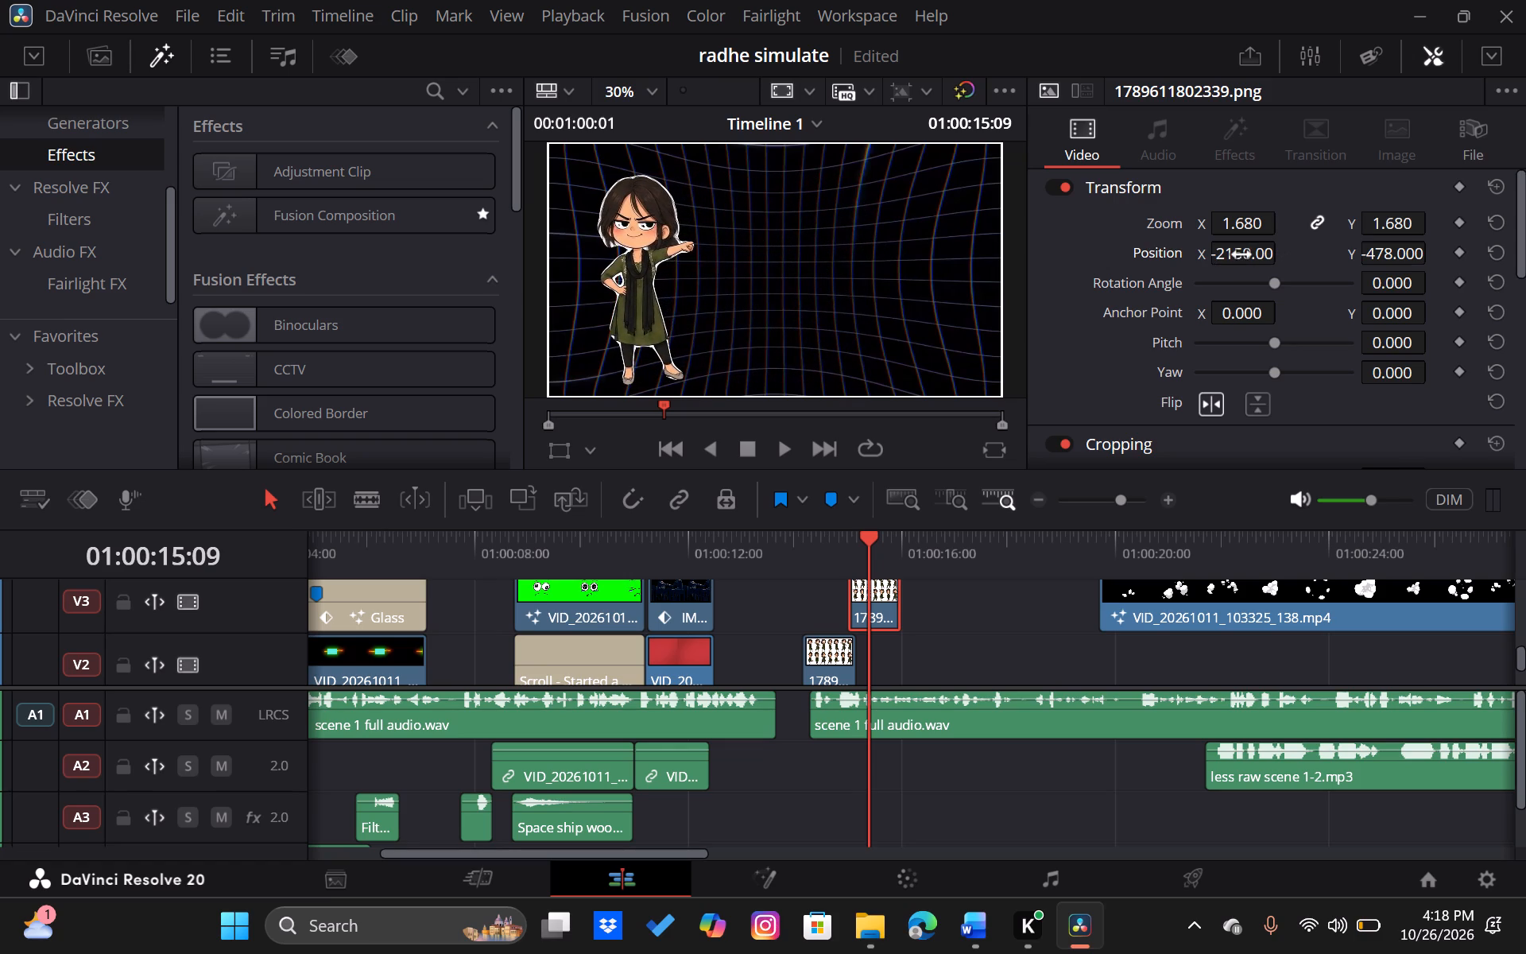
Delete the character sheet clip on V2 just before the V3 pose.
{"action": "left_click", "coordinate": [829, 650]}
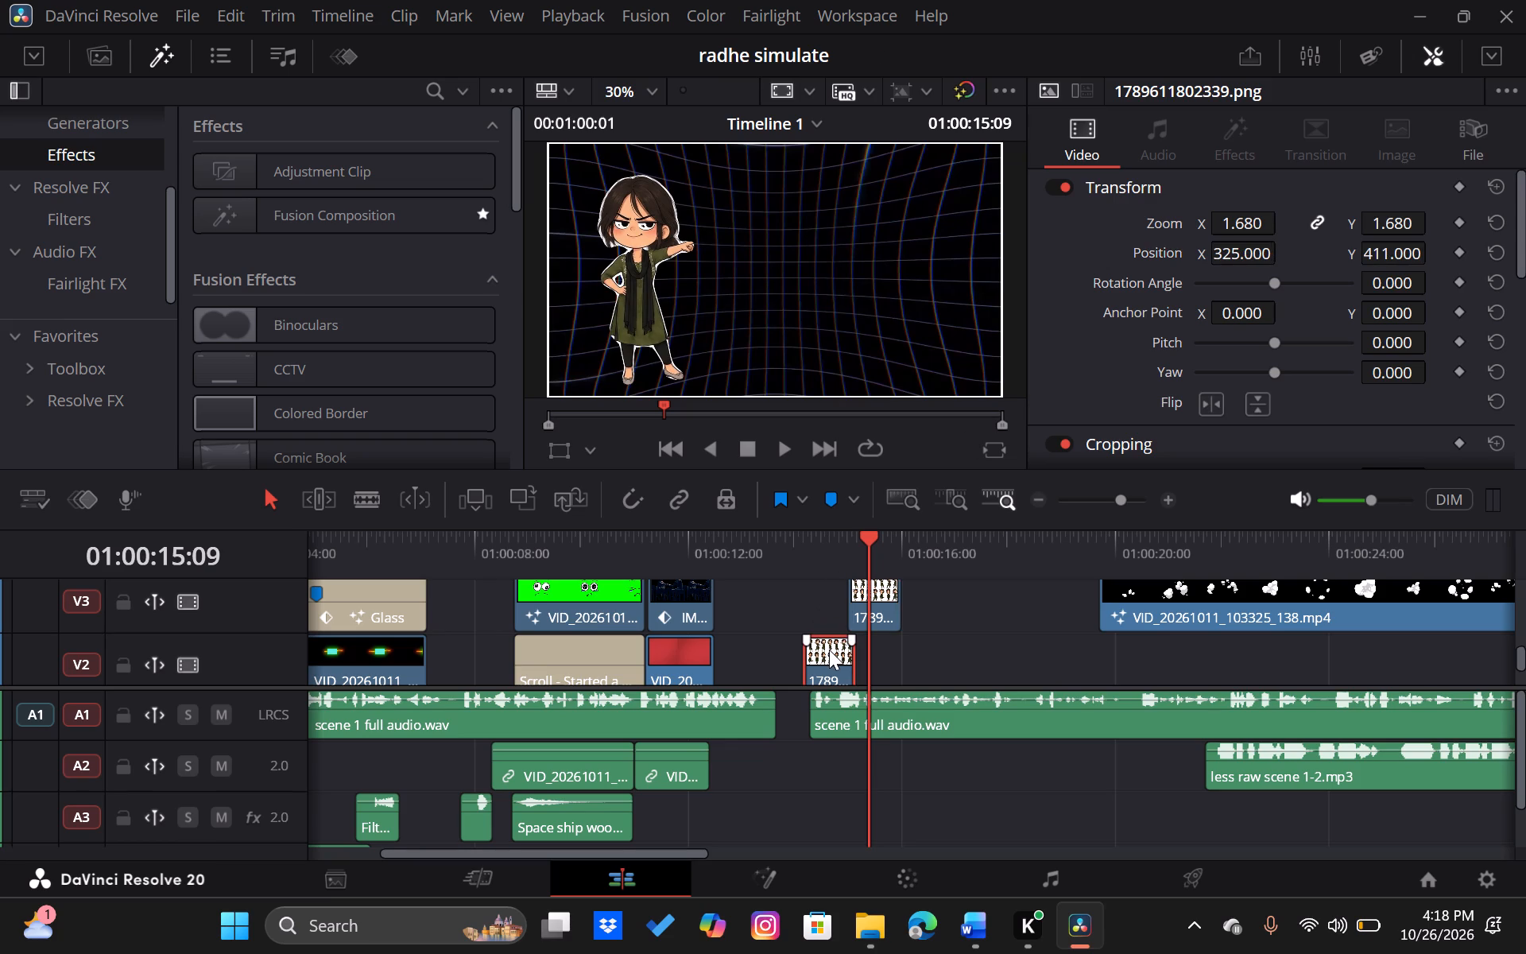
{"action": "left_click", "coordinate": [877, 609]}
{"action": "left_click", "coordinate": [841, 647]}
{"action": "key", "text": "BackSpace"}
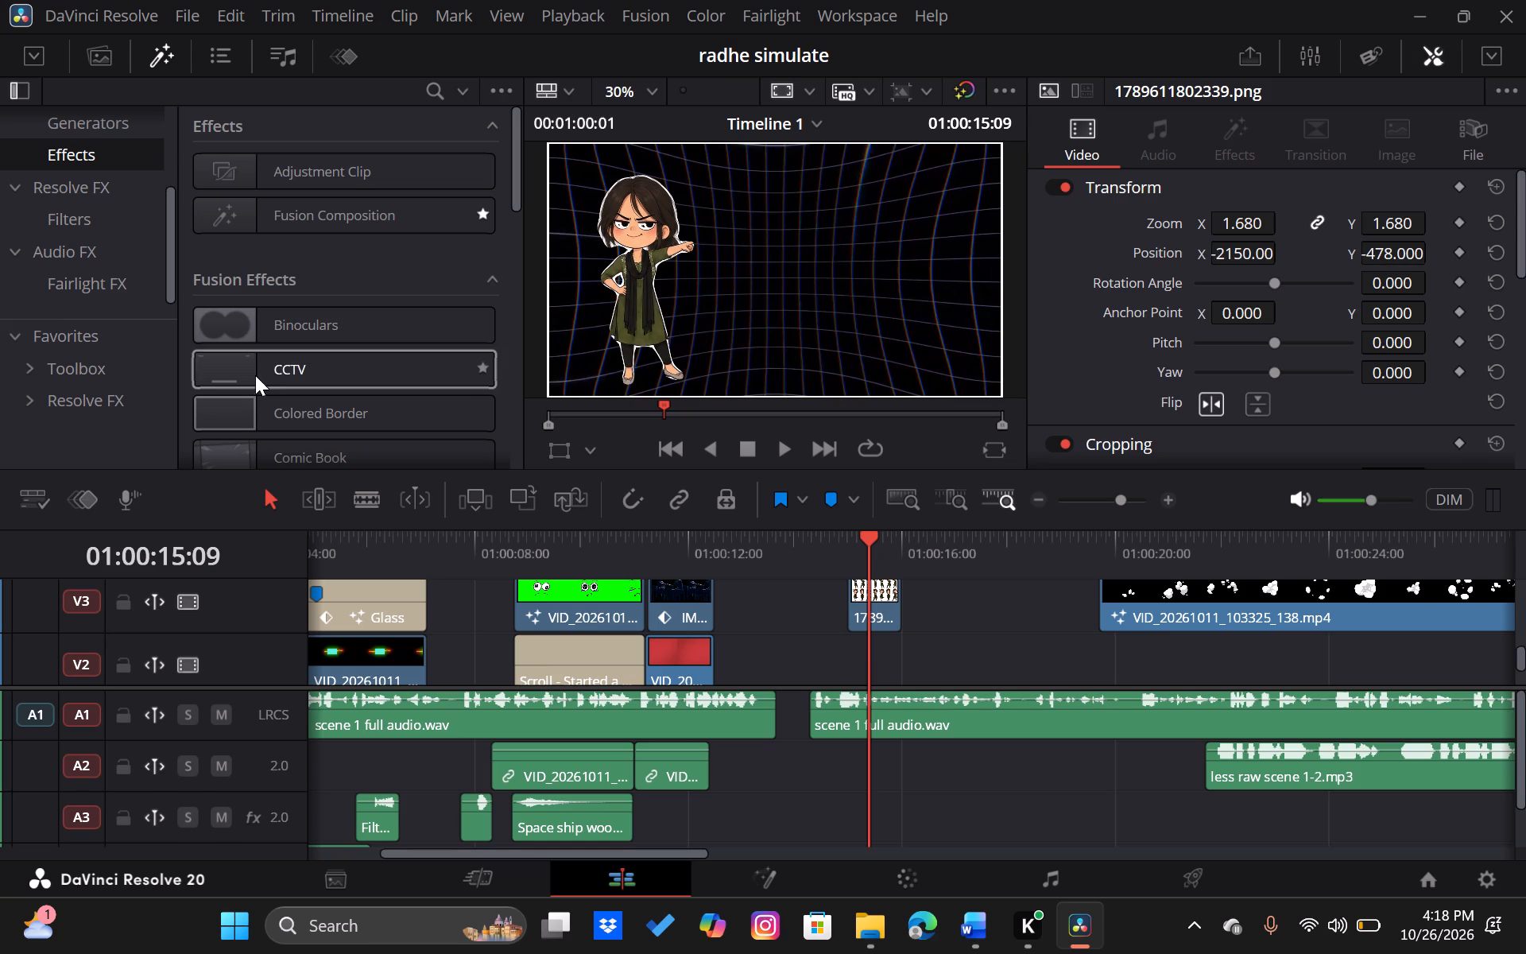
Look through the workplace, bin, bagrounds and imgs 1st scene bins for media to use at this point in the scene.
{"action": "left_click", "coordinate": [93, 60]}
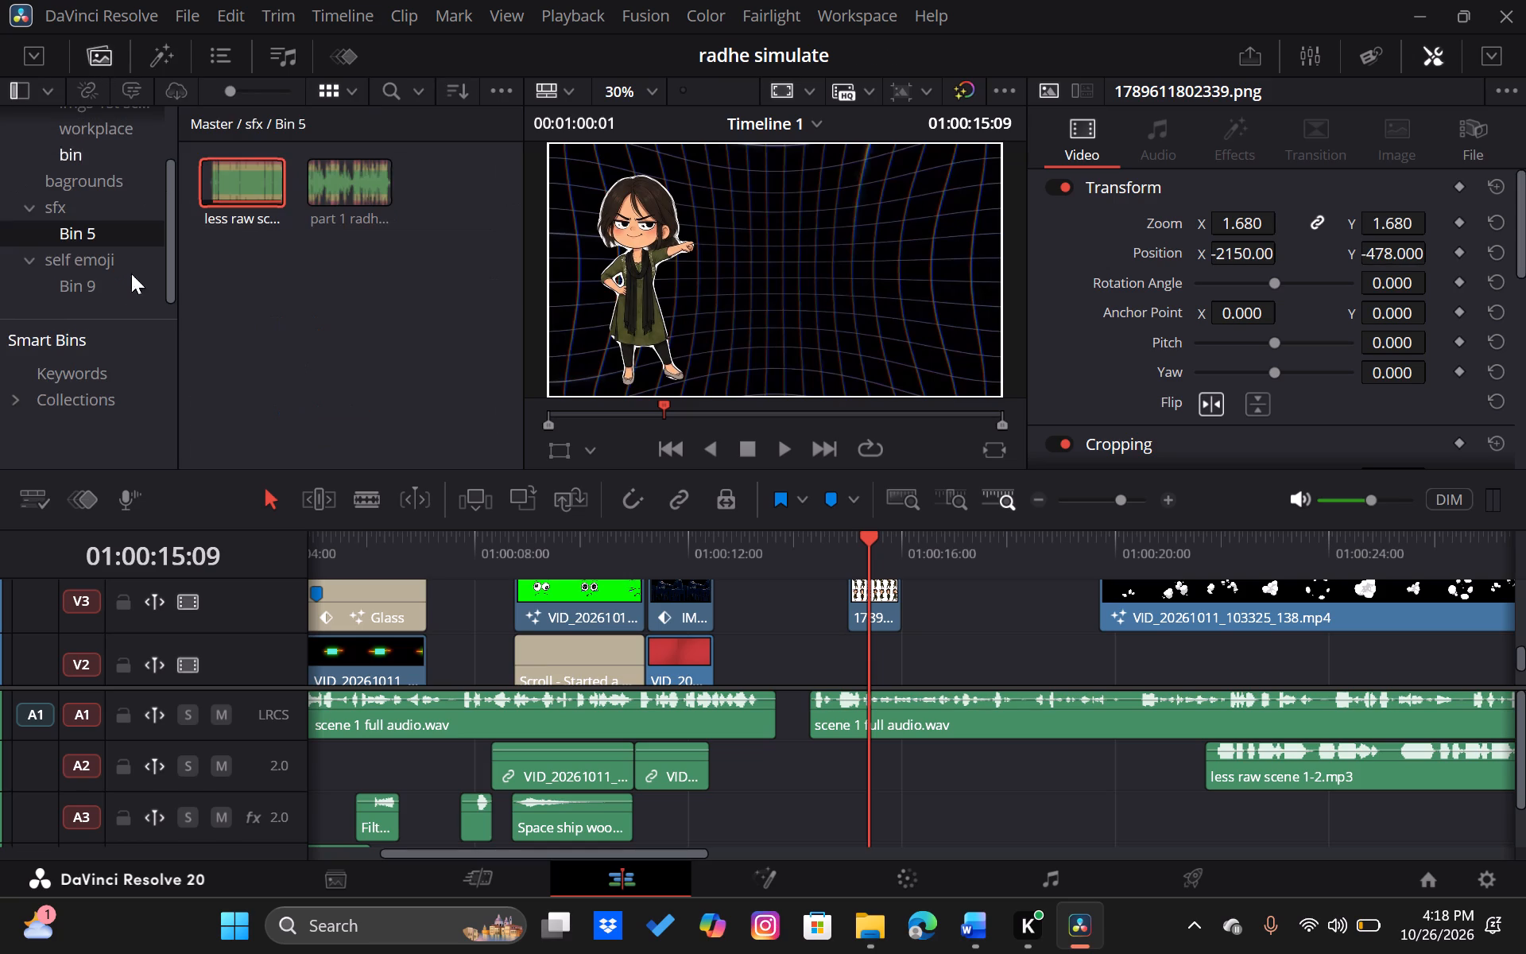
{"action": "scroll", "coordinate": [122, 290], "scroll_direction": "up", "scroll_amount": 1}
{"action": "left_click", "coordinate": [110, 196]}
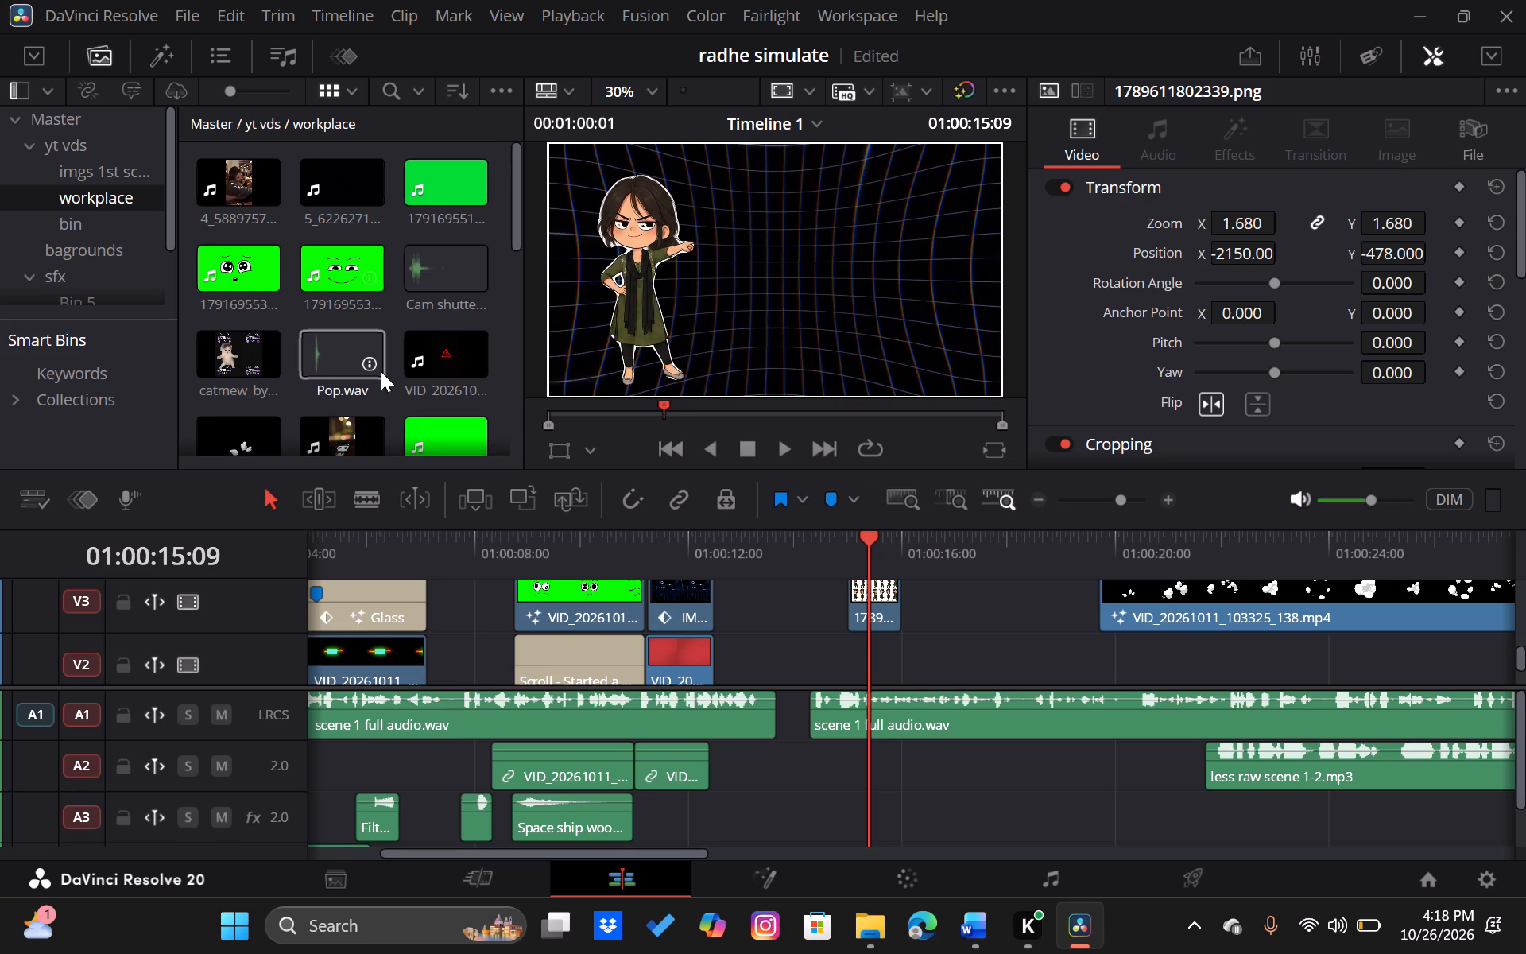
{"action": "scroll", "coordinate": [250, 338], "scroll_direction": "down", "scroll_amount": 3}
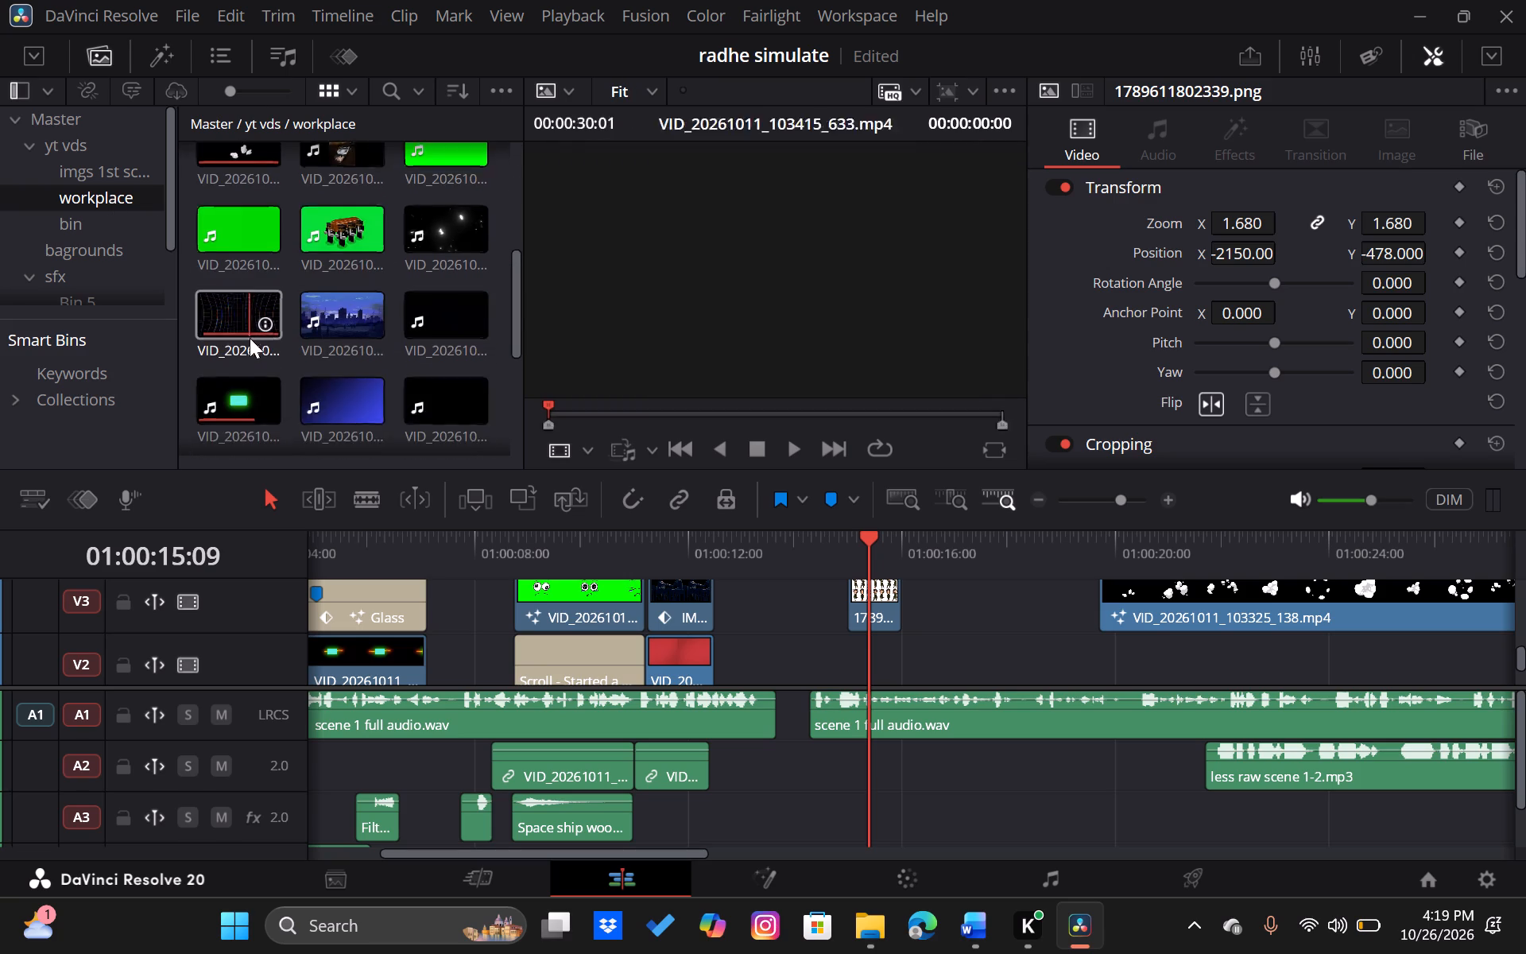
{"action": "scroll", "coordinate": [250, 338], "scroll_direction": "down", "scroll_amount": 3}
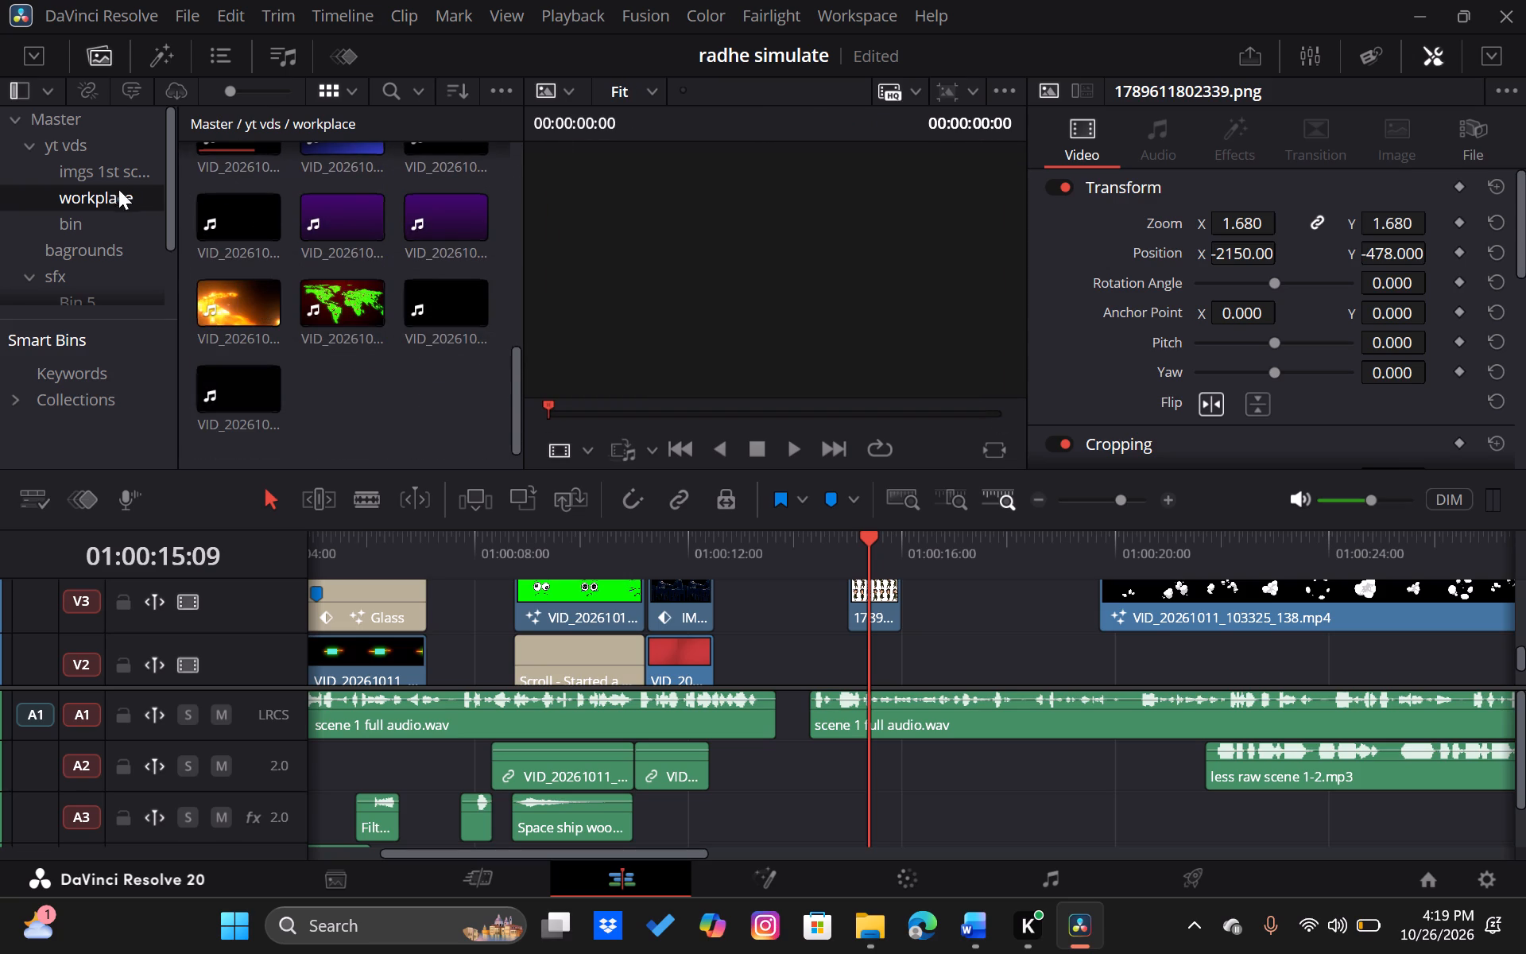
{"action": "left_click", "coordinate": [79, 220]}
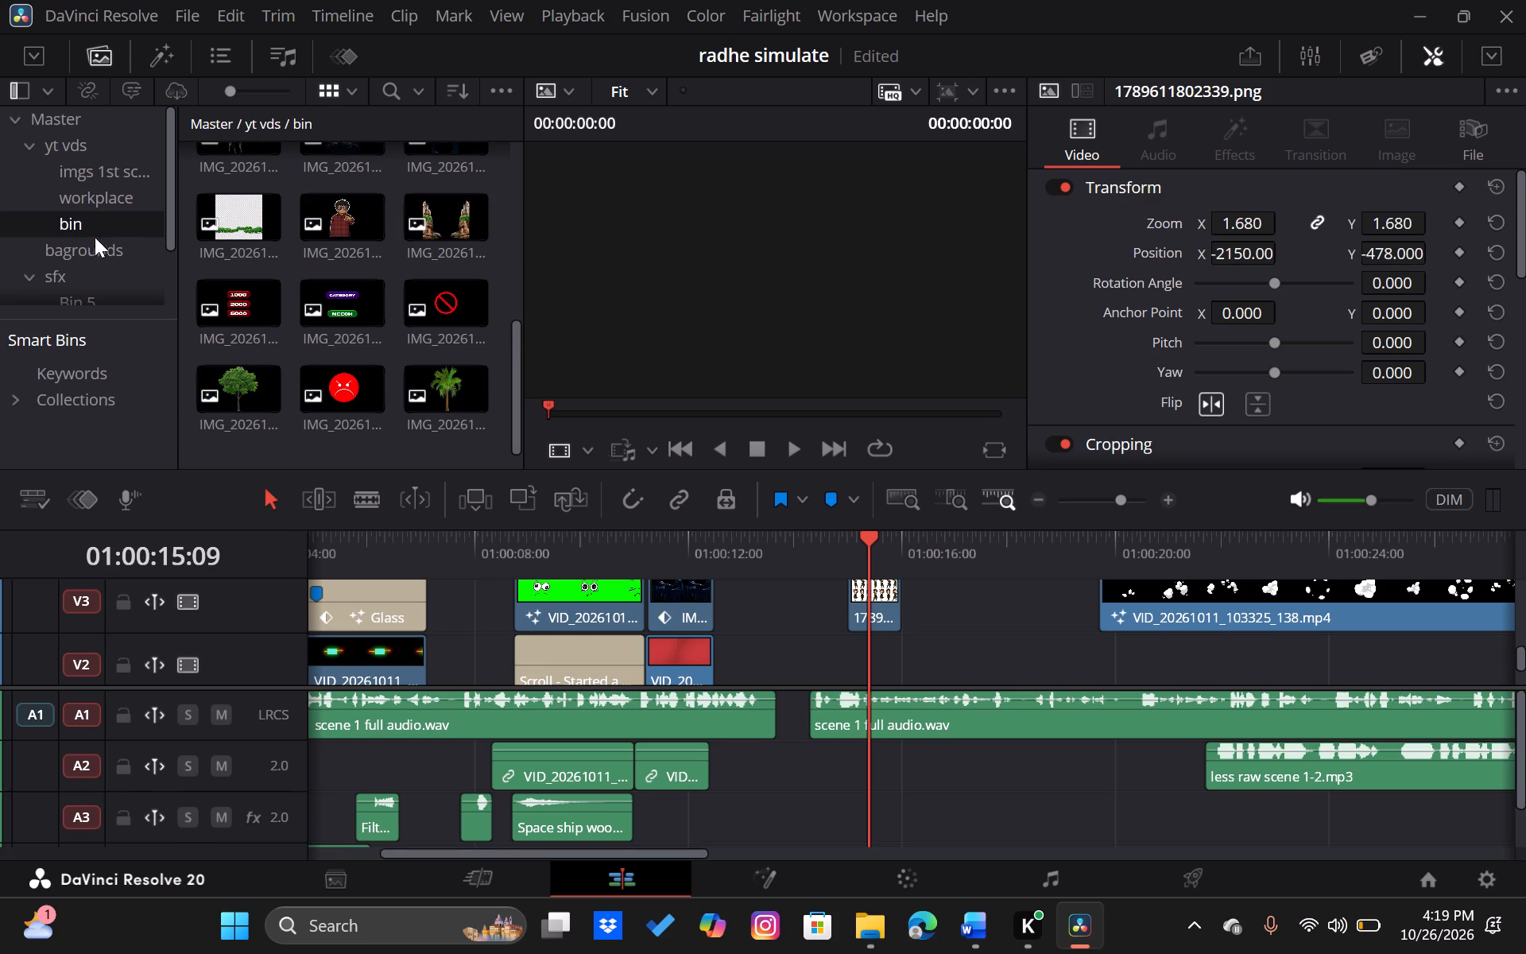
{"action": "left_click", "coordinate": [98, 242]}
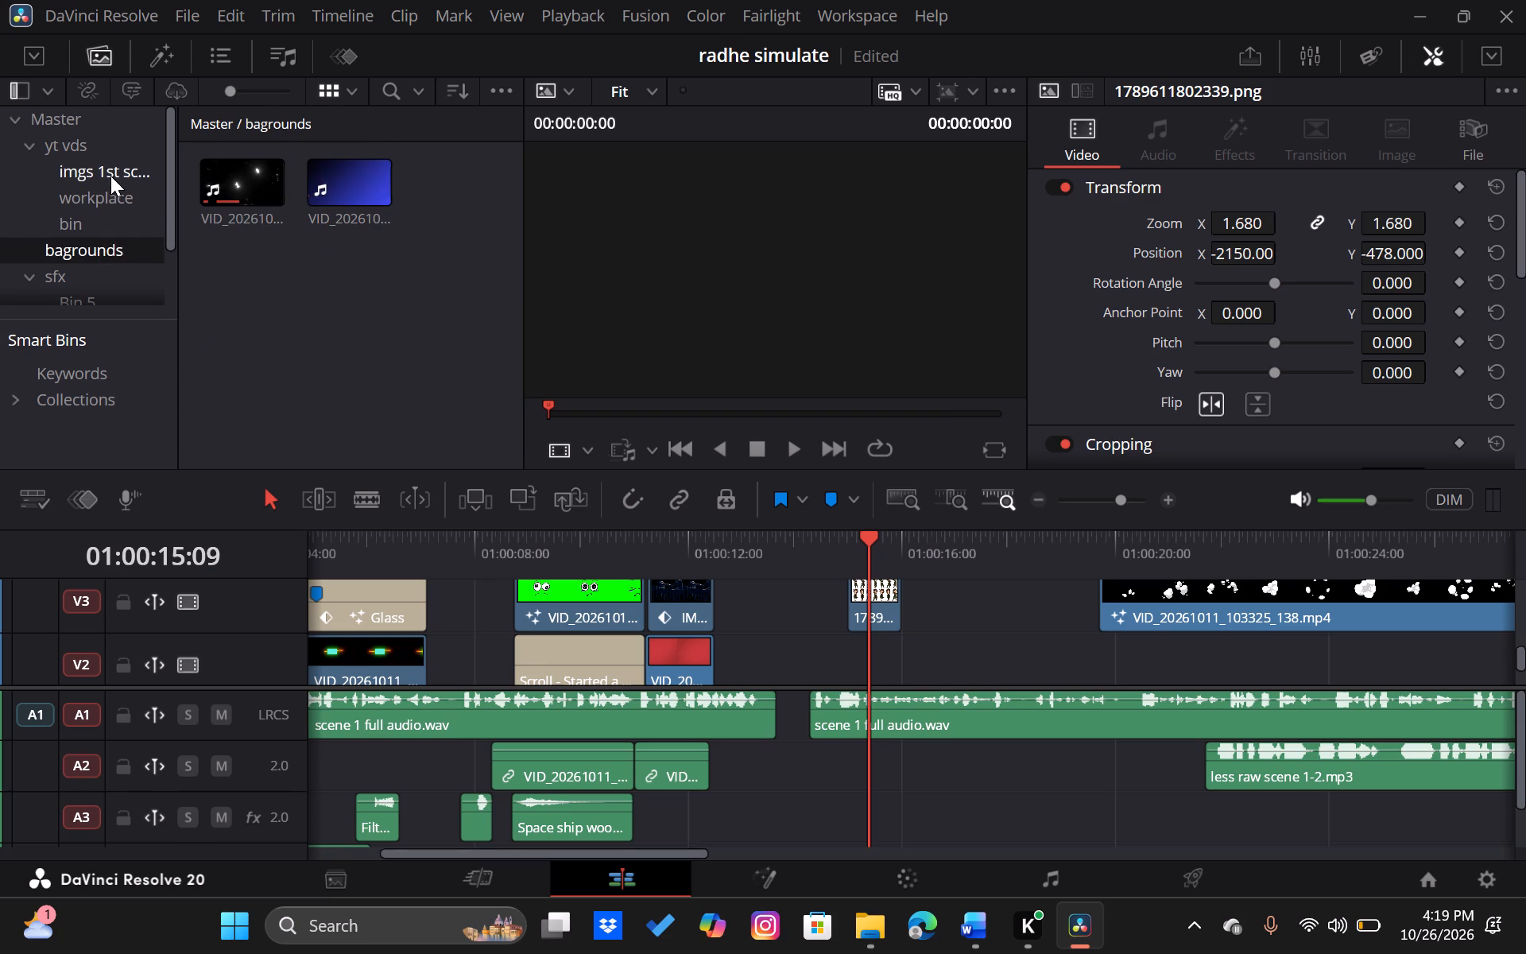
{"action": "left_click", "coordinate": [110, 174]}
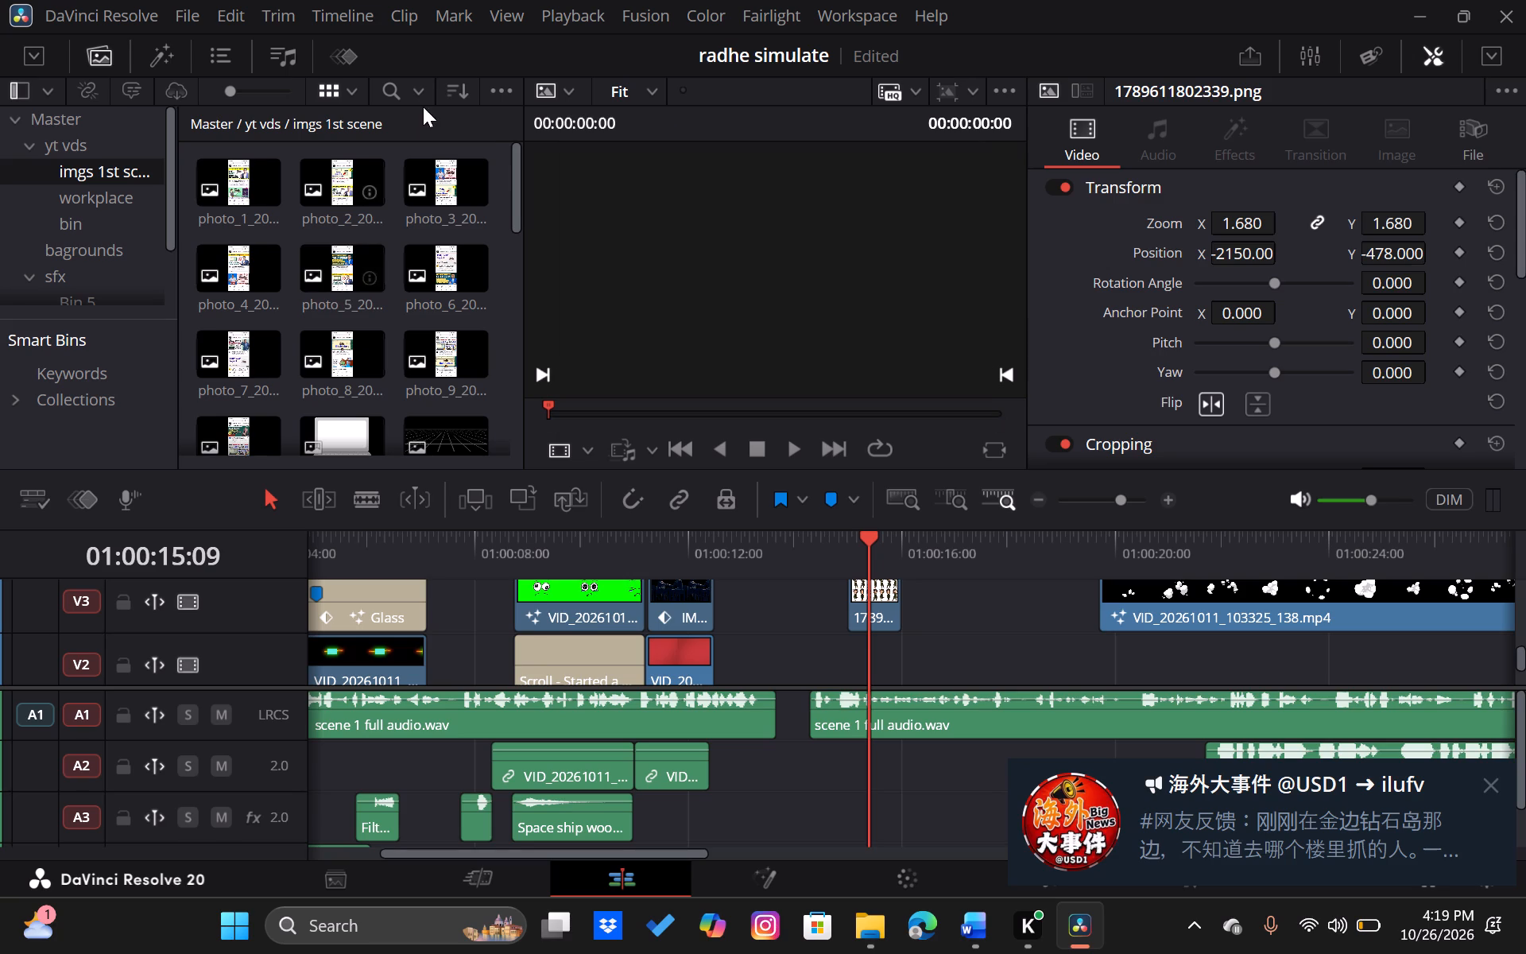
{"action": "scroll", "coordinate": [322, 230], "scroll_direction": "down", "scroll_amount": 5}
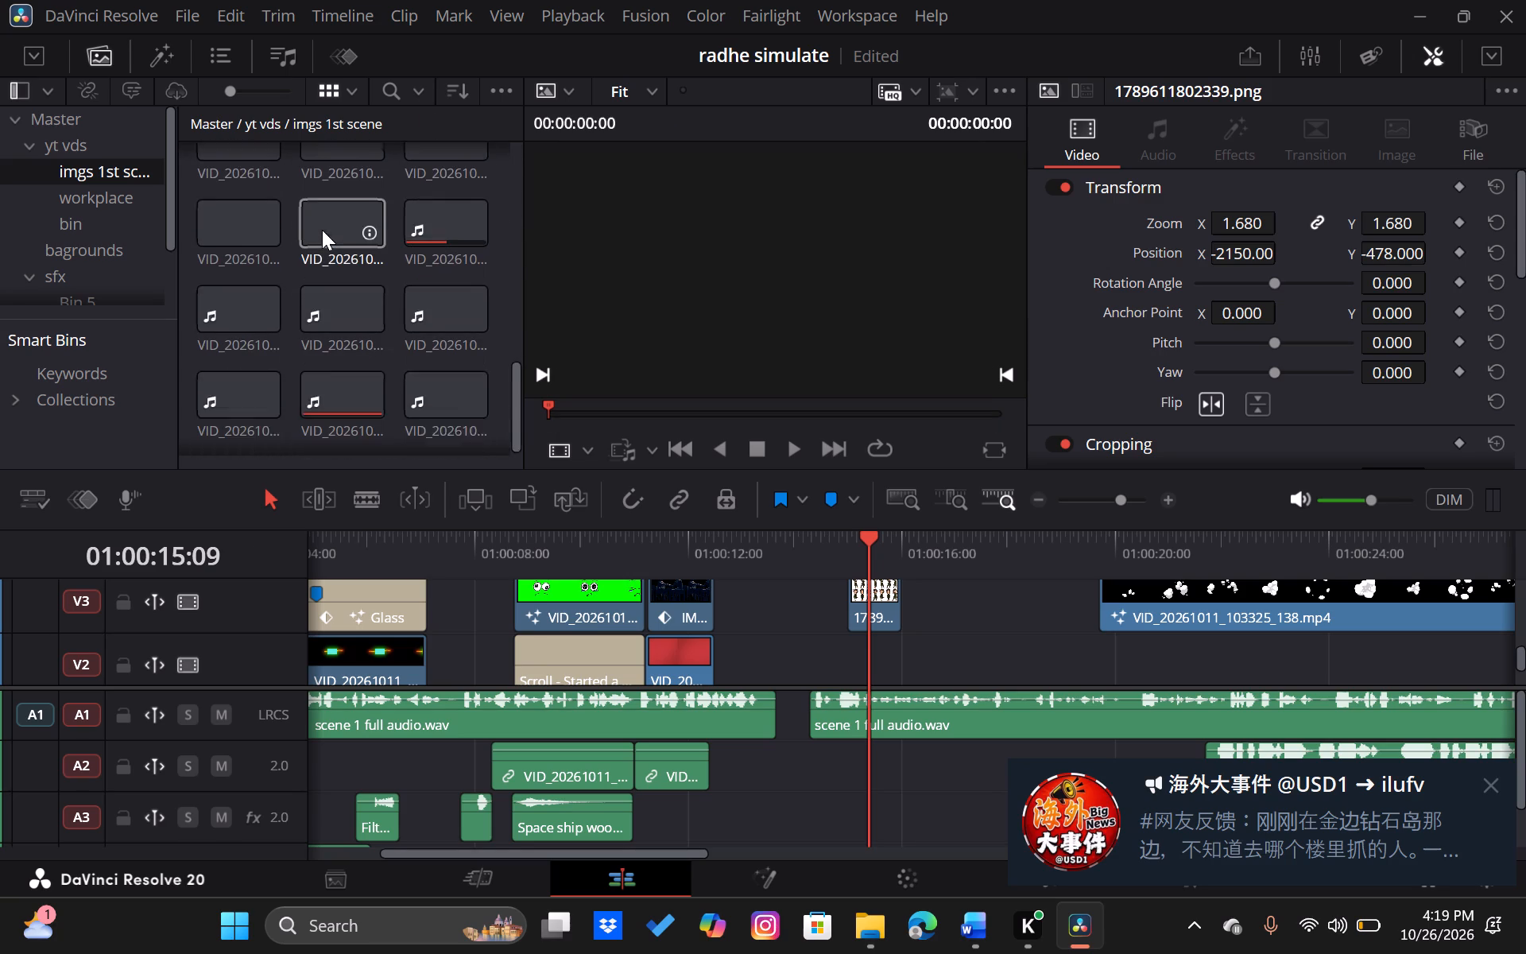
{"action": "scroll", "coordinate": [322, 230], "scroll_direction": "down", "scroll_amount": 5}
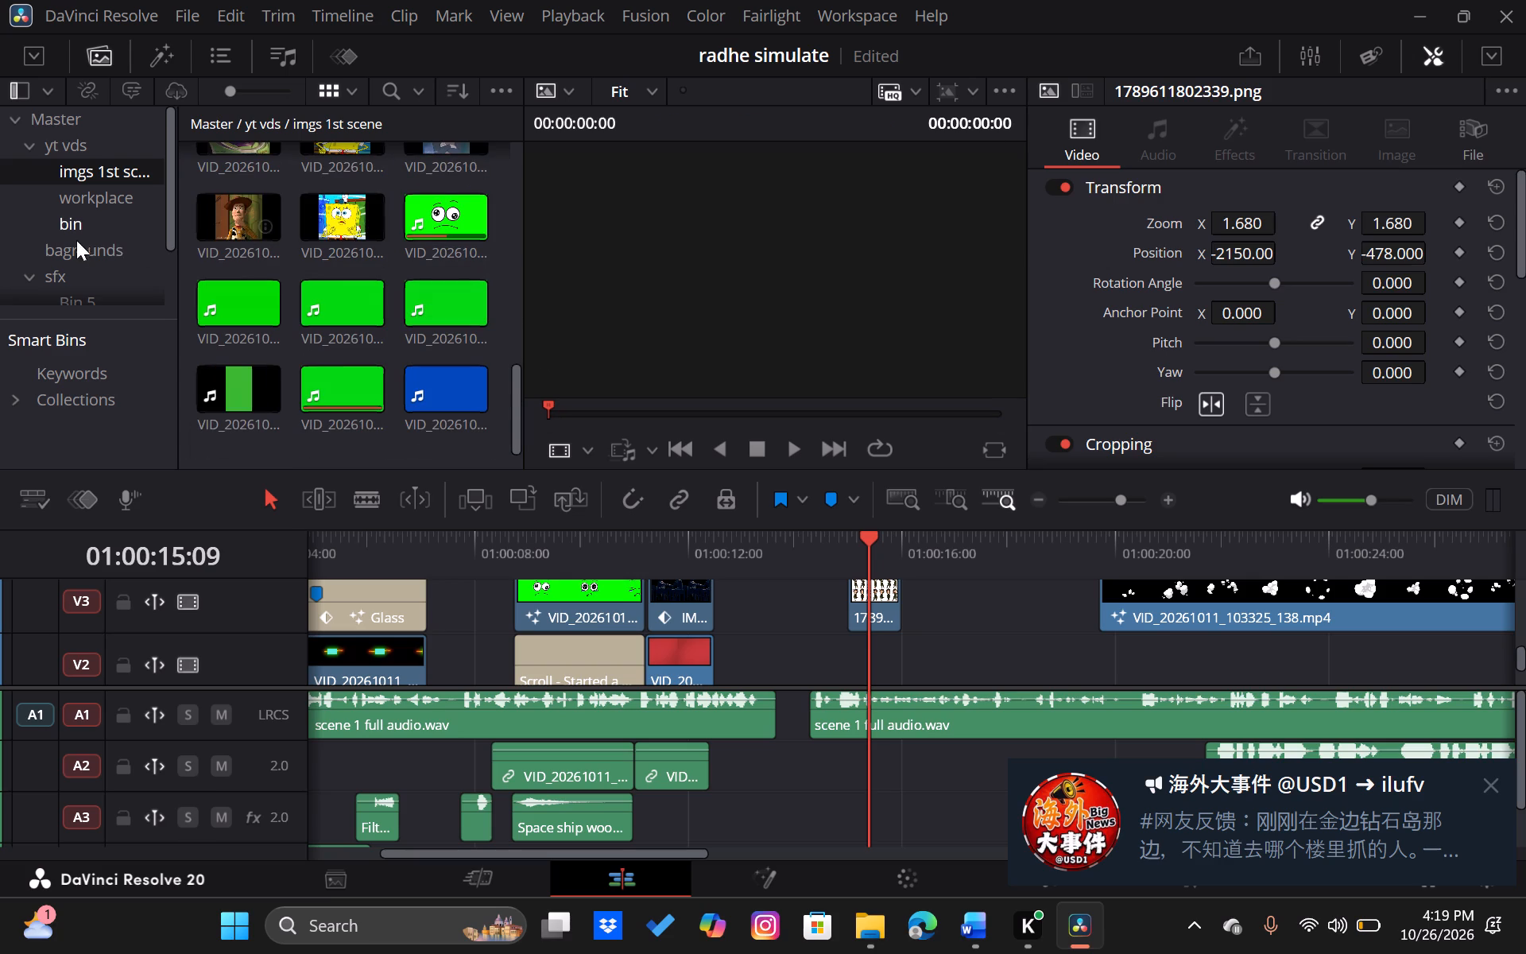
Recheck the media in the bagrounds, bin, workplace and imgs 1st scene bins.
{"action": "scroll", "coordinate": [72, 251], "scroll_direction": "down", "scroll_amount": 1}
{"action": "left_click", "coordinate": [94, 220]}
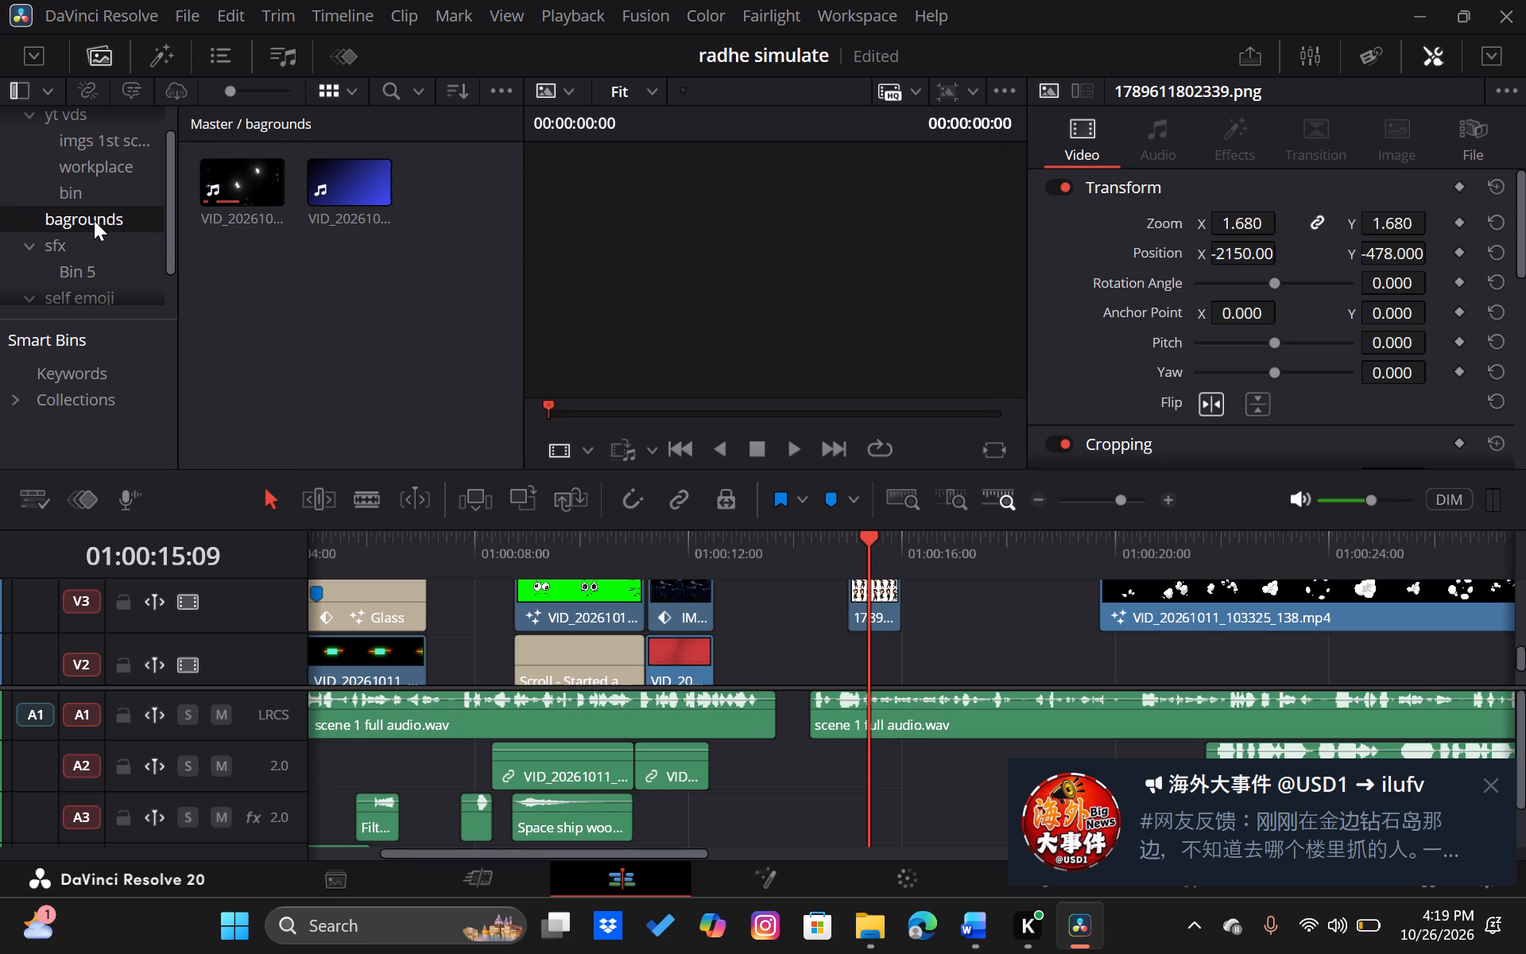
{"action": "left_click", "coordinate": [105, 197]}
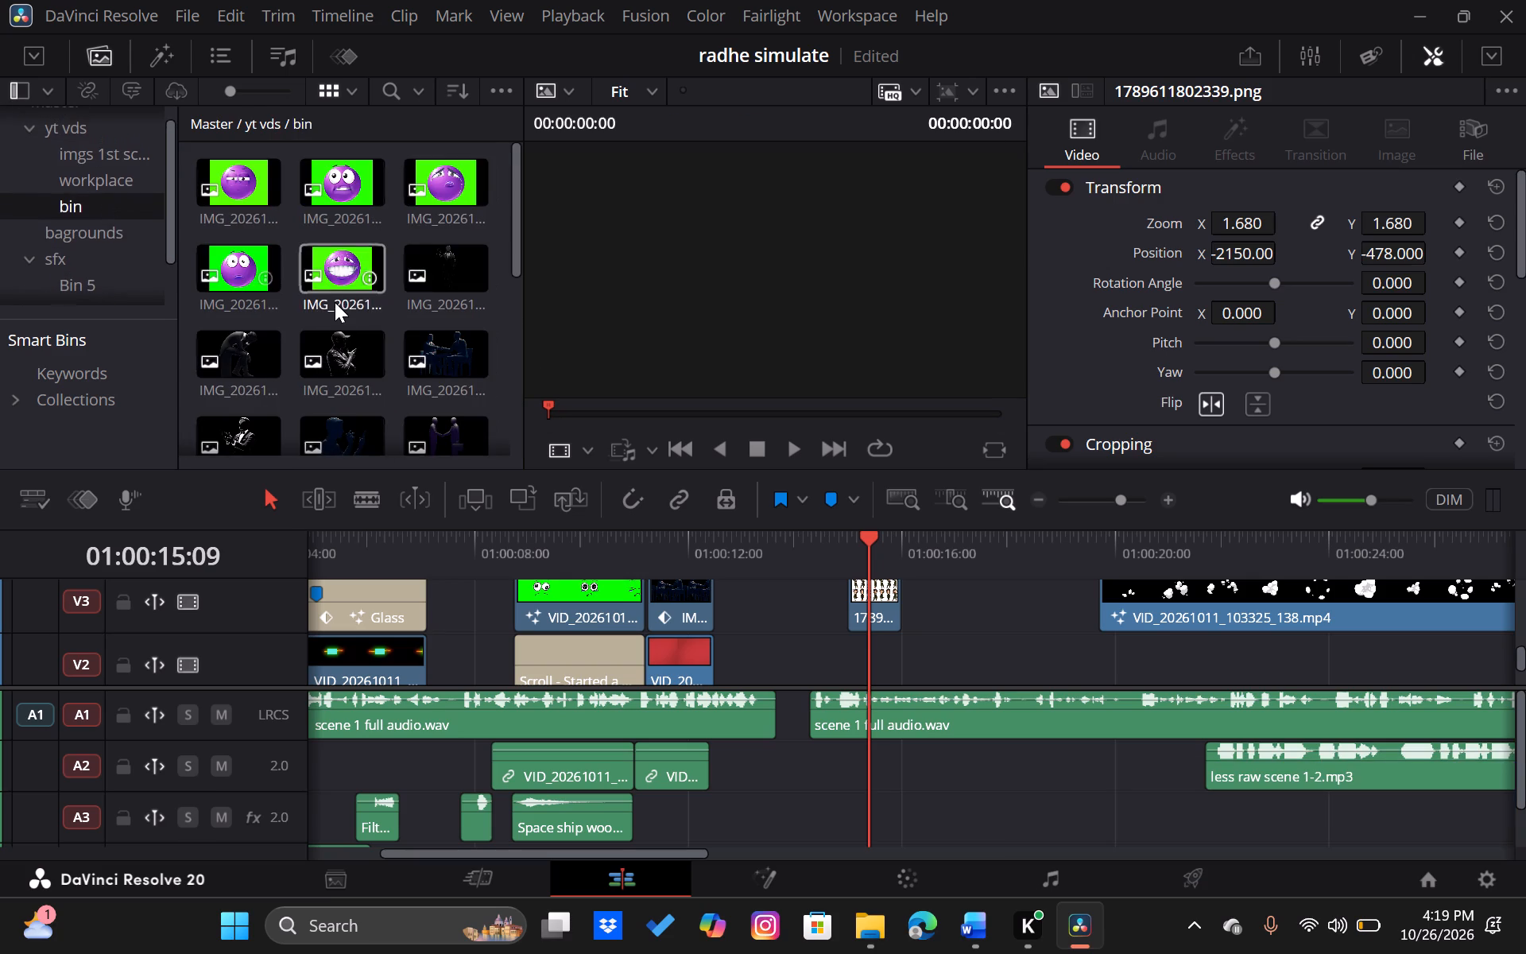
{"action": "scroll", "coordinate": [335, 302], "scroll_direction": "down", "scroll_amount": 14}
{"action": "scroll", "coordinate": [335, 302], "scroll_direction": "up", "scroll_amount": 1}
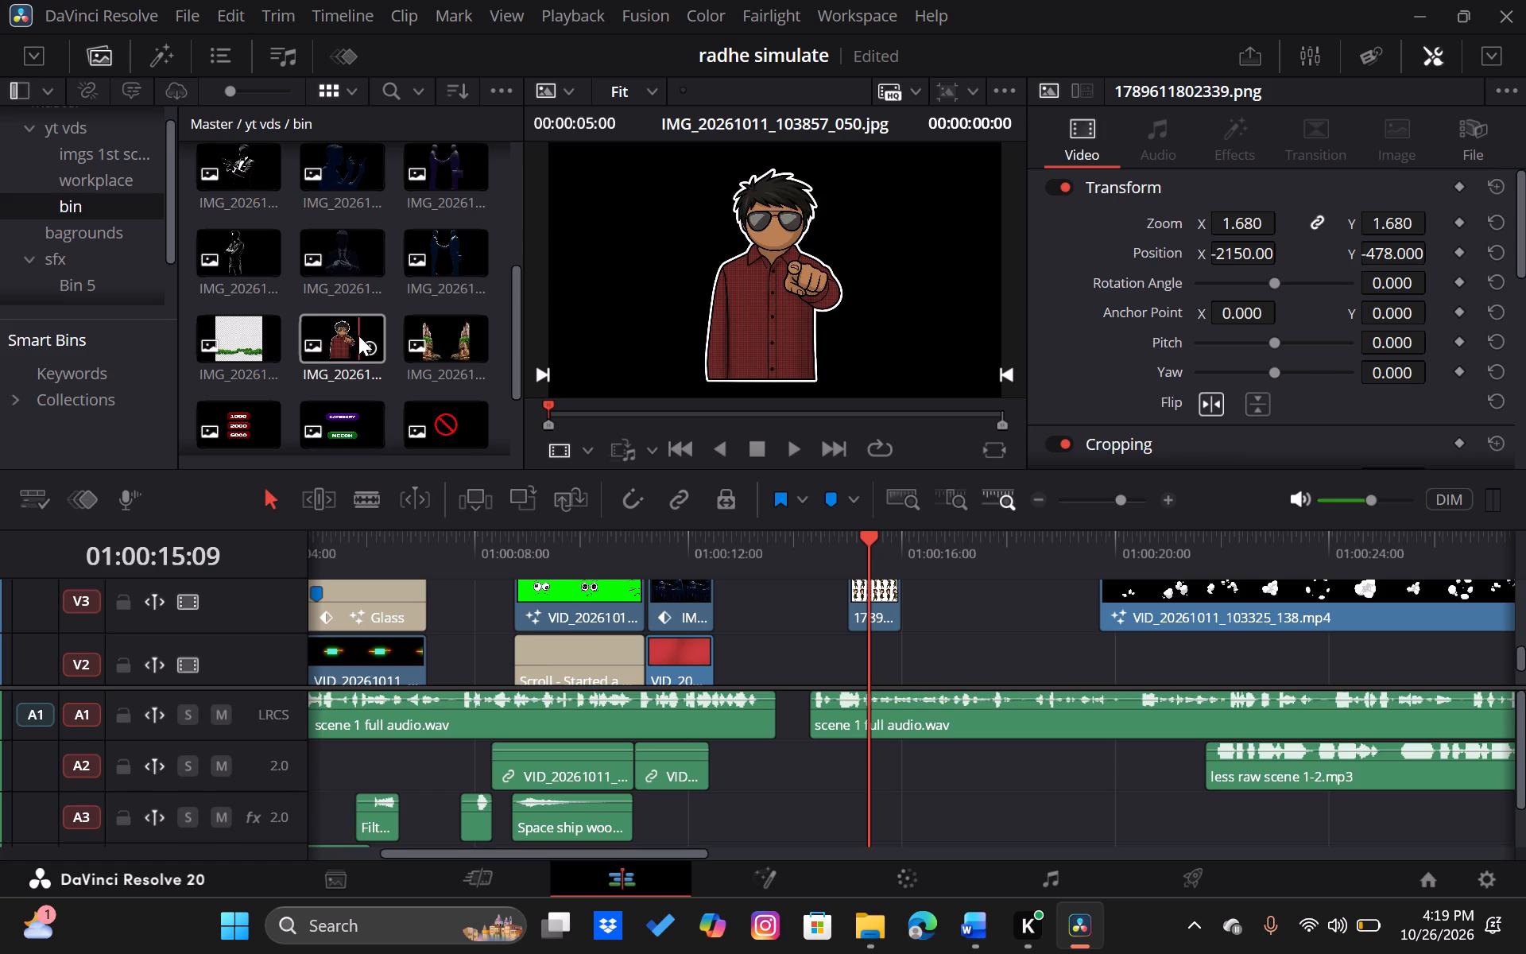
{"action": "left_click", "coordinate": [102, 174]}
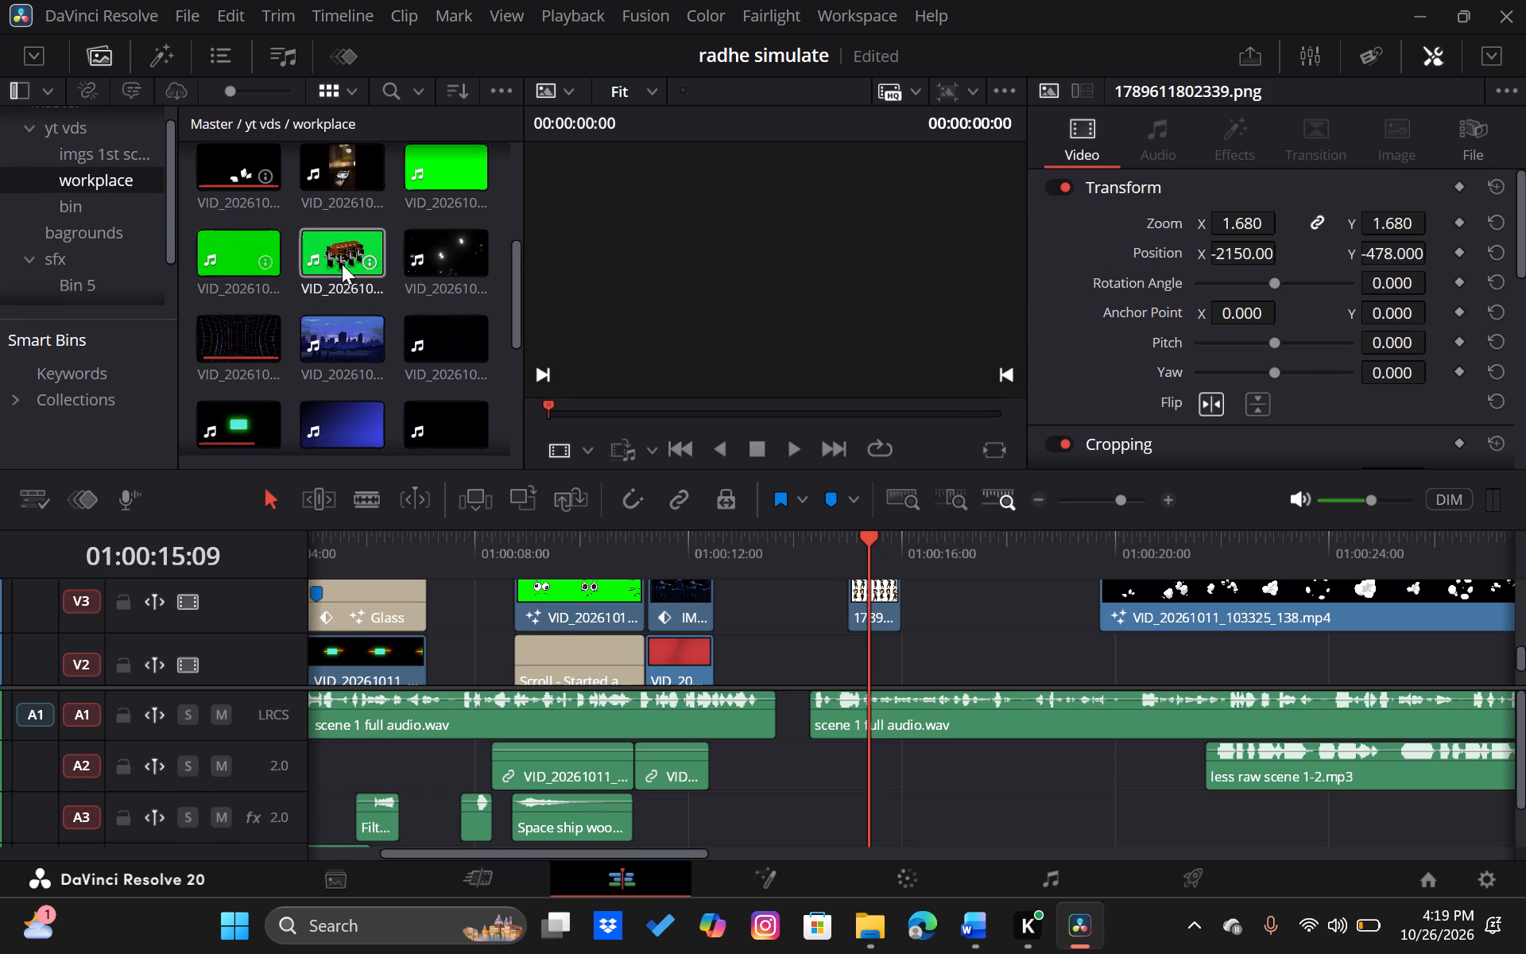
{"action": "scroll", "coordinate": [342, 264], "scroll_direction": "up", "scroll_amount": 2}
{"action": "scroll", "coordinate": [342, 264], "scroll_direction": "down", "scroll_amount": 8}
{"action": "scroll", "coordinate": [342, 264], "scroll_direction": "up", "scroll_amount": 8}
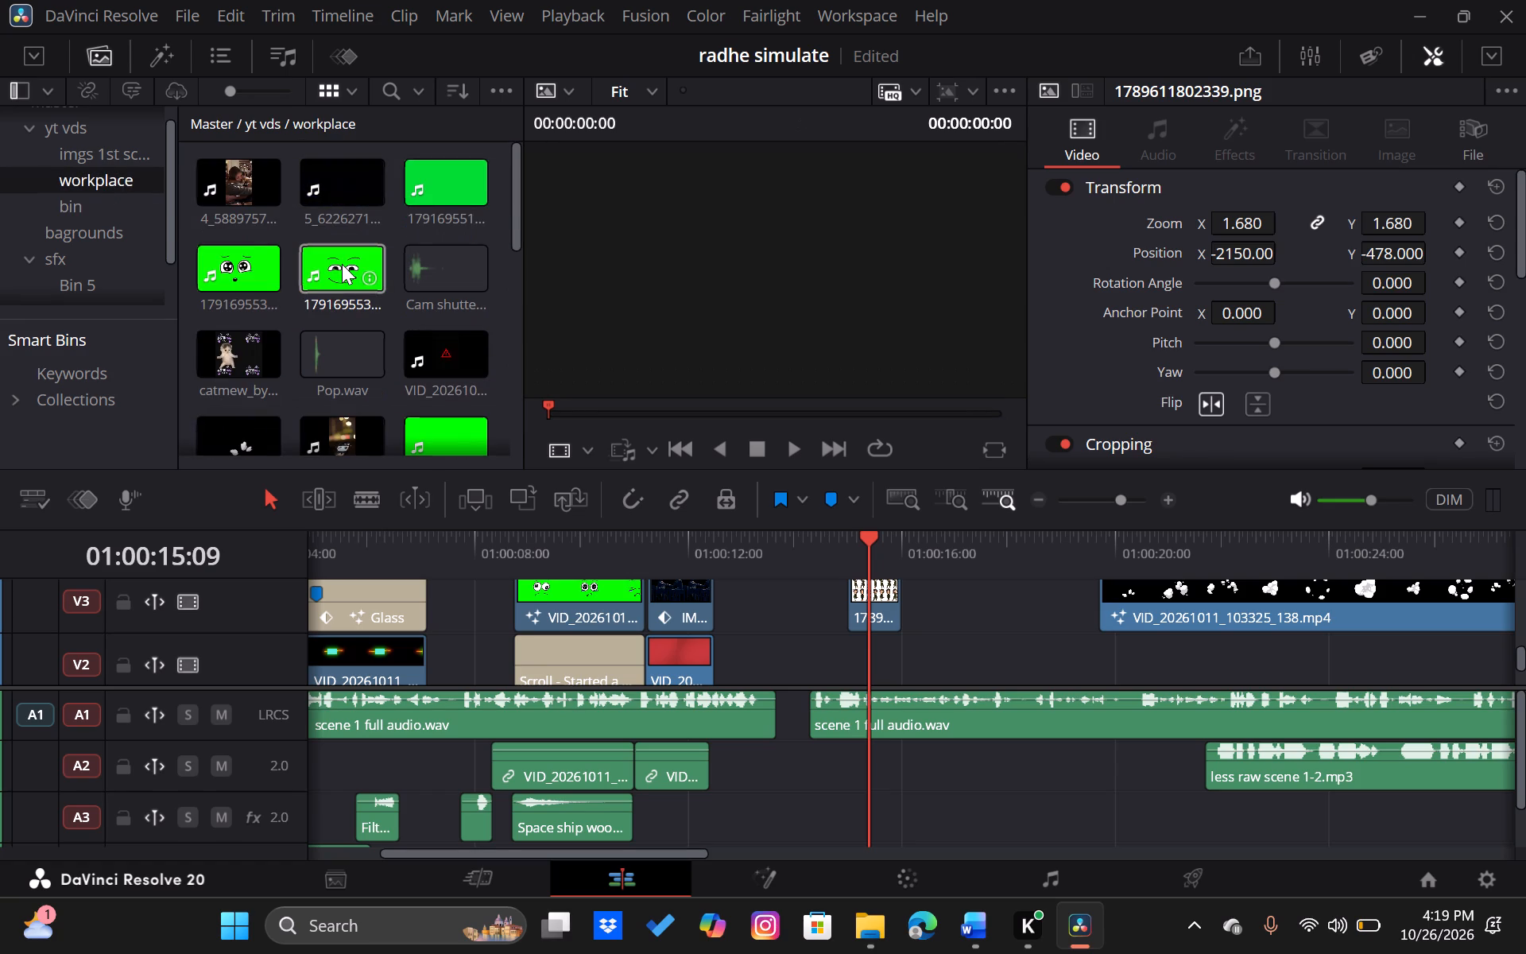
{"action": "left_click", "coordinate": [117, 152]}
{"action": "scroll", "coordinate": [118, 154], "scroll_direction": "up", "scroll_amount": 1}
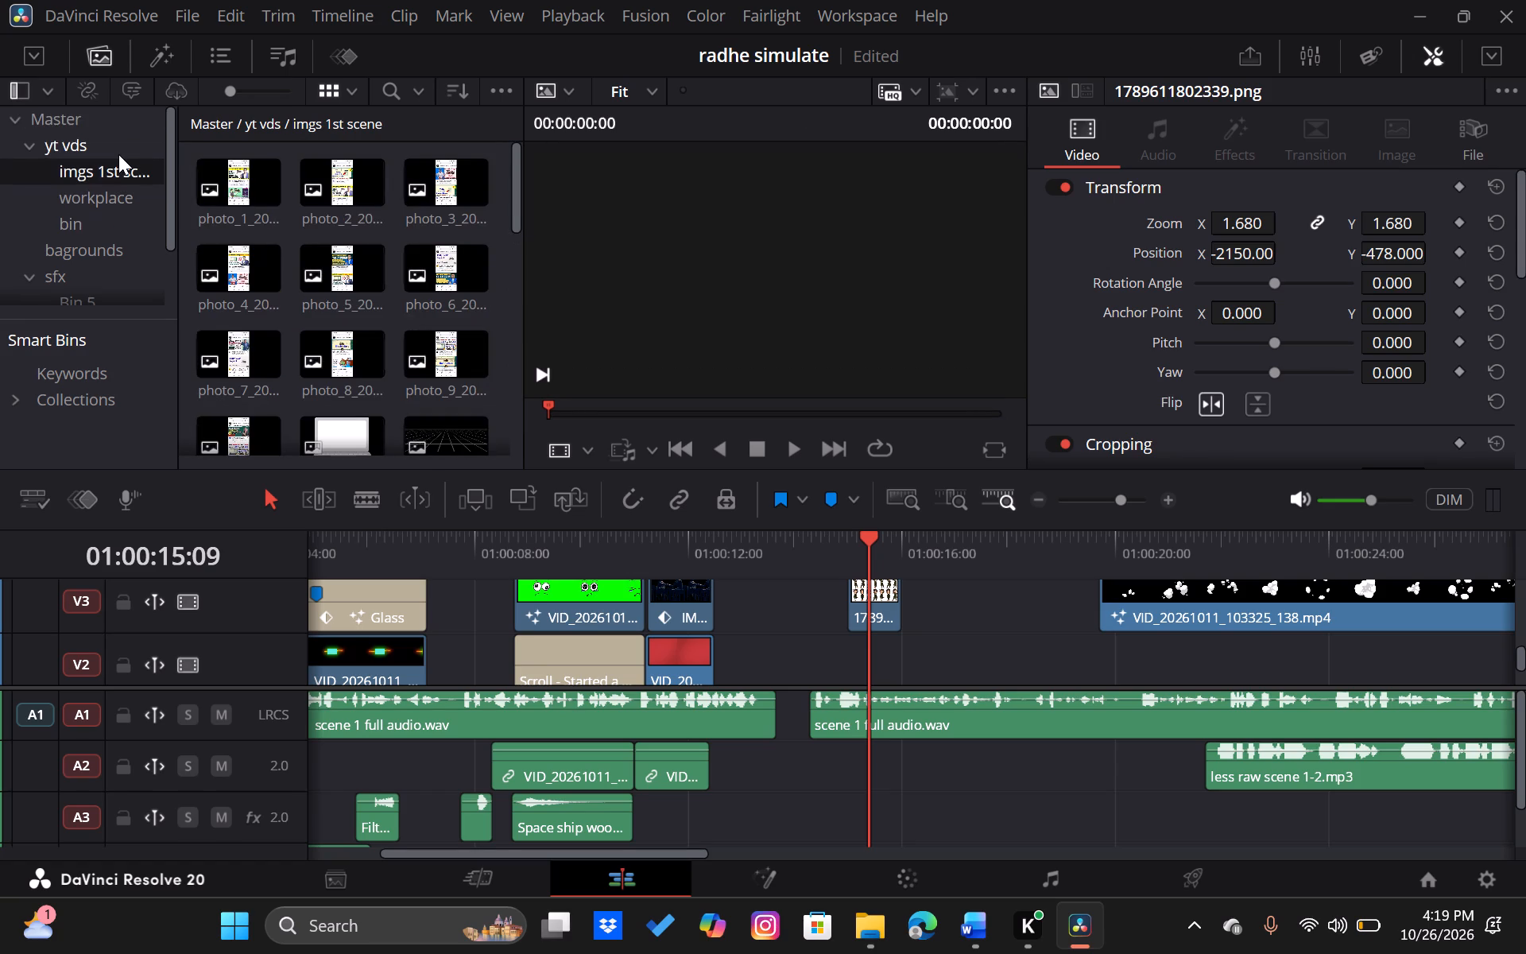
{"action": "scroll", "coordinate": [118, 154], "scroll_direction": "up", "scroll_amount": 1}
{"action": "scroll", "coordinate": [372, 235], "scroll_direction": "down", "scroll_amount": 8}
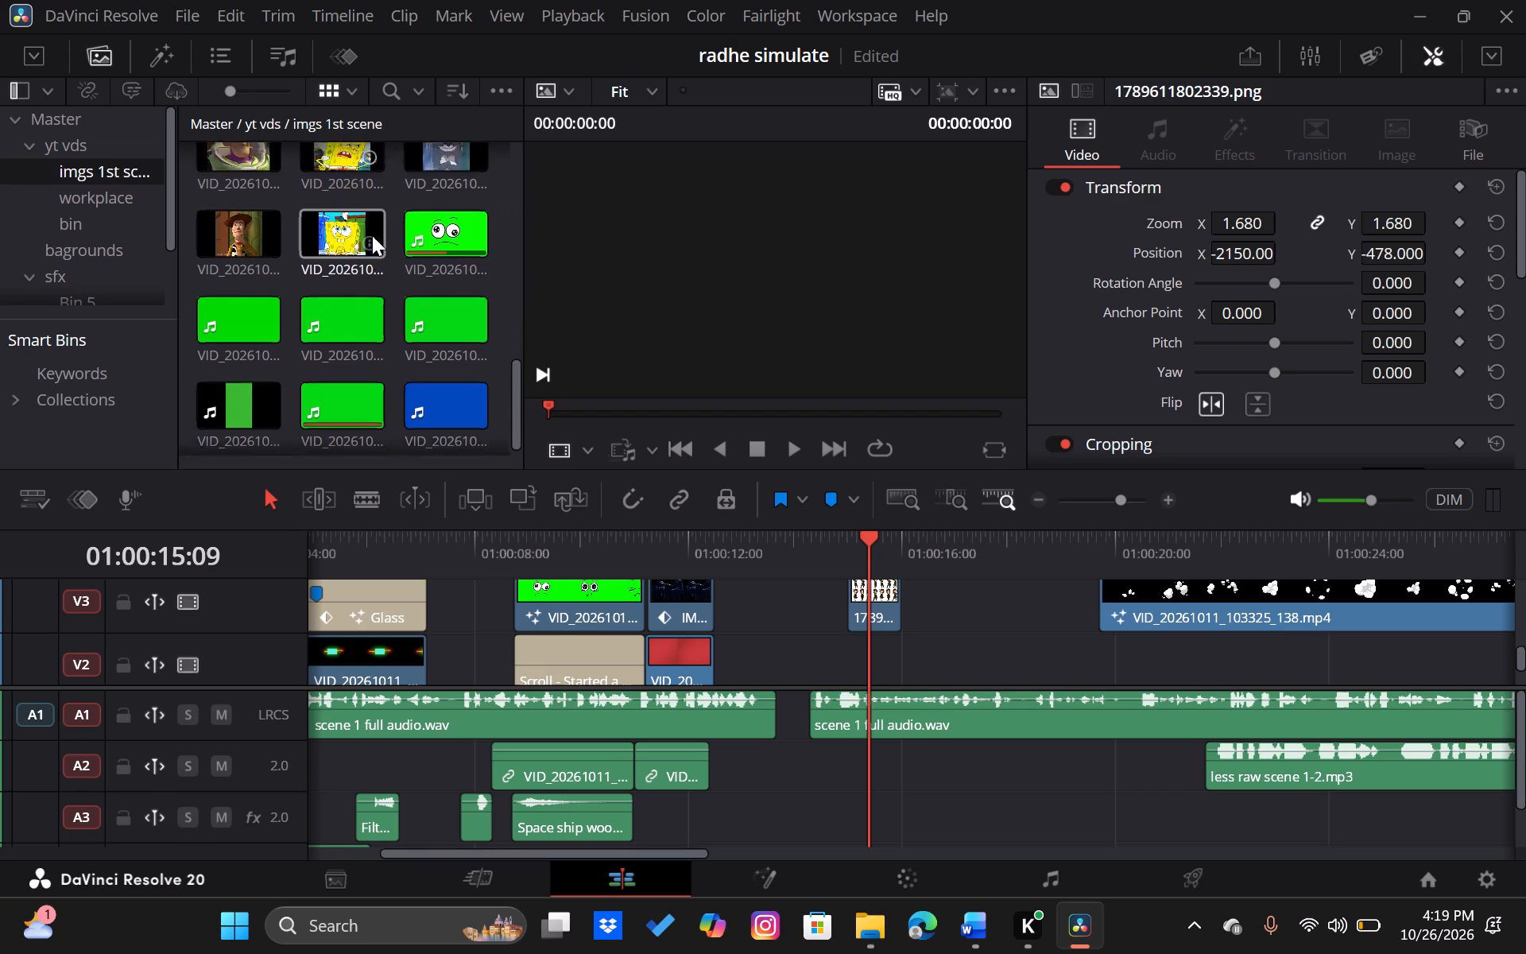
{"action": "scroll", "coordinate": [205, 262], "scroll_direction": "down", "scroll_amount": 3}
{"action": "scroll", "coordinate": [86, 304], "scroll_direction": "down", "scroll_amount": 2}
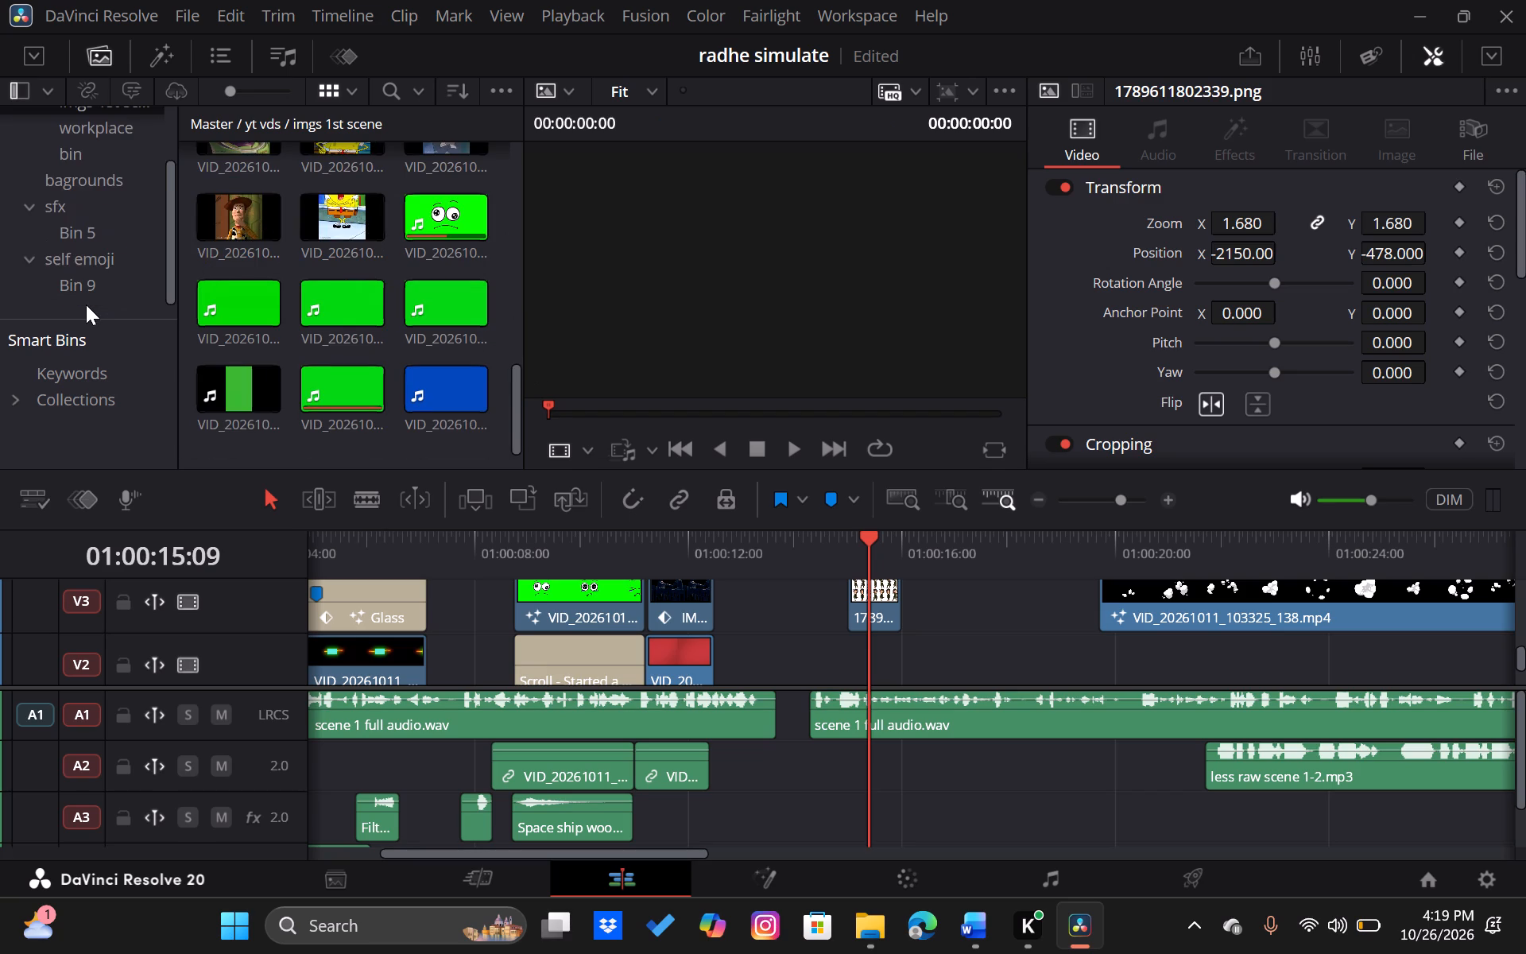
{"action": "scroll", "coordinate": [86, 304], "scroll_direction": "down", "scroll_amount": 1}
Place the headless body-pose sheet from the self emoji Bin 9 on V2, starting with the second scene 1 full audio clip.
{"action": "left_click", "coordinate": [88, 281]}
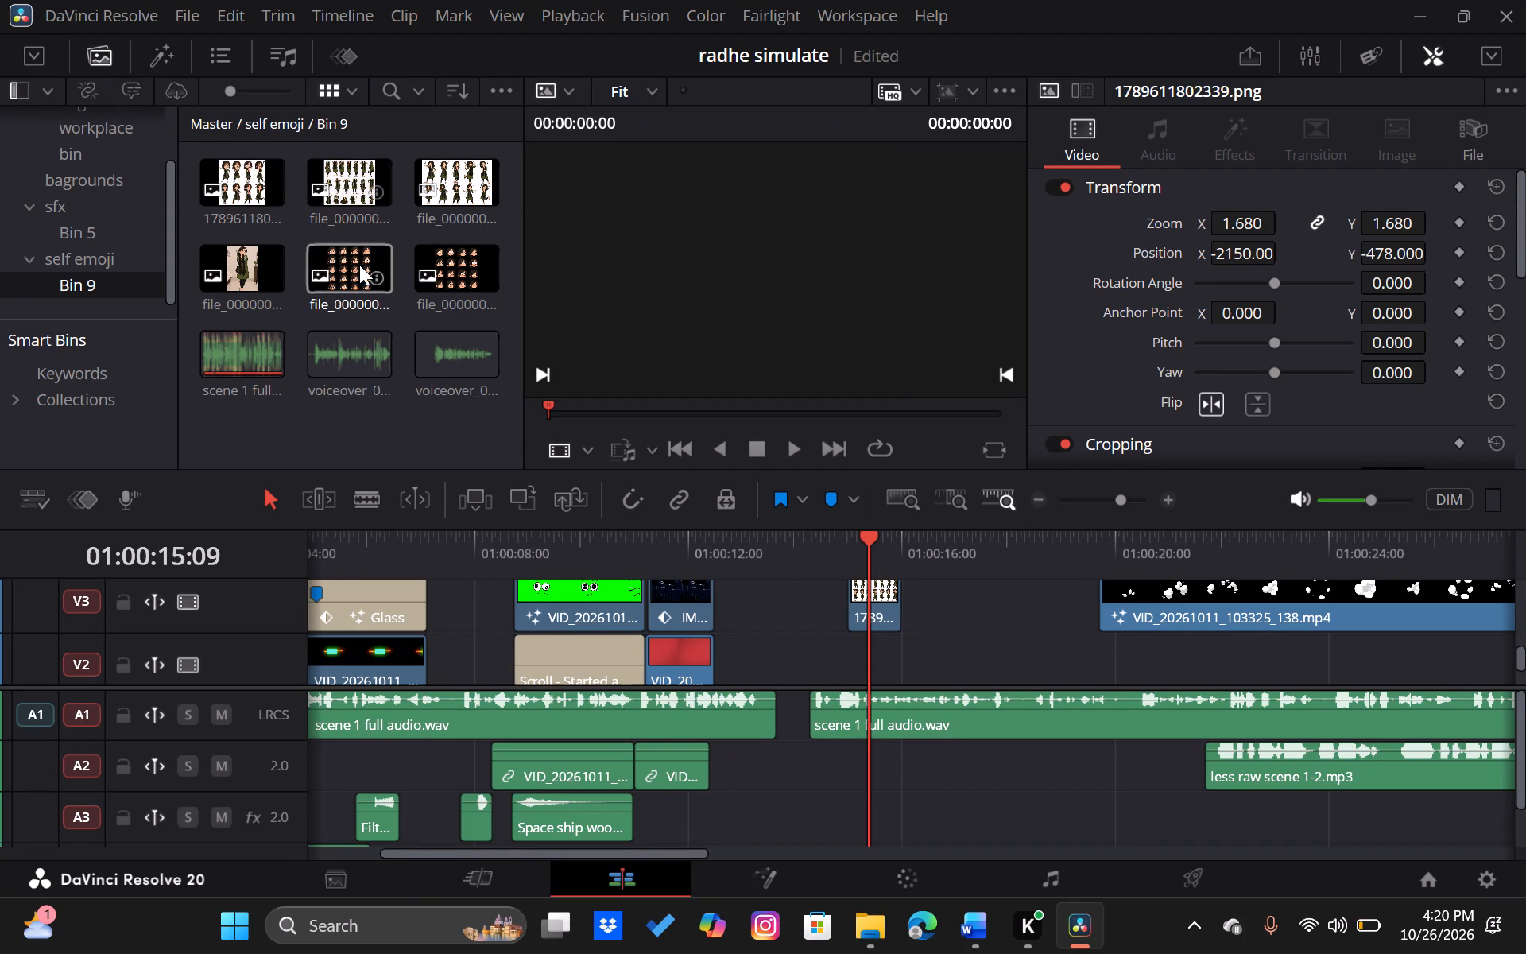
{"action": "left_click", "coordinate": [339, 188]}
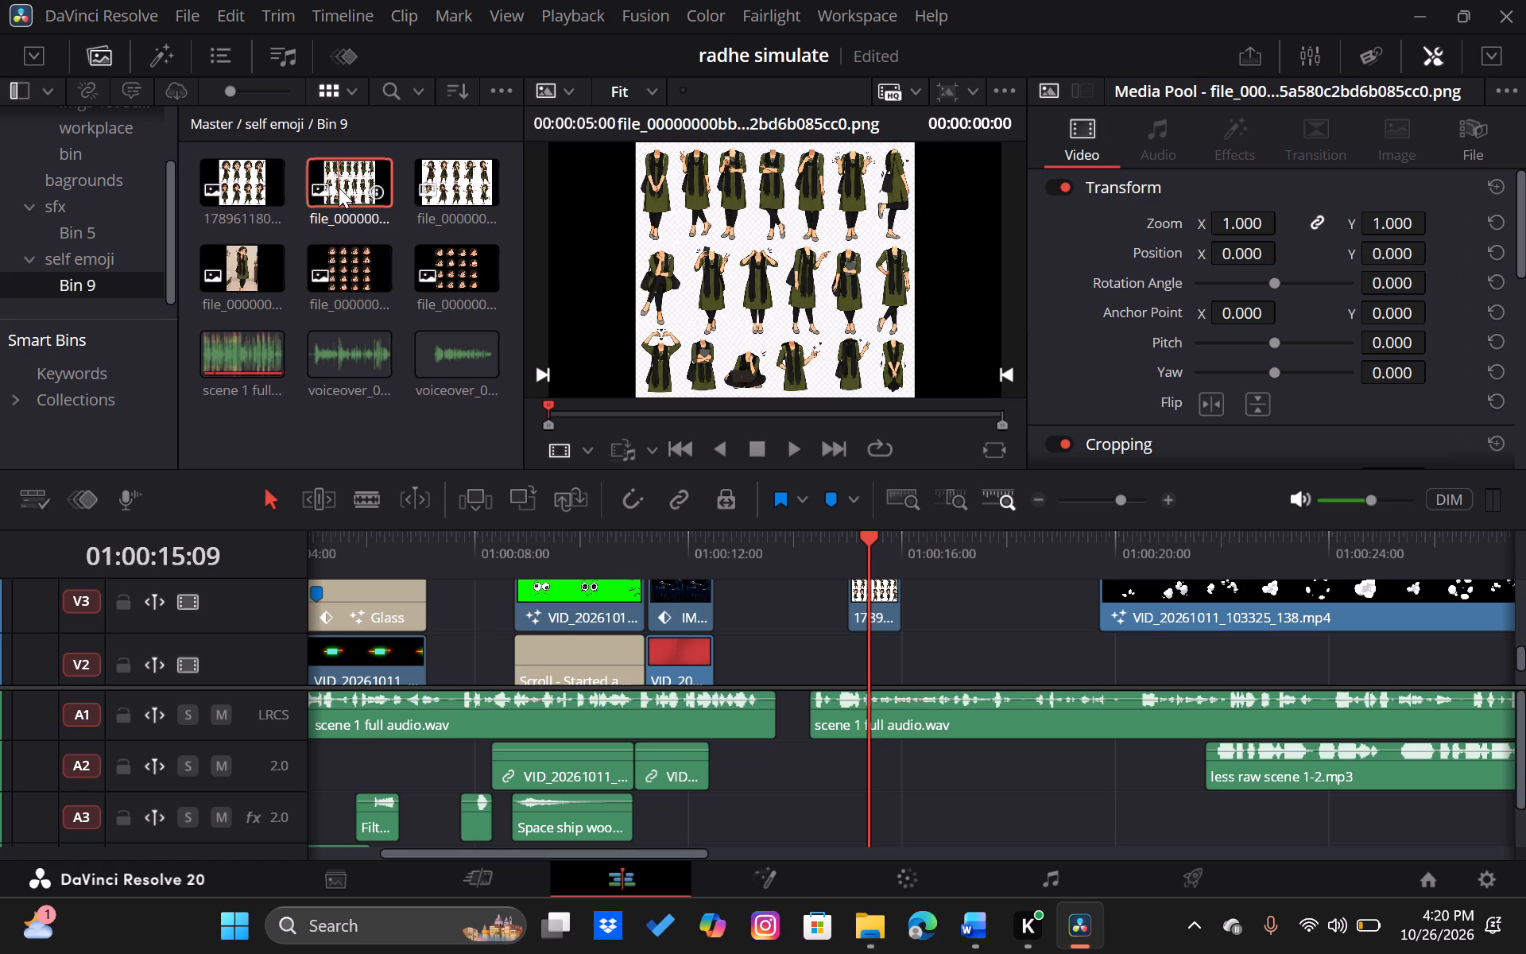
{"action": "left_click_drag", "start_coordinate": [351, 190], "coordinate": [812, 614]}
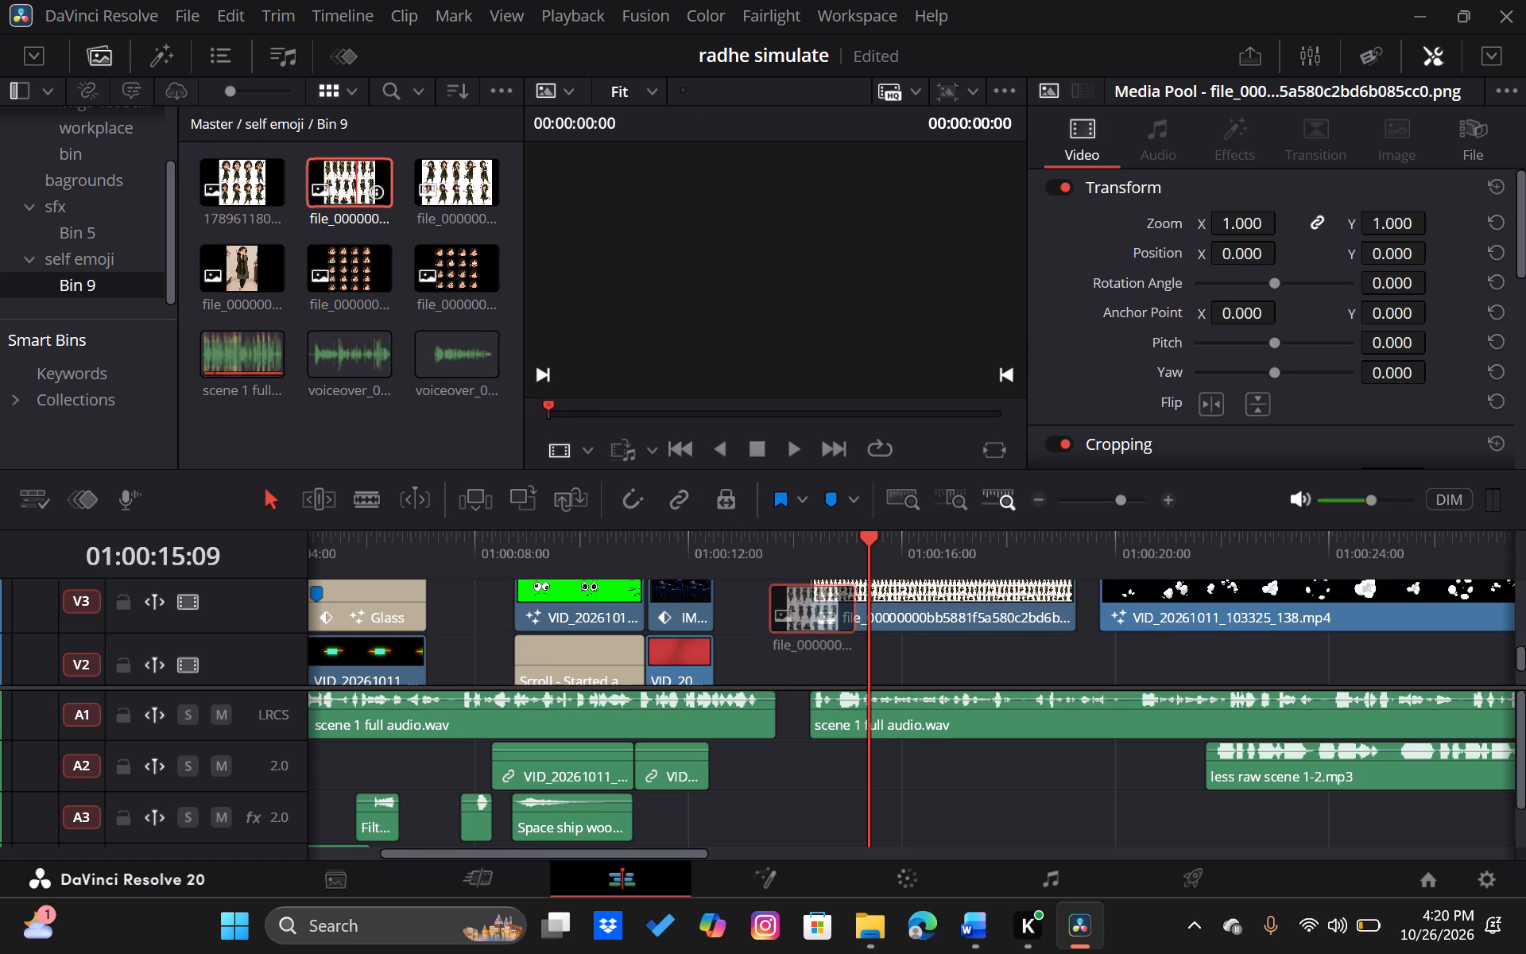
{"action": "left_click_drag", "start_coordinate": [812, 614], "coordinate": [809, 653]}
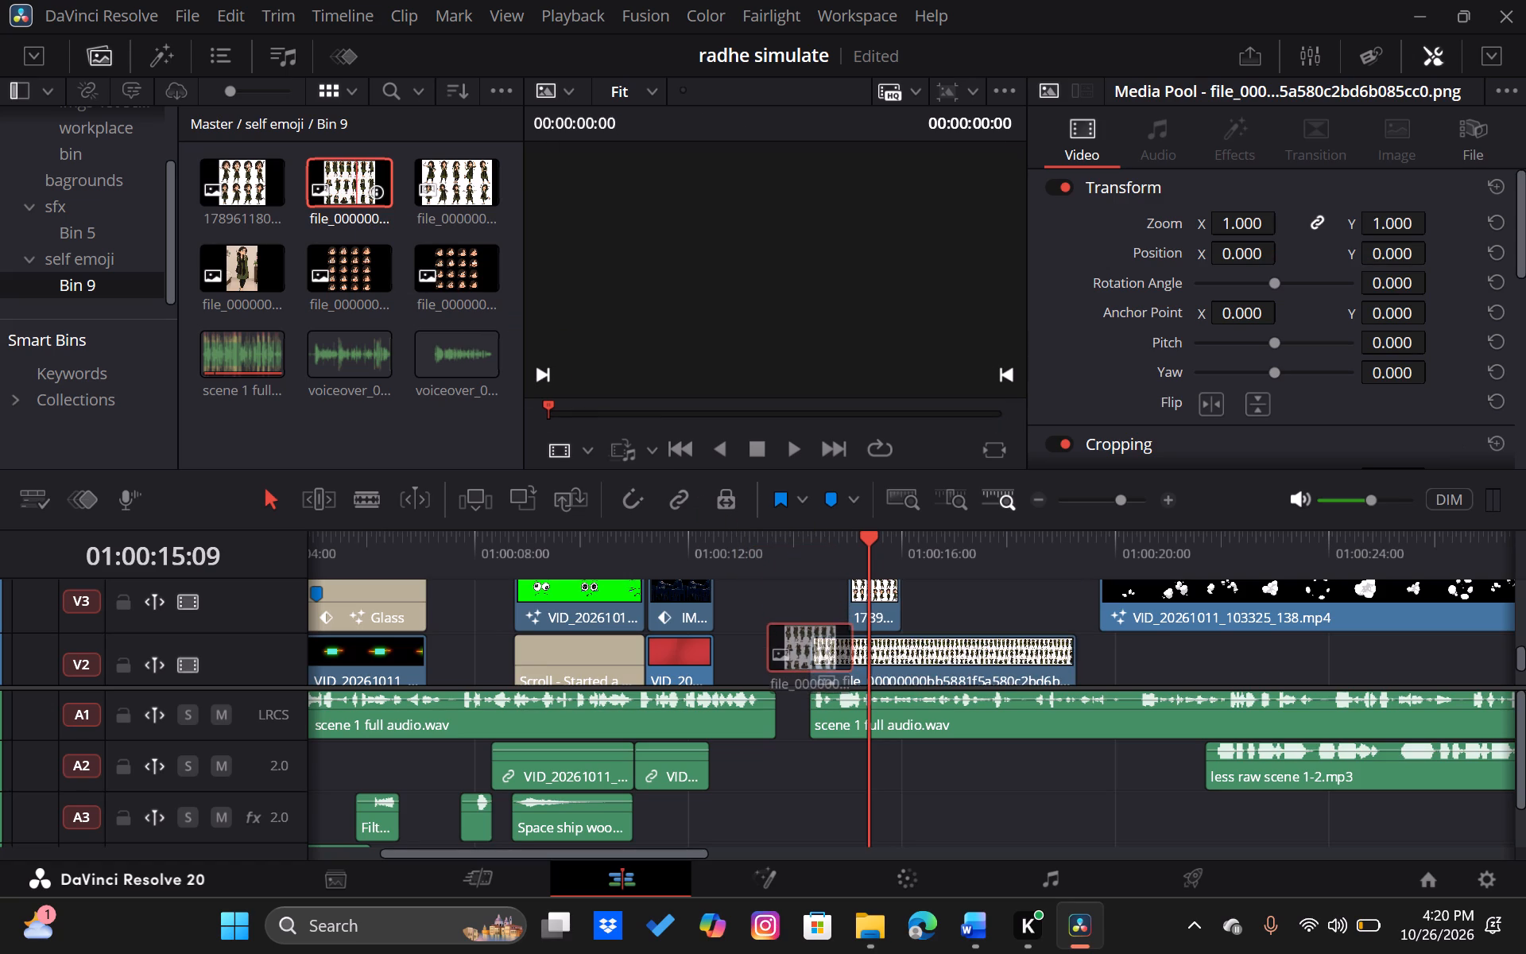
{"action": "left_click_drag", "start_coordinate": [809, 653], "coordinate": [807, 653]}
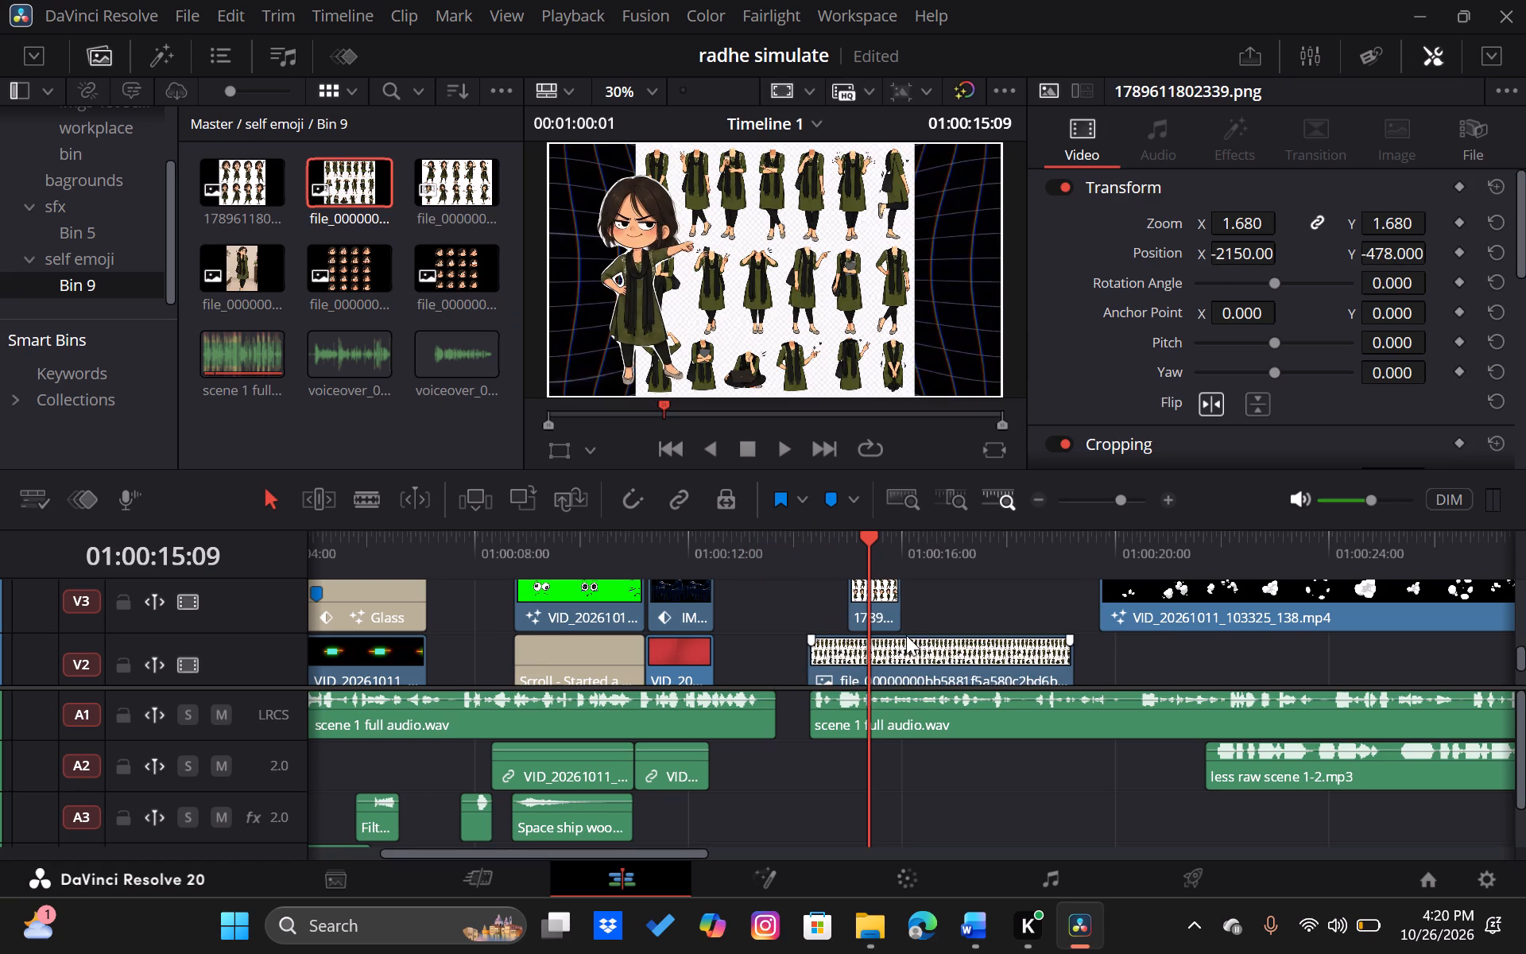
Crop the V2 body-pose sheet to one column of poses, with Crop Right about 342.8 and Crop Left about 622.5.
{"action": "scroll", "coordinate": [906, 635], "scroll_direction": "left", "scroll_amount": 1}
{"action": "left_click", "coordinate": [832, 599]}
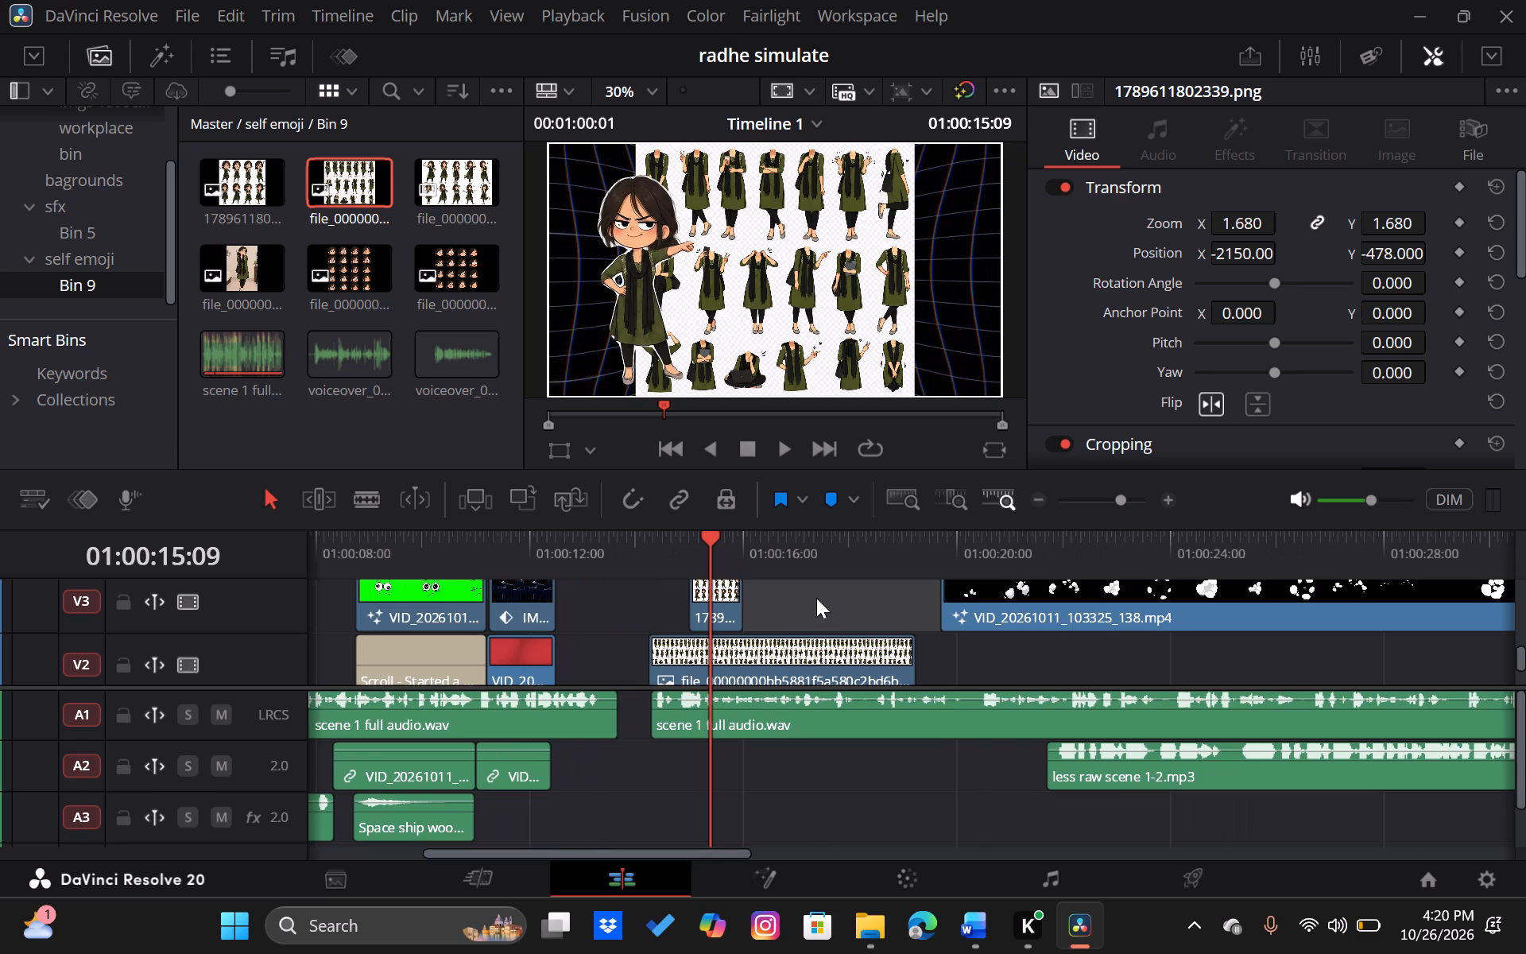
{"action": "left_click", "coordinate": [663, 598]}
{"action": "left_click", "coordinate": [663, 533]}
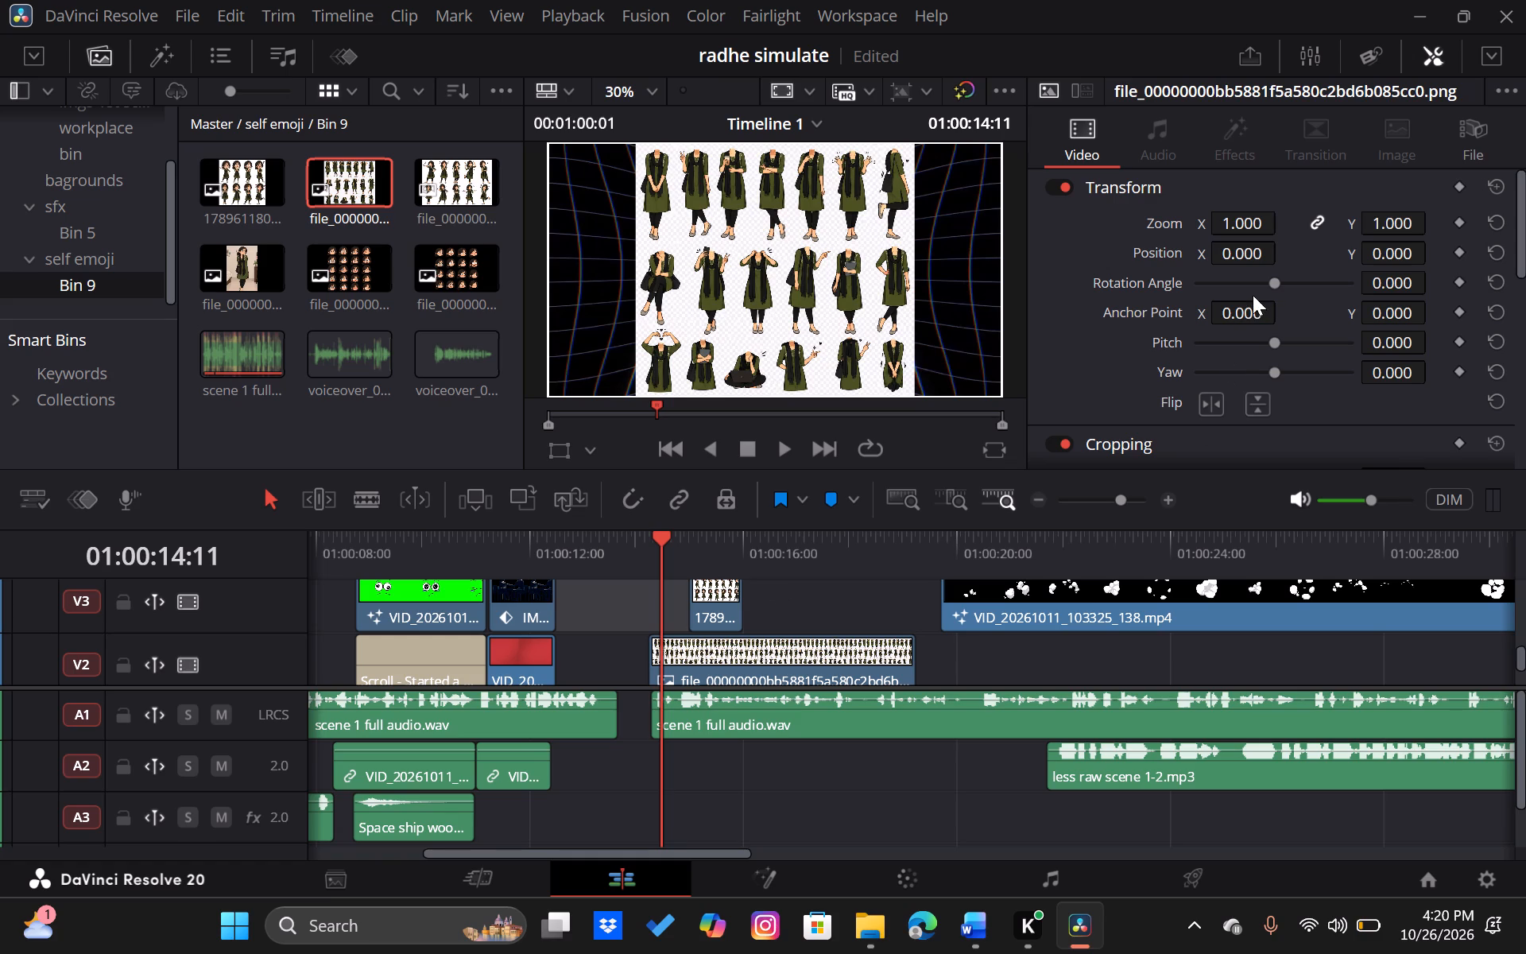
{"action": "scroll", "coordinate": [1049, 342], "scroll_direction": "down", "scroll_amount": 1}
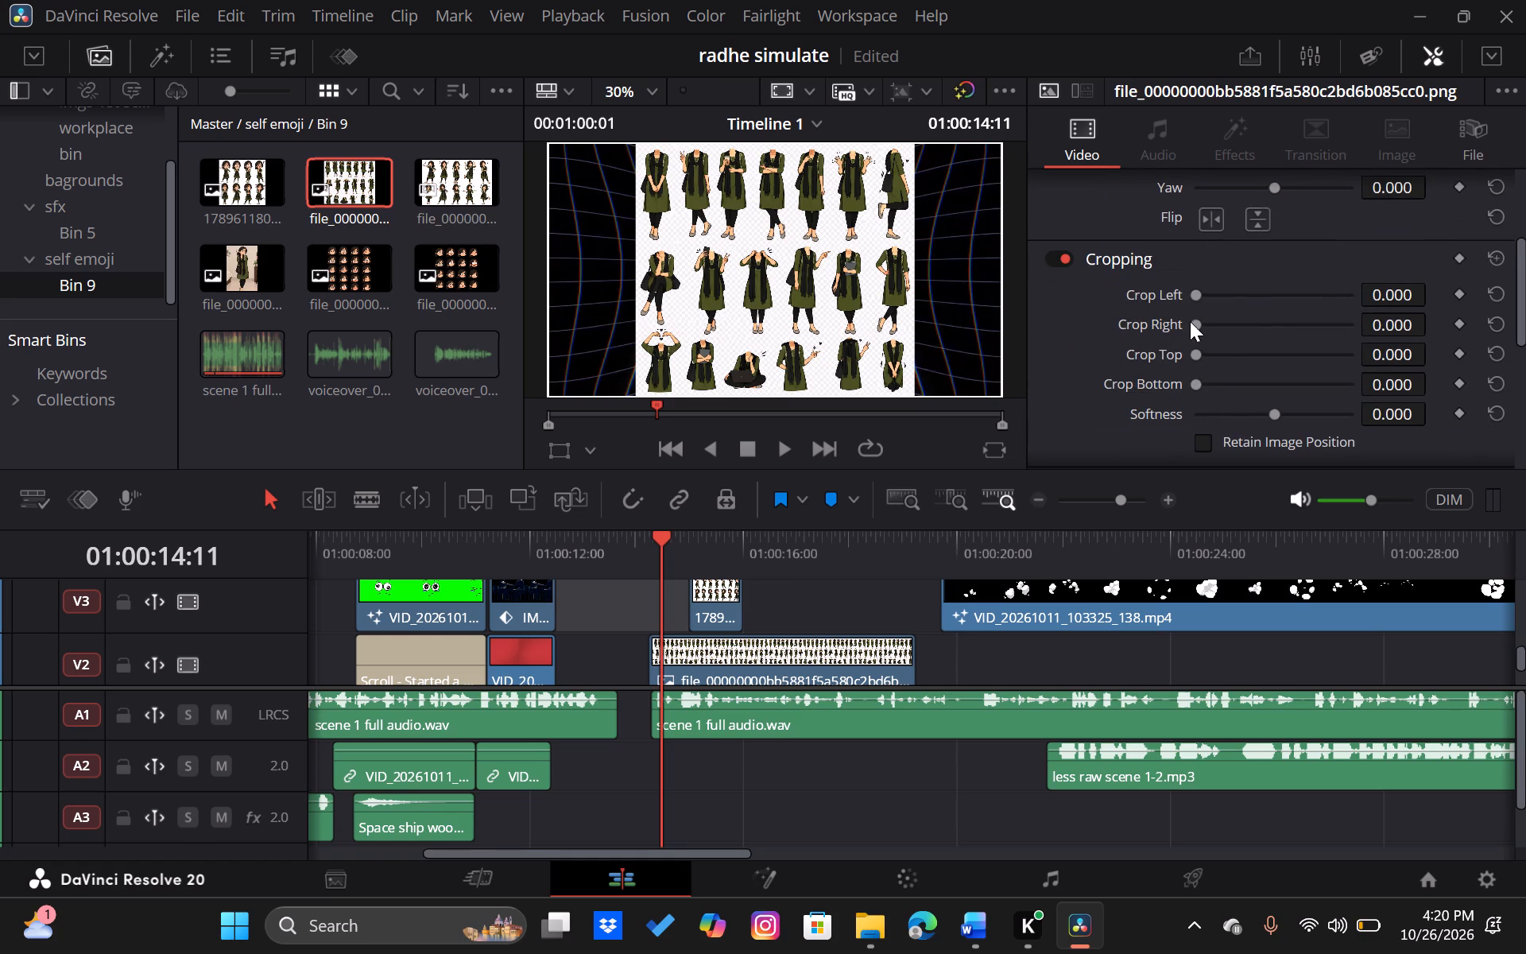
{"action": "left_click_drag", "start_coordinate": [1193, 321], "coordinate": [1236, 322]}
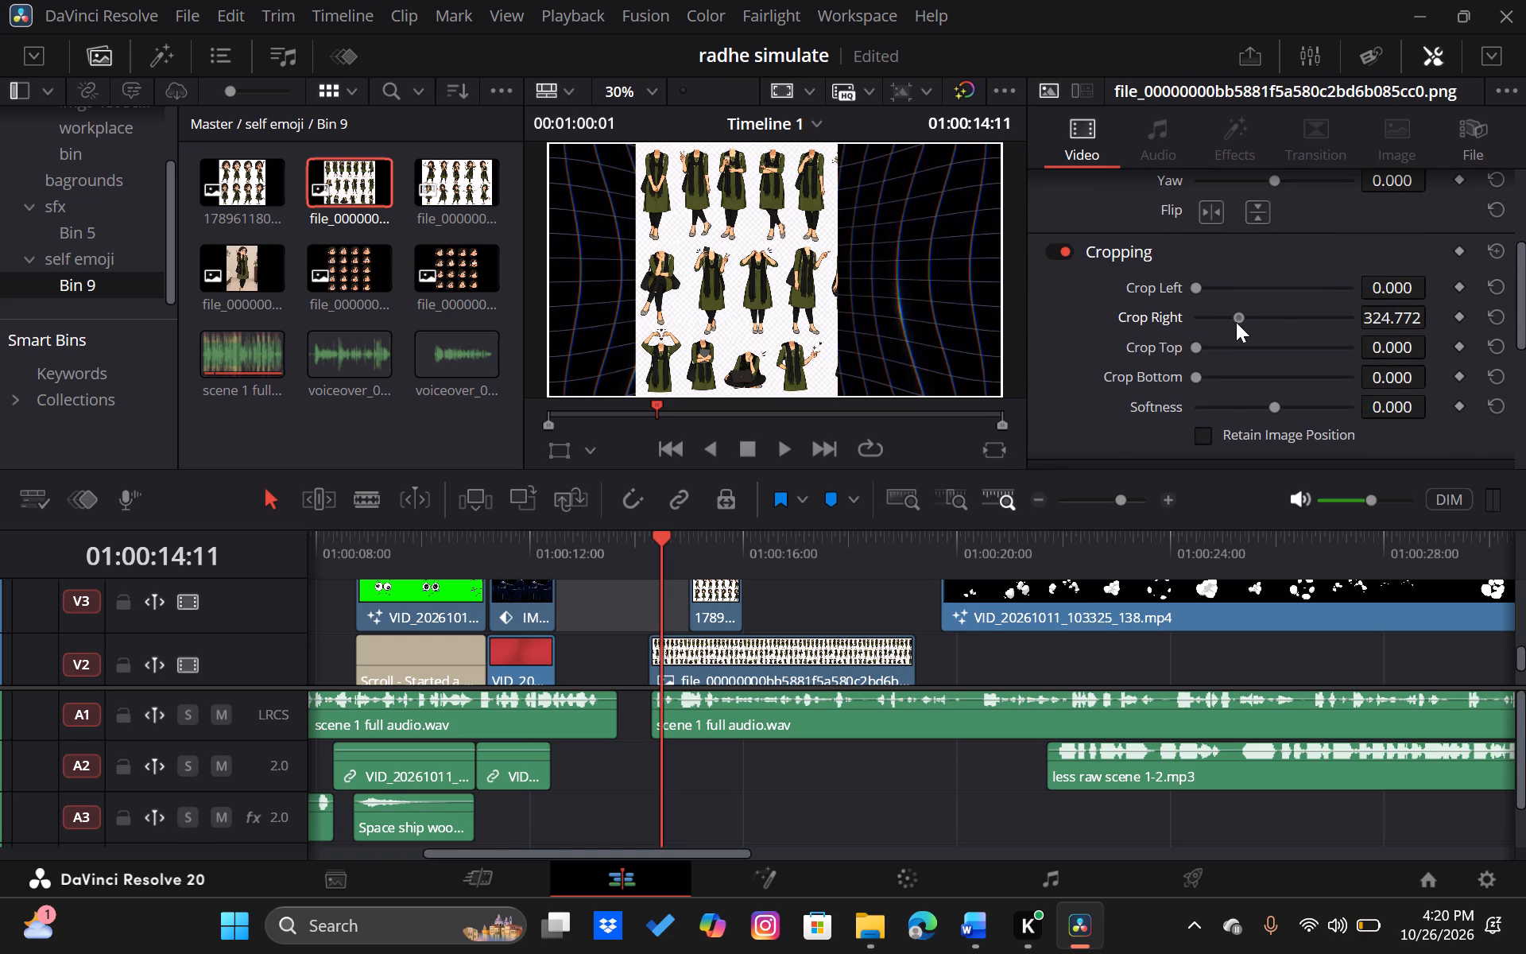
{"action": "left_click_drag", "start_coordinate": [1236, 322], "coordinate": [1241, 323]}
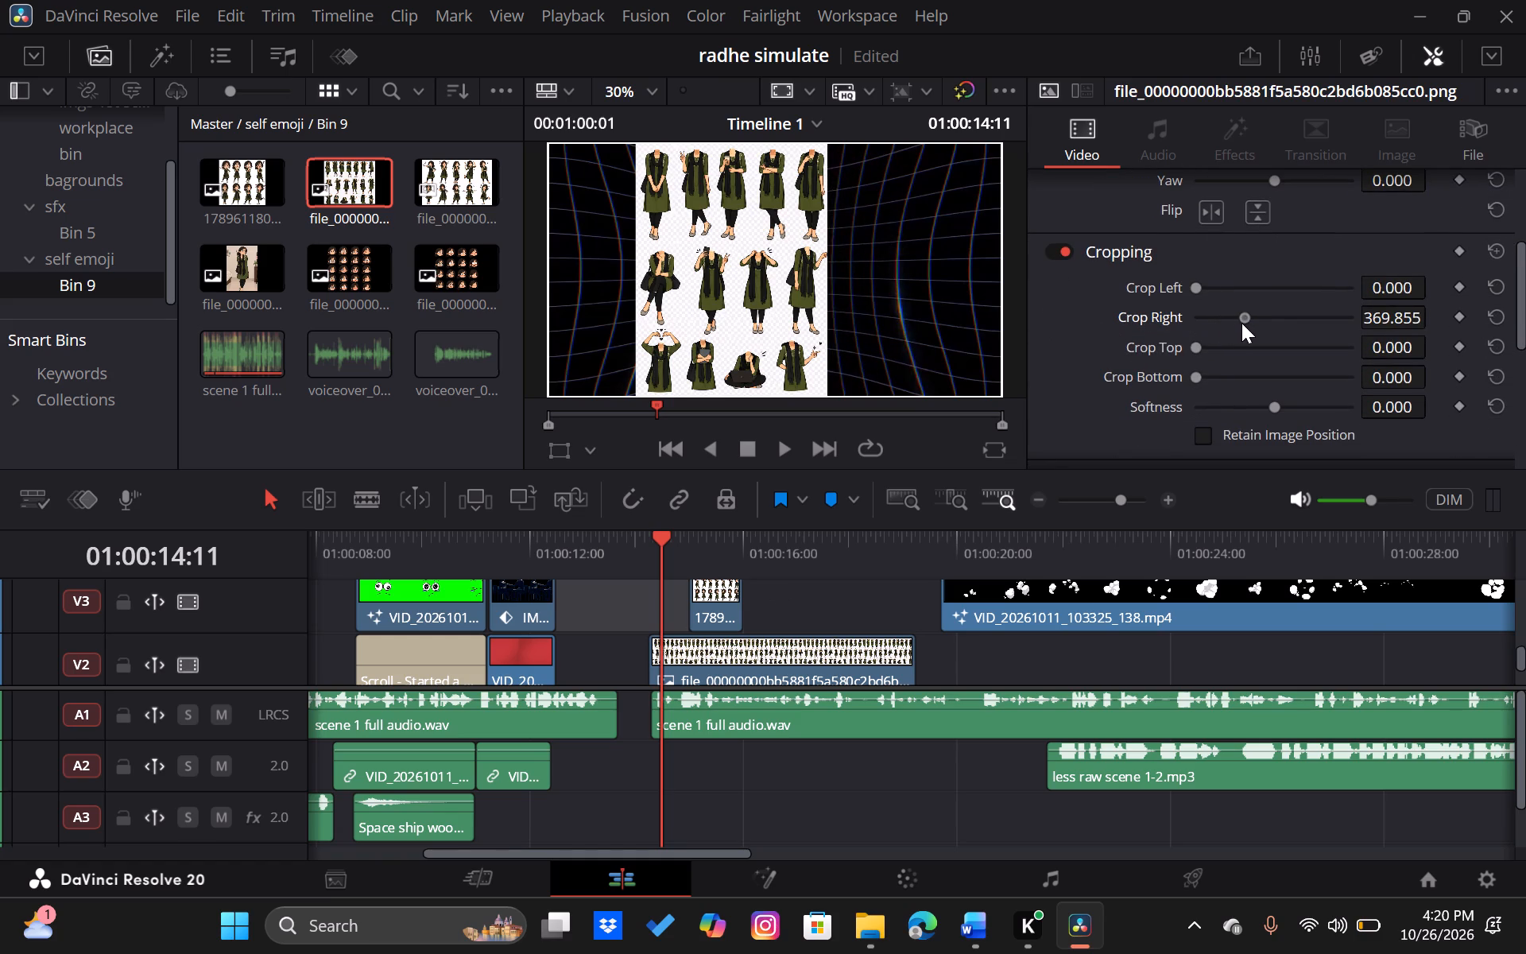
{"action": "left_click_drag", "start_coordinate": [1241, 323], "coordinate": [1238, 324]}
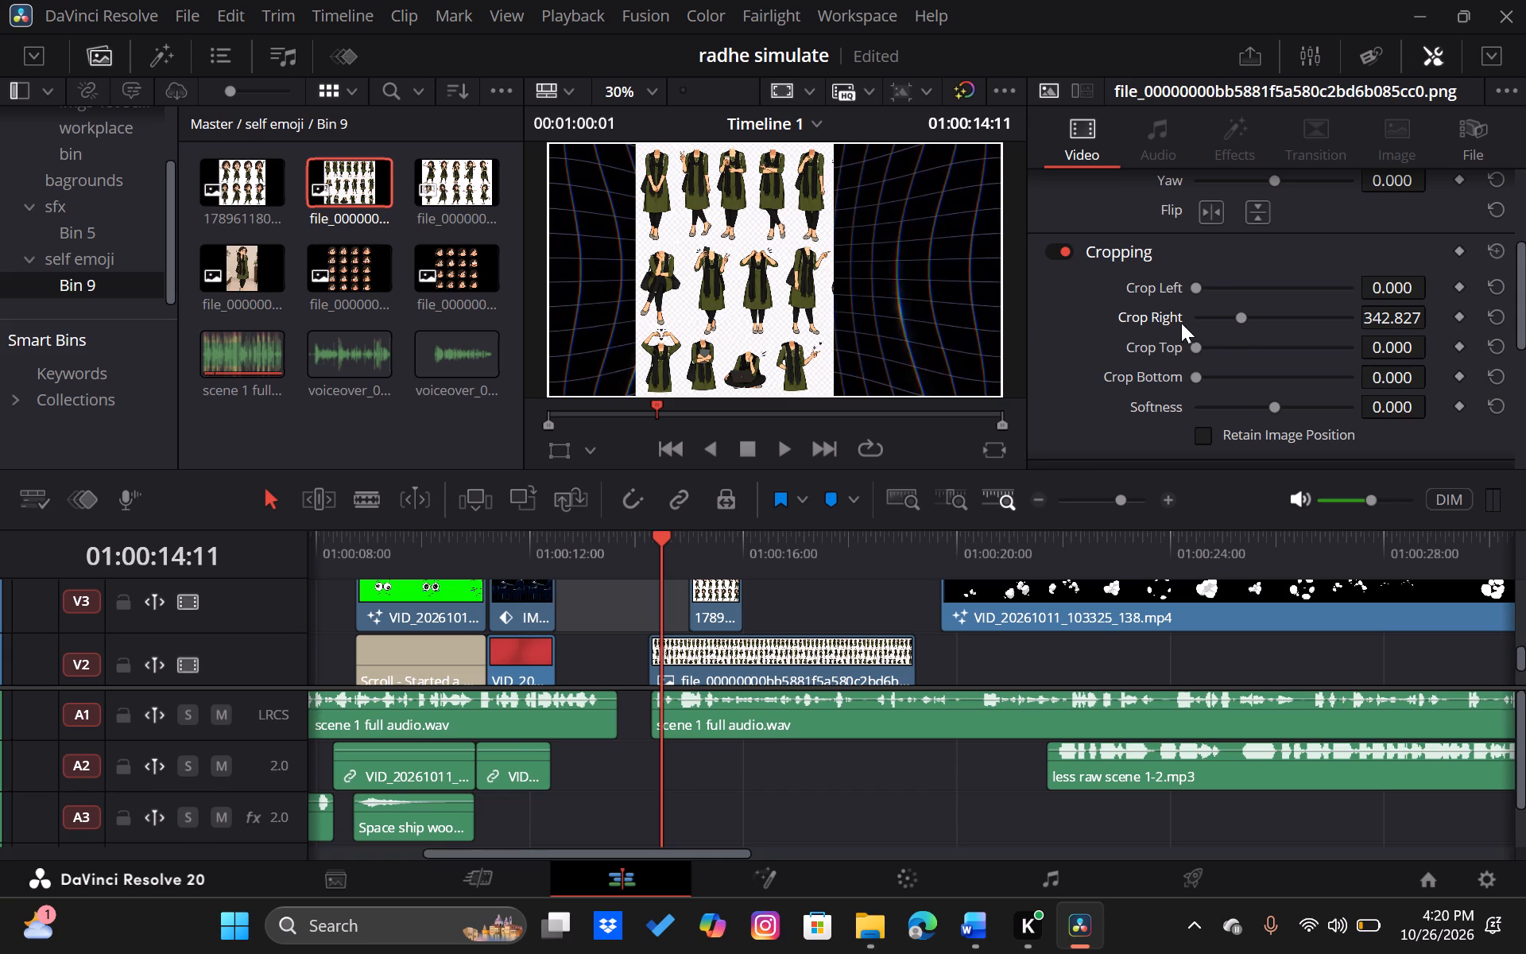
{"action": "left_click_drag", "start_coordinate": [1198, 290], "coordinate": [1245, 292]}
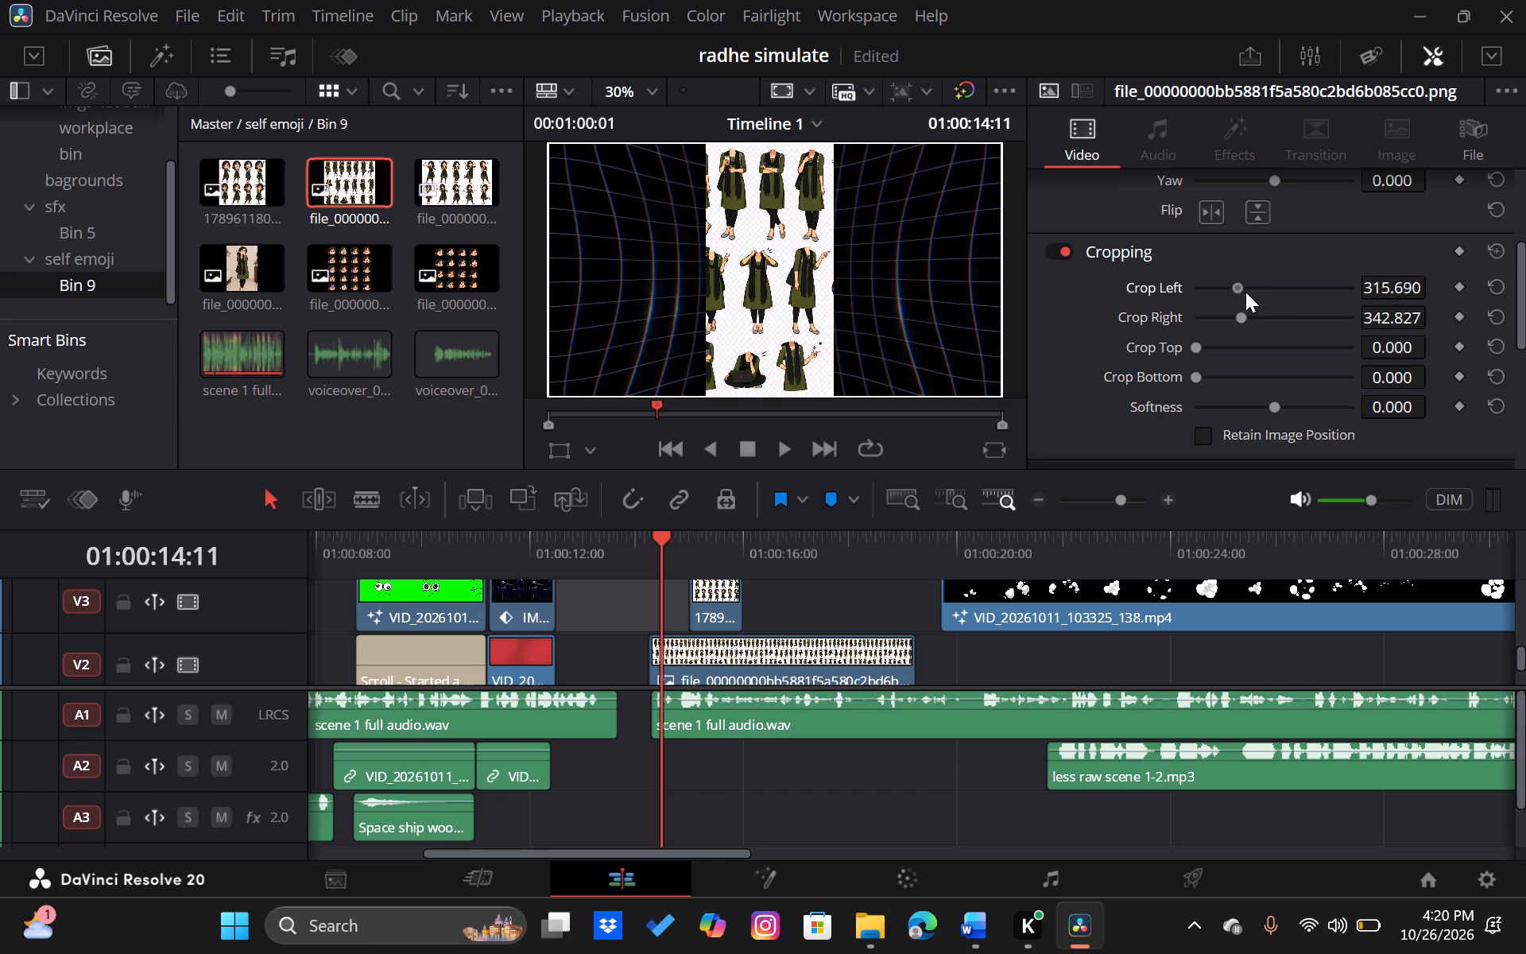
{"action": "left_click_drag", "start_coordinate": [1245, 292], "coordinate": [1280, 301]}
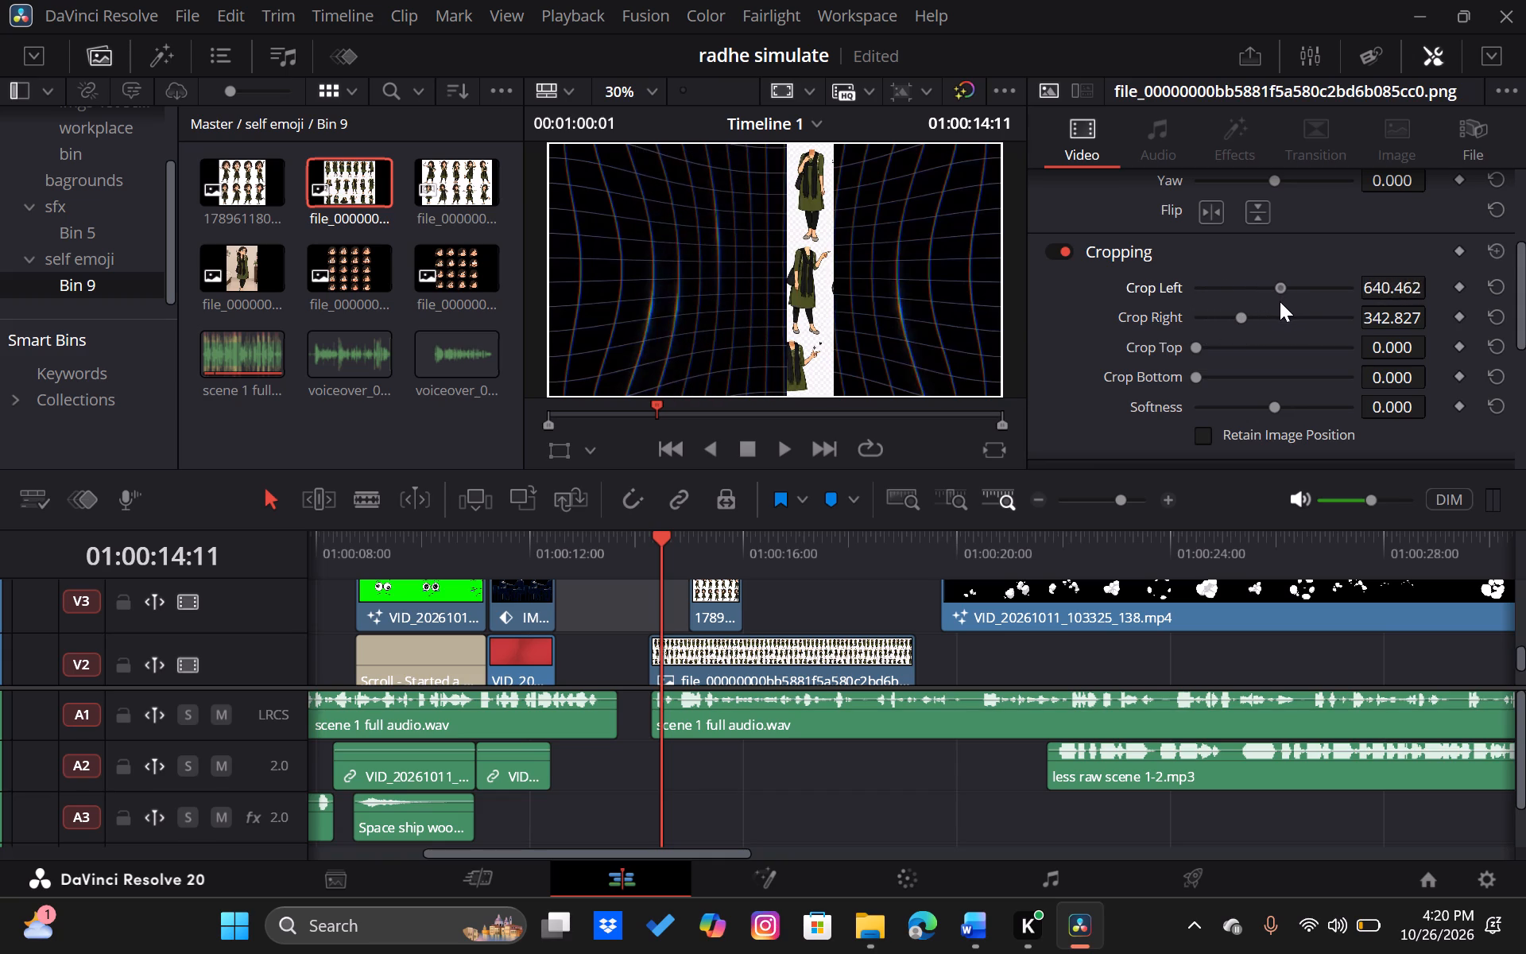
{"action": "left_click_drag", "start_coordinate": [1280, 301], "coordinate": [1277, 301]}
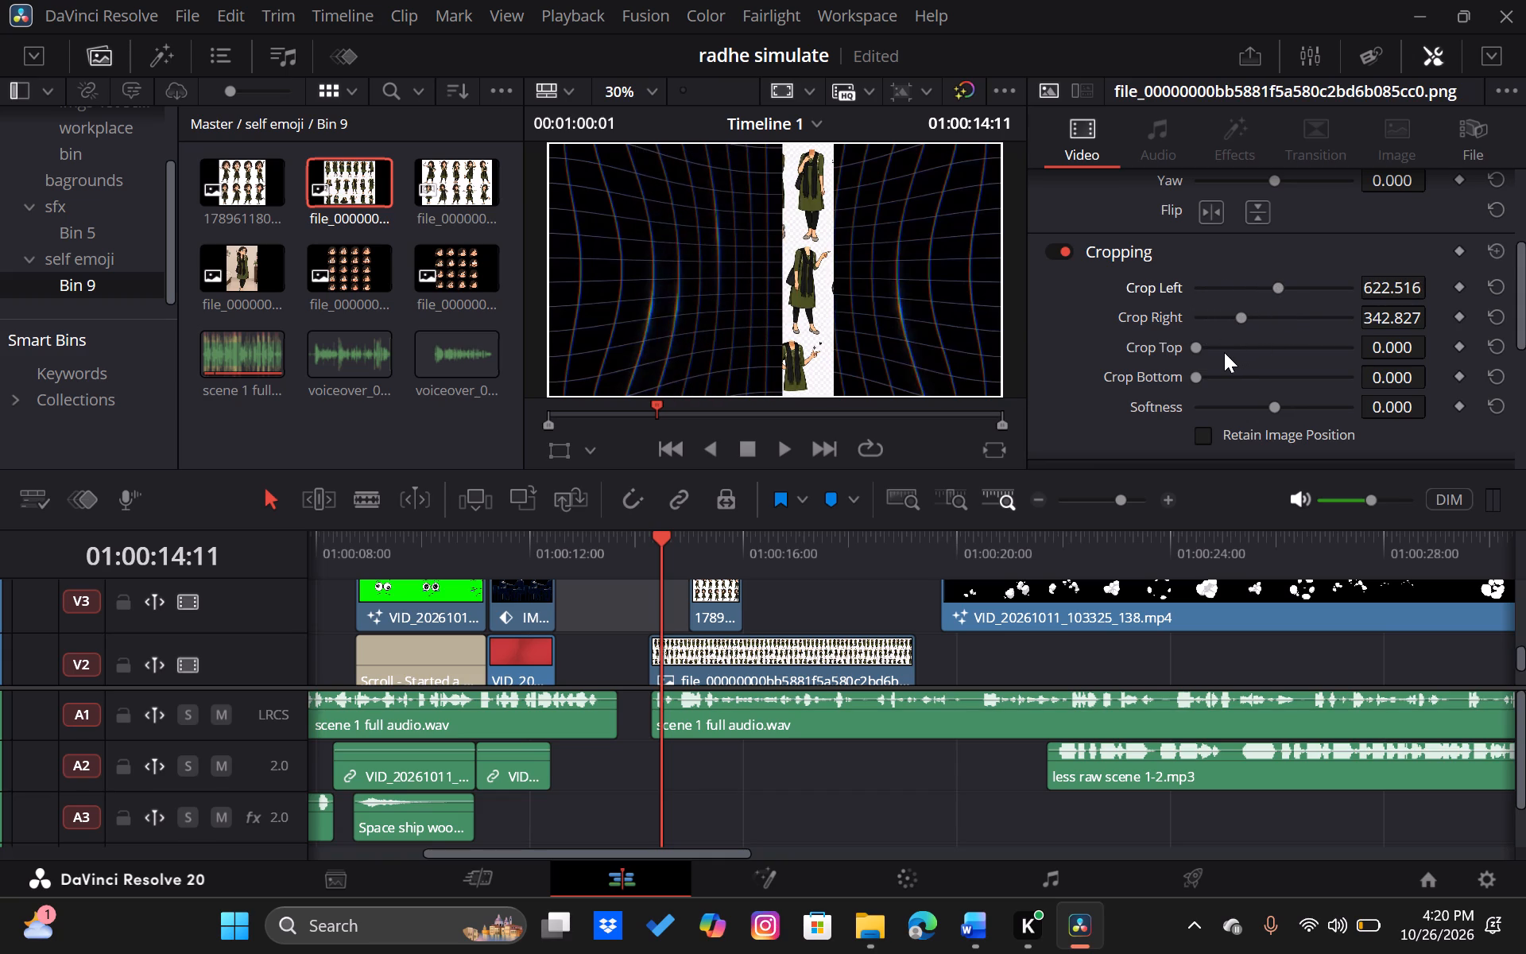
Isolate the middle-row pointing pose on V2 by setting Crop Top to 428.7 and Crop Bottom to 247.3.
{"action": "left_click", "coordinate": [1224, 352]}
{"action": "left_click_drag", "start_coordinate": [1224, 352], "coordinate": [1246, 352]}
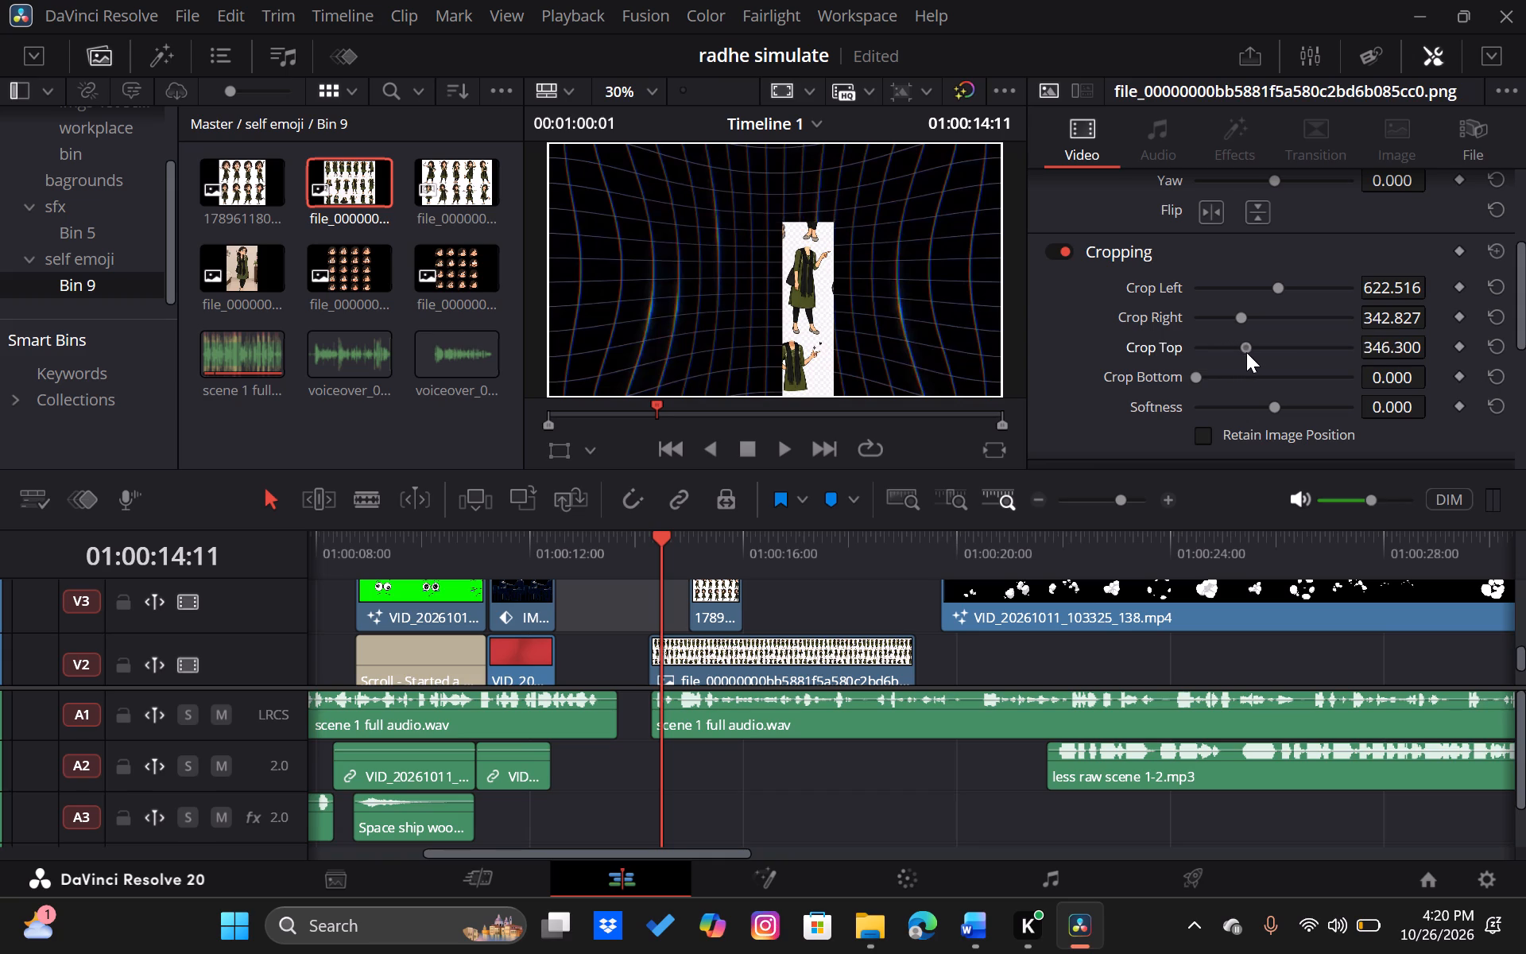
{"action": "left_click_drag", "start_coordinate": [1246, 352], "coordinate": [1257, 352]}
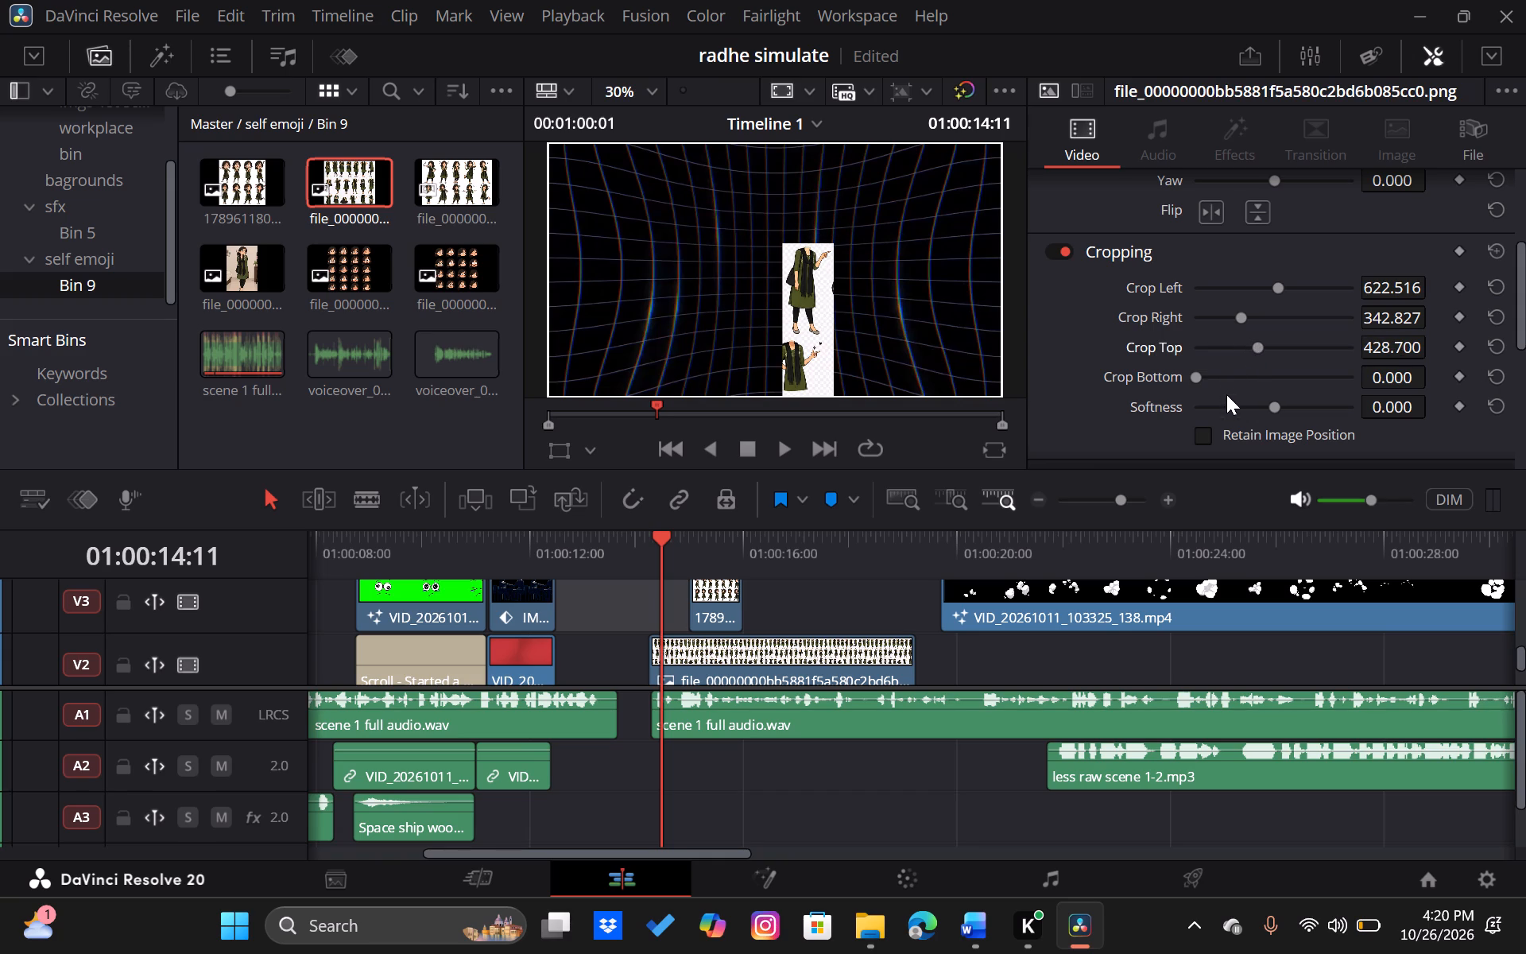
{"action": "left_click_drag", "start_coordinate": [1223, 378], "coordinate": [1236, 378]}
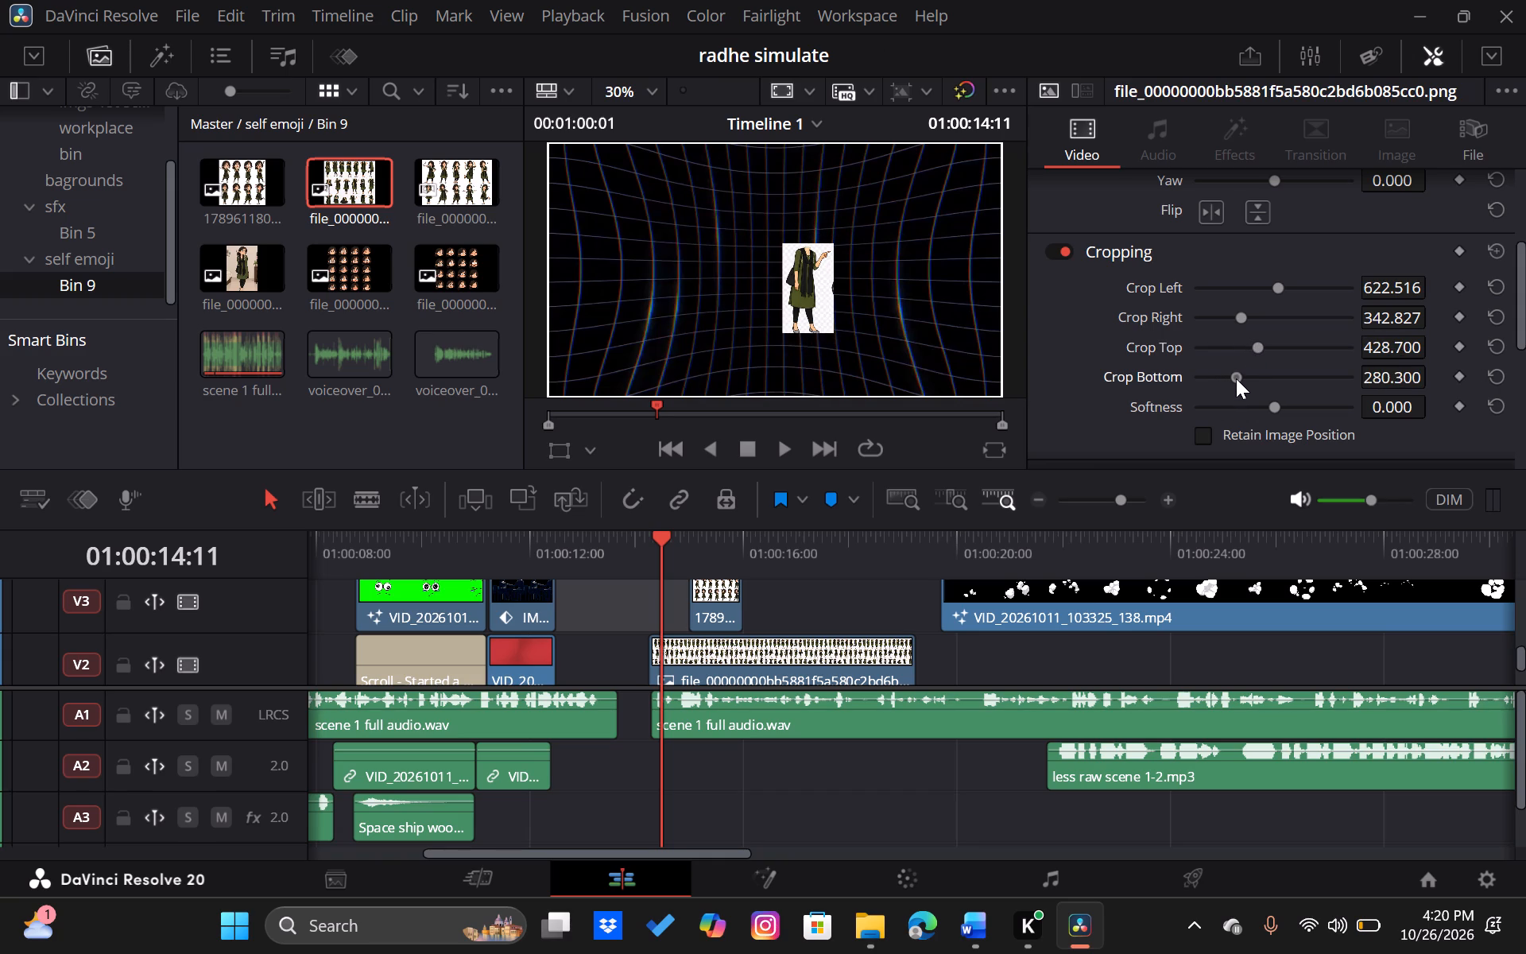
{"action": "left_click_drag", "start_coordinate": [1236, 378], "coordinate": [1231, 379]}
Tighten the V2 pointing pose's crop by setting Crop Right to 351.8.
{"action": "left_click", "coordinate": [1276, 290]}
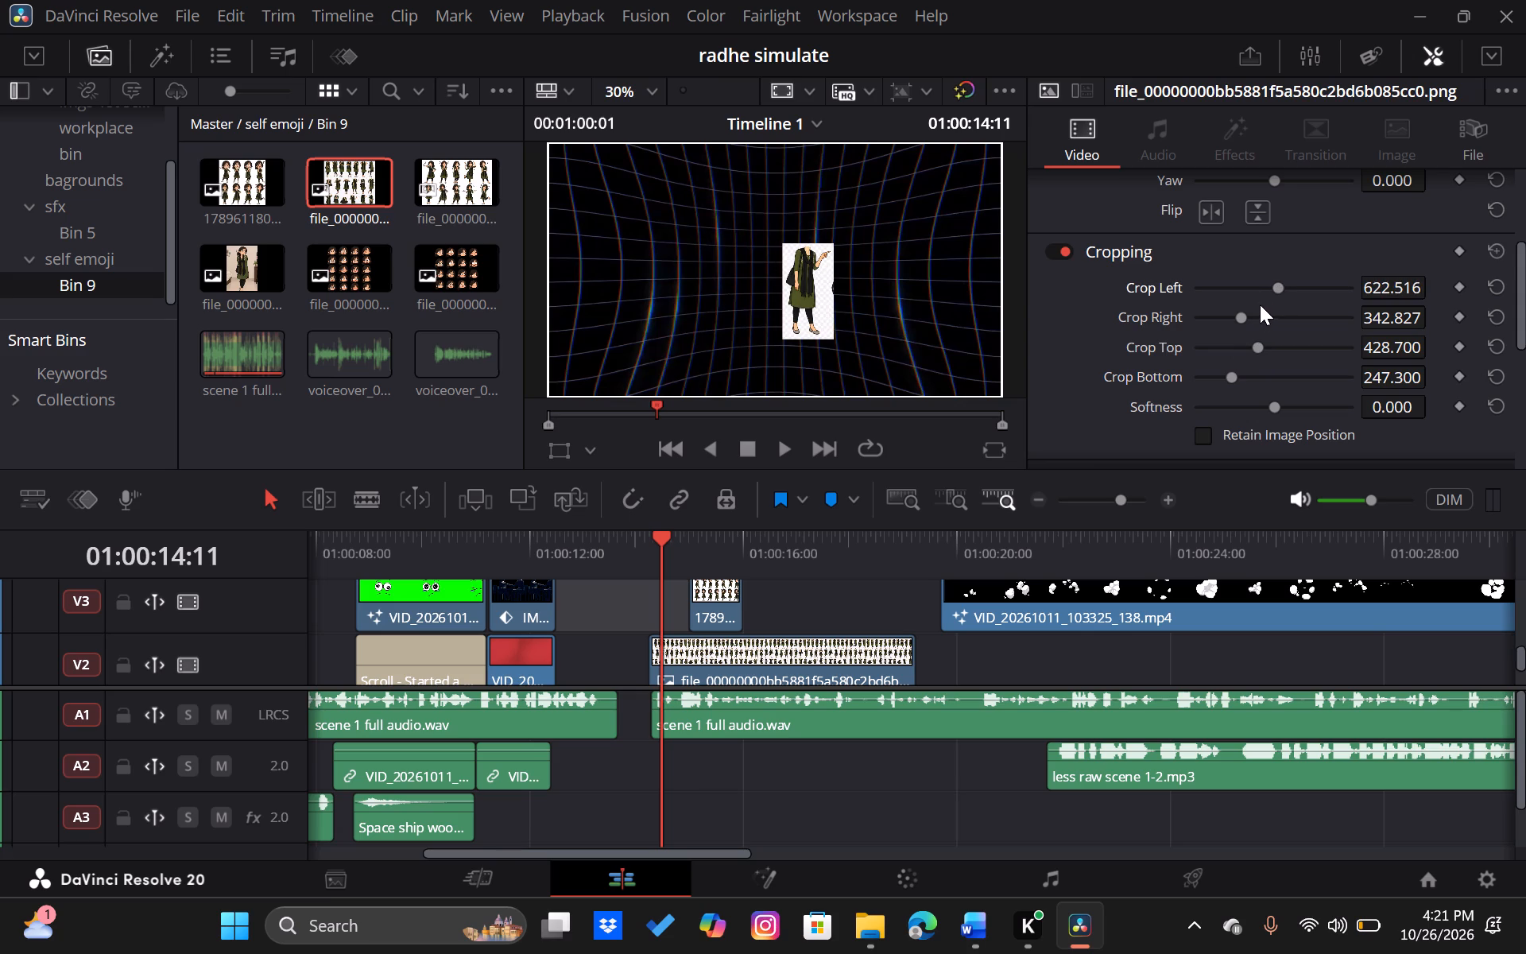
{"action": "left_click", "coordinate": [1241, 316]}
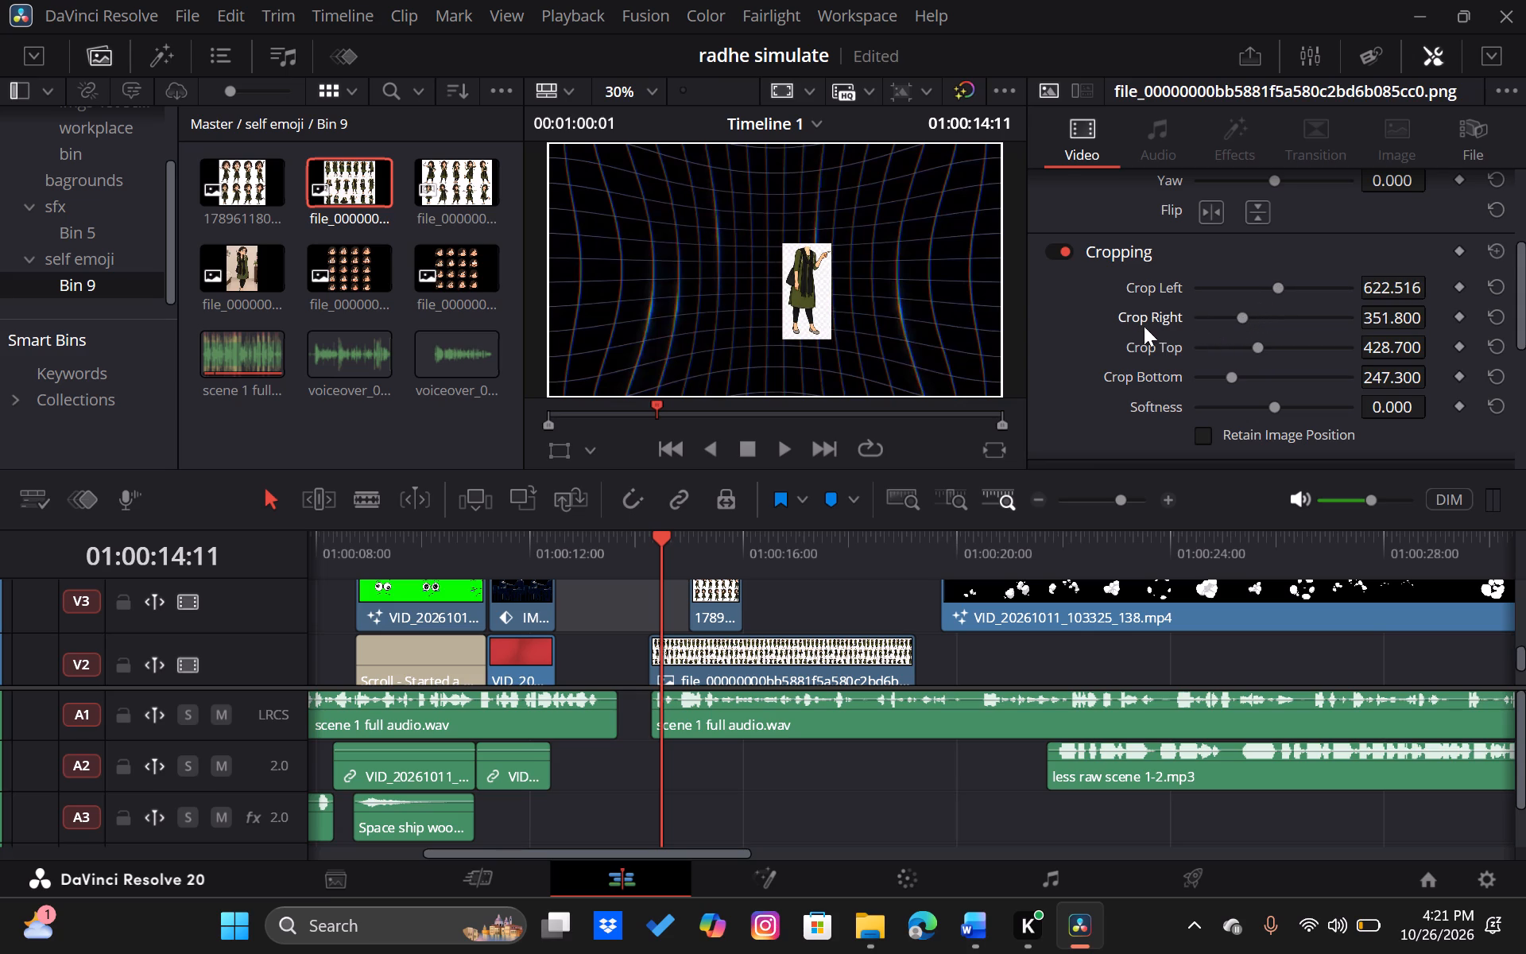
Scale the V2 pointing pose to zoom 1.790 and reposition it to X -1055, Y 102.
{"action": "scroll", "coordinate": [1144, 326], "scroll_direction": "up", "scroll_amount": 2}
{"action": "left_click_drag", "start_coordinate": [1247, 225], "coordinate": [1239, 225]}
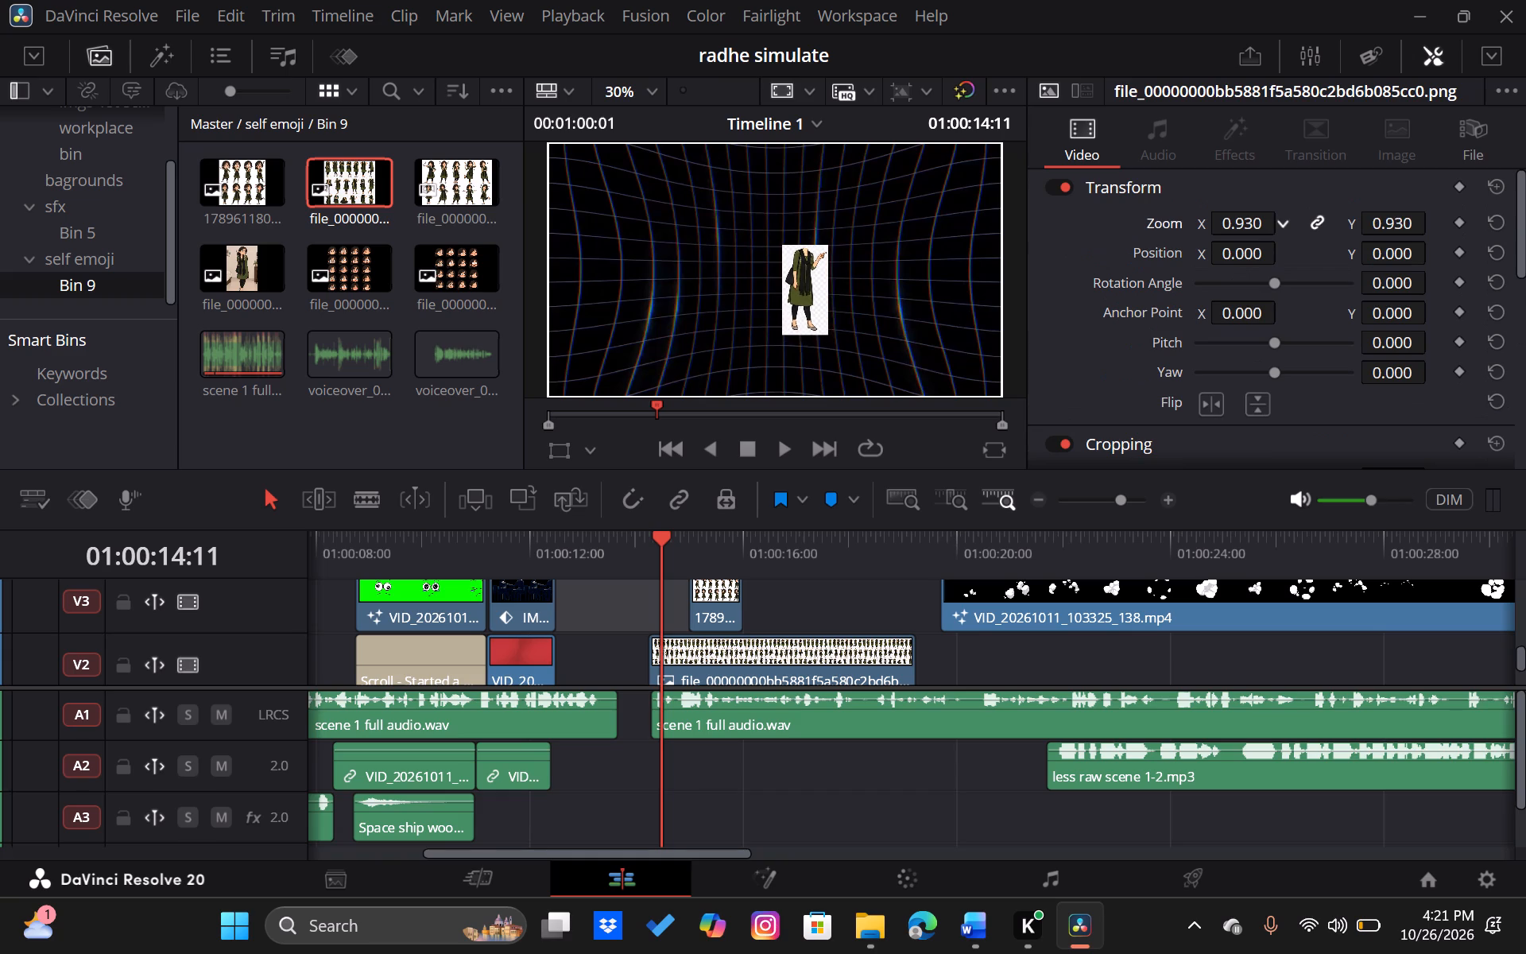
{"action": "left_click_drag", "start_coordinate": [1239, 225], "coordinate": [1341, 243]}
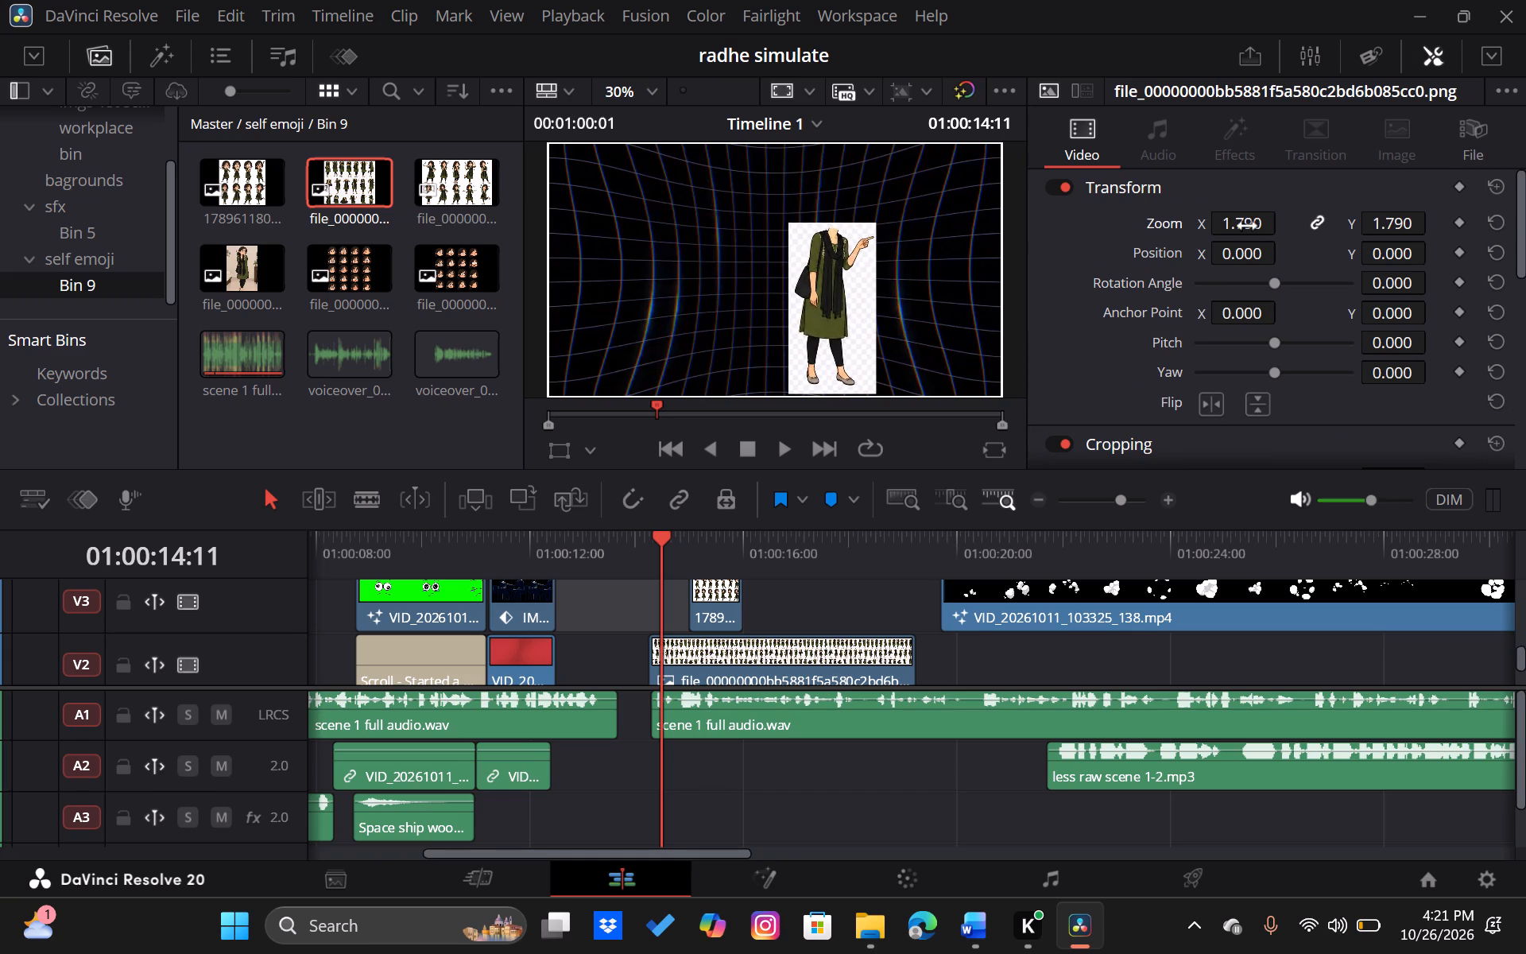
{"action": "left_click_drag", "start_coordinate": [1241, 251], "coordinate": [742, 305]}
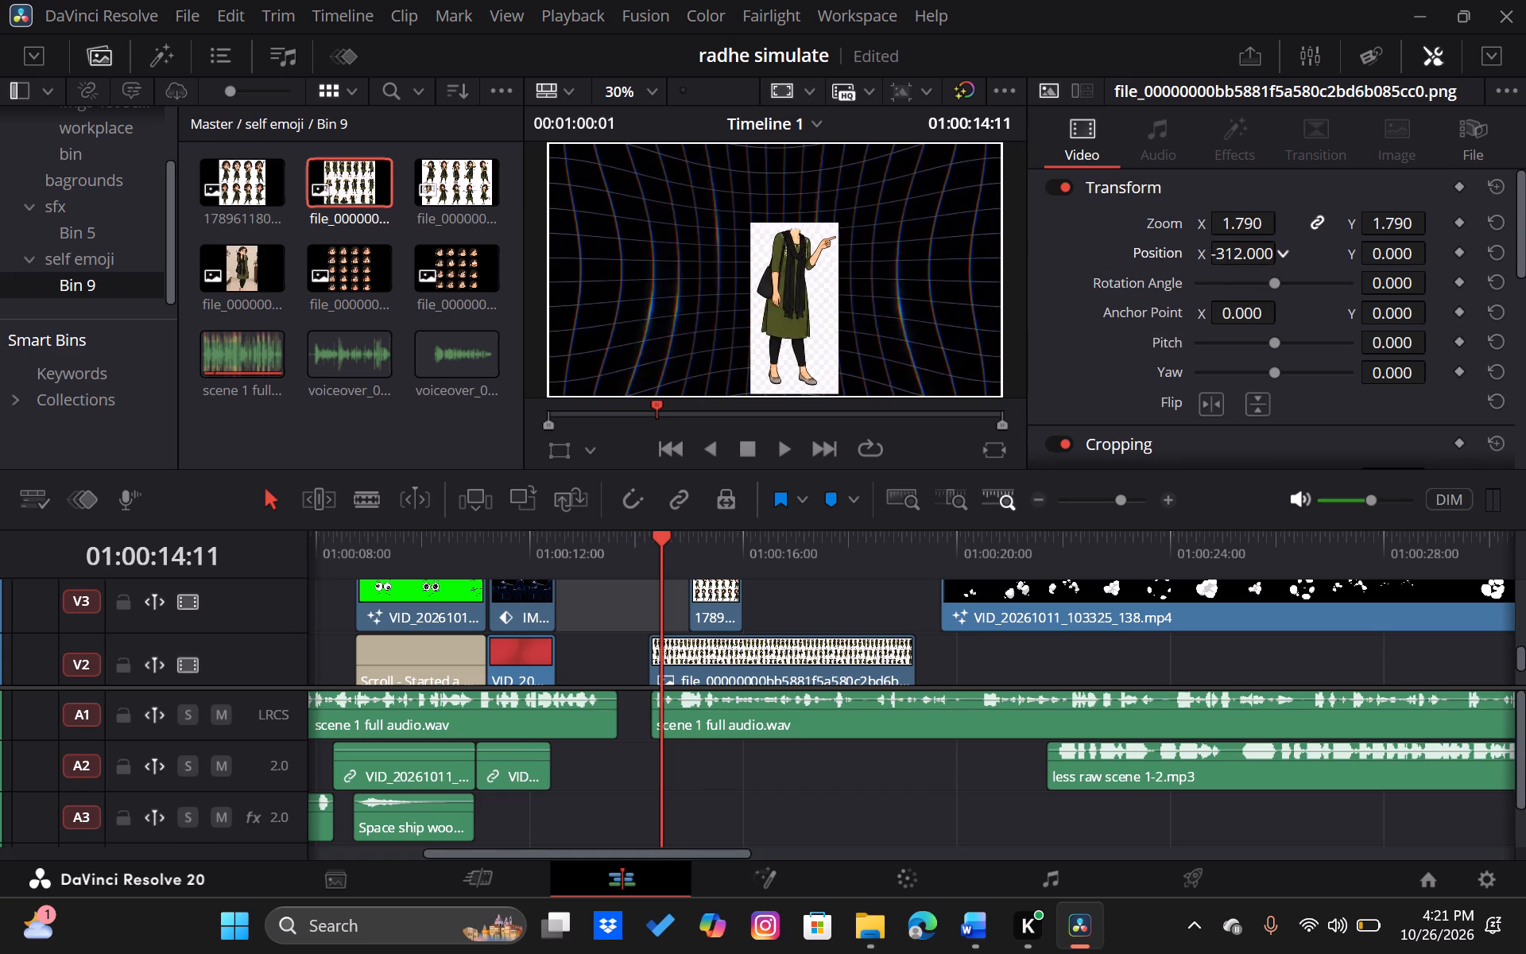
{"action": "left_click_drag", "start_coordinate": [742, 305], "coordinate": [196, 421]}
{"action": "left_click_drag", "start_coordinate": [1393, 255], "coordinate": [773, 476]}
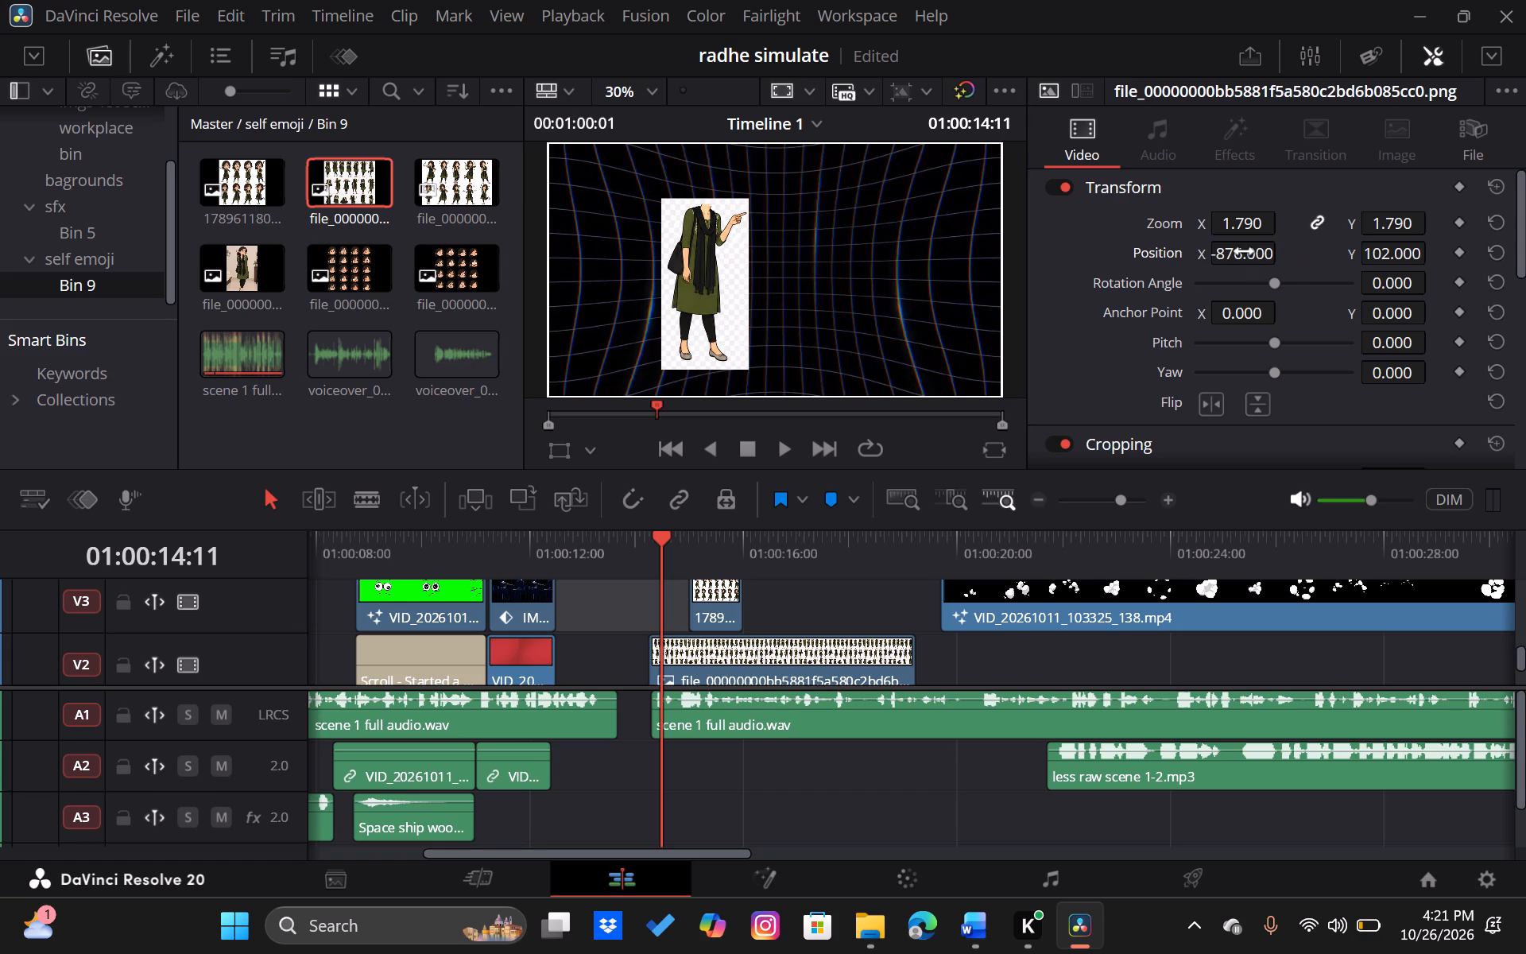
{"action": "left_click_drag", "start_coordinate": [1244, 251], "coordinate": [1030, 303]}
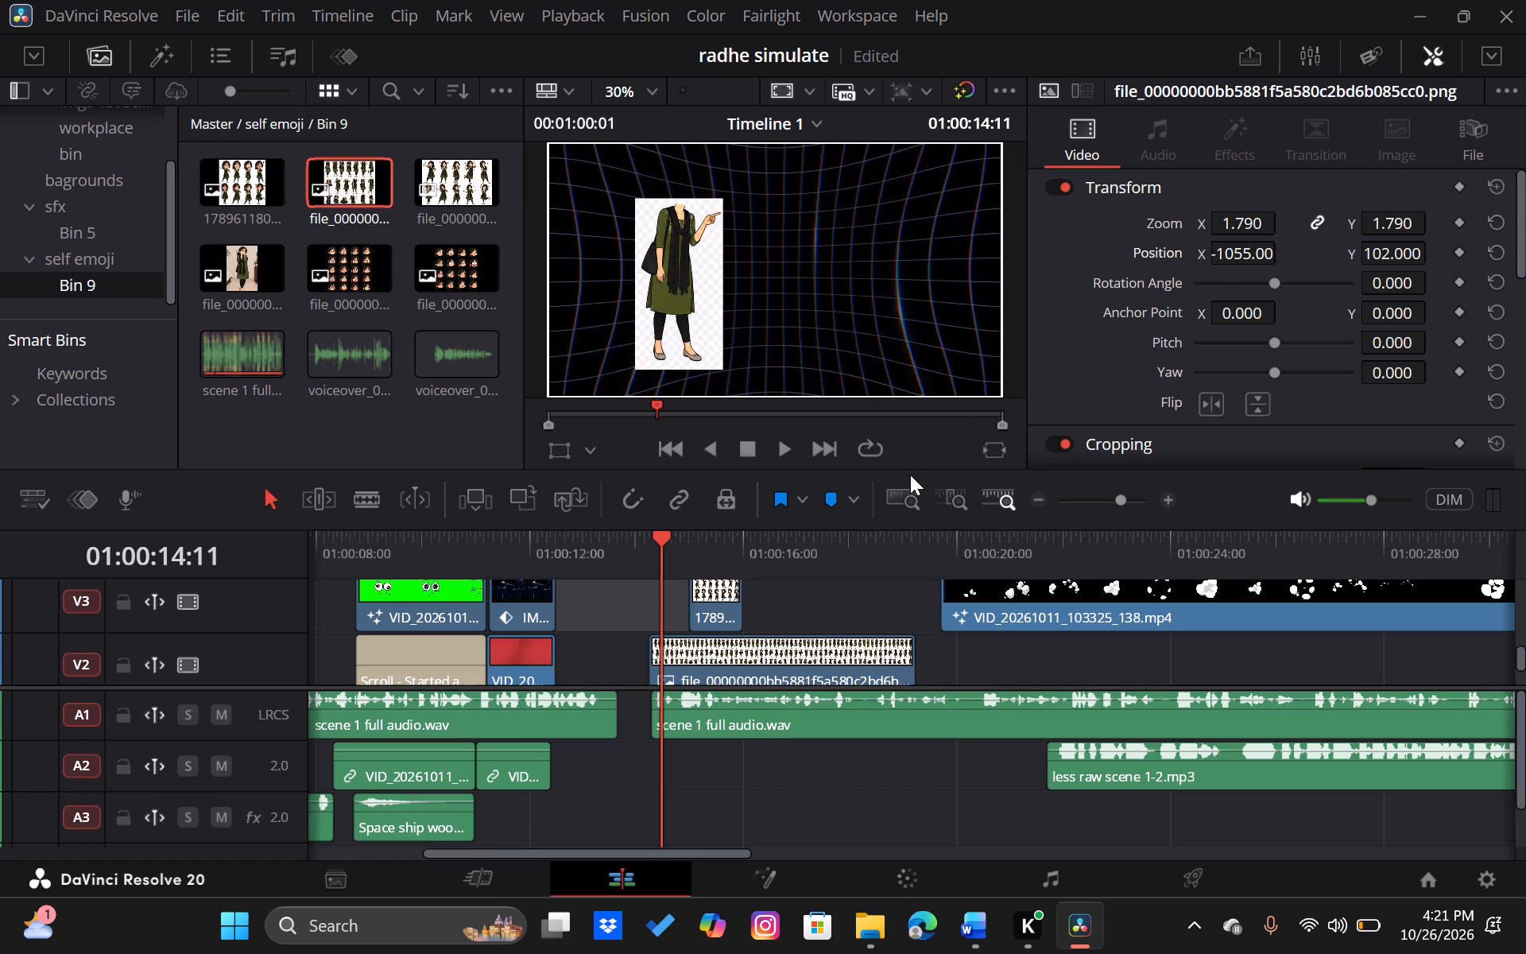
Check the Fusion node setups of the V2 body-pose sheet and the V3 character pose clip.
{"action": "left_click", "coordinate": [705, 615]}
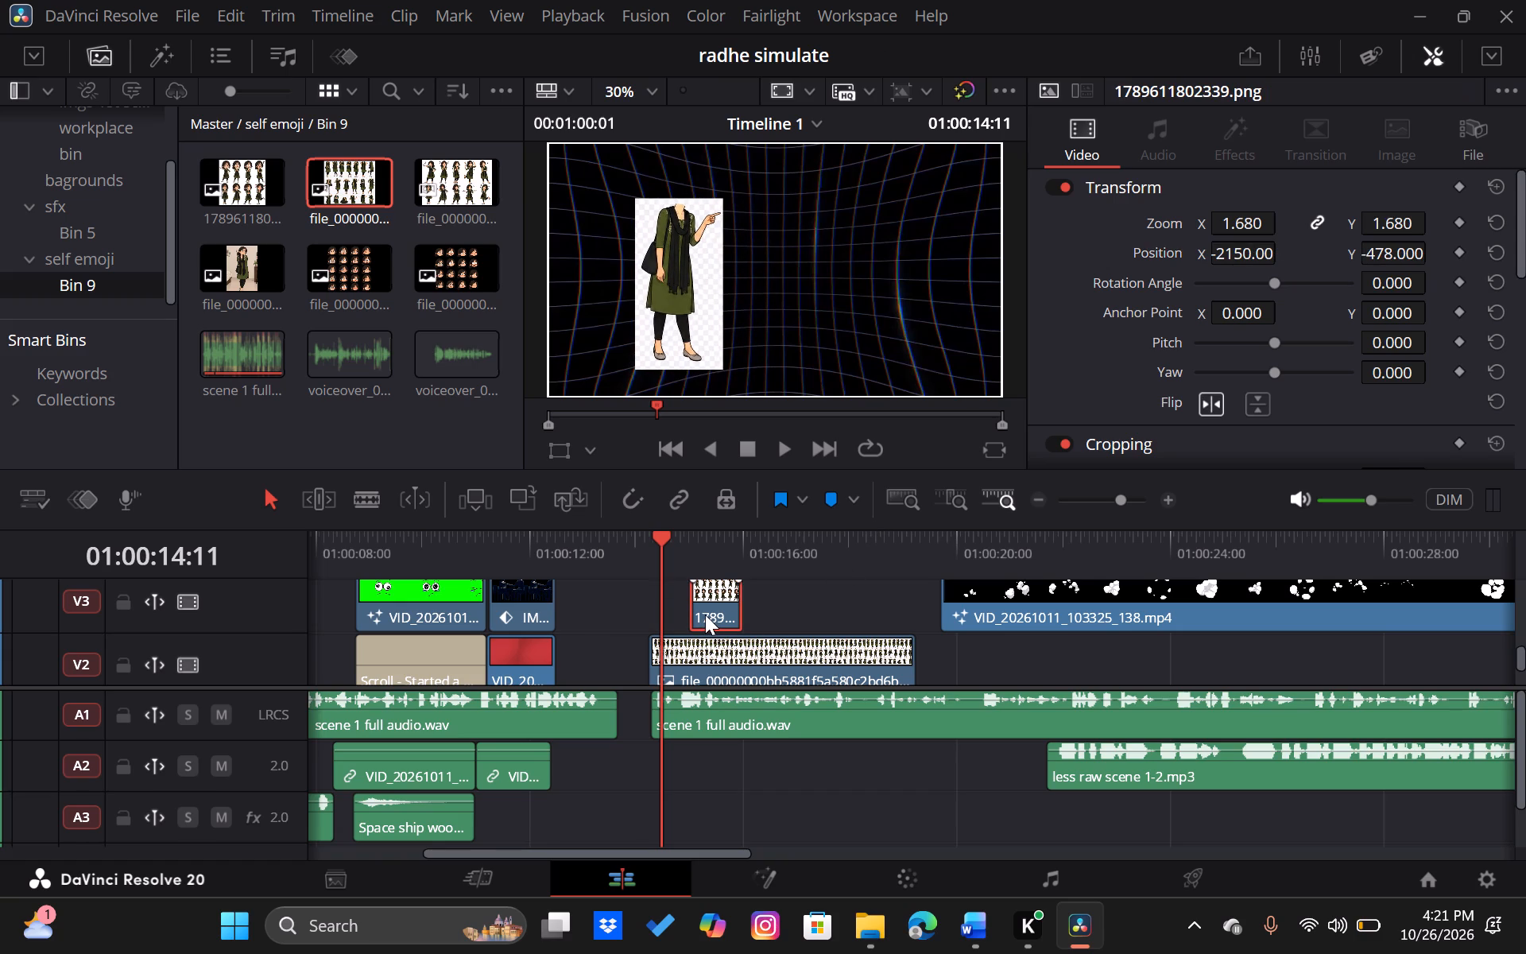
{"action": "left_click", "coordinate": [920, 889]}
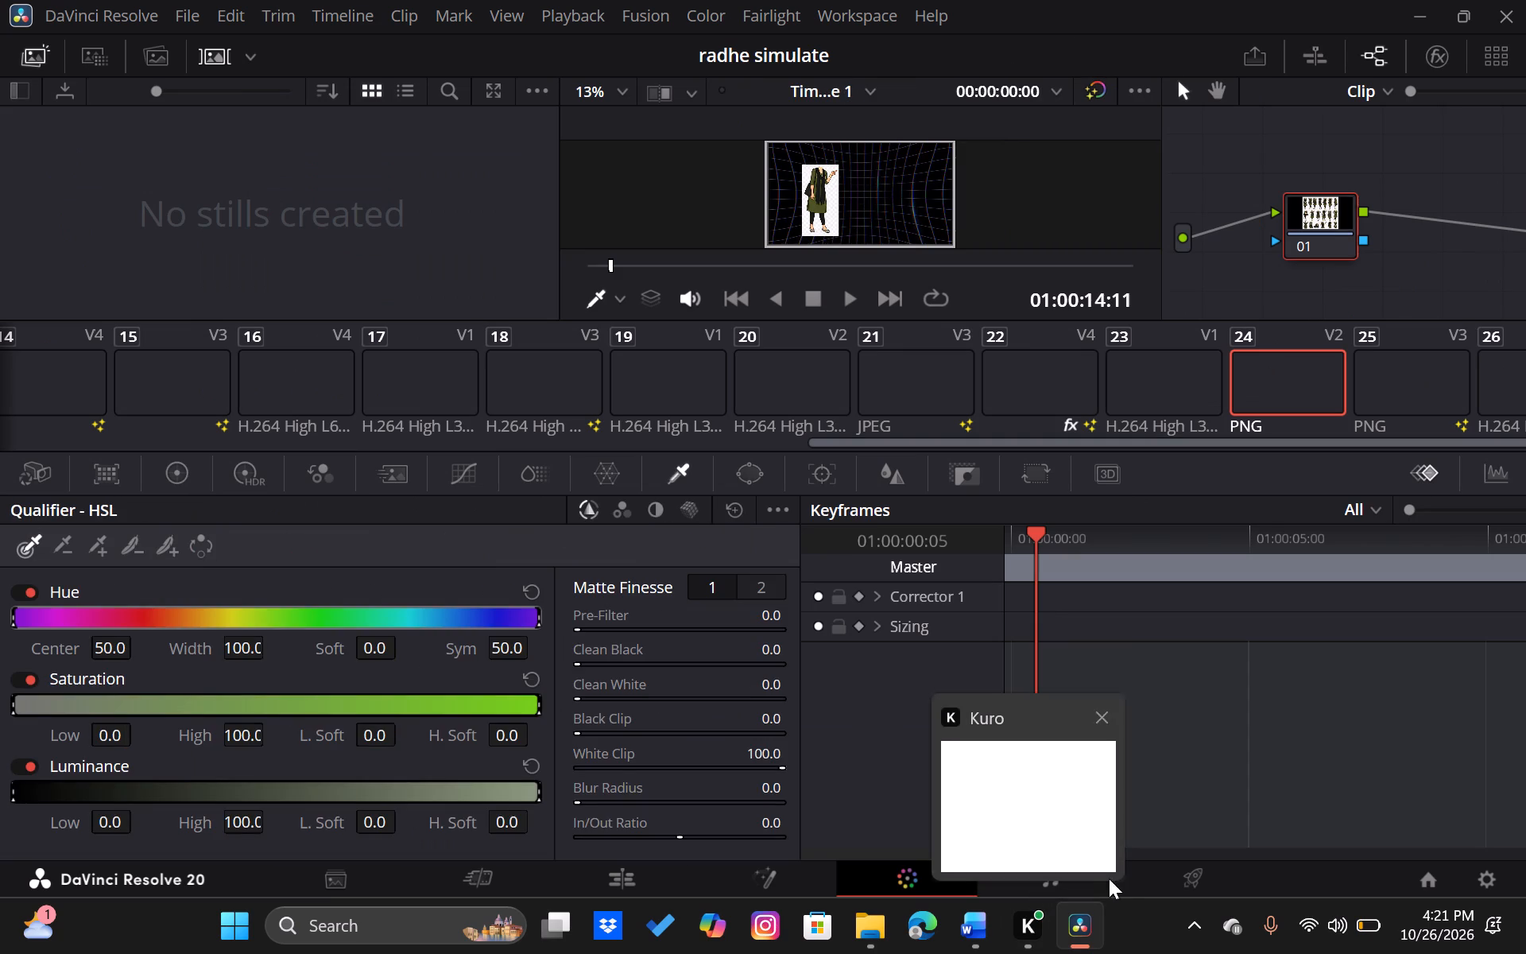
{"action": "left_click", "coordinate": [767, 873]}
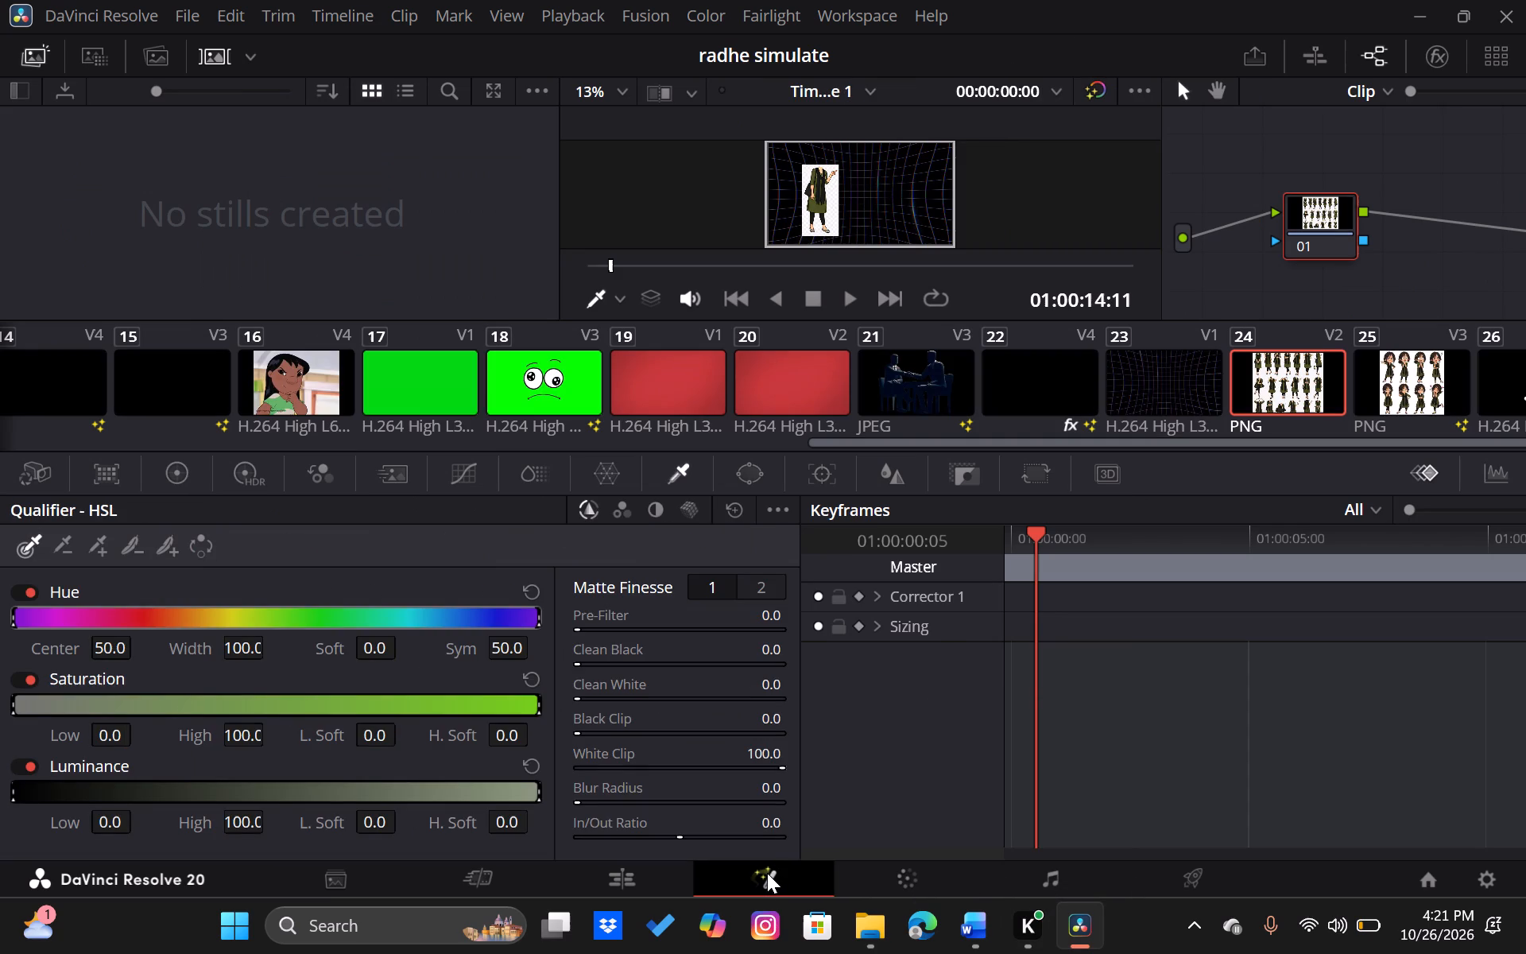
{"action": "left_click", "coordinate": [767, 873]}
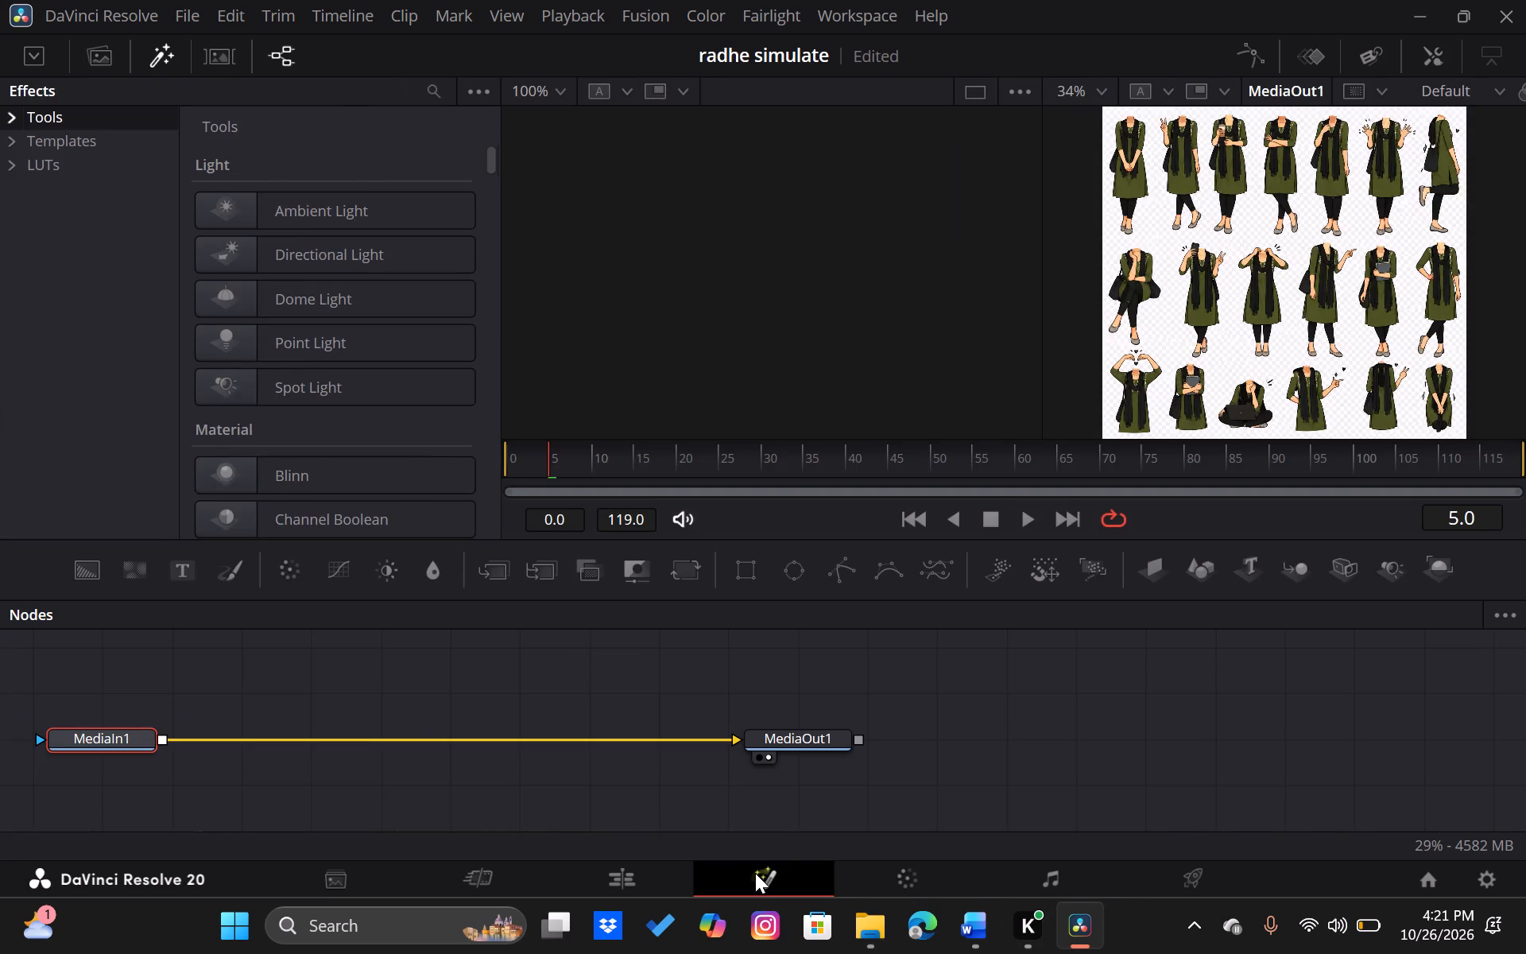
{"action": "left_click", "coordinate": [613, 866]}
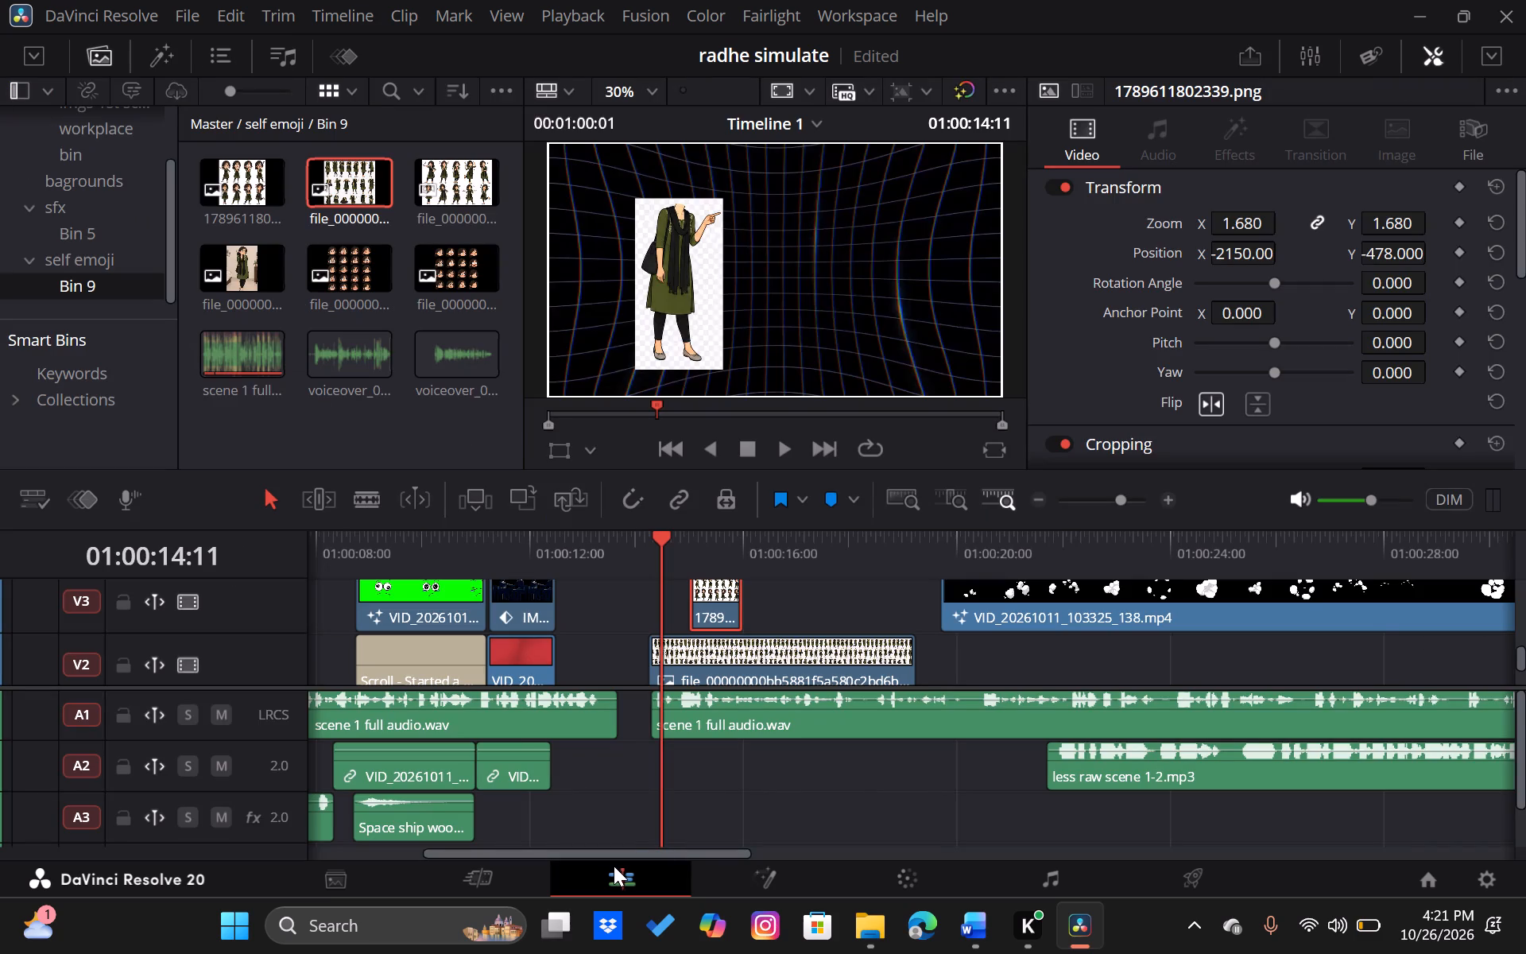
{"action": "left_click", "coordinate": [719, 541]}
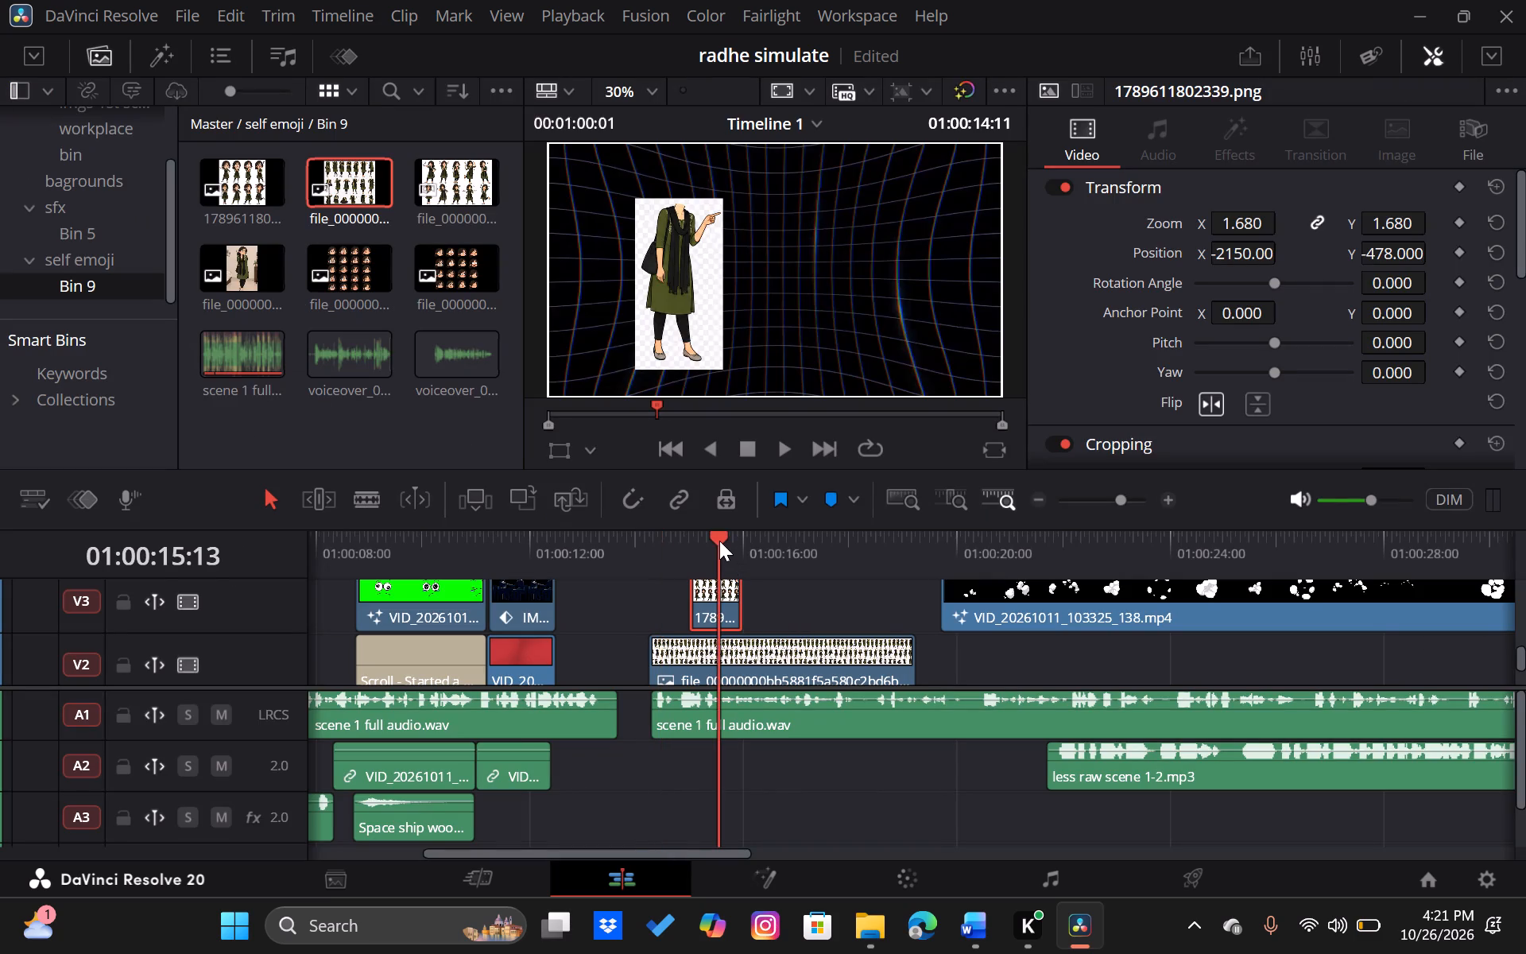
{"action": "left_click", "coordinate": [769, 869]}
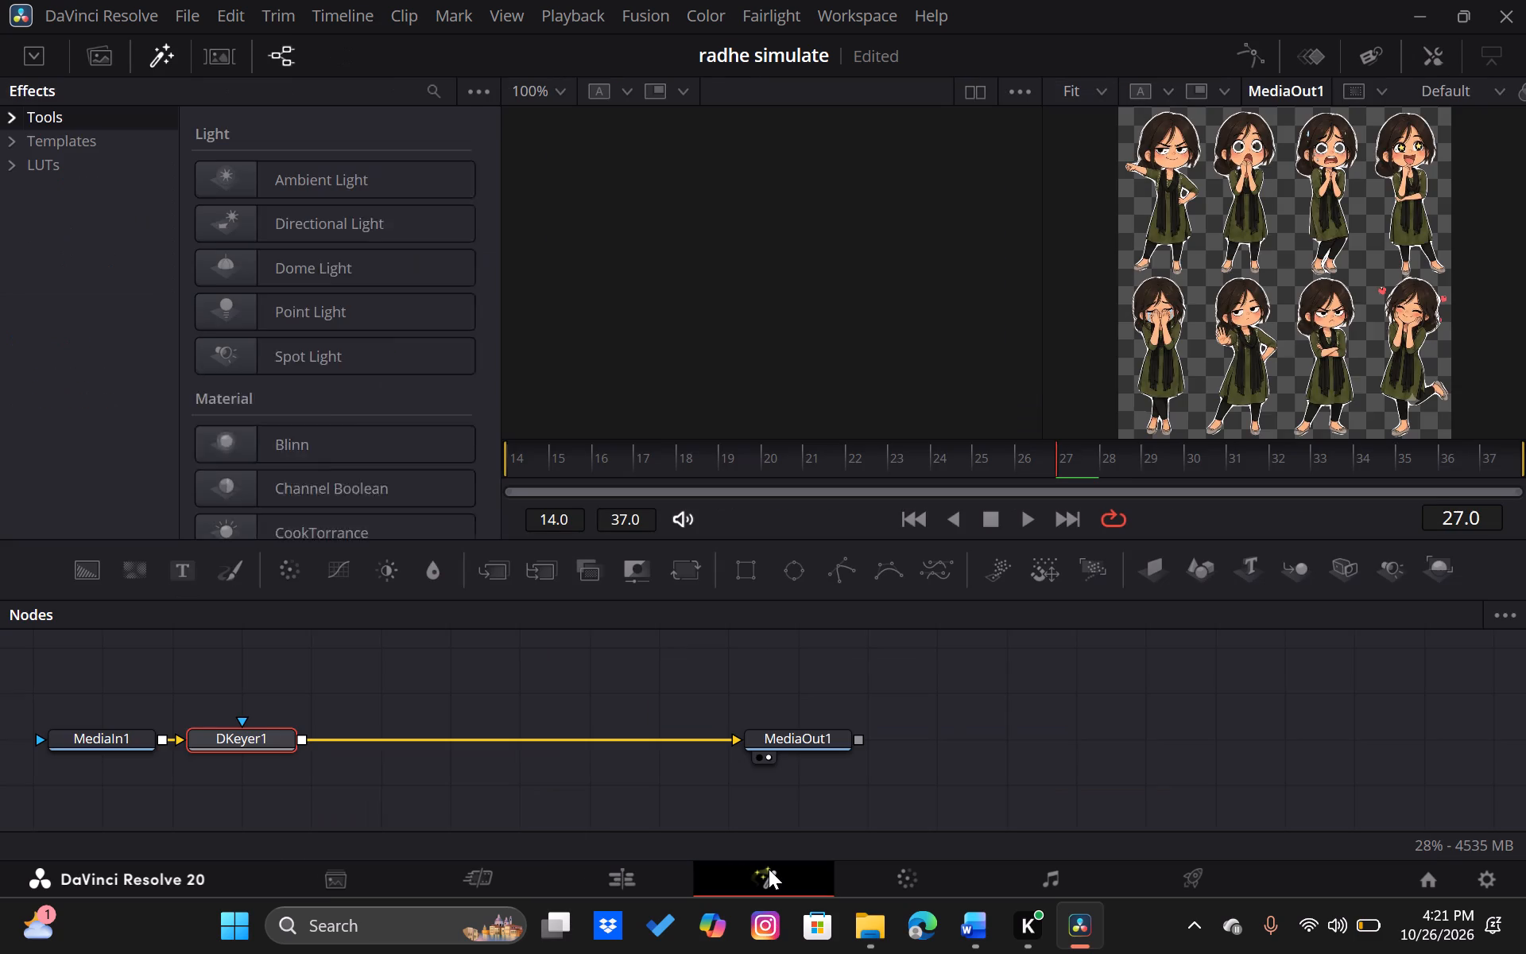
{"action": "left_click", "coordinate": [647, 873]}
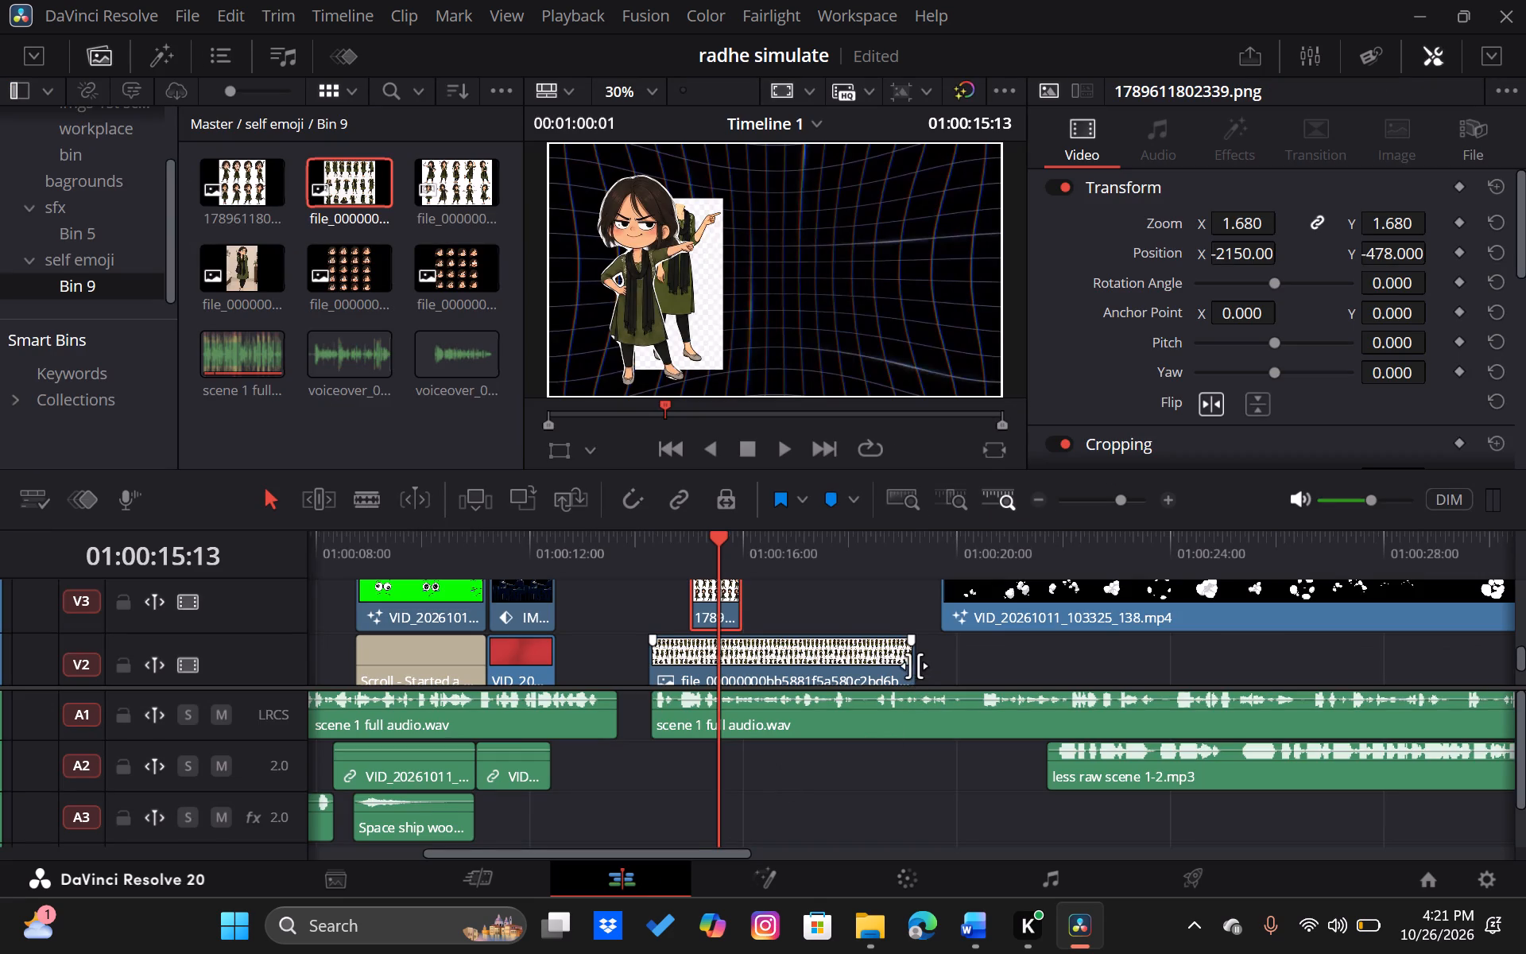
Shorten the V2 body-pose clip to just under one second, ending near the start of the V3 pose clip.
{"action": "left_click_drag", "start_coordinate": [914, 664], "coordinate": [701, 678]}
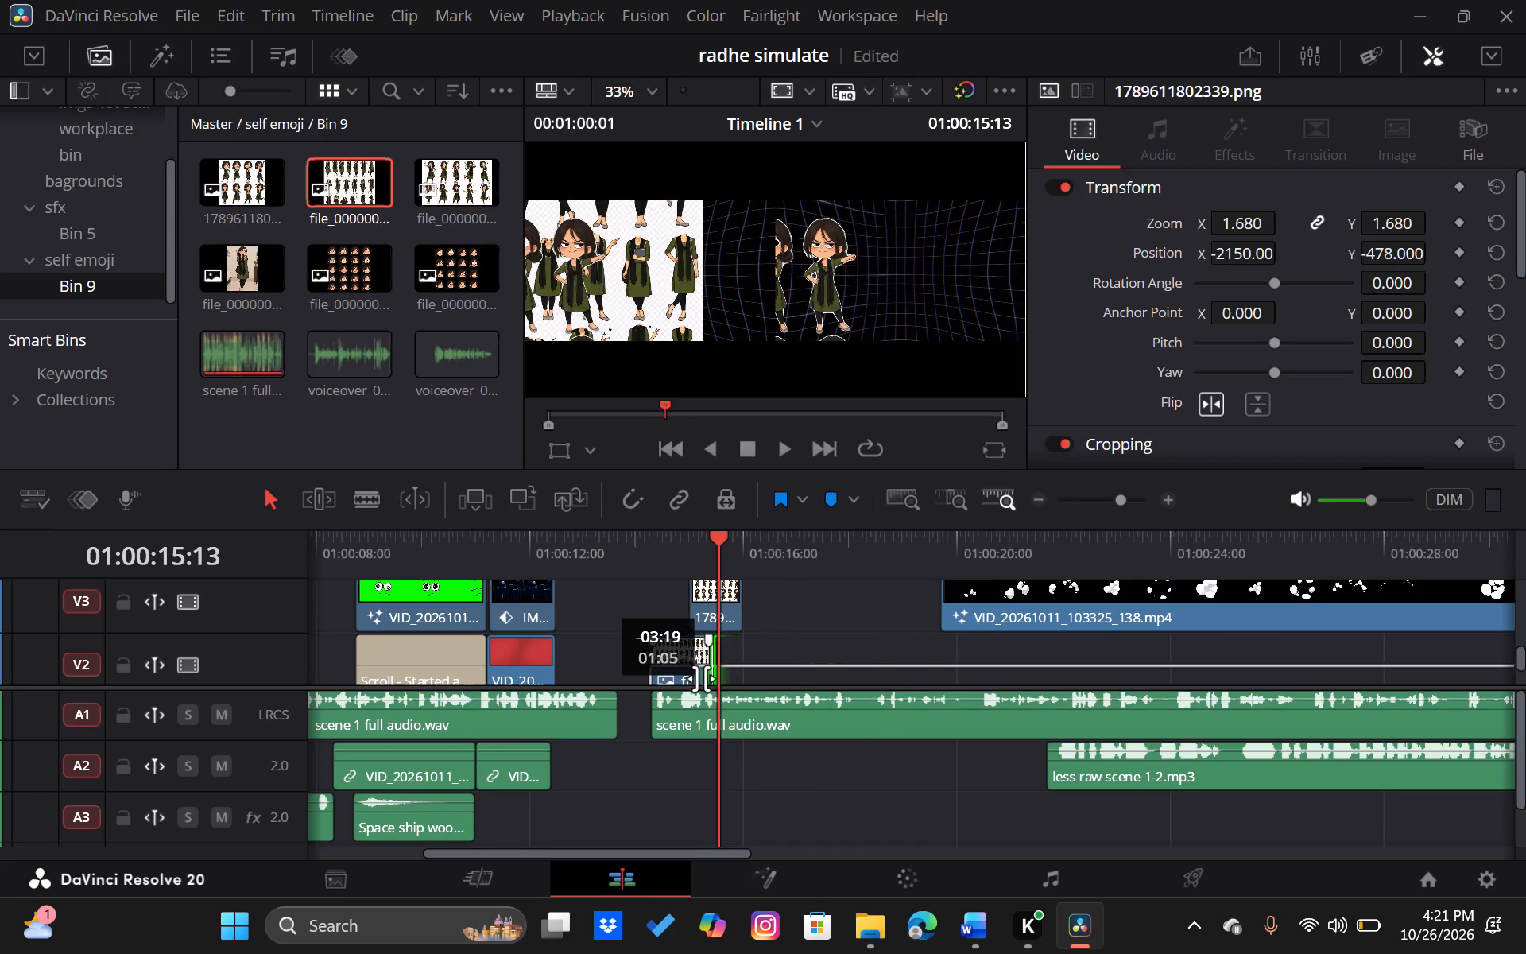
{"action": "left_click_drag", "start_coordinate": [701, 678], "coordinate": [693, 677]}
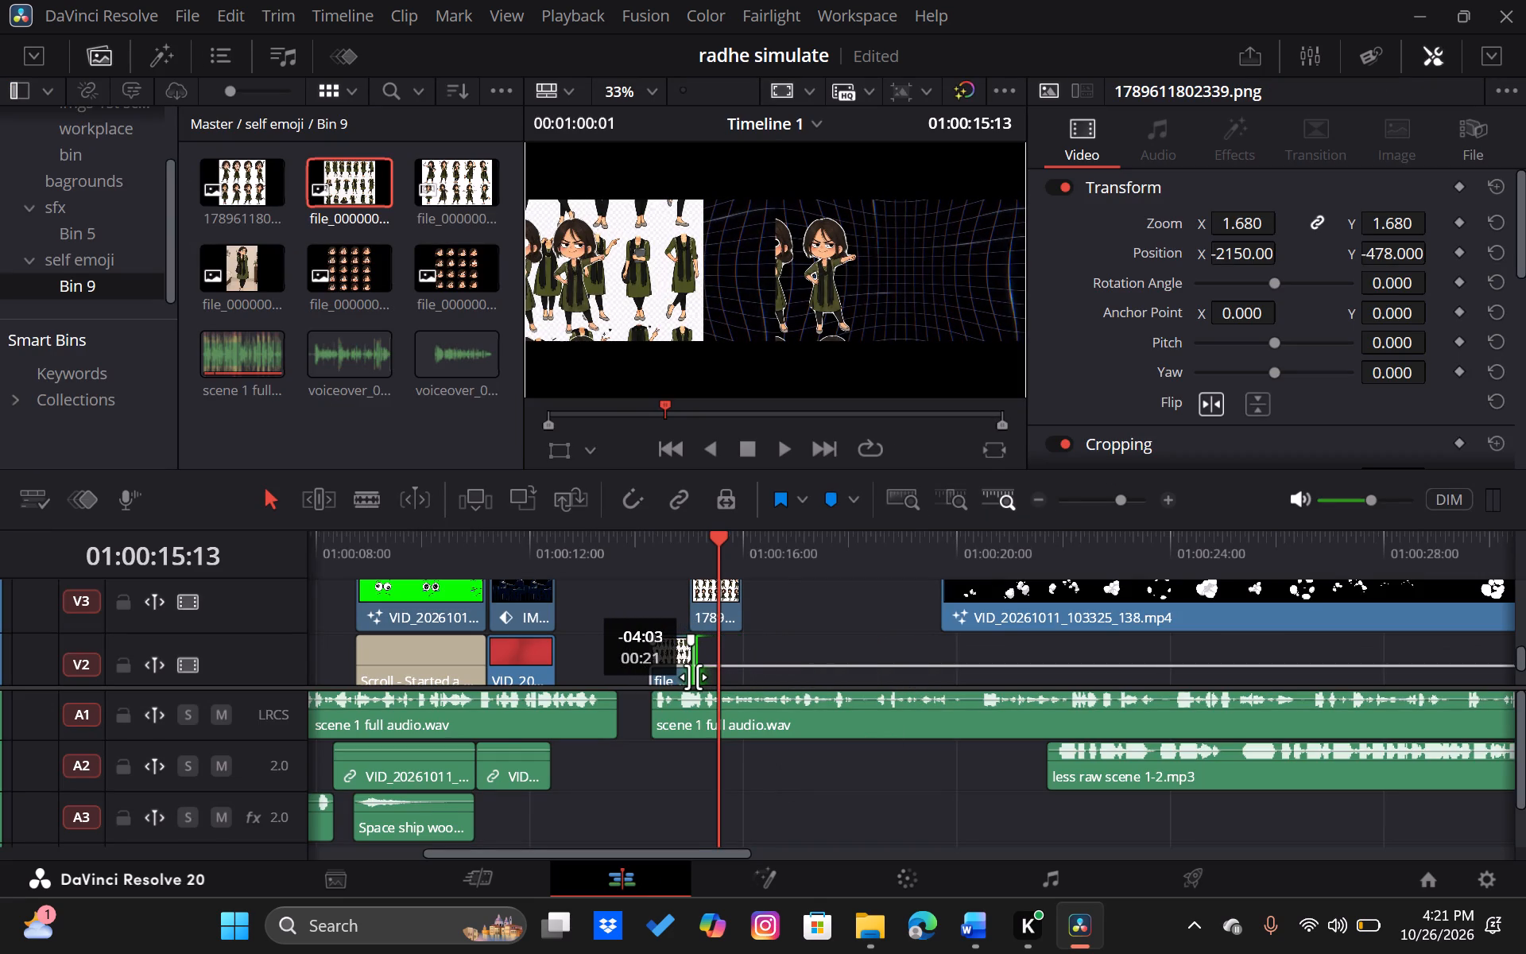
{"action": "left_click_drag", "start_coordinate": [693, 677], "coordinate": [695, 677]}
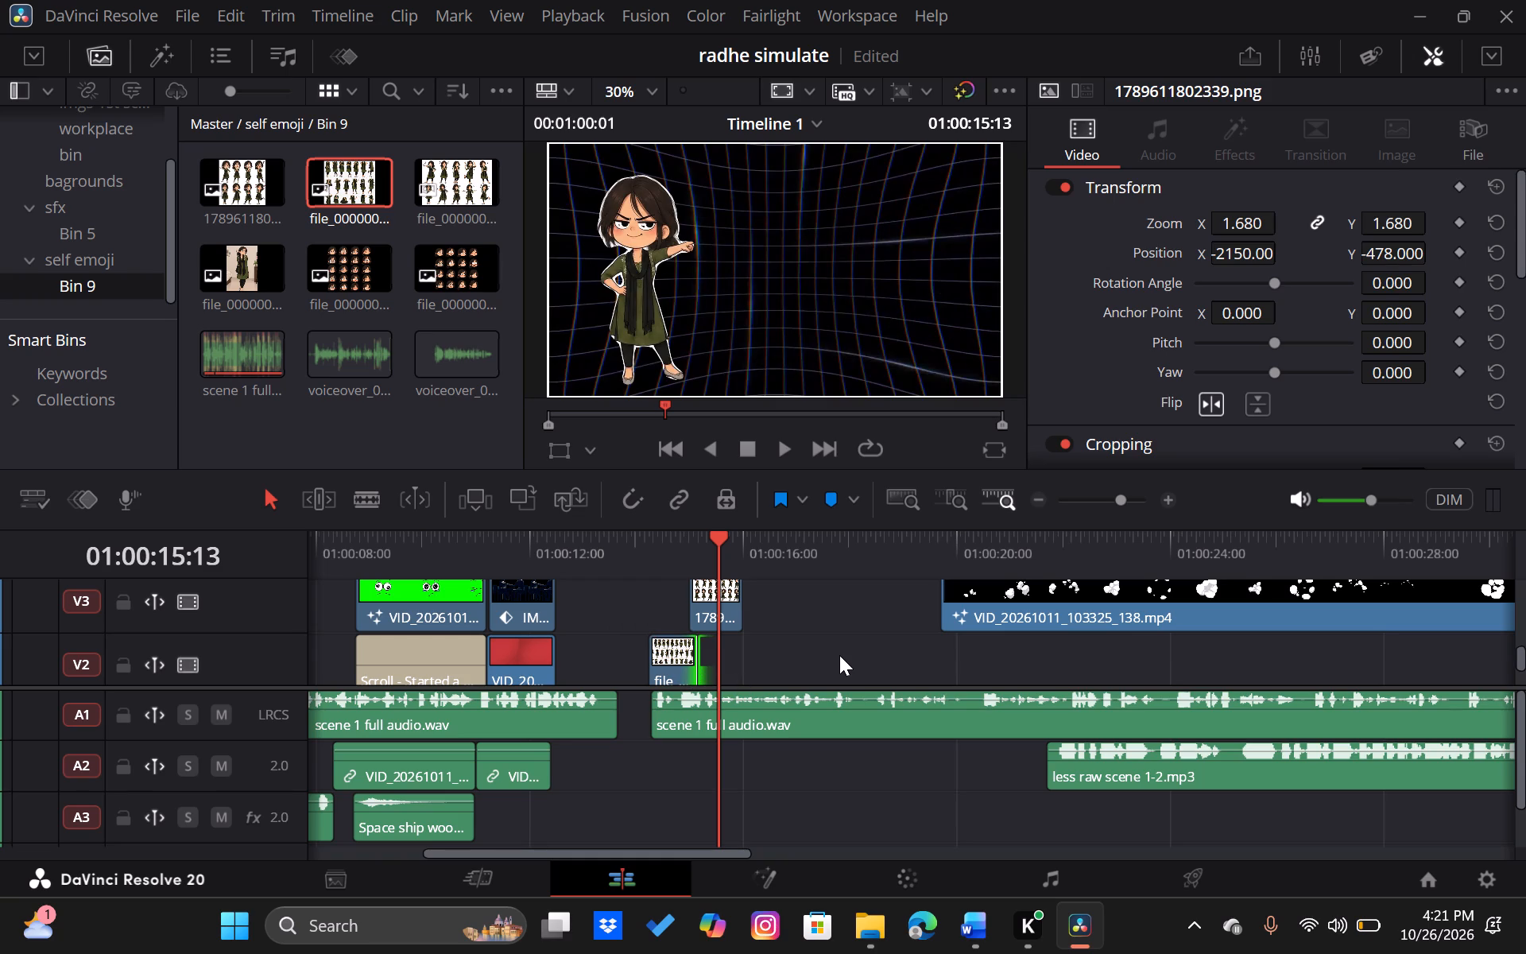
Undo the trim, transform, crops and placement of the V2 body-pose sheet, back to the earlier 1789 pose clip on V2.
{"action": "key", "text": "ctrl+z"}
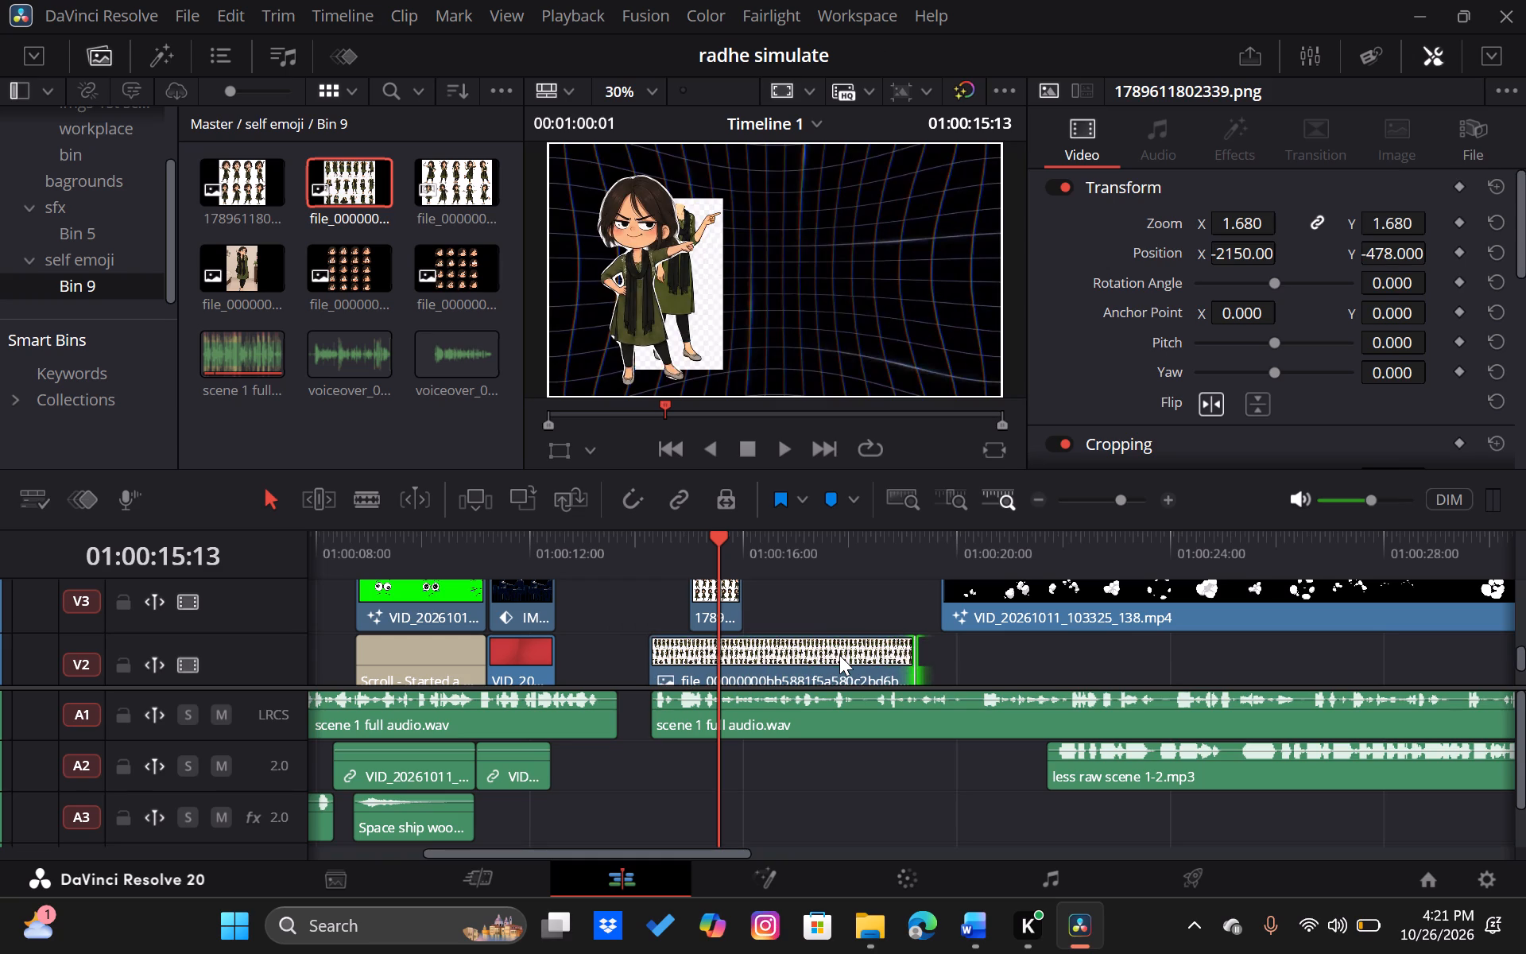
{"action": "key", "text": "ctrl+z"}
{"action": "key", "text": "ctrl+z"}
{"action": "key", "text": "ctrl+z"}
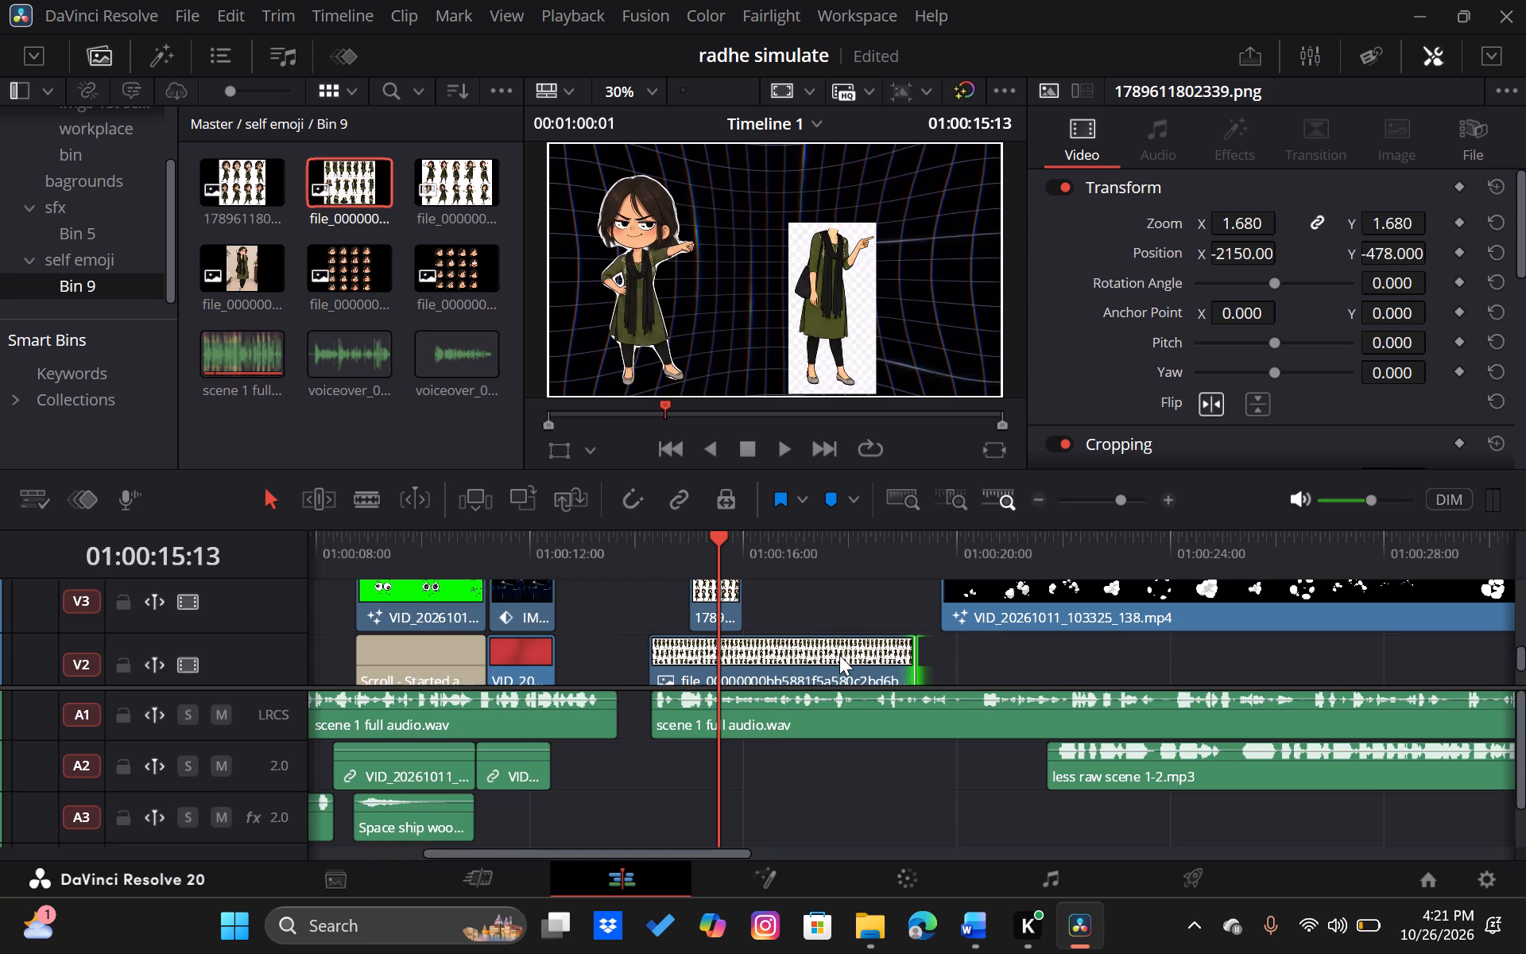
{"action": "key", "text": "ctrl+z"}
{"action": "key", "text": "ctrl+z"}
{"action": "key", "text": "ctrl+z"}
{"action": "key", "text": "ctrl+z"}
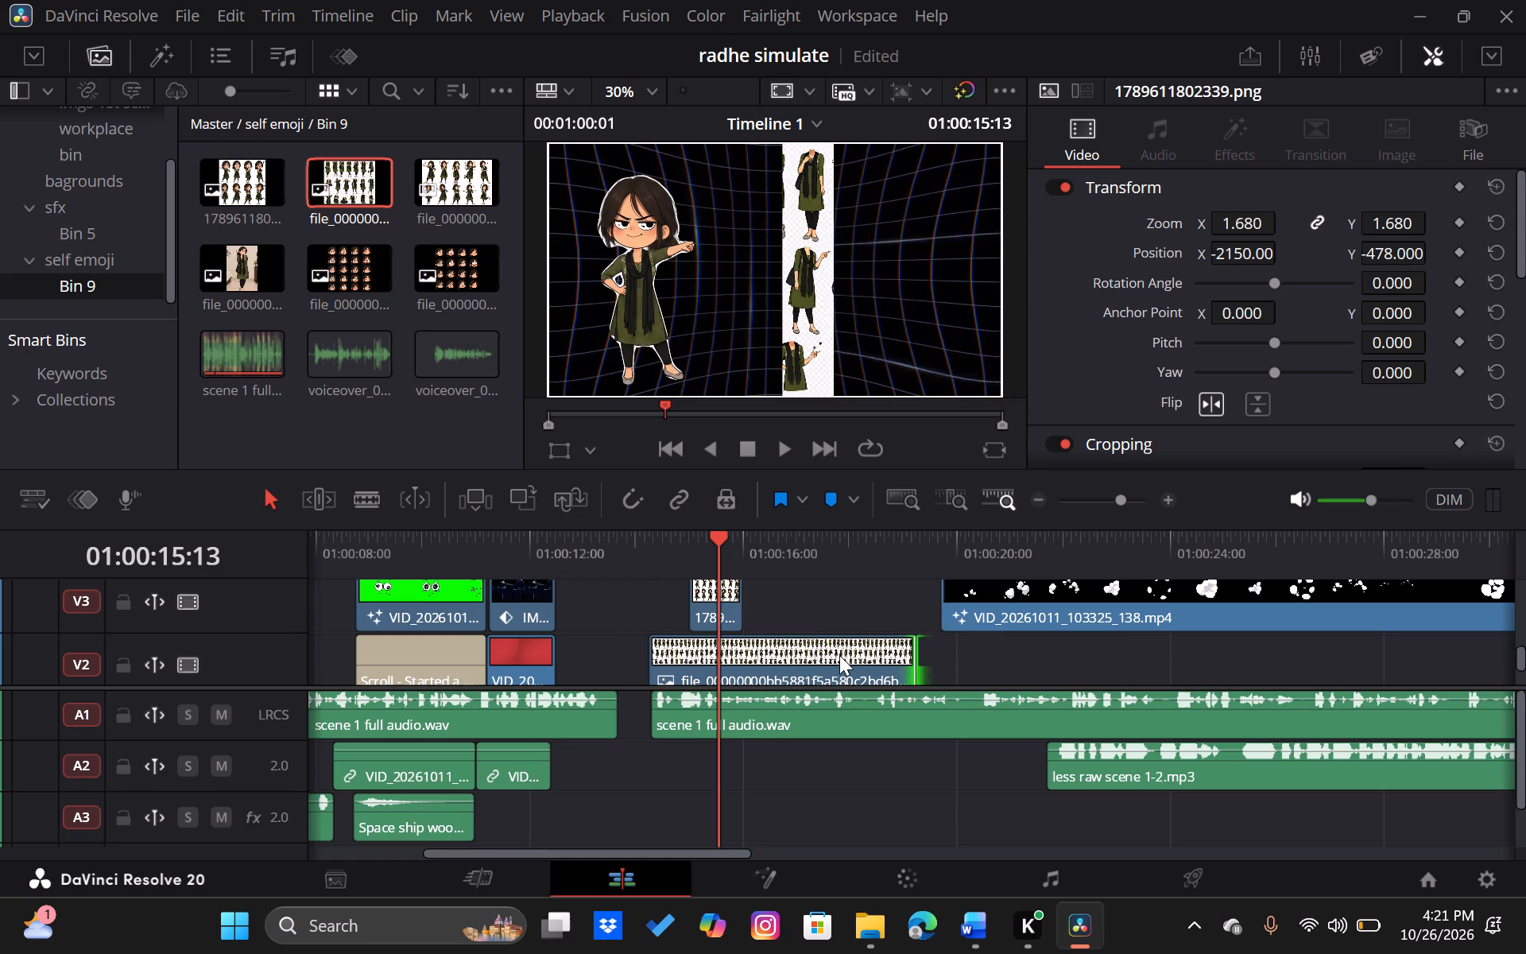
{"action": "key", "text": "ctrl+z"}
{"action": "key", "text": "ctrl+z"}
{"action": "key", "text": "ctrl+z"}
{"action": "key", "text": "ctrl+z"}
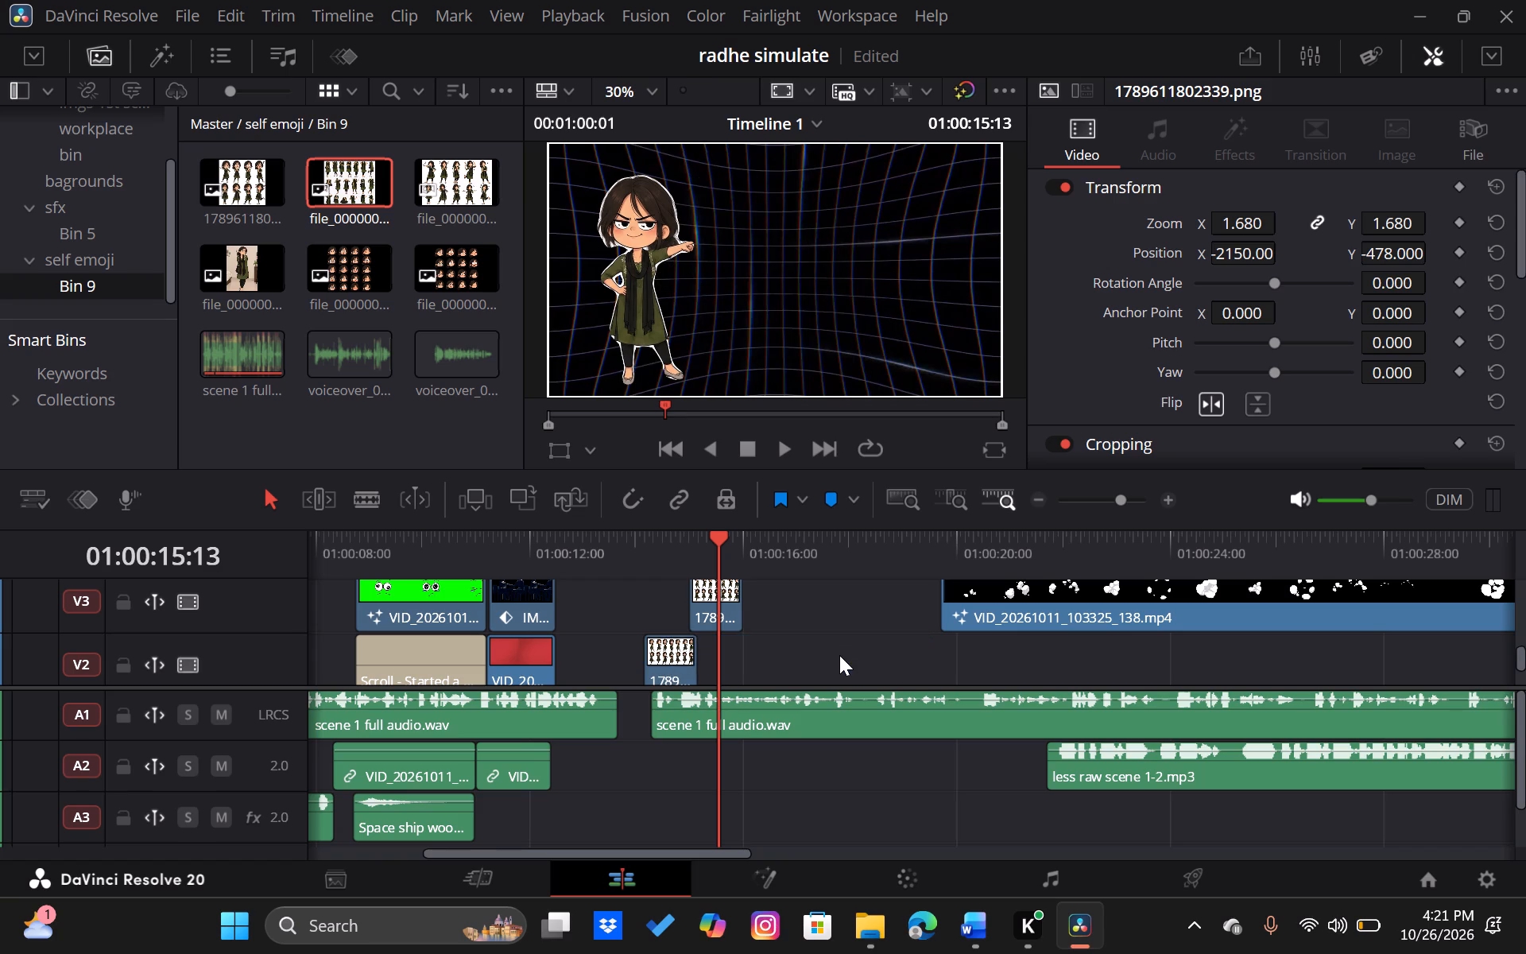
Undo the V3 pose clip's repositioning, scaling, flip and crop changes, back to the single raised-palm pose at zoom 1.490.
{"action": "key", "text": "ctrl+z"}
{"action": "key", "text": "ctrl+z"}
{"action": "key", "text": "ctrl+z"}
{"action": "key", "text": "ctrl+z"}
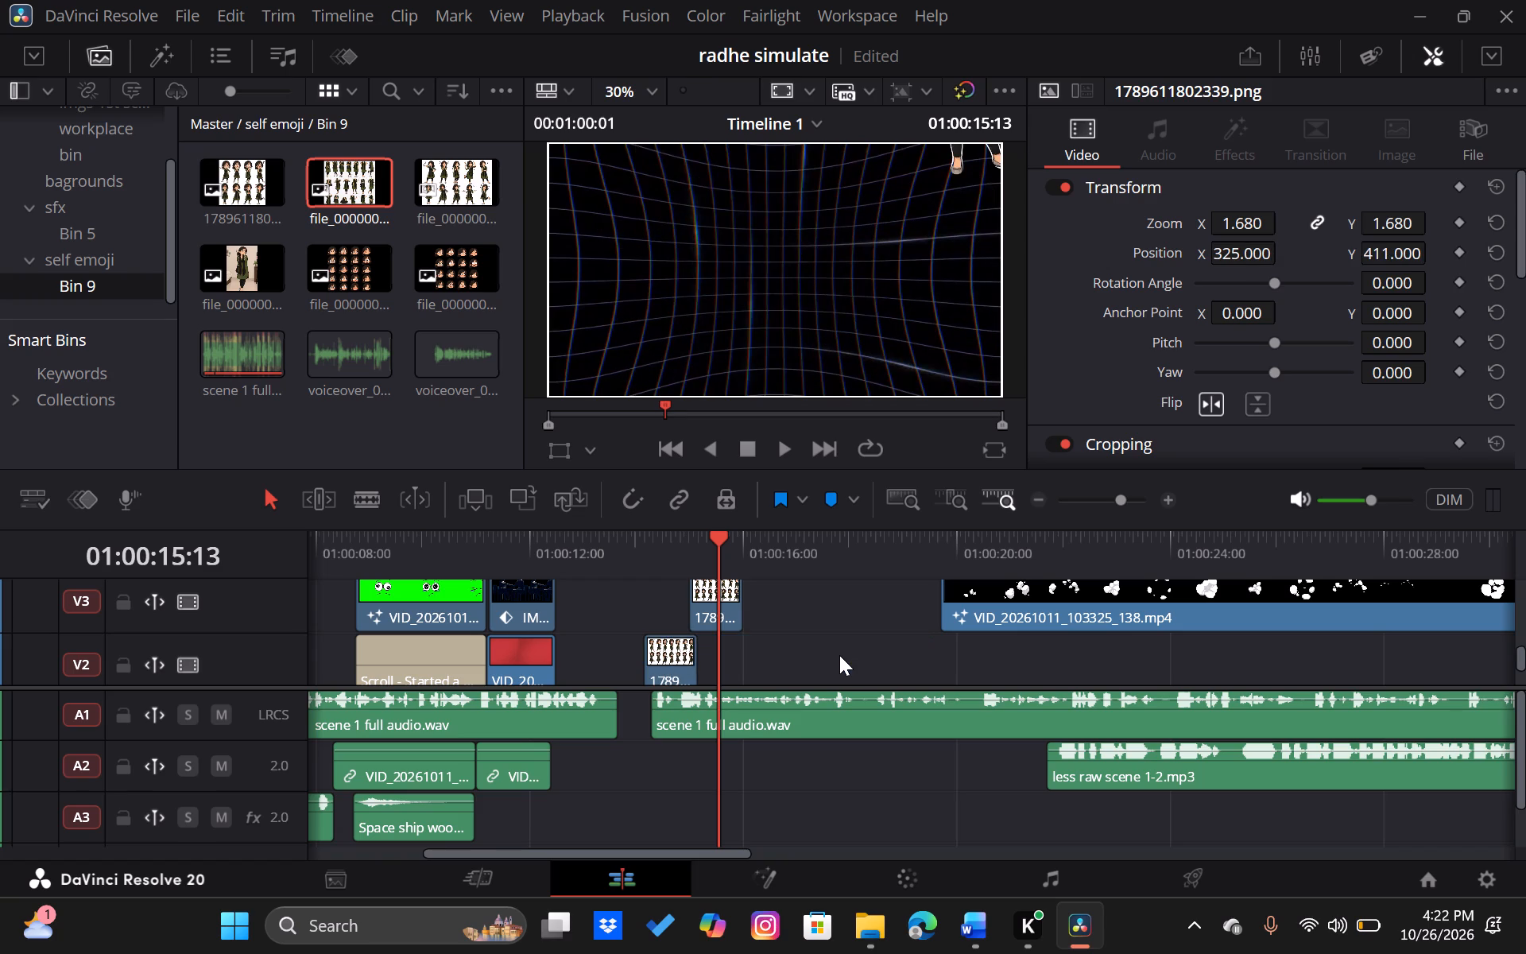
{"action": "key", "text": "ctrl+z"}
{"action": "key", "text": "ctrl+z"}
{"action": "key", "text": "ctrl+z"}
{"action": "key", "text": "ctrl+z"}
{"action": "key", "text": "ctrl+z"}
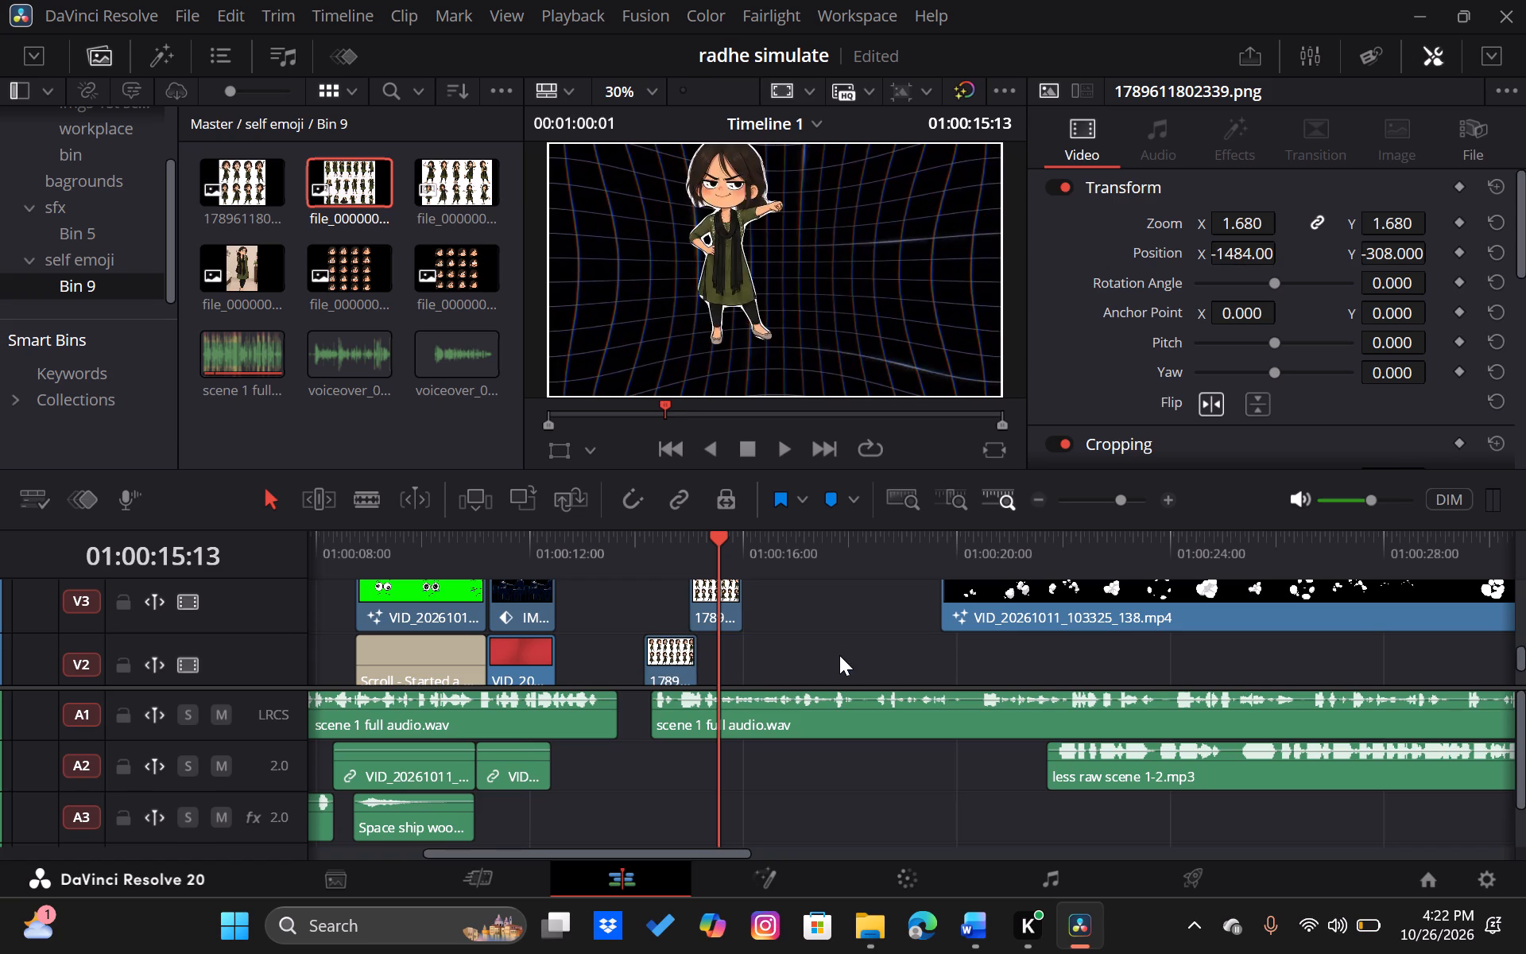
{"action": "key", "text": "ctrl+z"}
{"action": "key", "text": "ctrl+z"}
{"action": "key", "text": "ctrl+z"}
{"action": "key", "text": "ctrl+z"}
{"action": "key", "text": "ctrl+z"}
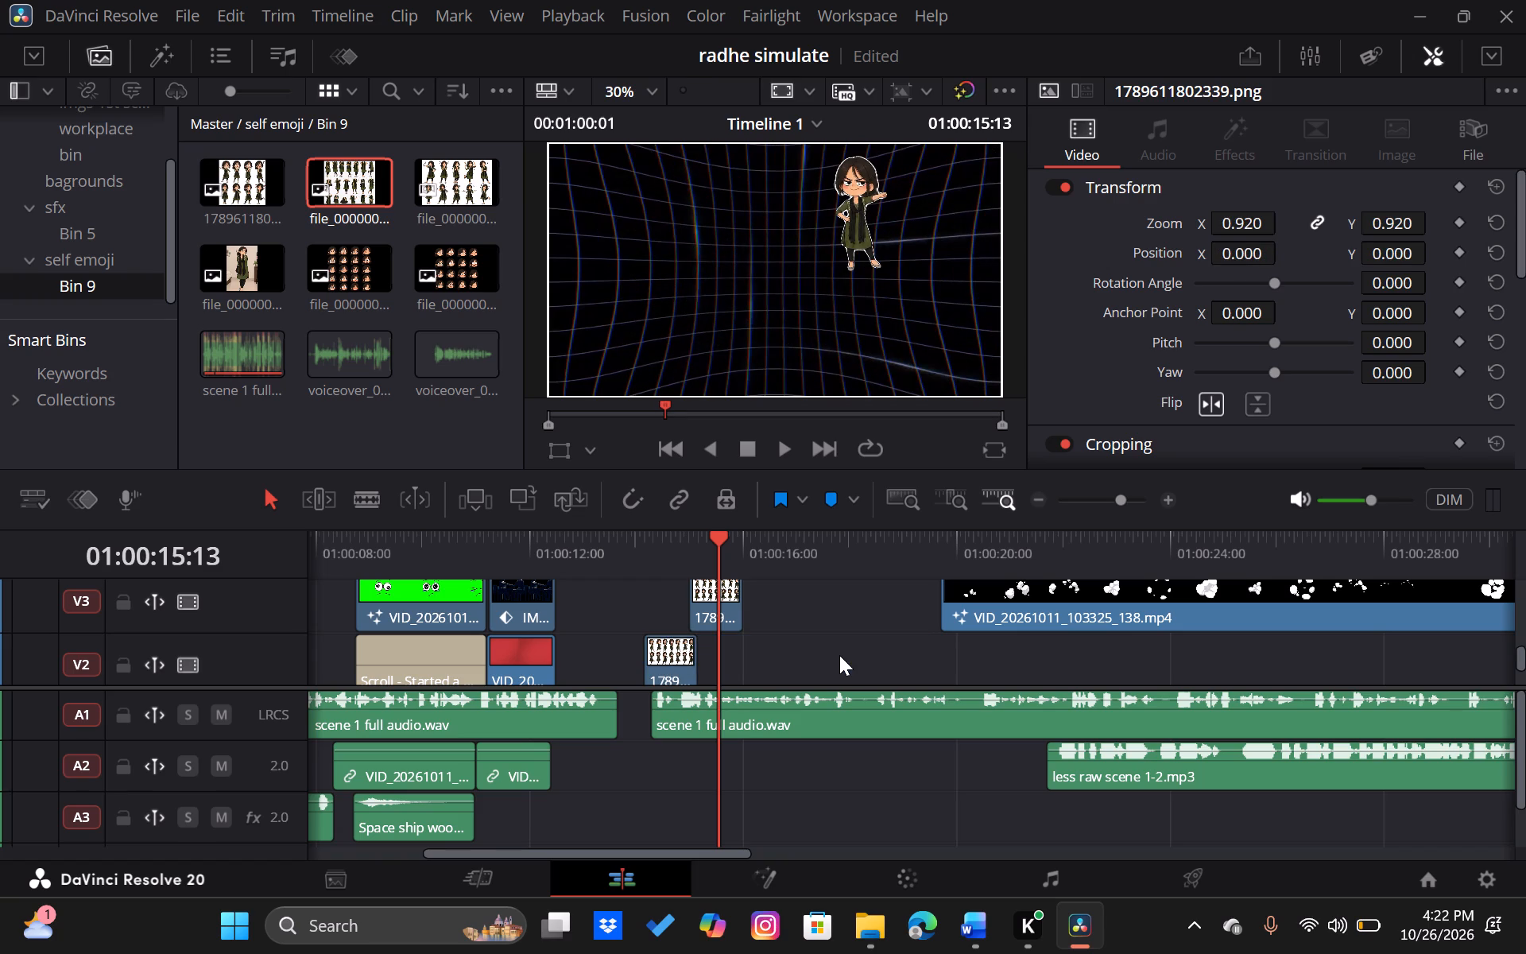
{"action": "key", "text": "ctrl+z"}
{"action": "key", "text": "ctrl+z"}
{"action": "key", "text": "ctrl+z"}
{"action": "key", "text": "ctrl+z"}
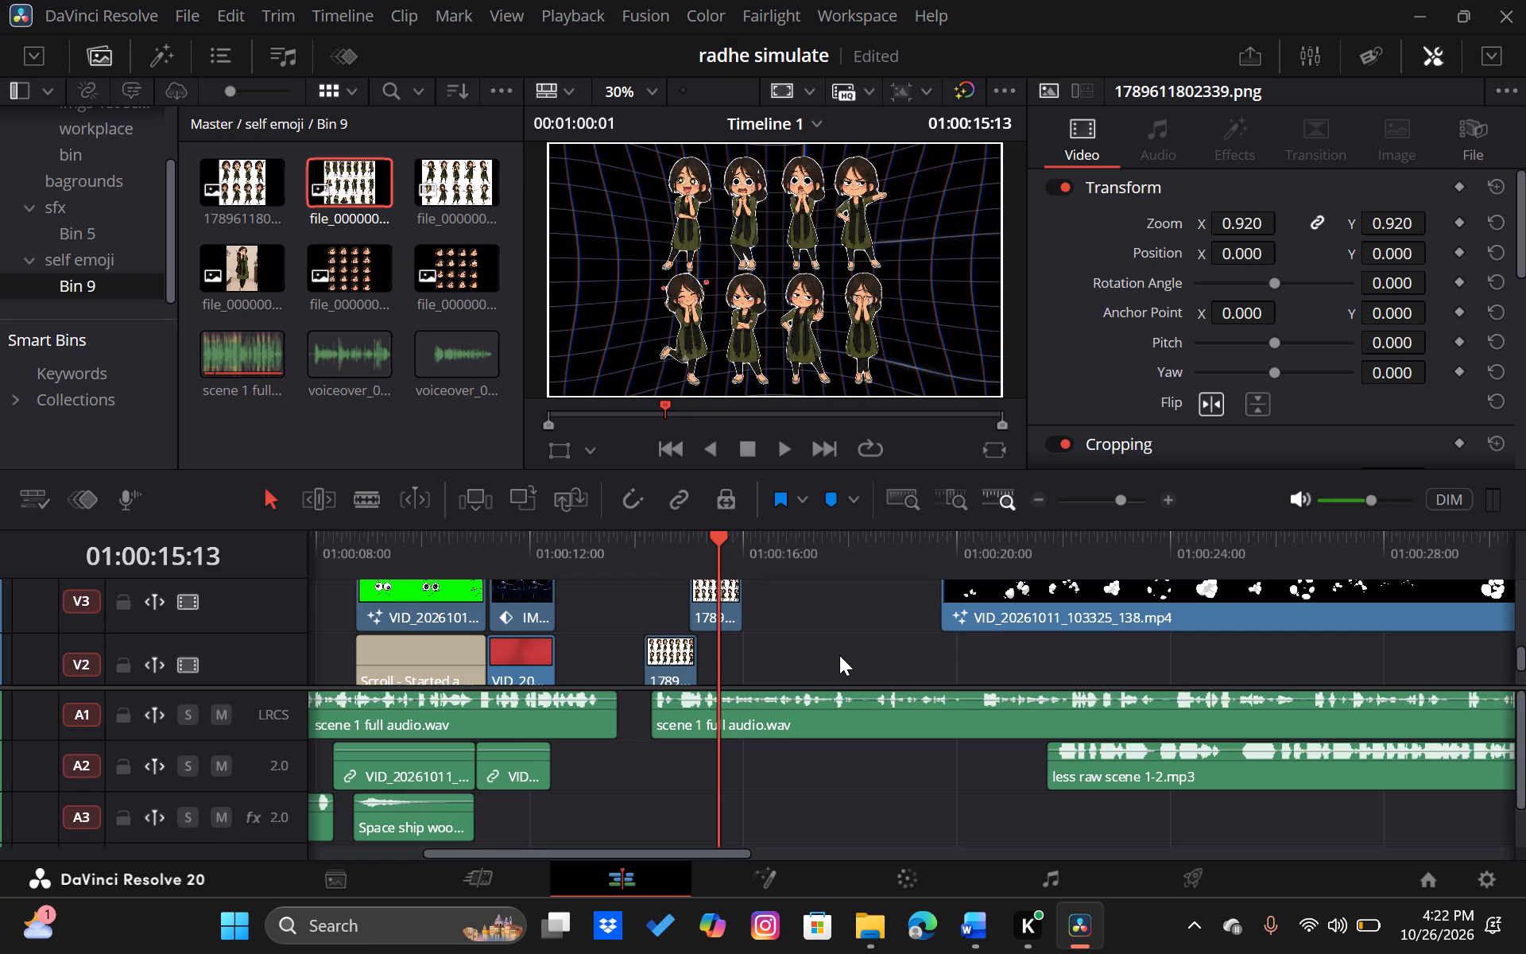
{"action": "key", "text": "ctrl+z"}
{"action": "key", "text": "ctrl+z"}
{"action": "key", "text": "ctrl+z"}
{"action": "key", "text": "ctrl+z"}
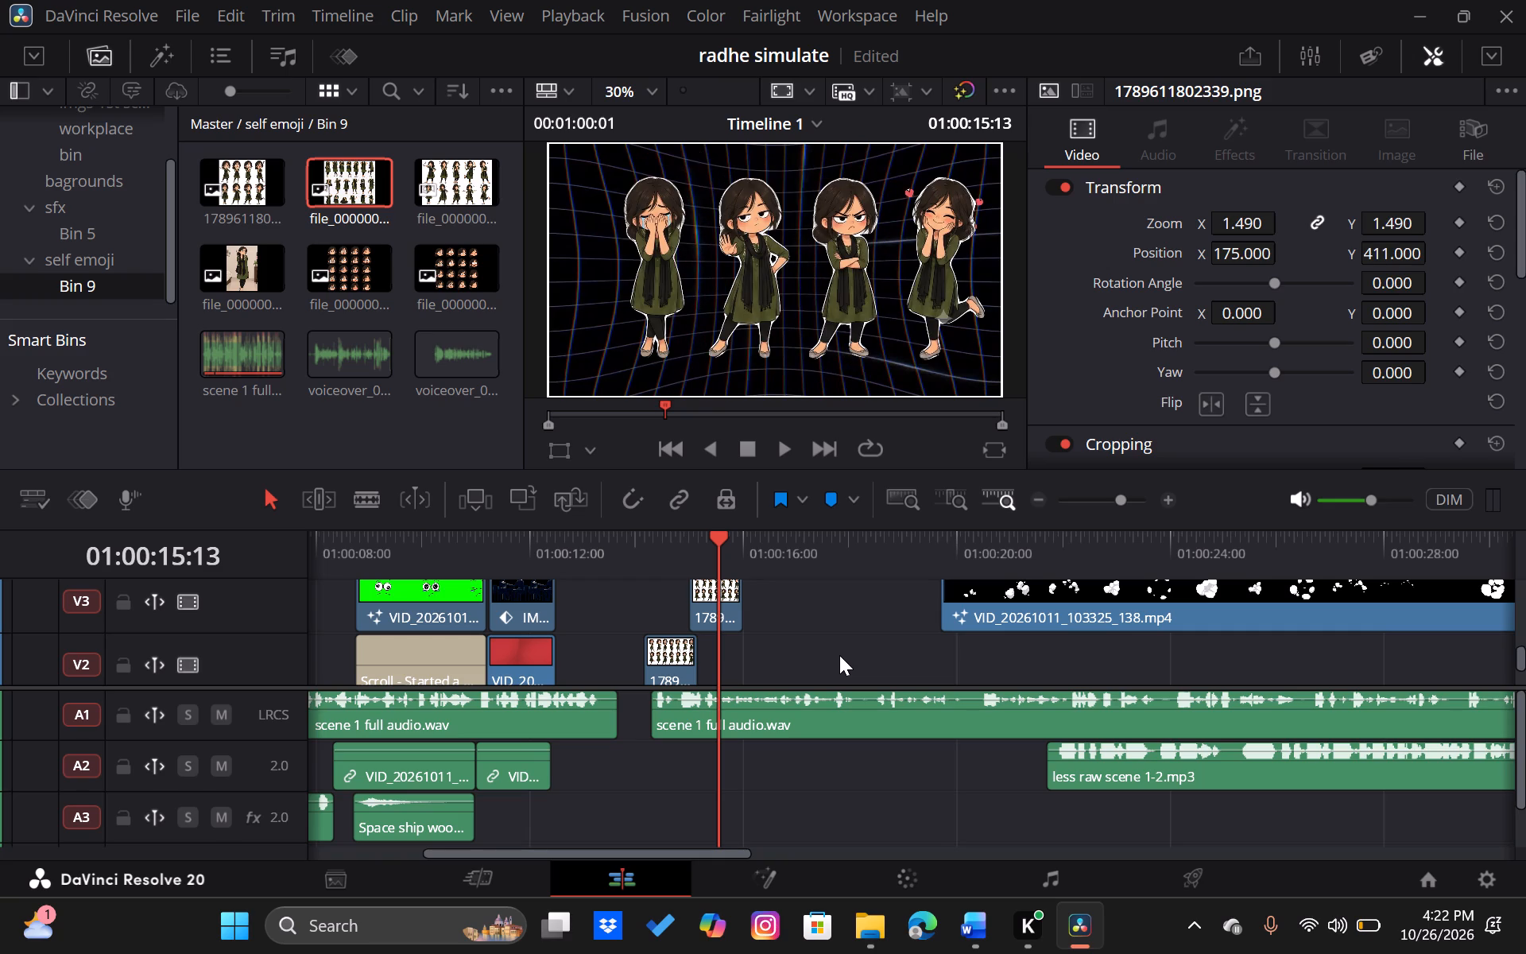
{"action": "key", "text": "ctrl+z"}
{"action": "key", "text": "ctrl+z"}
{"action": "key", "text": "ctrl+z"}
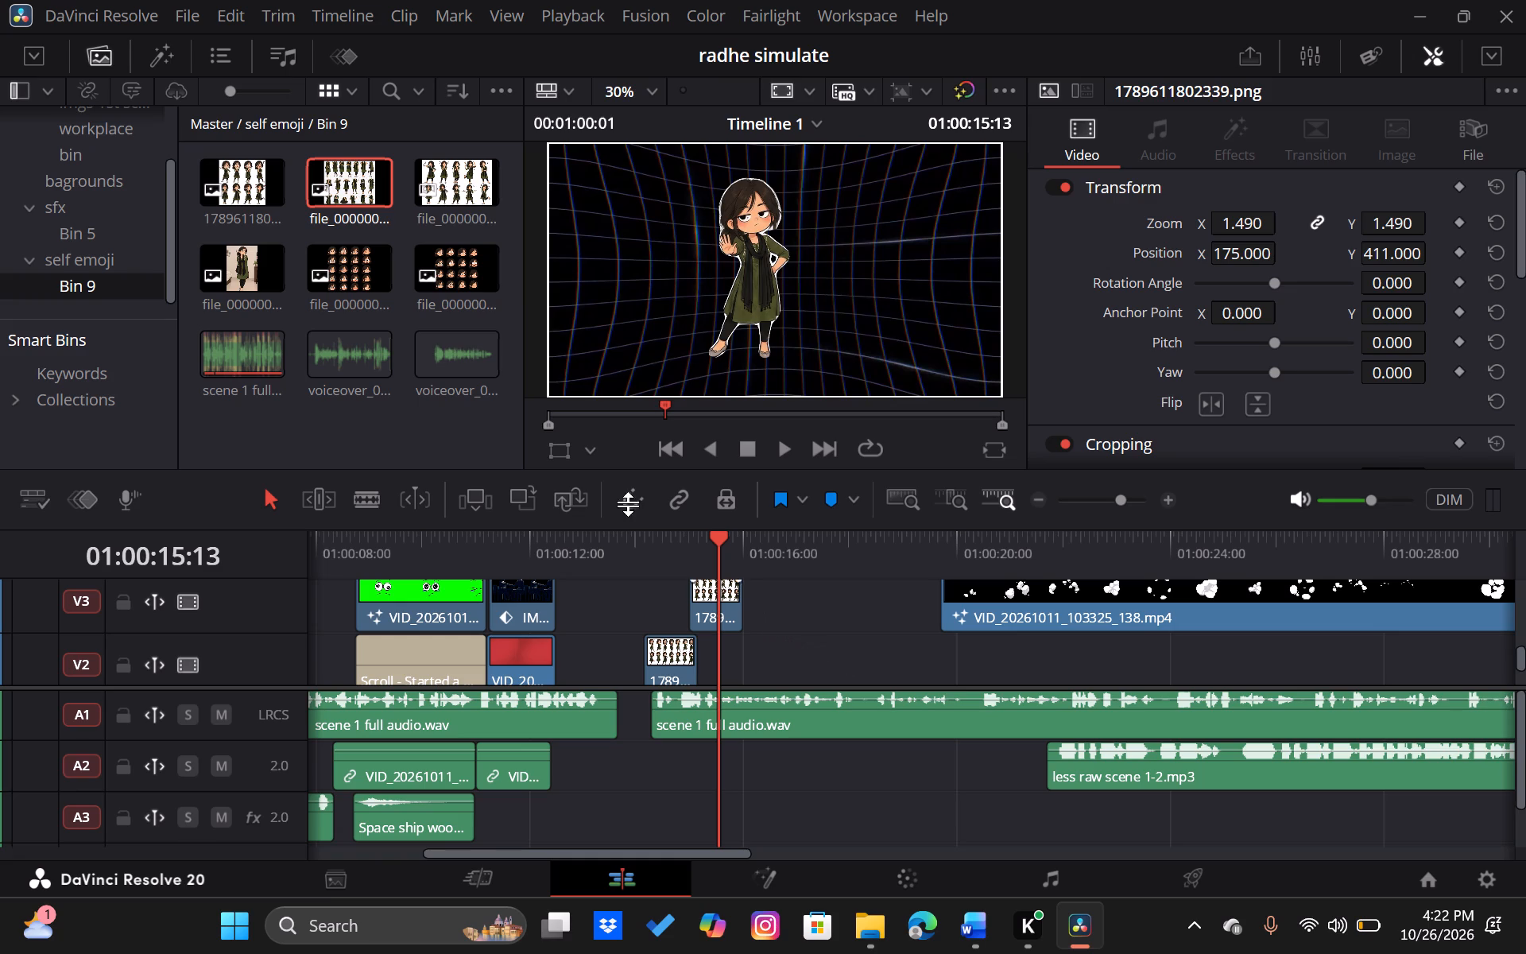
Delete the raised-palm character pose clip from V3.
{"action": "left_click", "coordinate": [725, 604]}
{"action": "key", "text": "BackSpace"}
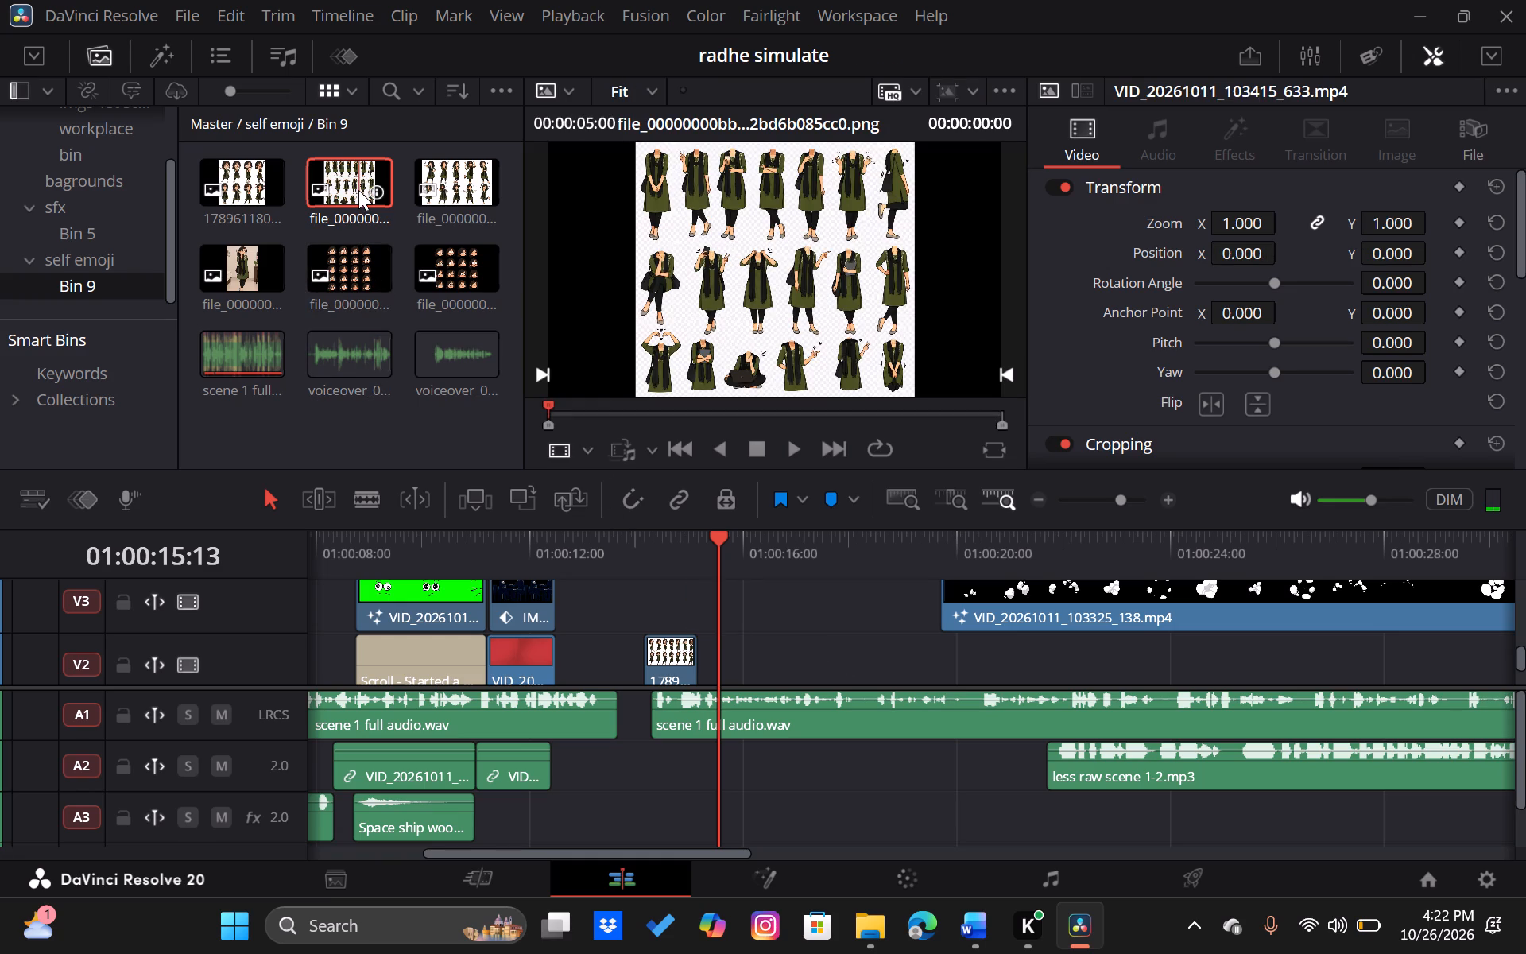
Place the headless body-pose sheet from Bin 9 on V2, starting at about 01:00:16:13, and trim it to about two seconds.
{"action": "left_click_drag", "start_coordinate": [358, 190], "coordinate": [768, 588]}
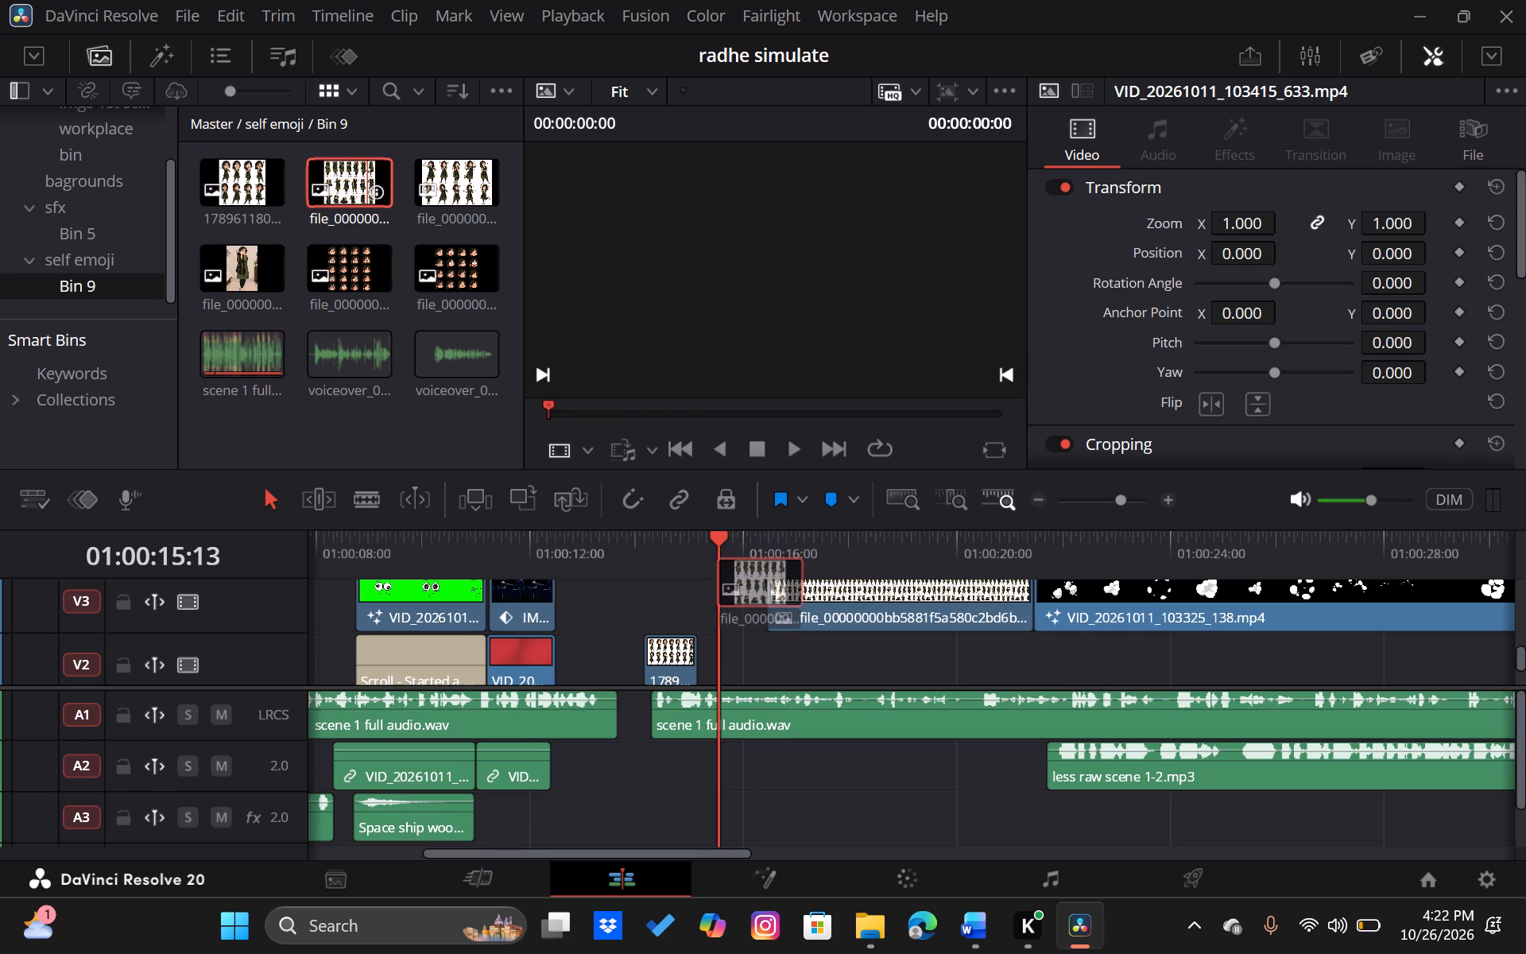
{"action": "left_click_drag", "start_coordinate": [768, 588], "coordinate": [792, 683]}
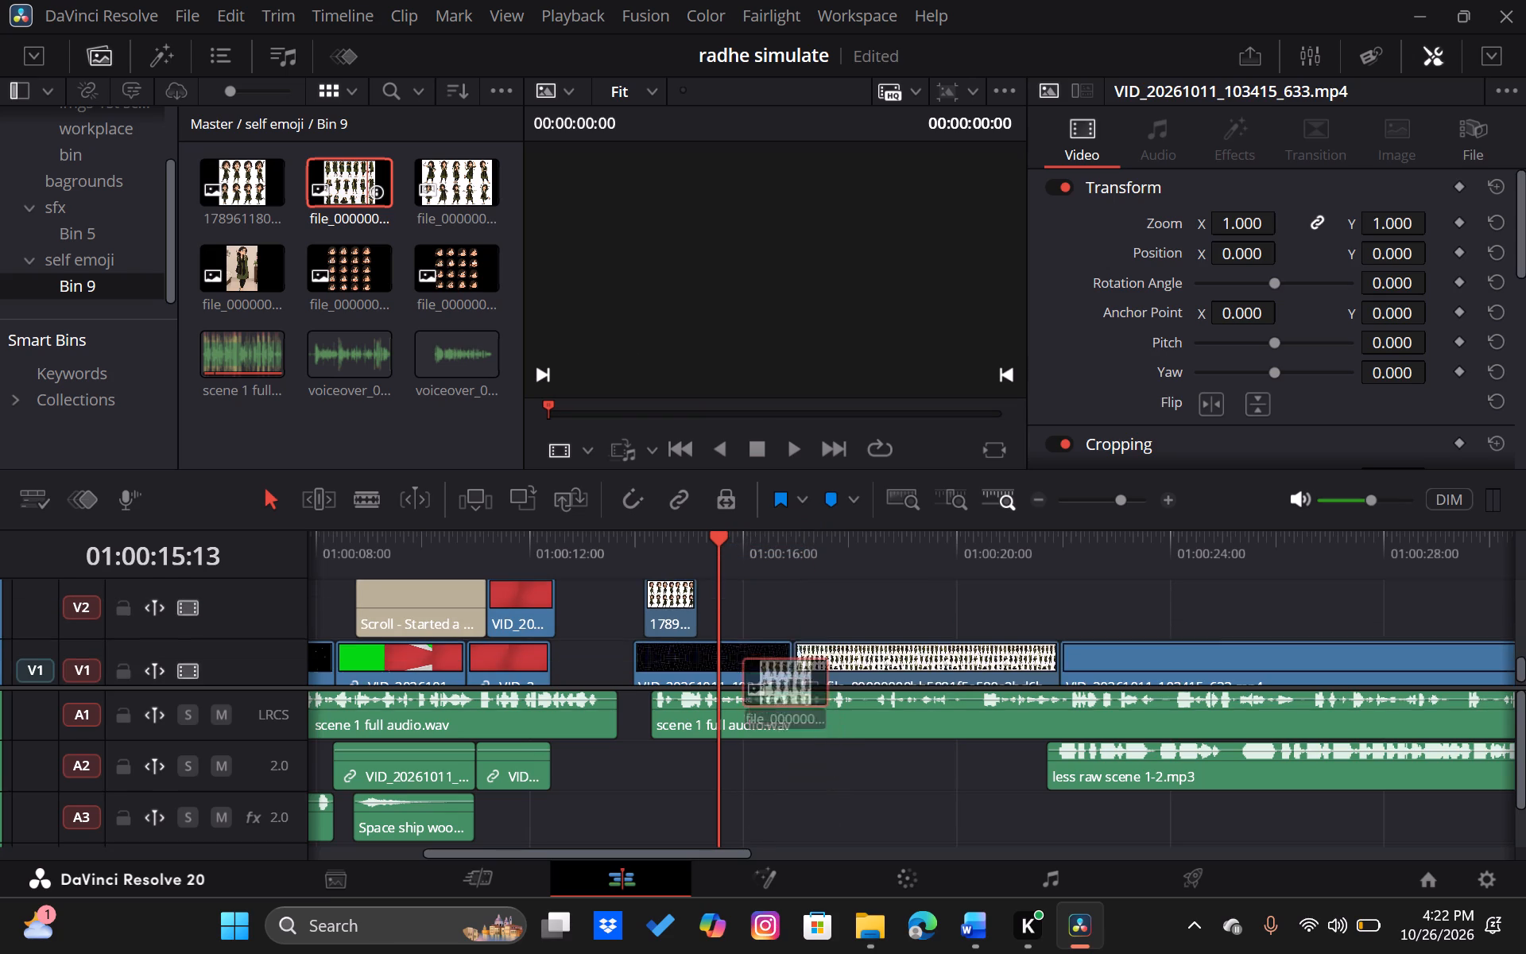
{"action": "left_click_drag", "start_coordinate": [792, 683], "coordinate": [770, 623]}
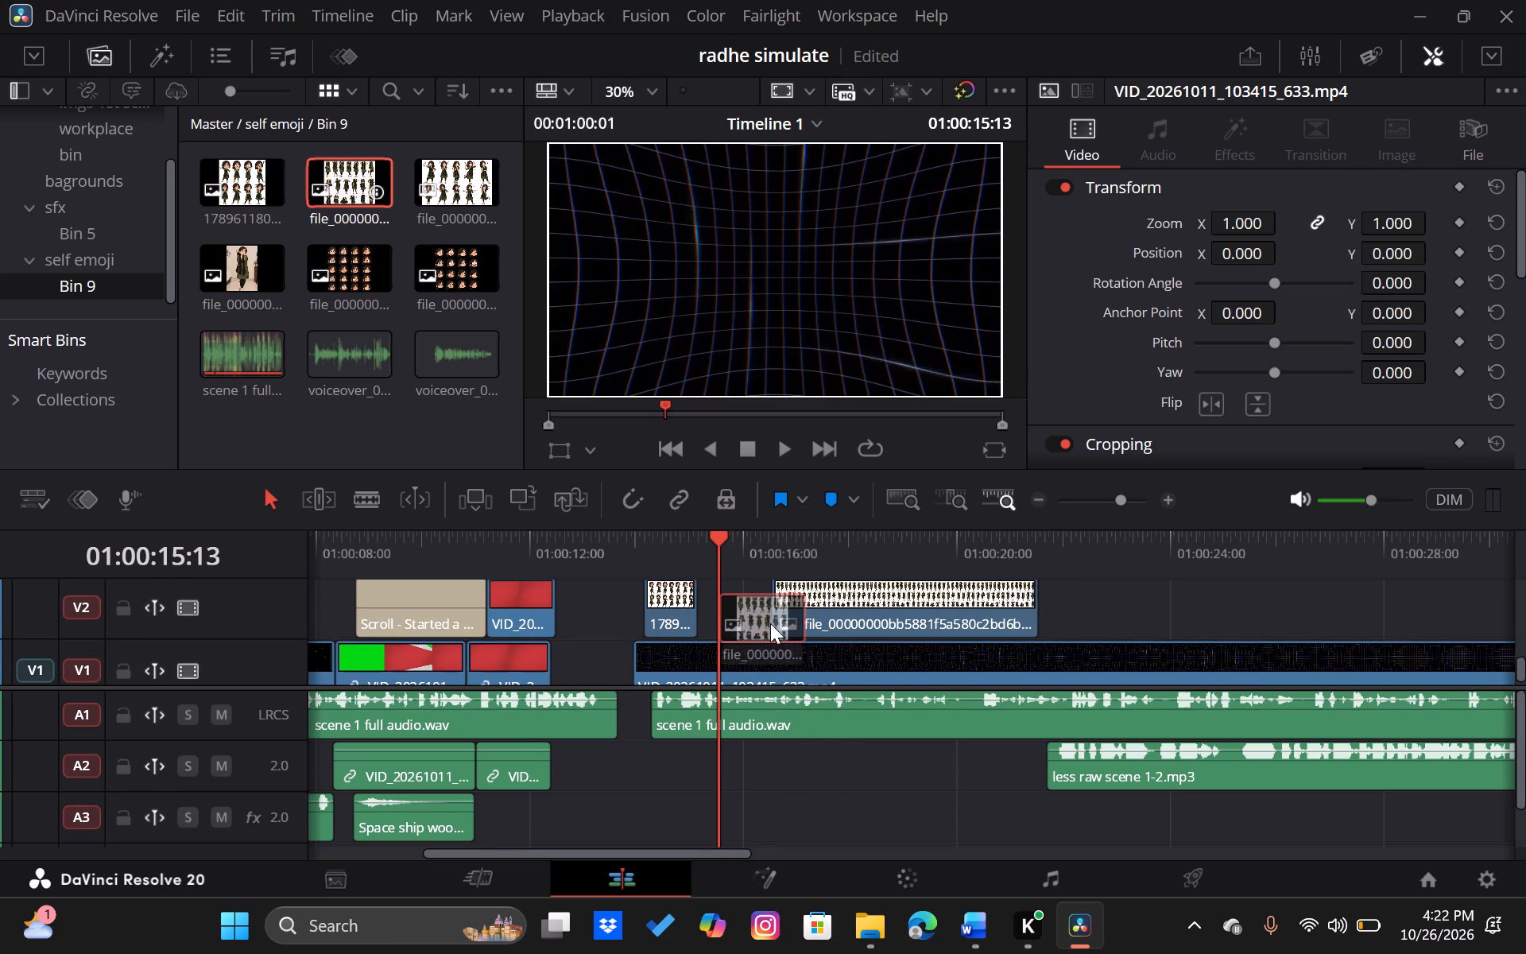
{"action": "left_click_drag", "start_coordinate": [1036, 615], "coordinate": [887, 615]}
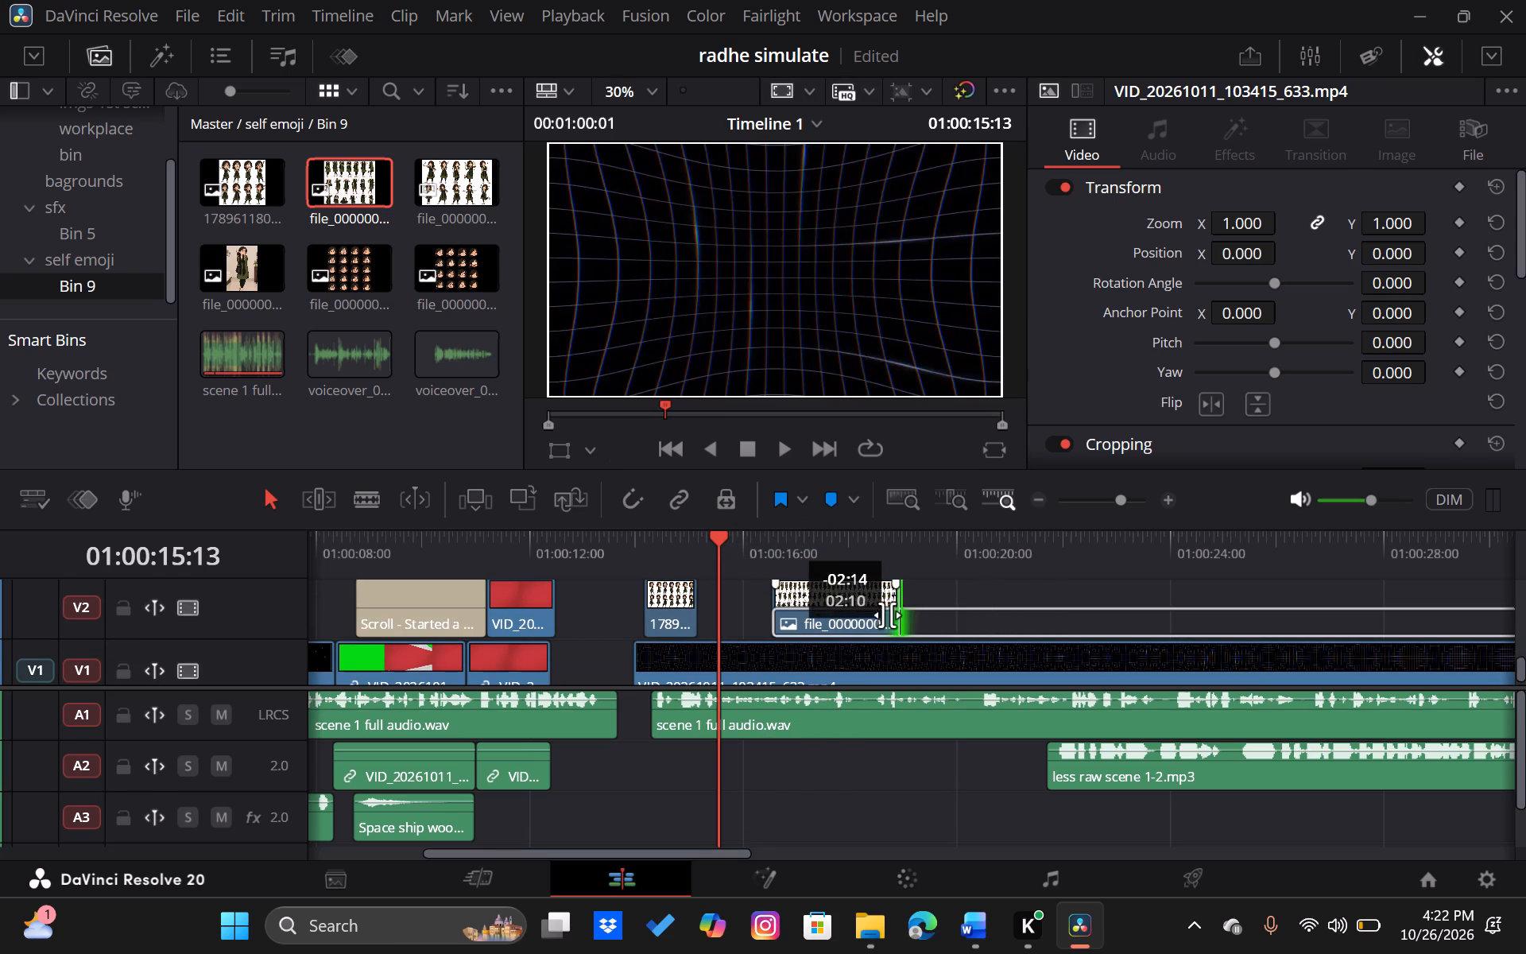
{"action": "left_click_drag", "start_coordinate": [887, 615], "coordinate": [876, 615]}
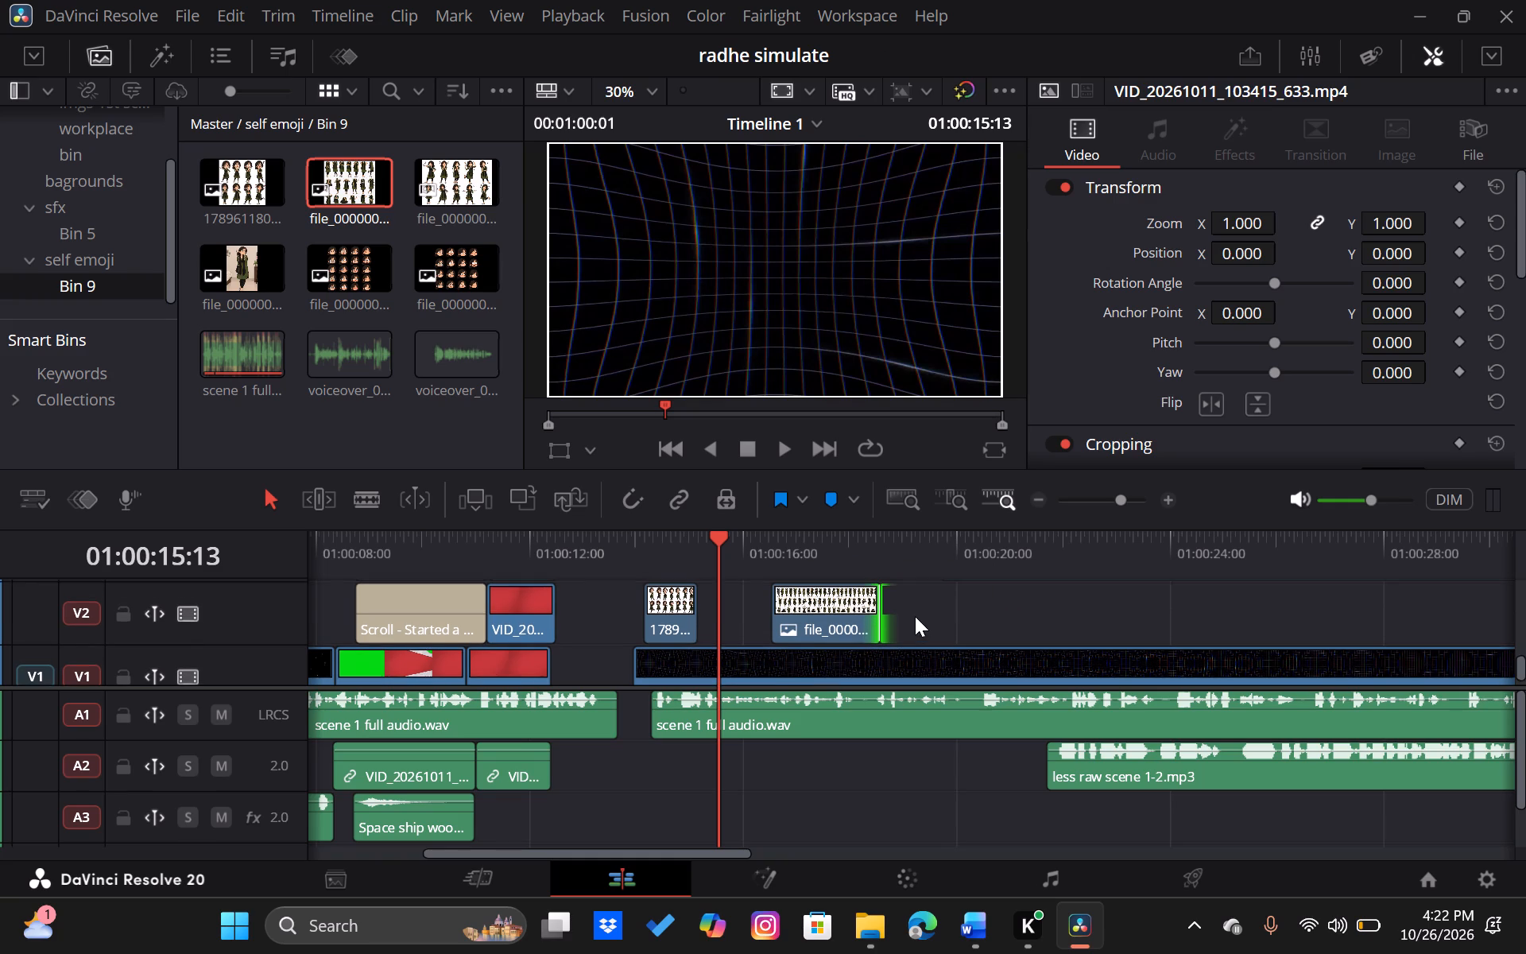
Move the headless body-pose sheet clip from V2 up to V3, starting at about 01:00:15:04.
{"action": "scroll", "coordinate": [847, 616], "scroll_direction": "up", "scroll_amount": 1}
{"action": "left_click_drag", "start_coordinate": [833, 634], "coordinate": [823, 626]}
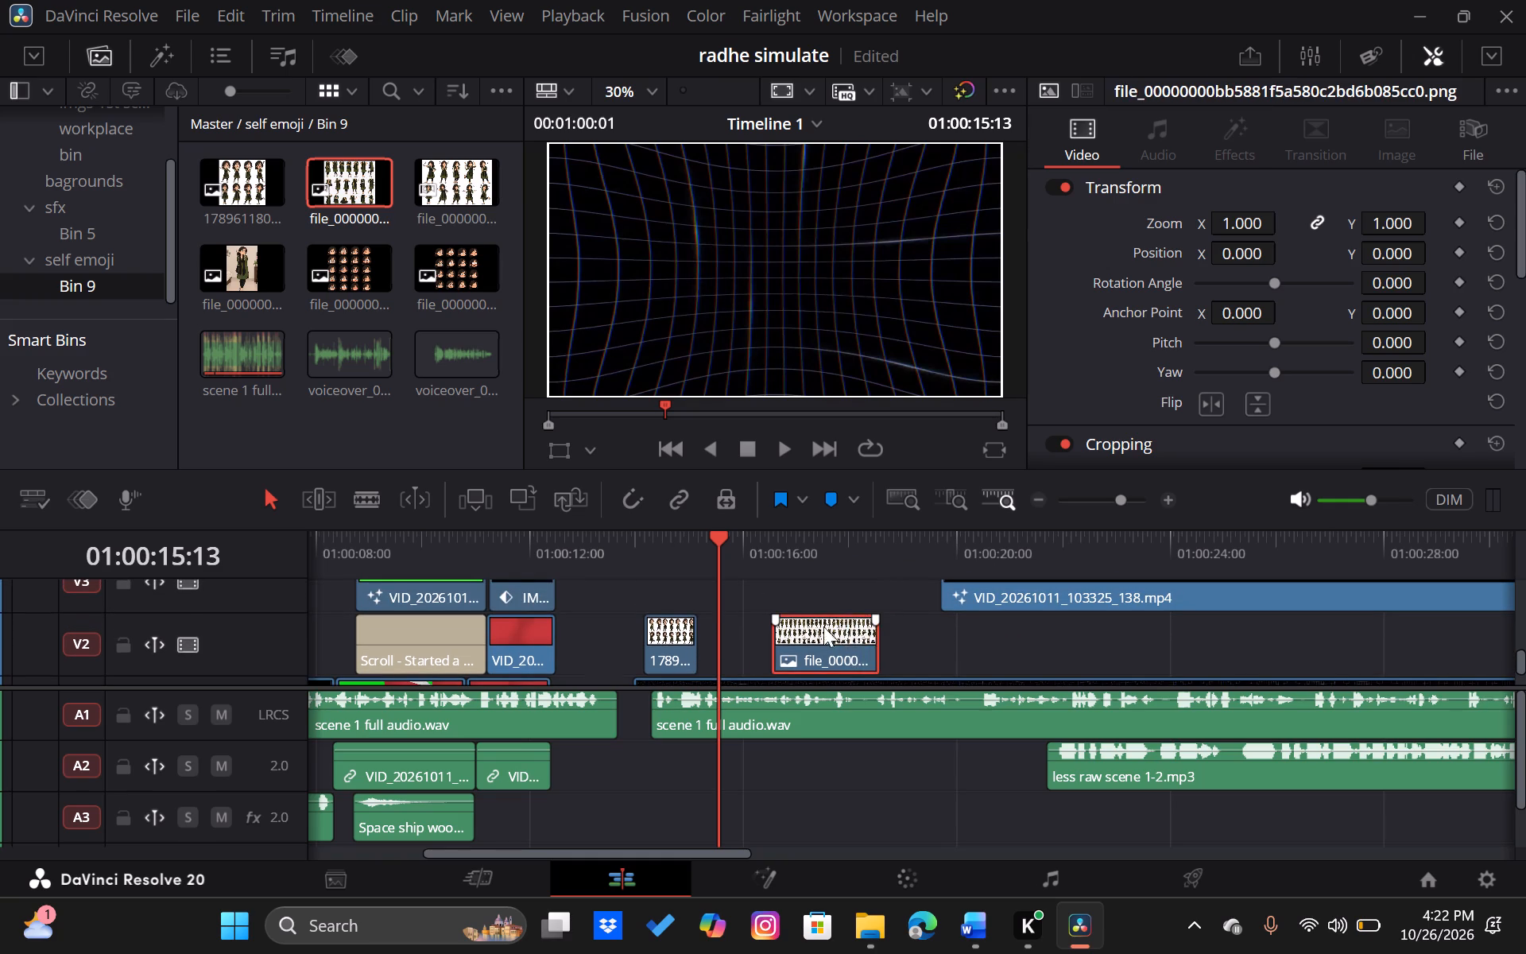
{"action": "left_click_drag", "start_coordinate": [823, 626], "coordinate": [777, 655]}
{"action": "scroll", "coordinate": [874, 642], "scroll_direction": "down", "scroll_amount": 1}
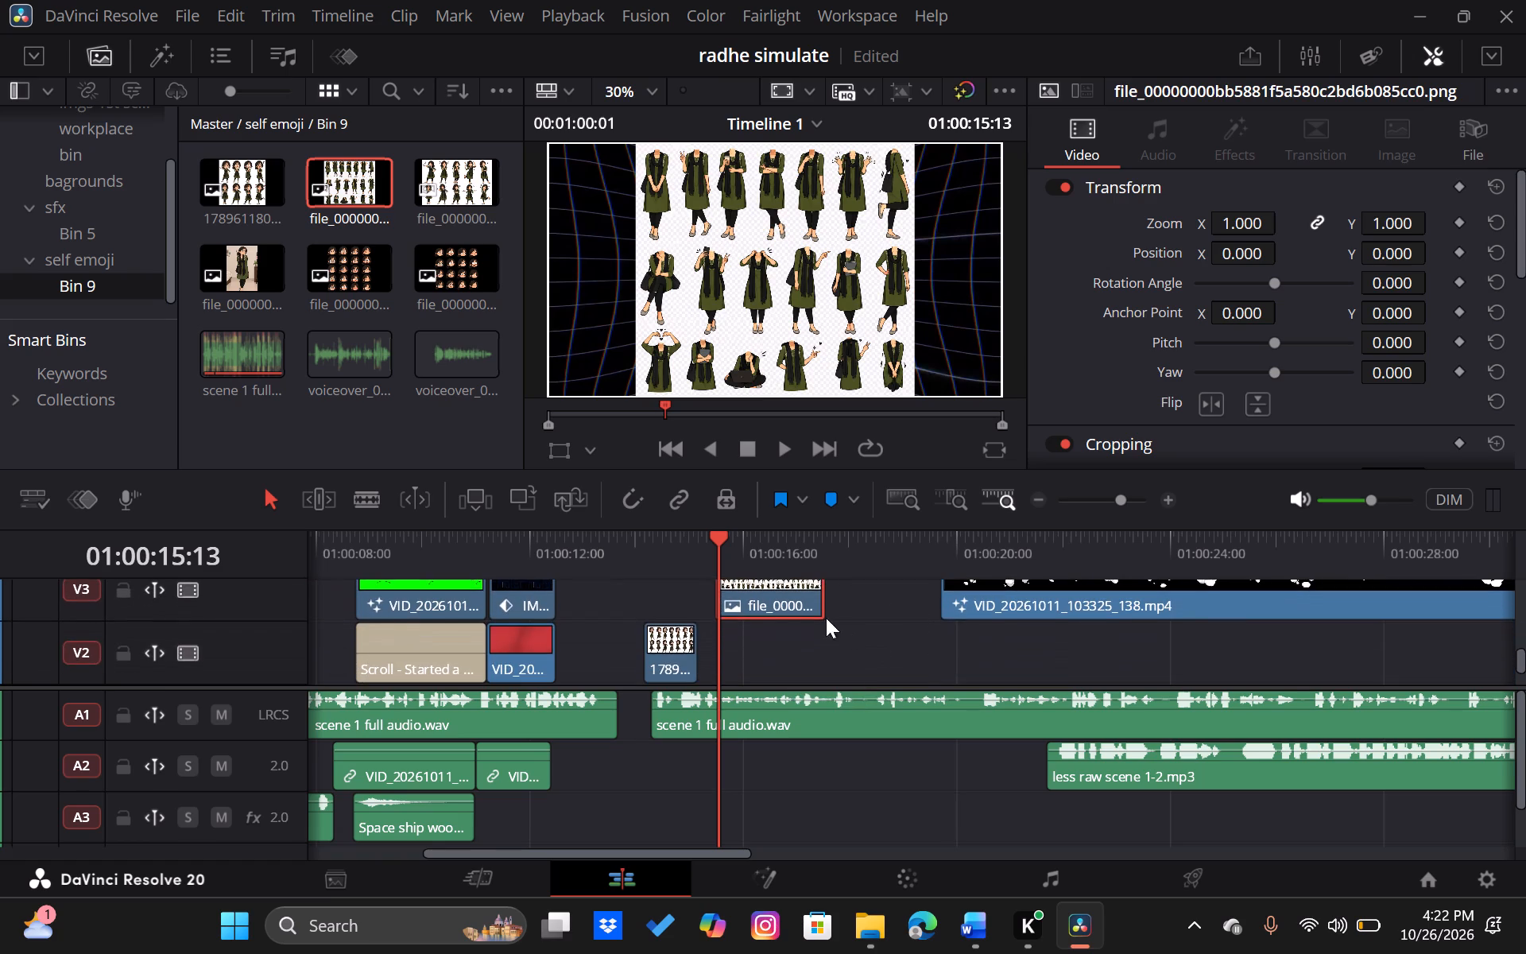
{"action": "left_click_drag", "start_coordinate": [773, 619], "coordinate": [762, 622]}
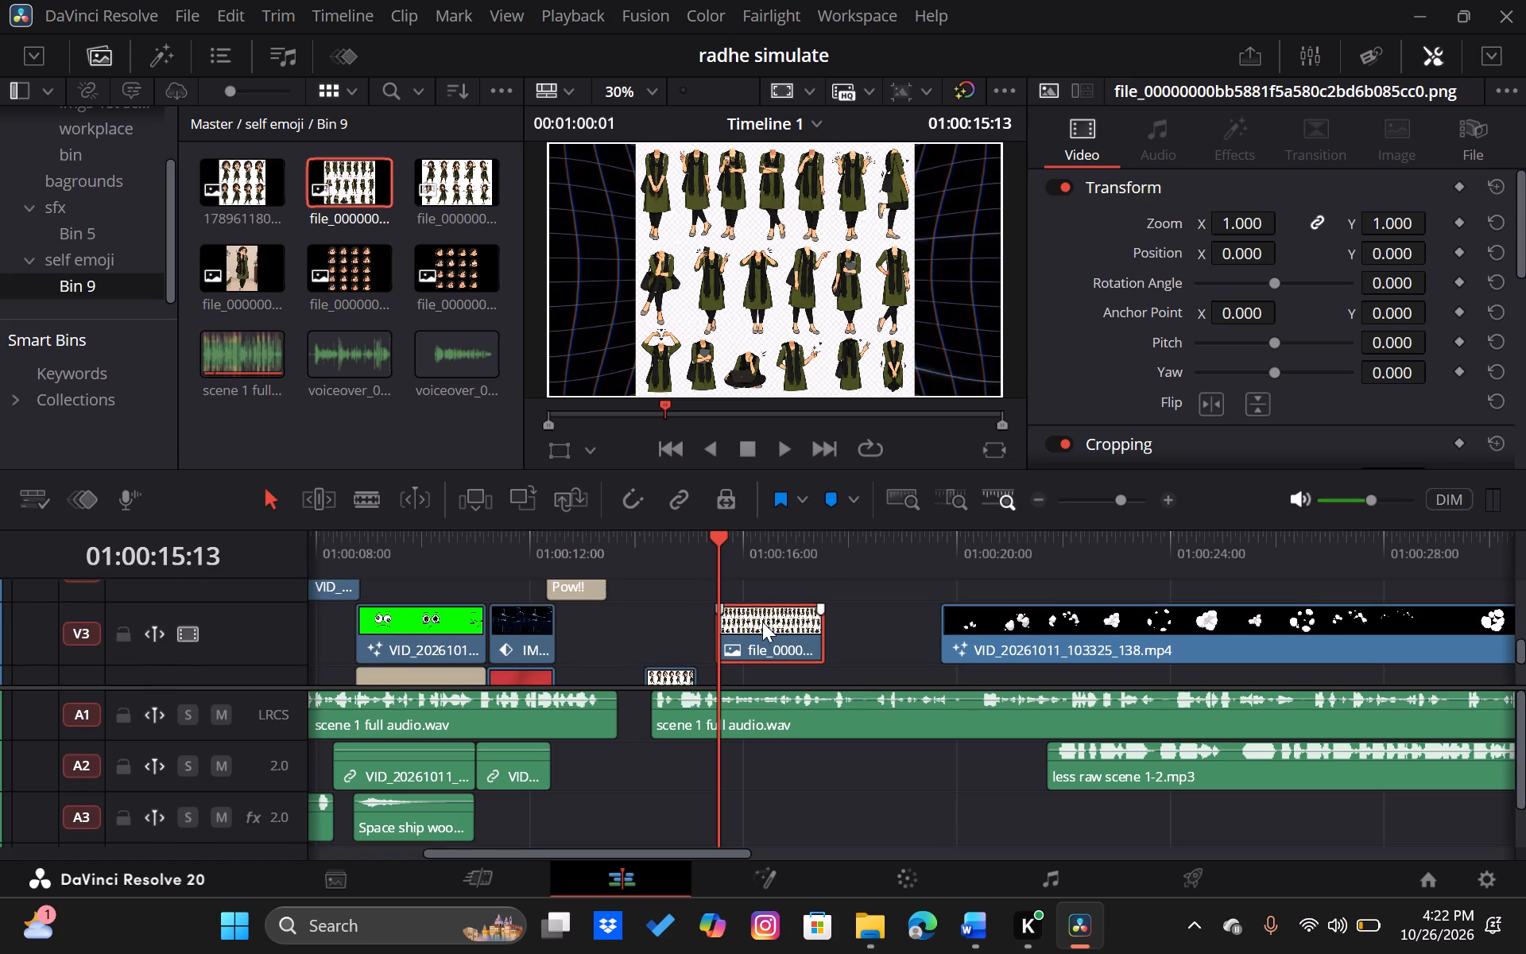
{"action": "left_click_drag", "start_coordinate": [762, 622], "coordinate": [754, 622]}
{"action": "left_click", "coordinate": [754, 622]}
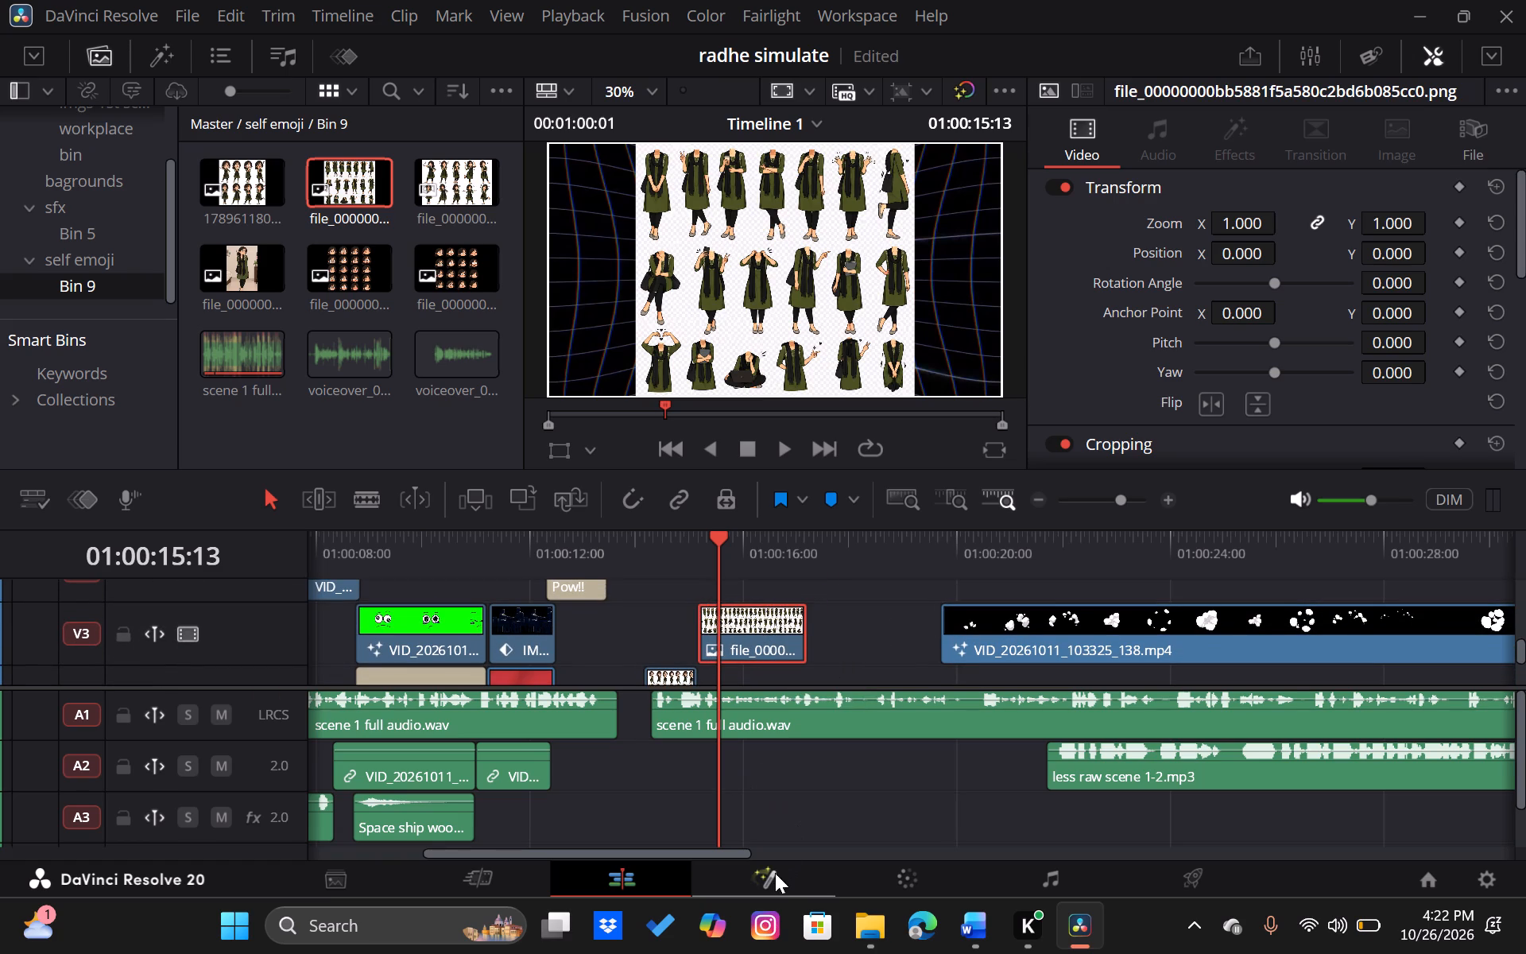
Browse the Fusion tools beginning with D for the body-pose sheet's MediaIn1 node without adding any, and return to the Edit page.
{"action": "left_click", "coordinate": [769, 879]}
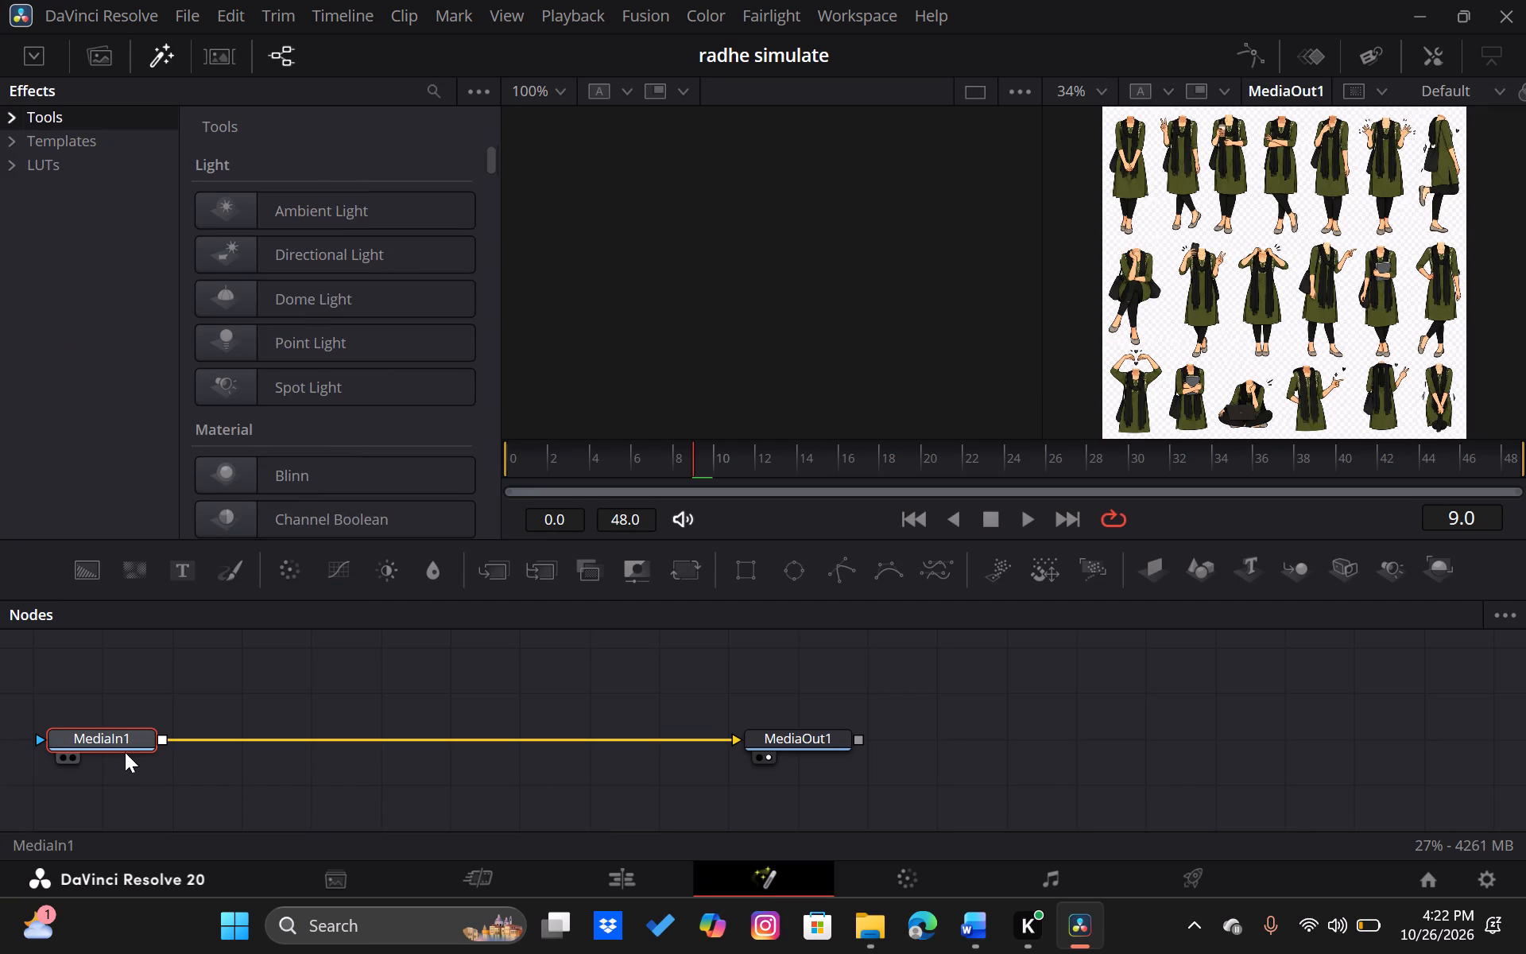
{"action": "left_click", "coordinate": [116, 740]}
{"action": "key", "text": "ctrl+space"}
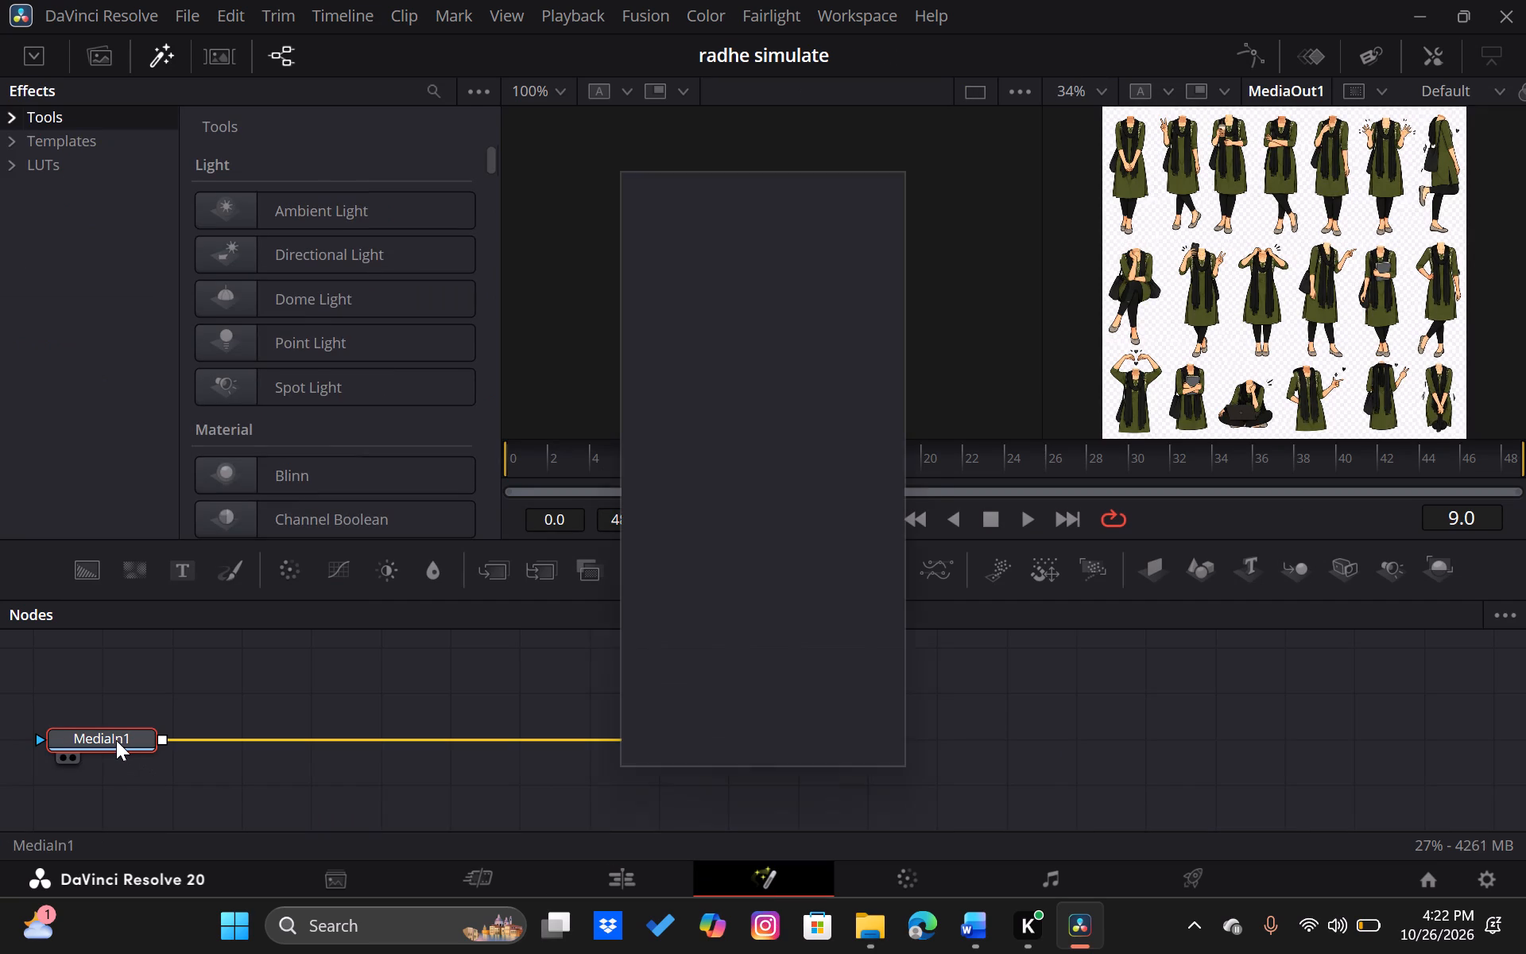
{"action": "key", "text": "d"}
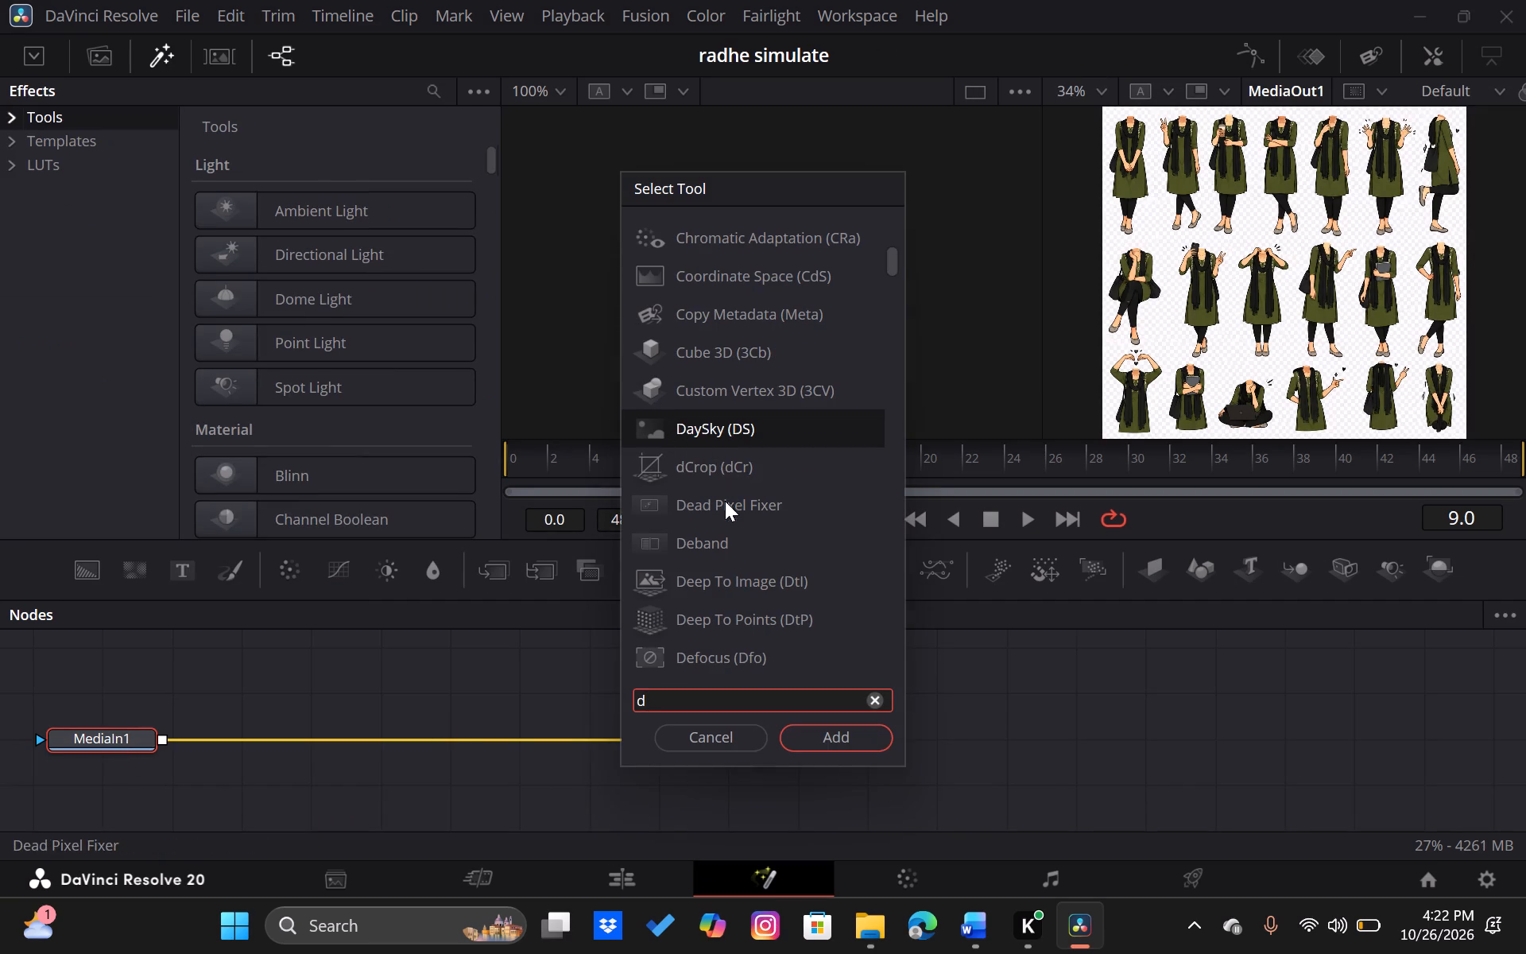
{"action": "scroll", "coordinate": [779, 374], "scroll_direction": "up", "scroll_amount": 1}
{"action": "scroll", "coordinate": [779, 374], "scroll_direction": "down", "scroll_amount": 1}
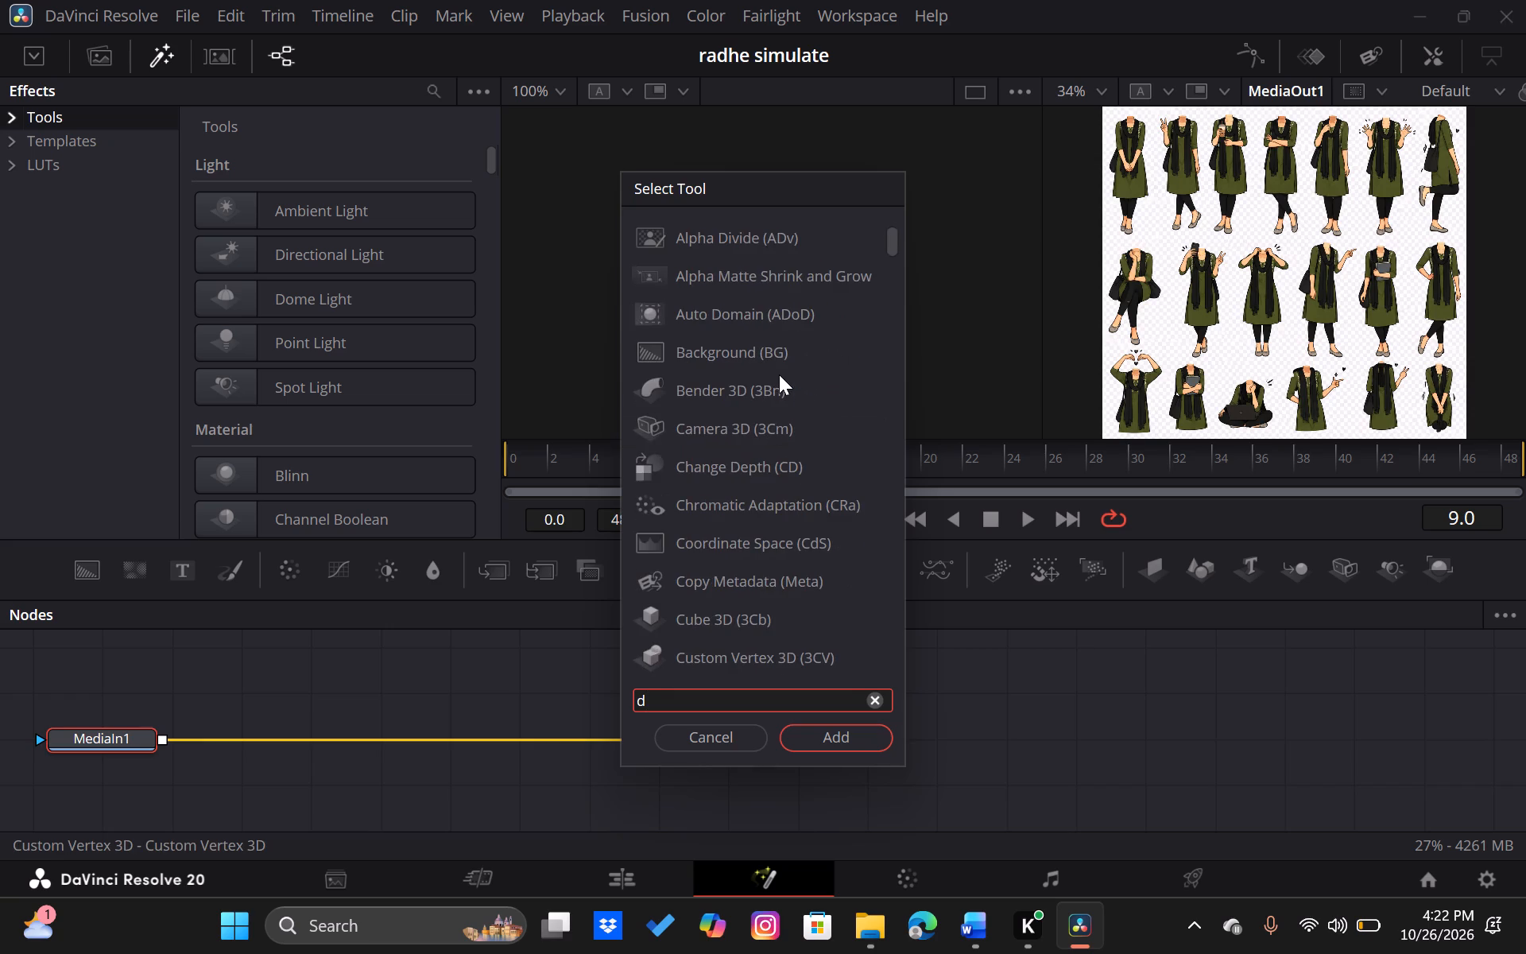
{"action": "scroll", "coordinate": [779, 374], "scroll_direction": "down", "scroll_amount": 1}
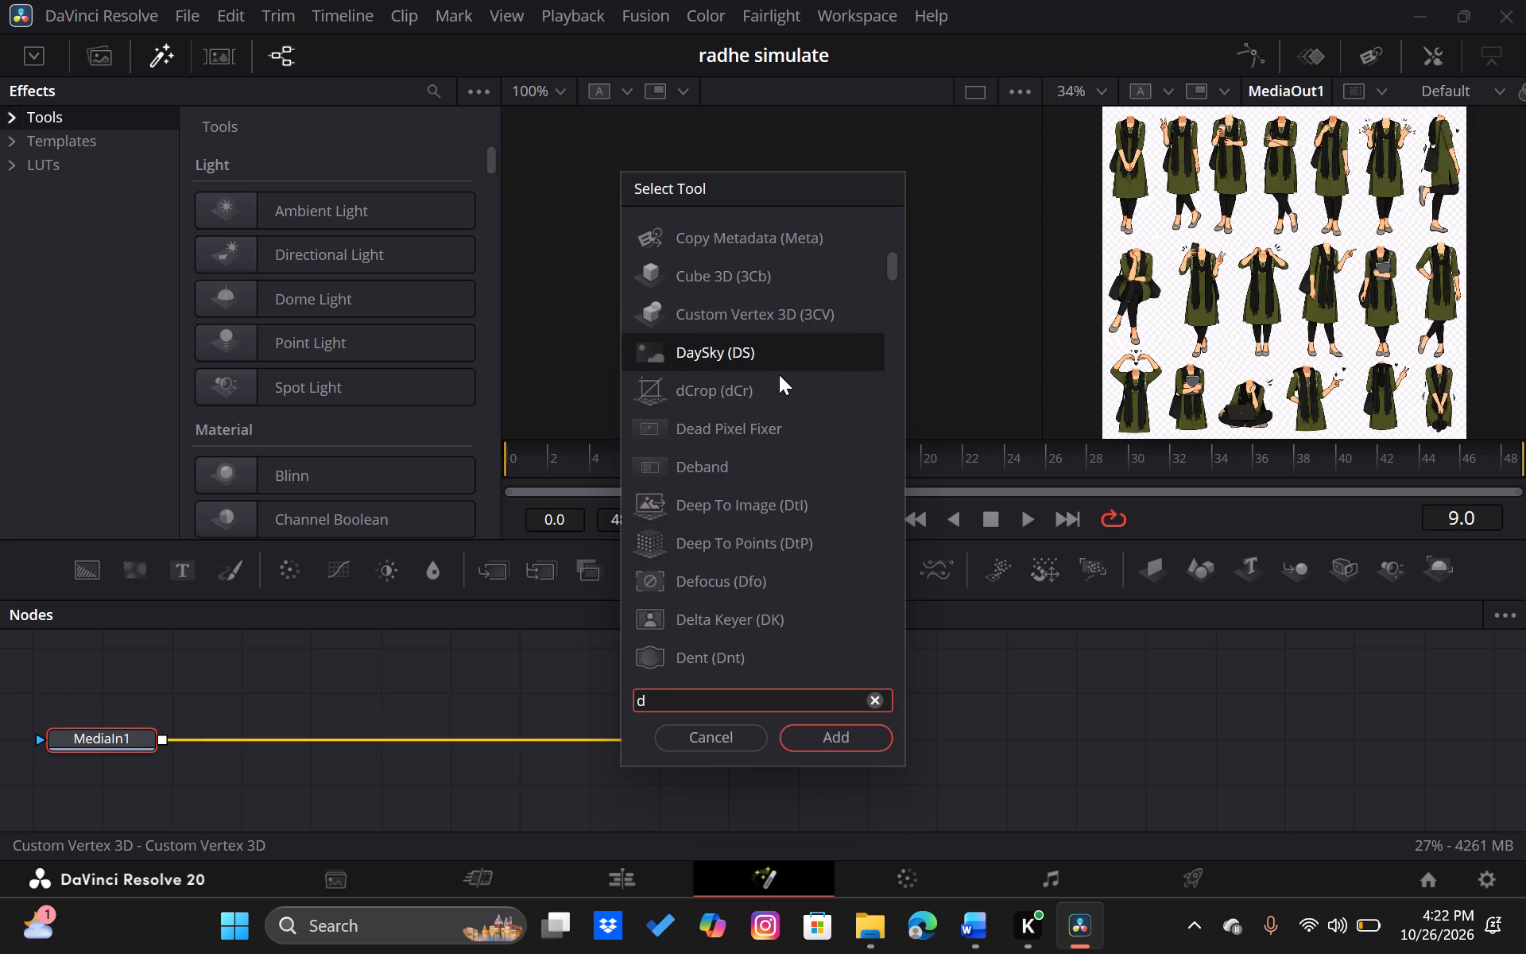
{"action": "scroll", "coordinate": [779, 374], "scroll_direction": "down", "scroll_amount": 1}
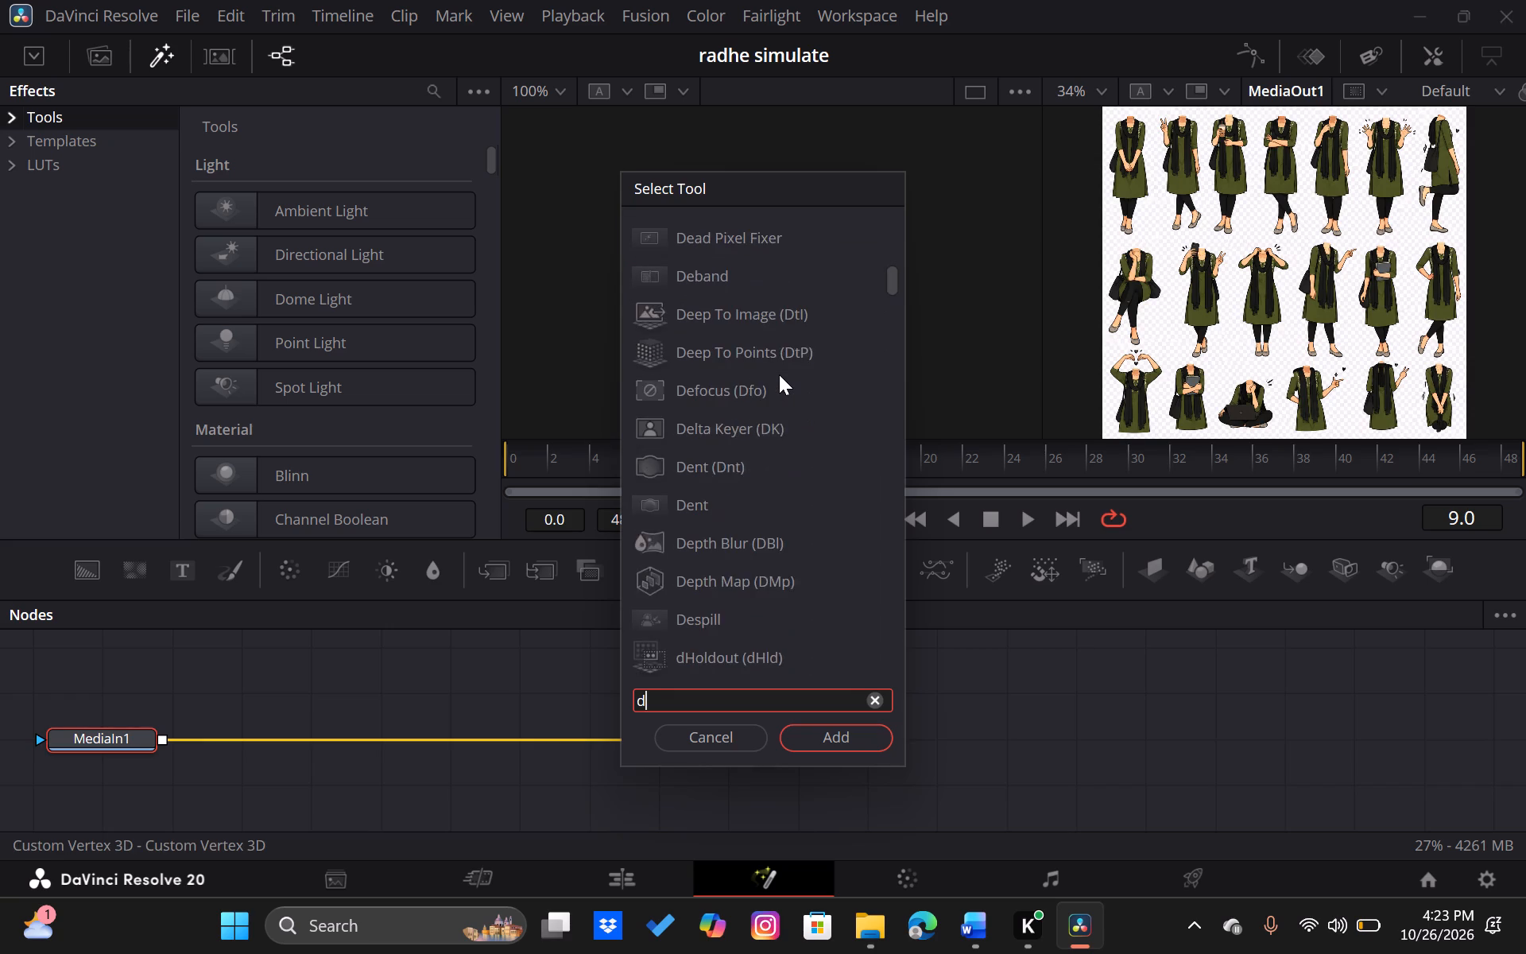
{"action": "scroll", "coordinate": [779, 374], "scroll_direction": "down", "scroll_amount": 1}
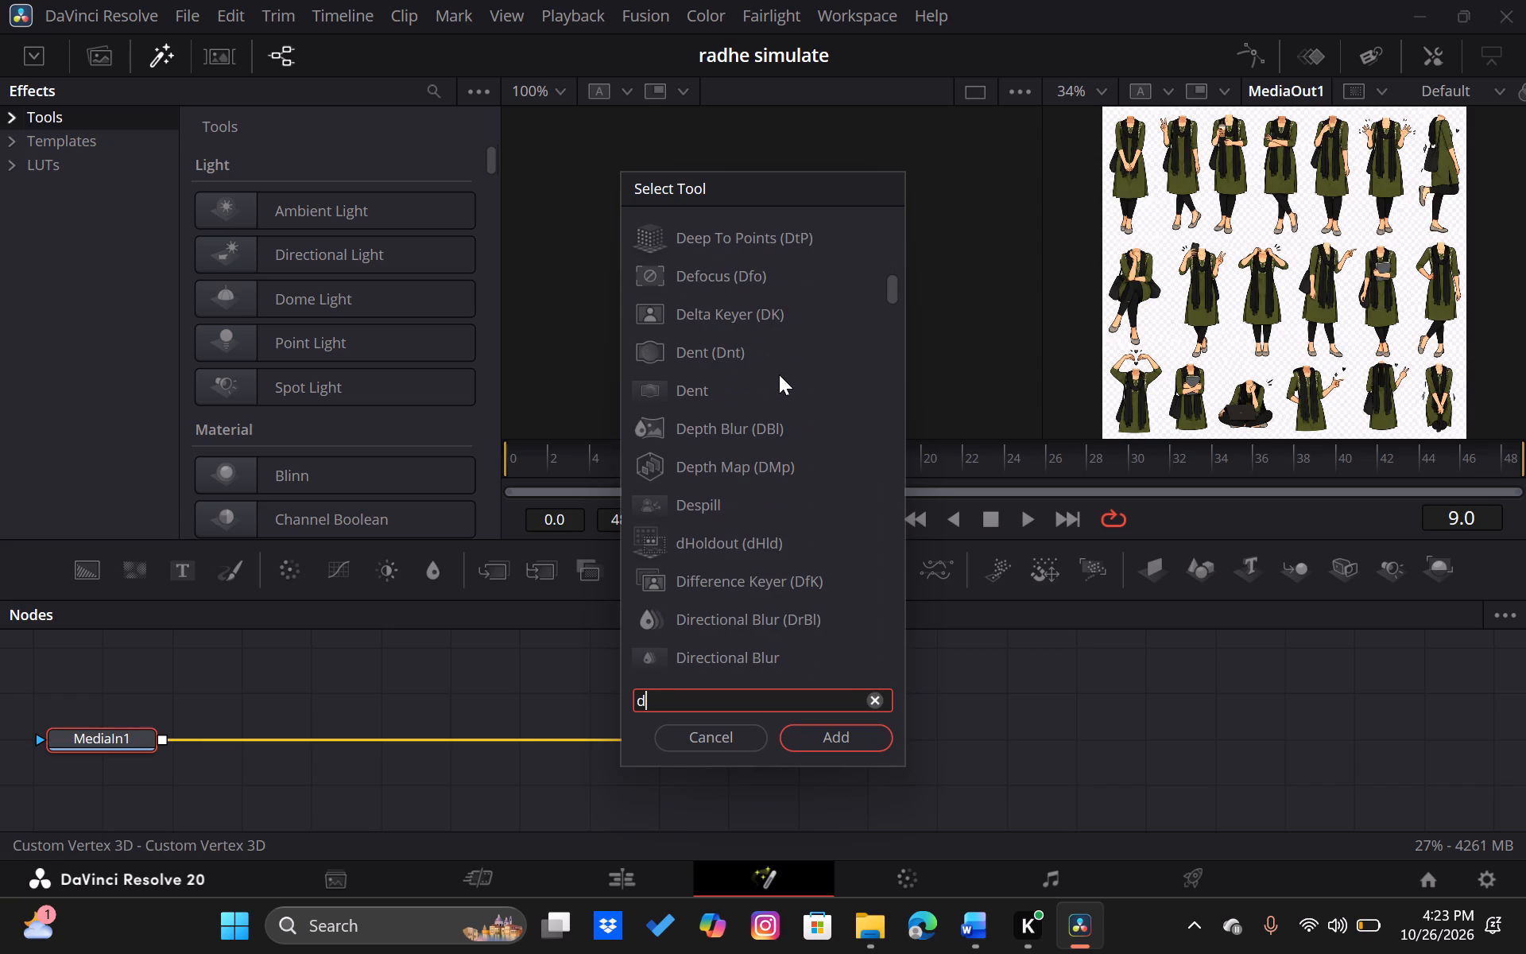
{"action": "scroll", "coordinate": [779, 374], "scroll_direction": "down", "scroll_amount": 1}
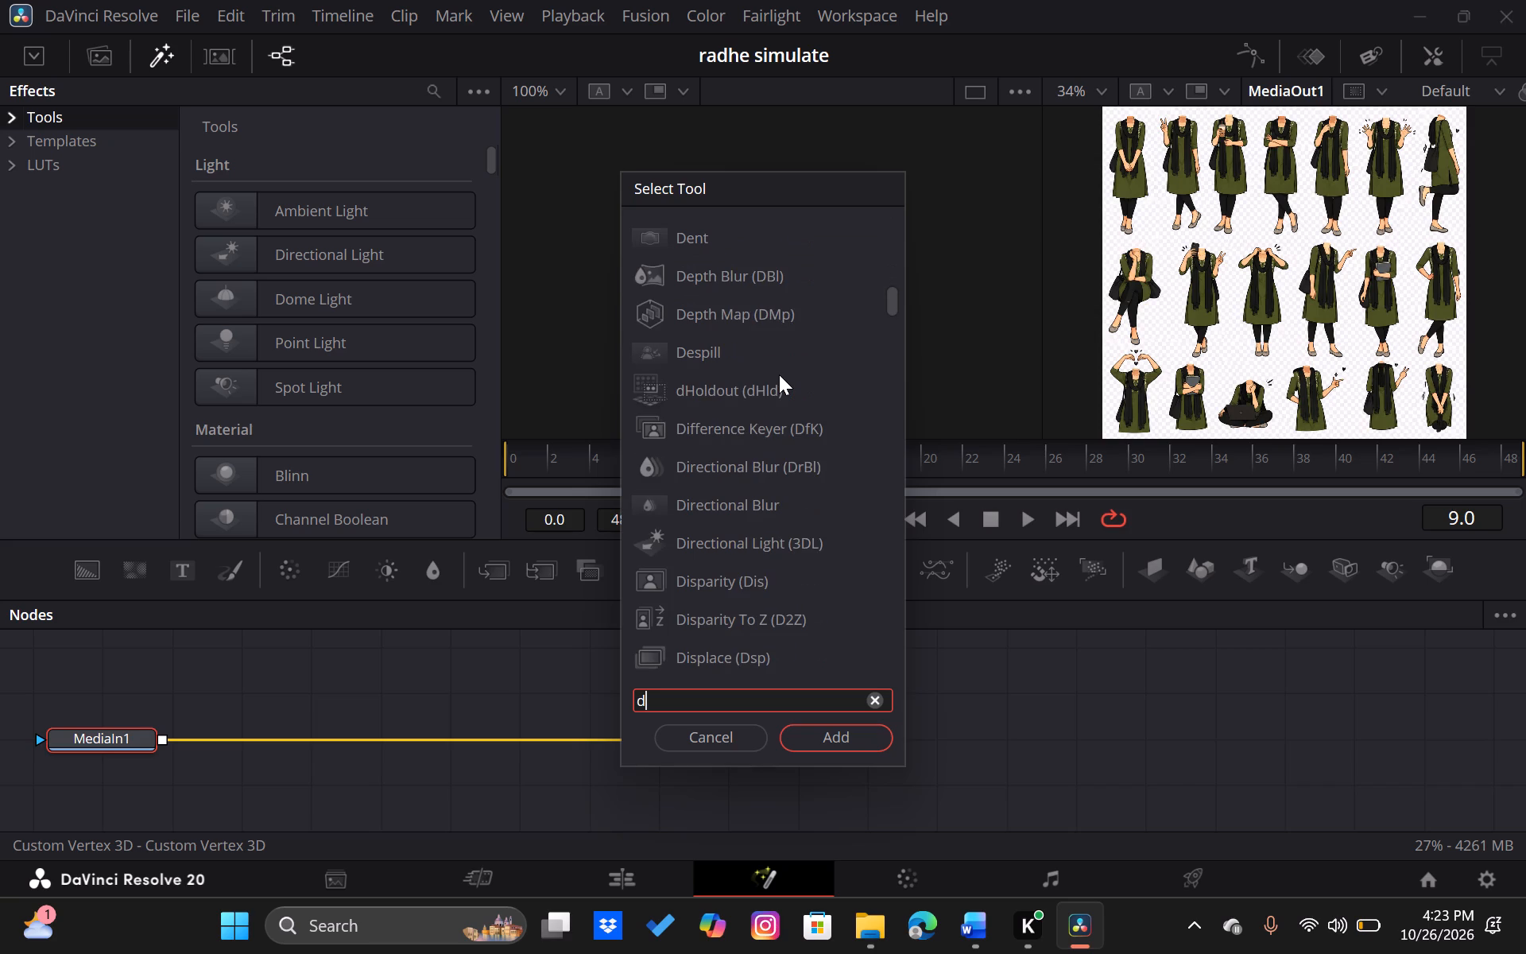
{"action": "scroll", "coordinate": [779, 374], "scroll_direction": "down", "scroll_amount": 1}
{"action": "scroll", "coordinate": [761, 485], "scroll_direction": "up", "scroll_amount": 1}
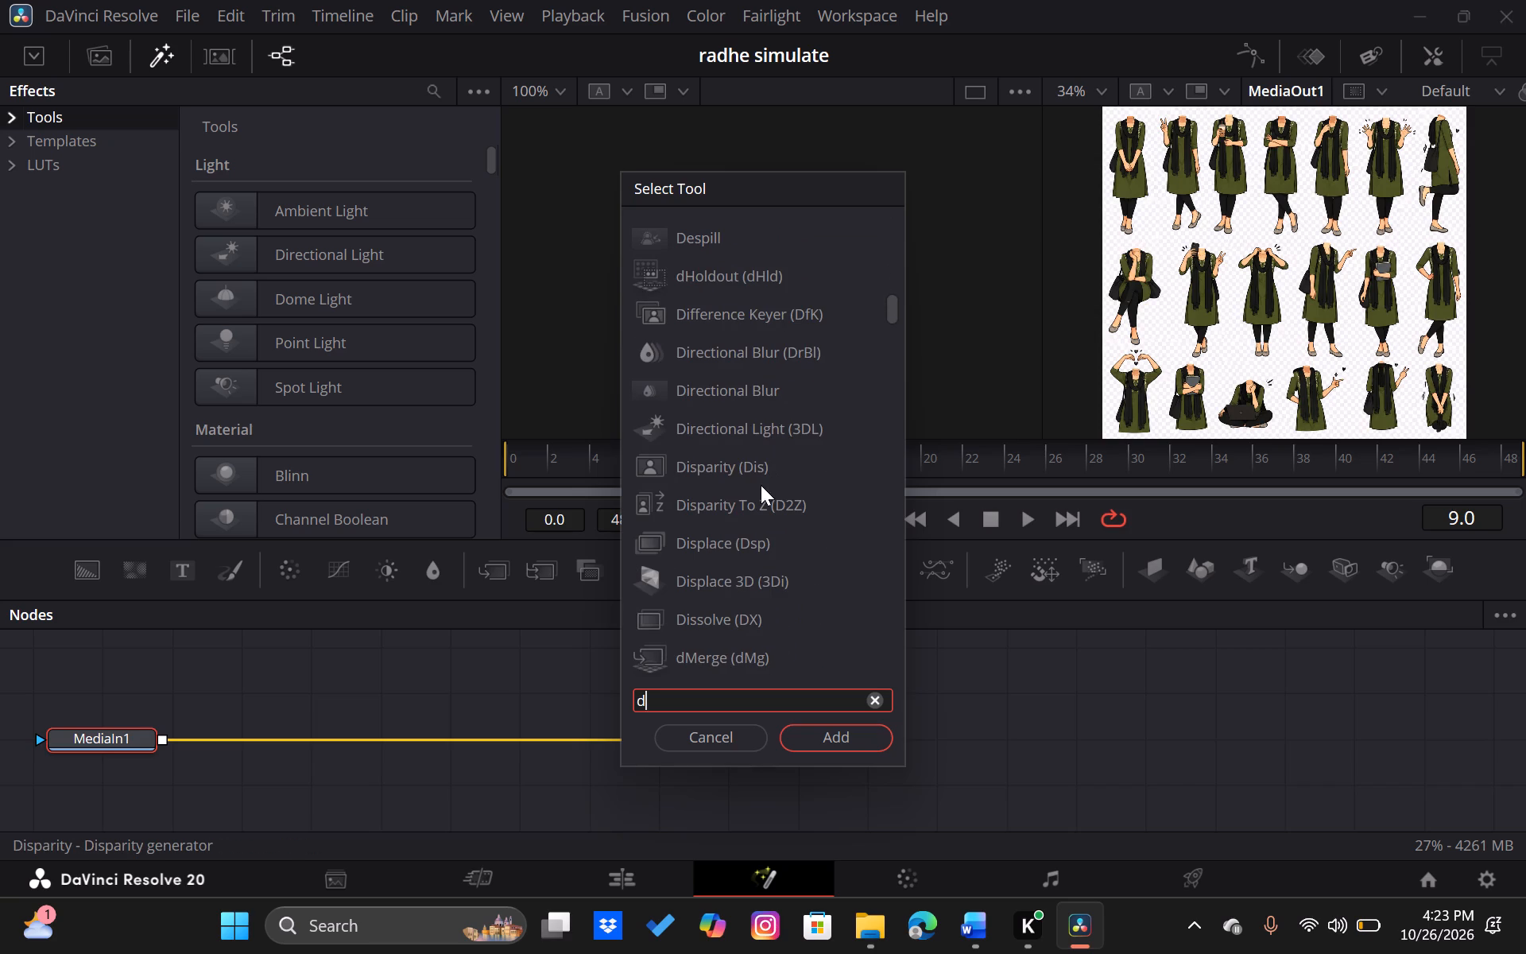
{"action": "scroll", "coordinate": [761, 485], "scroll_direction": "up", "scroll_amount": 1}
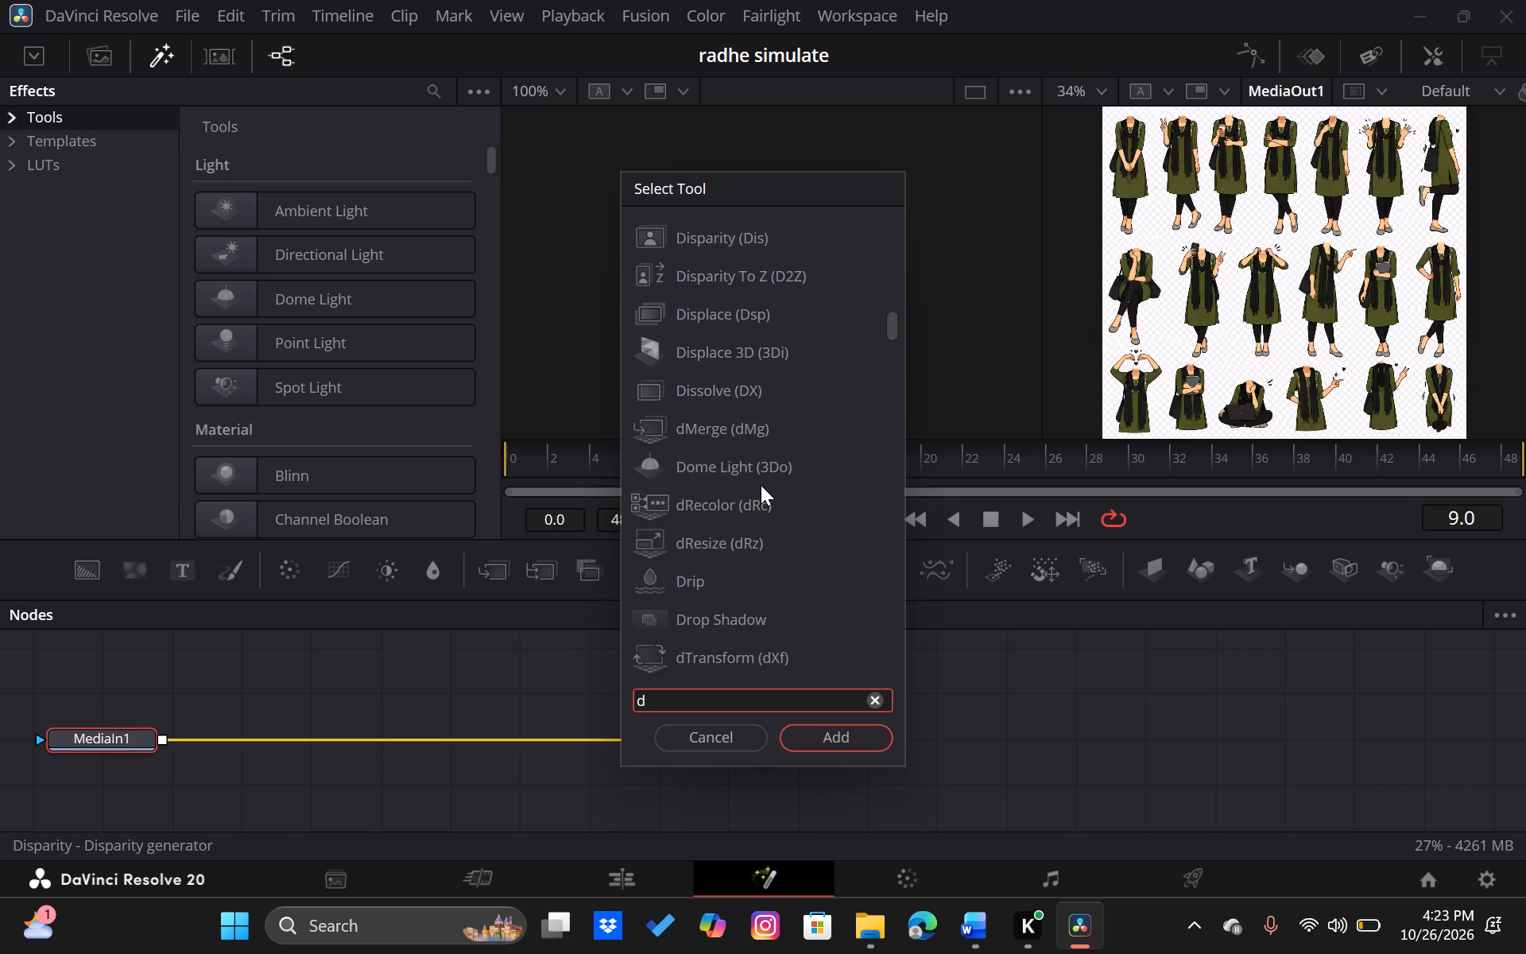
{"action": "scroll", "coordinate": [761, 485], "scroll_direction": "up", "scroll_amount": 1}
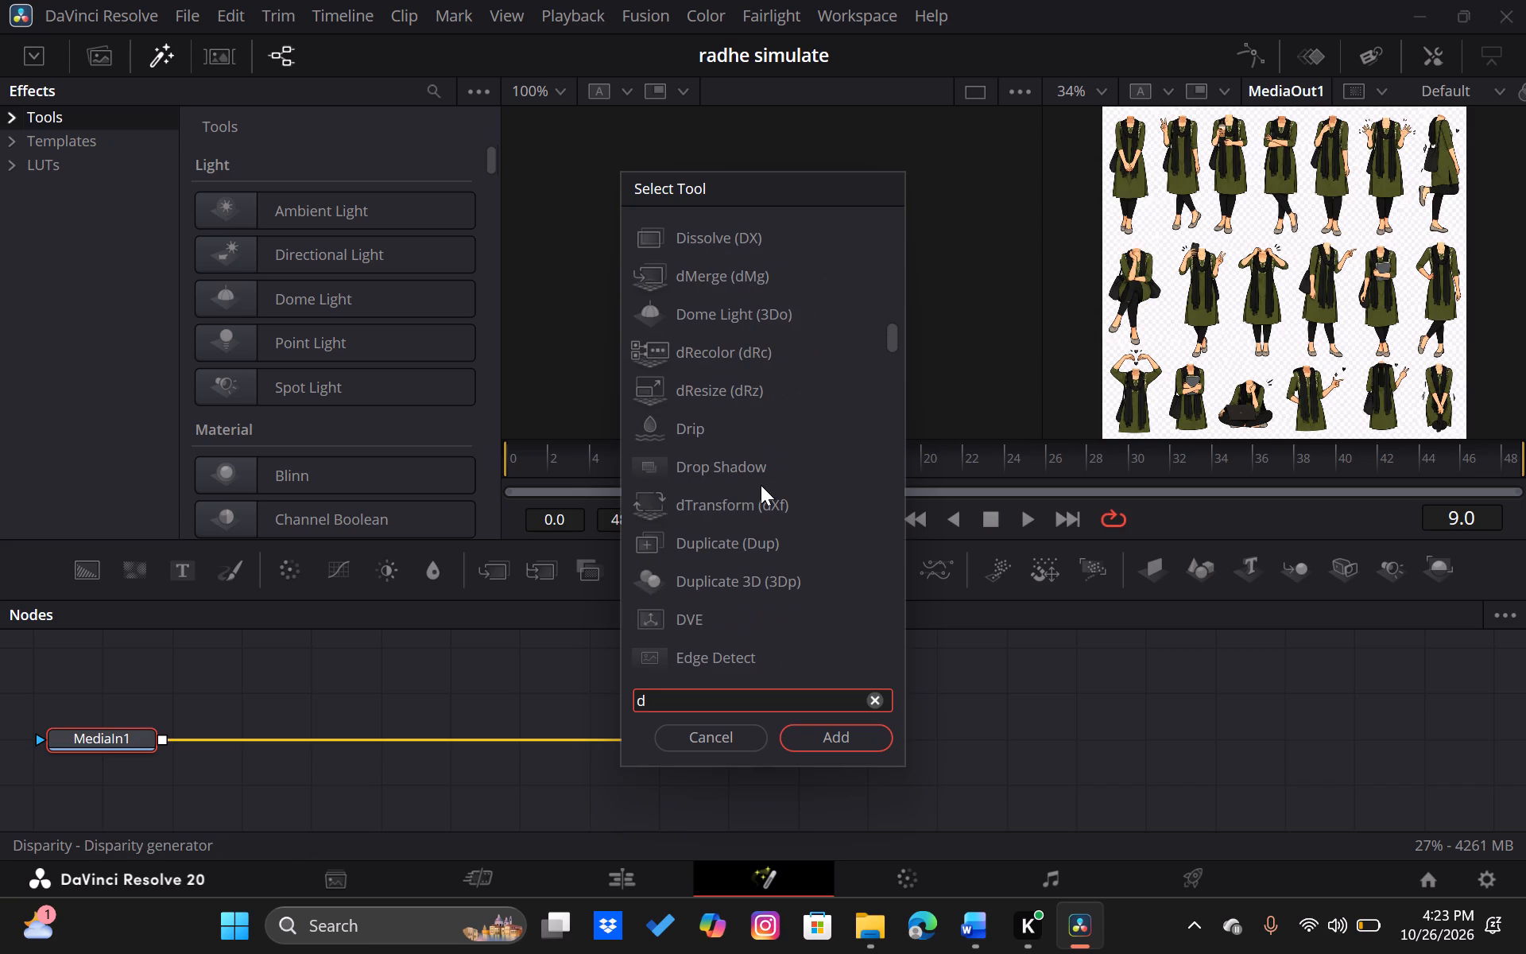
{"action": "scroll", "coordinate": [761, 485], "scroll_direction": "up", "scroll_amount": 1}
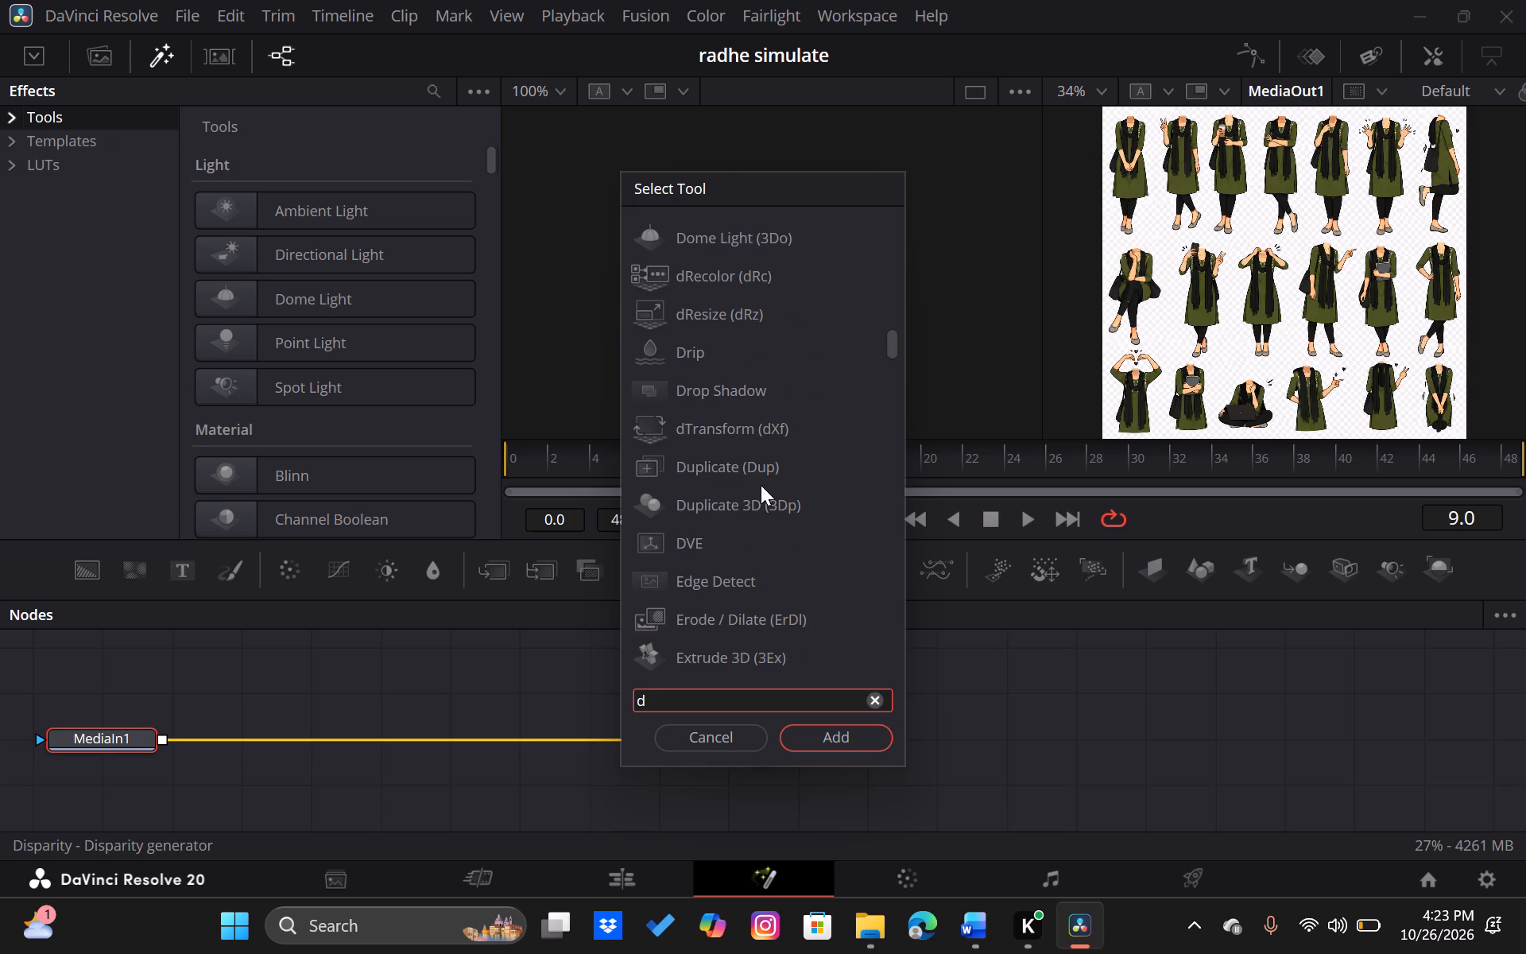
{"action": "scroll", "coordinate": [761, 485], "scroll_direction": "up", "scroll_amount": 2}
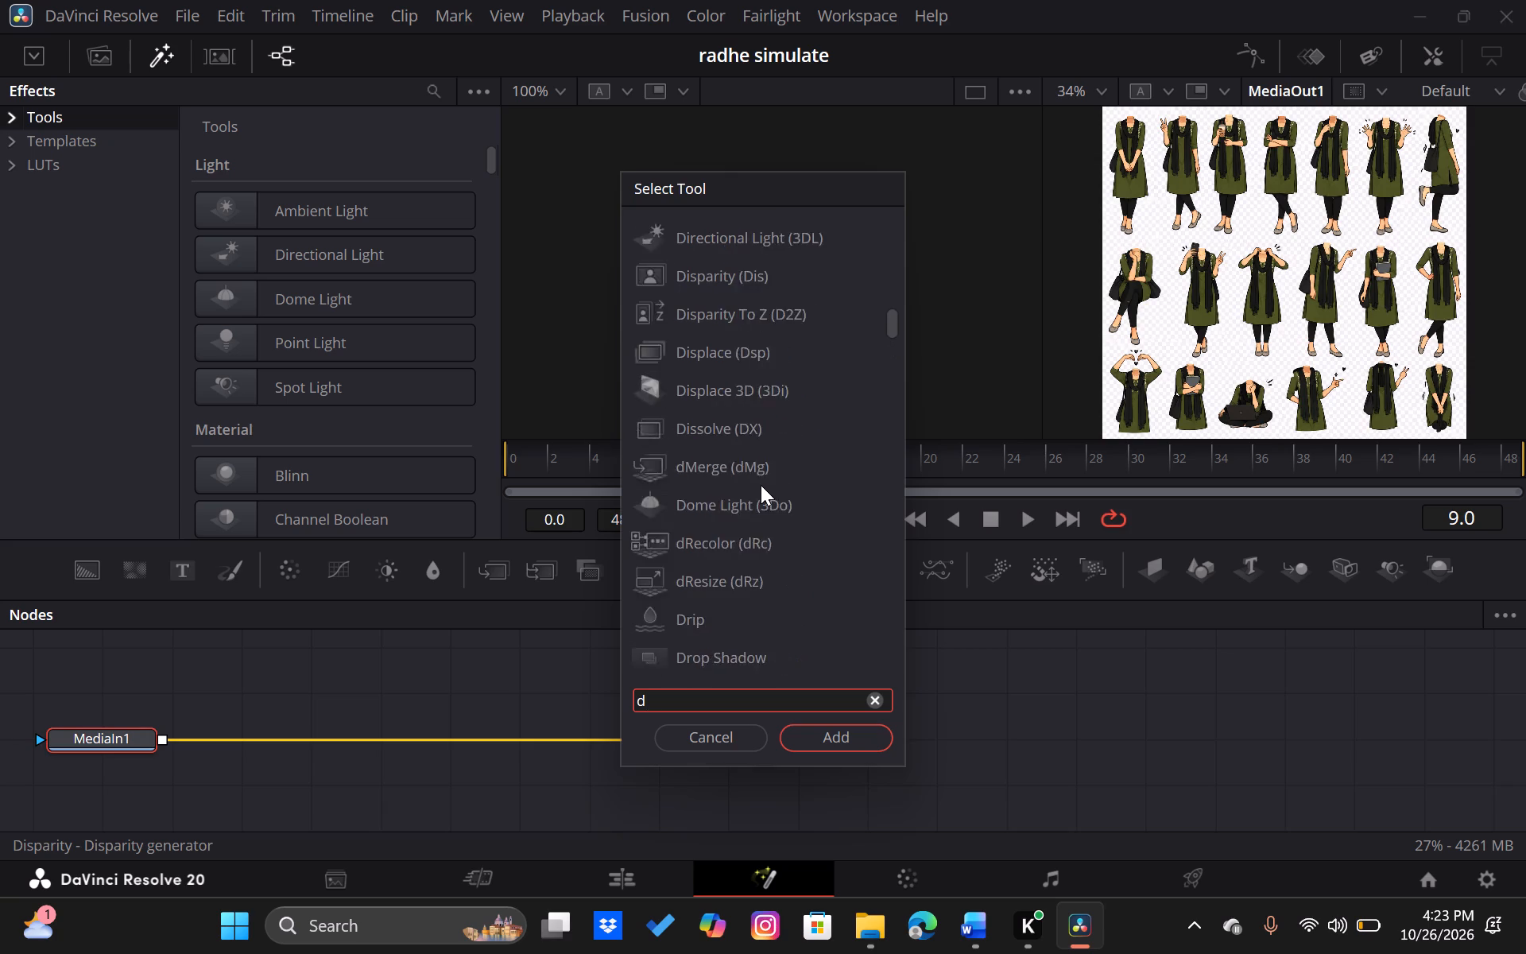
{"action": "scroll", "coordinate": [761, 485], "scroll_direction": "up", "scroll_amount": 1}
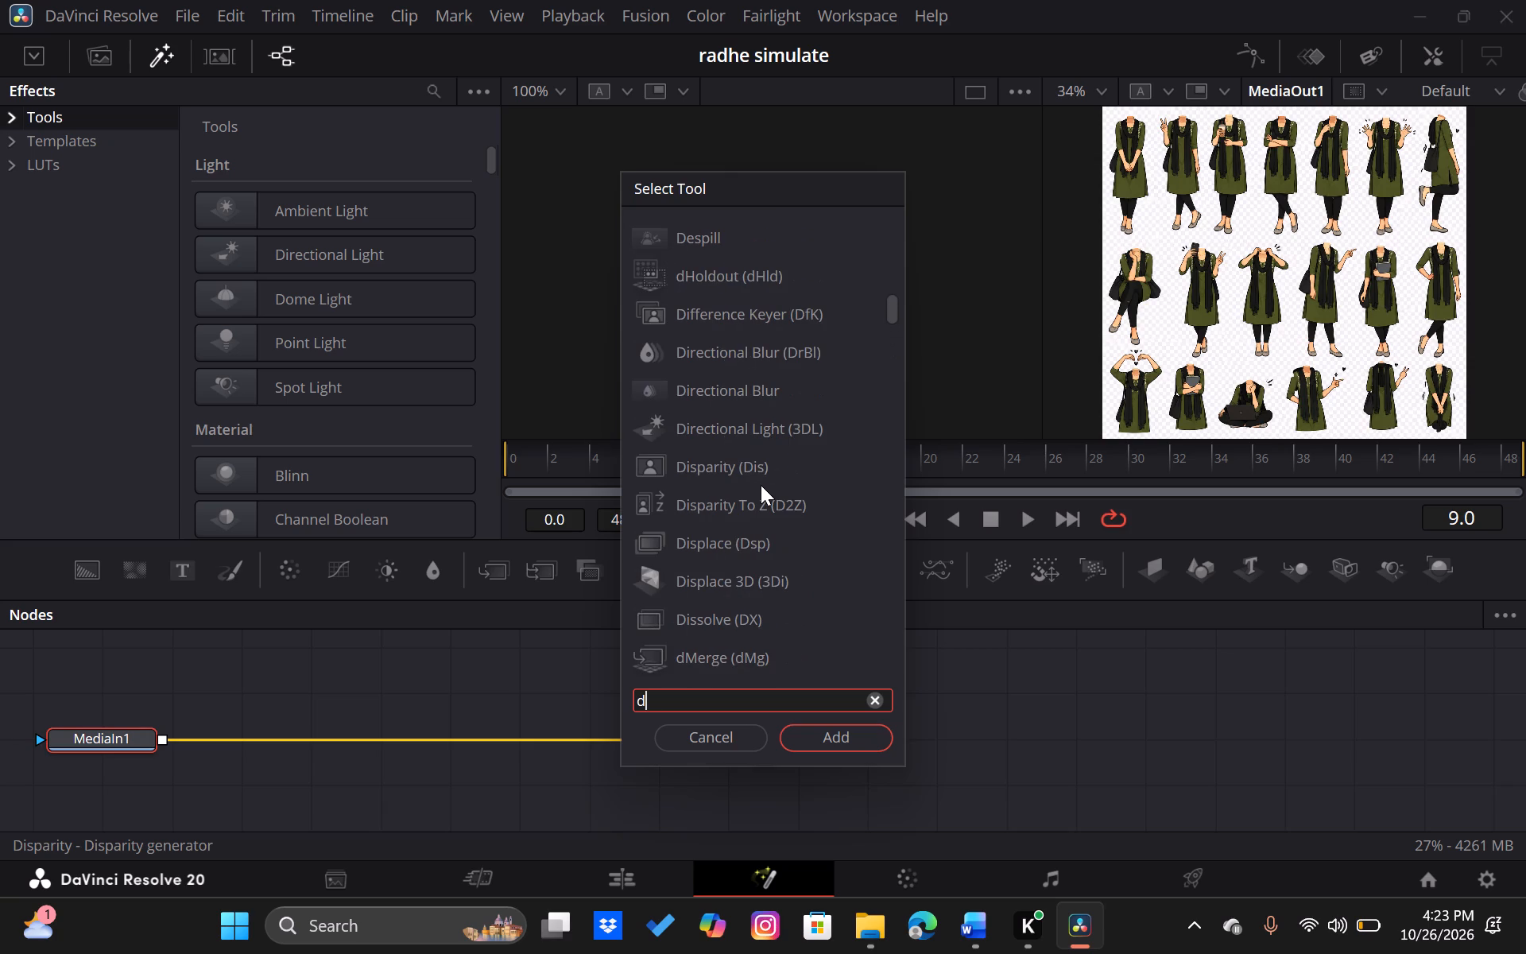
{"action": "scroll", "coordinate": [761, 485], "scroll_direction": "up", "scroll_amount": 1}
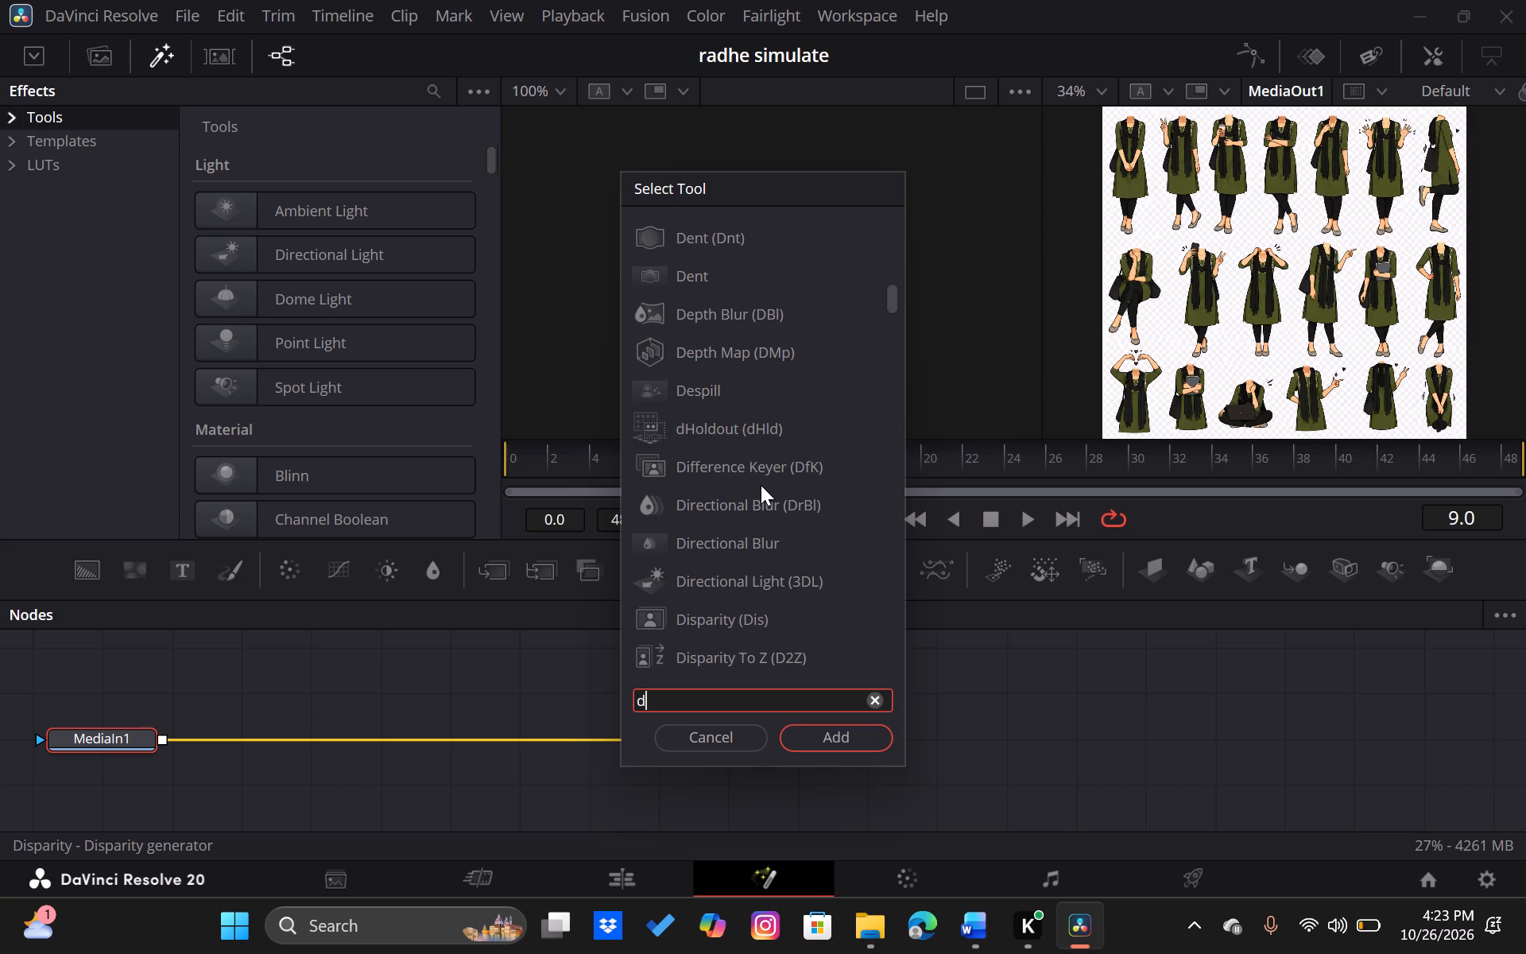
{"action": "scroll", "coordinate": [761, 485], "scroll_direction": "up", "scroll_amount": 1}
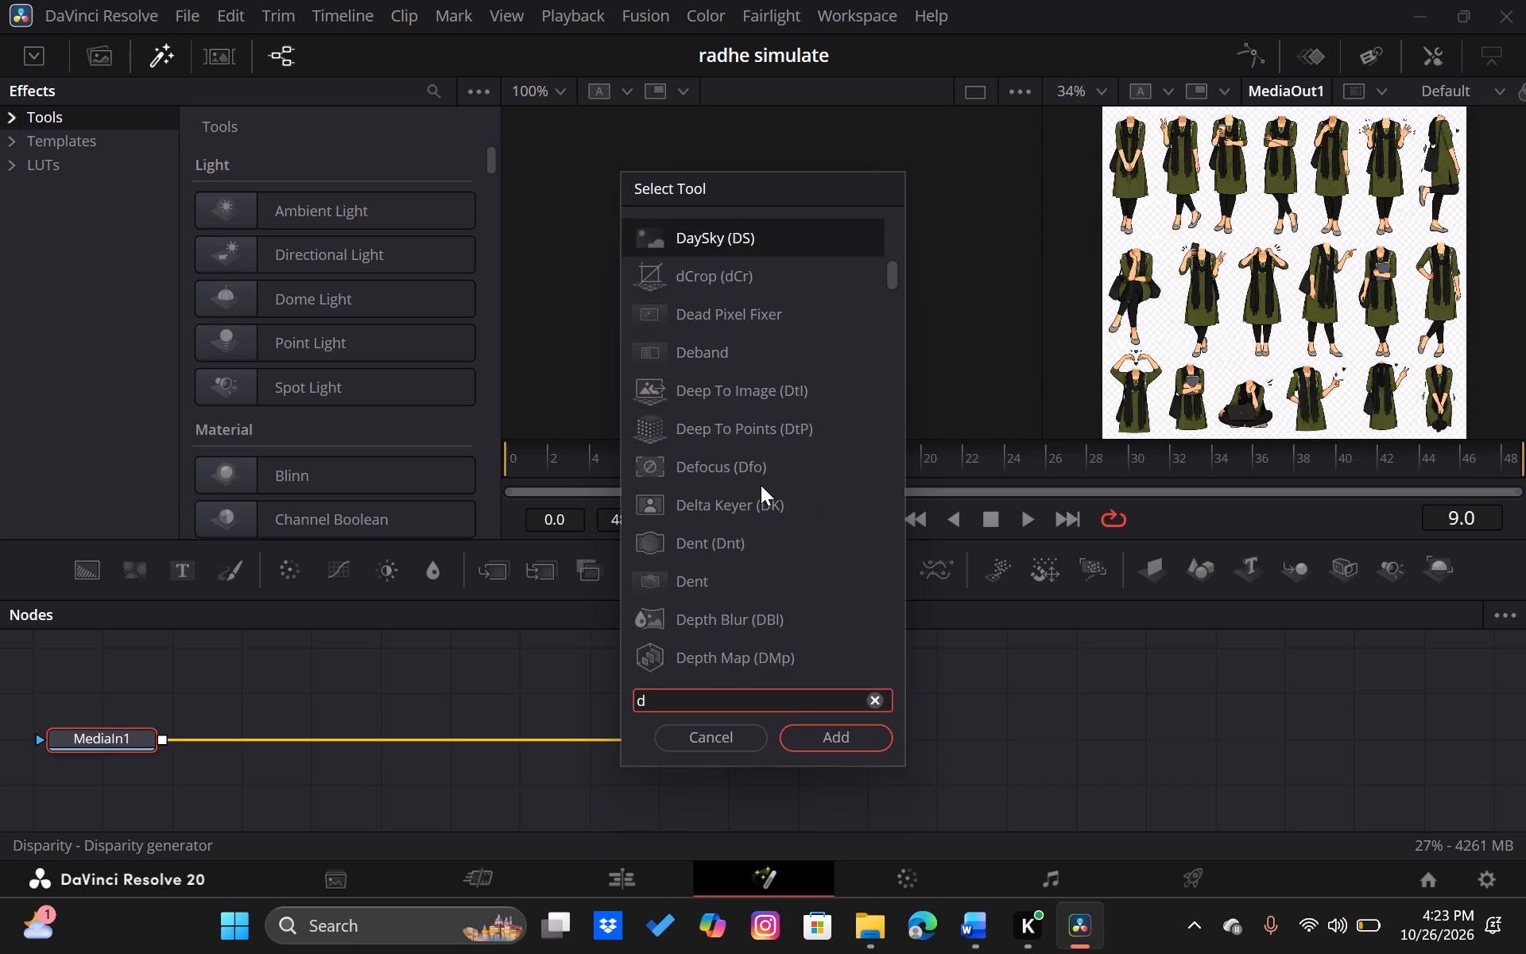
{"action": "scroll", "coordinate": [761, 485], "scroll_direction": "up", "scroll_amount": 1}
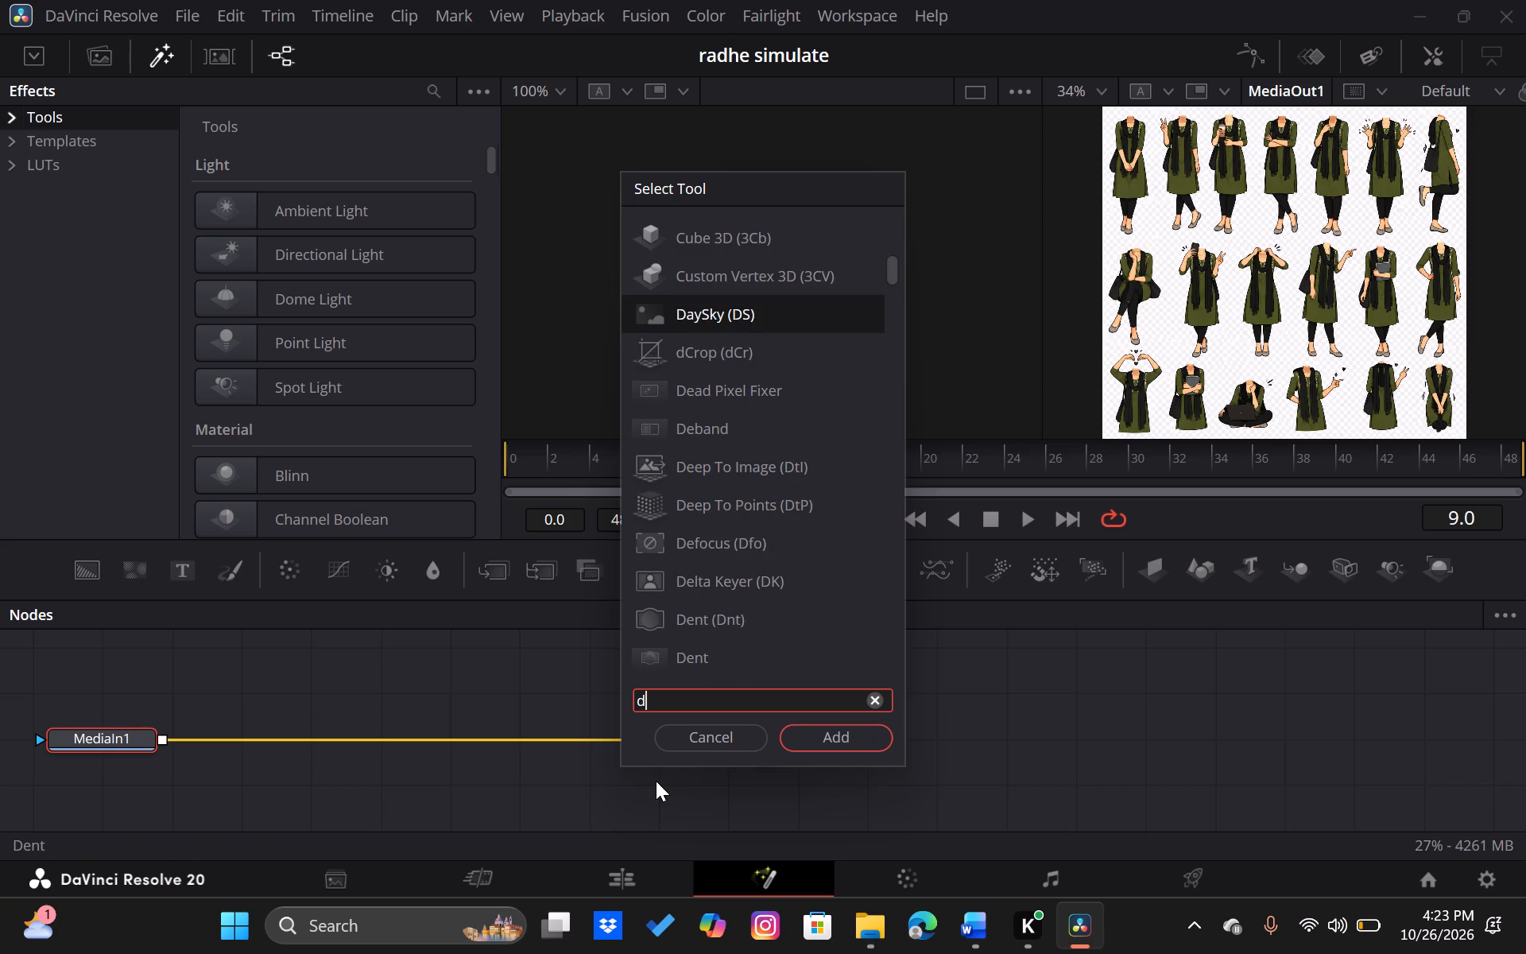
{"action": "left_click", "coordinate": [732, 735]}
{"action": "left_click", "coordinate": [635, 873]}
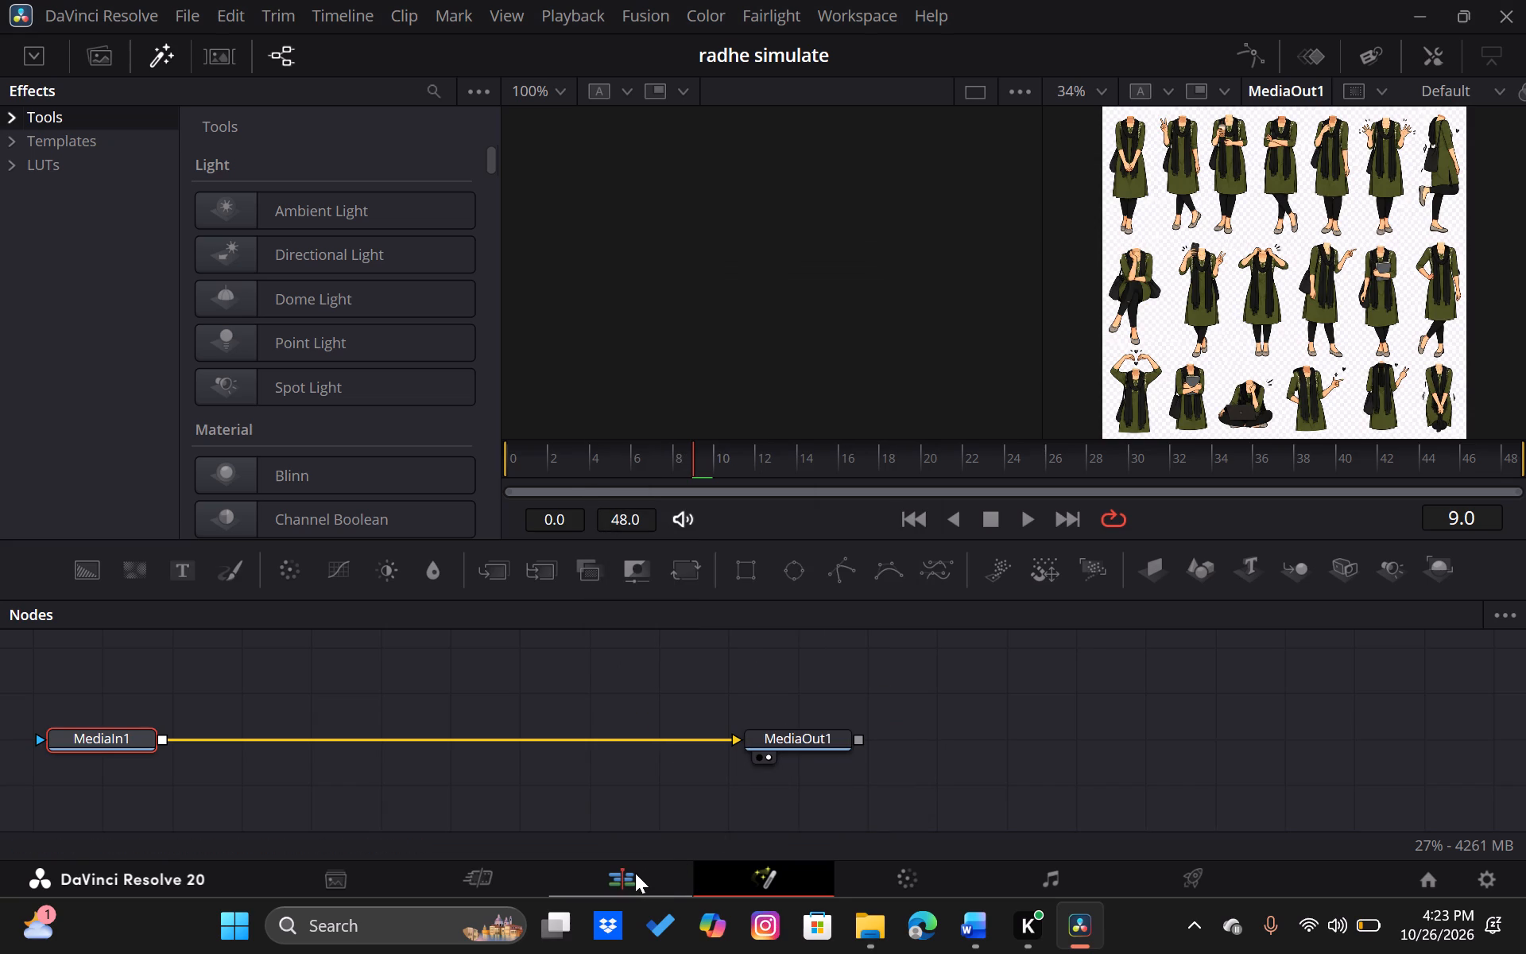